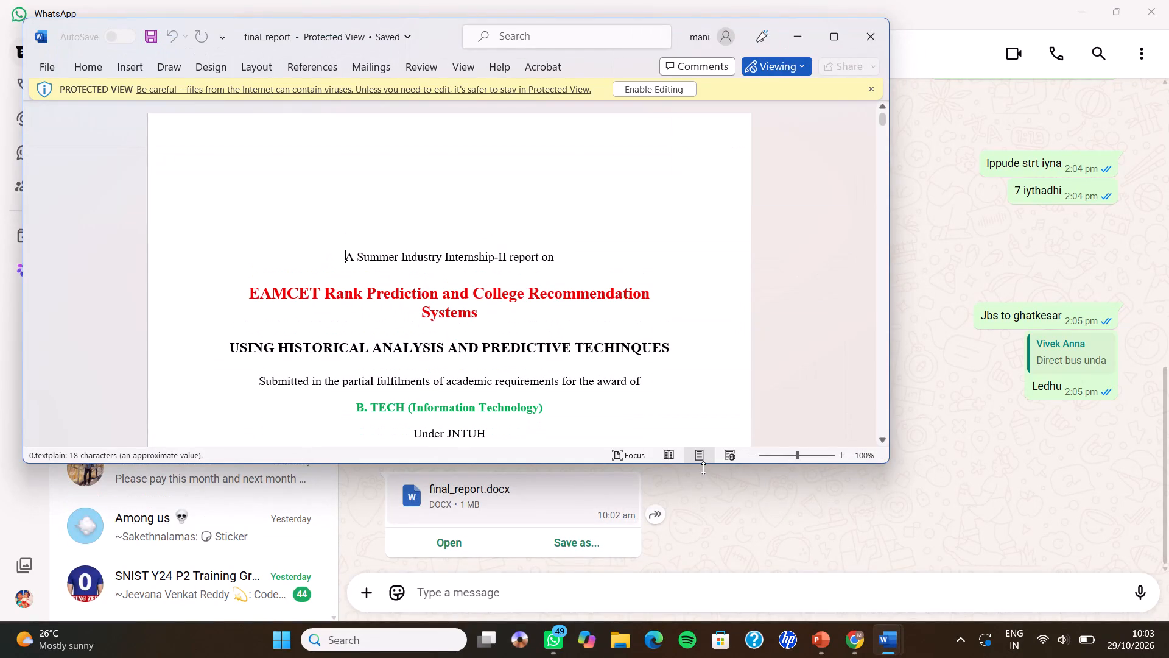
Enable editing of the protected final_report document and maximize its window.
left_click(609, 414)
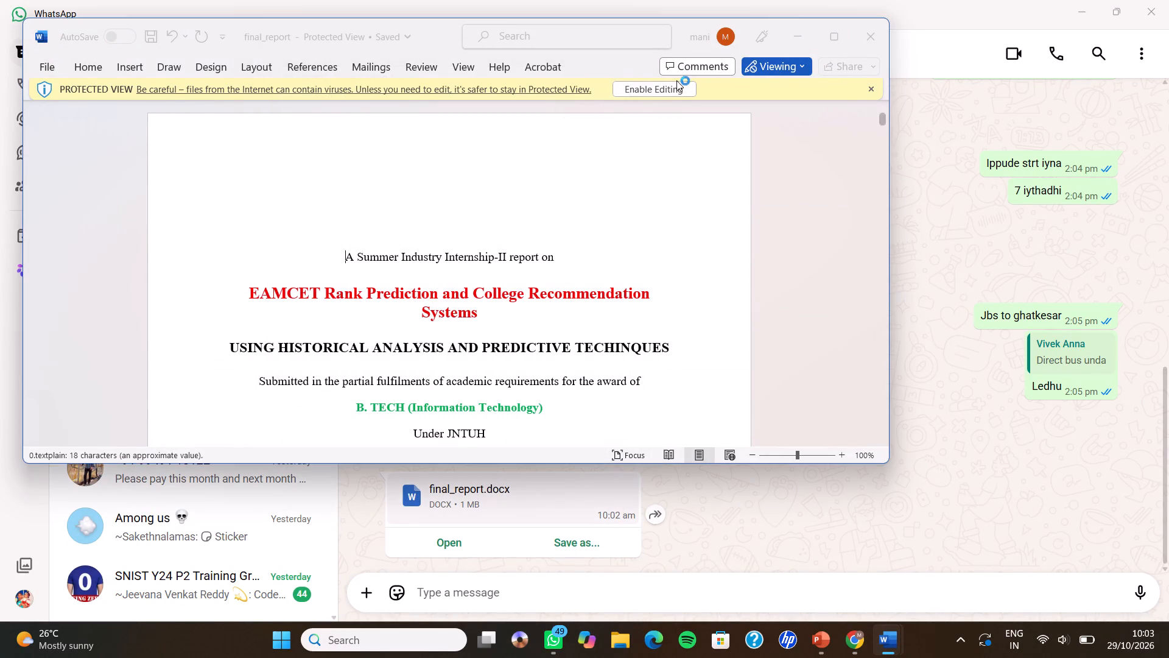
left_click(670, 99)
left_click(670, 91)
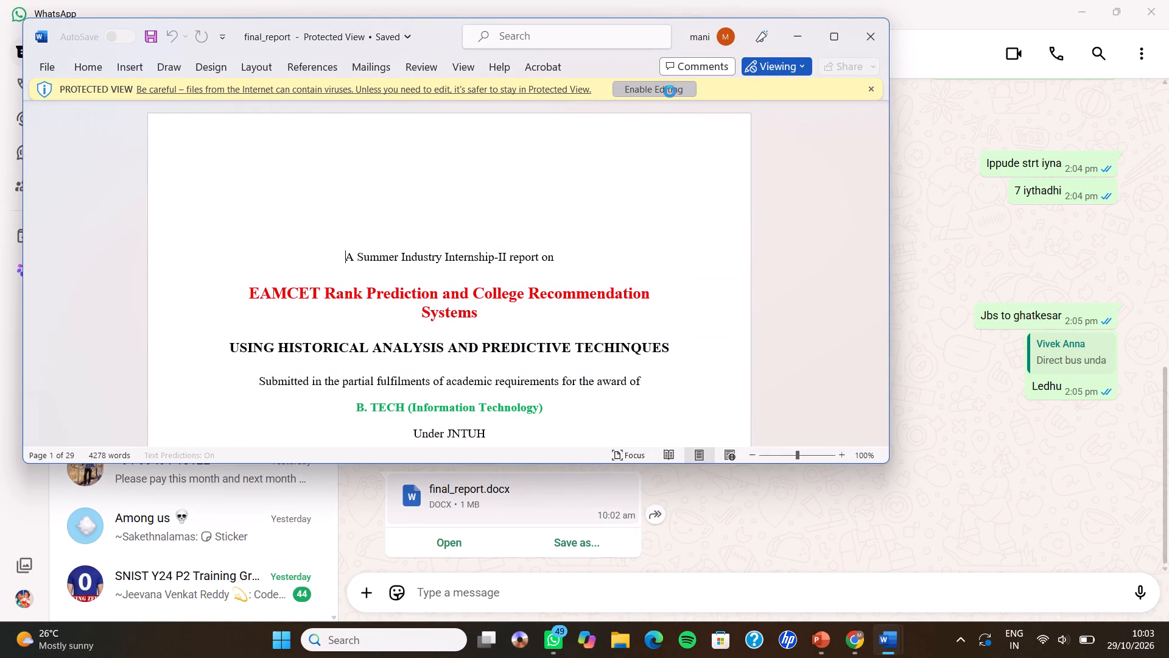
left_click(830, 38)
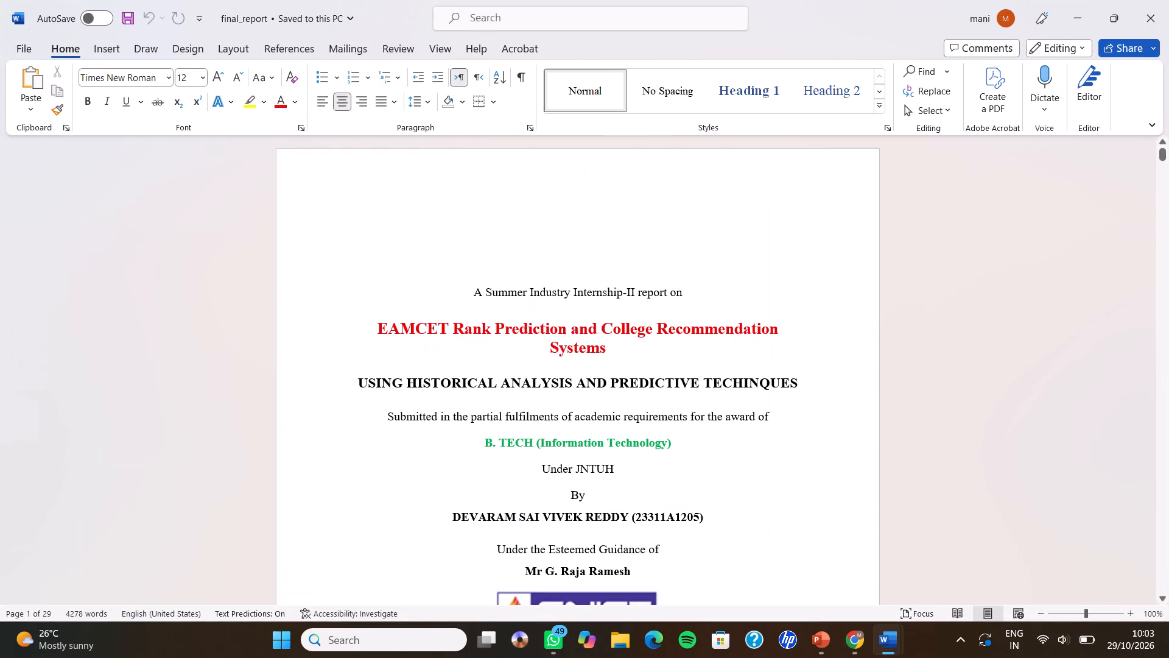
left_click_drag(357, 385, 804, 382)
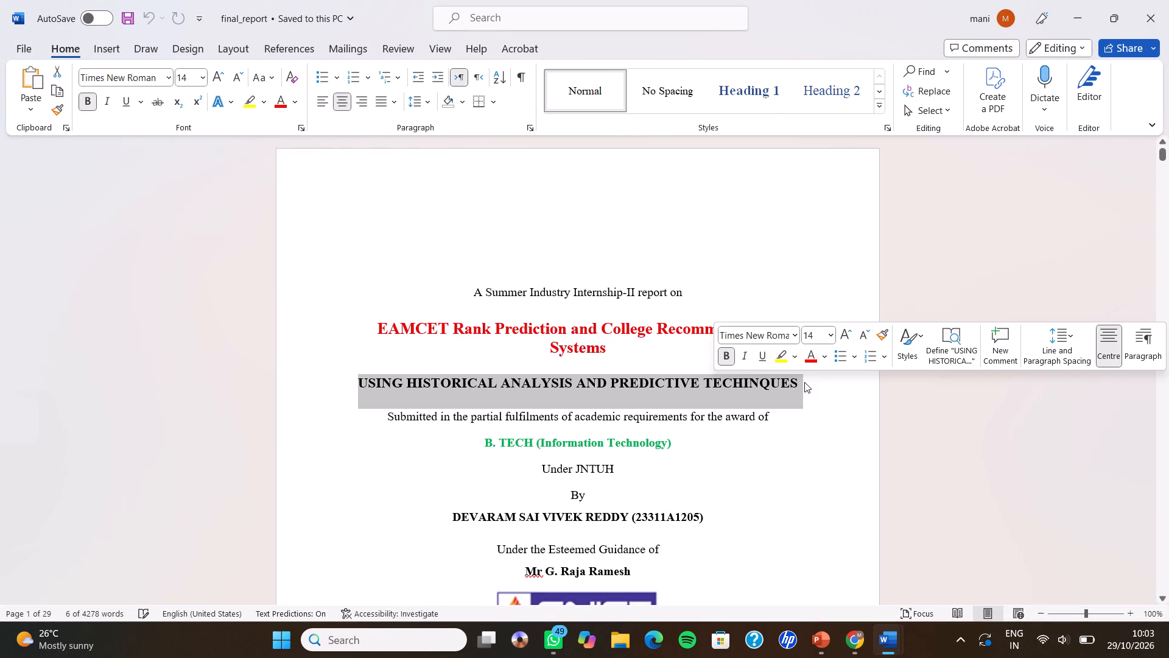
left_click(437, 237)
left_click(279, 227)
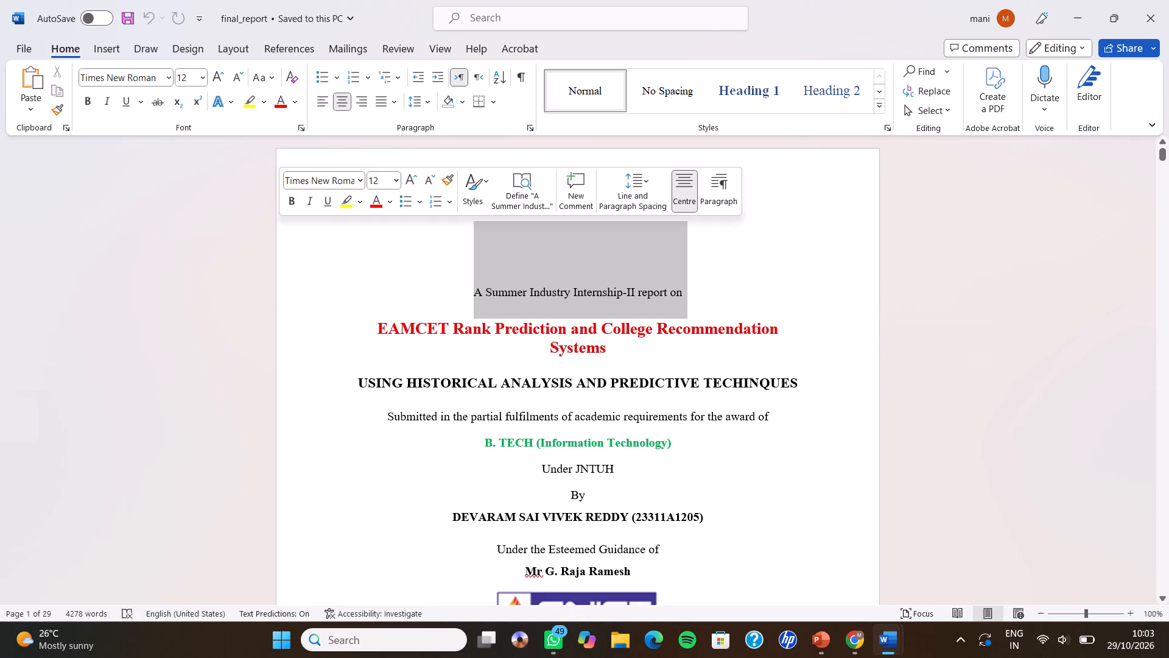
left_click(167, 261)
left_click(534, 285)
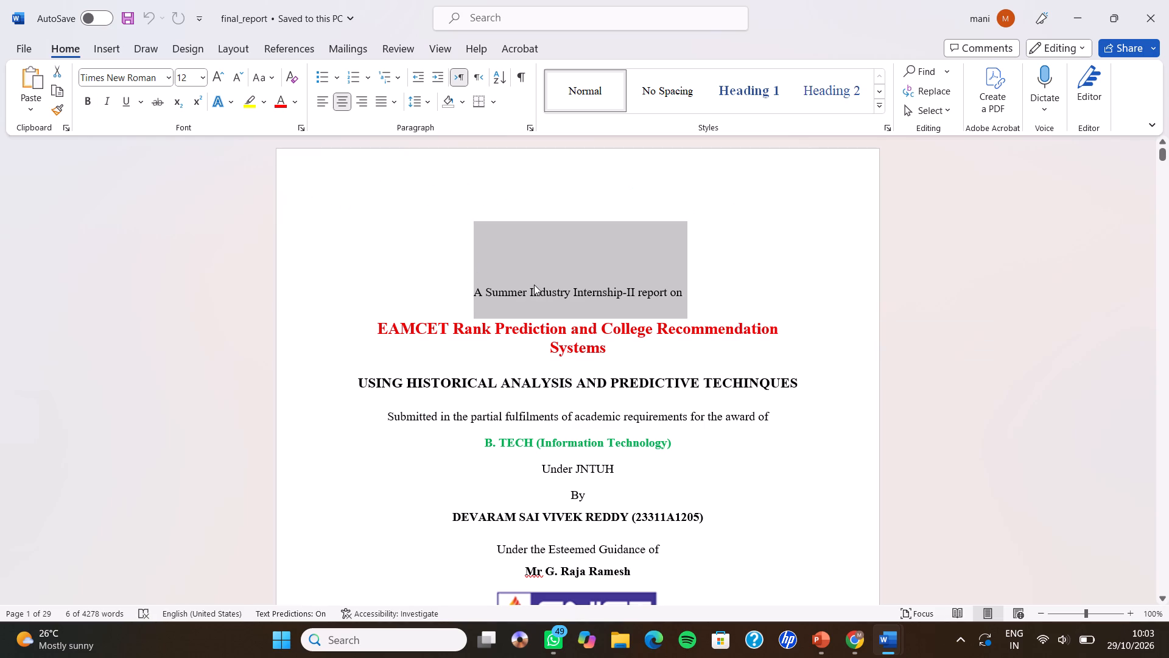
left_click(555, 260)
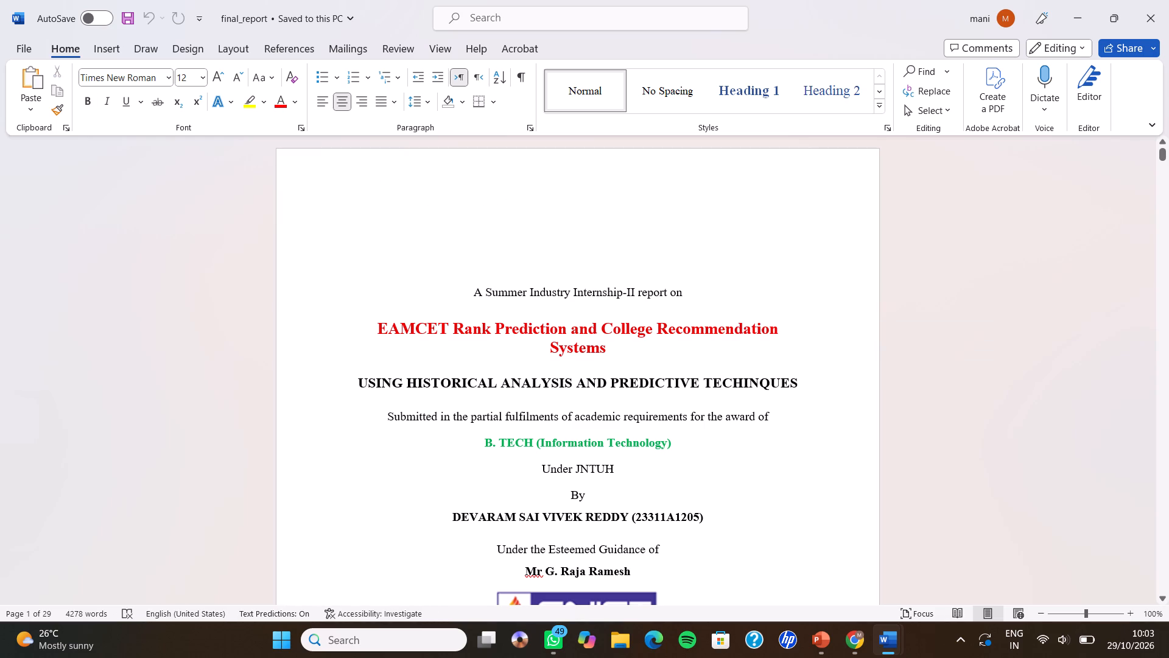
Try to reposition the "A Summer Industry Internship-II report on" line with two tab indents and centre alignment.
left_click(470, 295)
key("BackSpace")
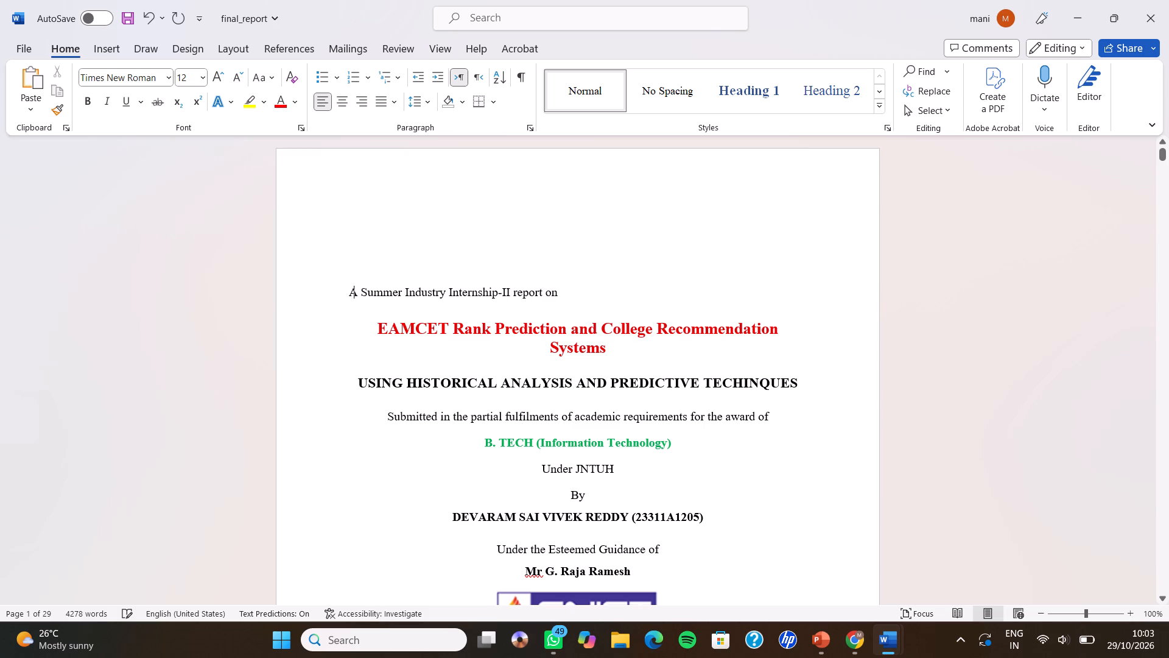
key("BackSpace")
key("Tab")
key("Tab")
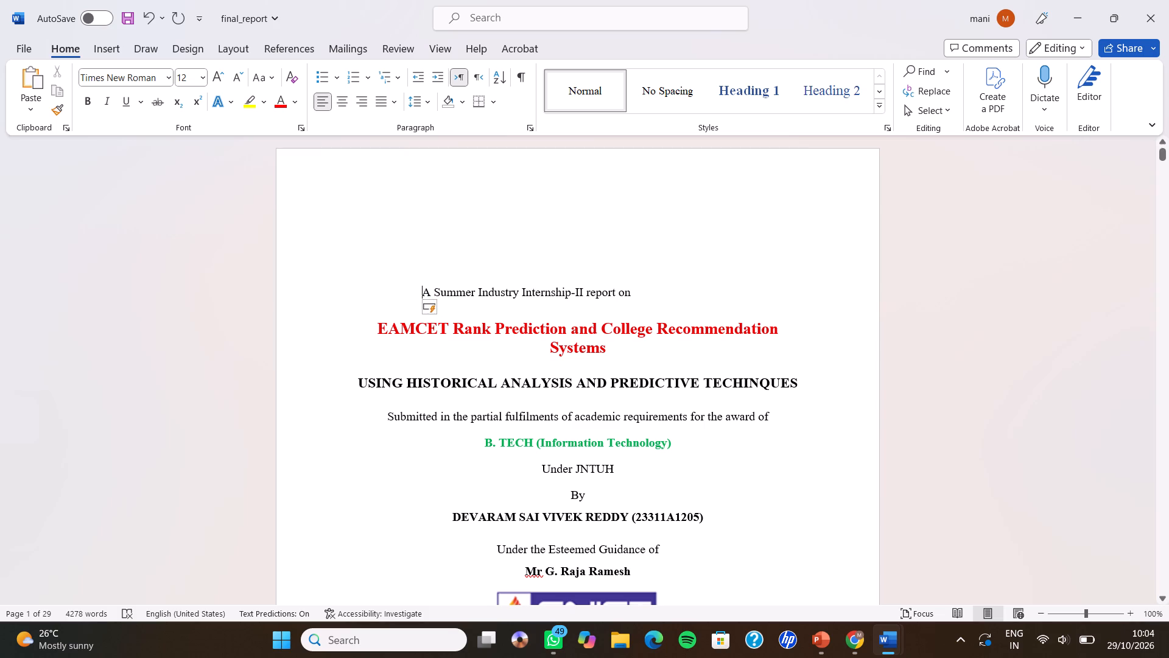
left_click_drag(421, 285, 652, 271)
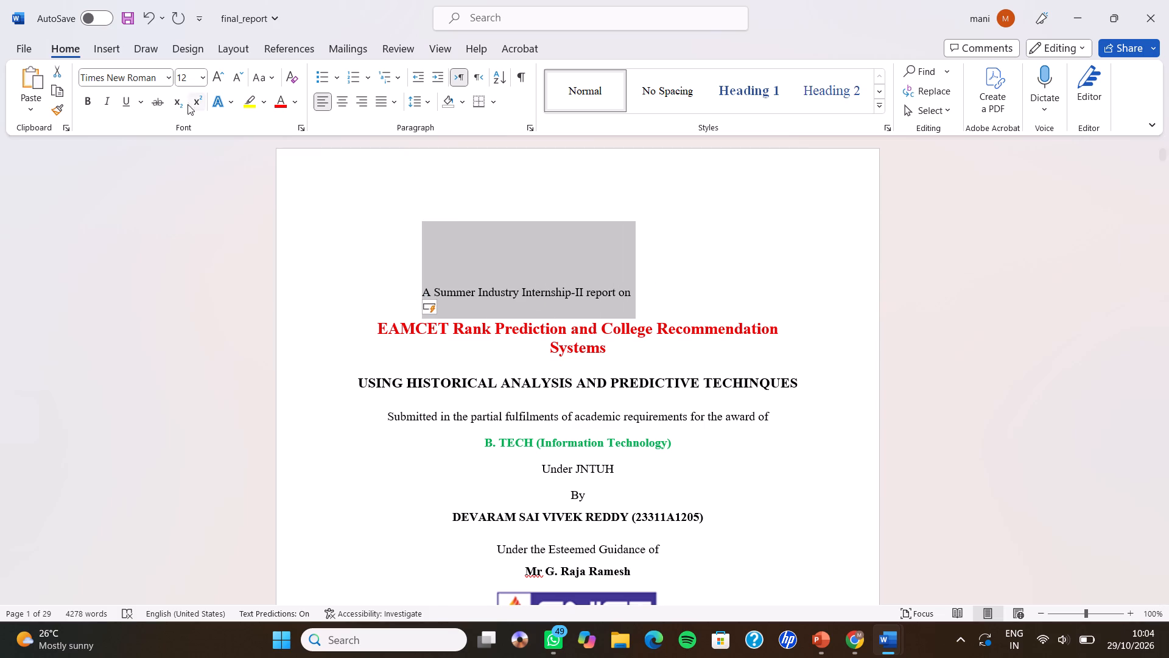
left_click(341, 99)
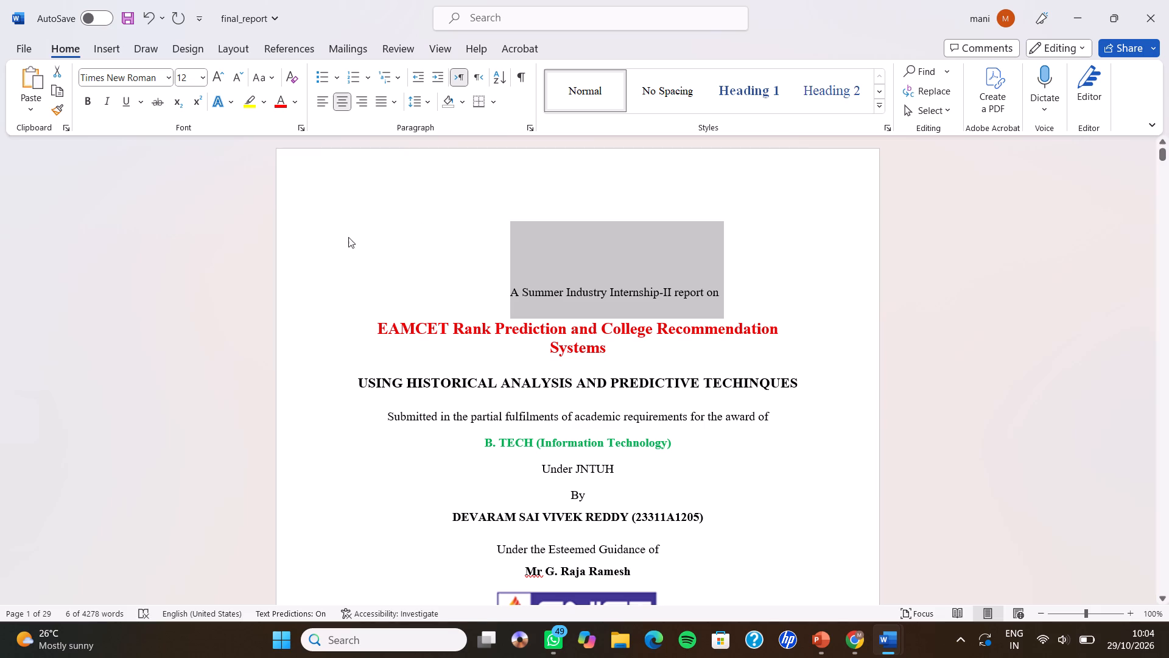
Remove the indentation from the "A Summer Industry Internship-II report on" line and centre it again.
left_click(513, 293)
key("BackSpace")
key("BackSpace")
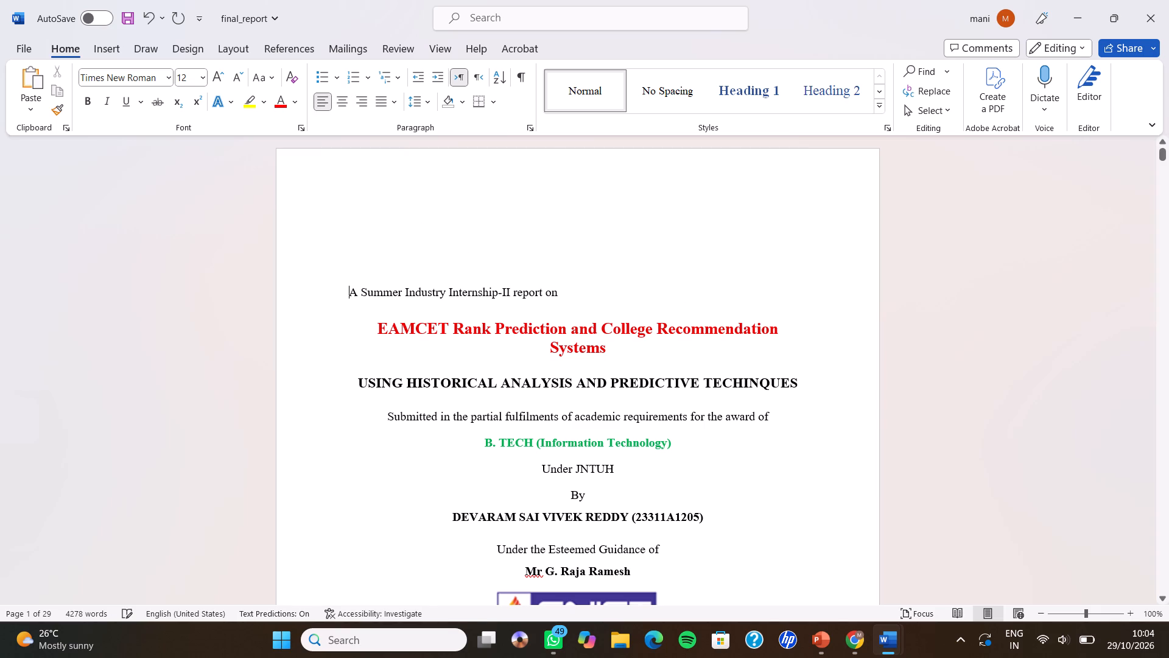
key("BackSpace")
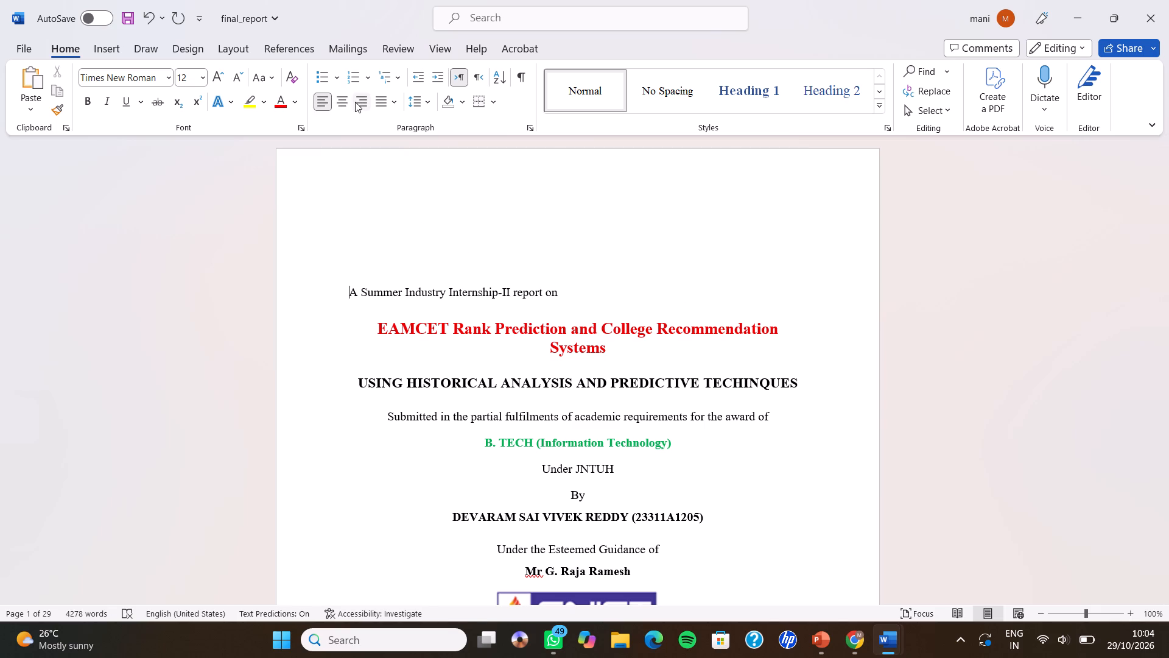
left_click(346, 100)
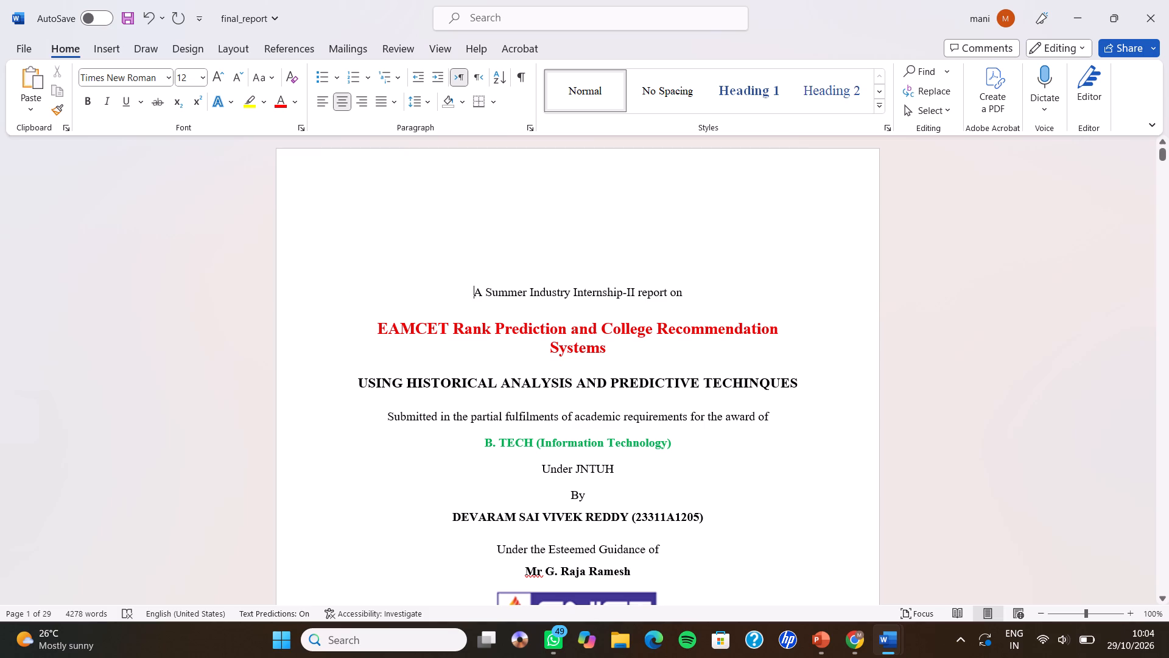
Show the document ruler.
left_click(237, 53)
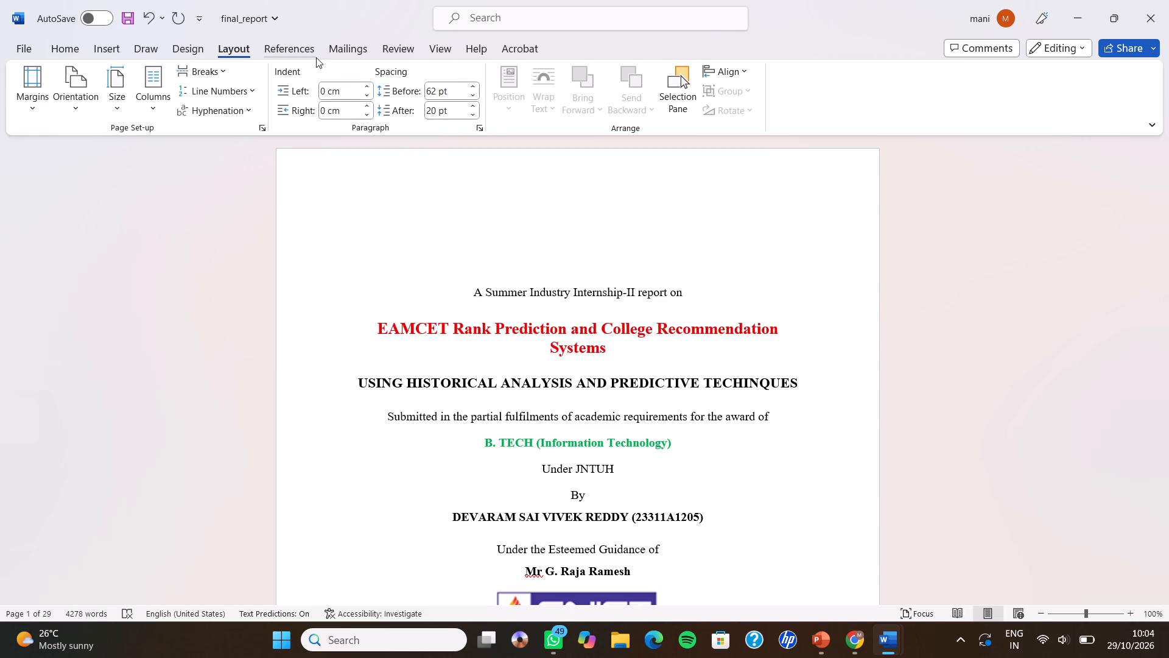
left_click(430, 46)
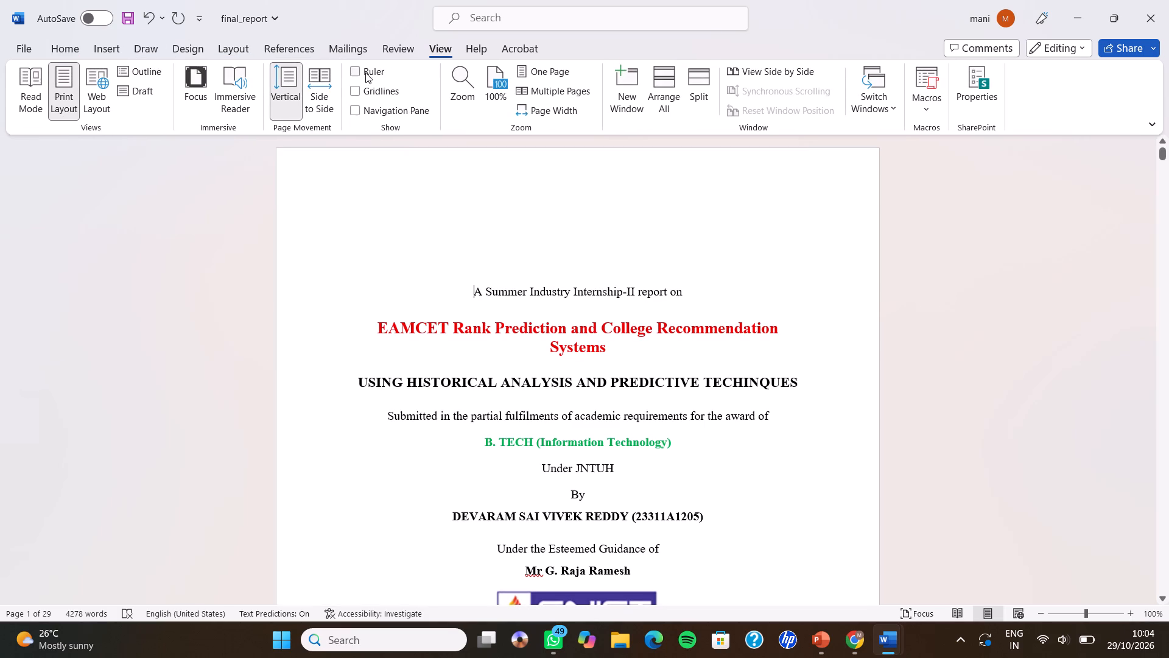
left_click(365, 72)
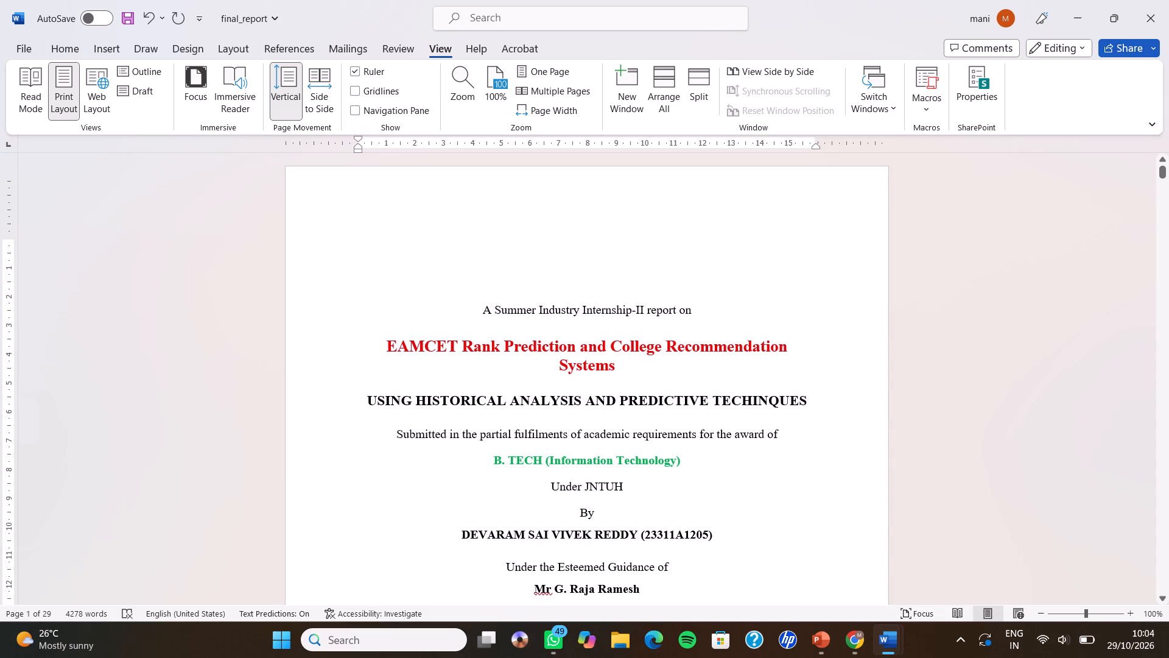
Reduce the top page margin to about 1 cm using the vertical ruler.
left_click_drag(11, 241, 16, 194)
left_click(77, 225)
scroll(77, 225, "up", 1)
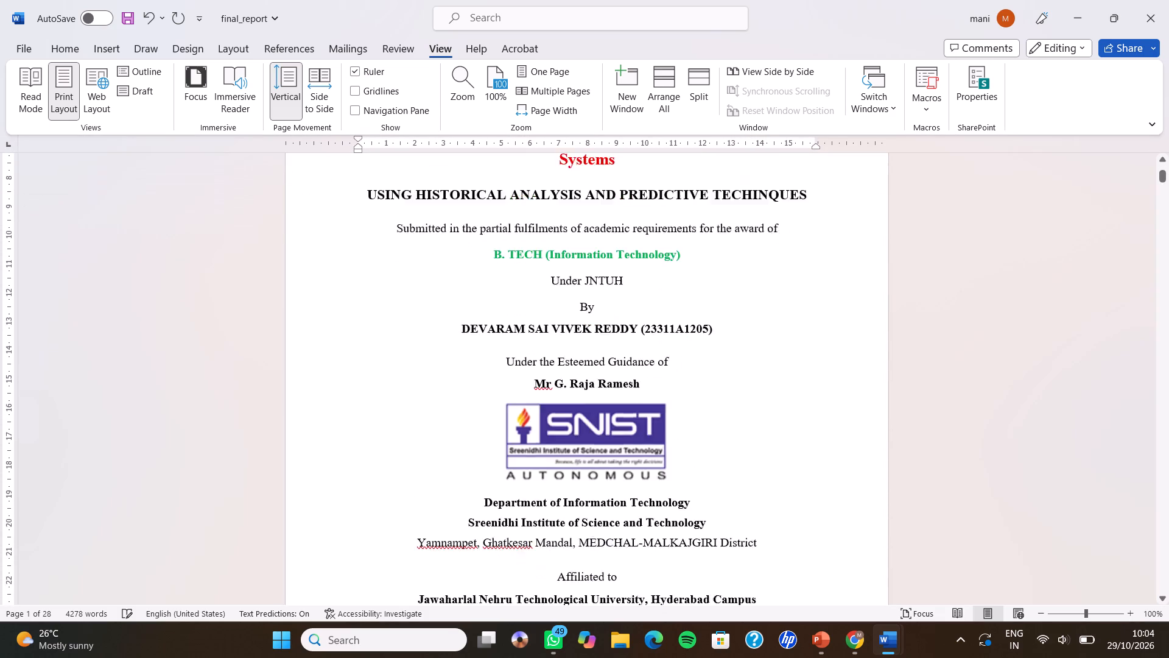
scroll(77, 225, "up", 1)
left_click(77, 225)
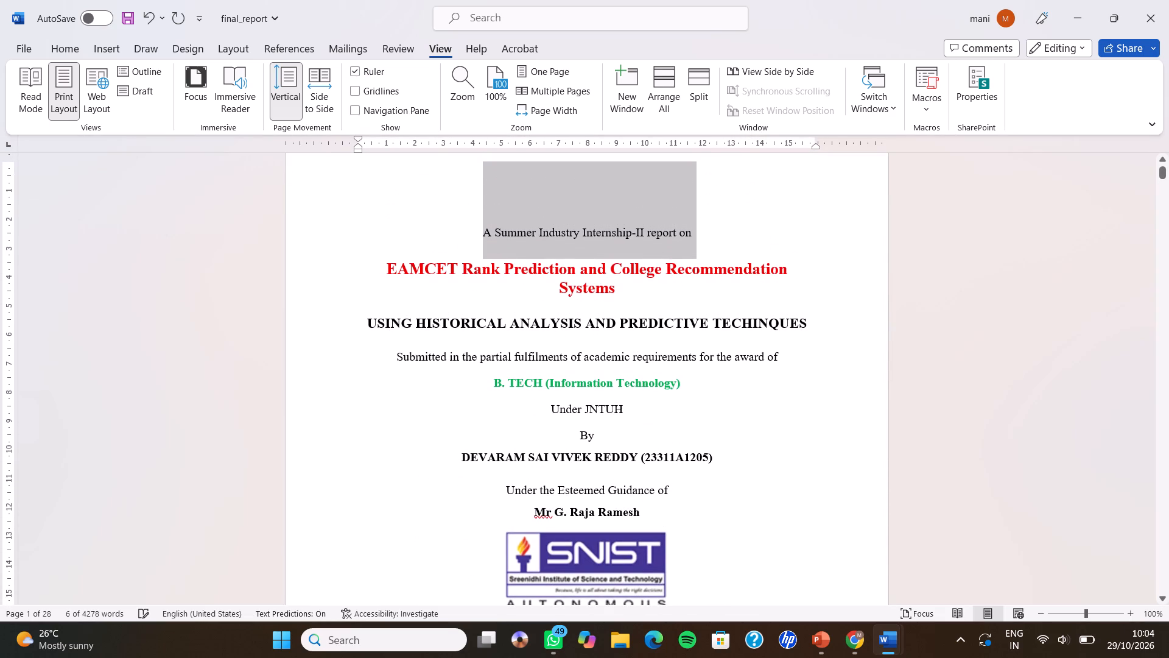
left_click(293, 246)
left_click(398, 239)
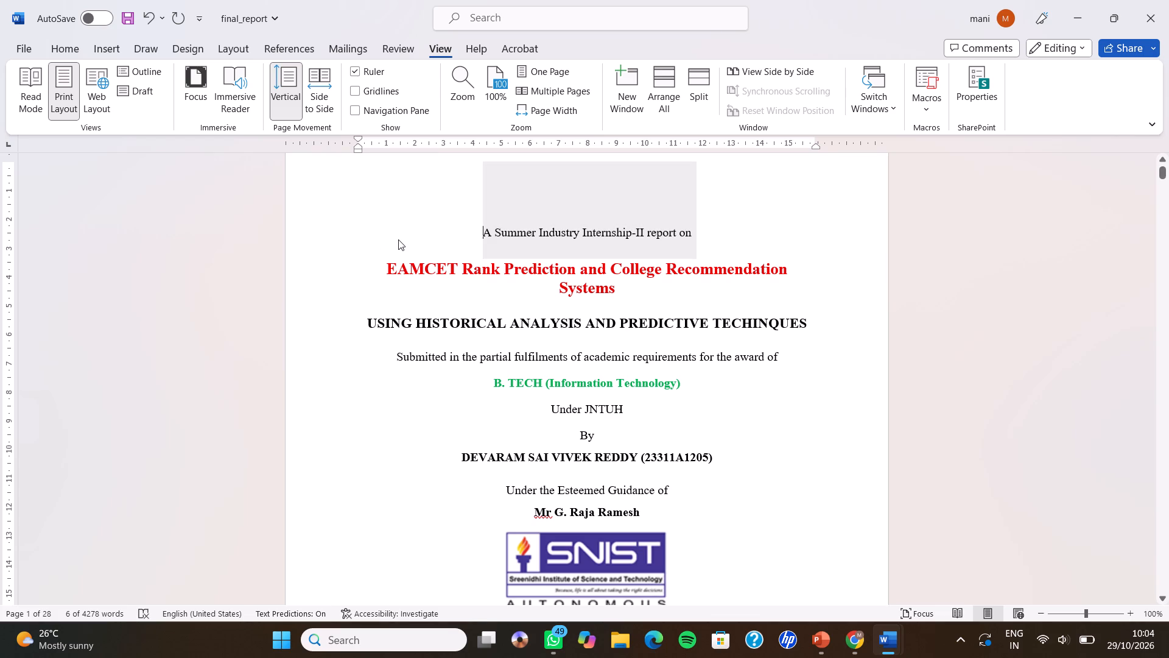
scroll(703, 306, "up", 1)
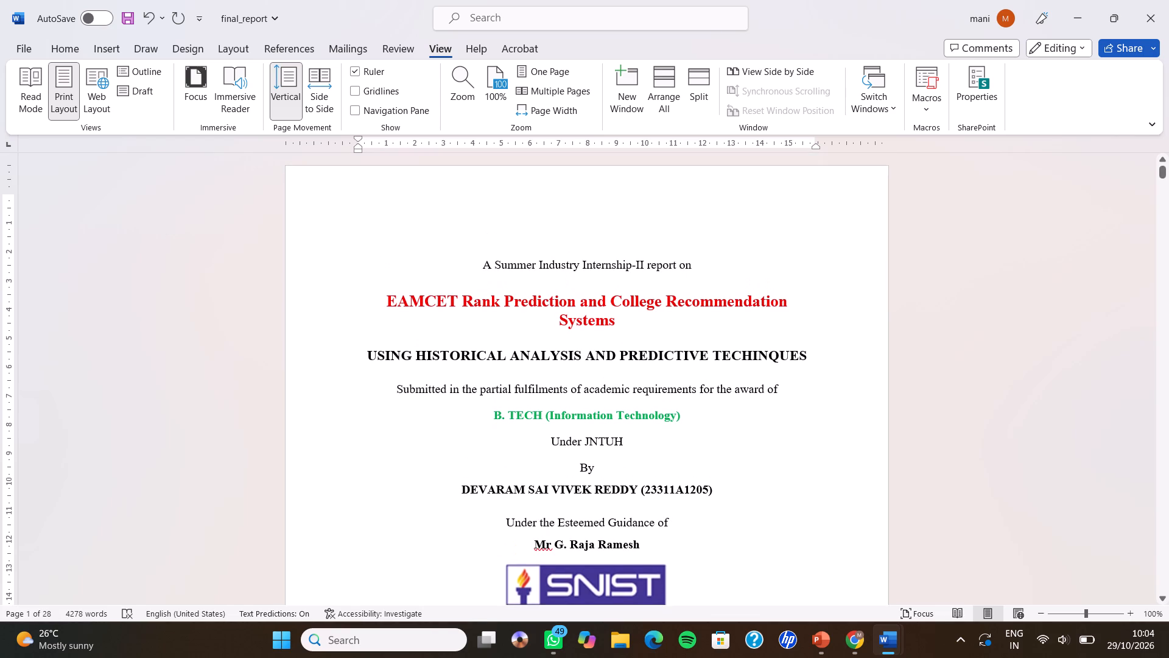
Reduce the bottom page margin slightly using the vertical ruler at the end of the title page.
scroll(442, 455, "down", 3)
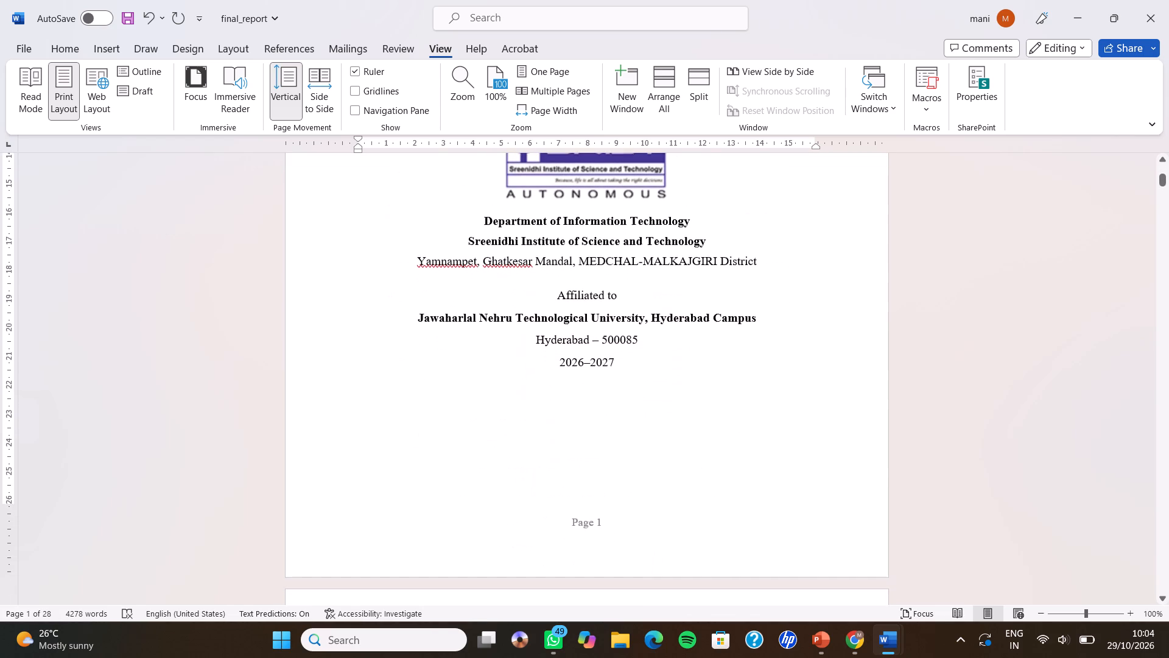
left_click_drag(5, 500, 5, 508)
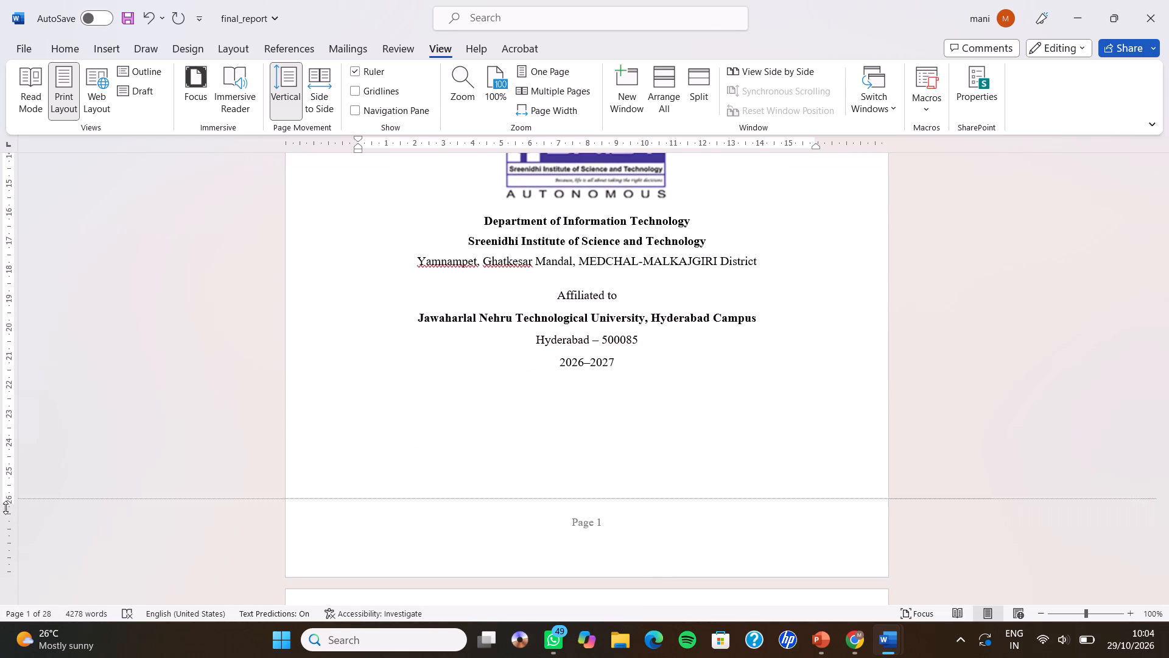
left_click_drag(5, 508, 5, 525)
Insert a blank line after the guide's name, above the SNIST logo on the title page.
scroll(639, 380, "up", 1)
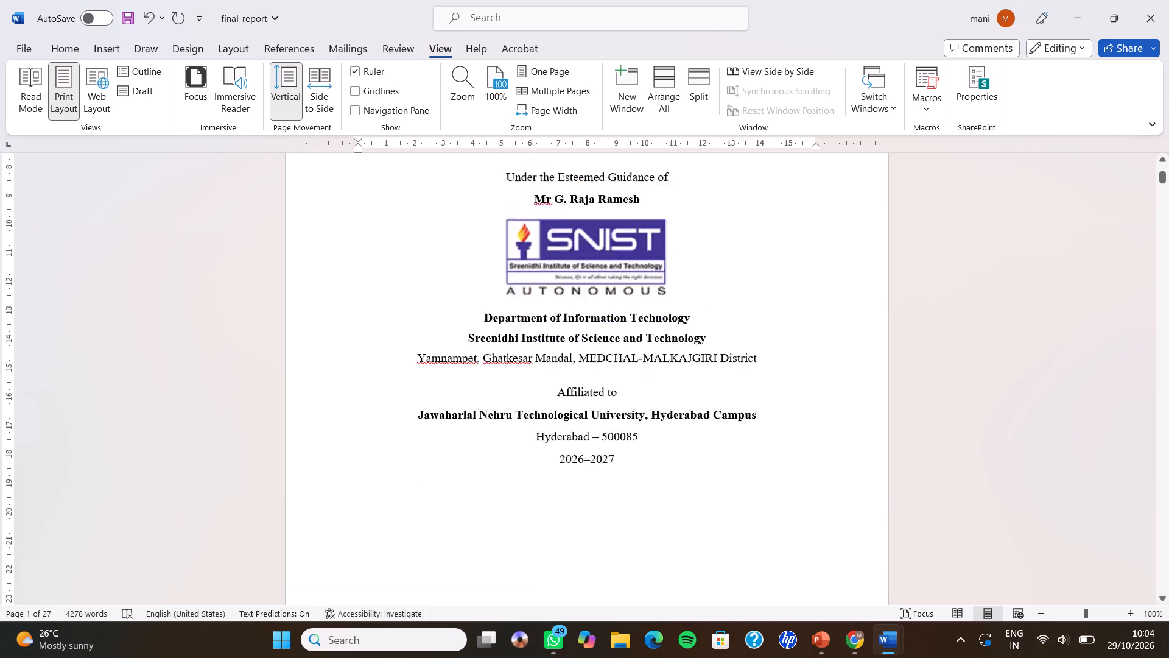
scroll(639, 380, "up", 1)
right_click(639, 380)
left_click(548, 366)
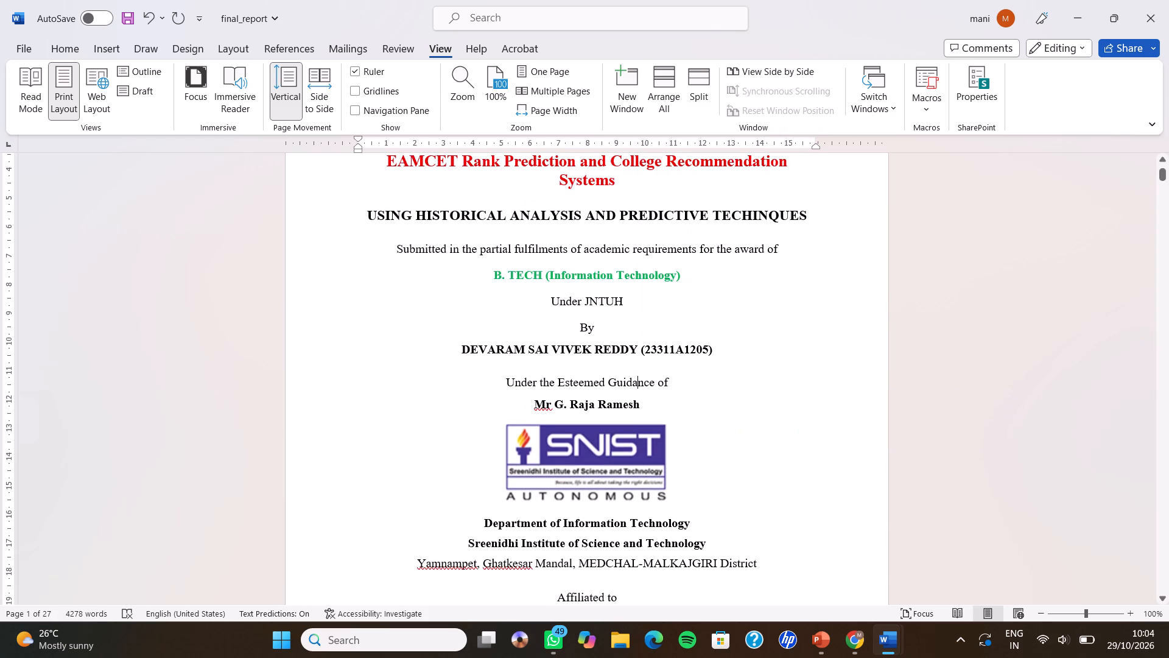
left_click(556, 369)
left_click(661, 403)
key("Return")
scroll(661, 403, "down", 2)
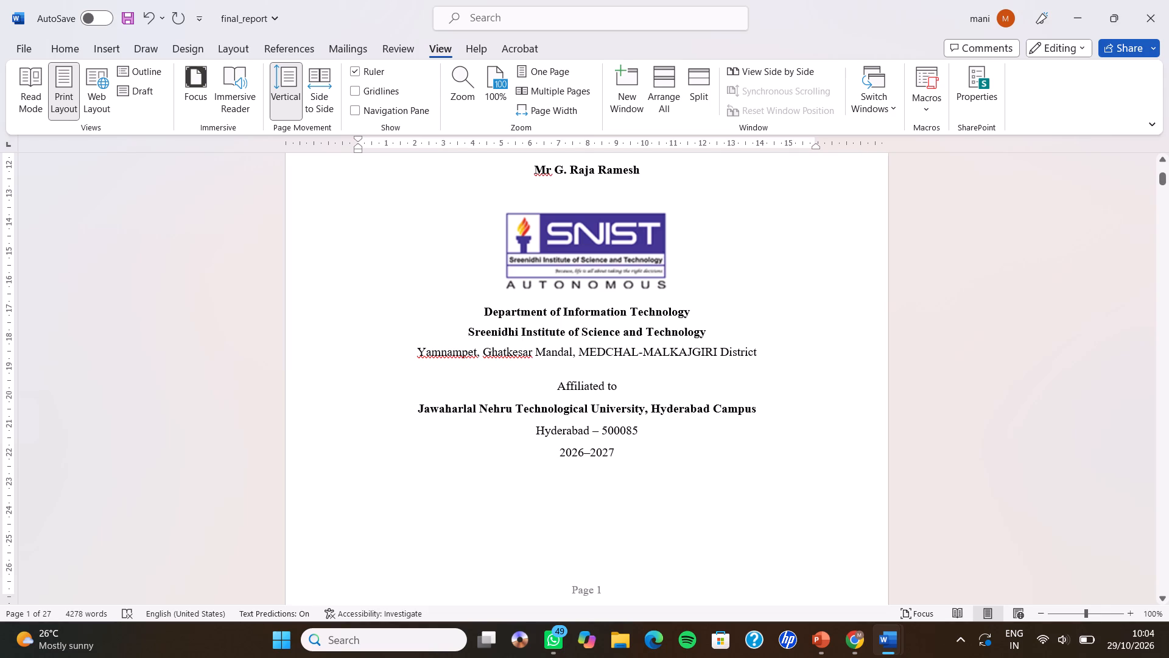
scroll(664, 492, "up", 2)
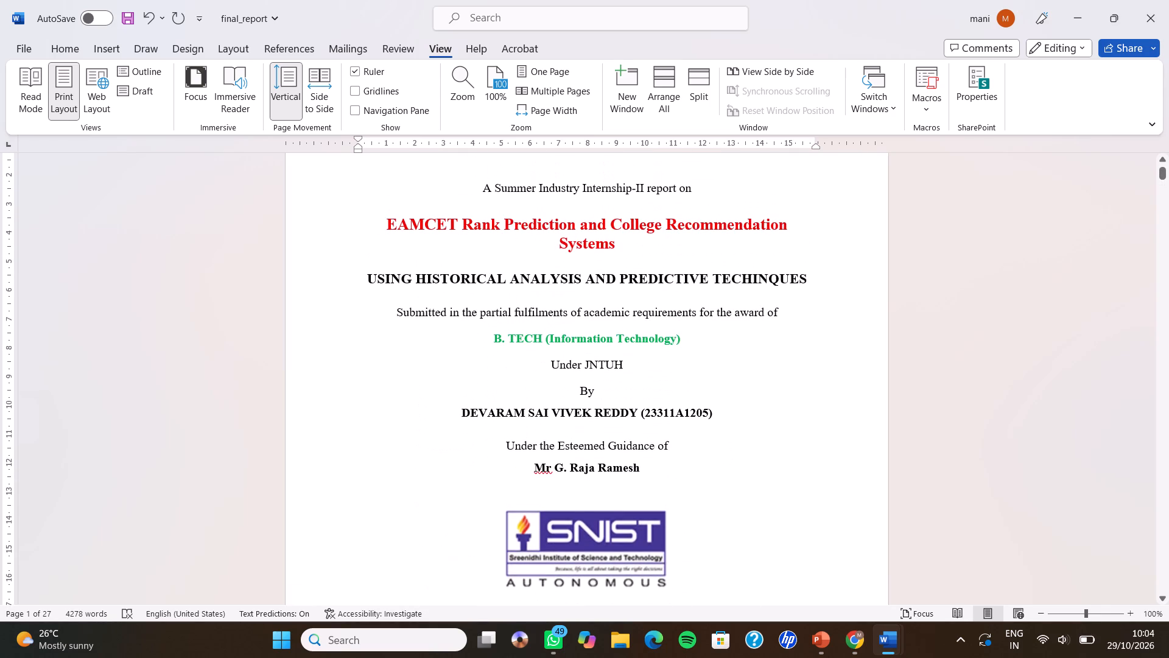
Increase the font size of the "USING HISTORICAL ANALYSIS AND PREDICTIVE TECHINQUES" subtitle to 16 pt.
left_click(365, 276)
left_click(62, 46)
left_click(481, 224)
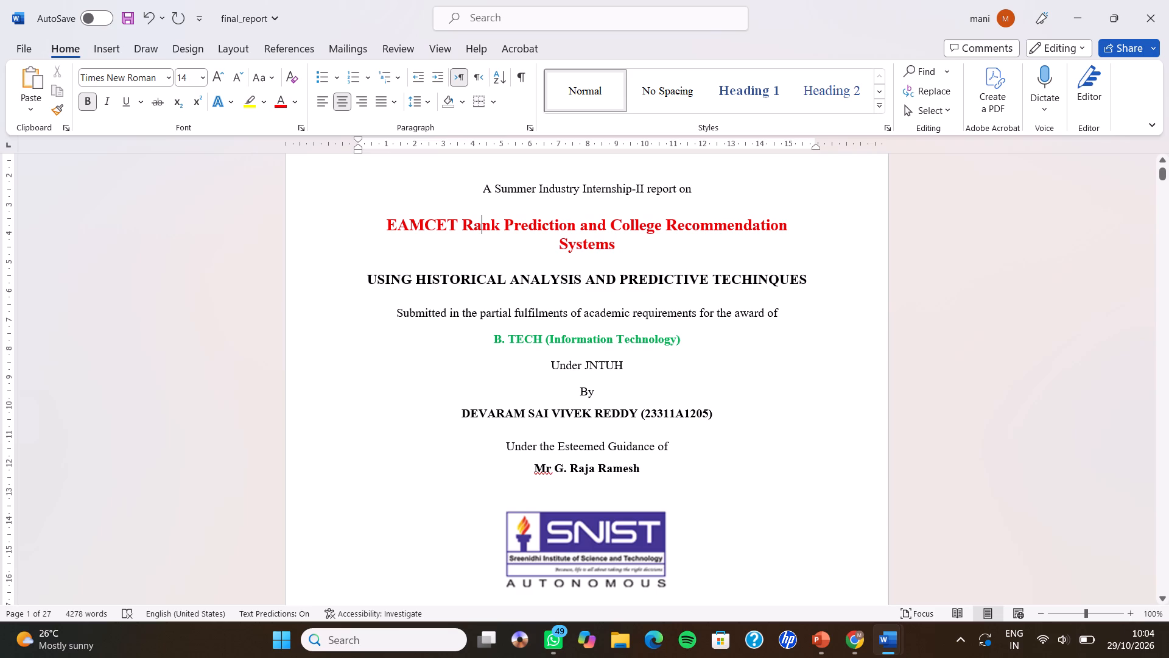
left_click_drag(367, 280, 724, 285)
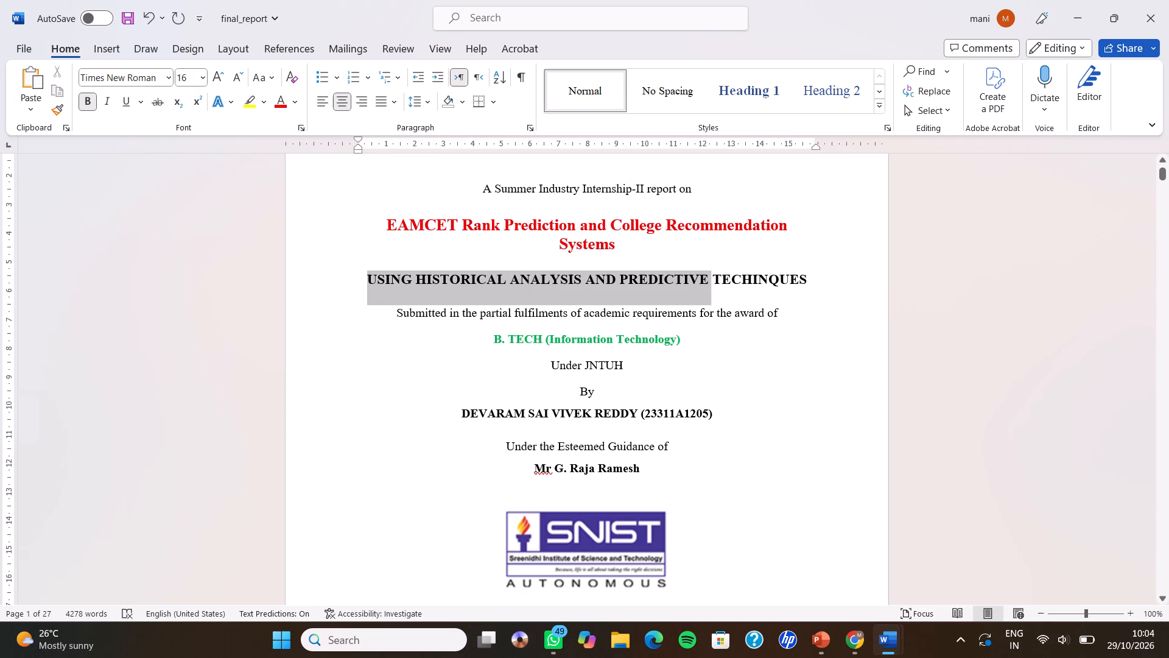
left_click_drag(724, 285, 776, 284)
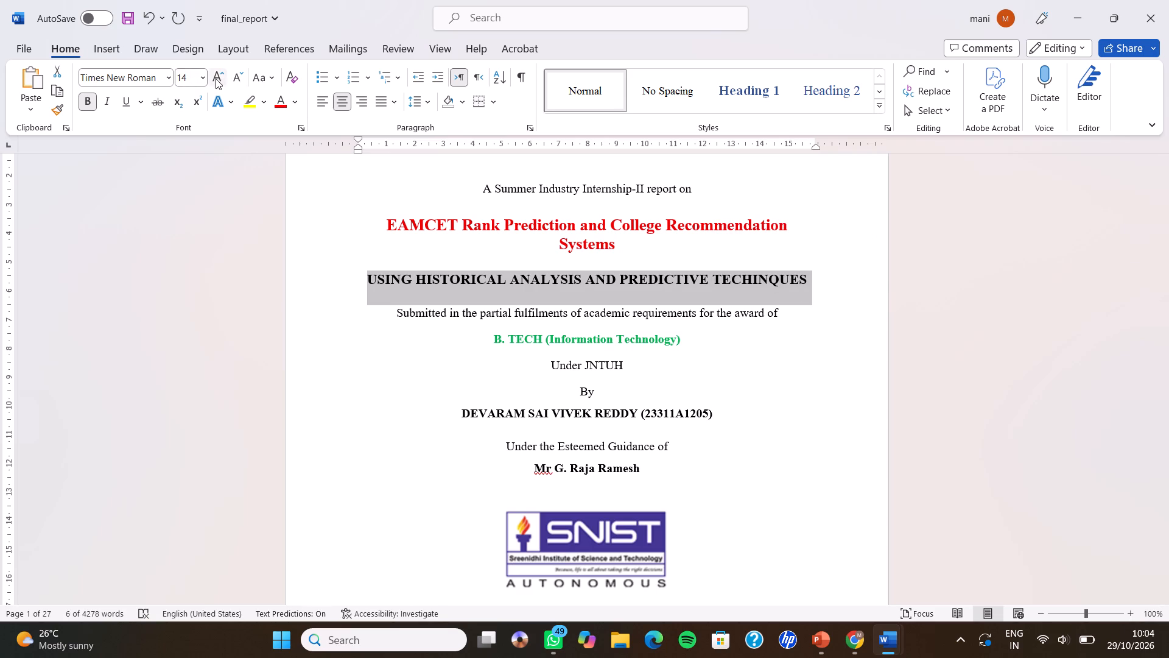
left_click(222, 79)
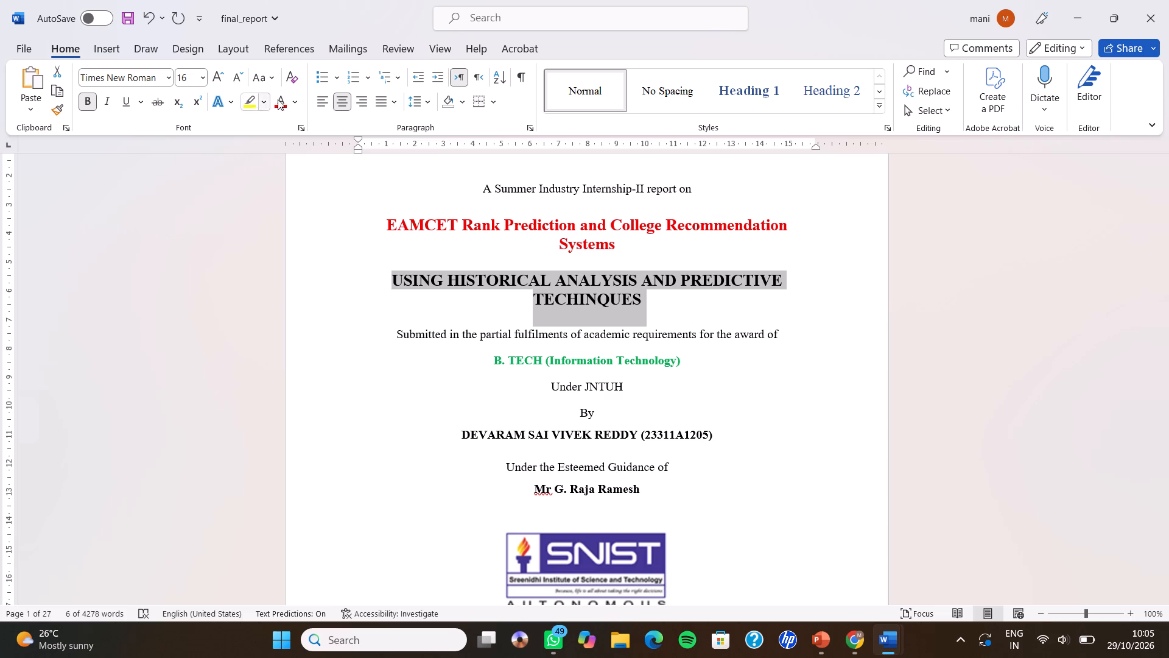
Delete the "USING HISTORICAL ANALYSIS AND PREDICTIVE TECHINQUES" subtitle from the title page.
scroll(284, 104, "down", 1)
scroll(362, 224, "down", 4)
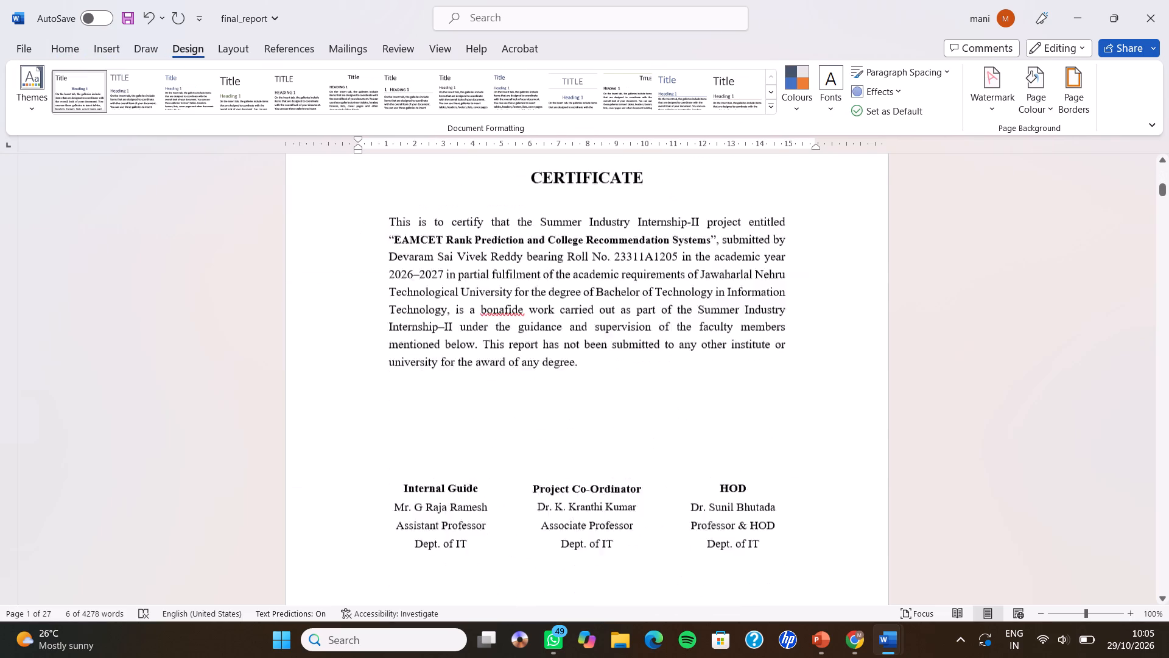
scroll(362, 224, "up", 4)
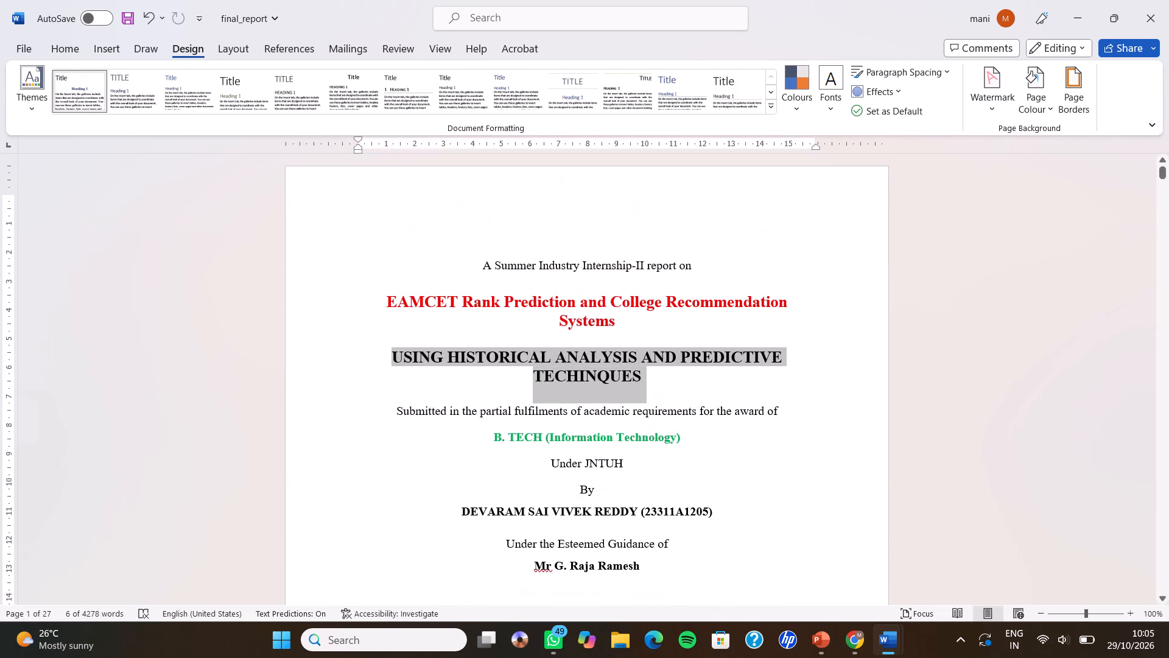
key("BackSpace")
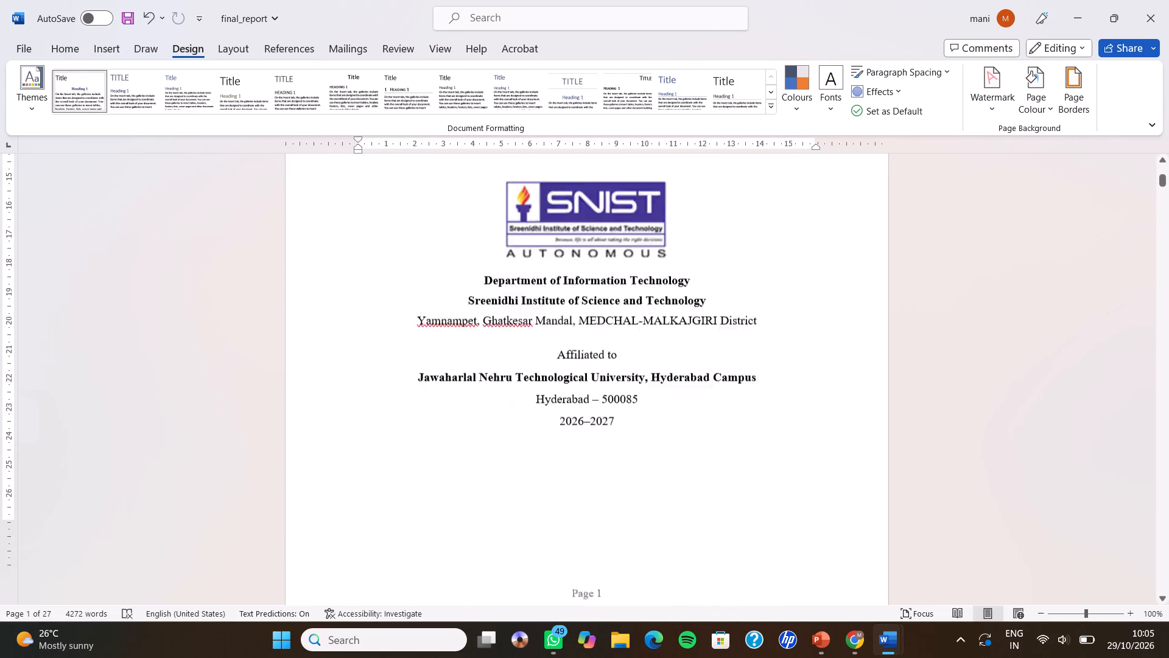
scroll(362, 224, "up", 1)
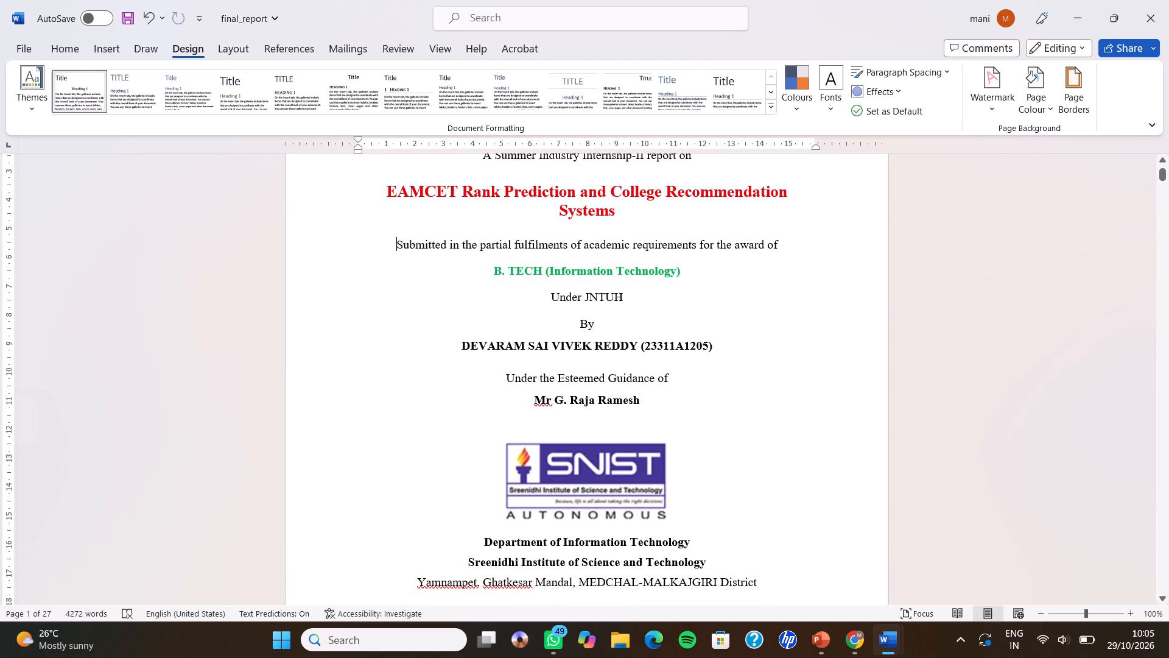
left_click(676, 228)
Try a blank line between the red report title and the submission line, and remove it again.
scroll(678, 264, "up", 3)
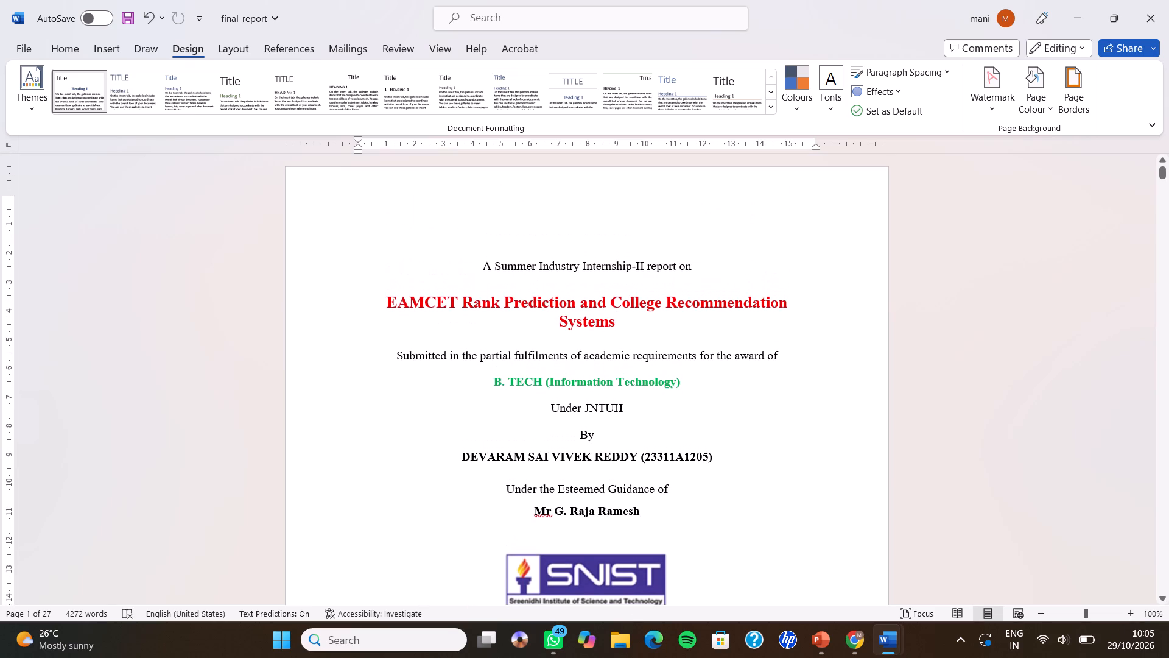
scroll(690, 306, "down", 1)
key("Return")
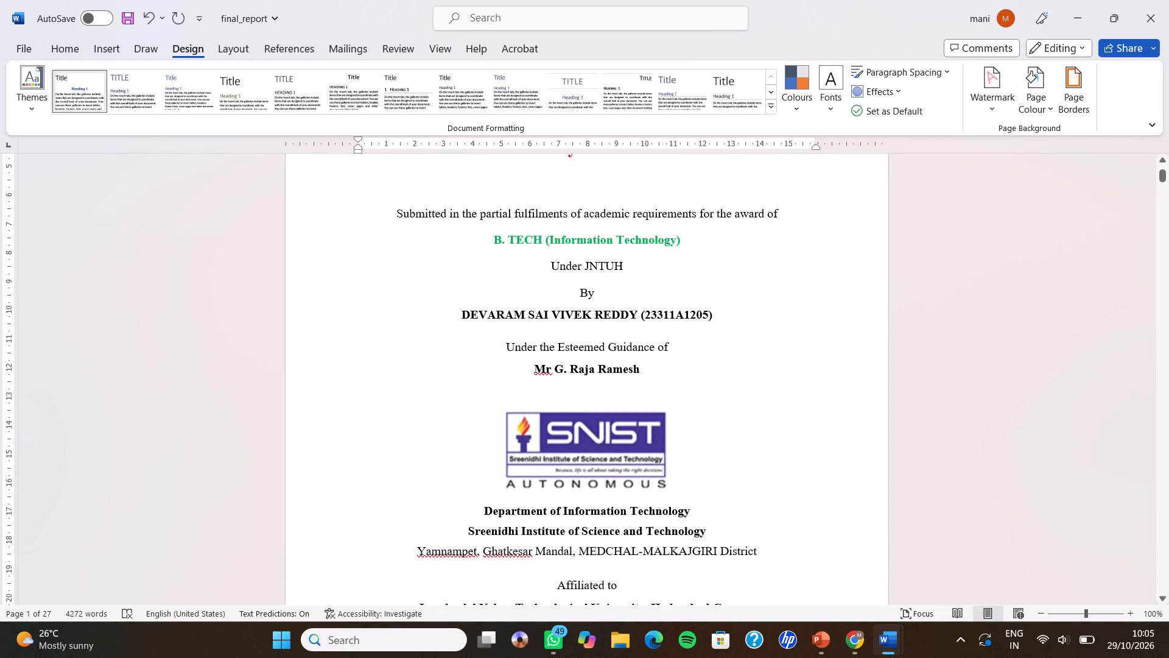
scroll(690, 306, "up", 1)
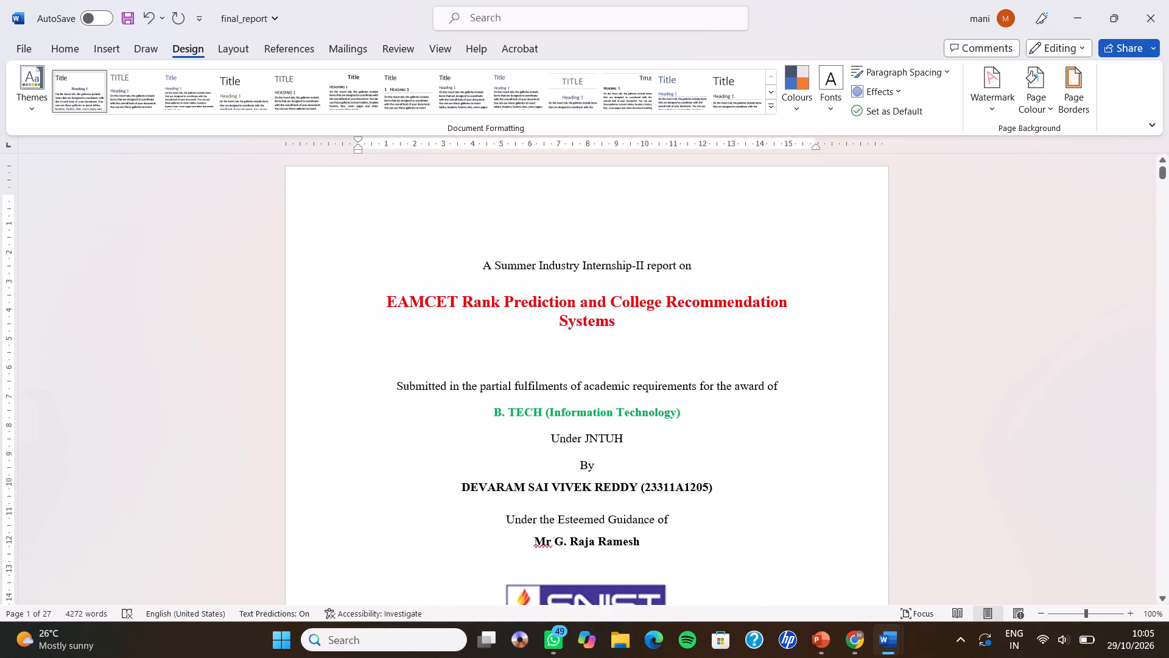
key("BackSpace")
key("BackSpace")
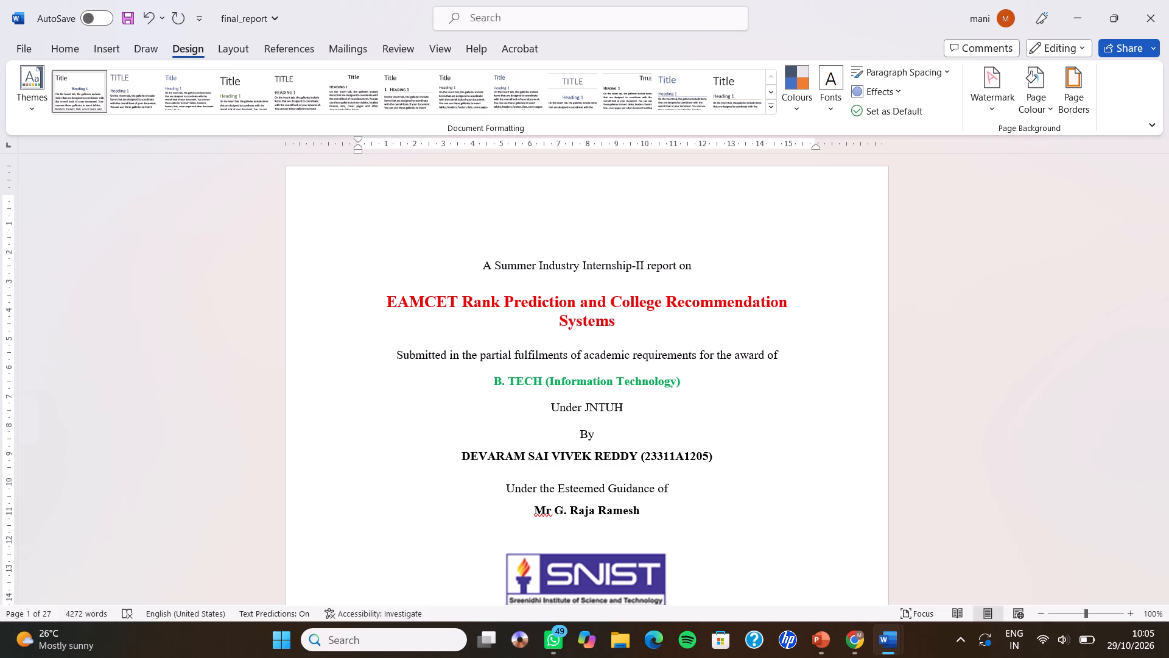
Review the spacing of the title page down to its page number, the student's name line, and the signature block that follows.
scroll(690, 306, "down", 1)
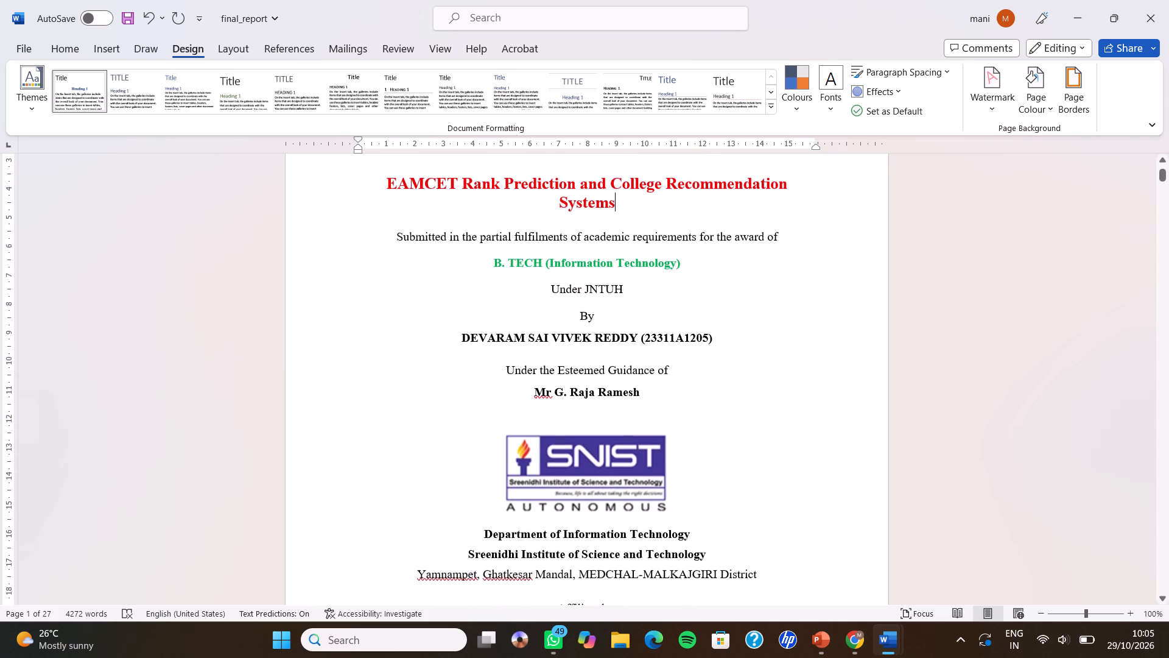
scroll(690, 306, "down", 1)
scroll(749, 293, "down", 2)
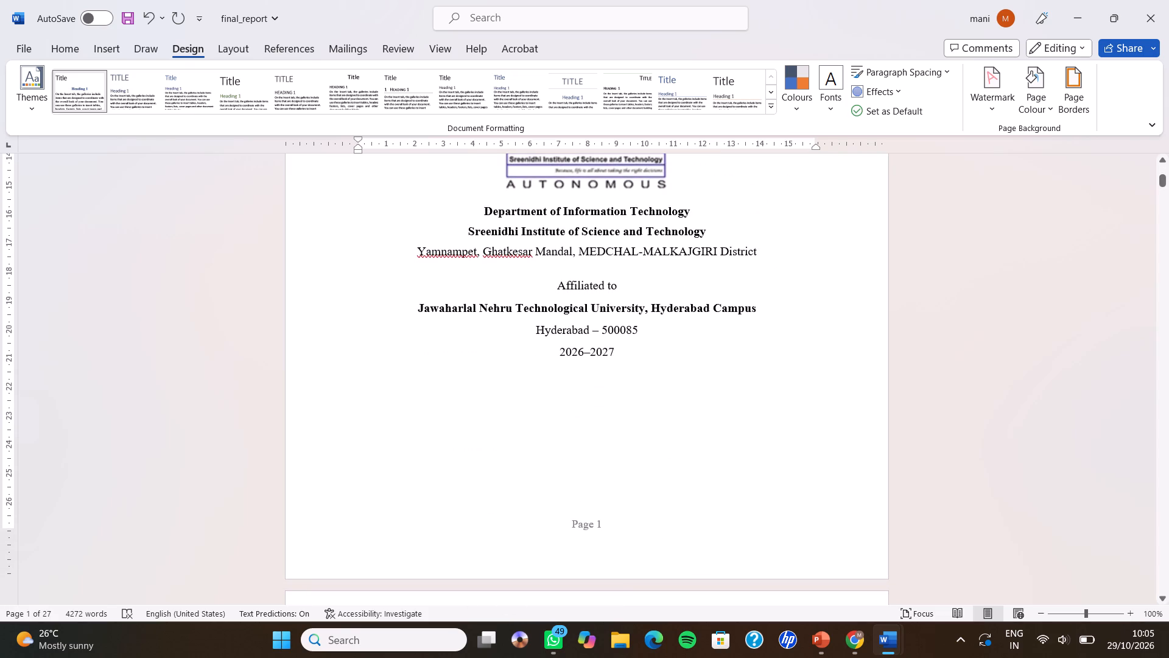
scroll(704, 331, "up", 1)
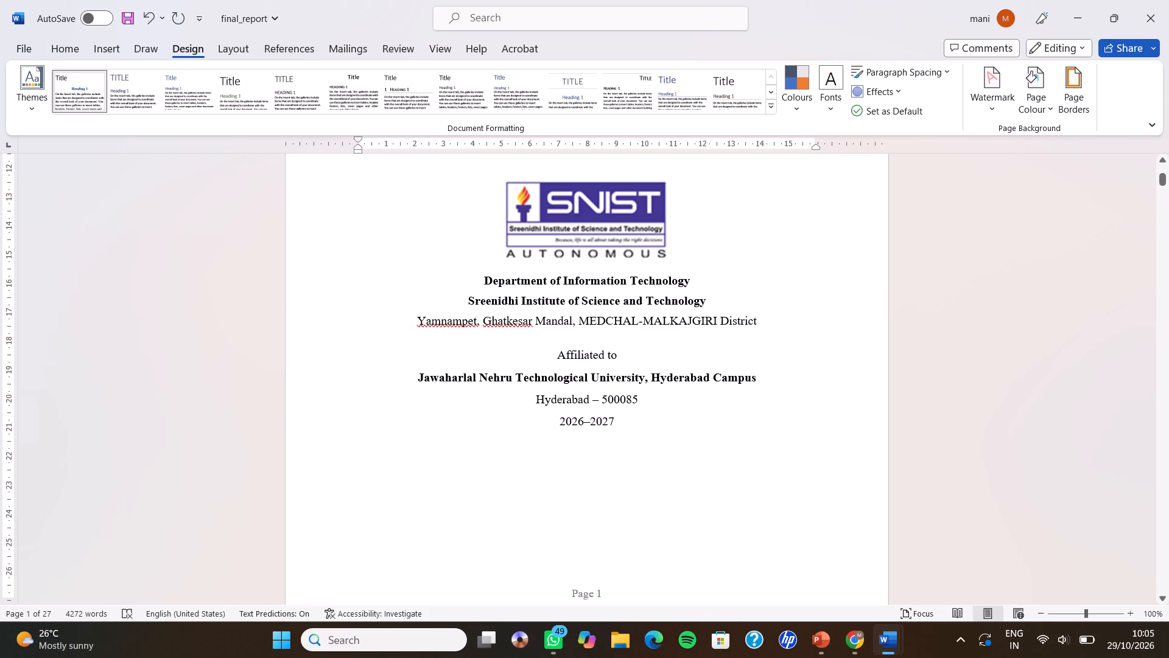
scroll(548, 450, "up", 2)
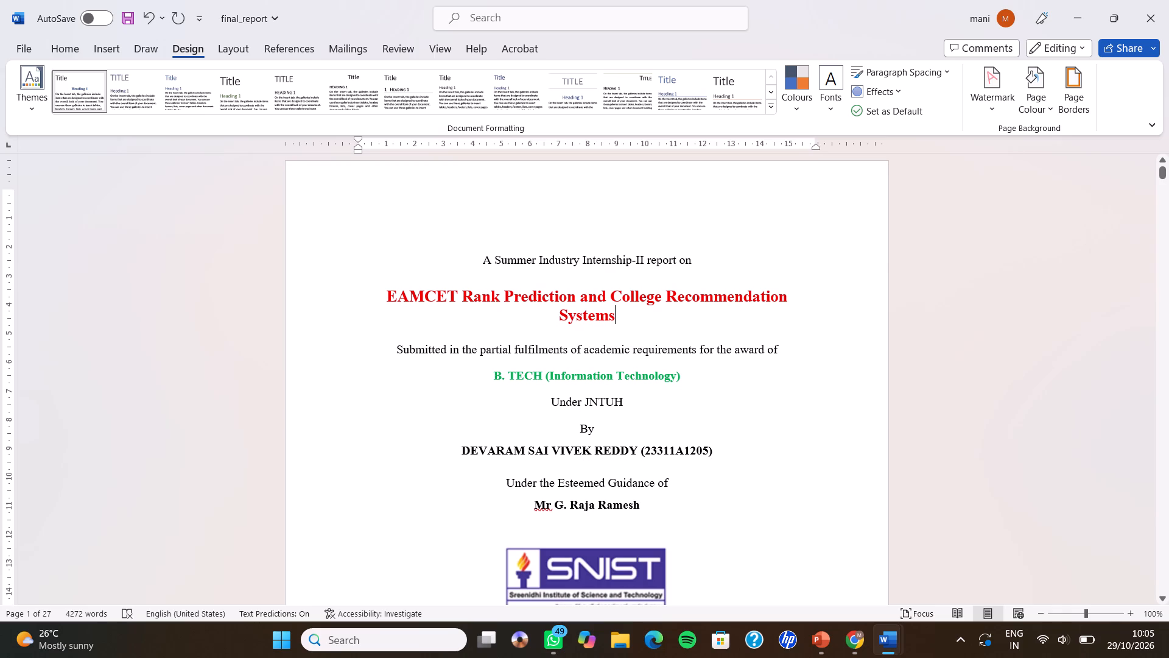
left_click_drag(465, 455, 687, 445)
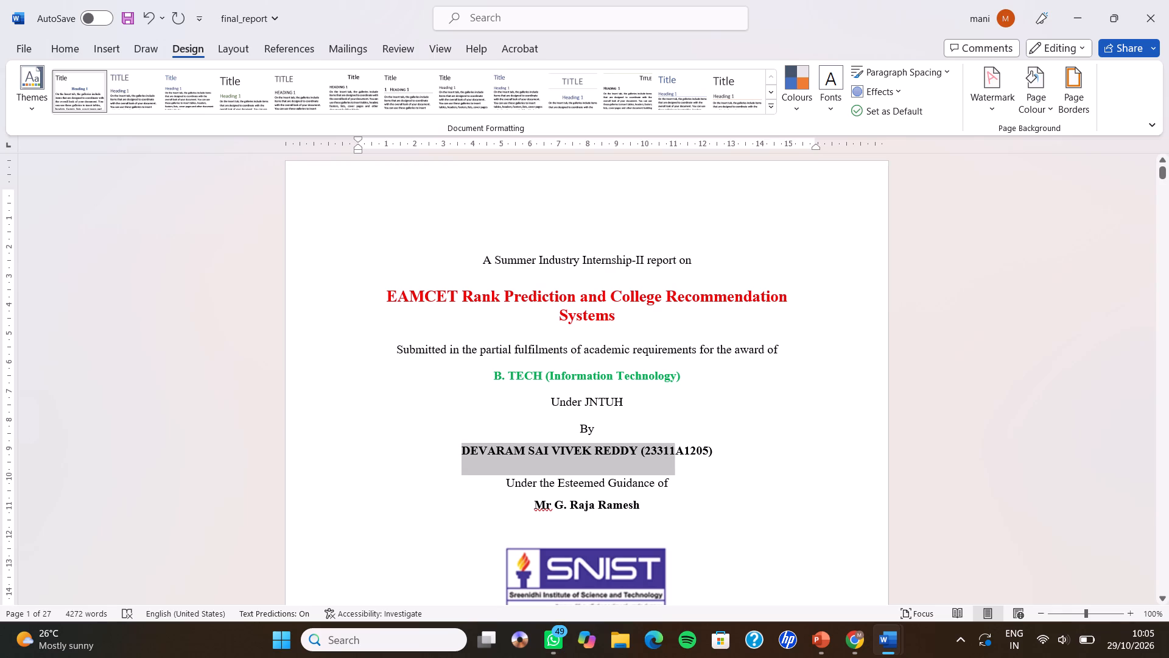
left_click_drag(687, 445, 715, 445)
left_click_drag(715, 445, 710, 446)
left_click_drag(710, 446, 710, 447)
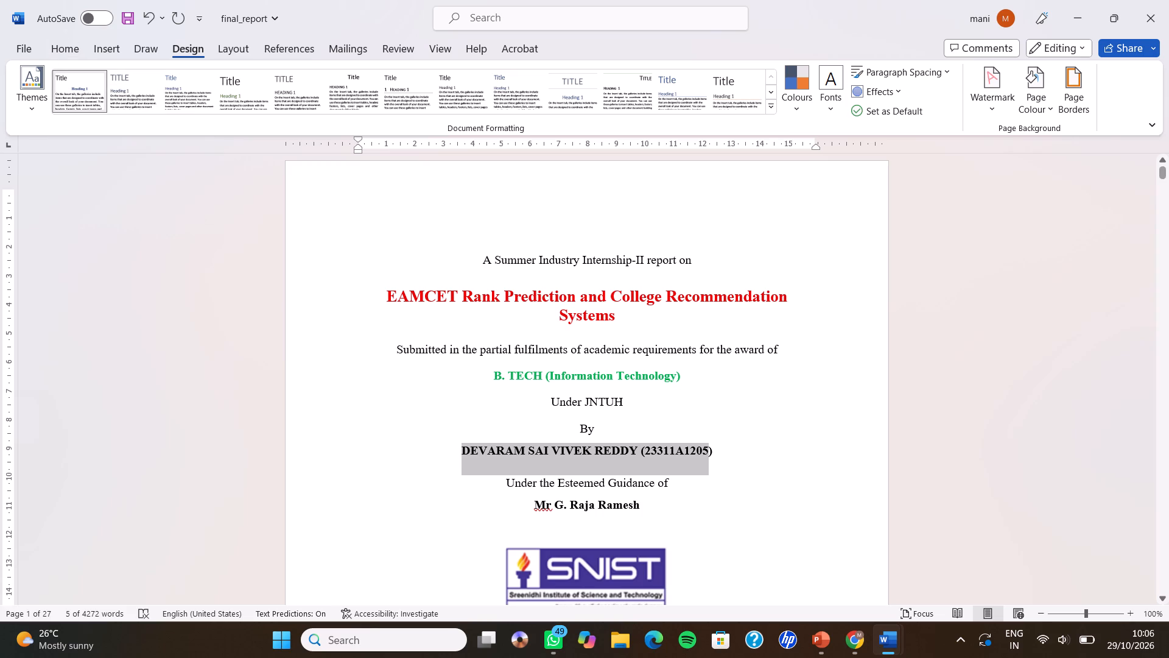
left_click(381, 347)
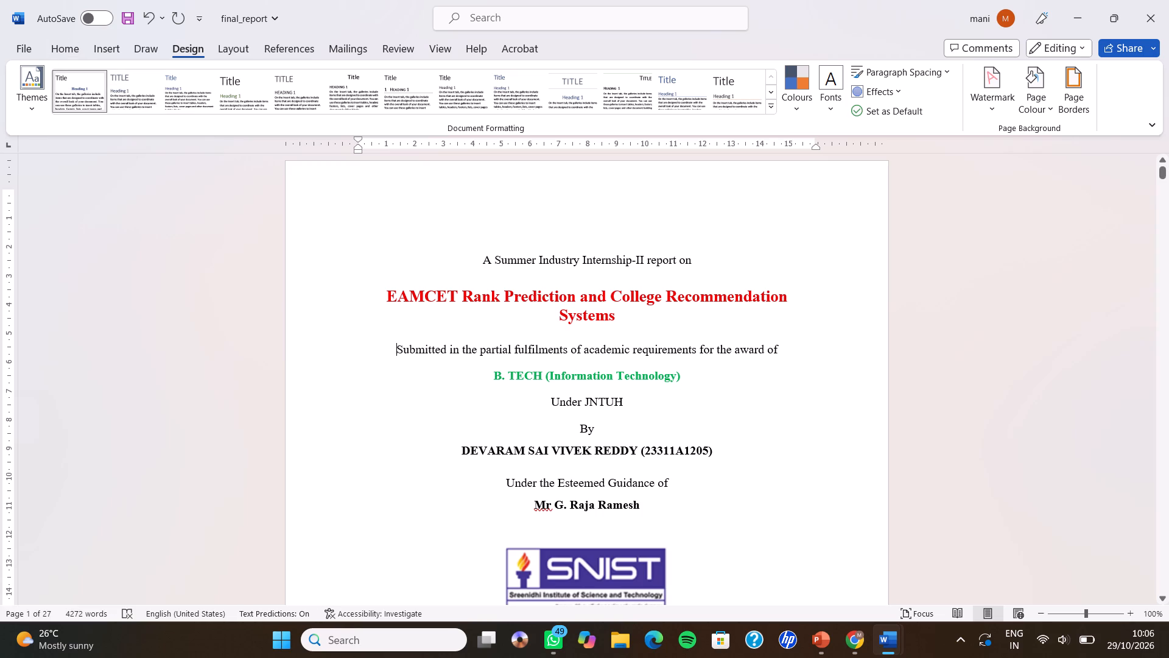
scroll(583, 520, "down", 6)
scroll(583, 520, "up", 1)
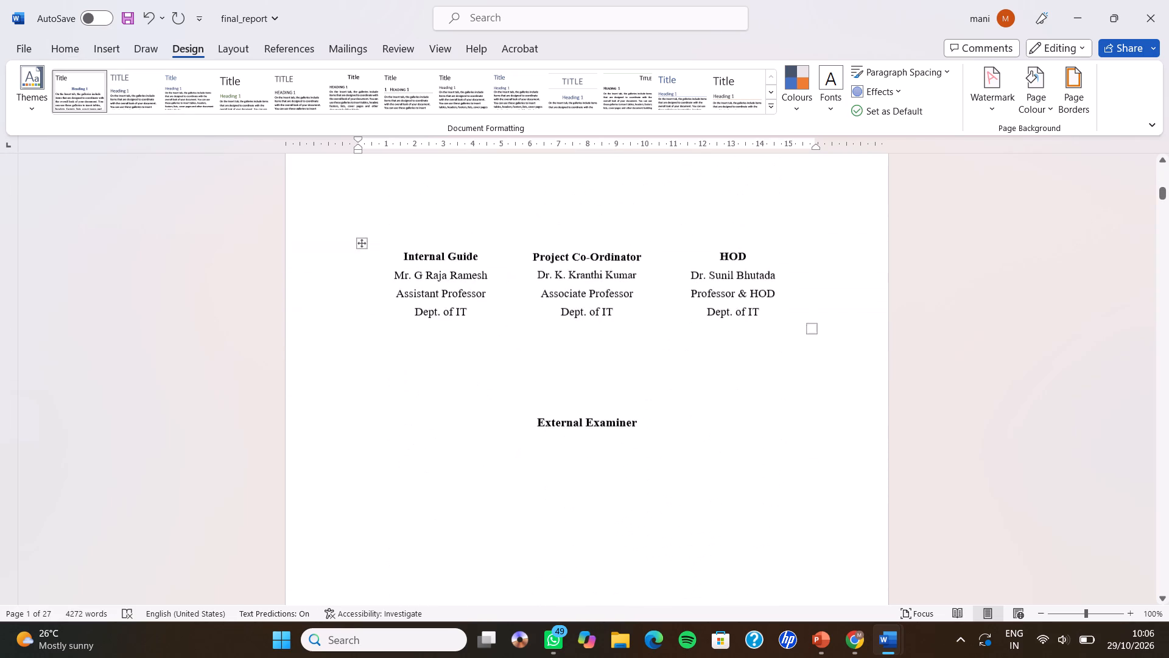
scroll(583, 520, "up", 3)
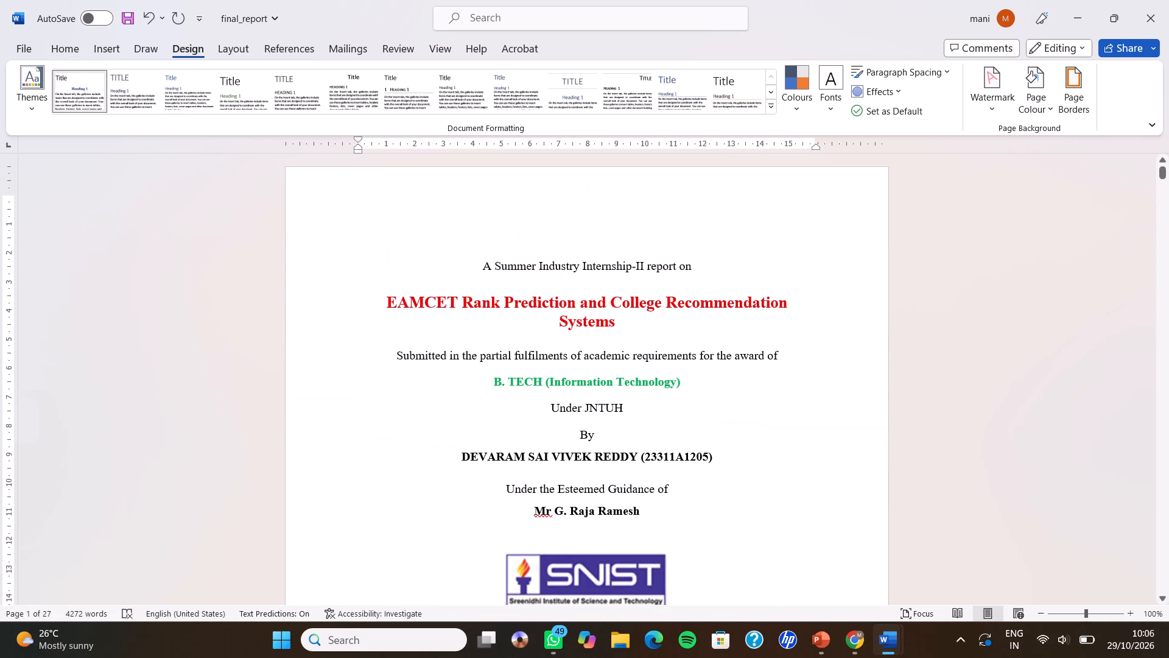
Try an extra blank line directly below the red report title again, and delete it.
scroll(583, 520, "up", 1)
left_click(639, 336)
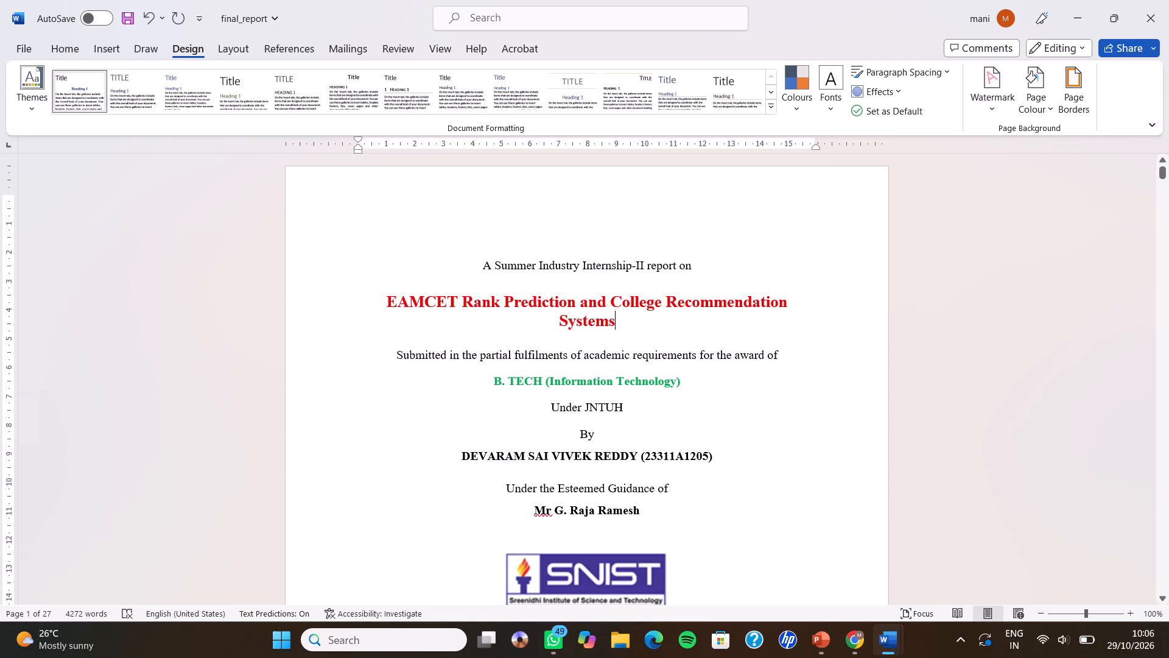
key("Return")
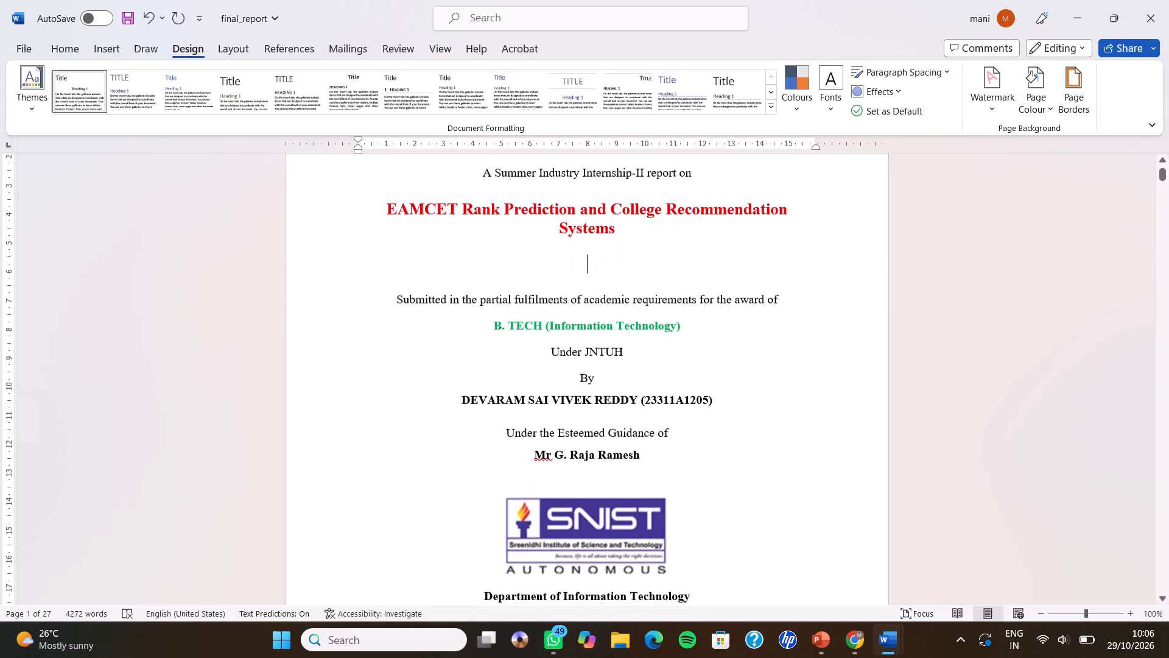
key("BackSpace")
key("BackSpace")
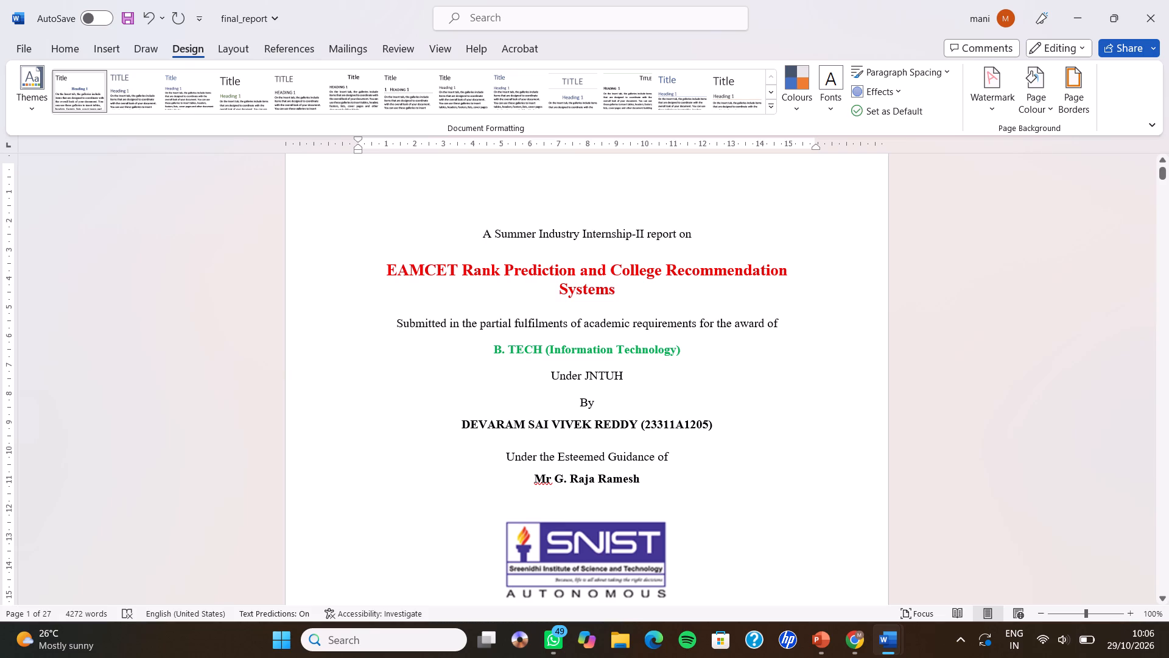
Increase the font size of the "A Summer Industry Internship-II report on" line above the title to 14 pt.
left_click(448, 324)
left_click(85, 50)
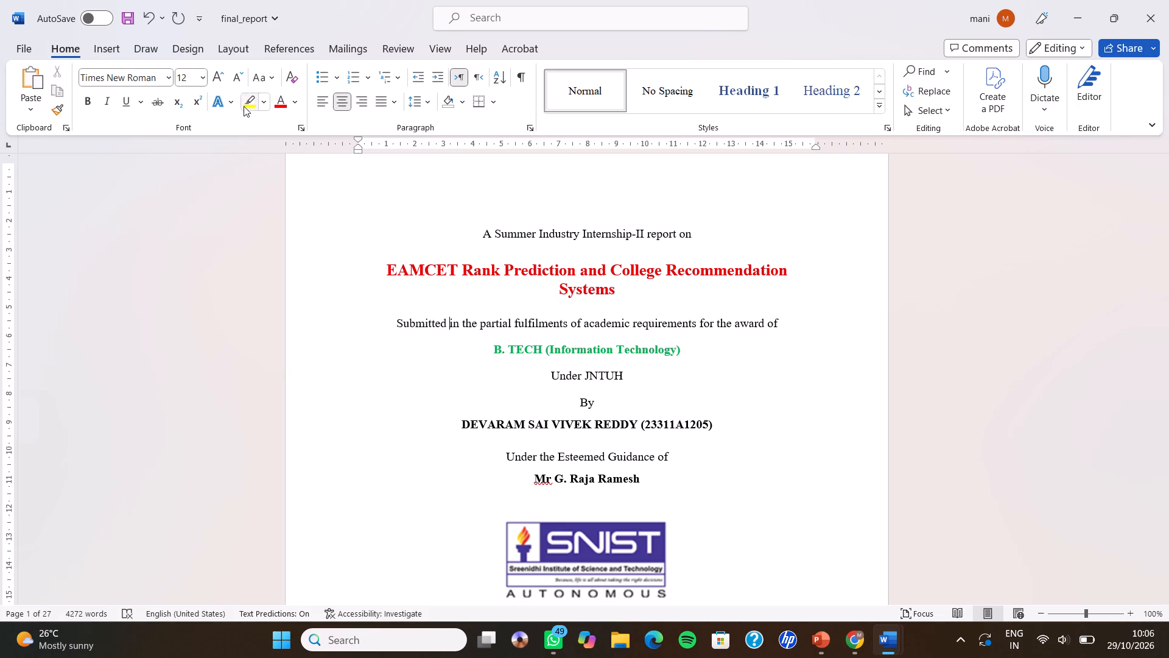
left_click(444, 266)
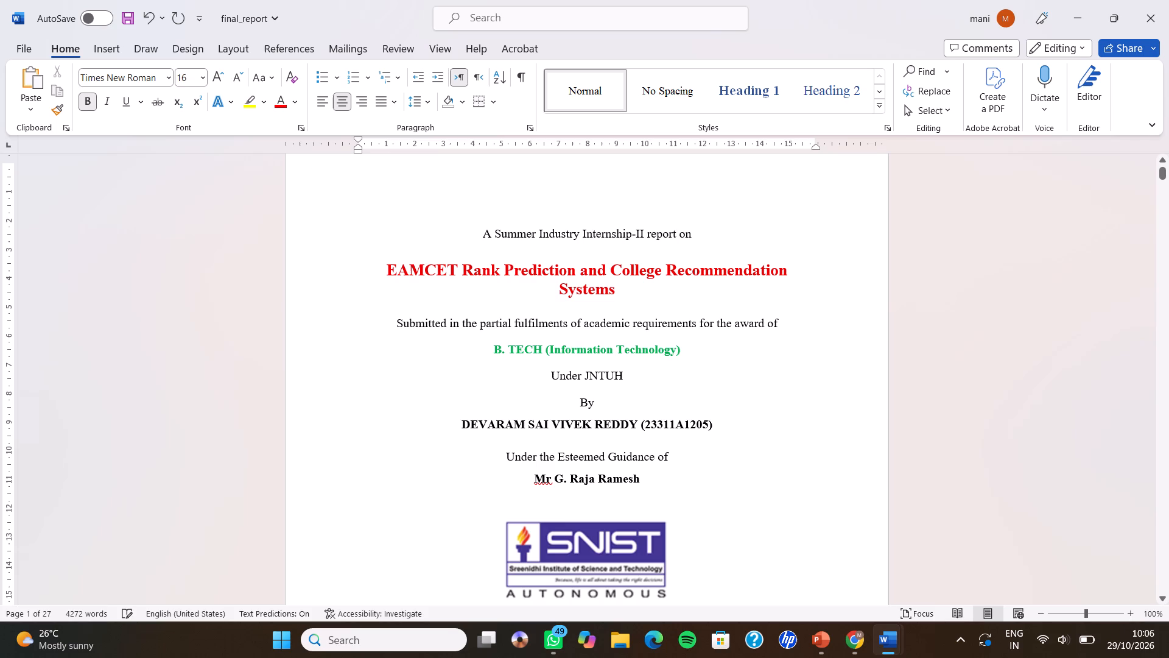
left_click(561, 238)
left_click_drag(479, 227, 669, 227)
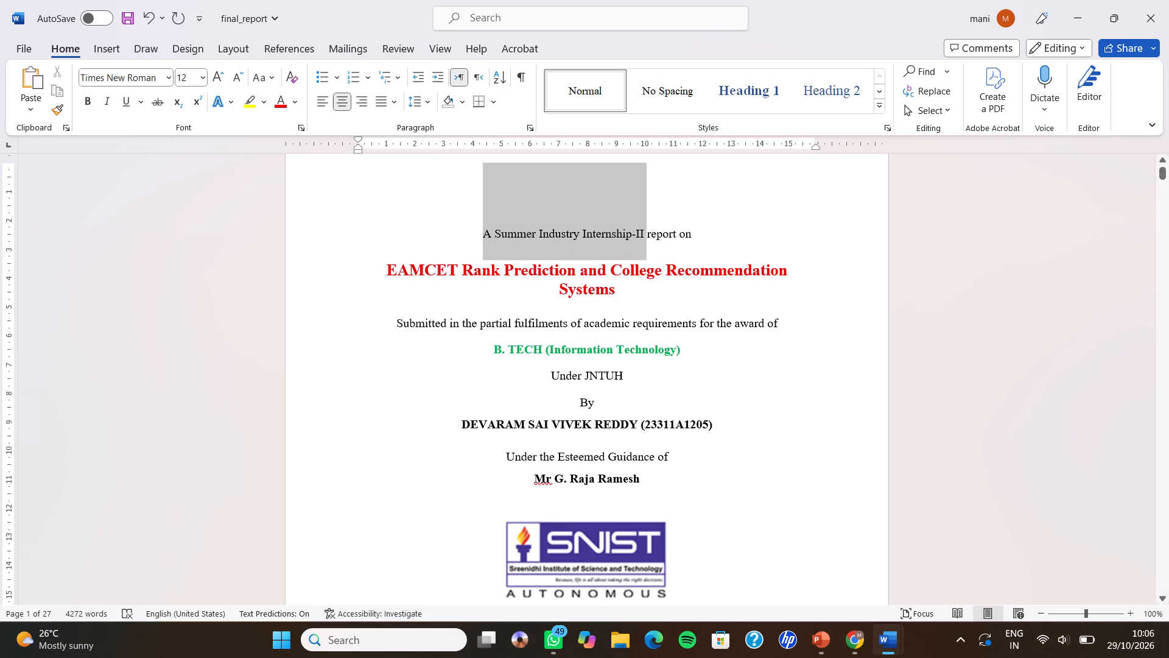
left_click_drag(669, 227, 690, 228)
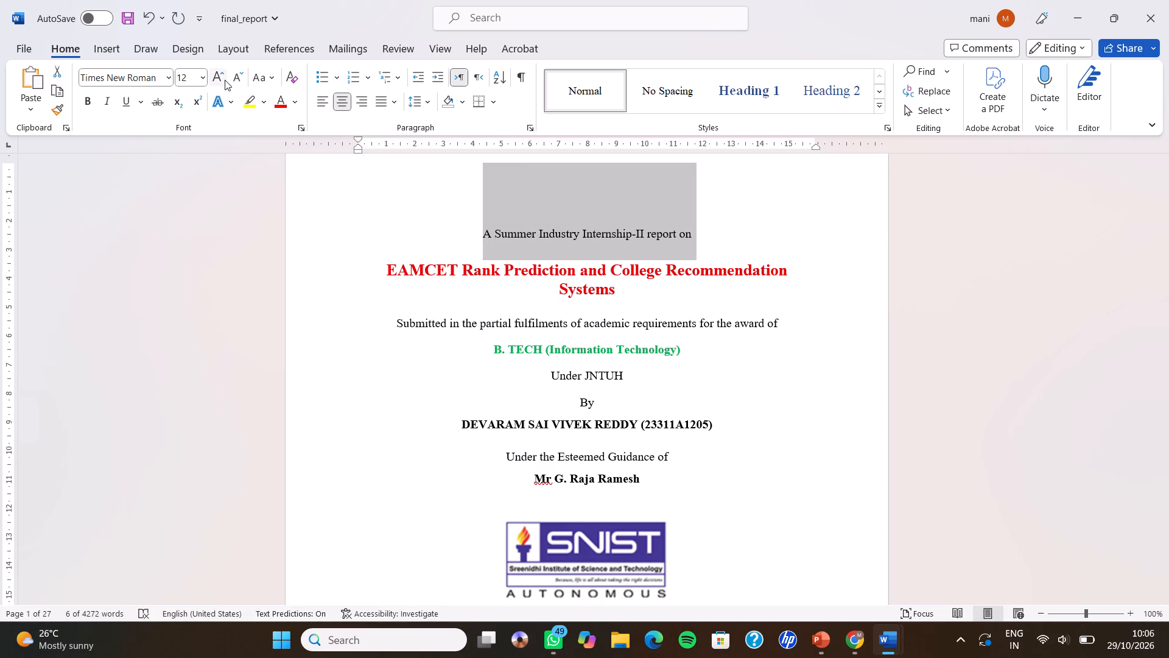
left_click(225, 80)
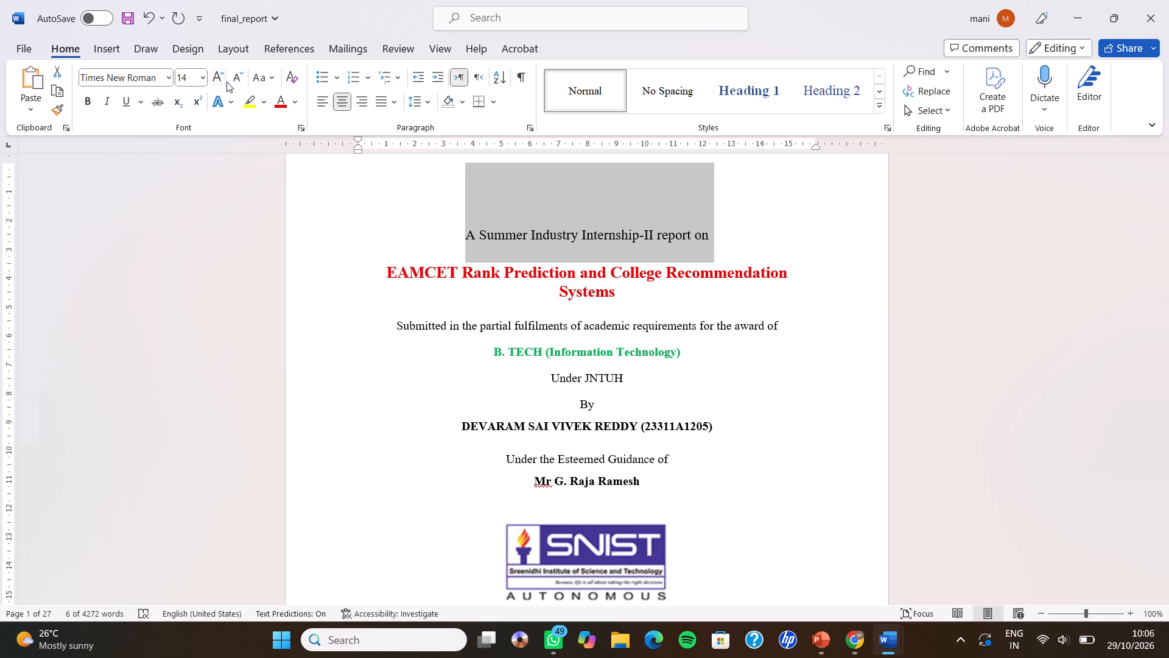
left_click(237, 76)
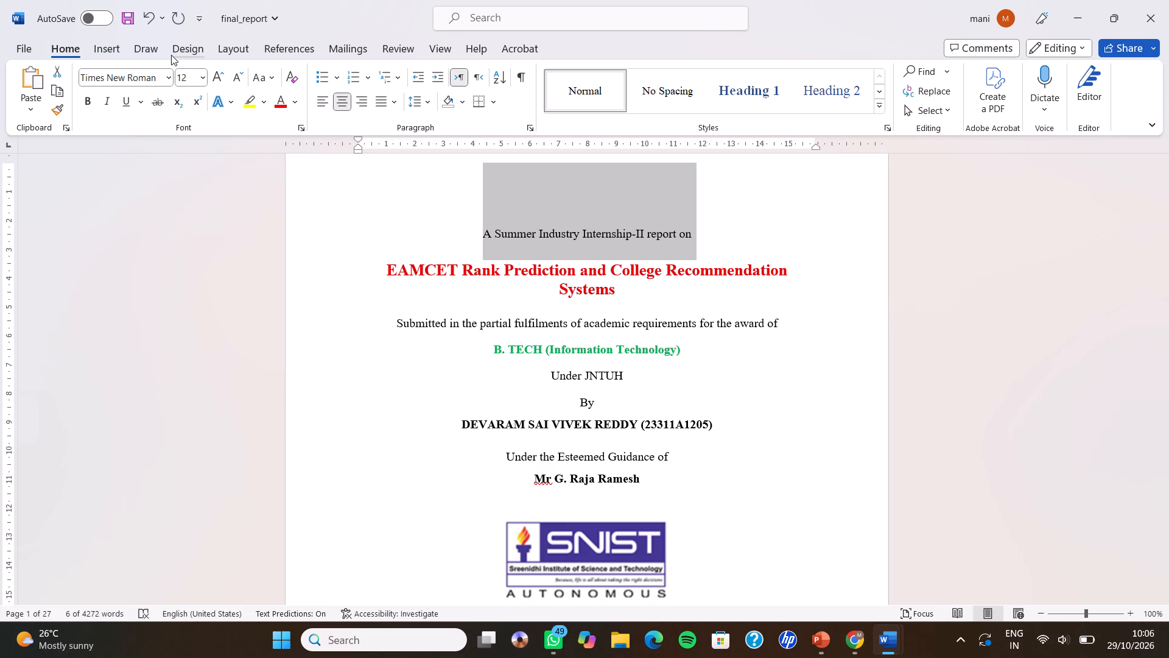
left_click(223, 79)
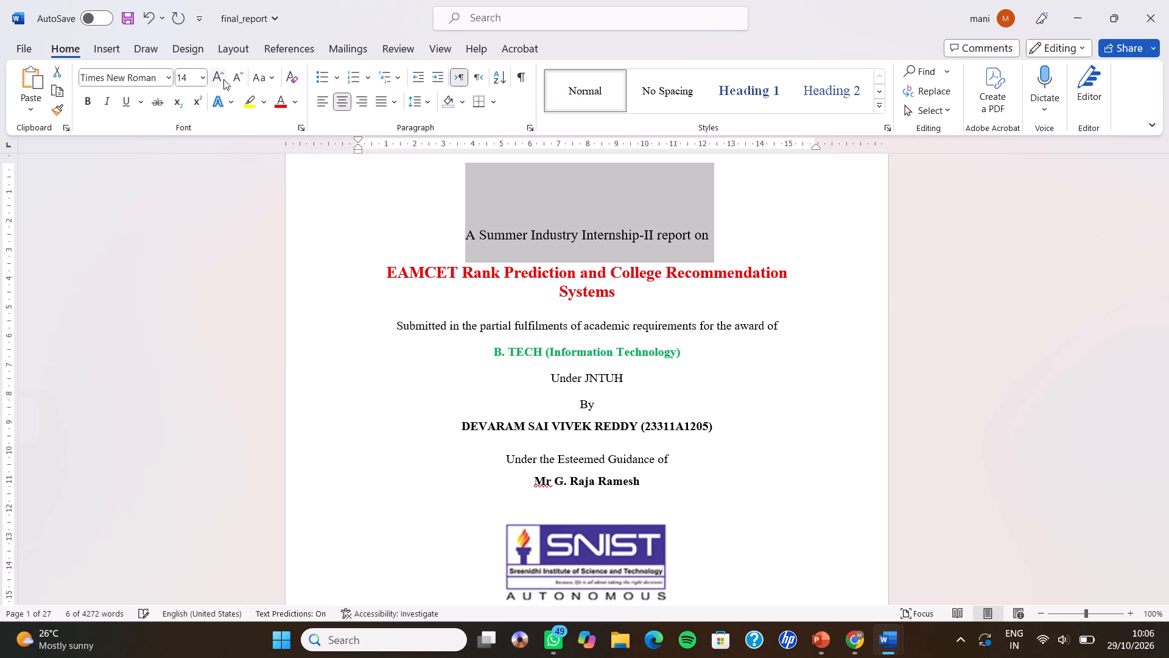
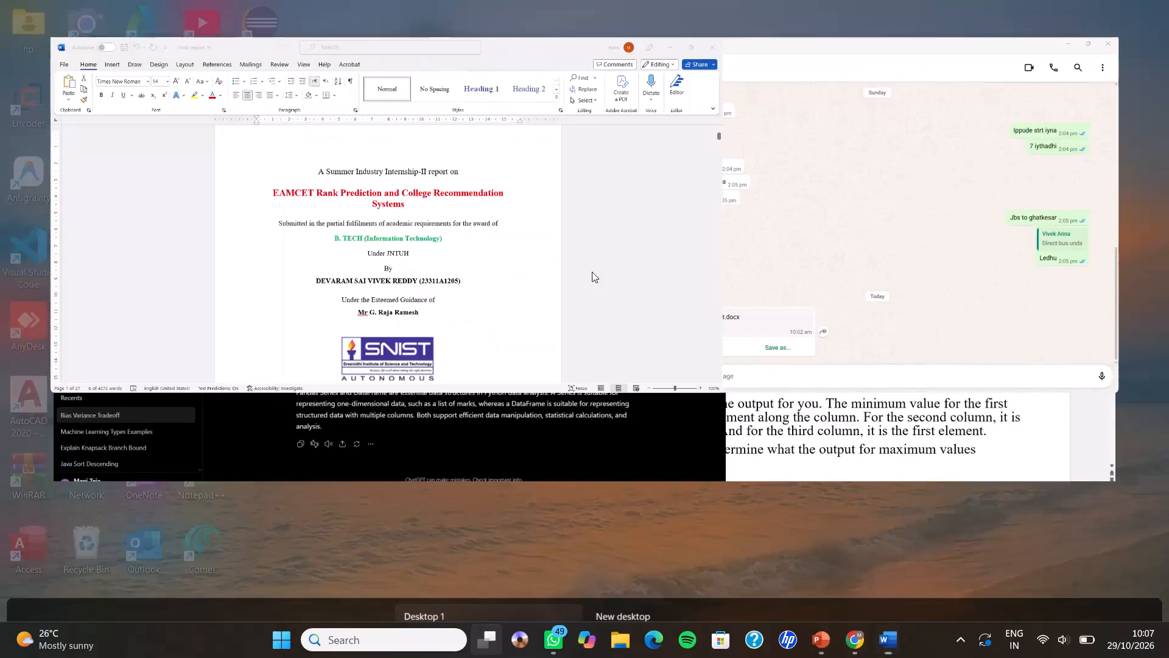
Return to the final_report document and justify both body paragraphs on the Declaration page.
left_click(343, 164)
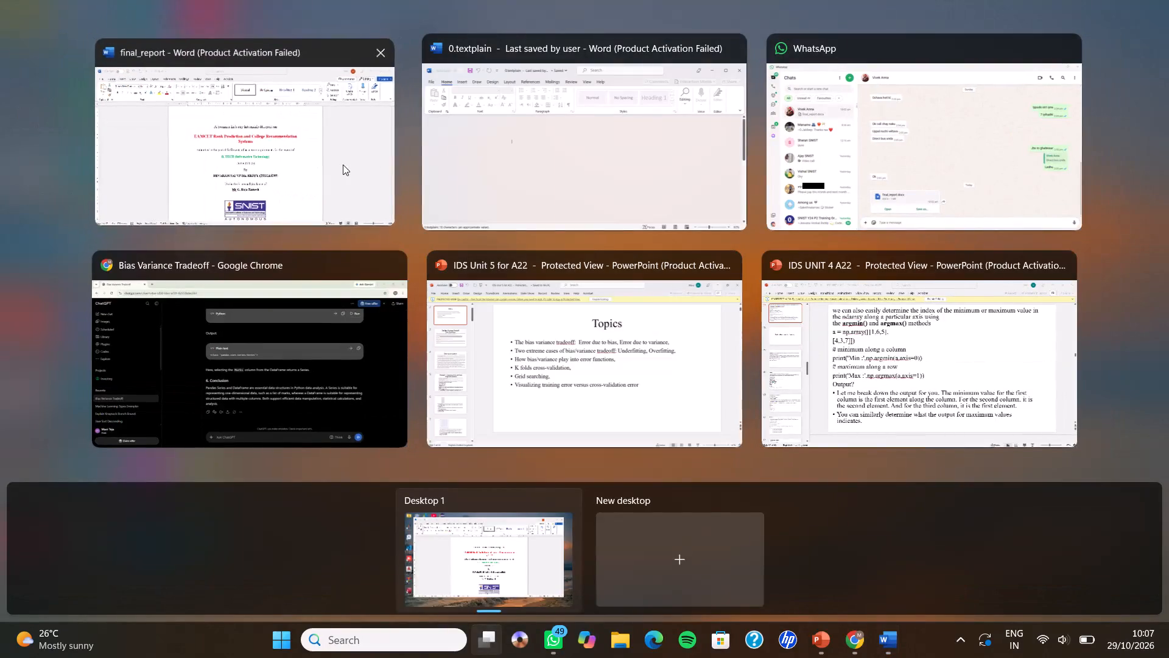
scroll(510, 321, "down", 2)
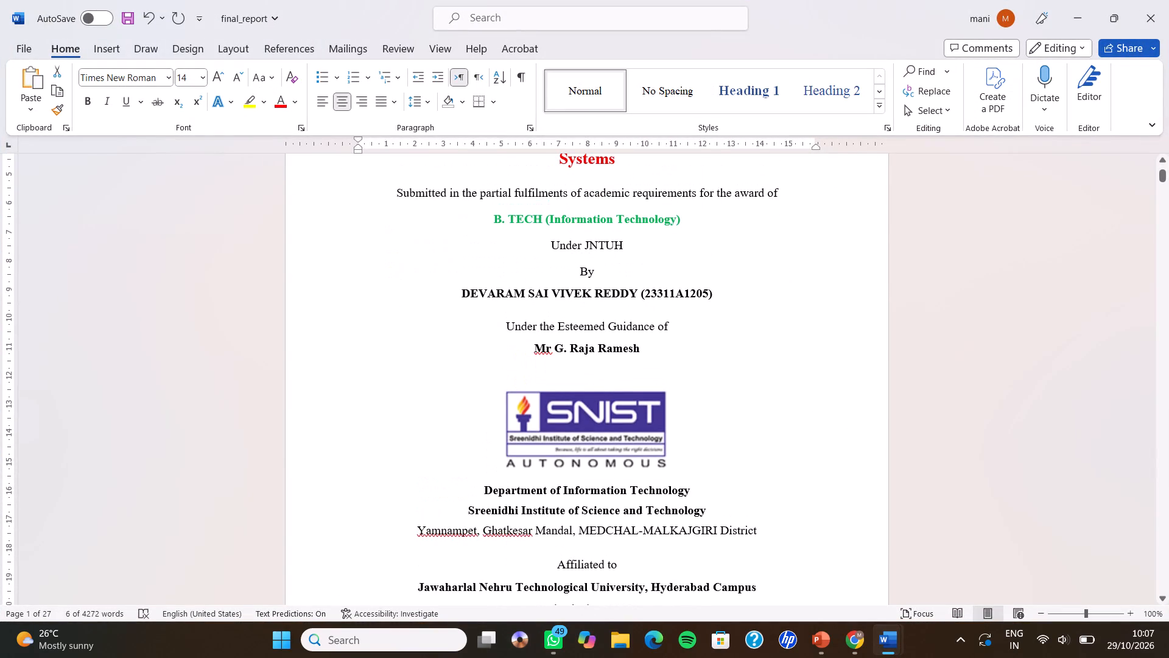
scroll(523, 319, "down", 6)
right_click(523, 319)
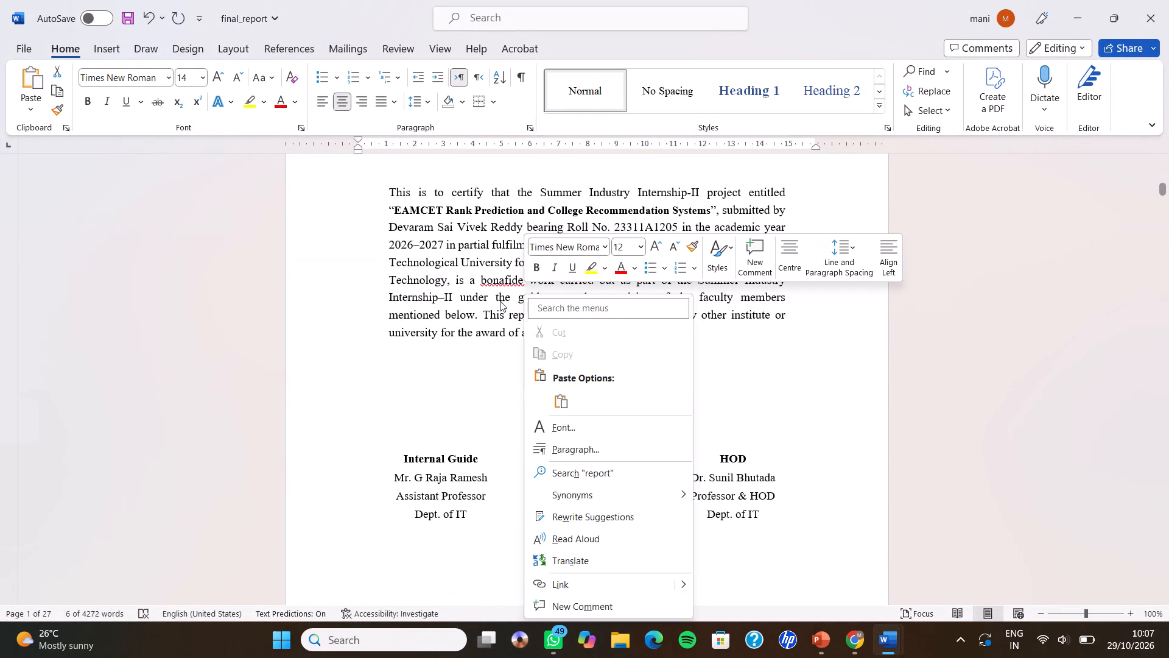
left_click(440, 263)
scroll(440, 263, "down", 2)
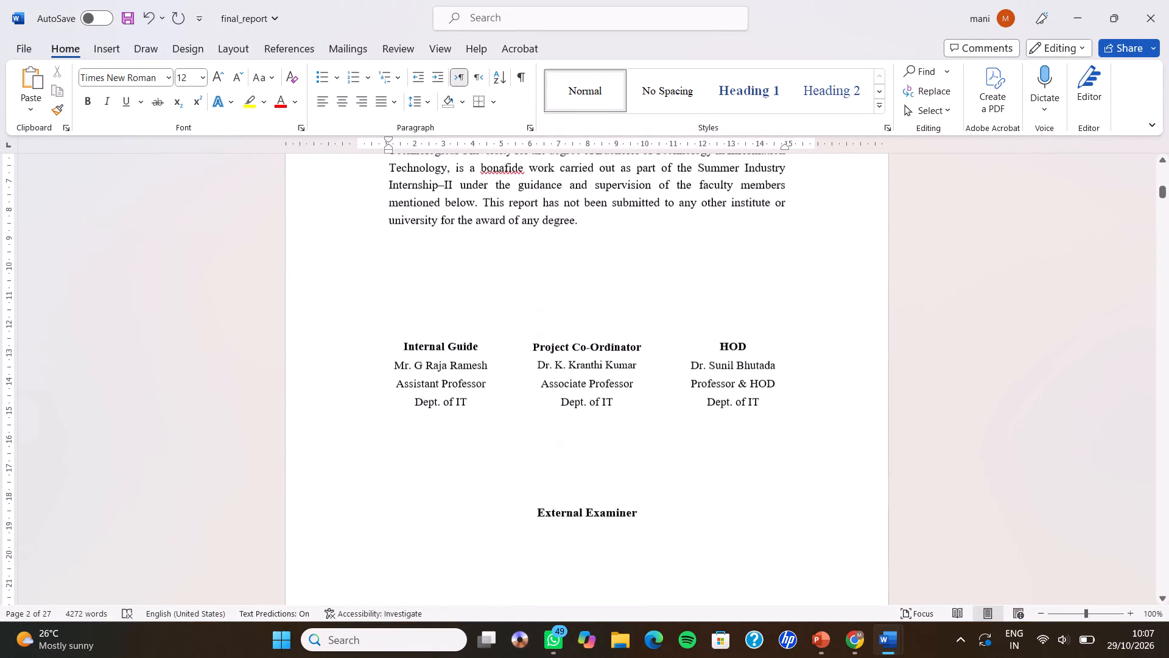
scroll(440, 263, "down", 7)
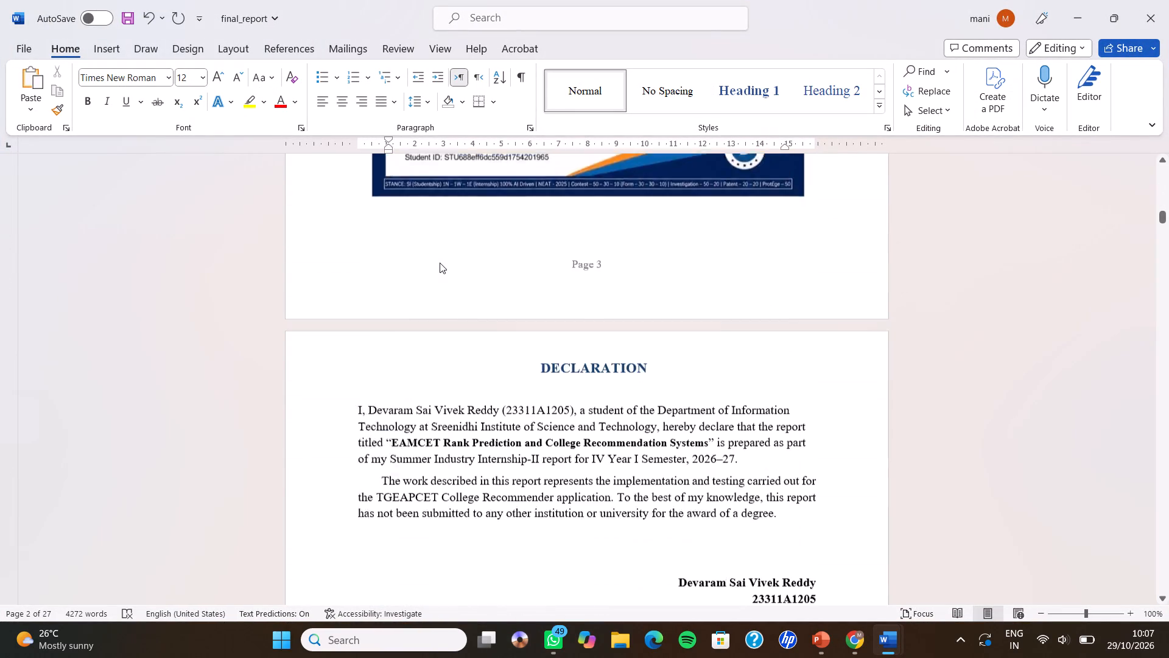
left_click_drag(358, 367, 822, 465)
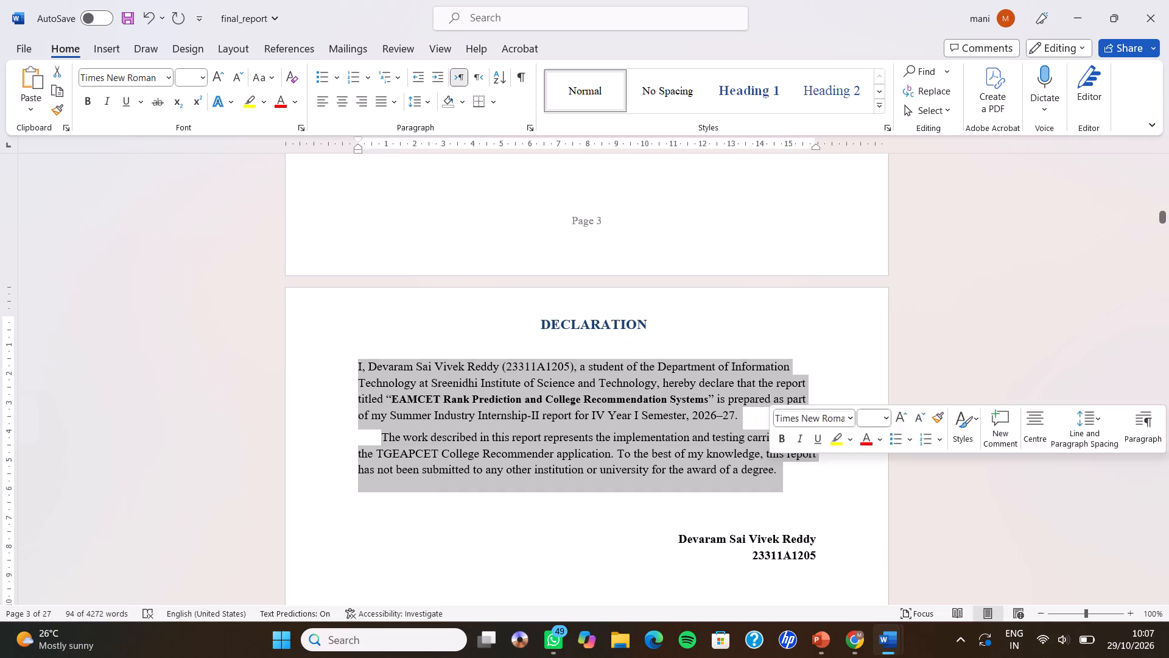
left_click(379, 106)
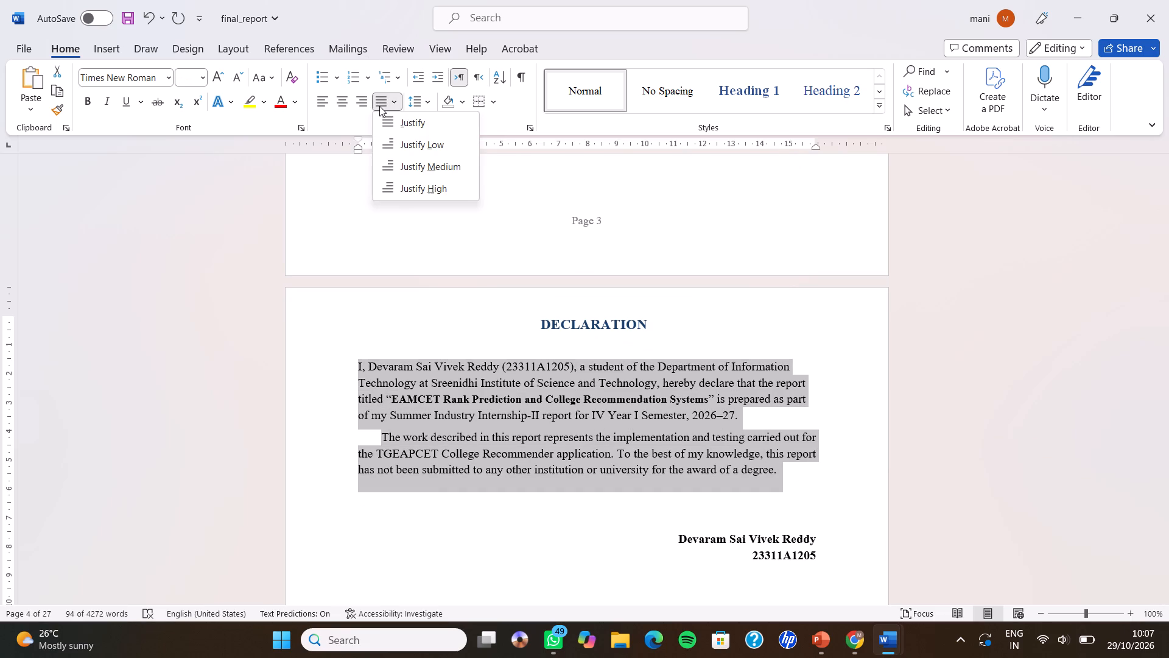
left_click(390, 118)
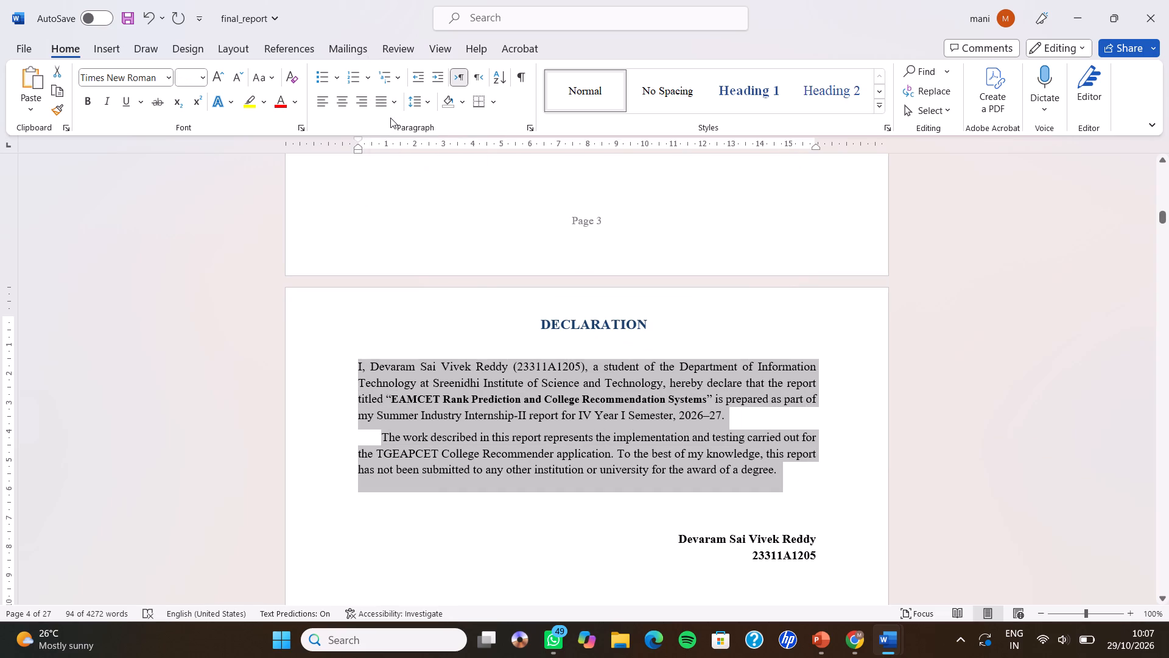
Remove the first-line indent from the second Declaration paragraph, starting "The work described in this report".
left_click(370, 358)
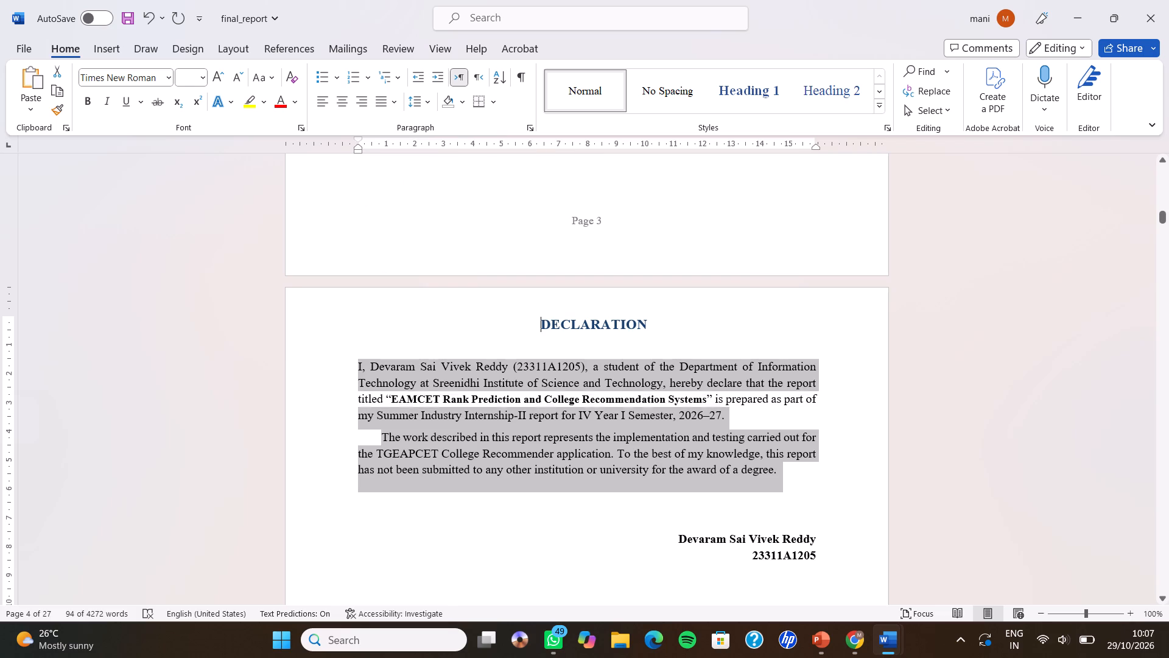
left_click(379, 432)
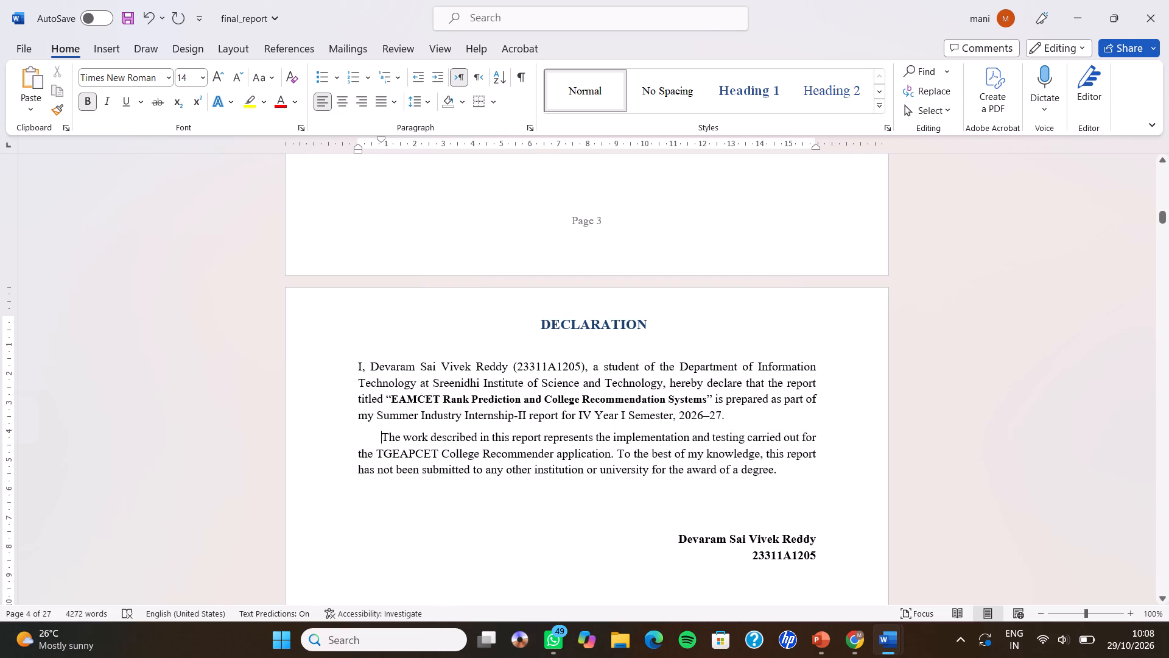
key("BackSpace")
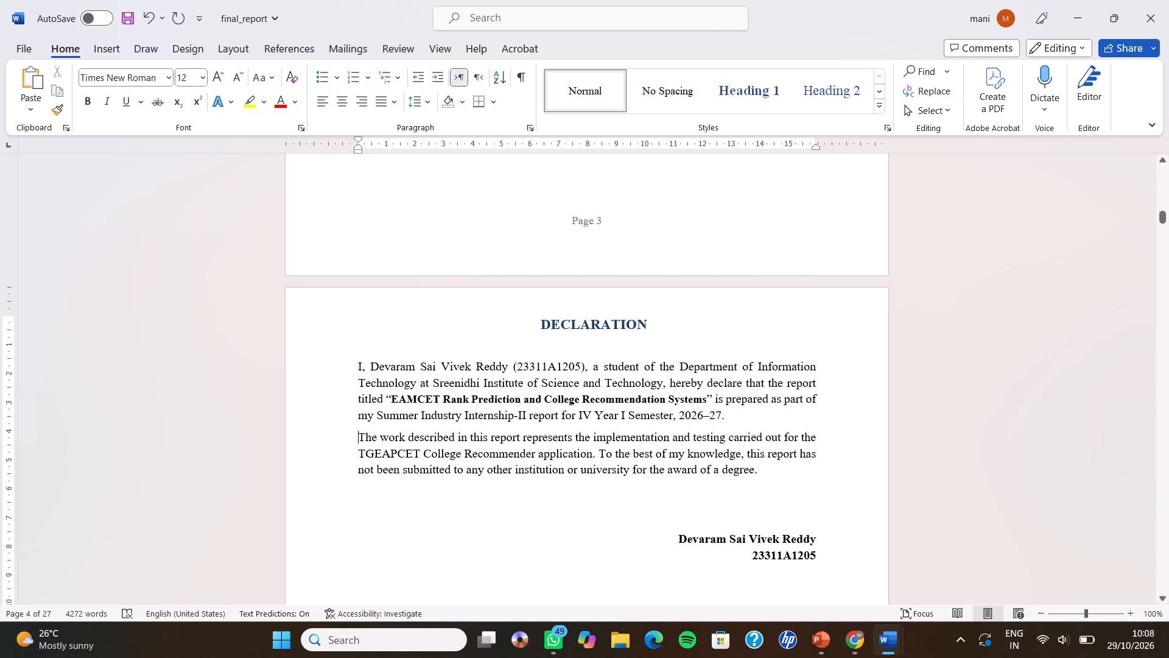
Set the font size of both Declaration body paragraphs, including the bold report title, to 12 pt.
left_click_drag(356, 361, 680, 474)
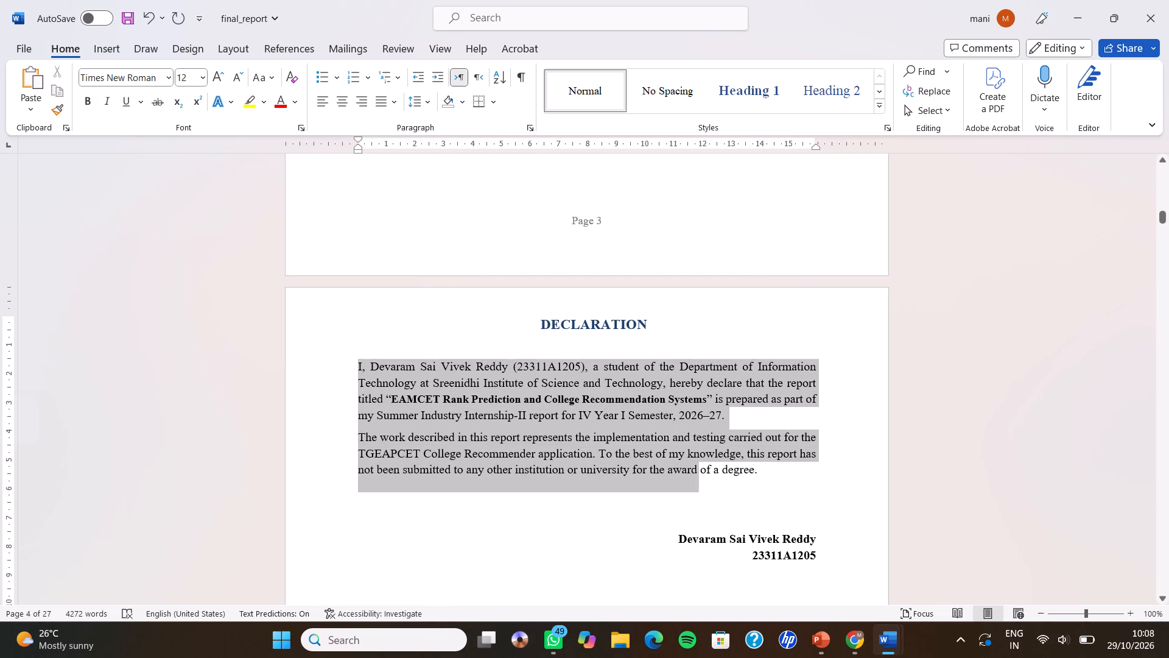
left_click_drag(680, 474, 806, 475)
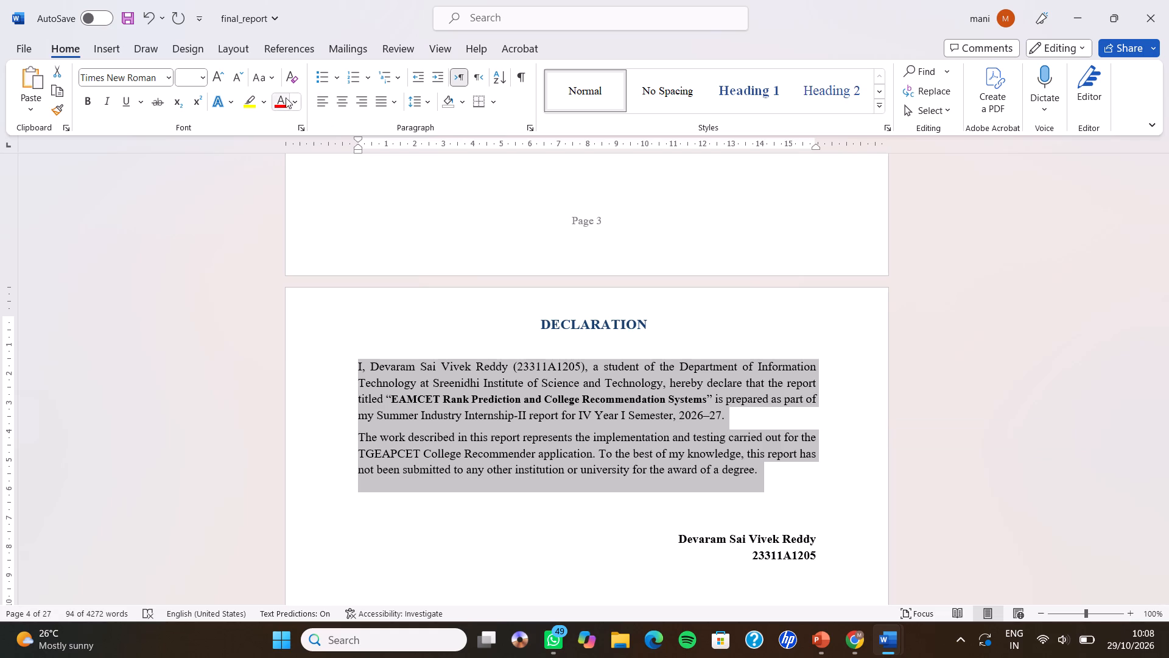
left_click(188, 71)
type("12")
key("Return")
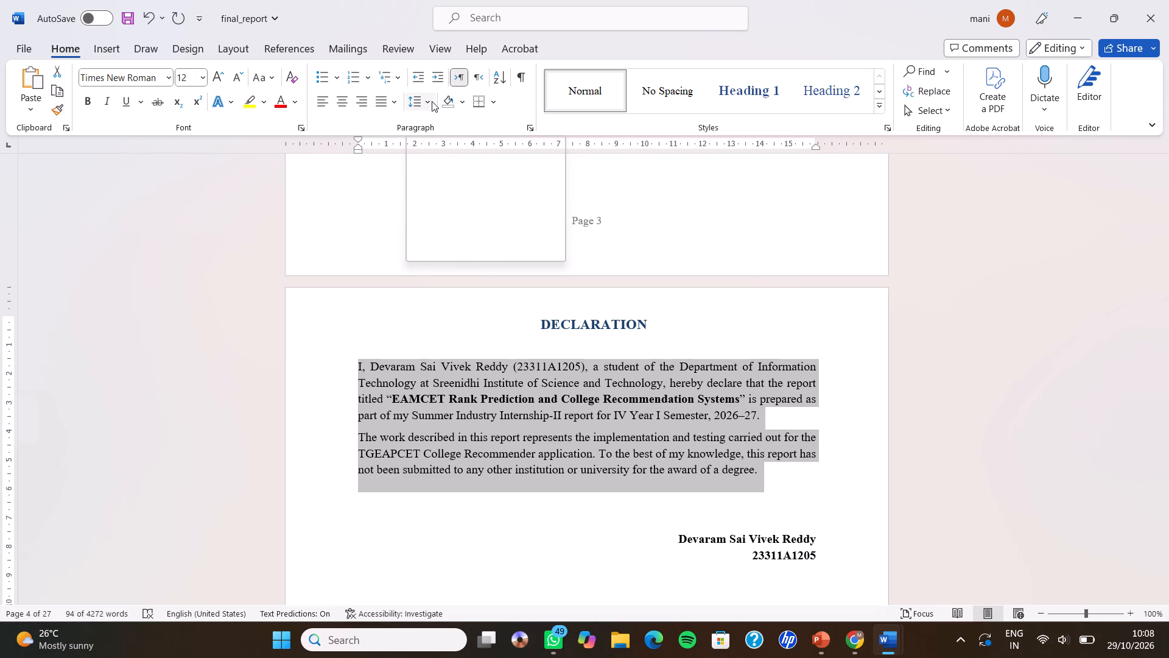
Set the spacing after the two Declaration body paragraphs to 0 pt.
left_click(150, 48)
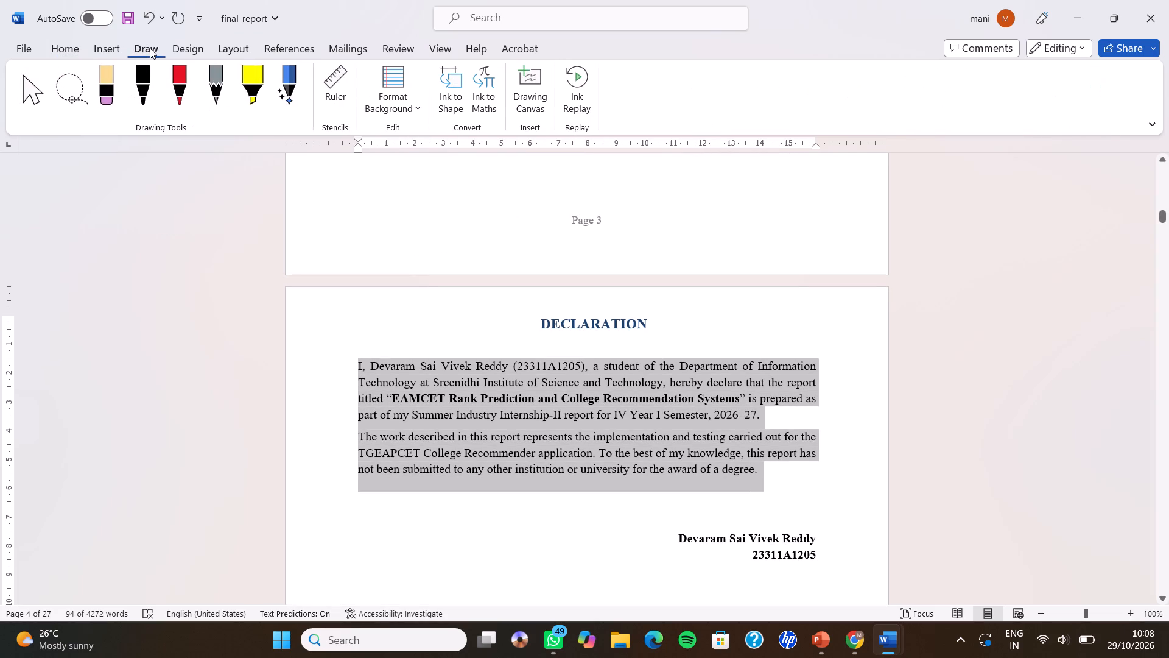
left_click(104, 51)
left_click(183, 53)
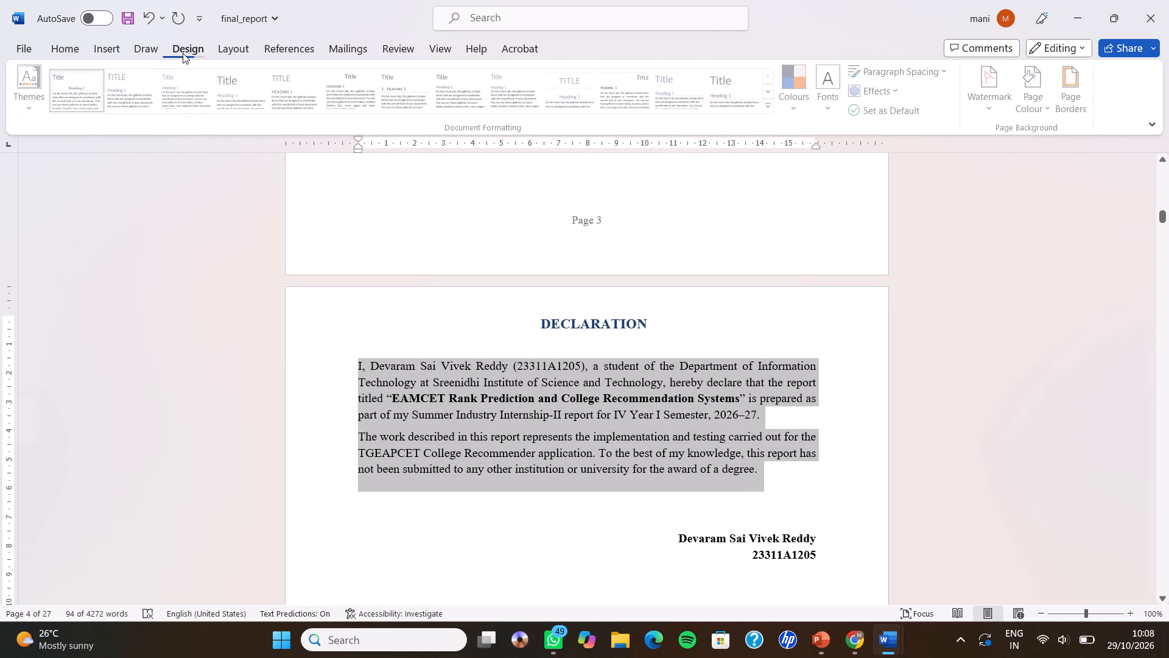
left_click(226, 53)
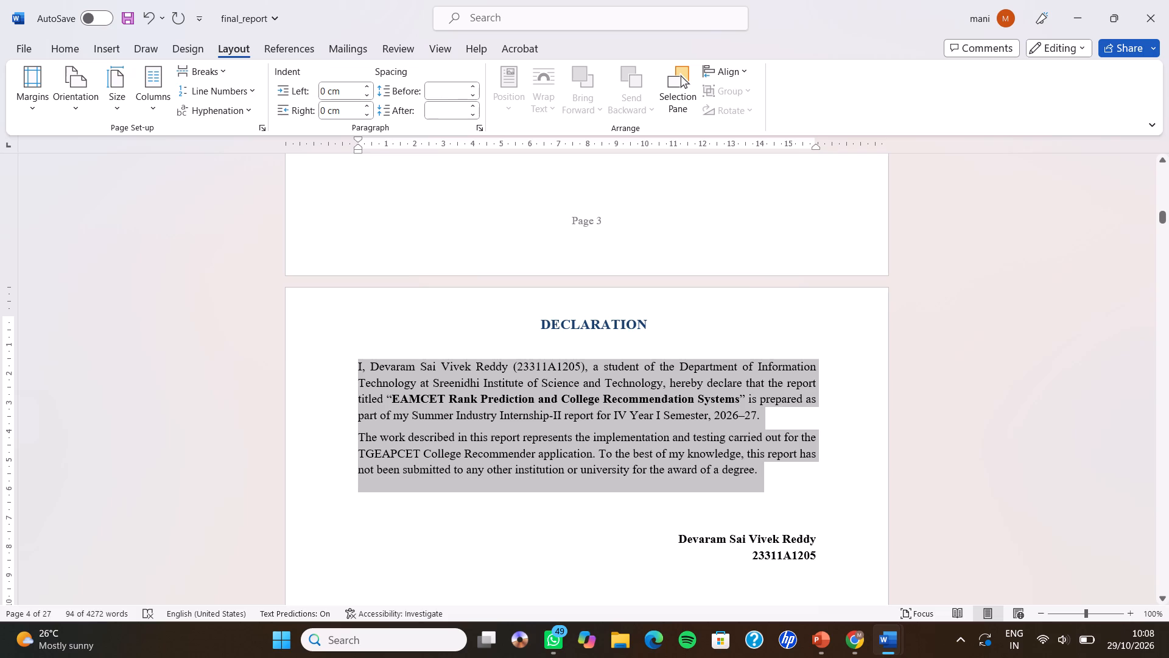
left_click(472, 111)
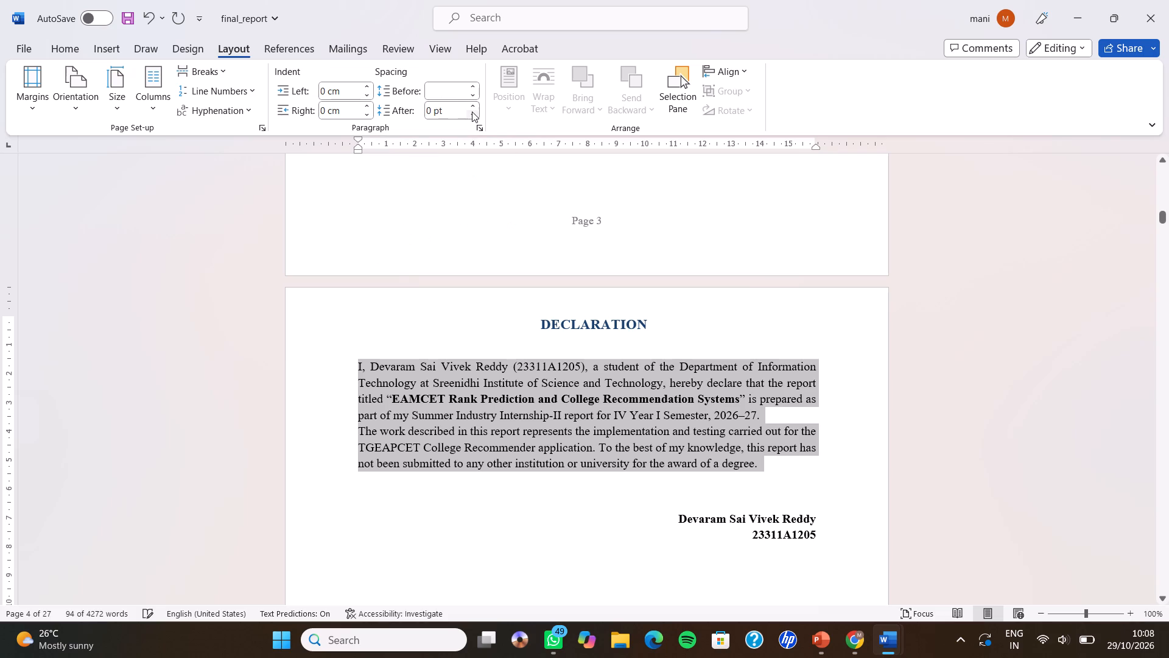
double_click(472, 111)
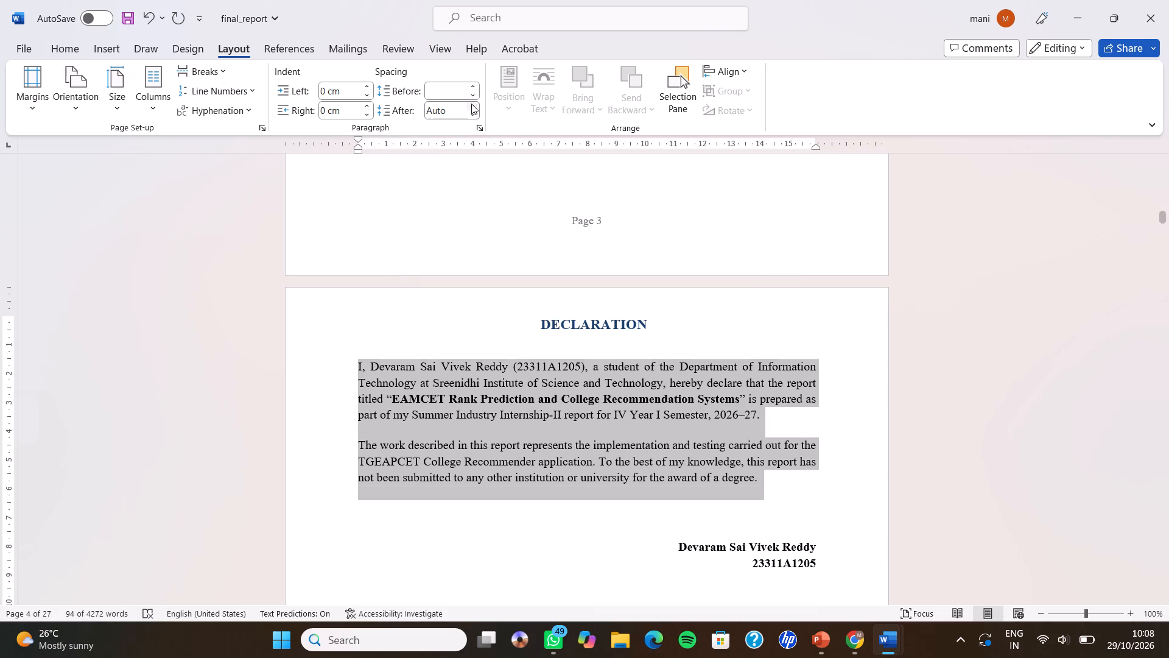
left_click(470, 104)
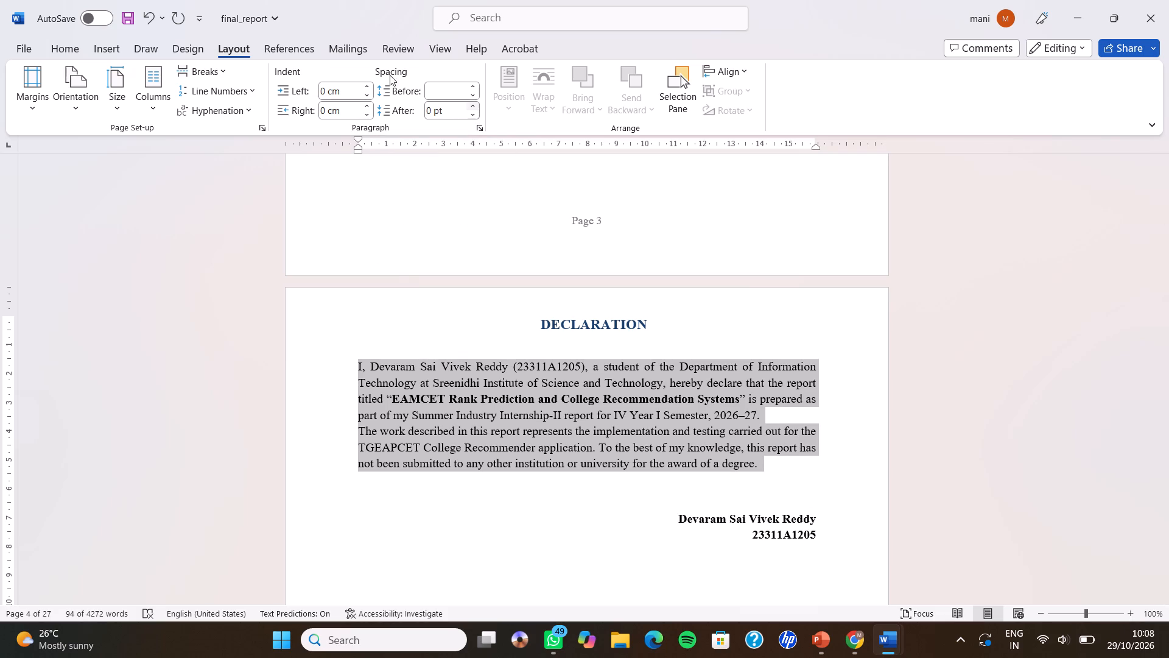
Set the line spacing of both Declaration body paragraphs to 1.5.
left_click(79, 46)
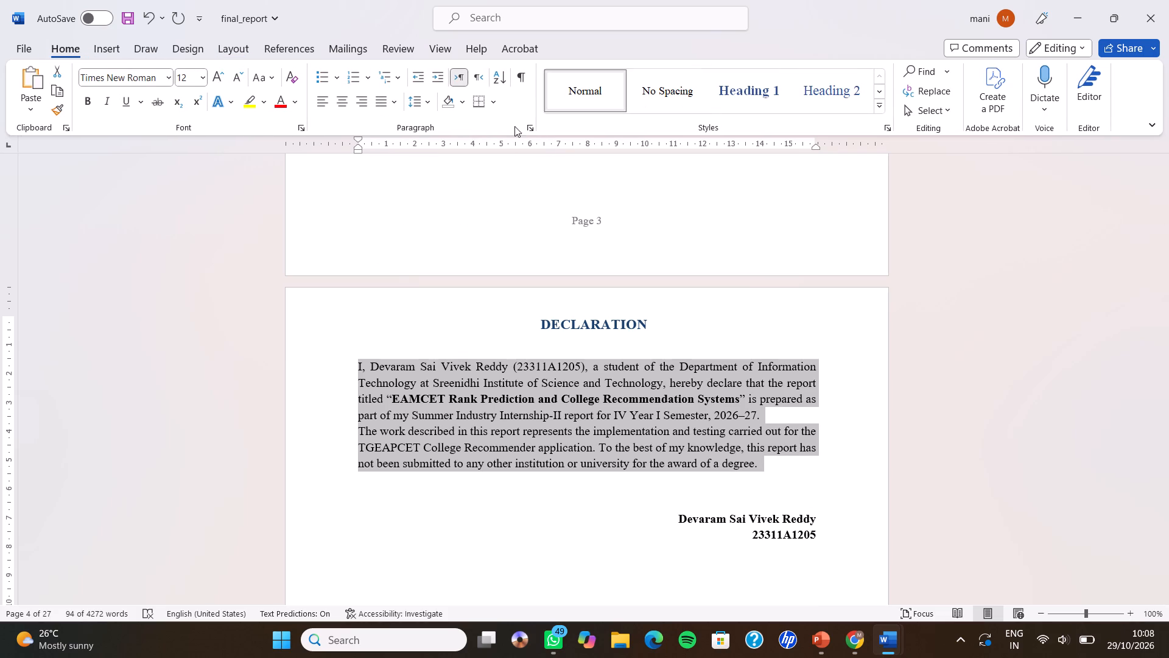
left_click(426, 104)
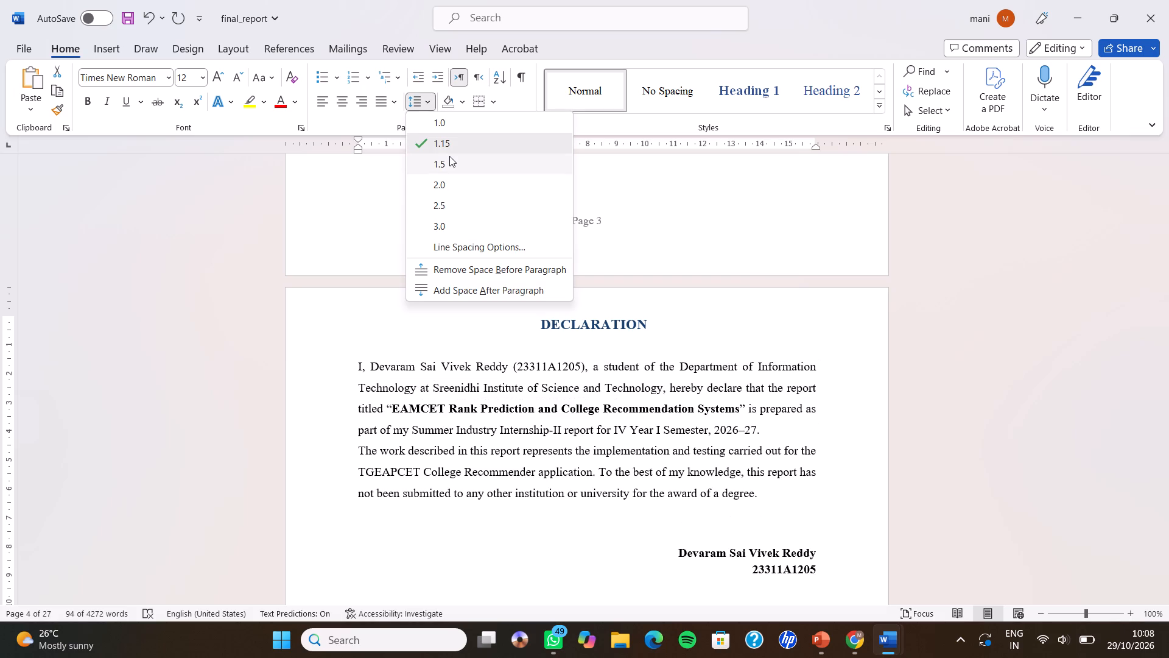
left_click(449, 156)
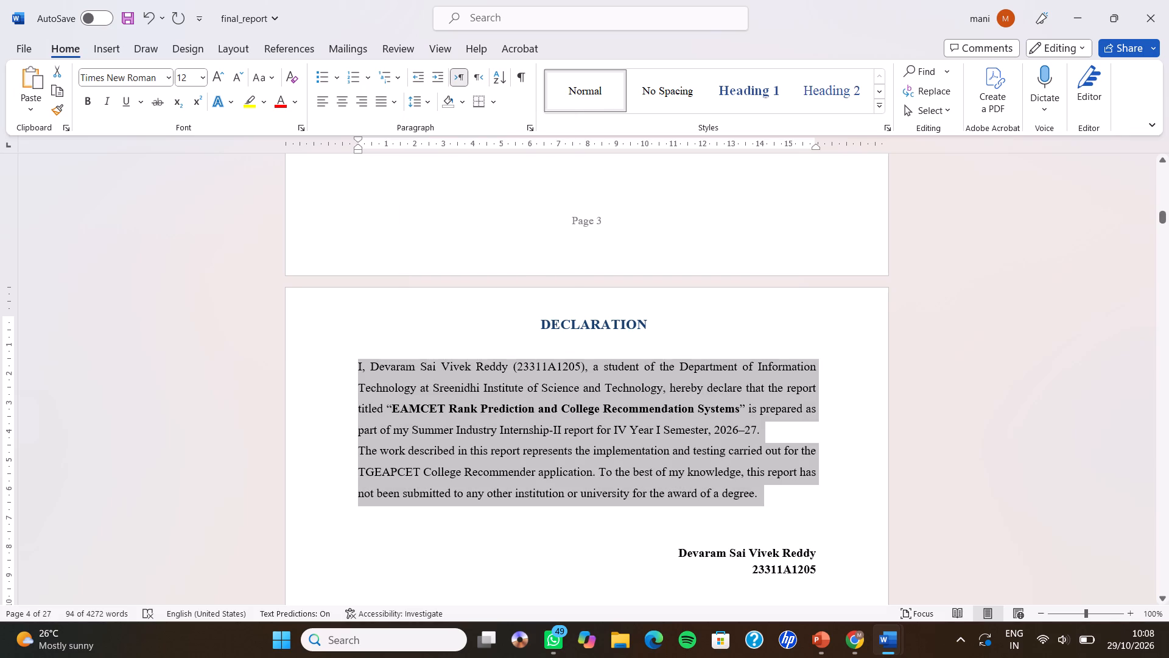
left_click(531, 312)
Review the rest of the Declaration page and the paragraph formatting on the Acknowledgement page.
scroll(531, 312, "down", 2)
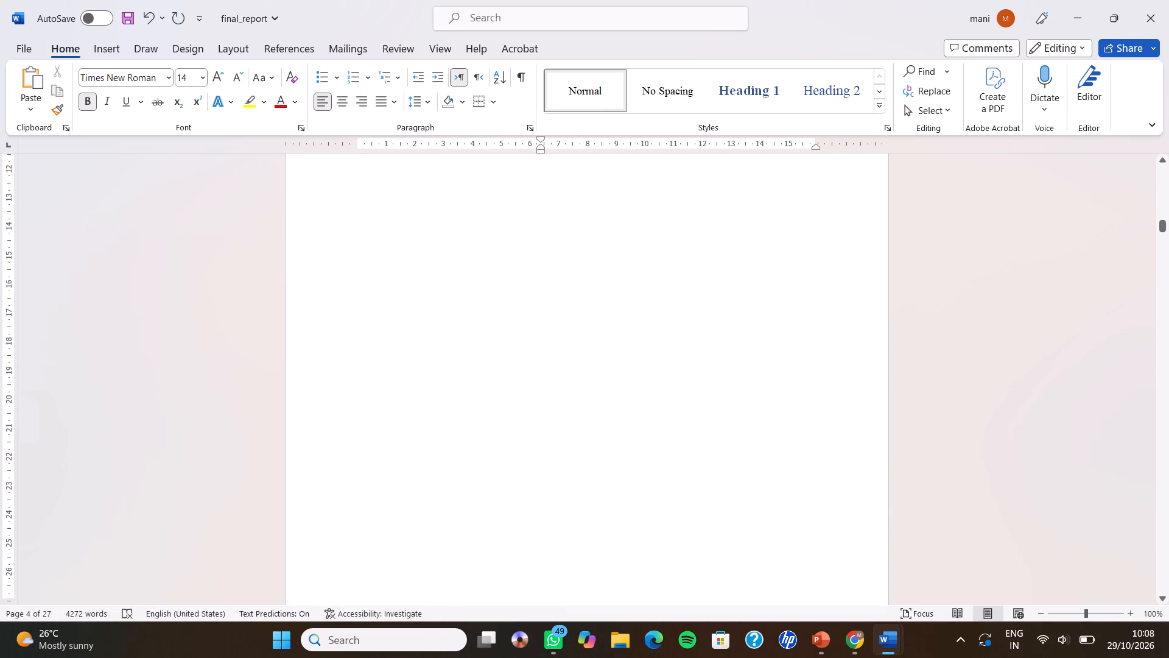
scroll(531, 312, "down", 1)
scroll(531, 312, "up", 3)
scroll(531, 312, "down", 2)
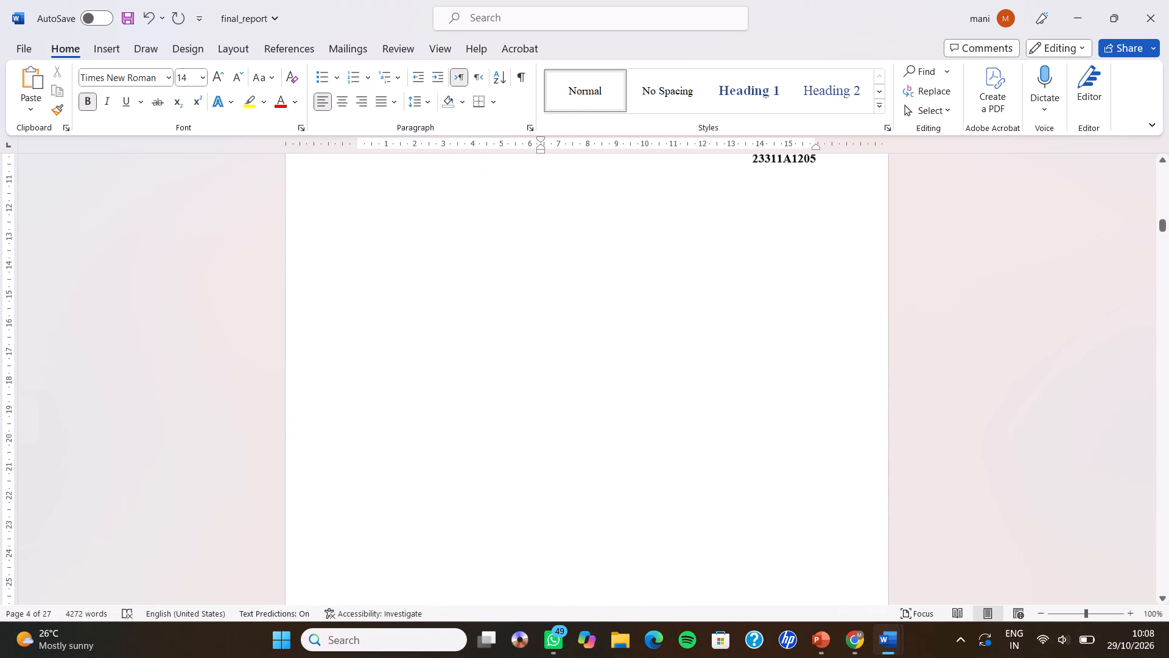
scroll(531, 312, "down", 4)
left_click(532, 264)
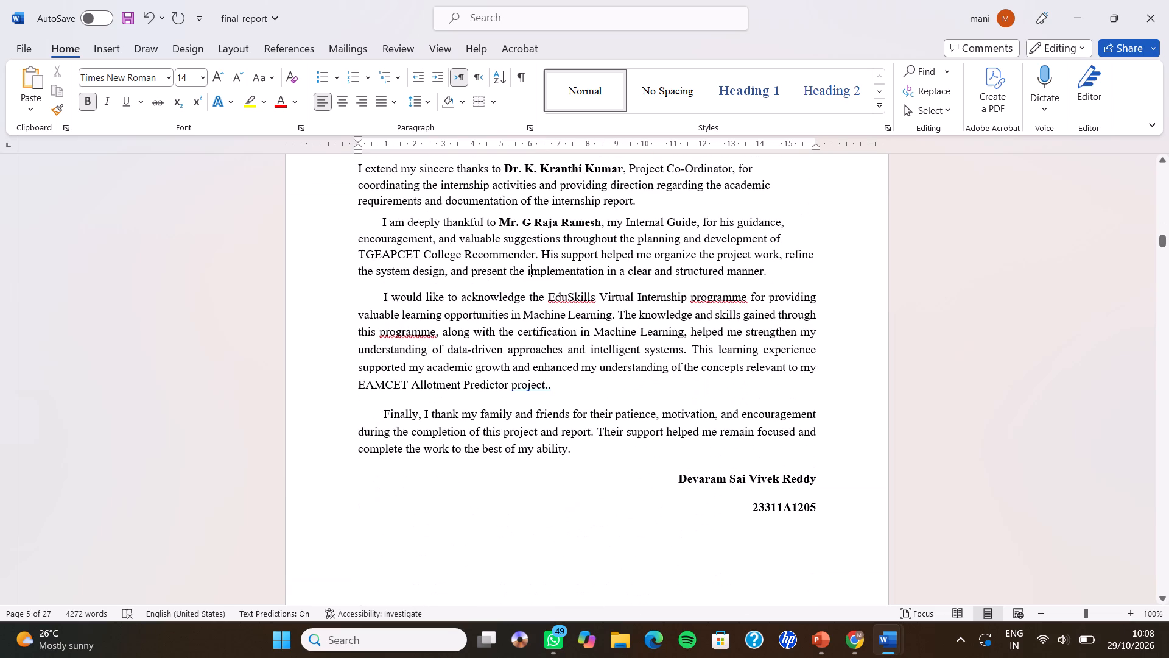
scroll(410, 216, "up", 2)
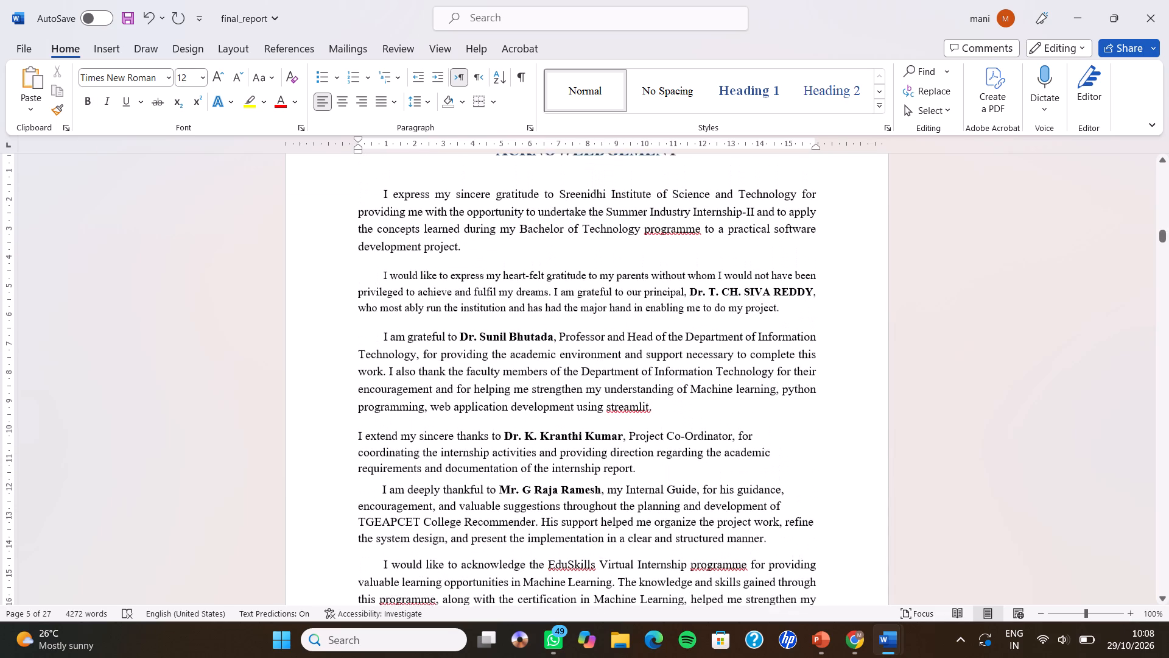
scroll(410, 216, "up", 1)
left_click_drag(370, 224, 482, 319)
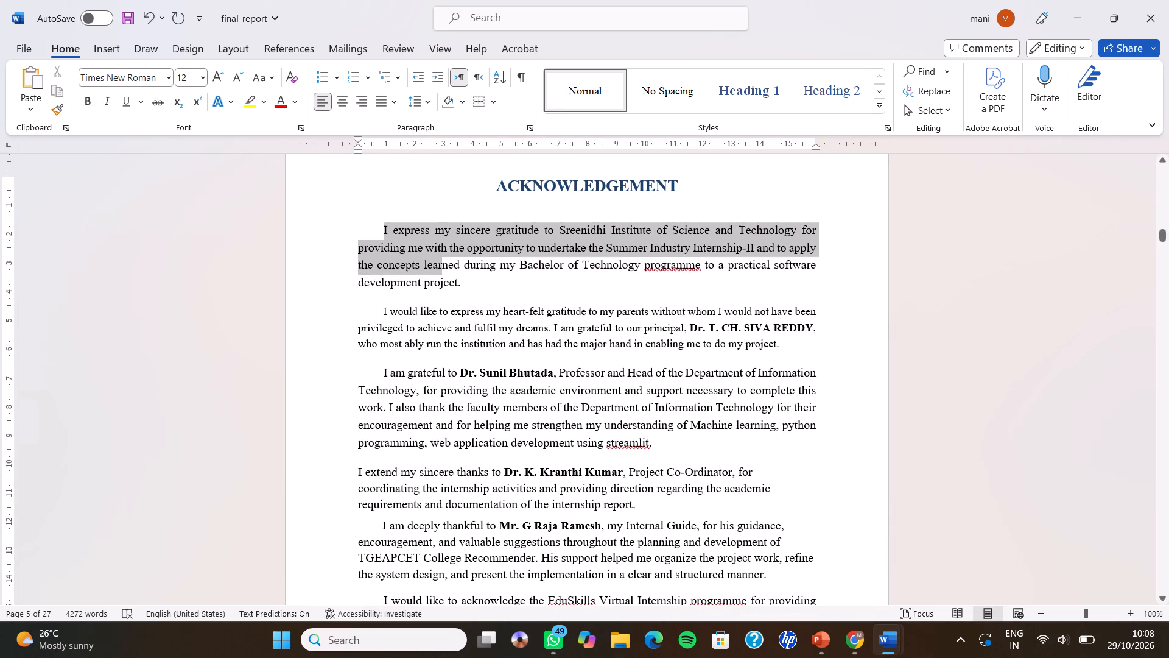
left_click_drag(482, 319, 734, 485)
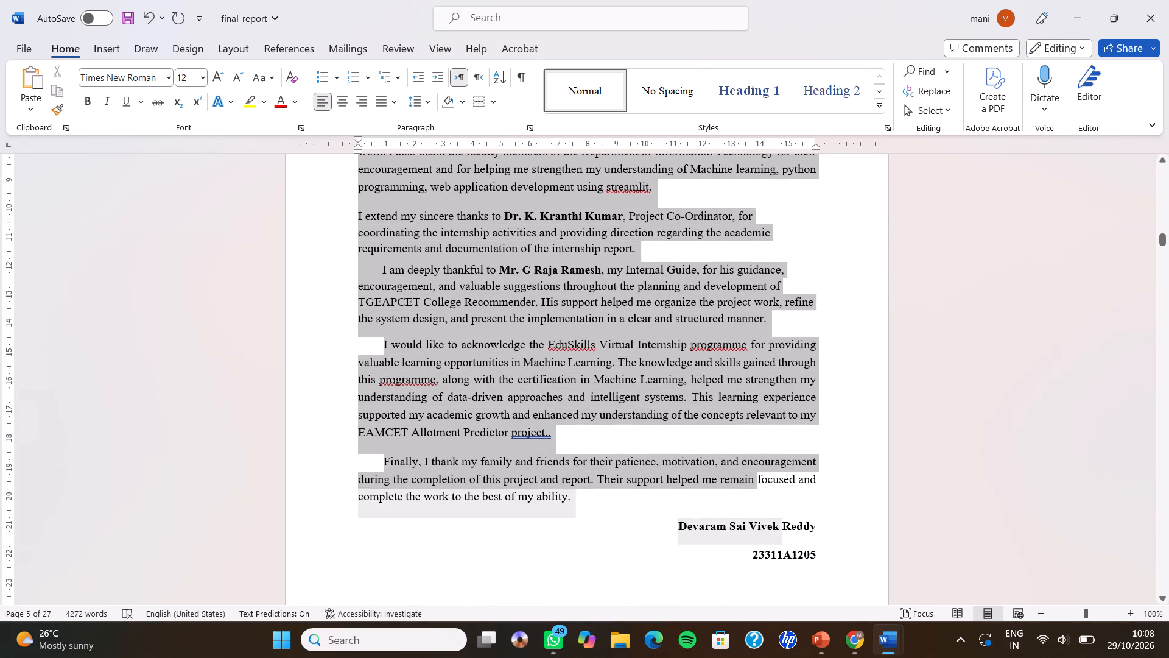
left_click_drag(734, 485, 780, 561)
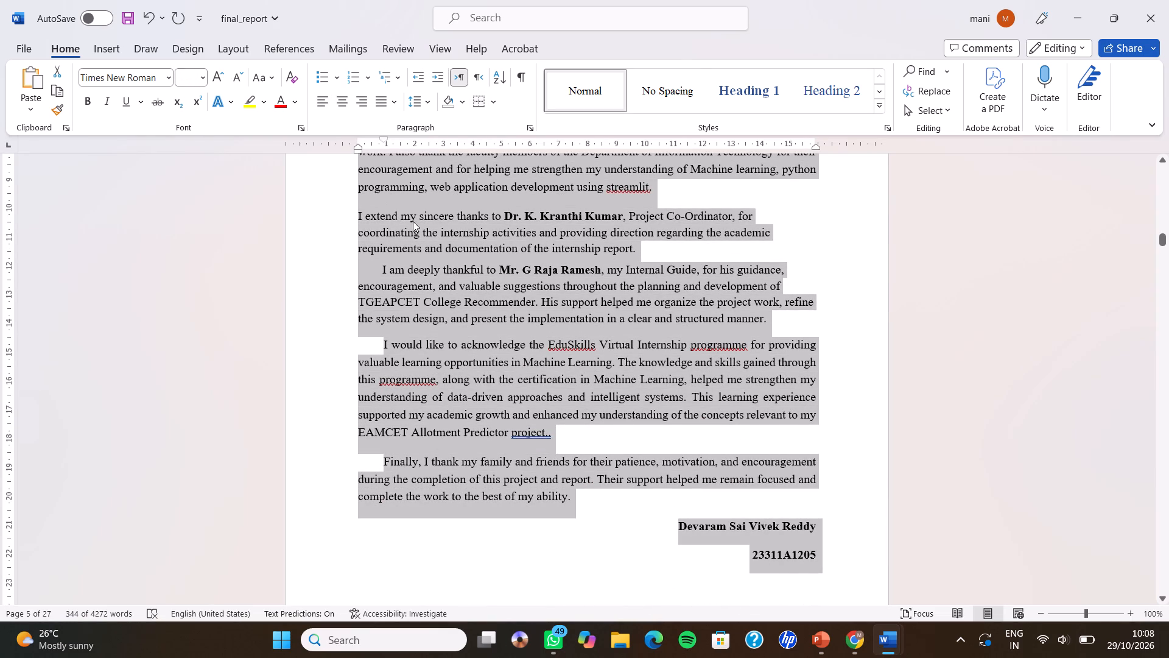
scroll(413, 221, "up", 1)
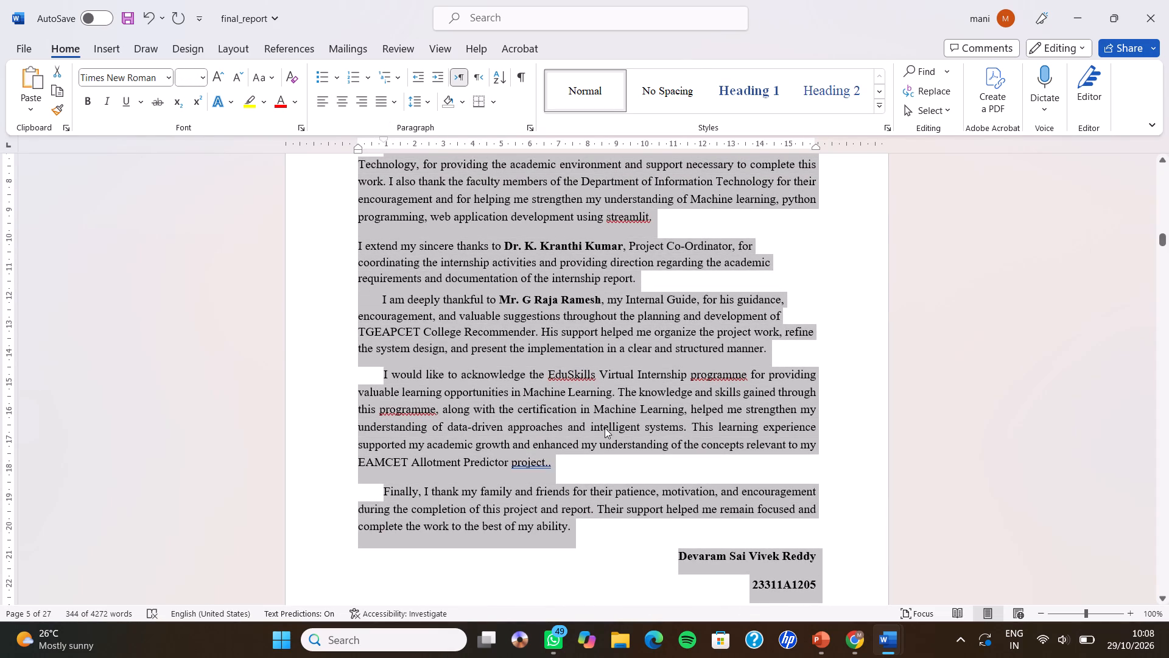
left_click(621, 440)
Justify all the Acknowledgement body paragraphs, from the opening gratitude sentence to the closing thanks to family and friends.
left_click_drag(589, 541, 481, 395)
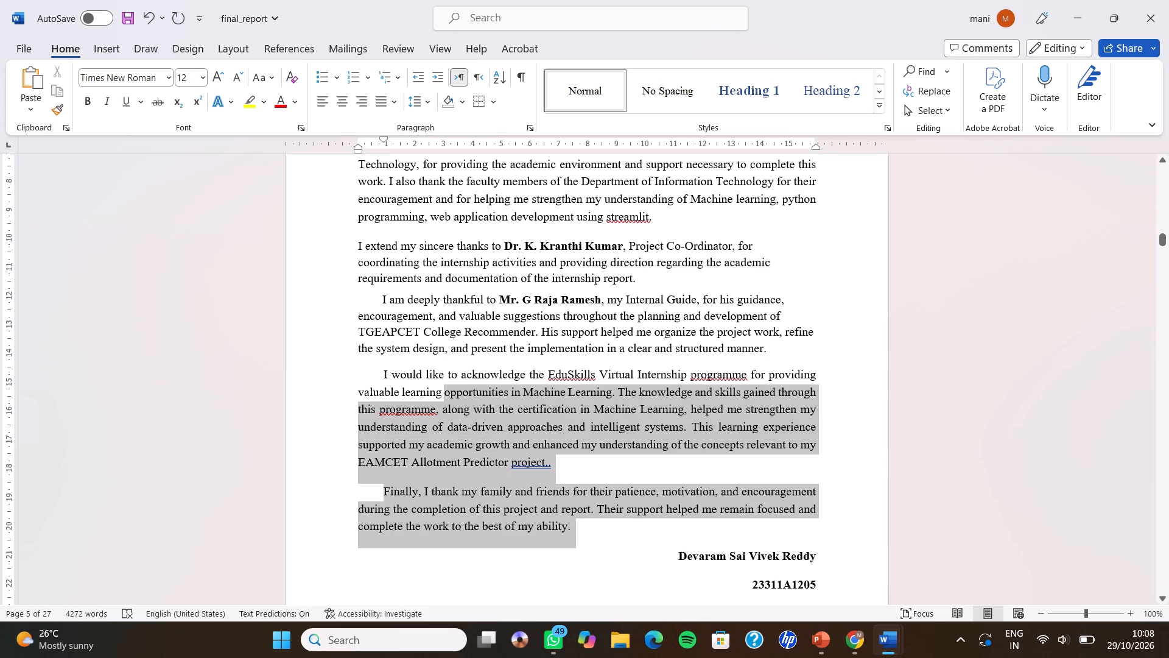
left_click_drag(481, 395, 372, 450)
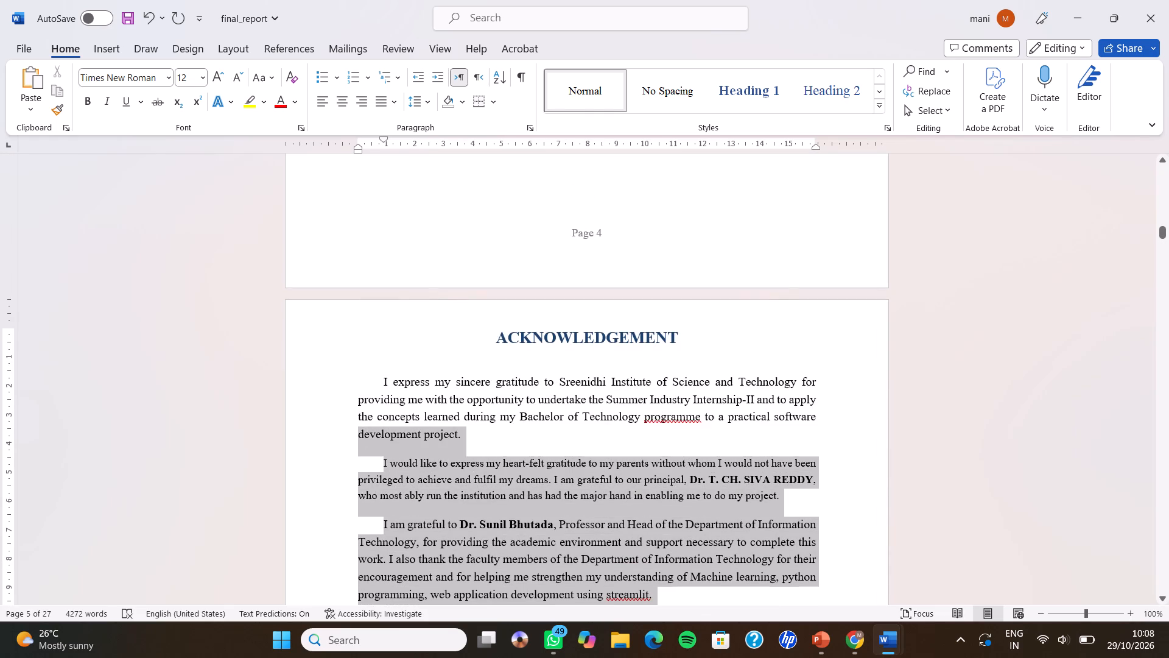
left_click_drag(372, 450, 368, 380)
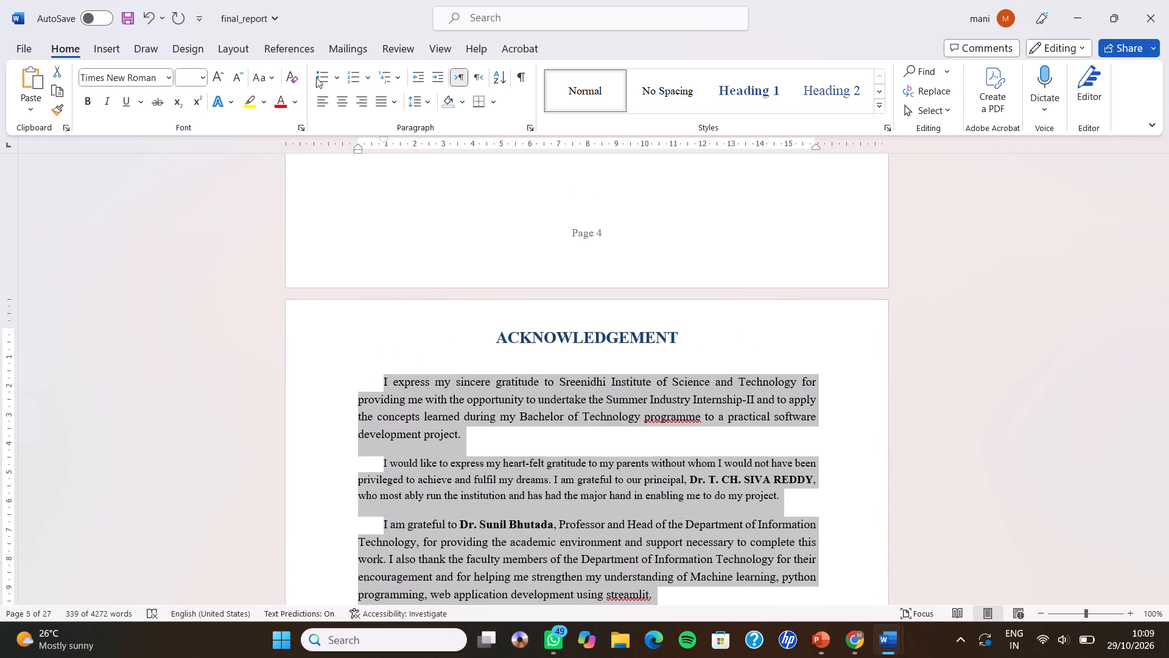
left_click(377, 97)
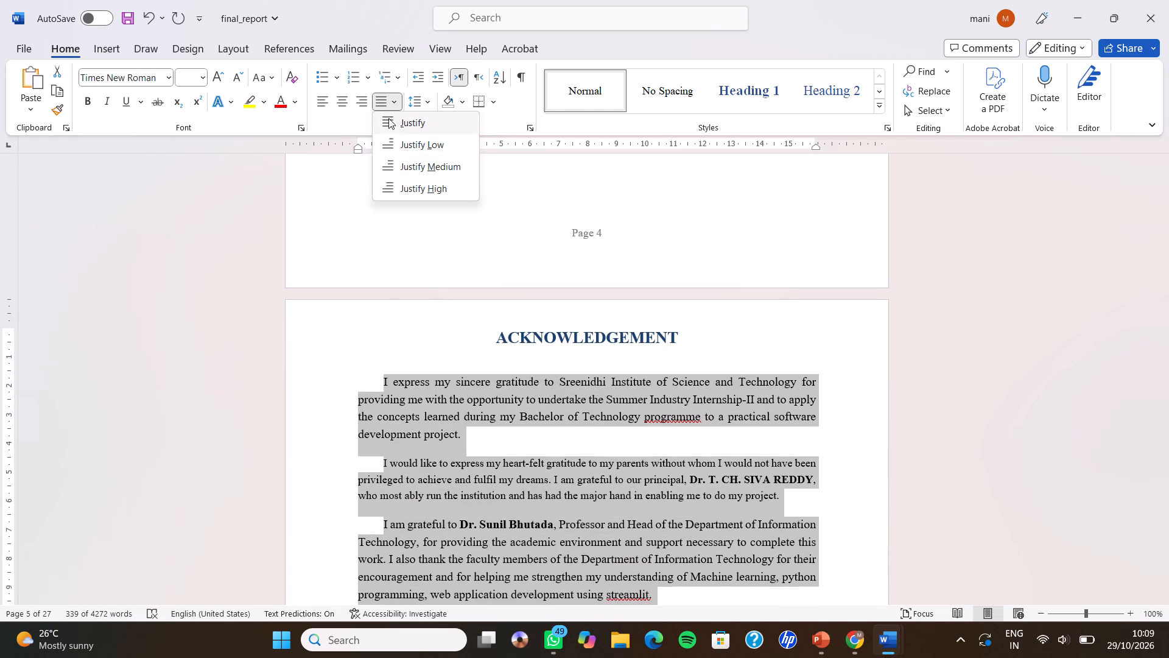
left_click(389, 124)
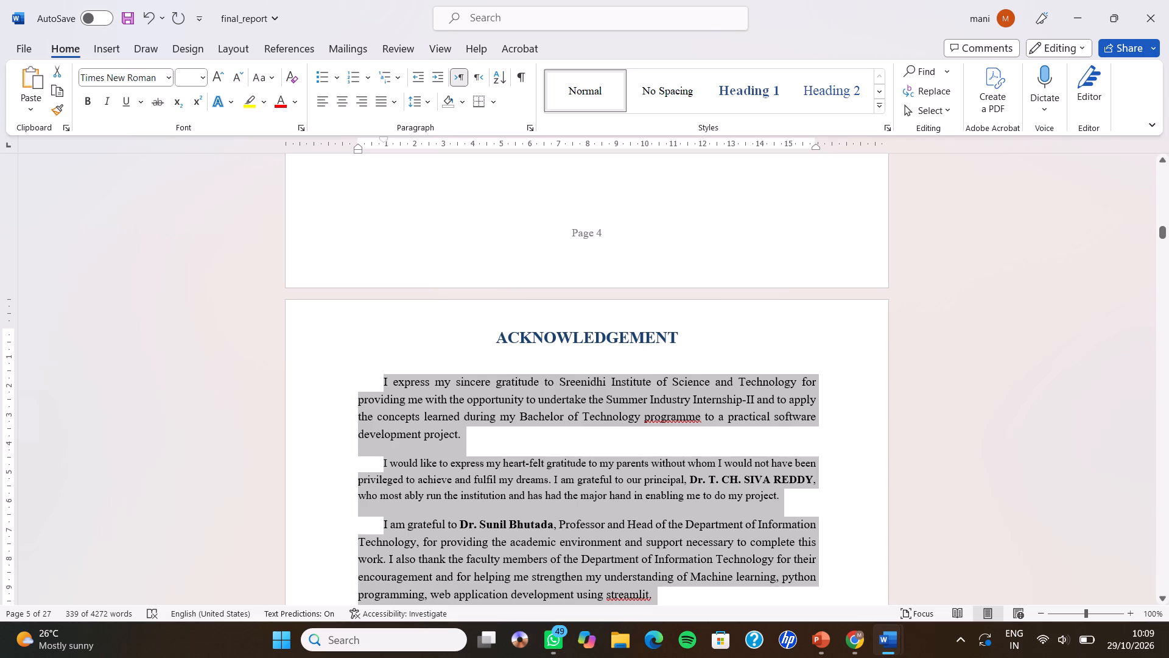
Set the line spacing of all the Acknowledgement body paragraphs to 1.5.
left_click_drag(416, 97, 438, 158)
left_click(438, 158)
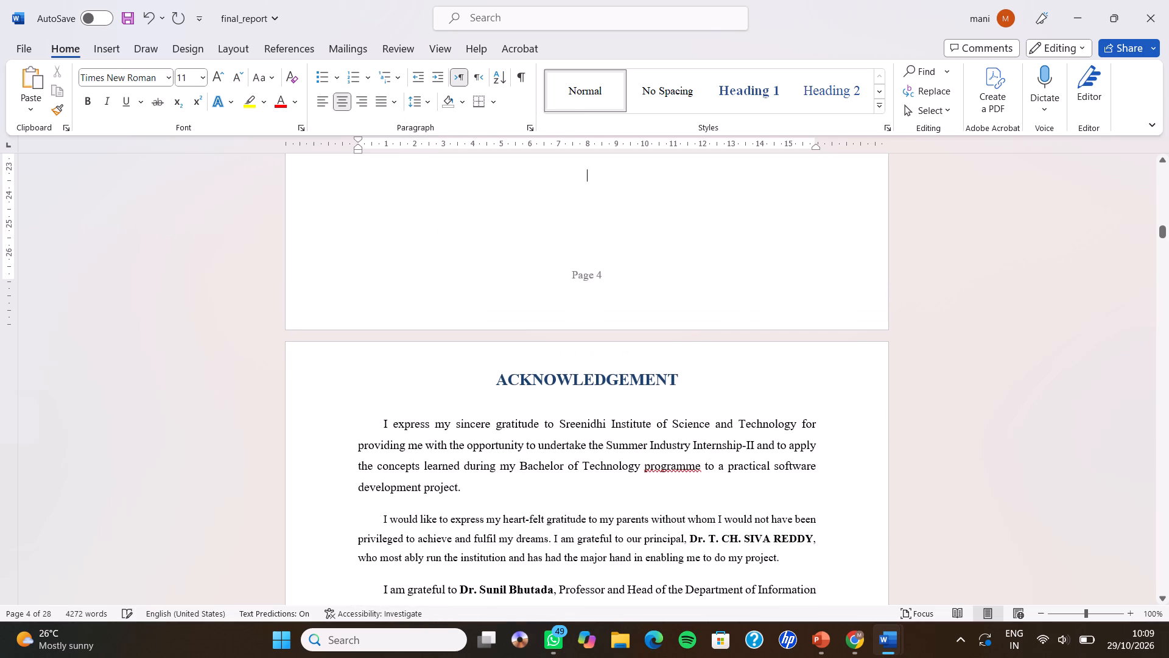
Remove the first-line indents from the first three Acknowledgement paragraphs, covering the institute, the parents and principal, and the department head.
left_click(381, 422)
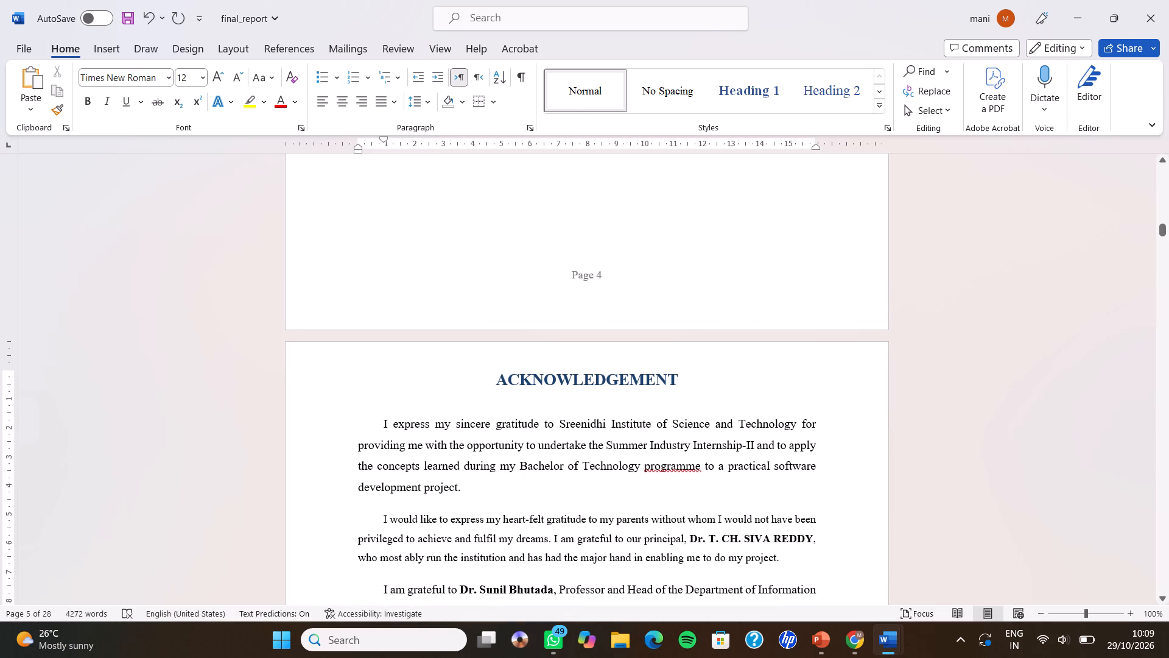
key("BackSpace")
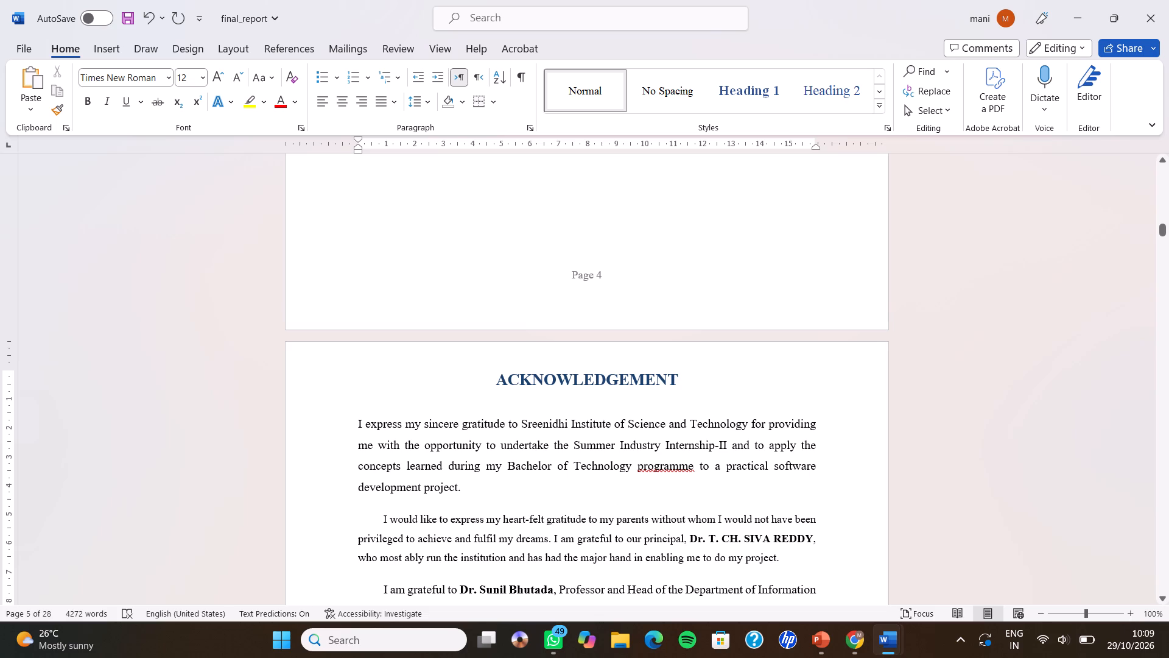
left_click(381, 519)
key("BackSpace")
scroll(381, 519, "down", 1)
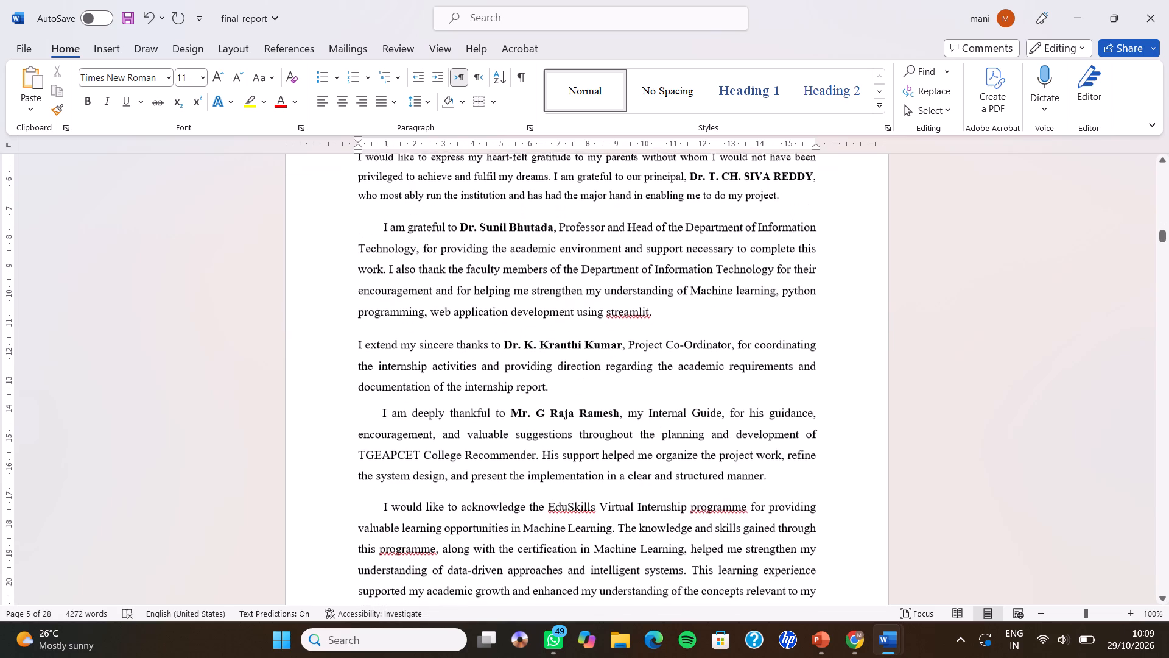
left_click(384, 227)
key("BackSpace")
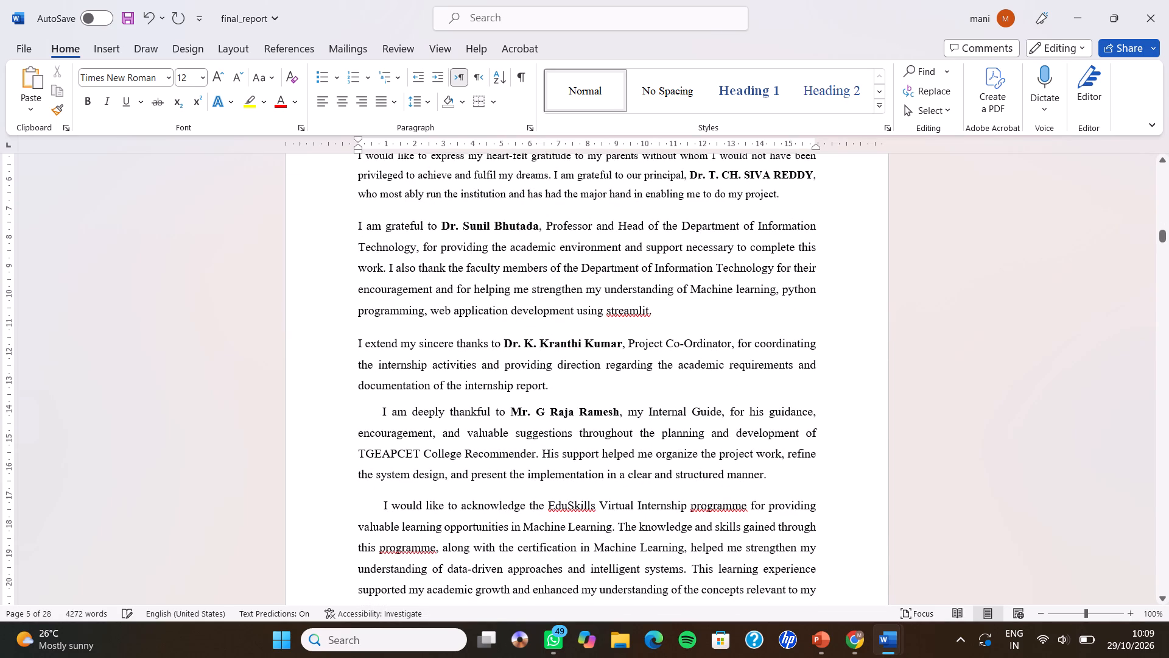
Delete the leading spaces before "I am deeply thankful" in the Internal Guide paragraph so it starts at the margin.
left_click(380, 409)
key("Right")
key("BackSpace")
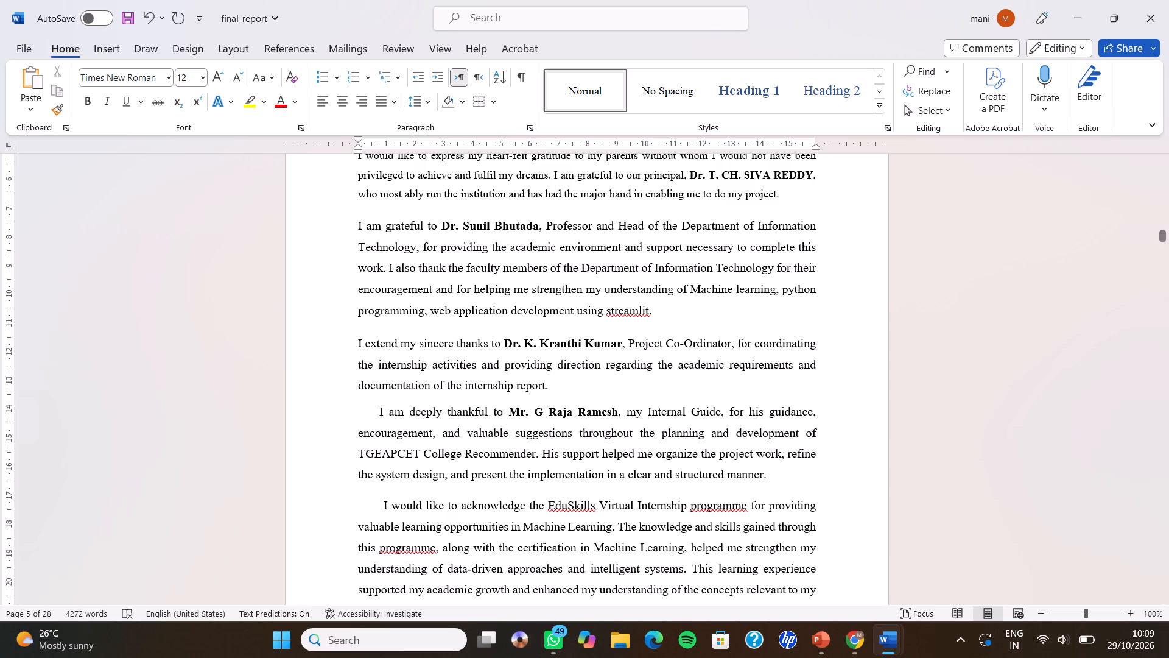
key("BackSpace")
key("BackSpace")
key("BackSpace")
key("BackSpace")
key("BackSpace")
key("BackSpace")
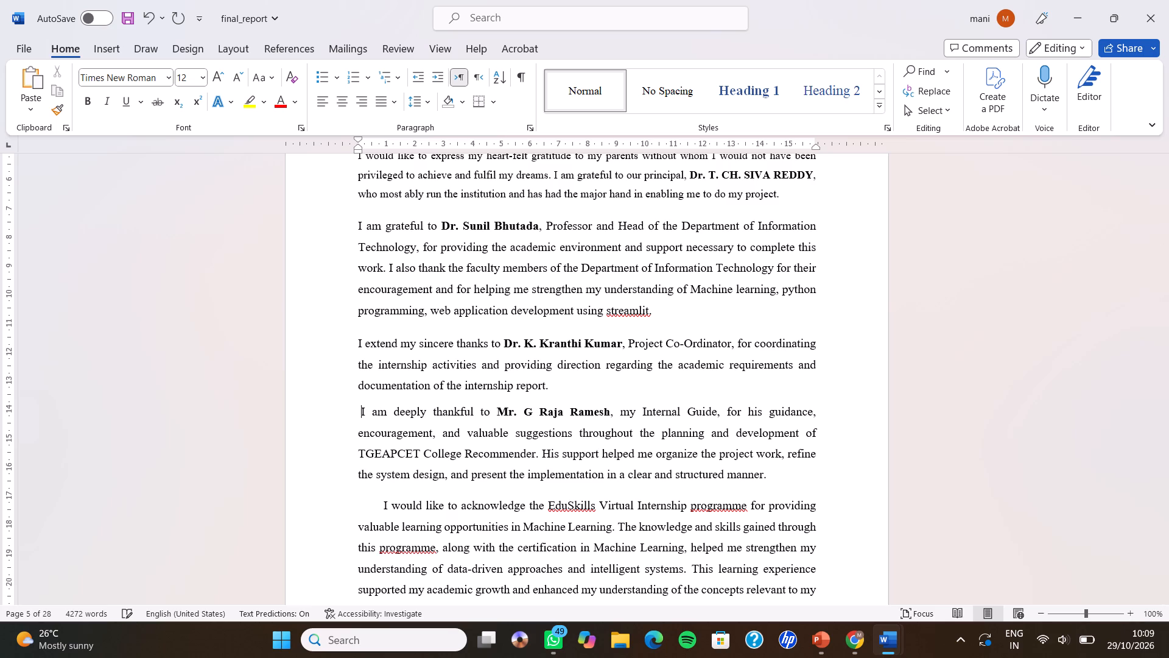
key("BackSpace")
Remove the first-line indents from the EduSkills paragraph and the closing "Finally, I thank my family" paragraph.
scroll(380, 409, "down", 1)
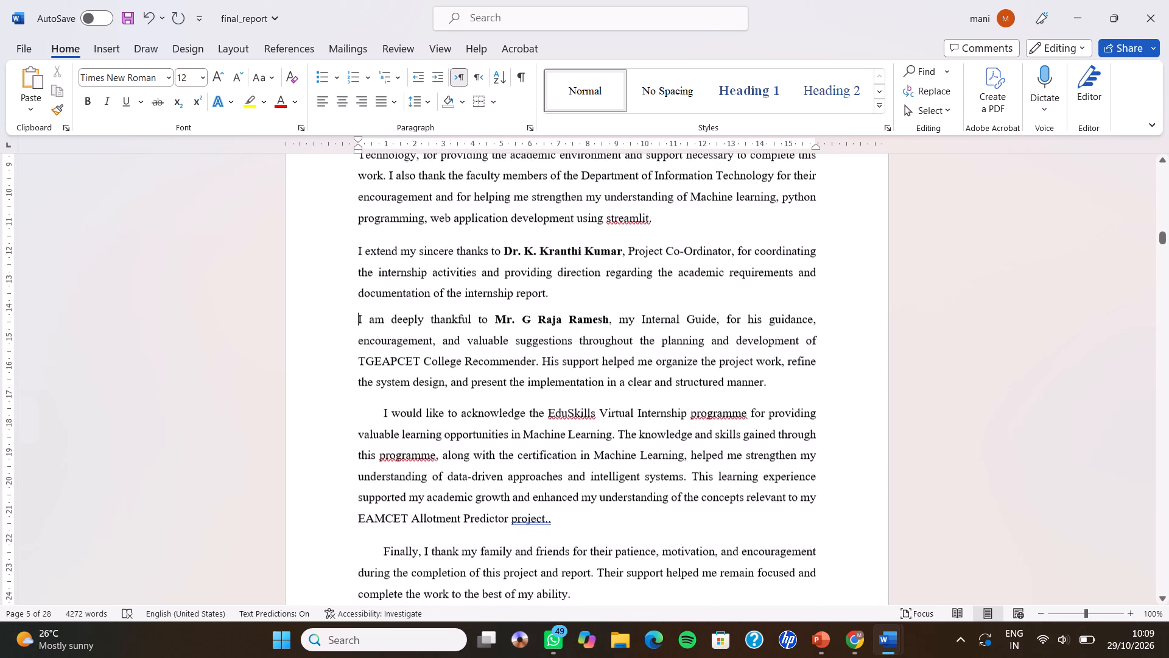
scroll(380, 409, "down", 1)
left_click(380, 404)
key("BackSpace")
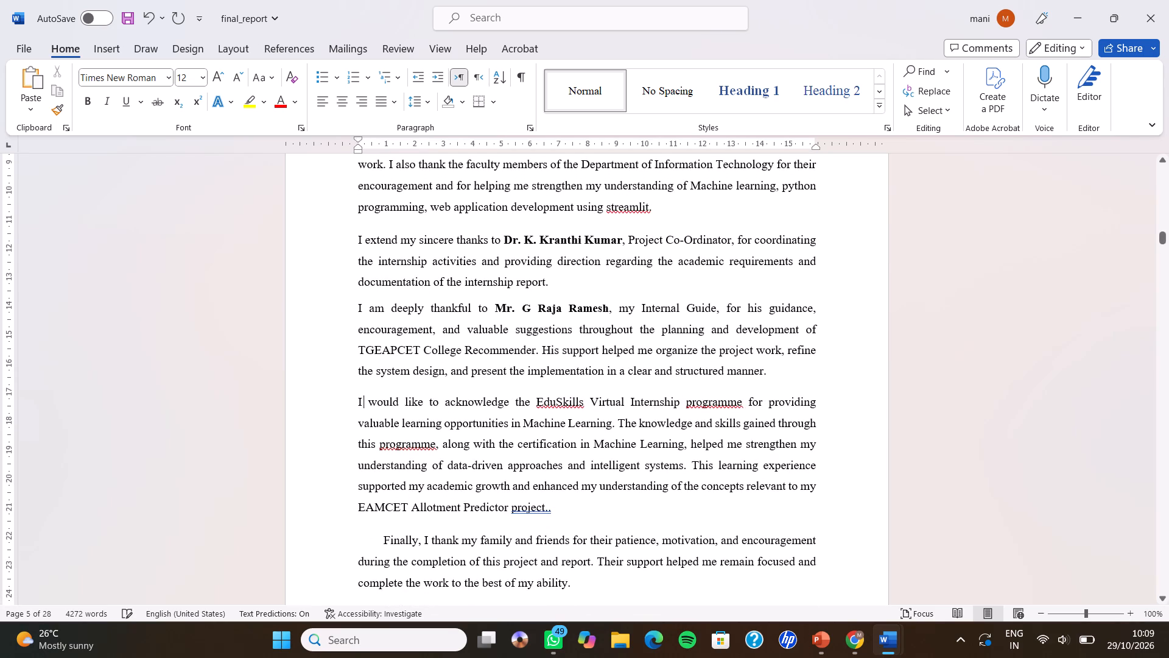
key("BackSpace")
left_click(380, 404)
key("ctrl+z")
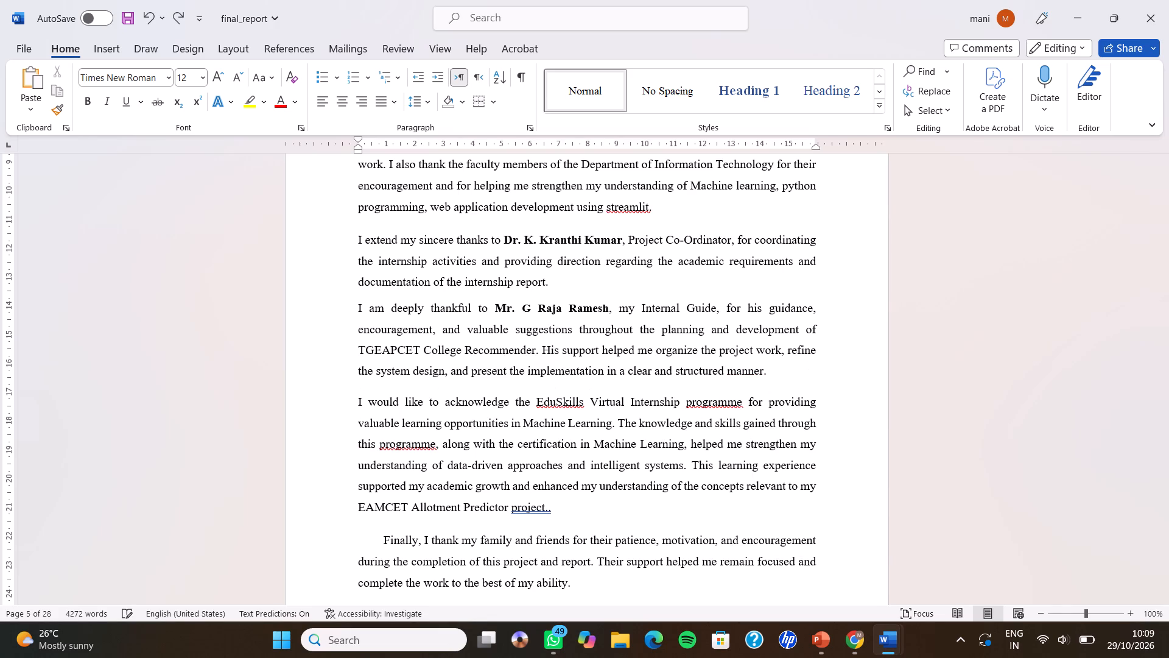
scroll(380, 404, "down", 1)
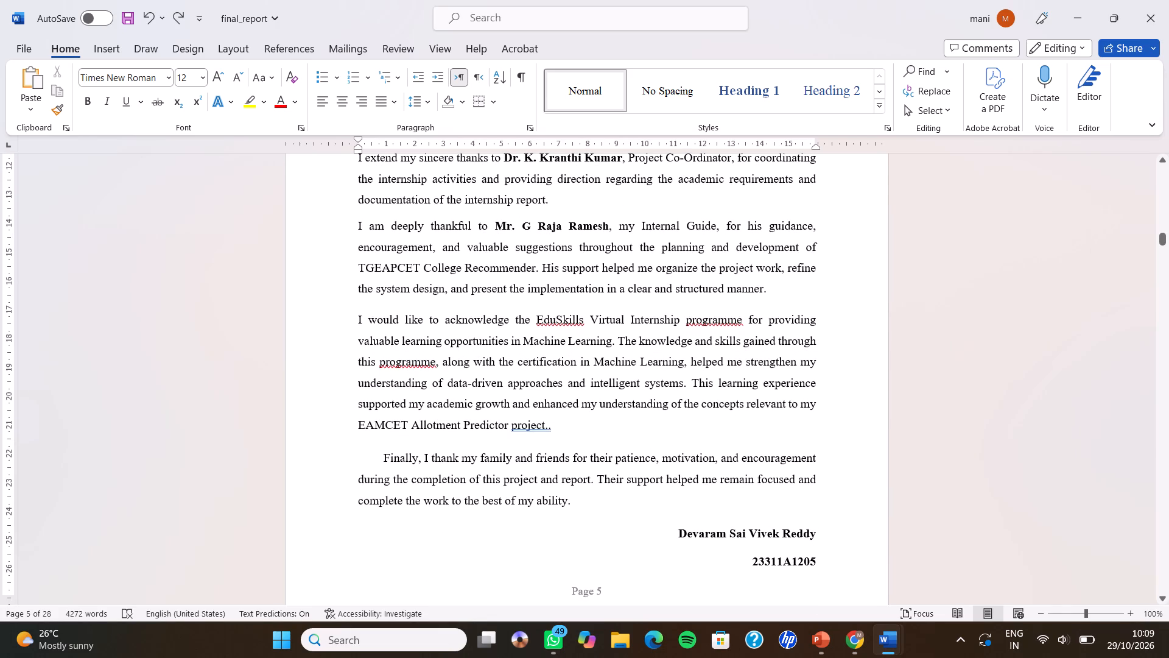
left_click(385, 457)
key("BackSpace")
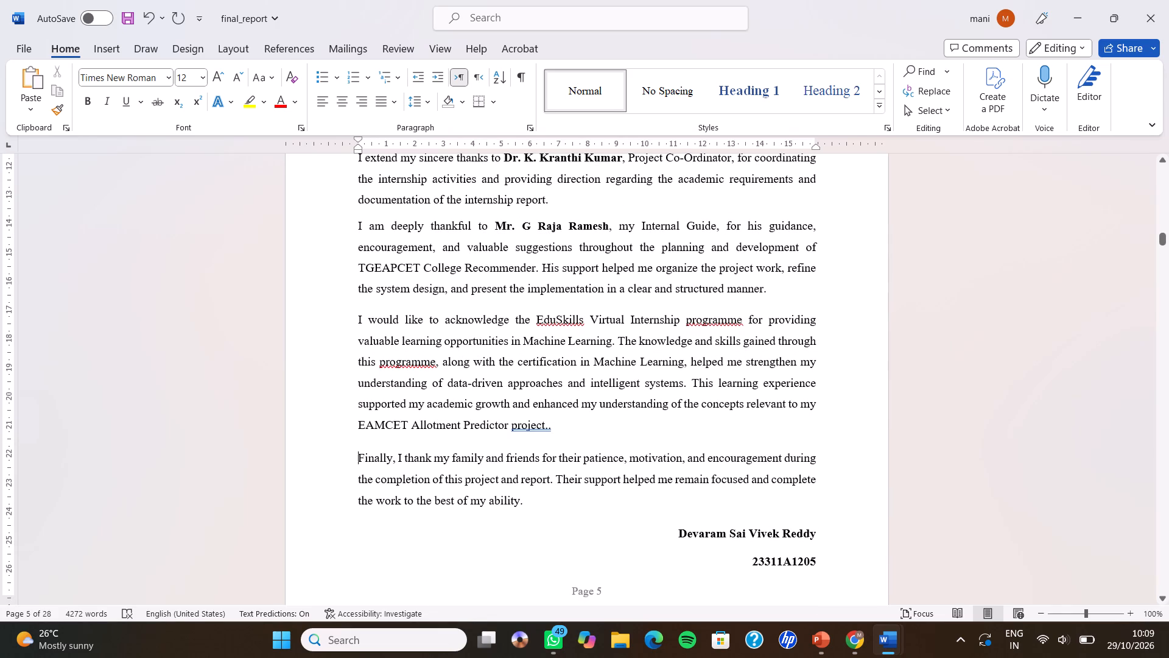
Delete the duplicate full stop after "project" at the end of the EduSkills paragraph.
left_click(583, 426)
key("BackSpace")
Set the font size of the three Abstract body paragraphs to 12 pt.
scroll(583, 426, "down", 5)
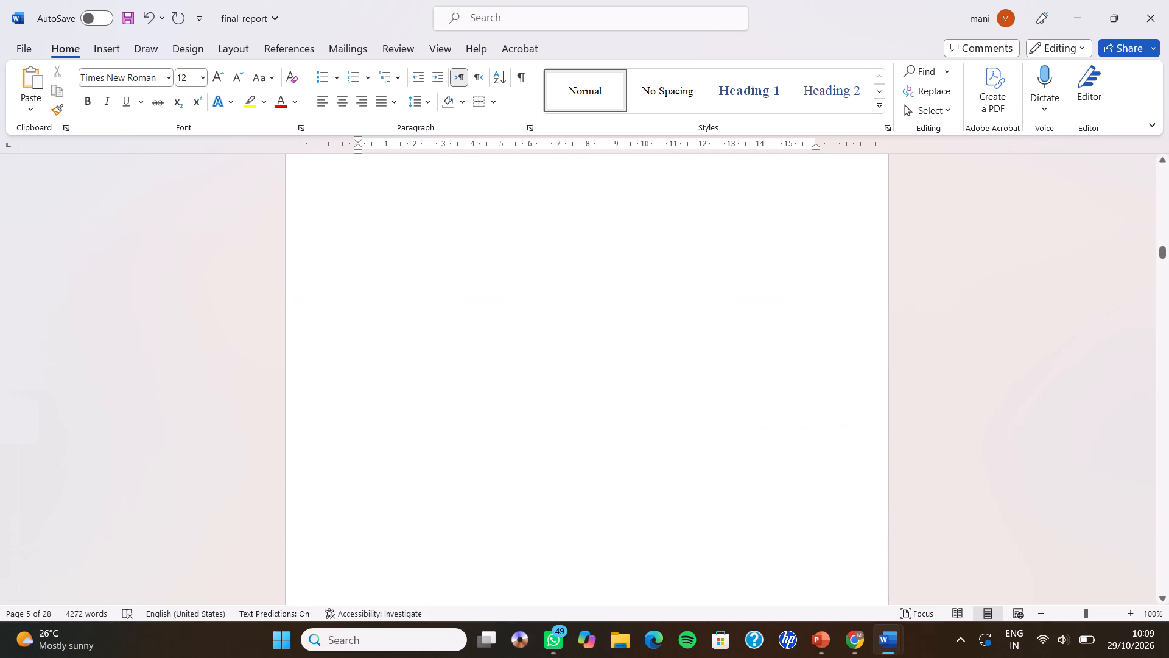
scroll(583, 426, "down", 4)
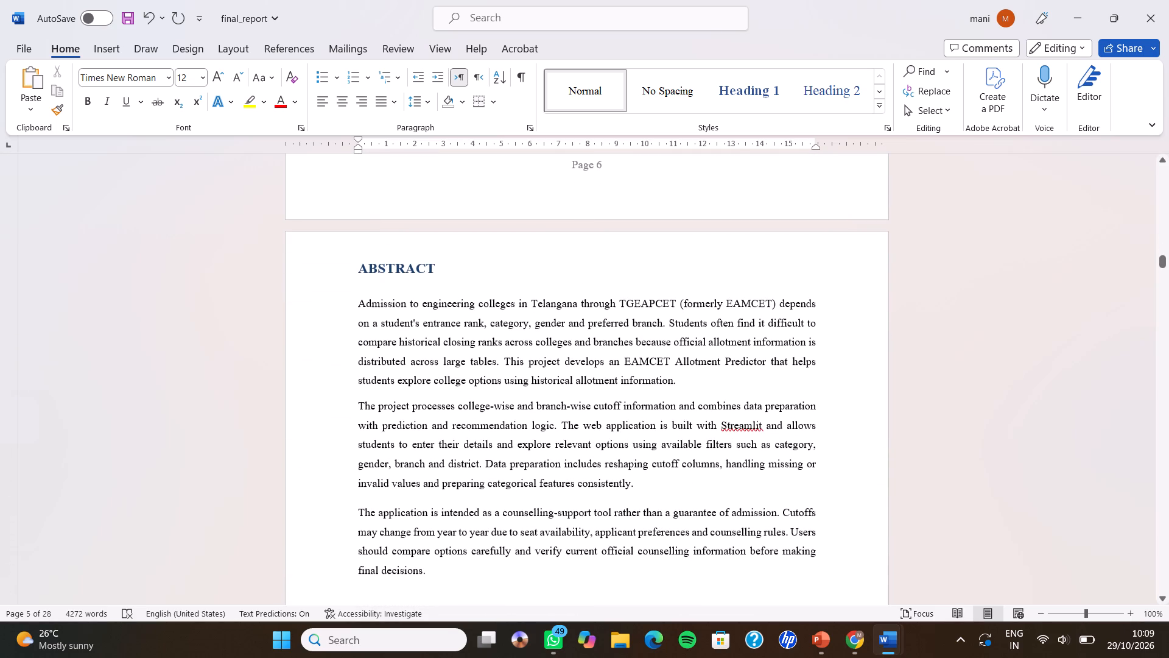
left_click(390, 313)
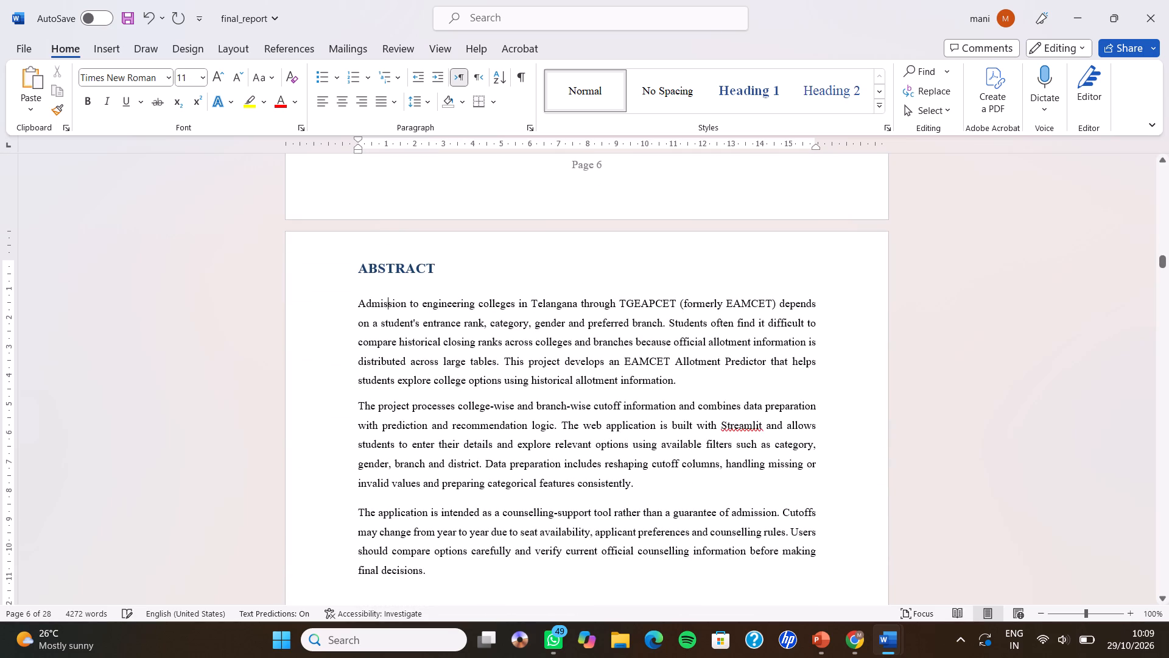
left_click_drag(358, 307, 463, 570)
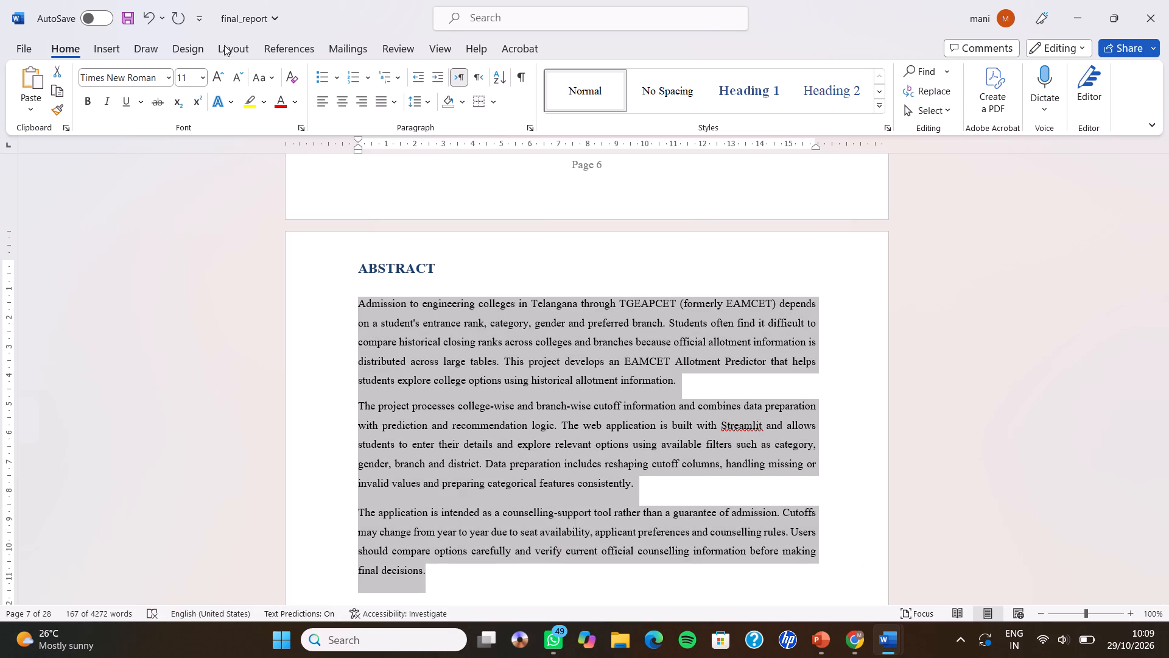
left_click(216, 74)
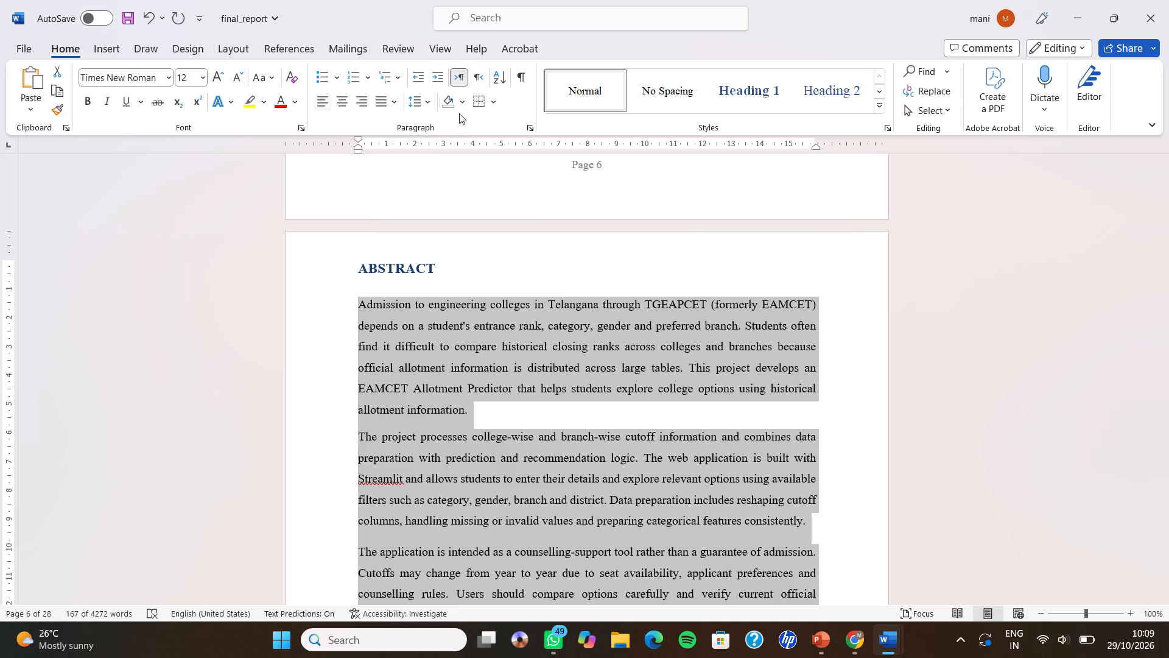
Apply 1.5 line spacing to the three Abstract body paragraphs.
left_click(430, 107)
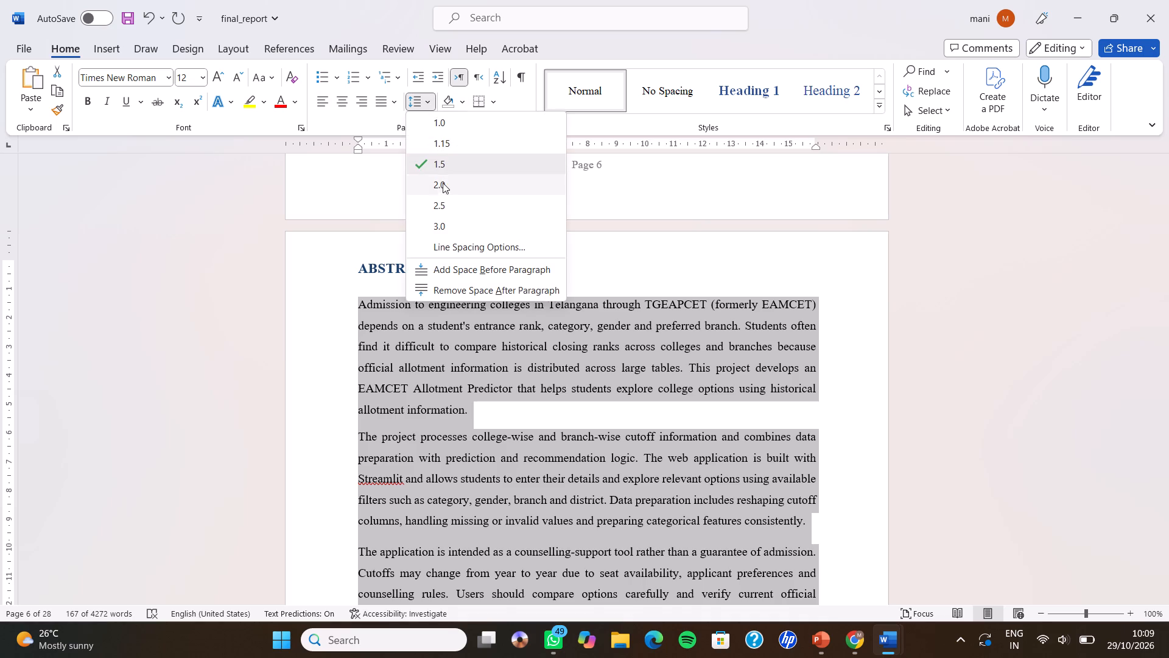
left_click(444, 162)
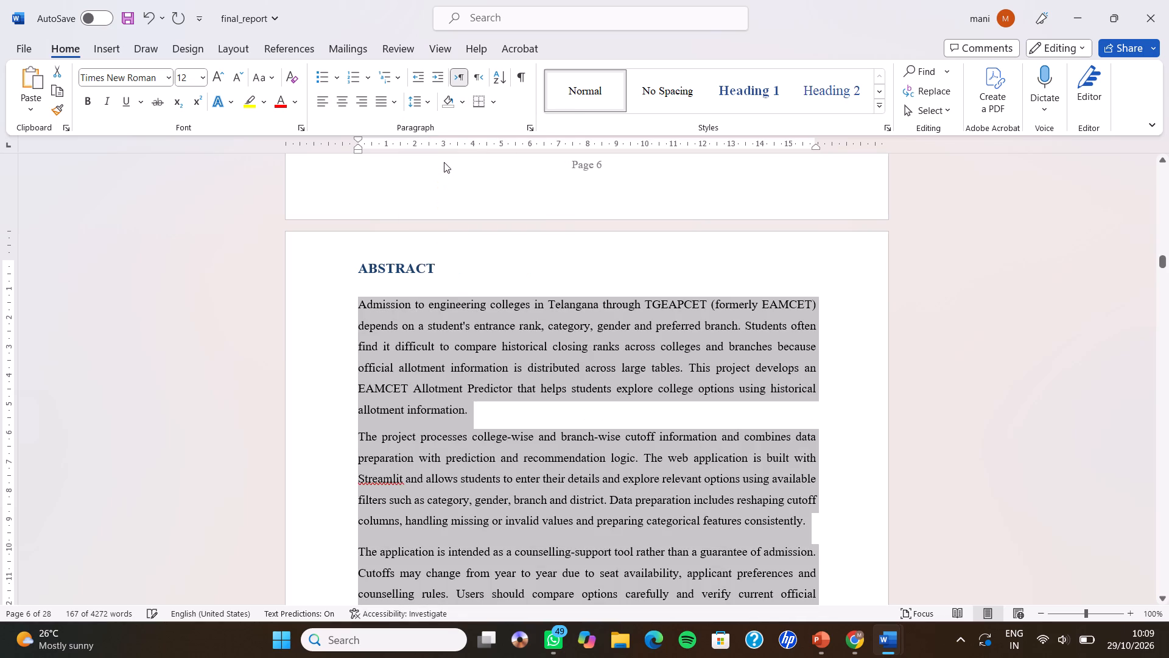
left_click(479, 250)
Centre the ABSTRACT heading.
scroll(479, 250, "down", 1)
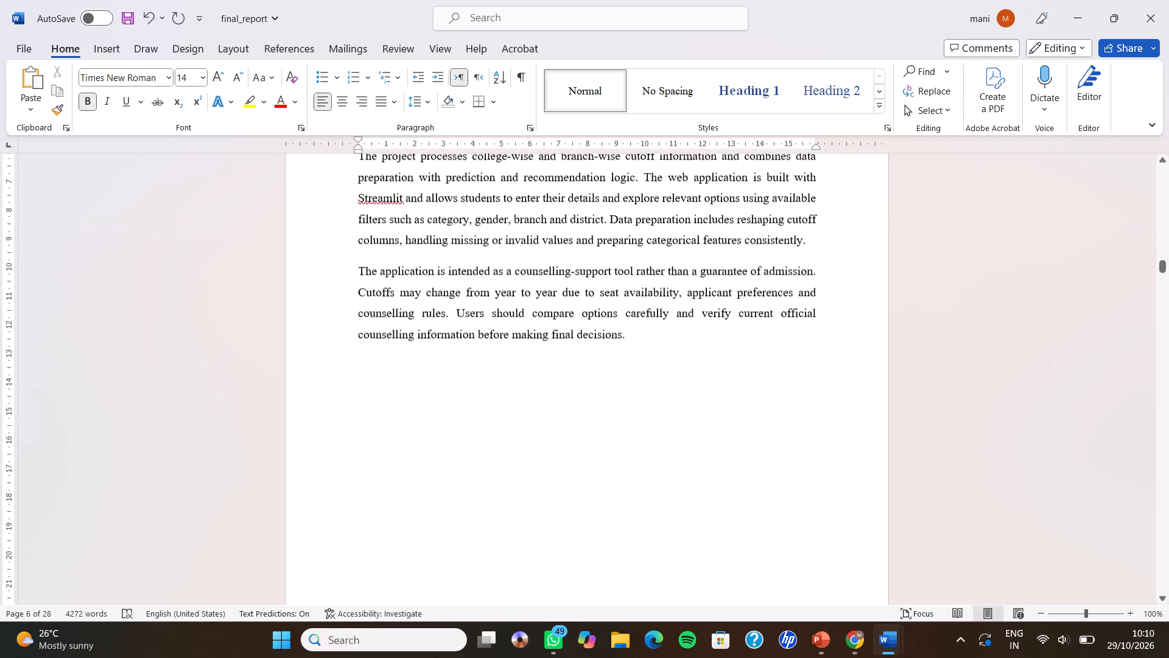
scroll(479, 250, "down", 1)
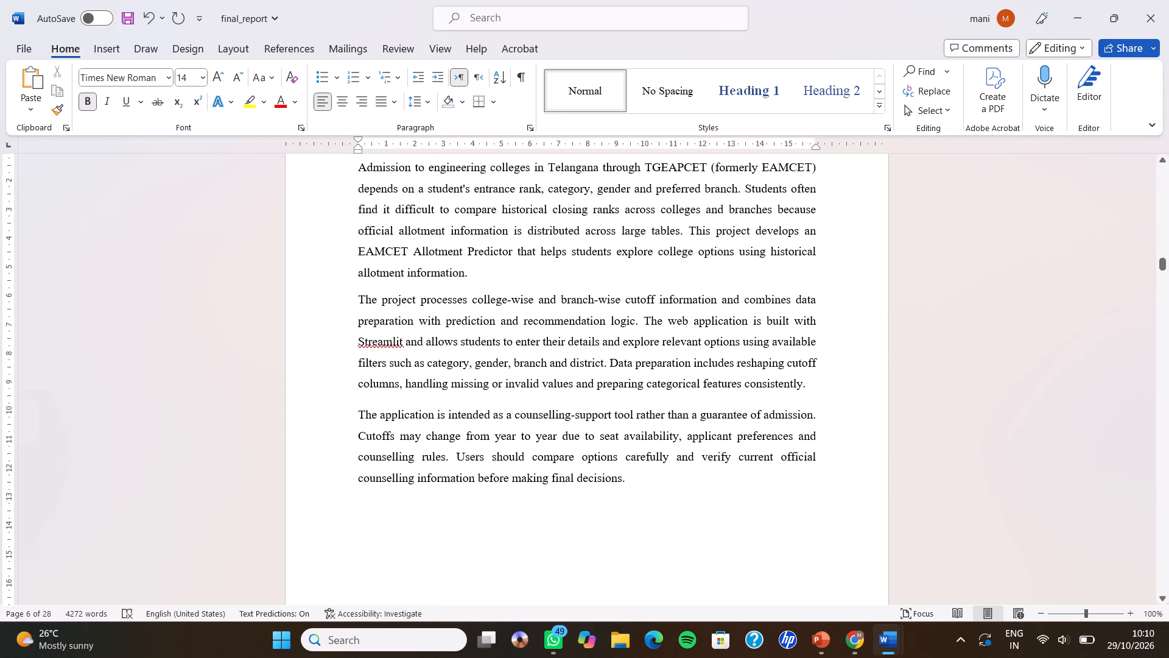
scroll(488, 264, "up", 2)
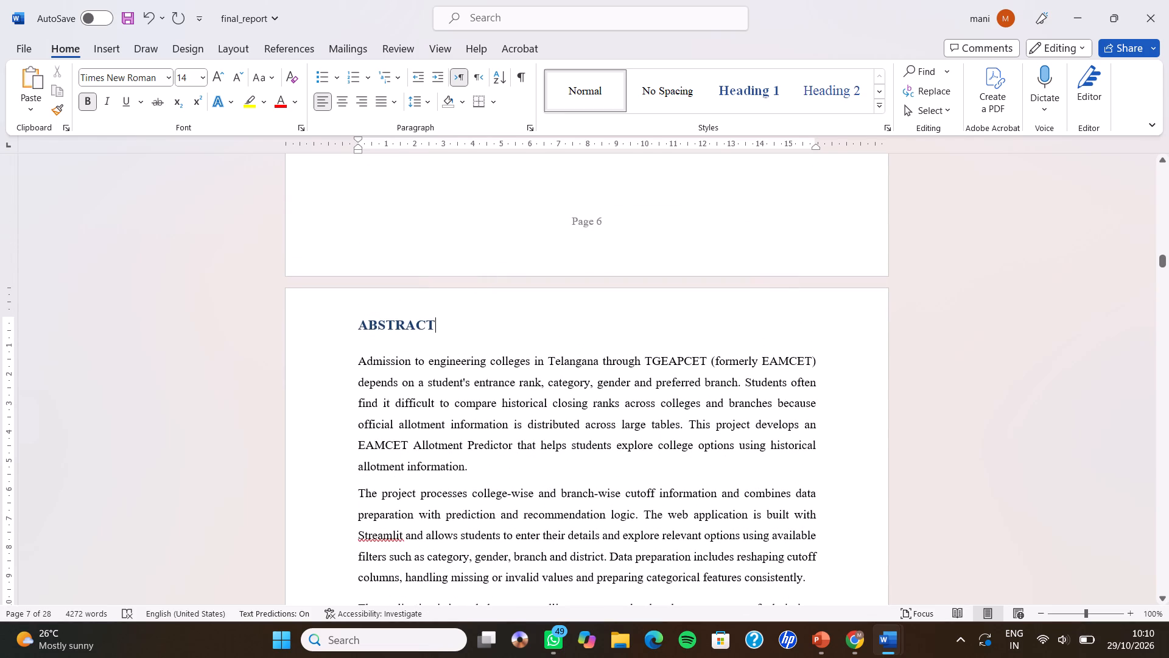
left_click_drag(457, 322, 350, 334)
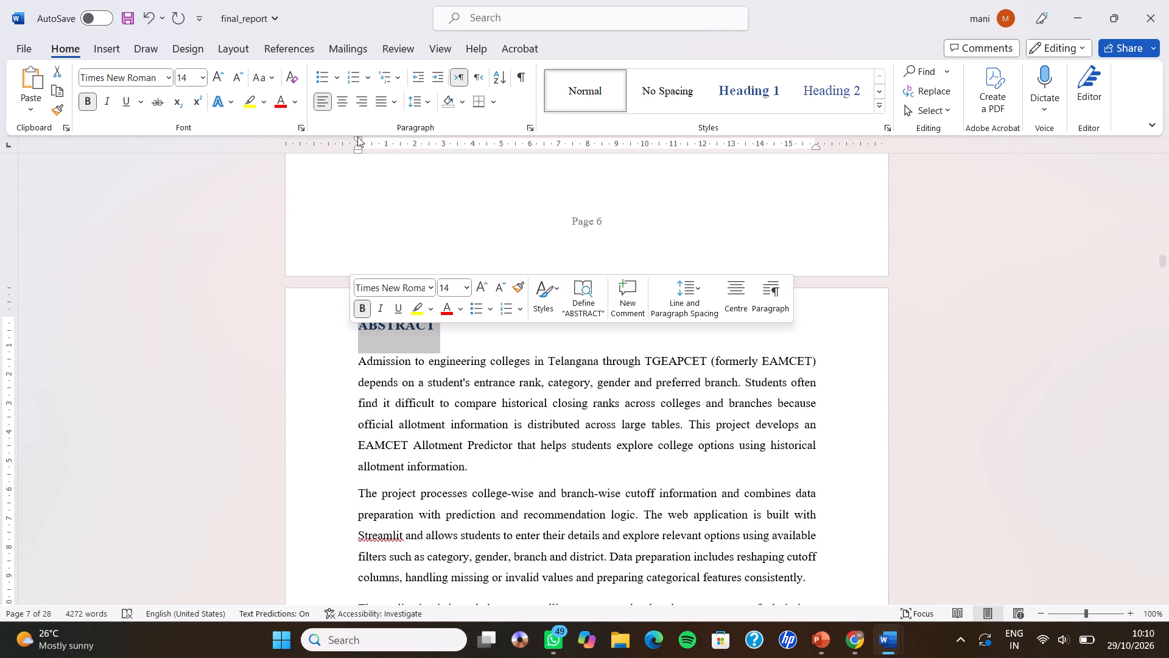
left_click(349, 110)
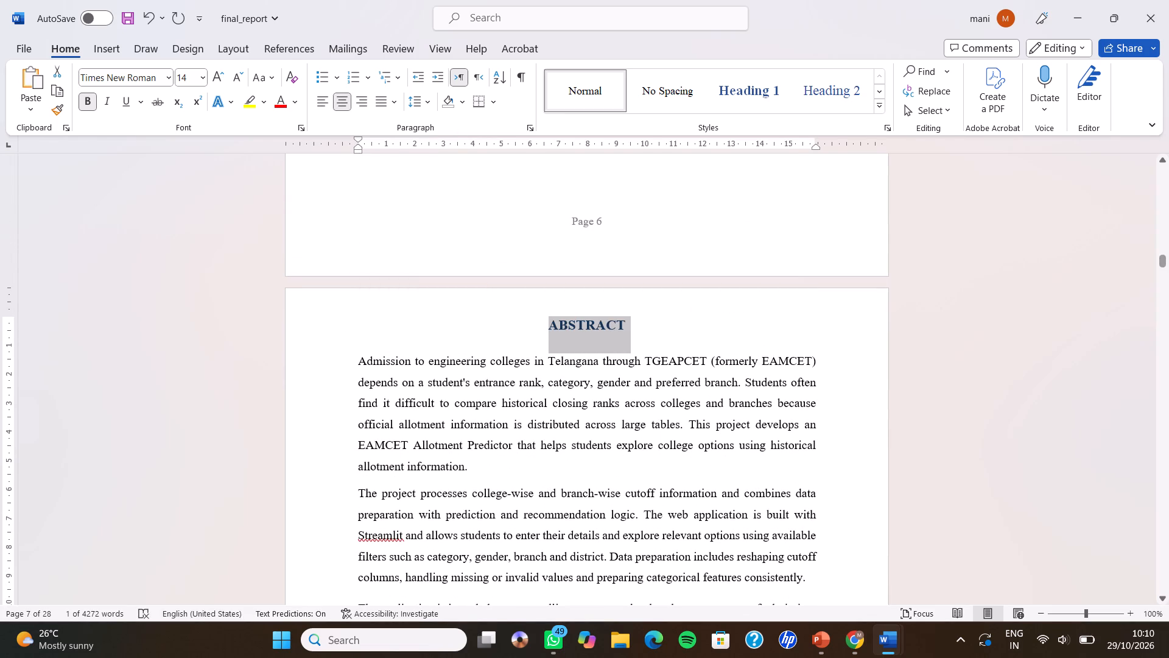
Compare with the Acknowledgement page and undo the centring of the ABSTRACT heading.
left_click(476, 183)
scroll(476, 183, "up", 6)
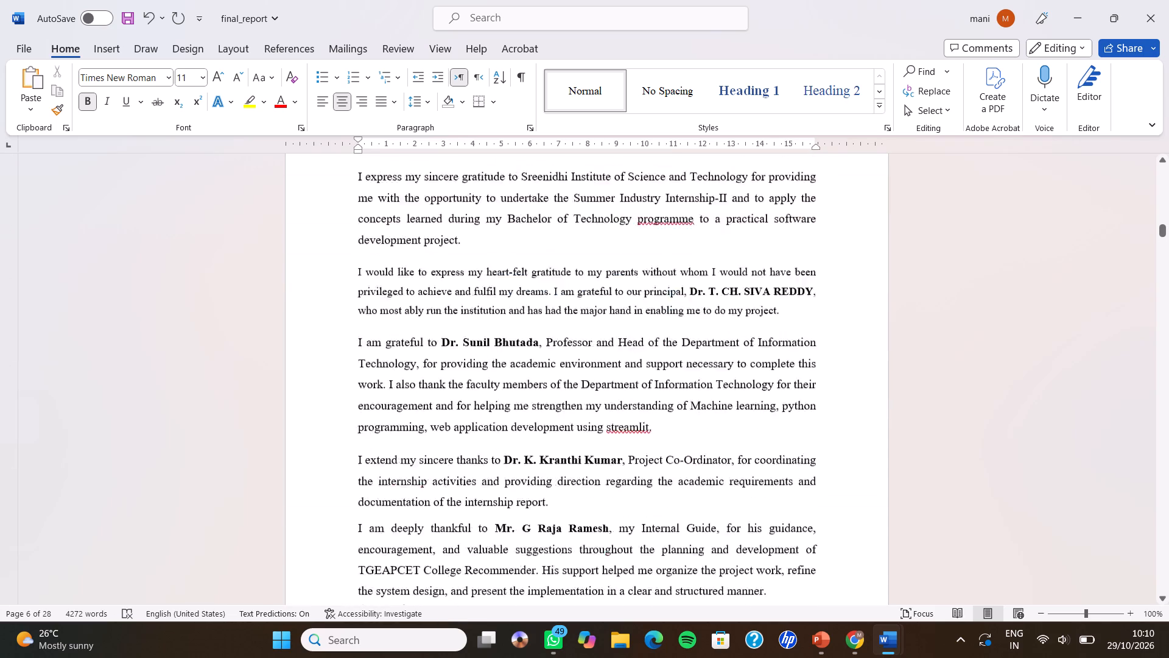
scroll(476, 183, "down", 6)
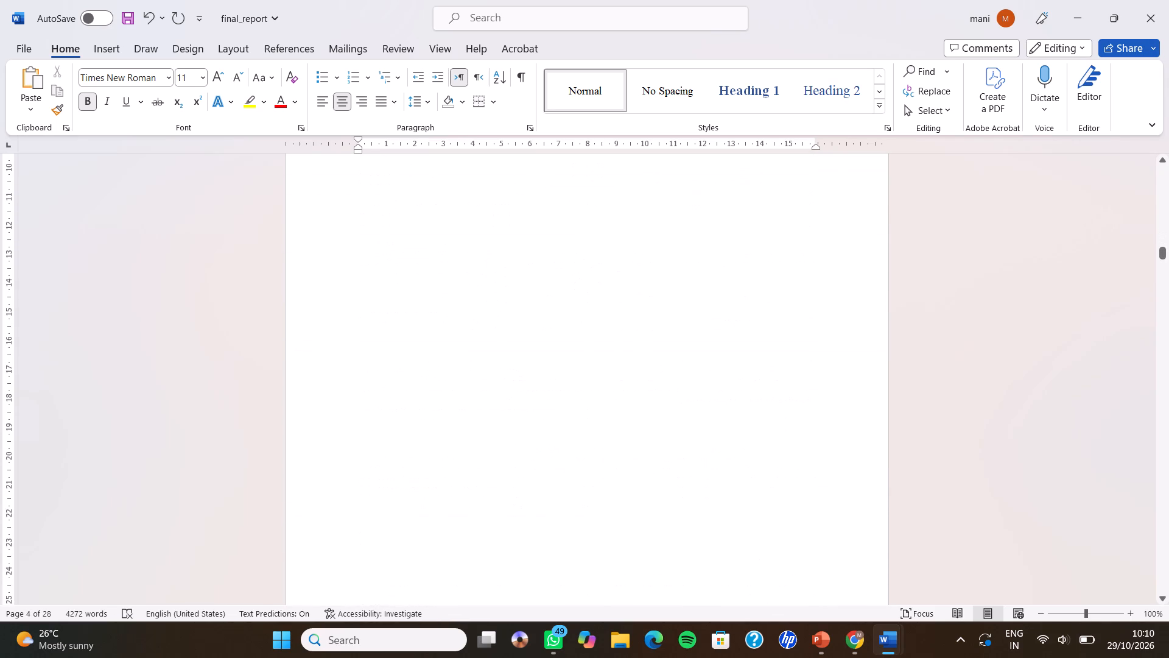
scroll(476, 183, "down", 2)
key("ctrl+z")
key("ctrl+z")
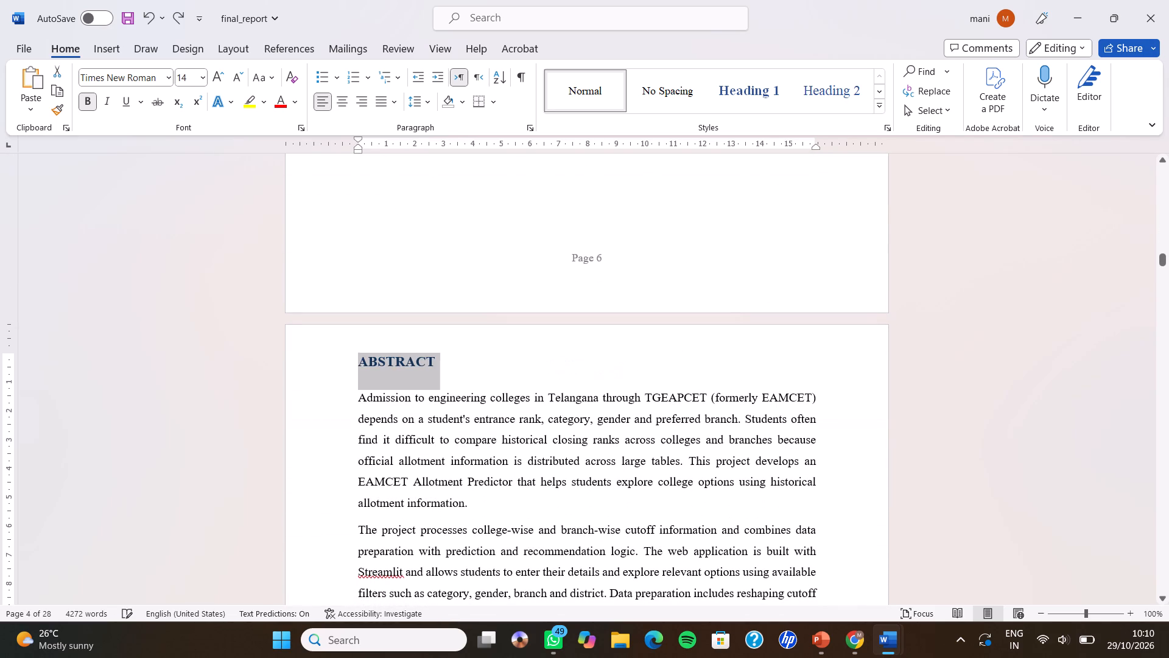
Centre the ABSTRACT heading.
left_click(560, 352)
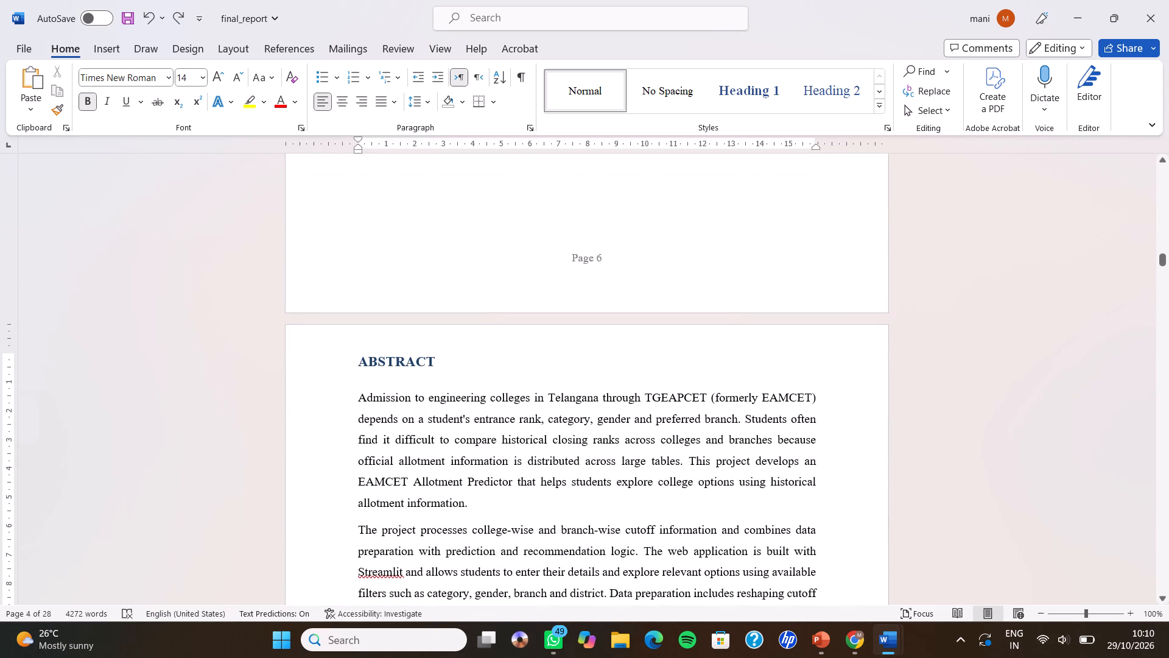
left_click_drag(455, 364, 360, 365)
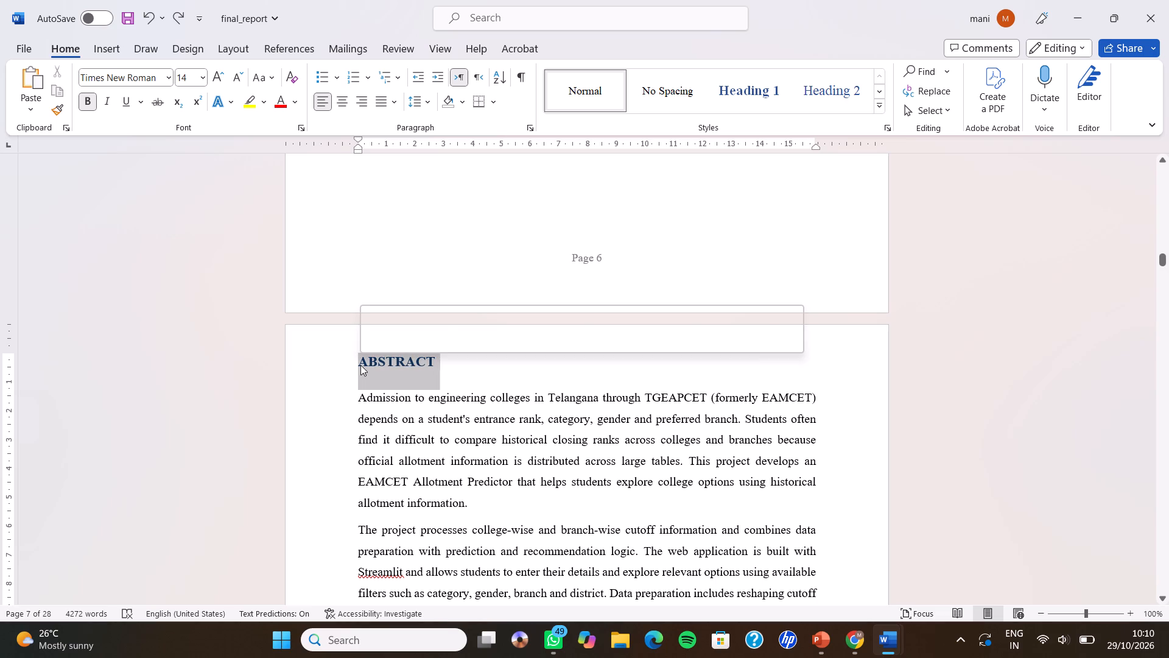
left_click(346, 106)
left_click(565, 328)
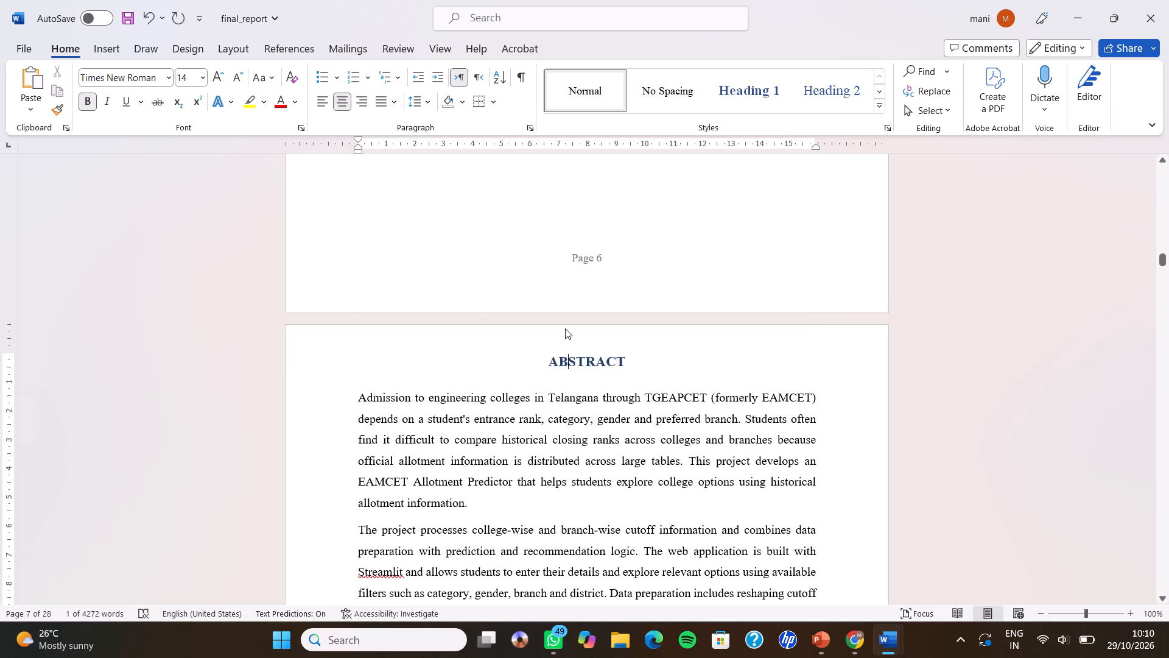
Insert blank lines after the table of contents to push the 1. INTRODUCTION heading and its paragraph onto a new page.
scroll(565, 328, "down", 6)
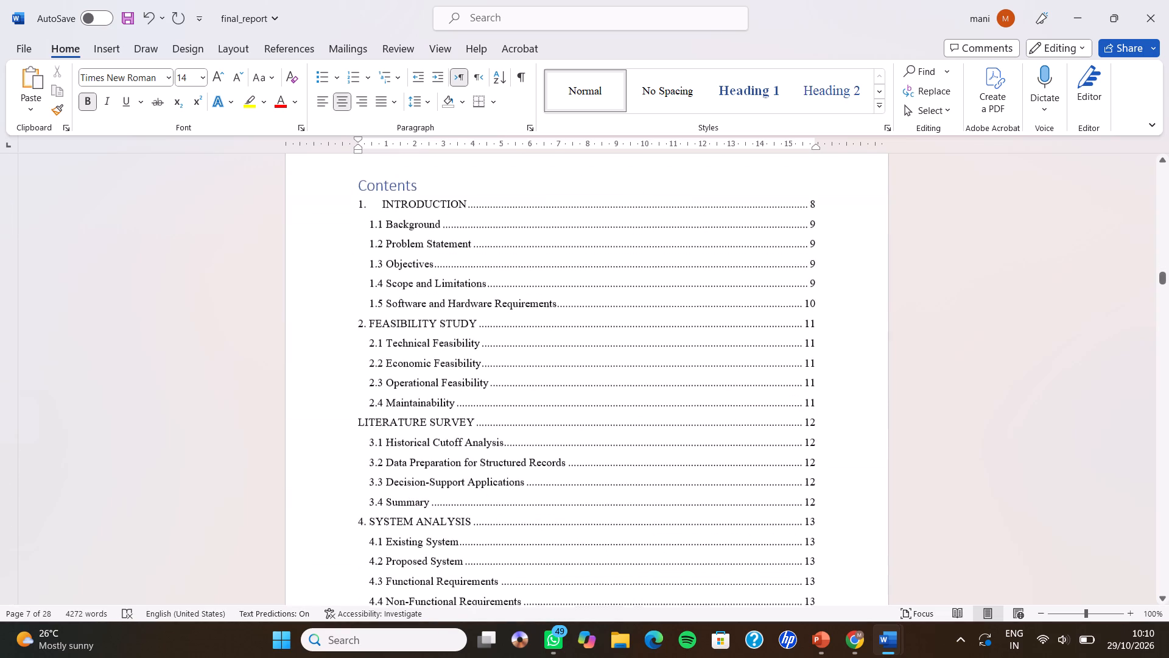
scroll(565, 328, "down", 5)
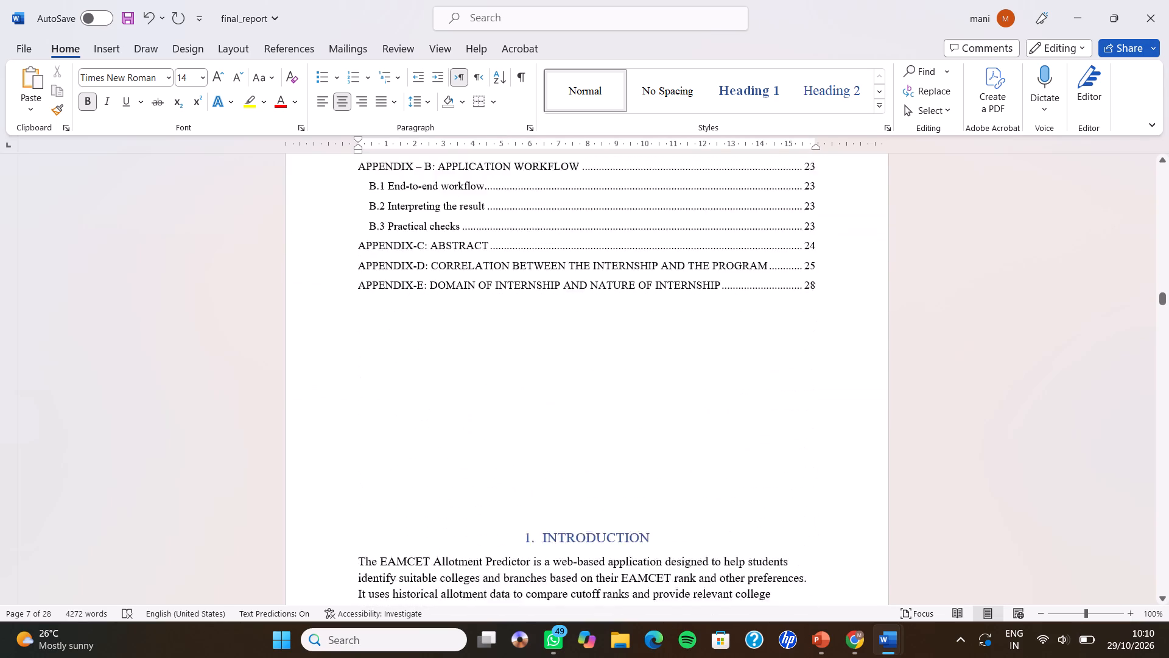
scroll(565, 328, "down", 1)
scroll(565, 328, "up", 2)
left_click(565, 328)
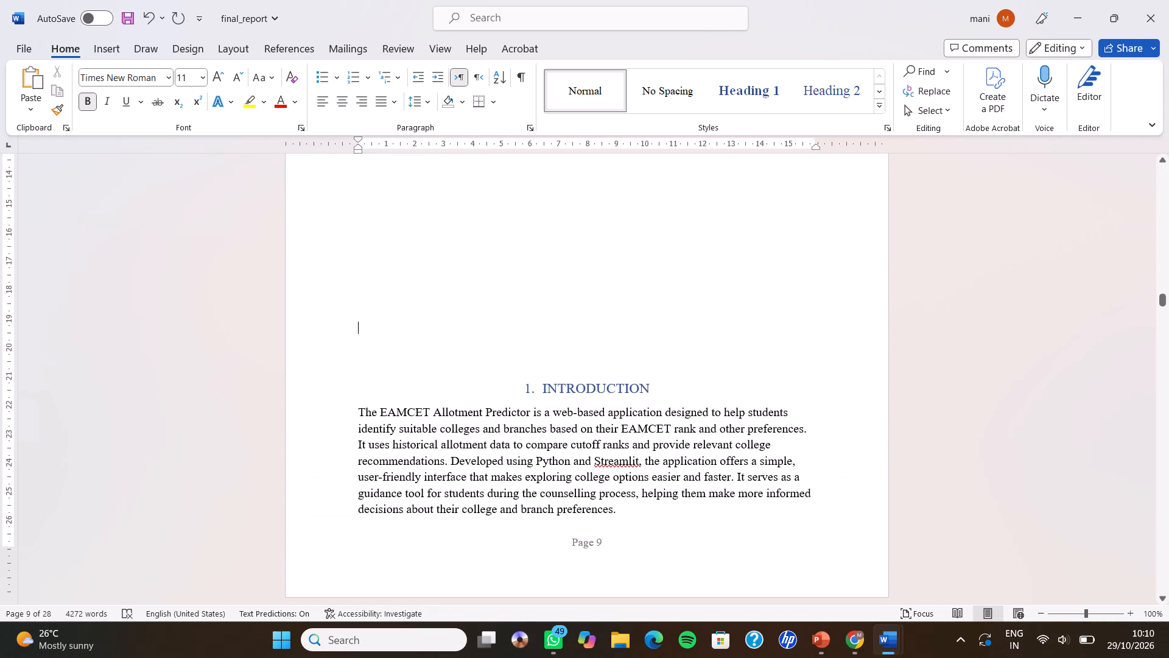
key("Return")
key("Return")
key("Return")
key("Return")
key("Return")
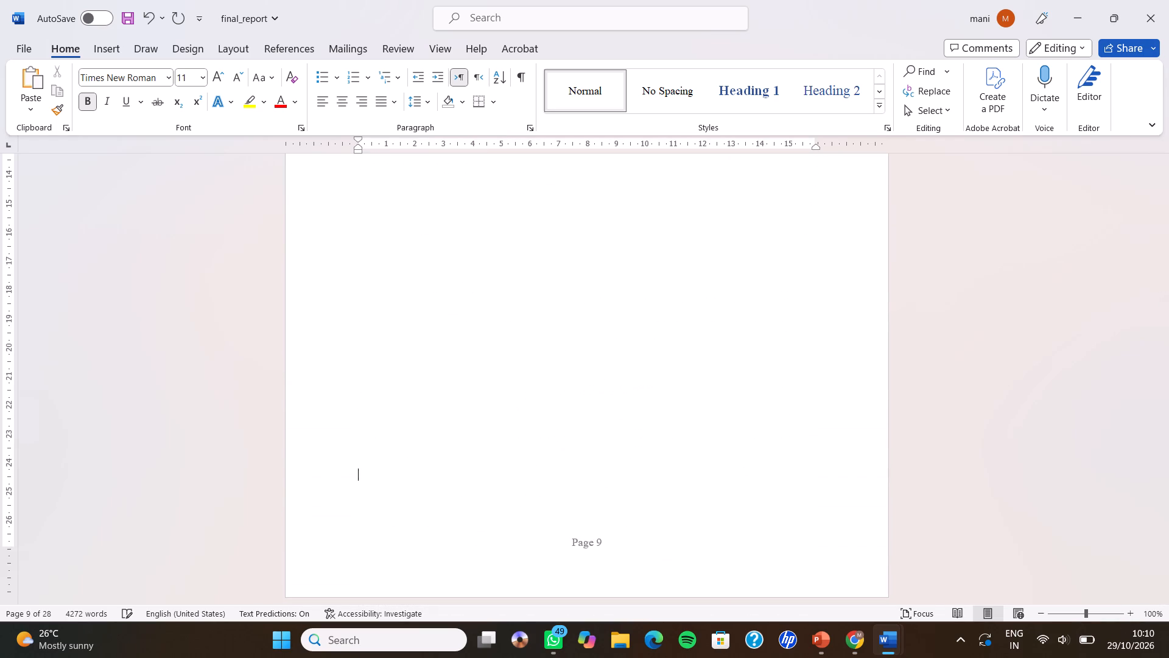
scroll(565, 328, "down", 1)
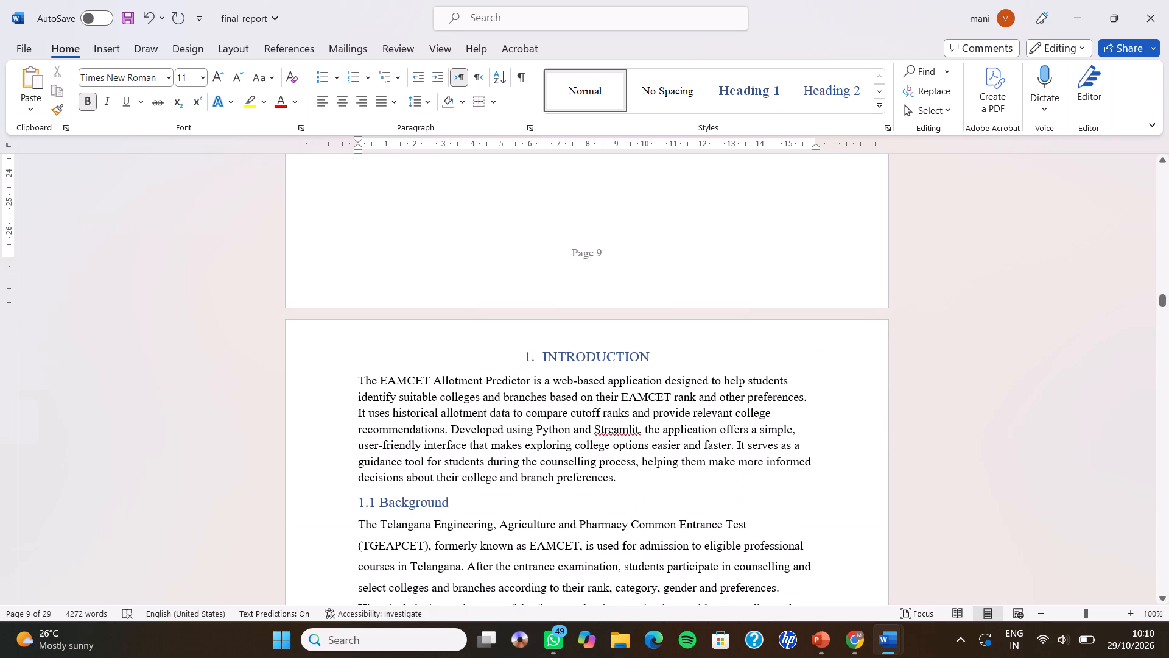
key("BackSpace")
Review the layout of the pages from the table of contents back to the title page.
scroll(565, 328, "up", 3)
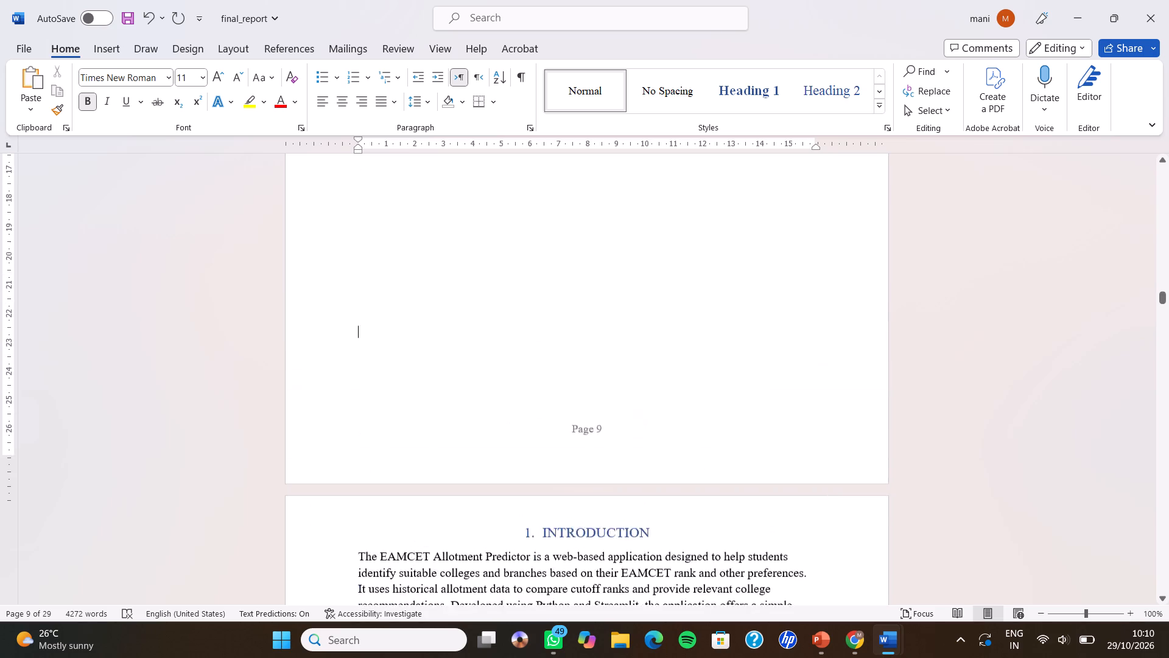
scroll(565, 328, "up", 5)
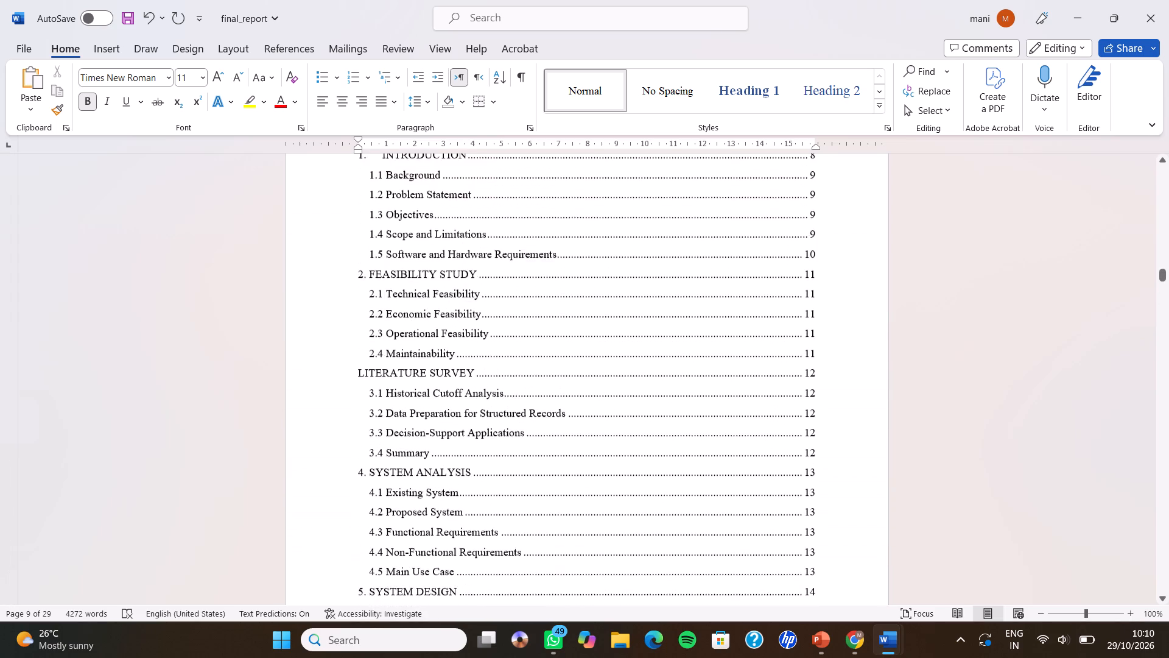
scroll(565, 328, "up", 4)
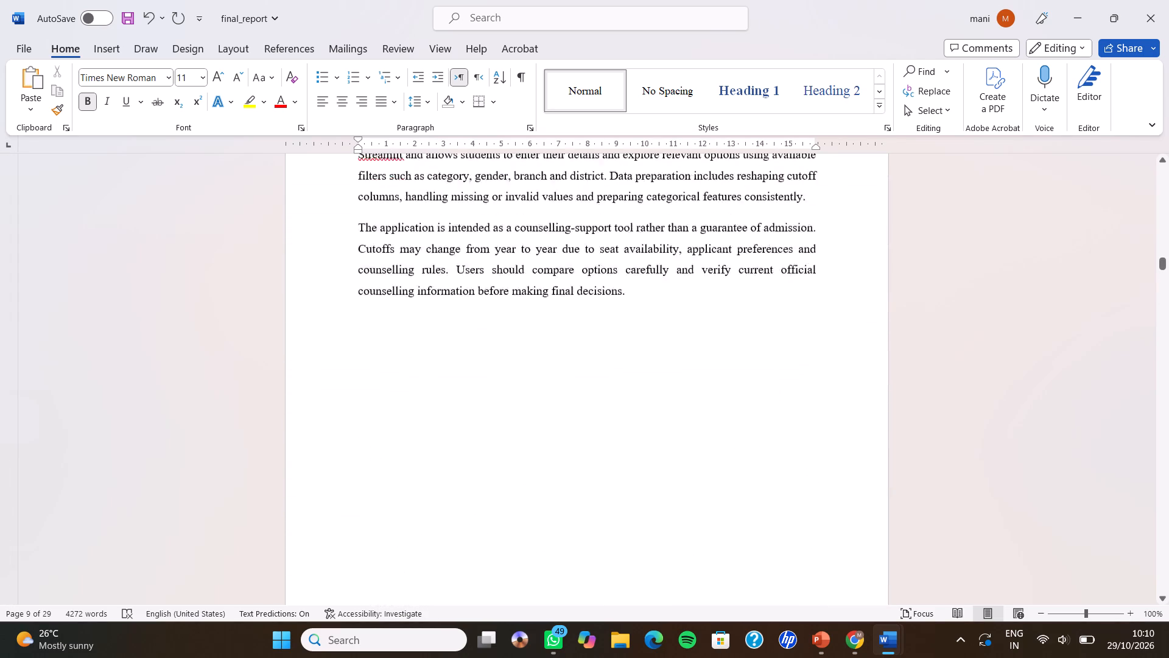
scroll(565, 328, "up", 7)
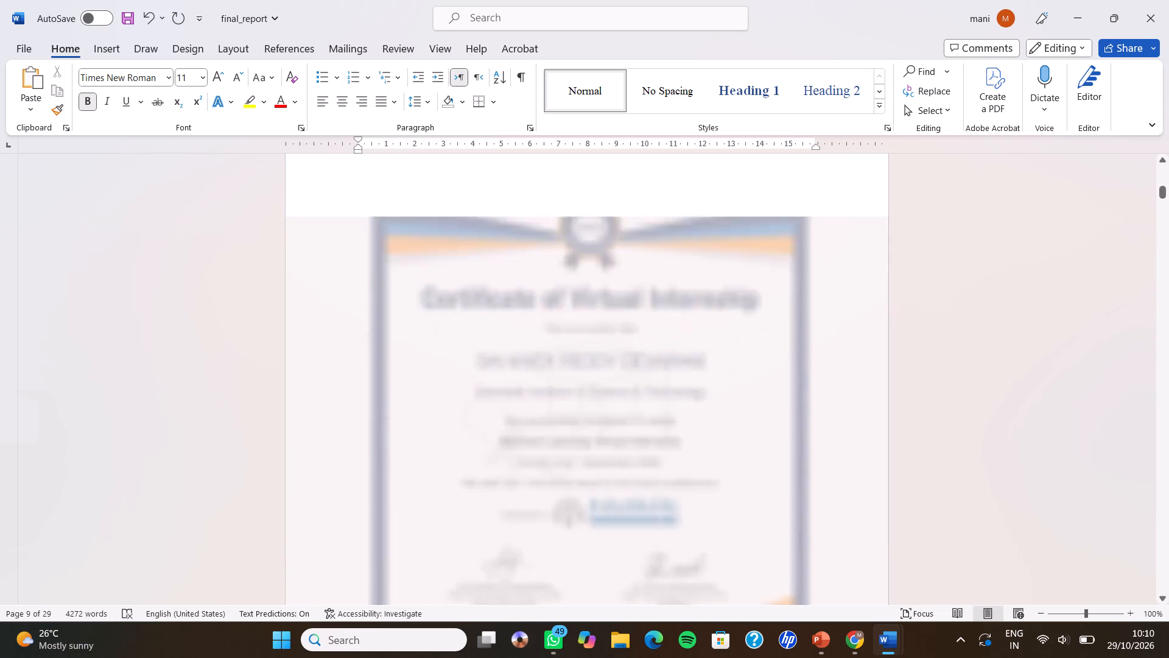
scroll(565, 328, "up", 4)
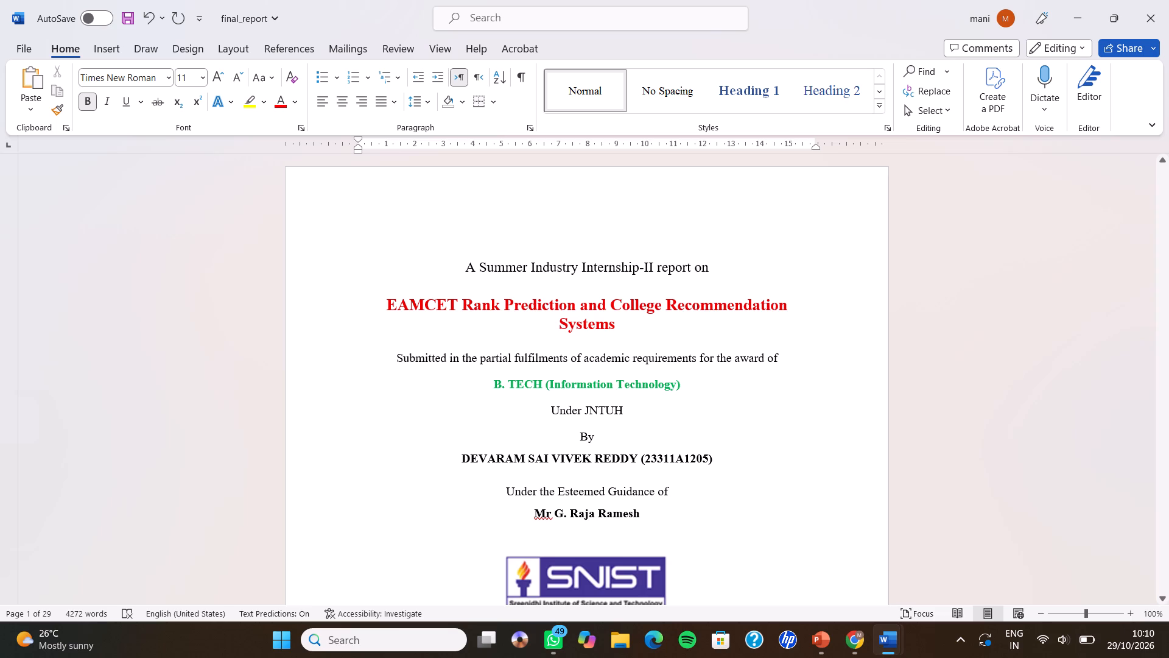
scroll(682, 454, "down", 4)
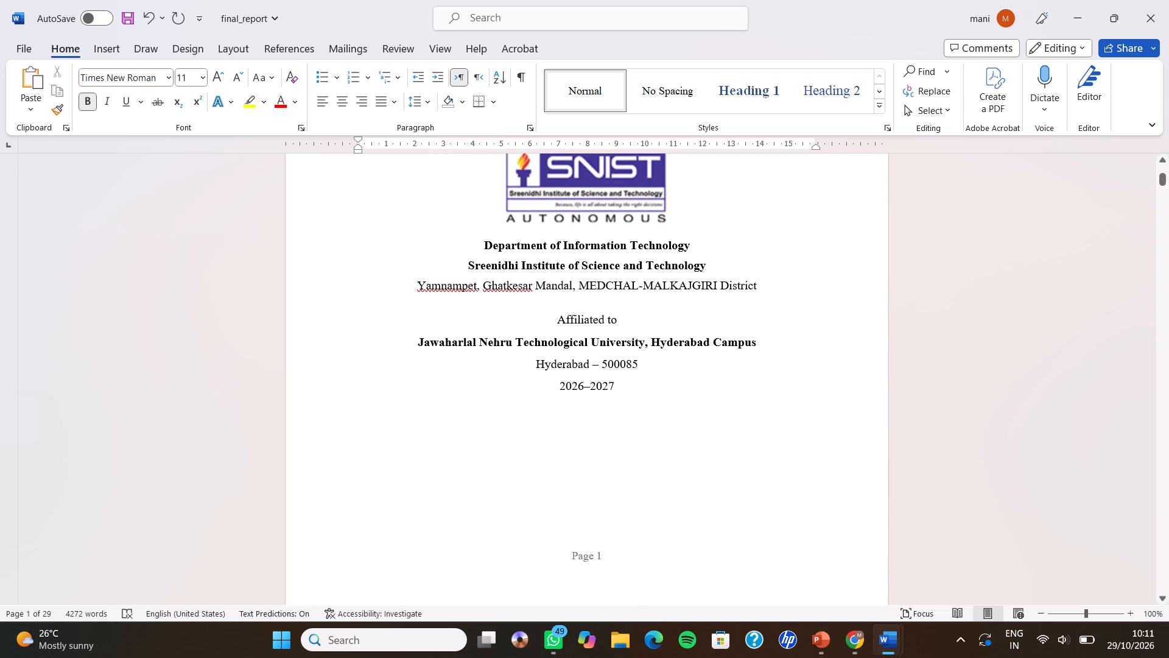
scroll(682, 454, "up", 1)
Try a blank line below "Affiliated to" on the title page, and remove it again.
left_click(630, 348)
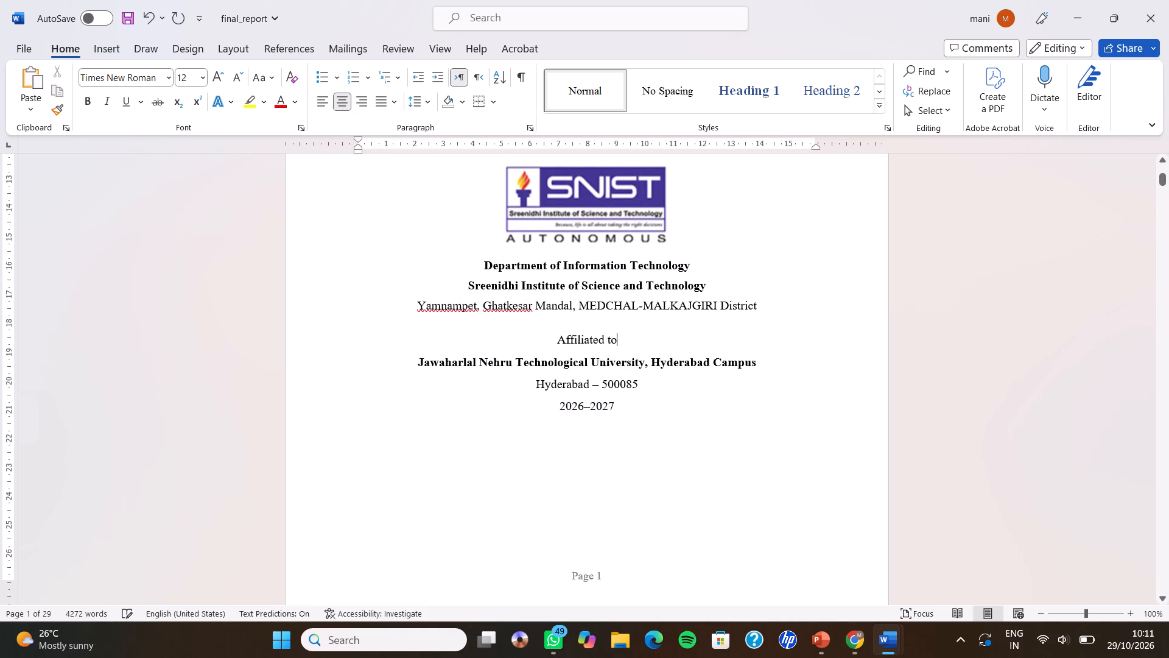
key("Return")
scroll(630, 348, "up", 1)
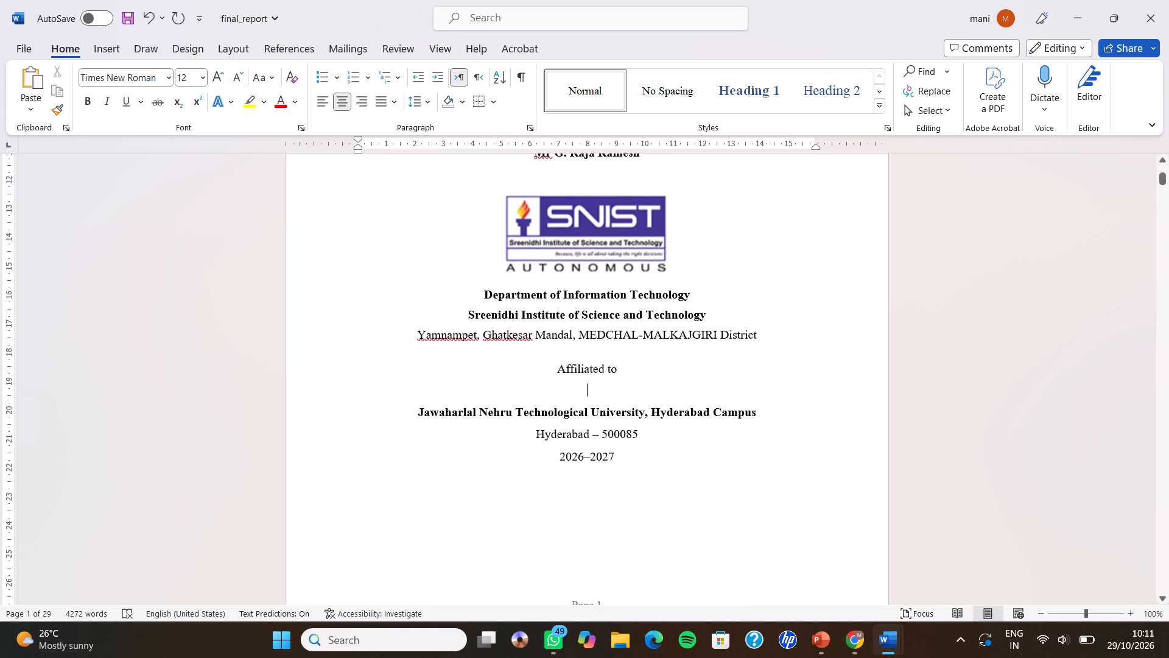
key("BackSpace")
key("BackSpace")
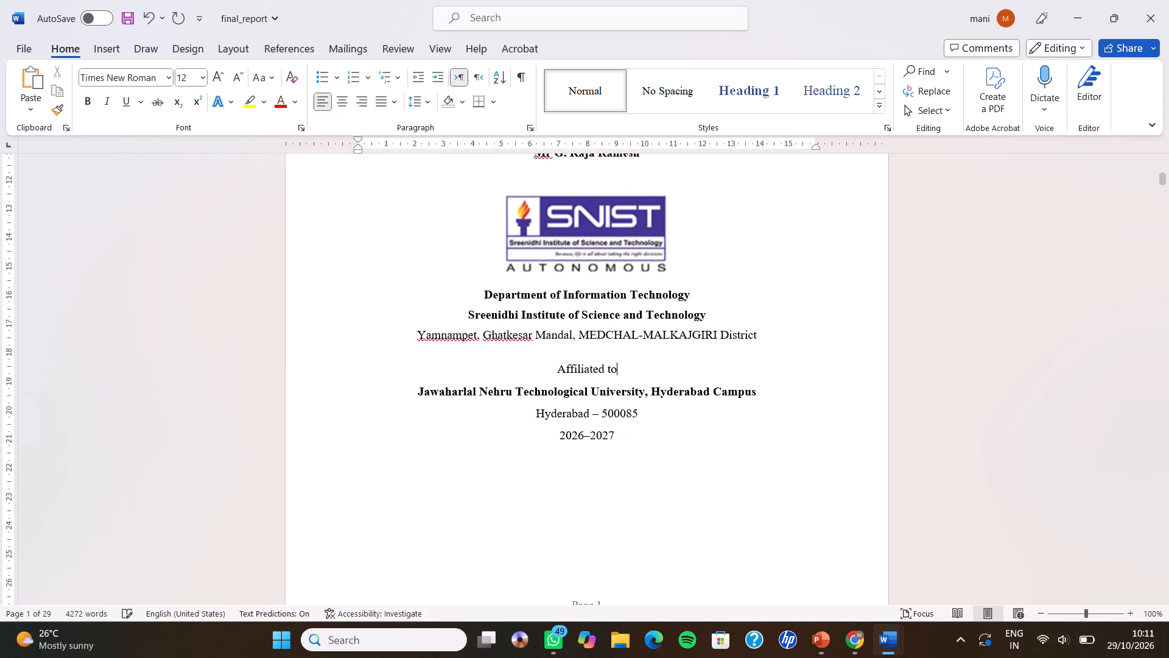
Apply 1.5 line spacing to the entire document.
key("ctrl+a")
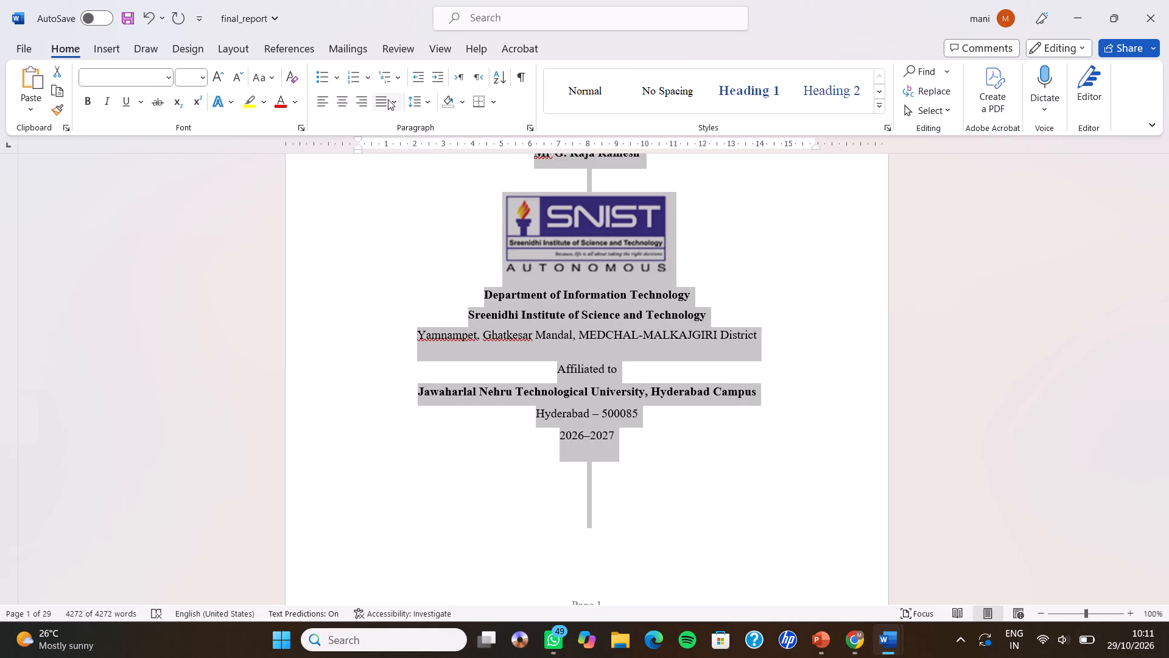
left_click(430, 104)
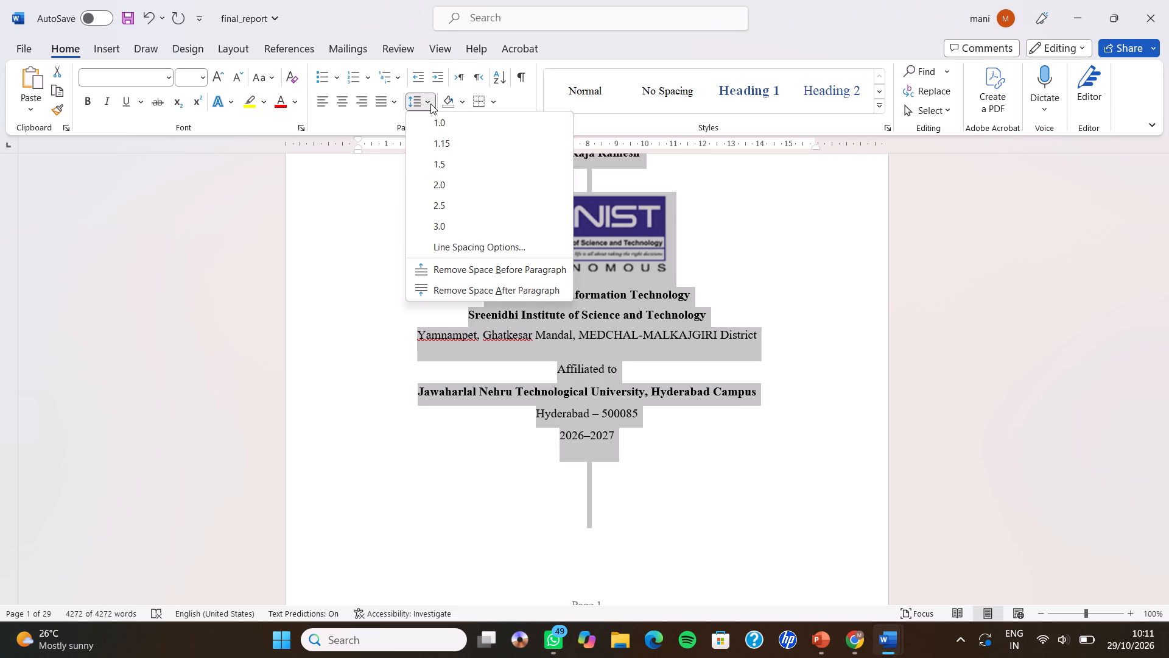
left_click(441, 160)
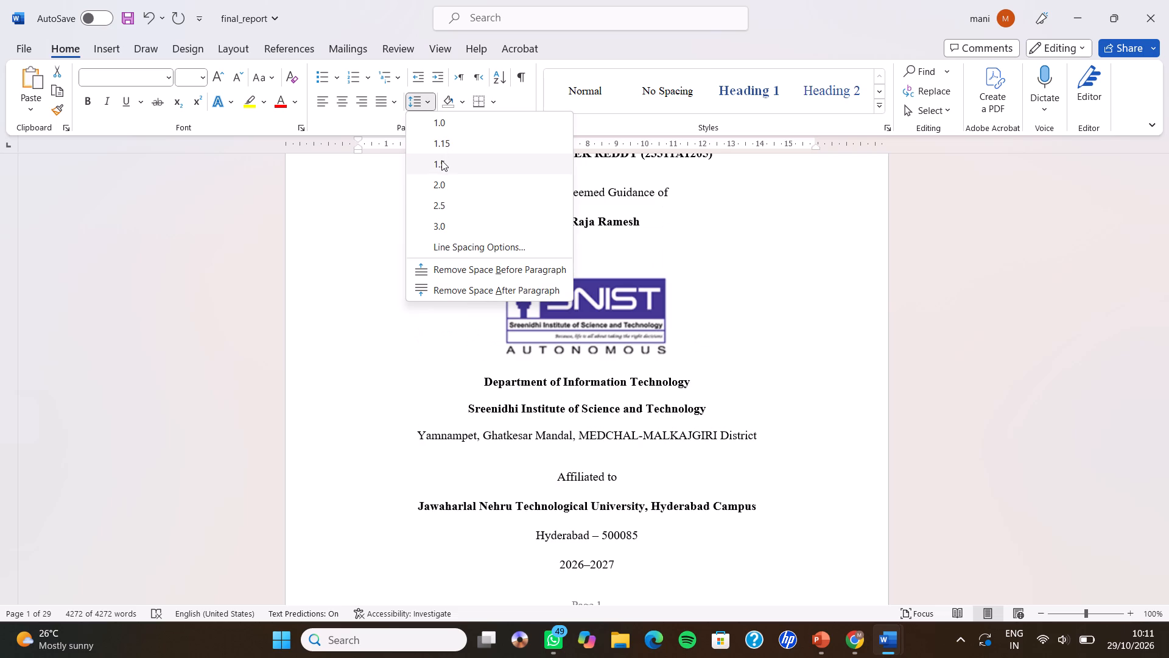
left_click(589, 393)
Delete the blank line between the guide's name and the SNIST logo on the title page.
scroll(589, 393, "down", 1)
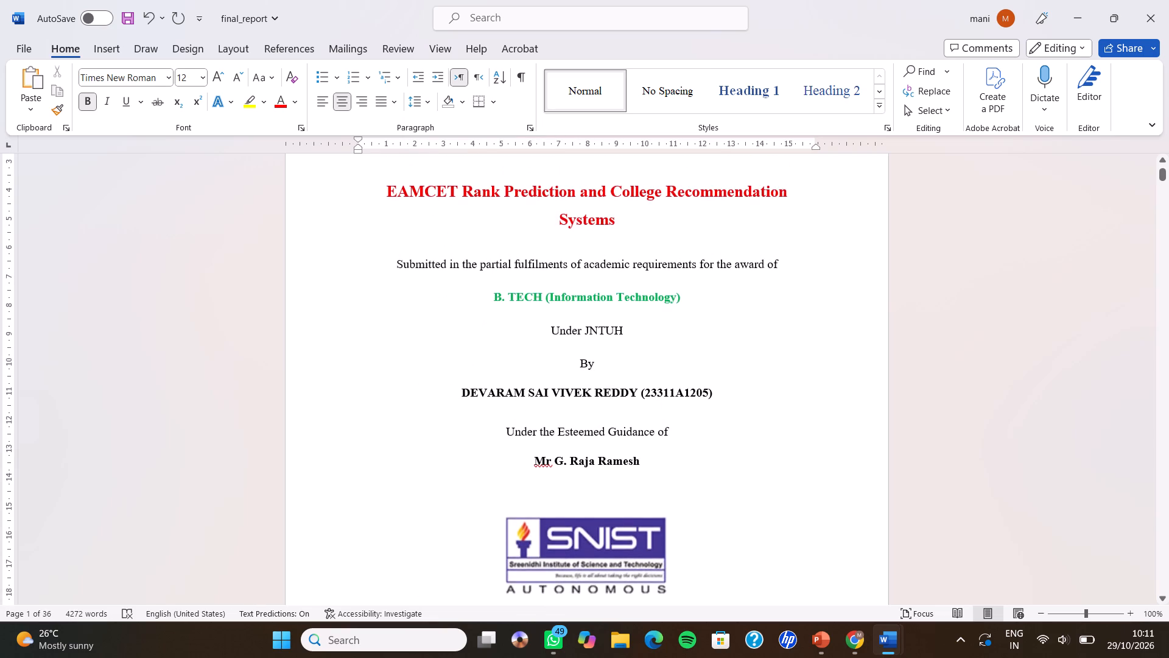
scroll(589, 393, "down", 2)
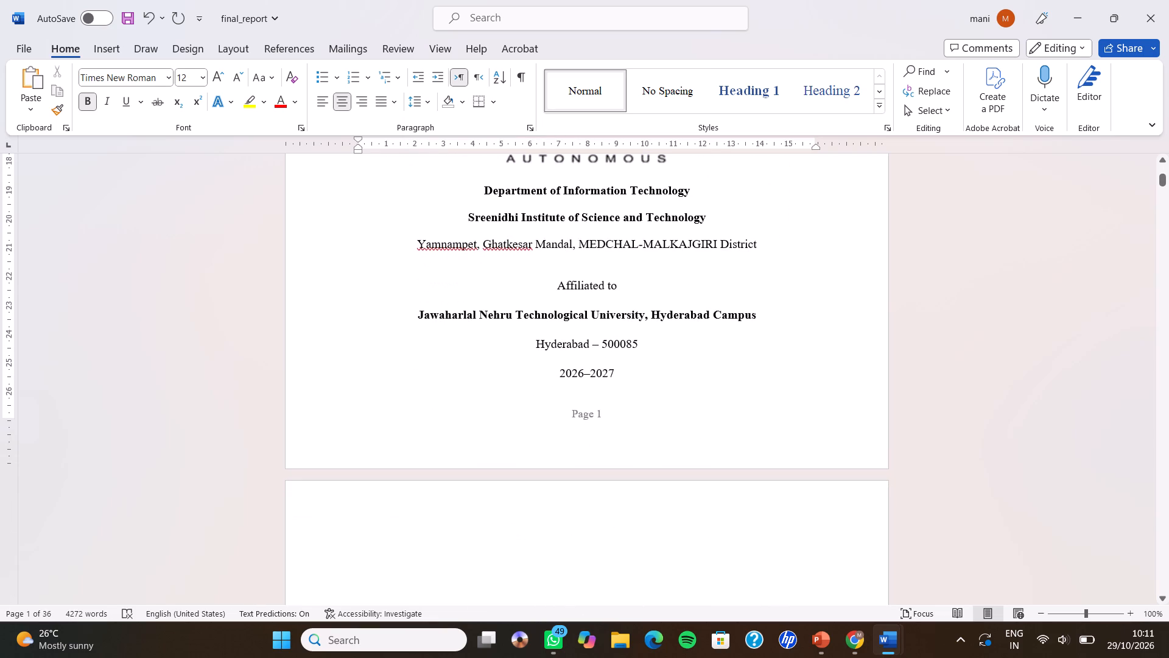
scroll(589, 393, "down", 1)
scroll(589, 393, "up", 2)
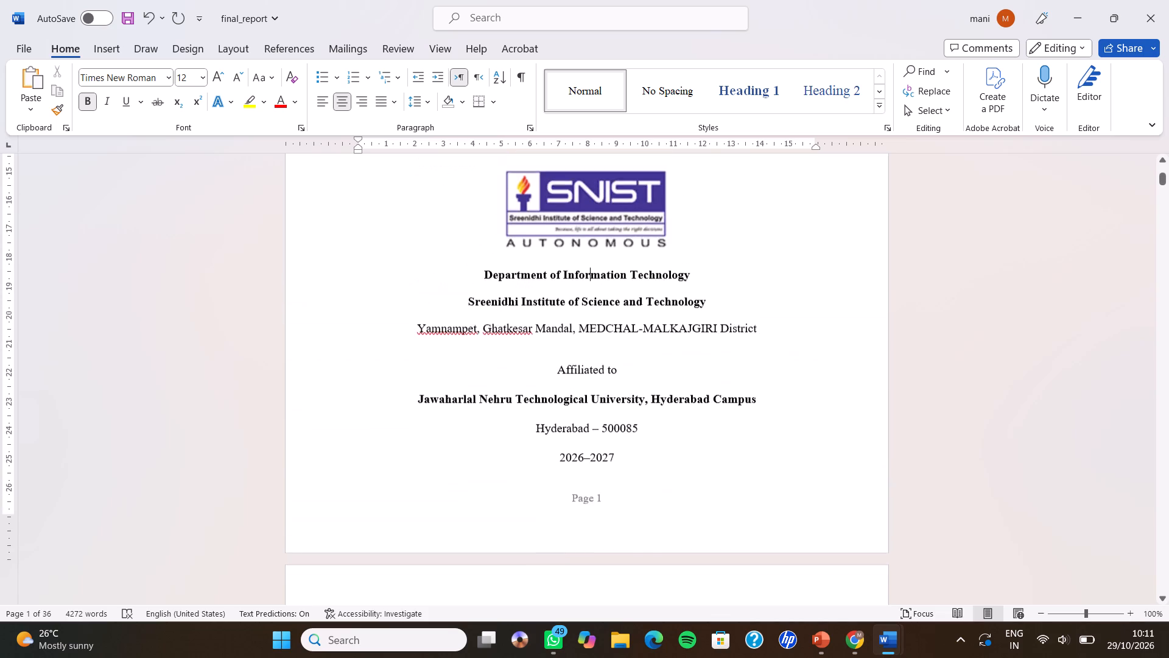
scroll(589, 393, "up", 3)
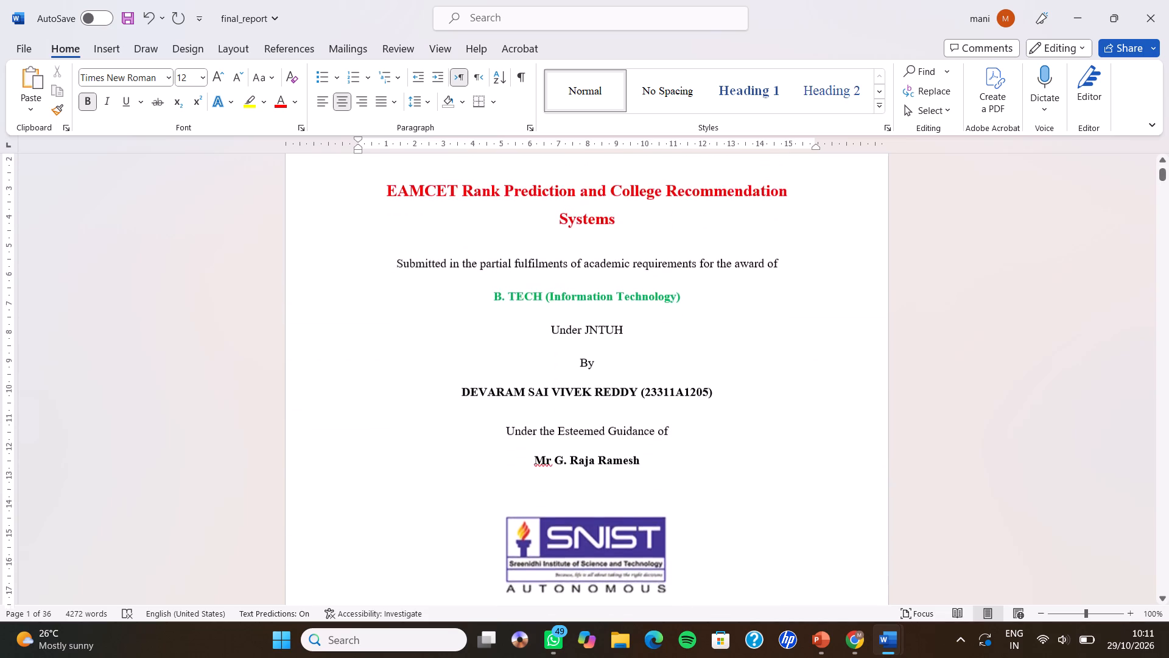
scroll(589, 393, "up", 3)
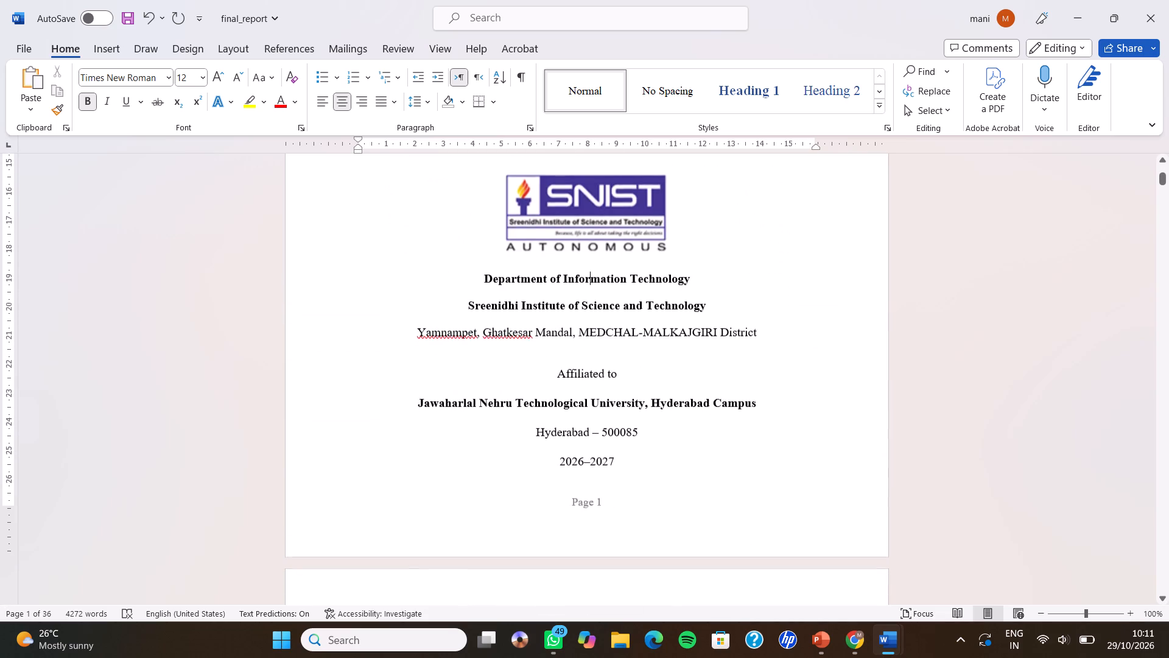
scroll(589, 393, "up", 1)
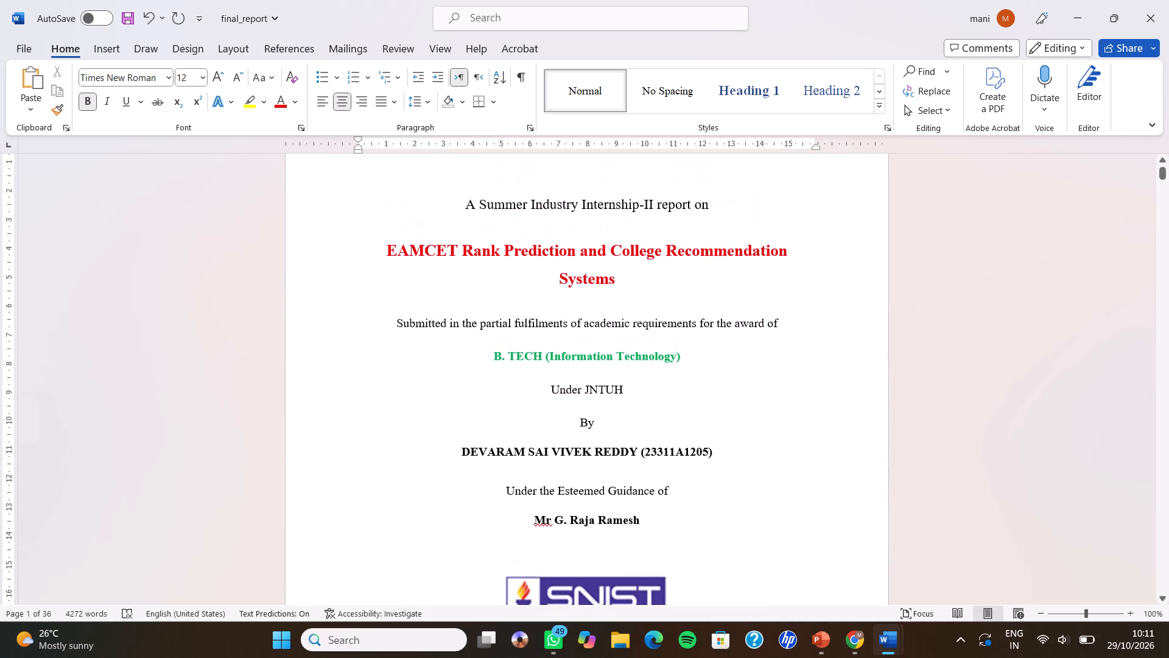
left_click(605, 553)
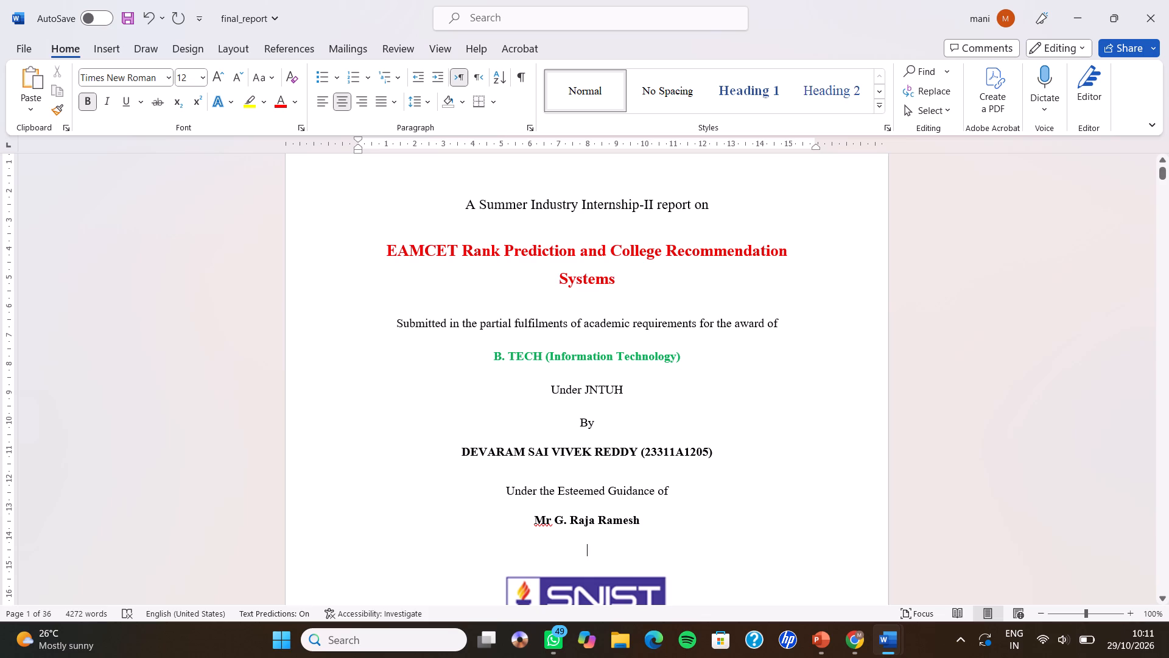
key("BackSpace")
key("BackSpace")
Set the font size of the title page's opening line, "A Summer Industry Internship-II report on", to 12 pt.
scroll(605, 553, "down", 2)
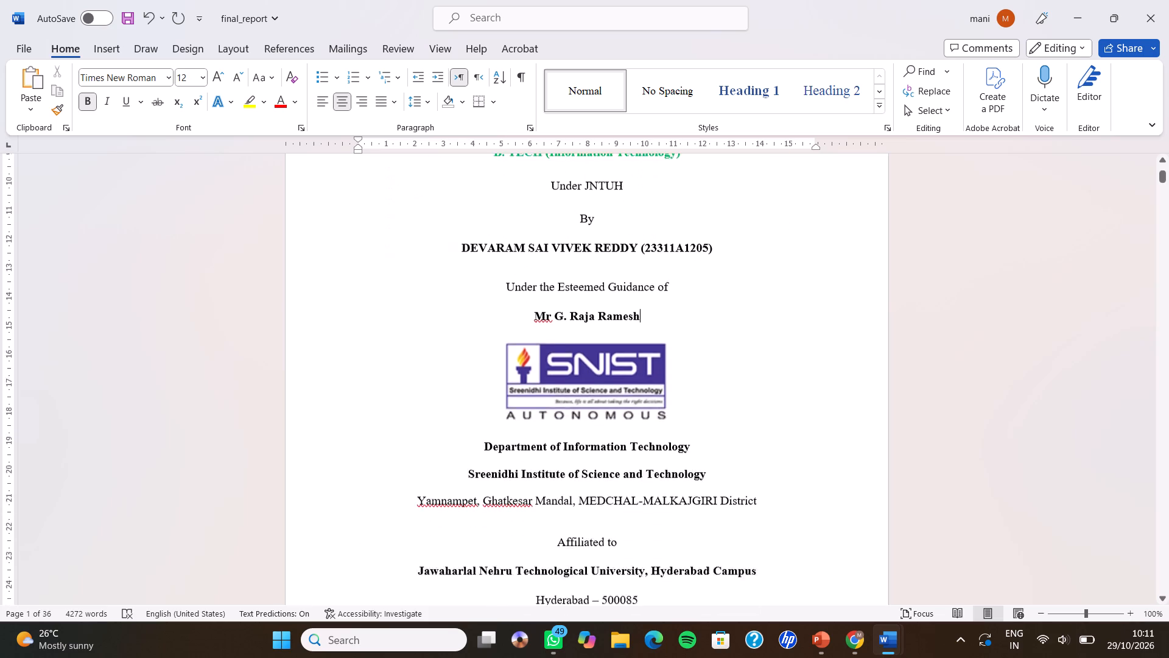
scroll(605, 553, "down", 2)
scroll(606, 471, "up", 4)
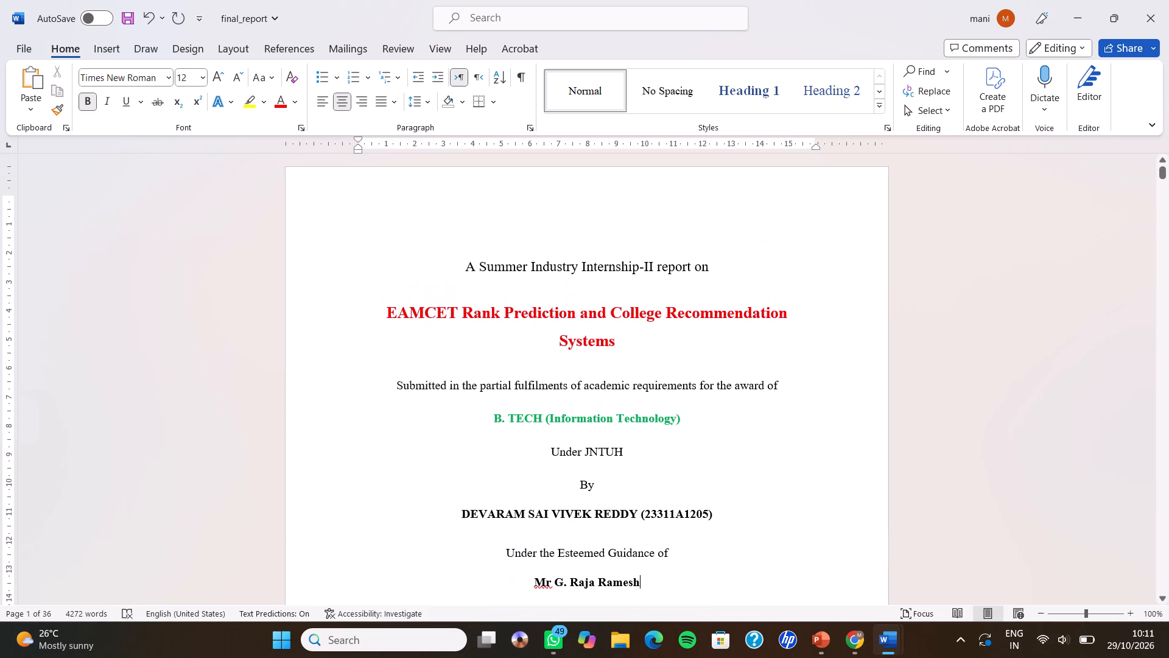
scroll(606, 471, "up", 1)
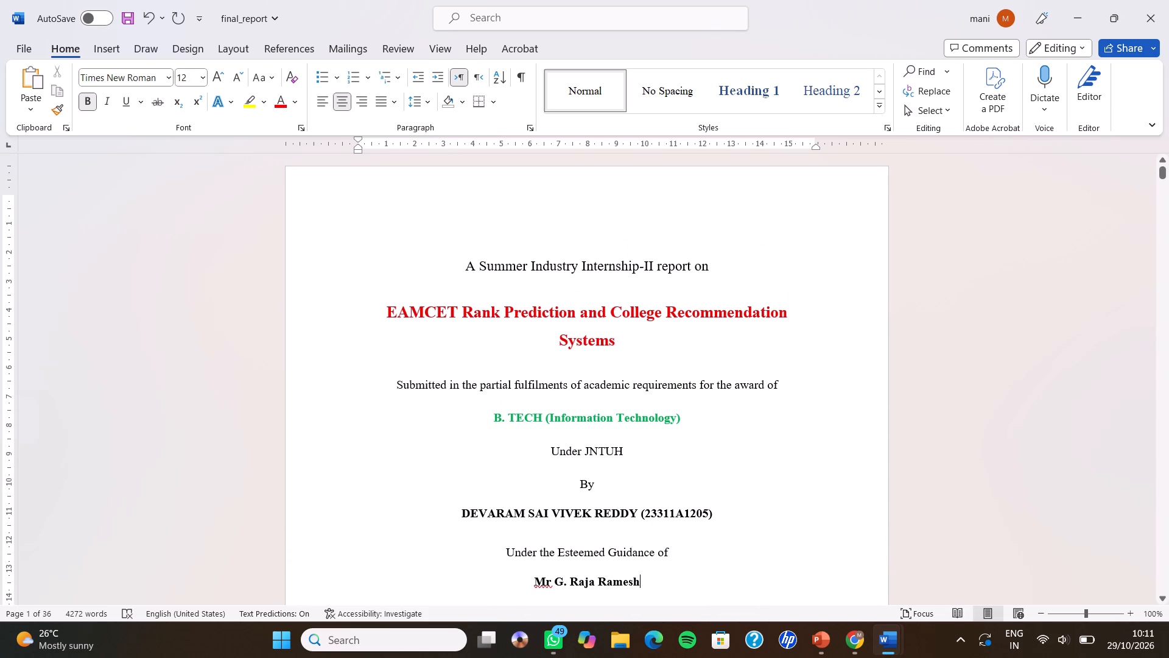
left_click(599, 380)
left_click(600, 358)
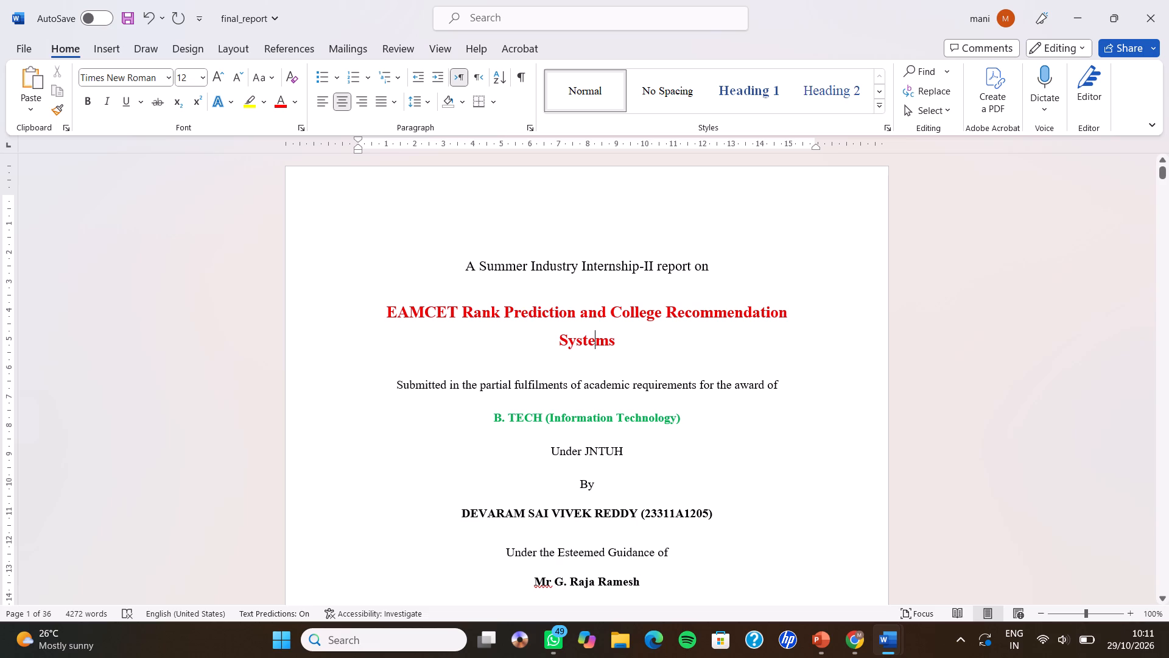
left_click(595, 361)
scroll(621, 408, "down", 1)
left_click_drag(466, 225, 470, 225)
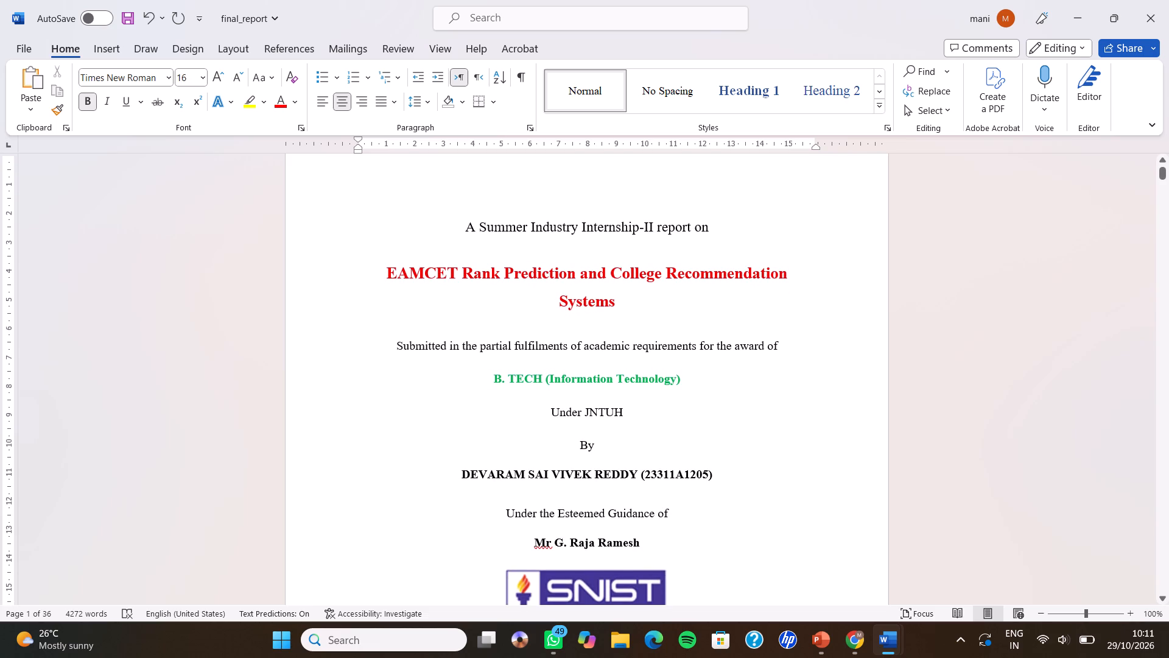
left_click_drag(470, 225, 703, 213)
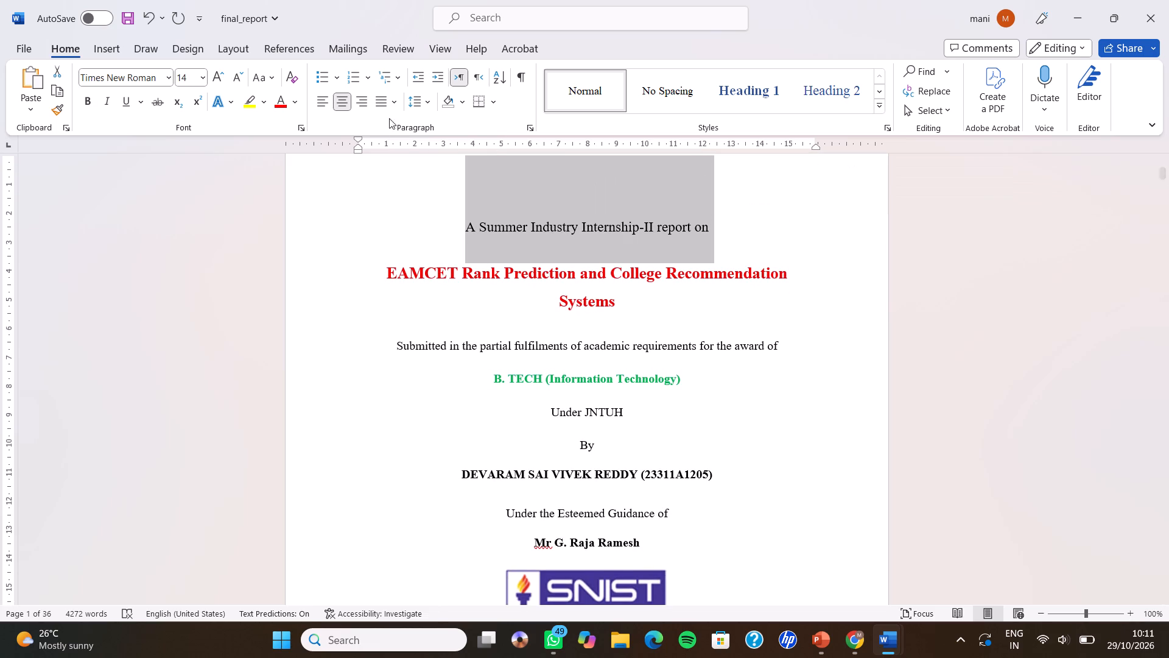
left_click(231, 82)
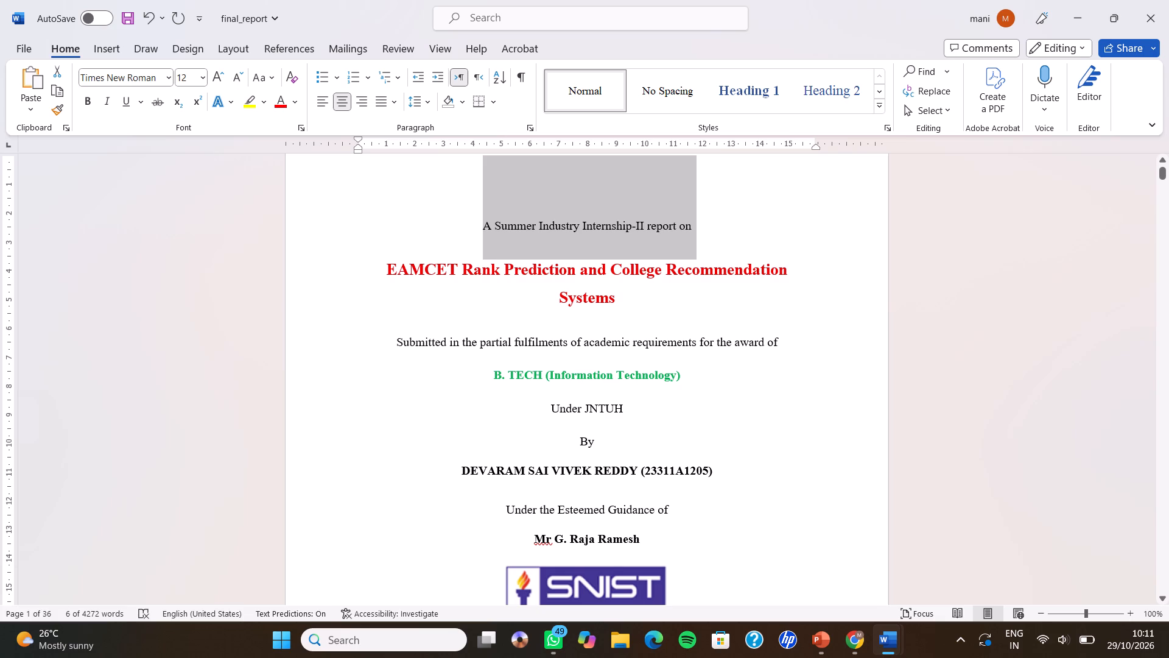
Open the title page's footer for editing and apply Remove Footer to it.
left_click(585, 336)
scroll(585, 336, "down", 1)
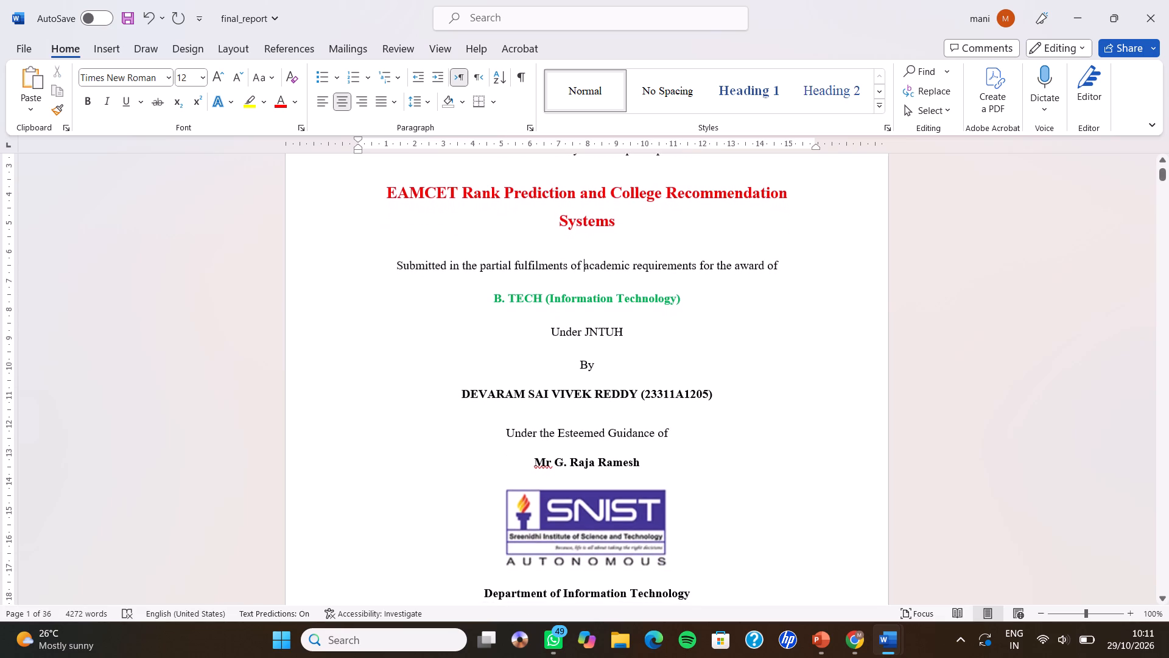
scroll(585, 336, "down", 1)
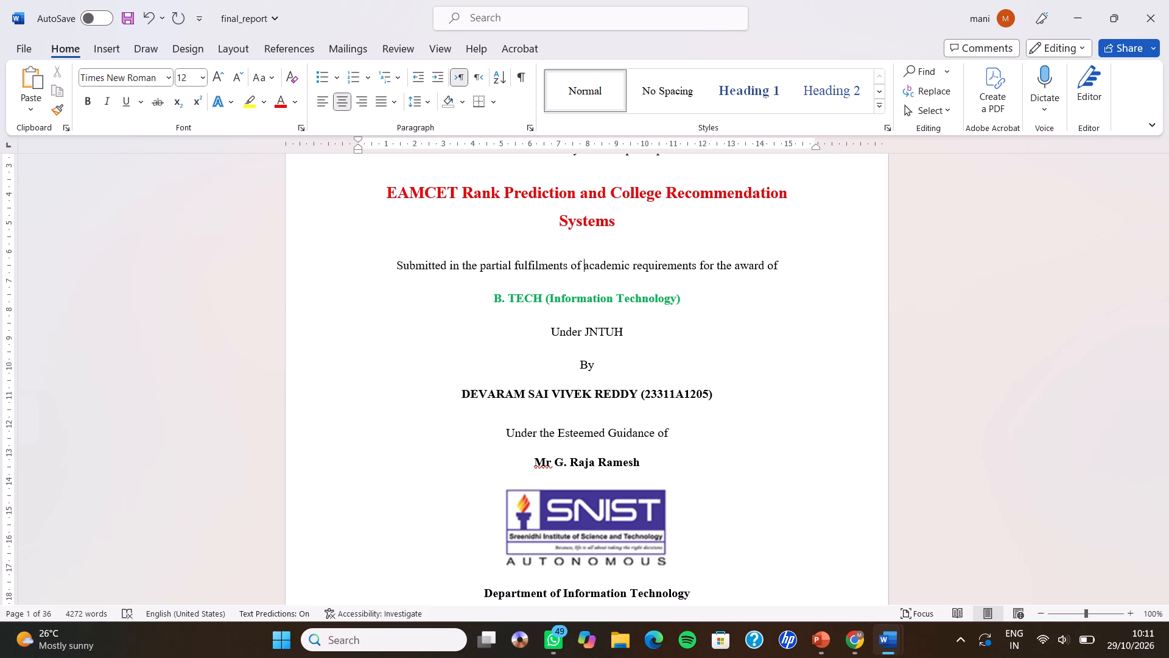
scroll(585, 336, "down", 2)
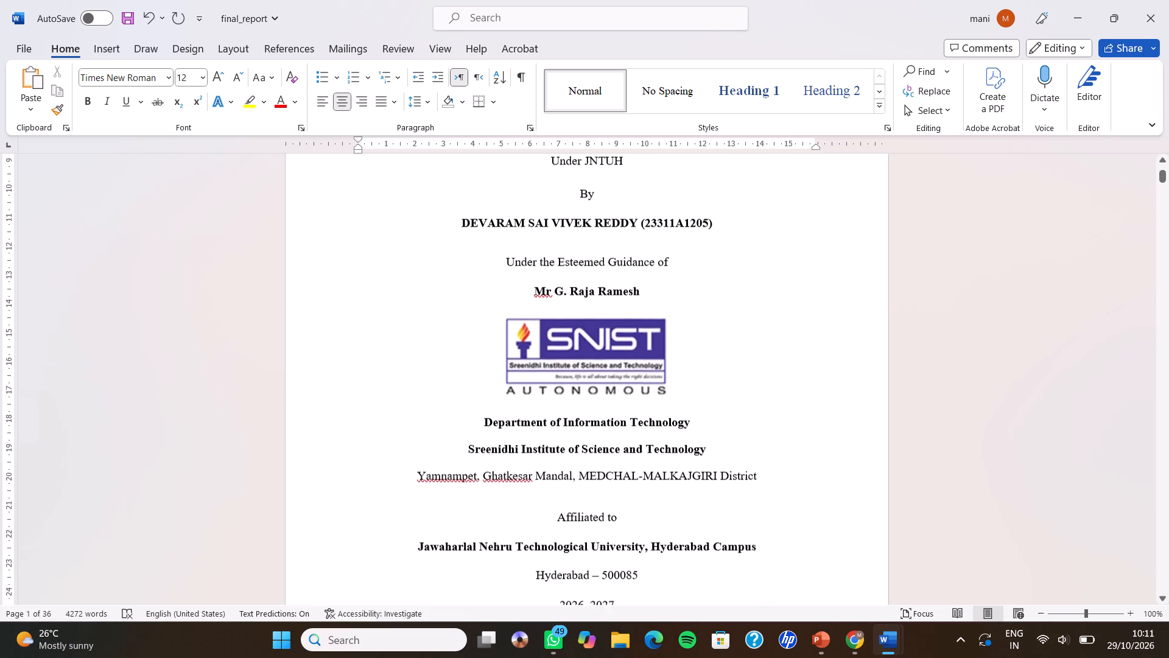
scroll(585, 336, "down", 1)
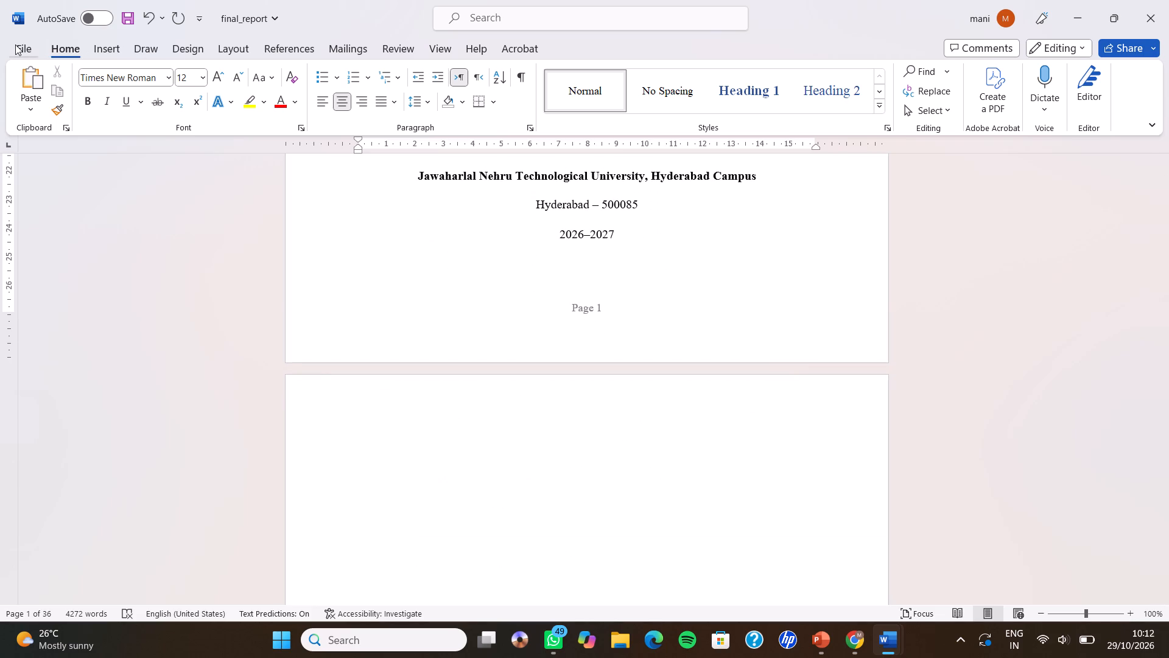
left_click(118, 56)
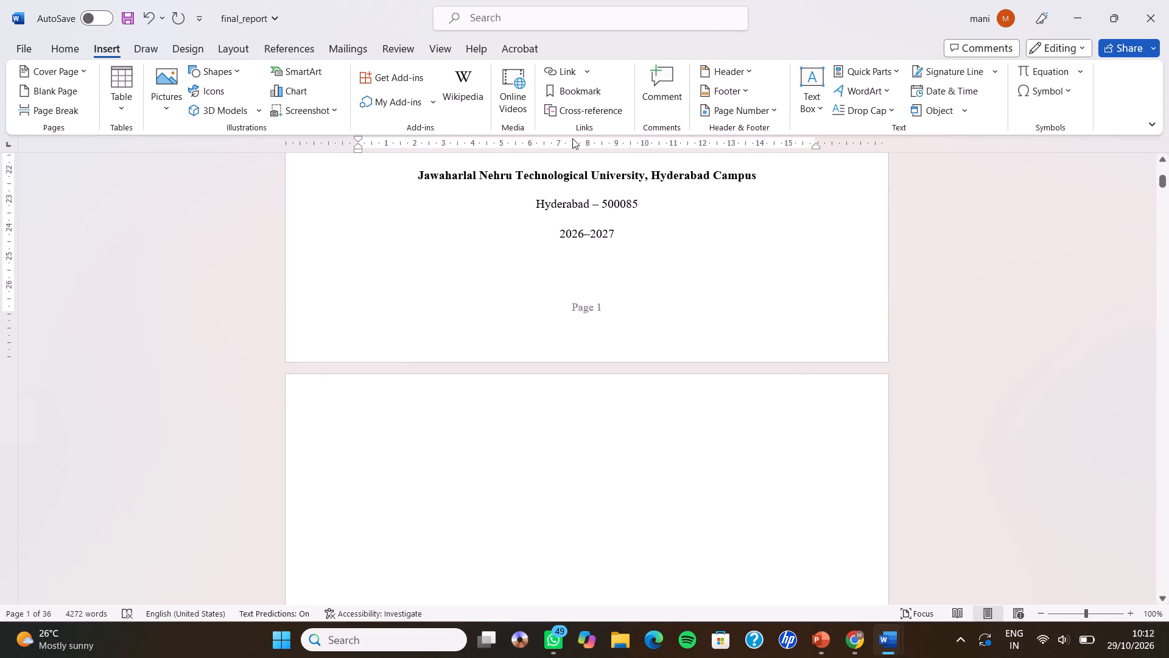
left_click(734, 96)
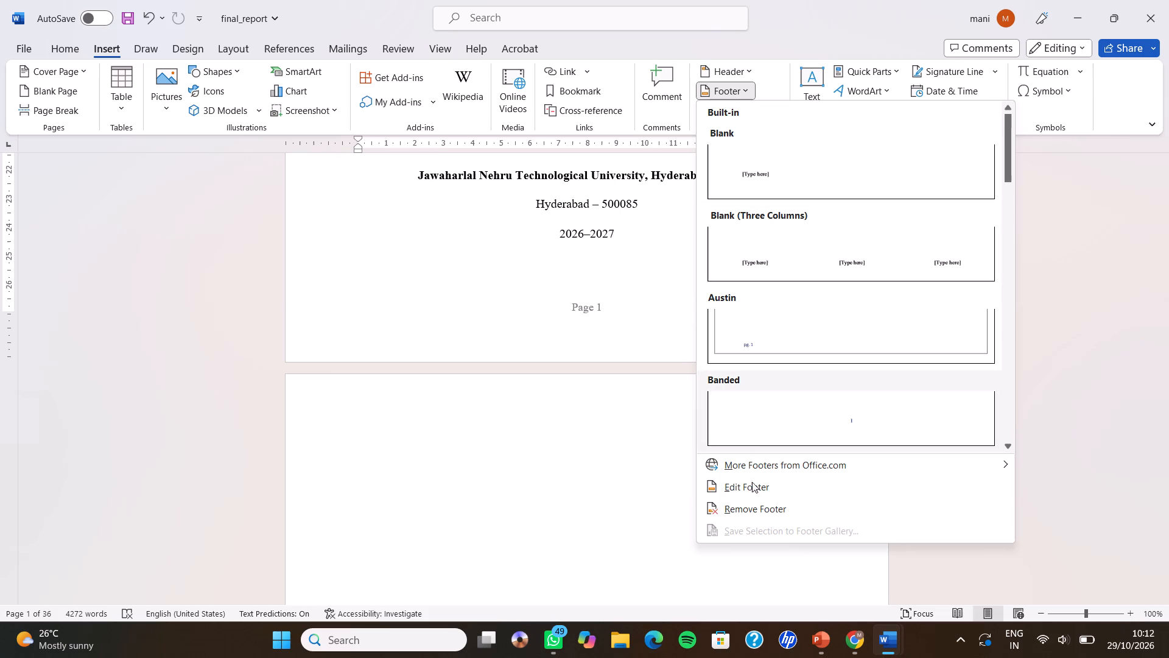
left_click(752, 489)
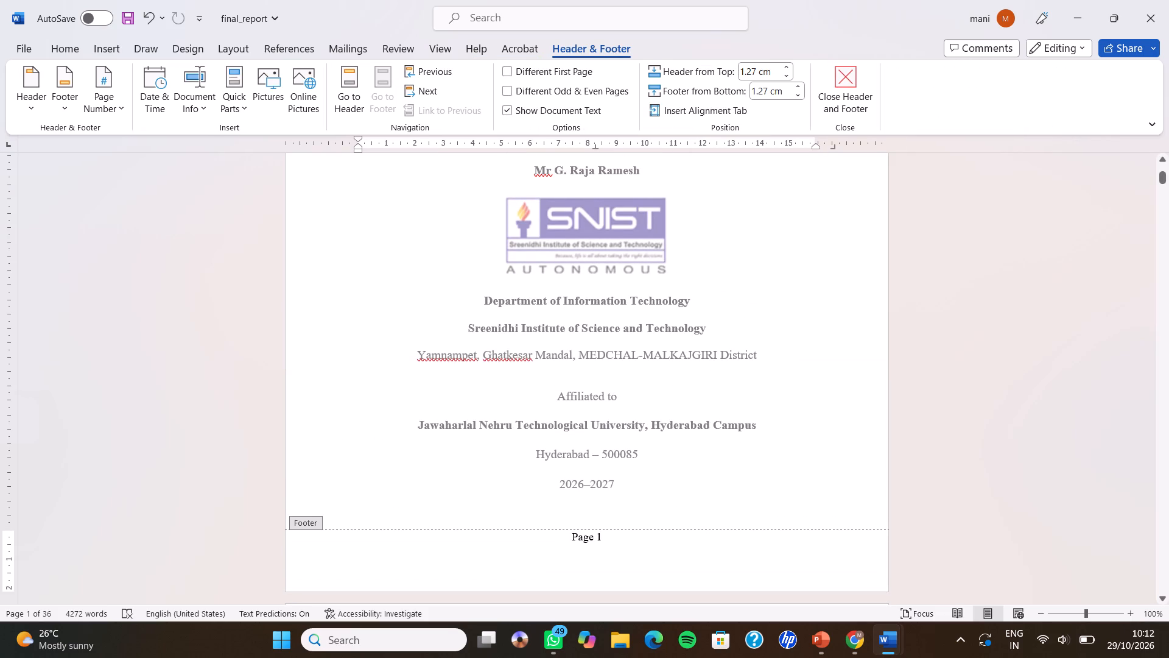
left_click(87, 54)
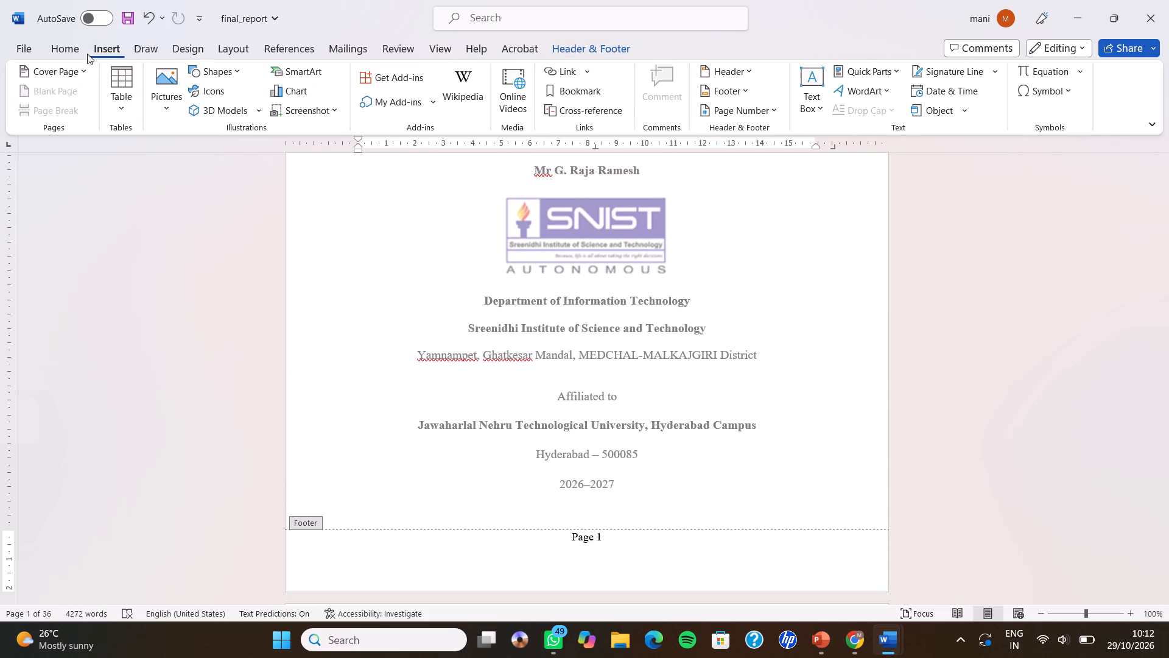
left_click(58, 44)
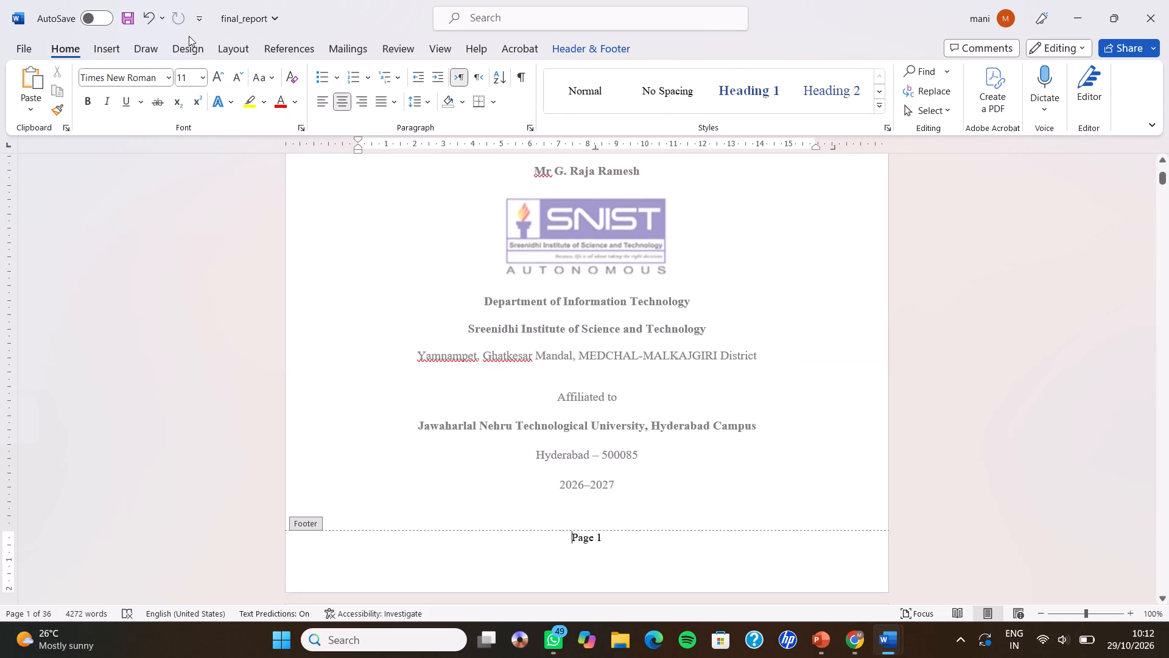
left_click(162, 49)
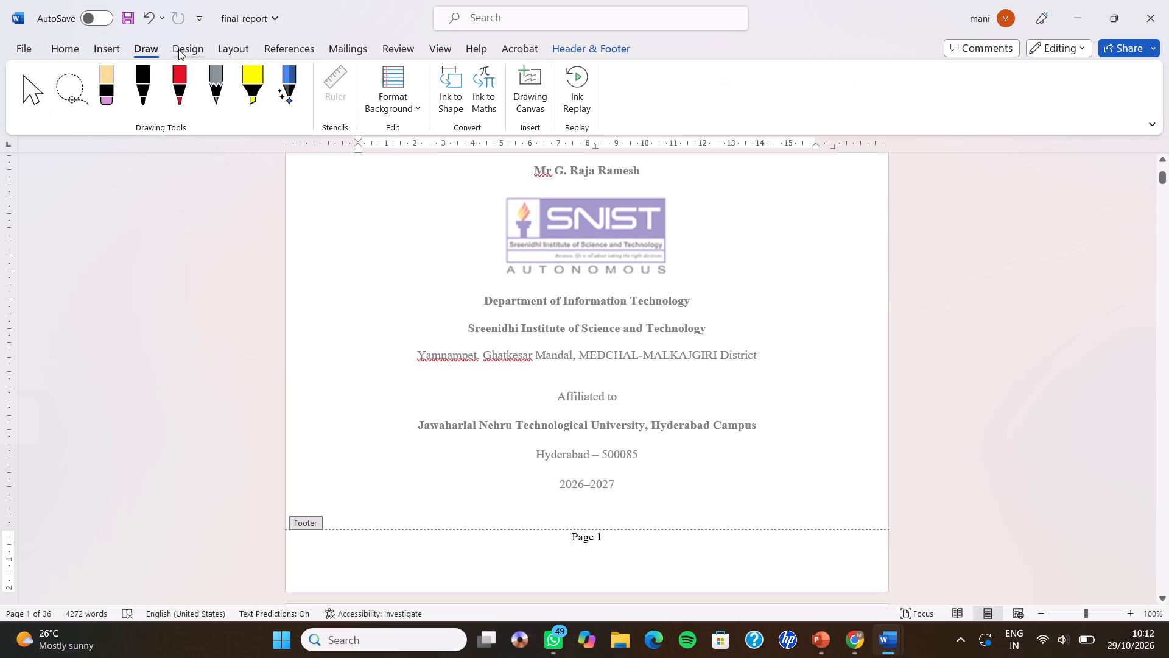
left_click(107, 52)
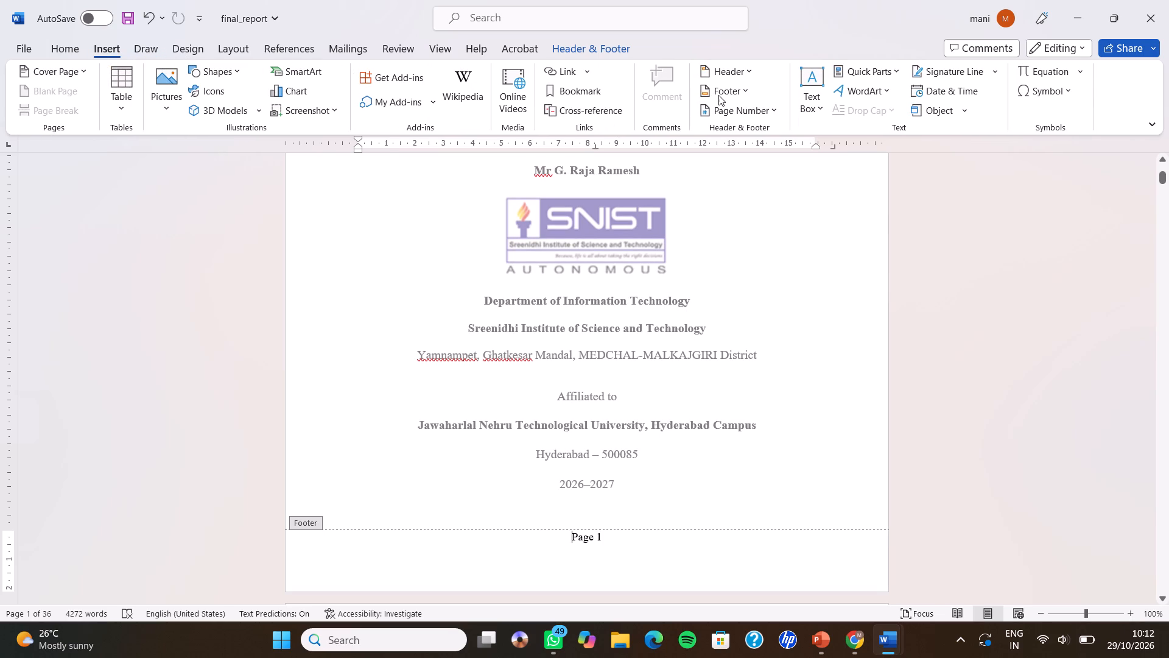
left_click(720, 93)
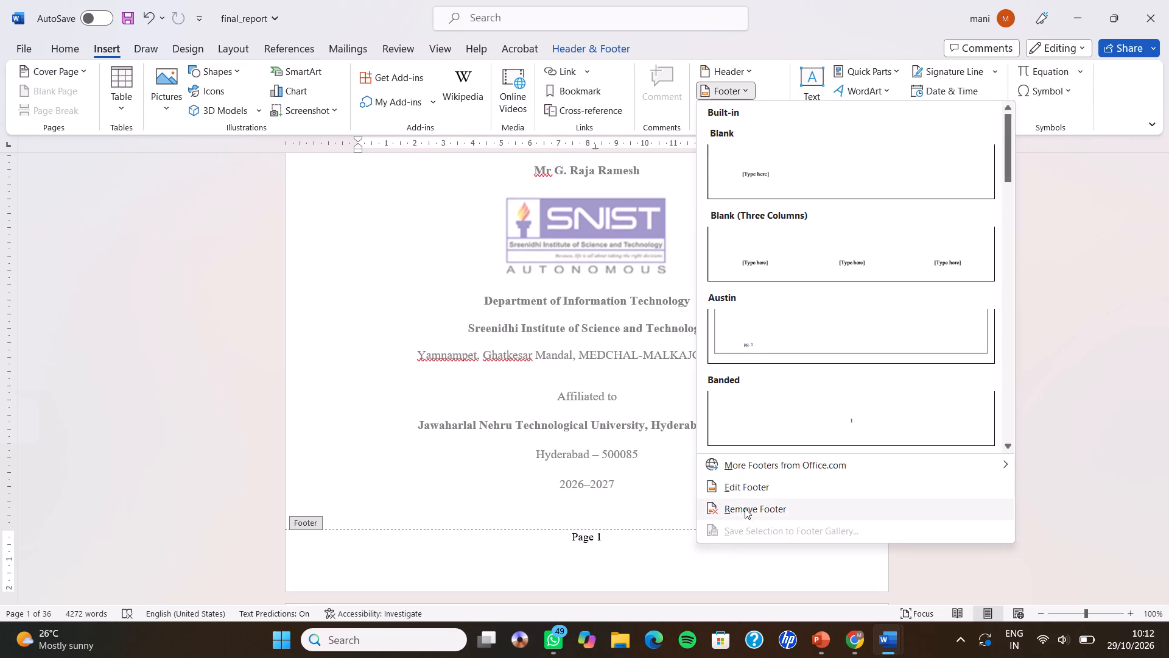
left_click(745, 508)
Delete the leftover word "Page" from the title page's footer.
left_click(672, 547)
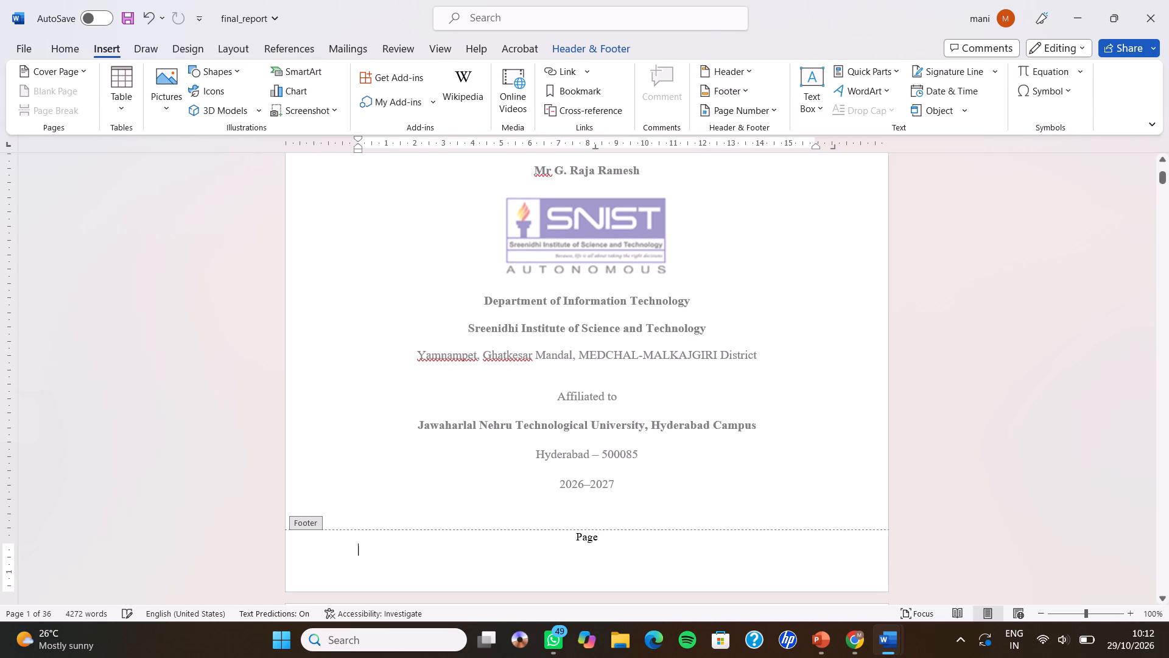
left_click(658, 546)
left_click(622, 533)
key("BackSpace")
key("BackSpace")
key("BackSpace")
key("BackSpace")
key("BackSpace")
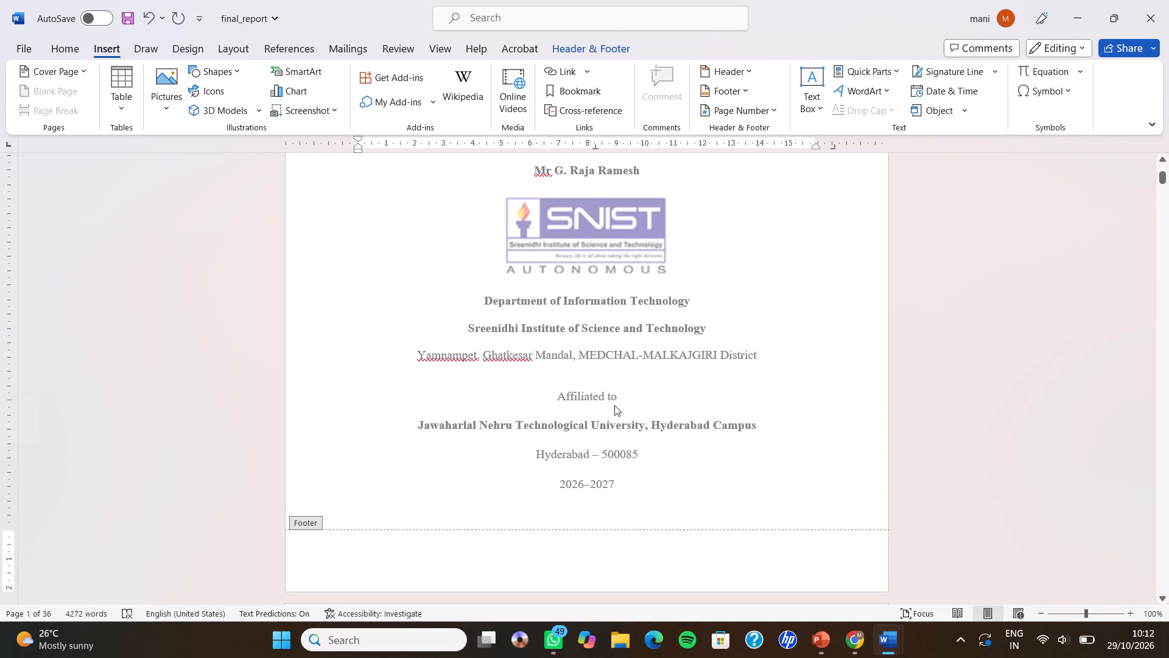
Apply Remove Footer again to clear the emptied footer from the document.
left_click(749, 91)
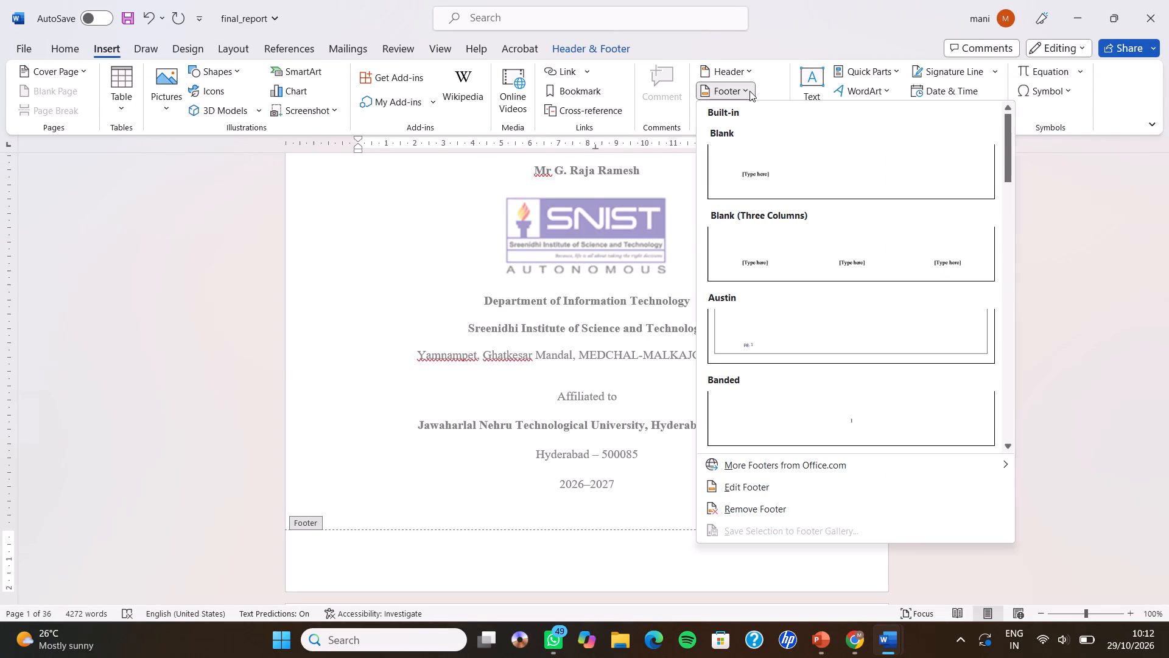
double_click(1113, 169)
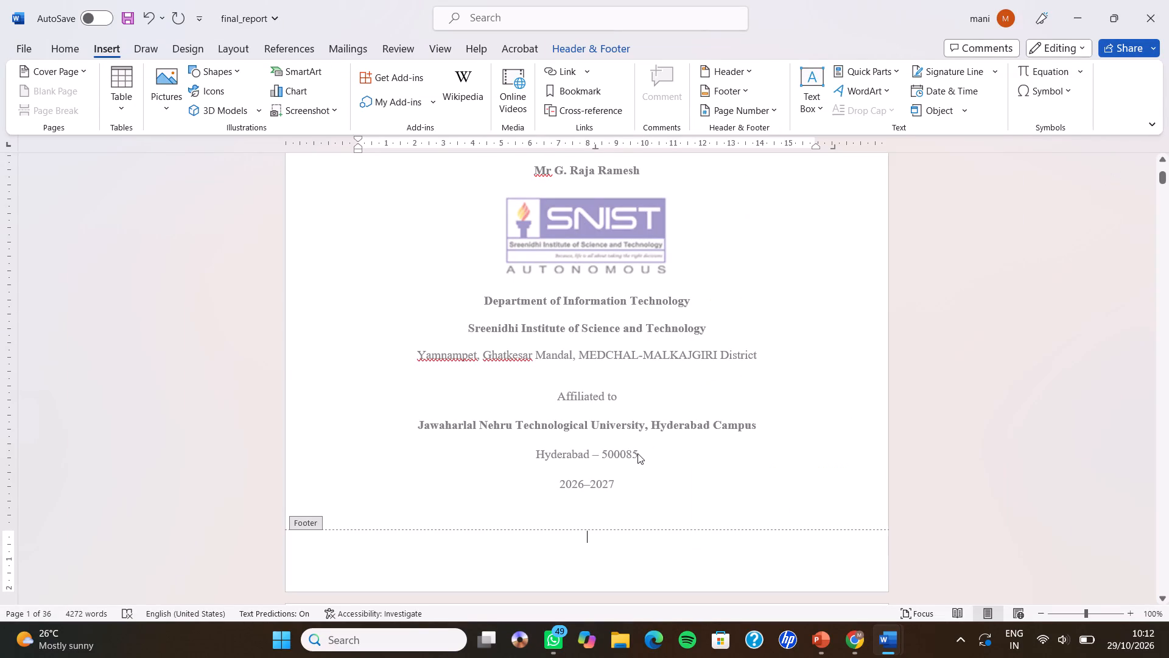
left_click(303, 515)
scroll(503, 439, "up", 3)
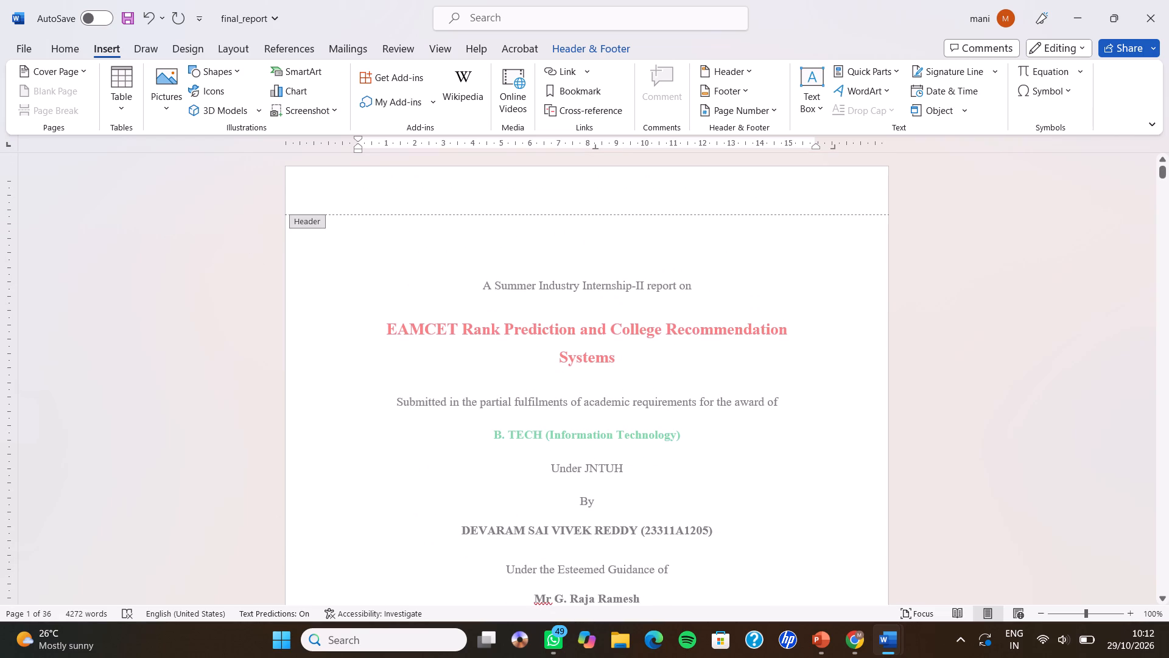
left_click(748, 92)
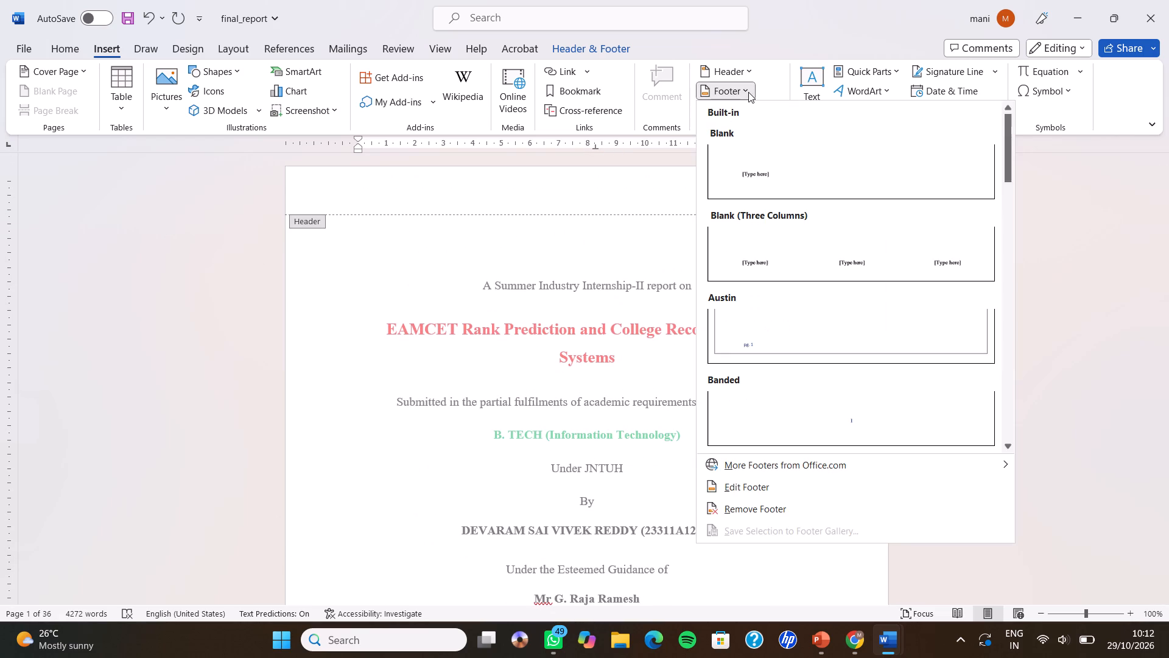
left_click(803, 517)
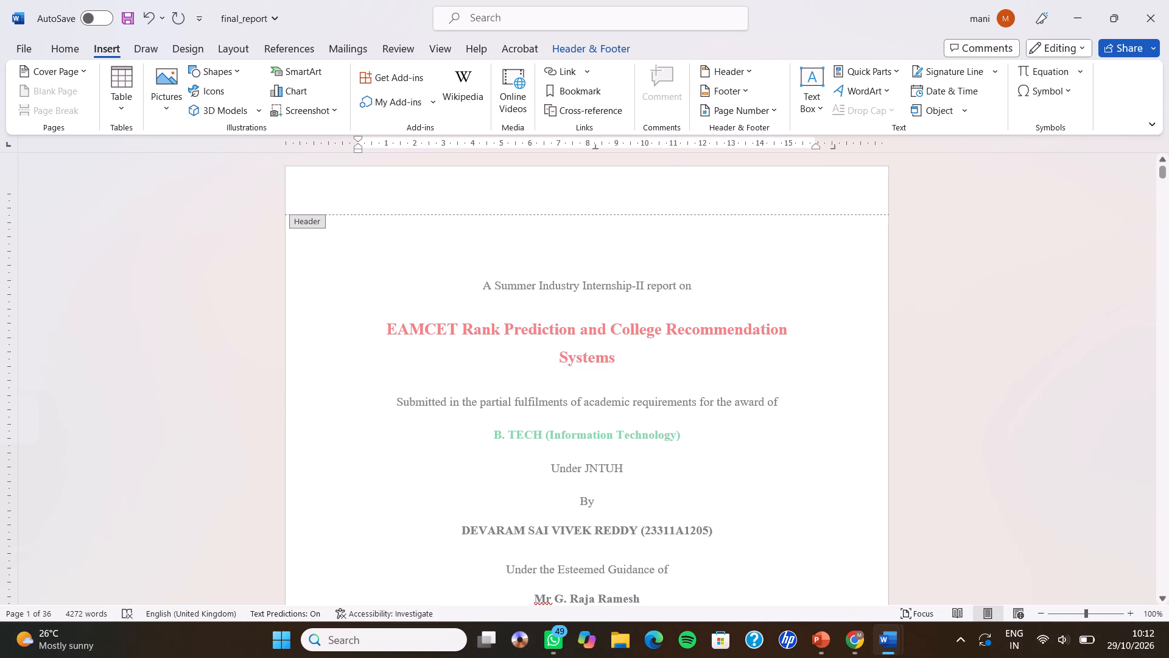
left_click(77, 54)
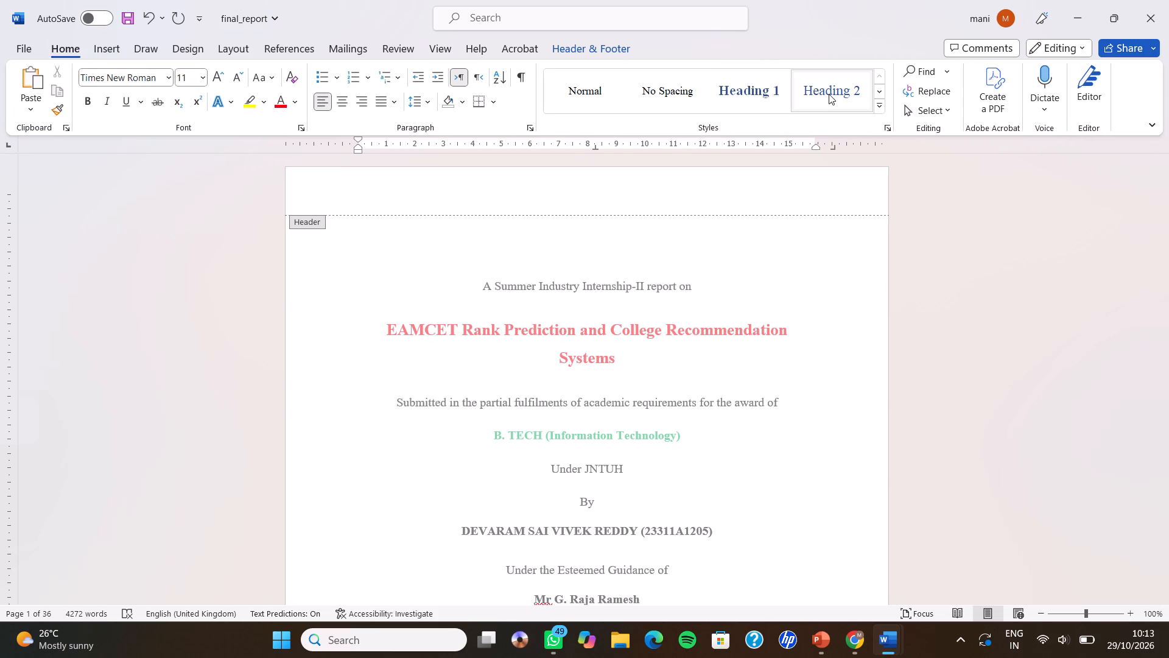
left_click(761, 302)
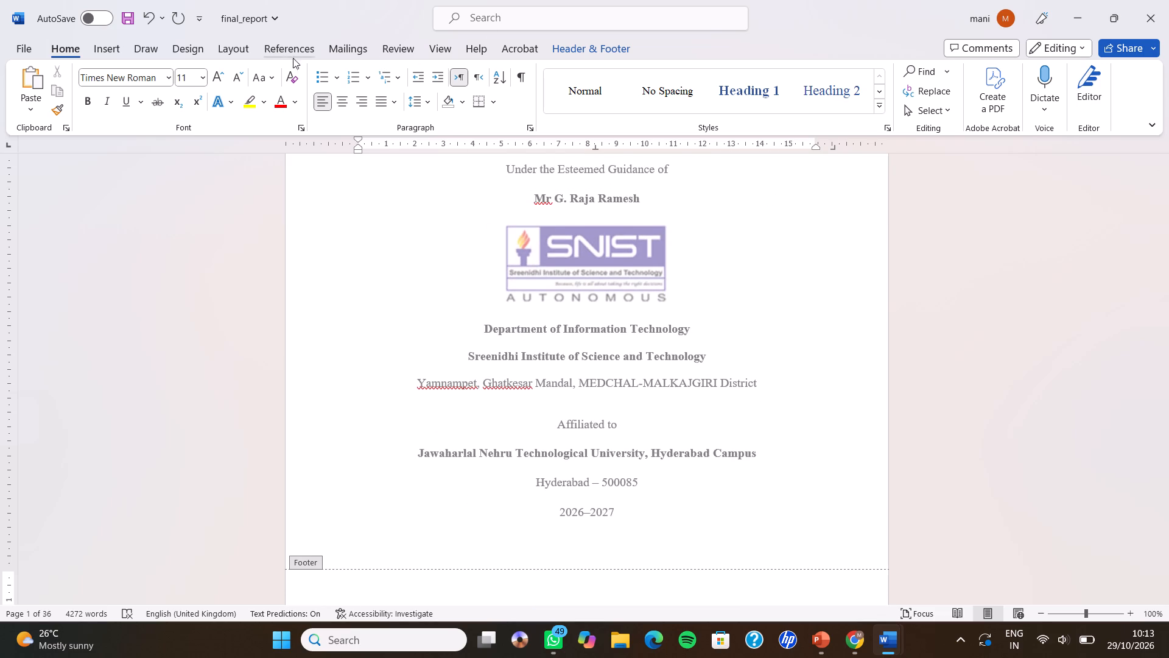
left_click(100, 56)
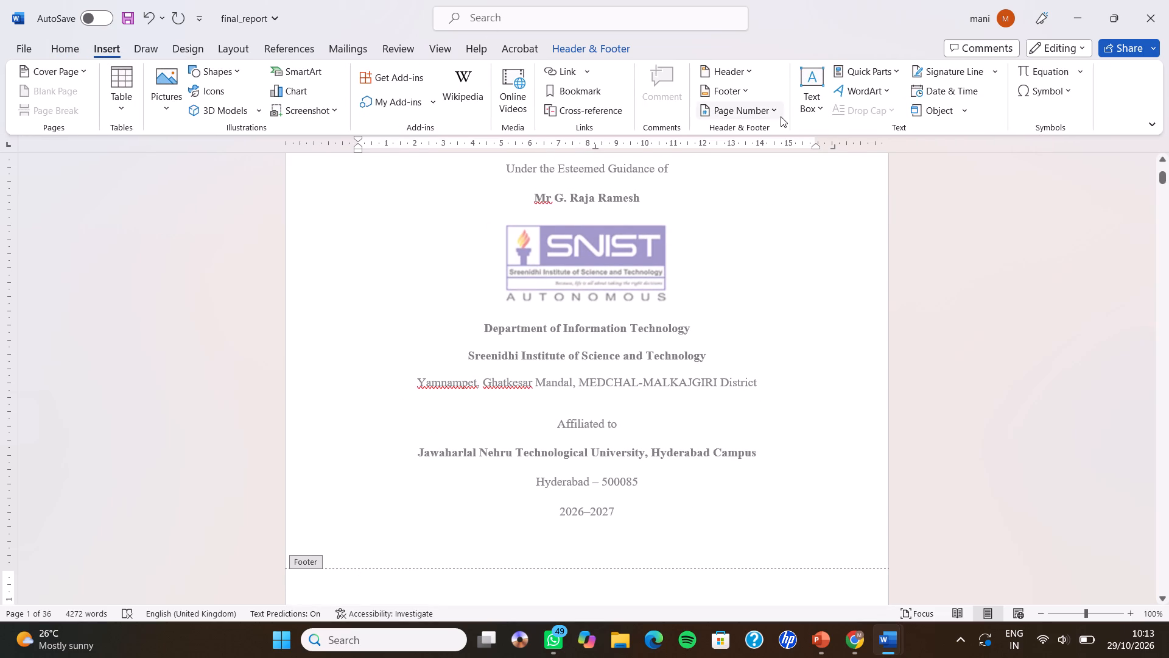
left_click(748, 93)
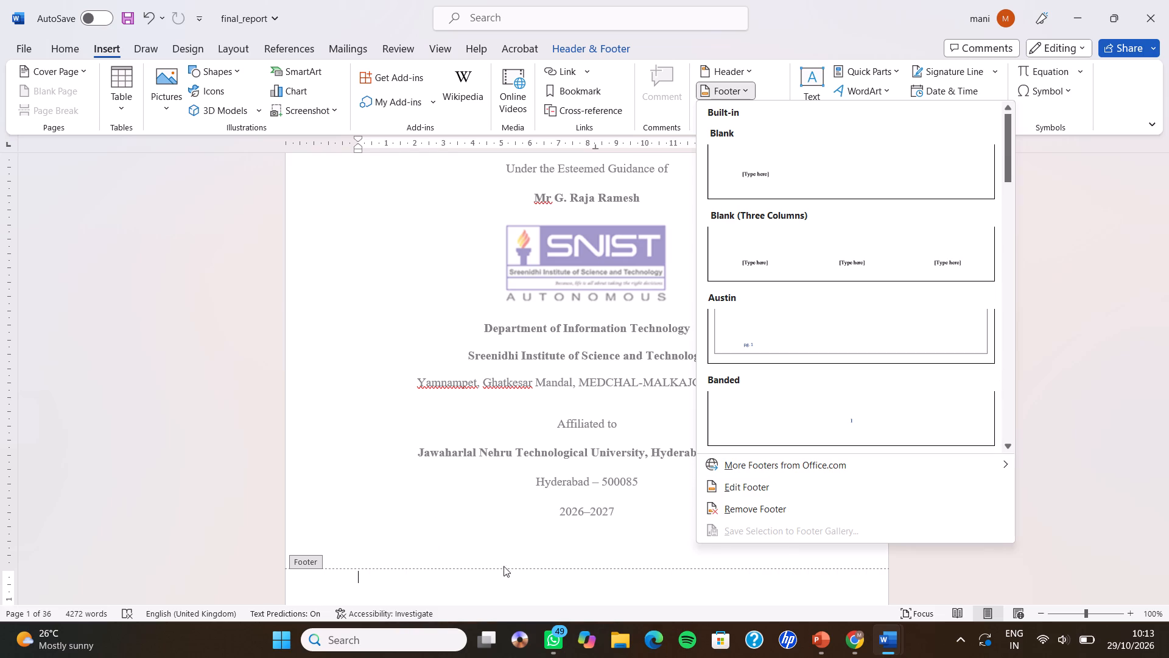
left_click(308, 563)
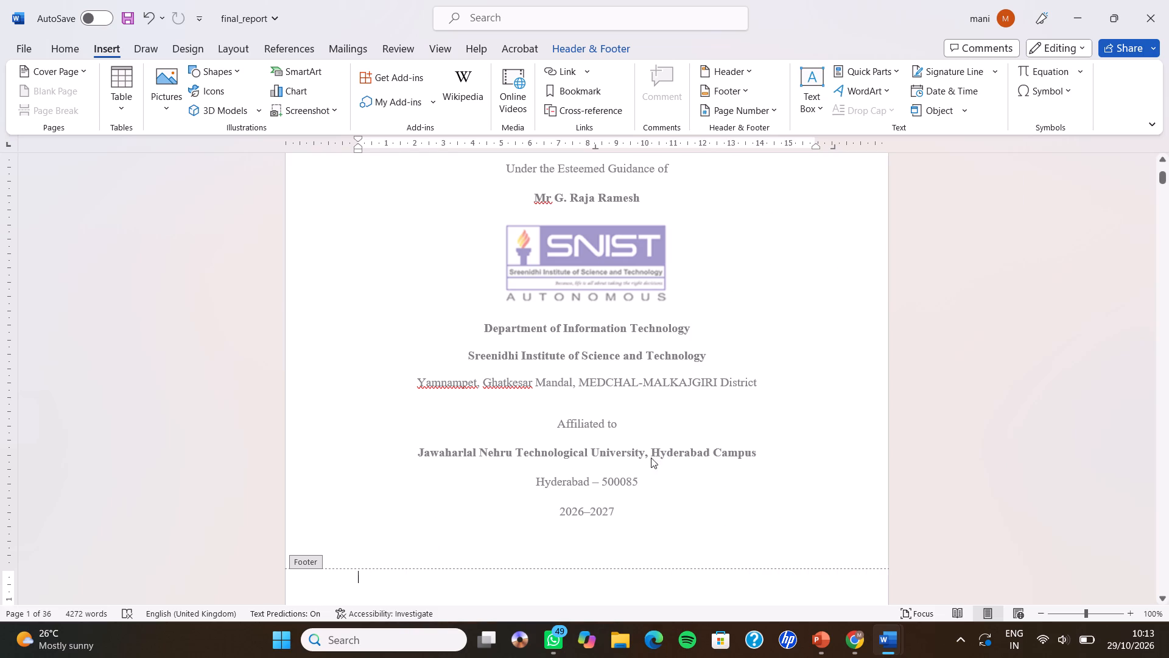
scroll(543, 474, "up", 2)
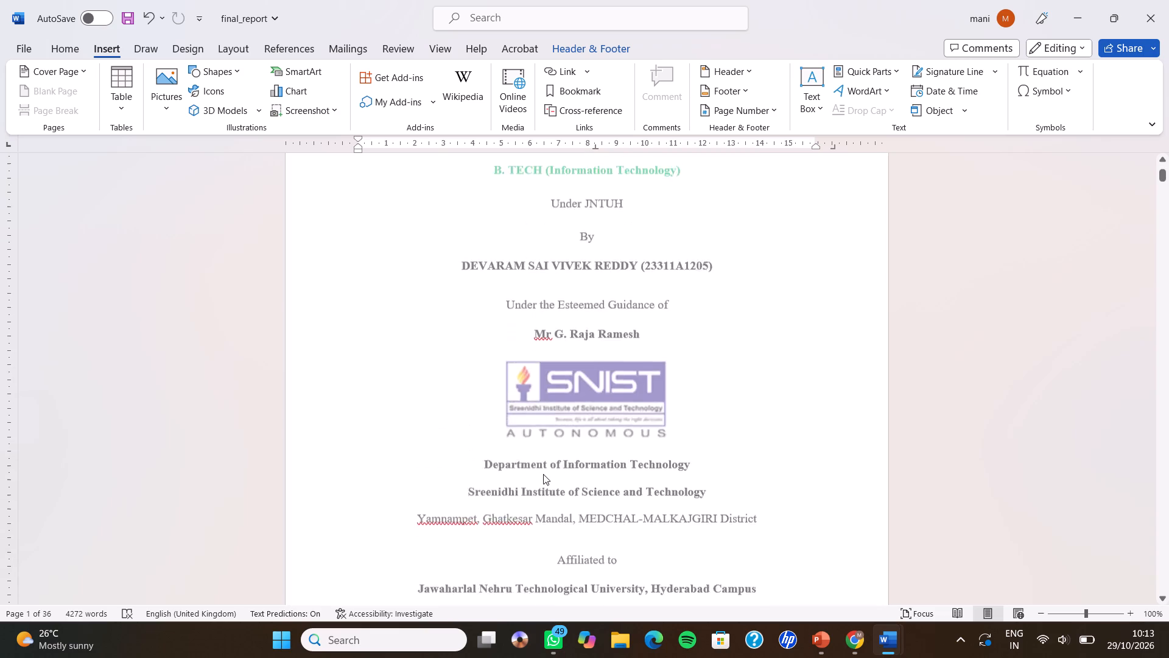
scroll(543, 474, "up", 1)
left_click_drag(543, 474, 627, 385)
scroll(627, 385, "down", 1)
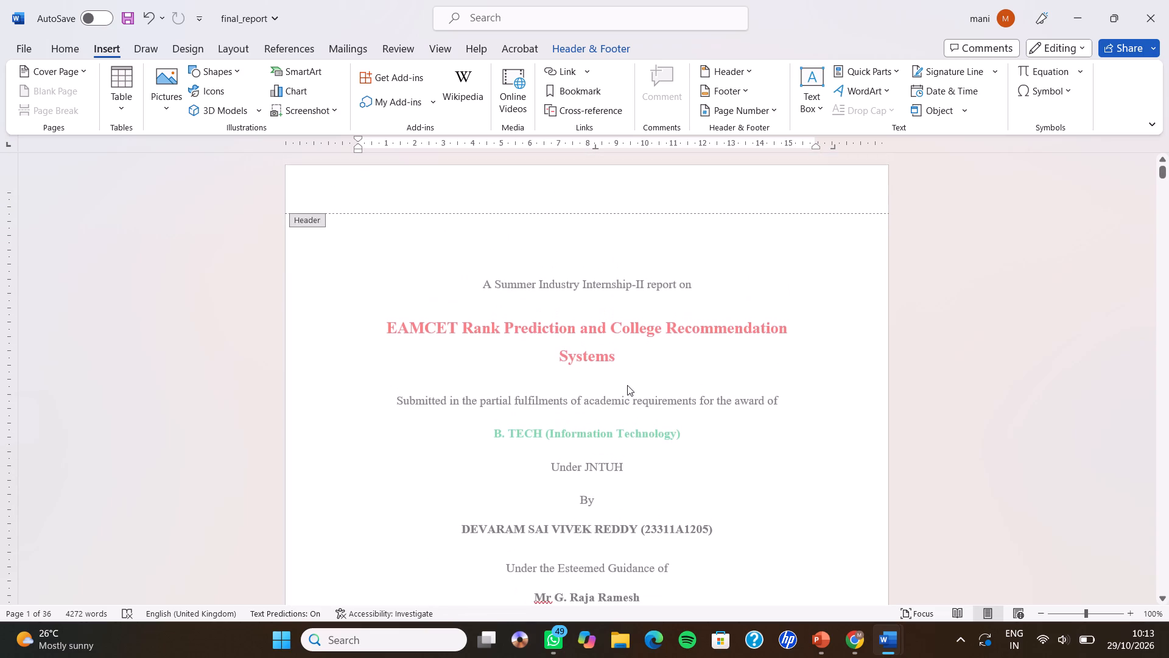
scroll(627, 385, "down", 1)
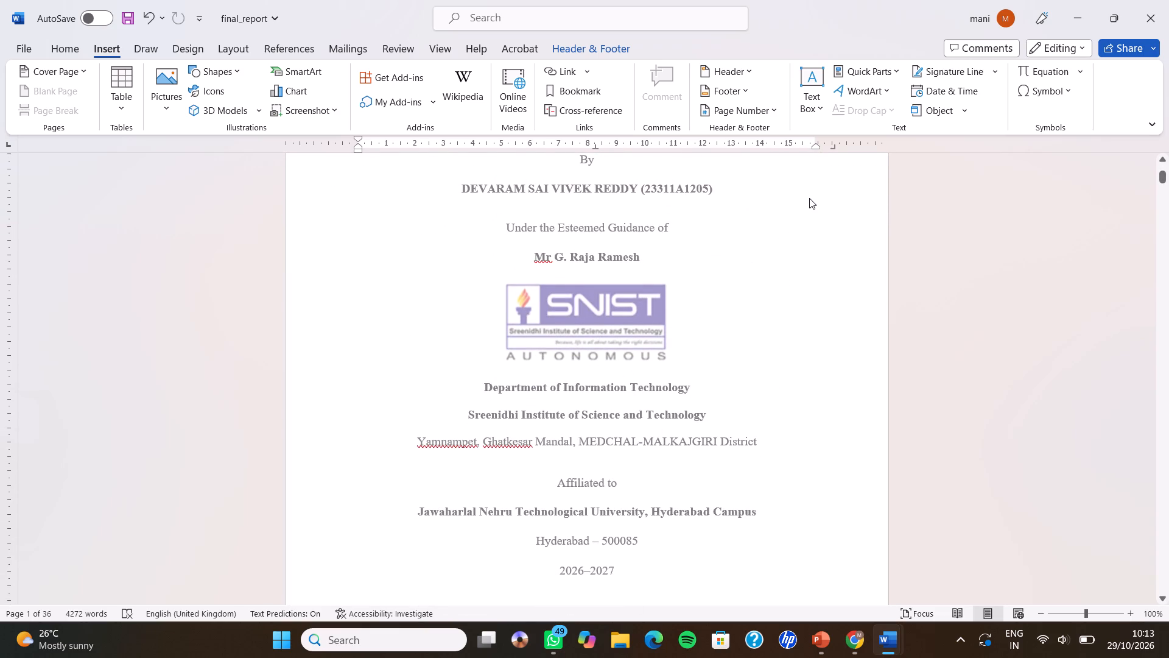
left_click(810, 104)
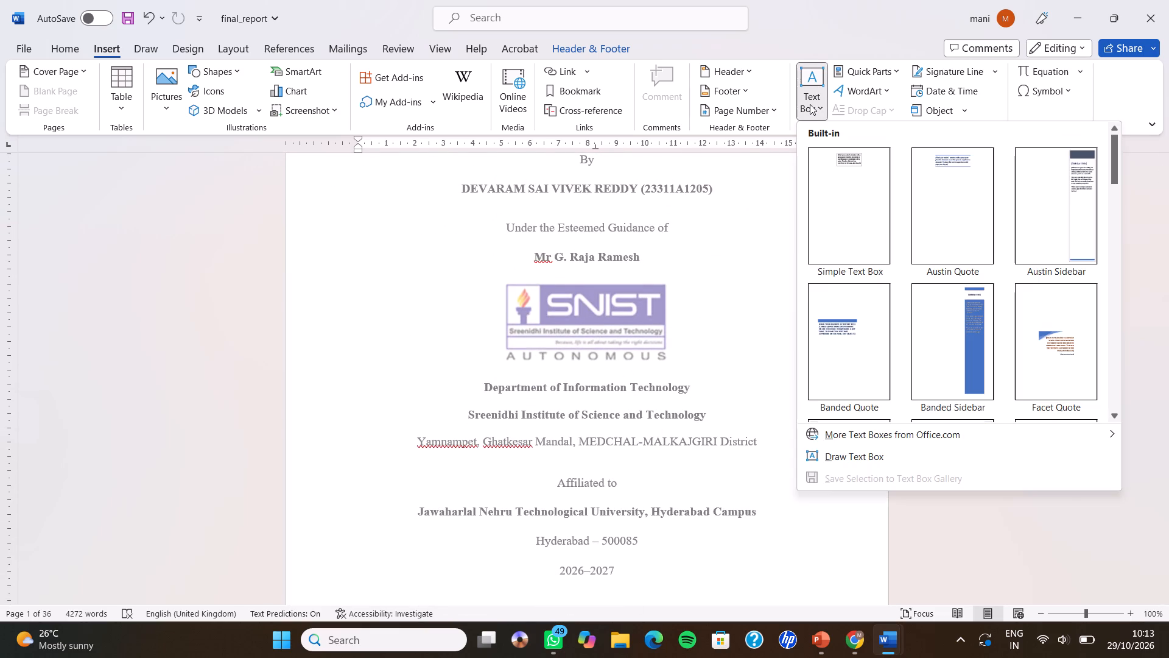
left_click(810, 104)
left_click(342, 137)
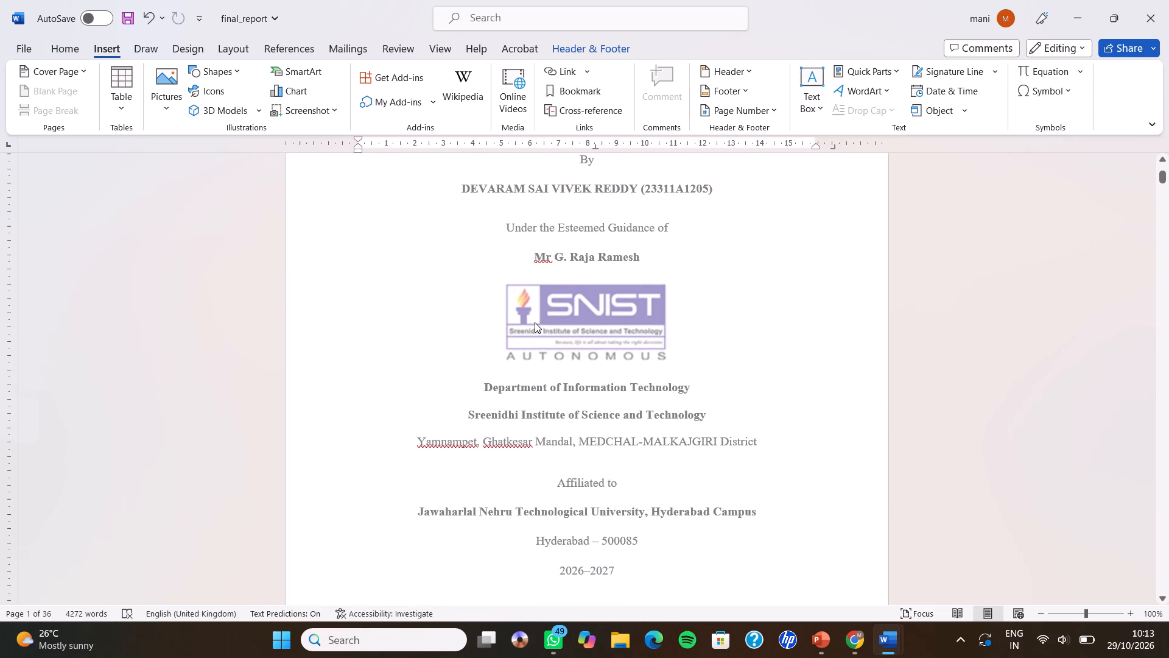
Check the footers on the pages through the Internship Certificate and Declaration, and leave footer editing.
scroll(591, 377, "down", 6)
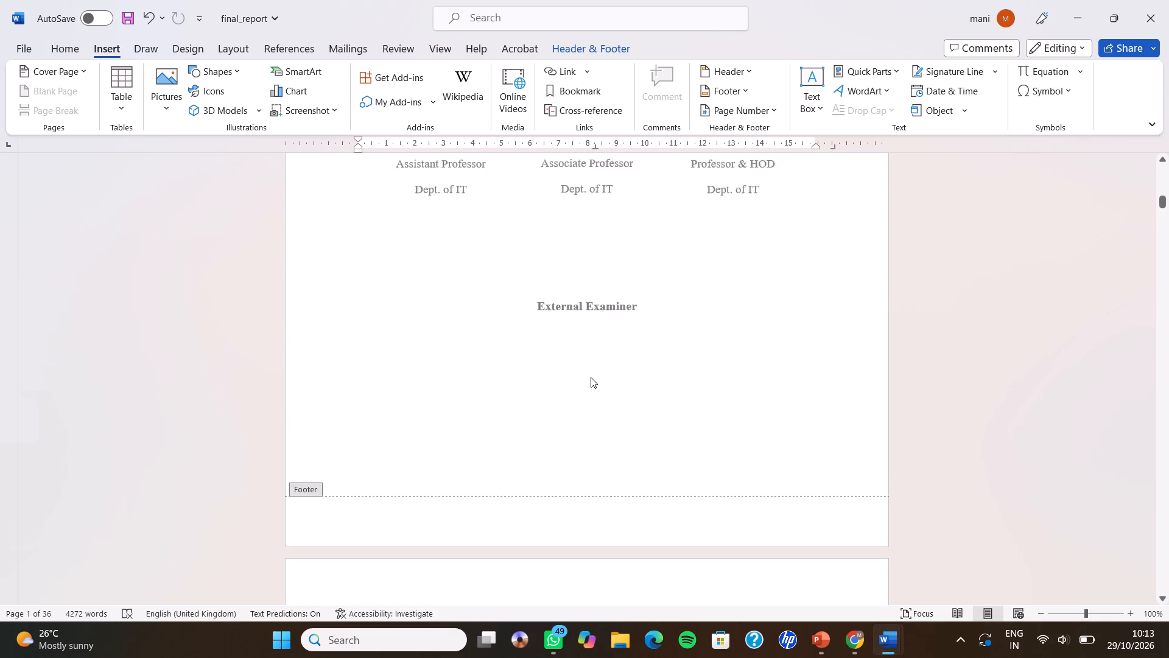
scroll(591, 377, "down", 7)
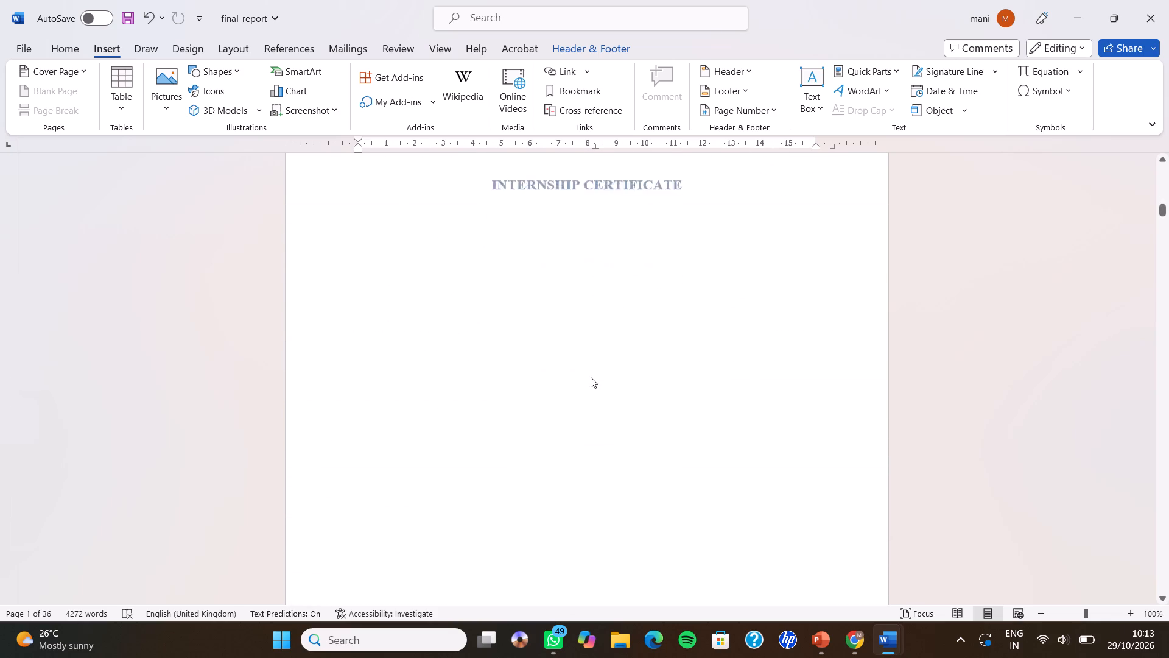
scroll(591, 377, "down", 5)
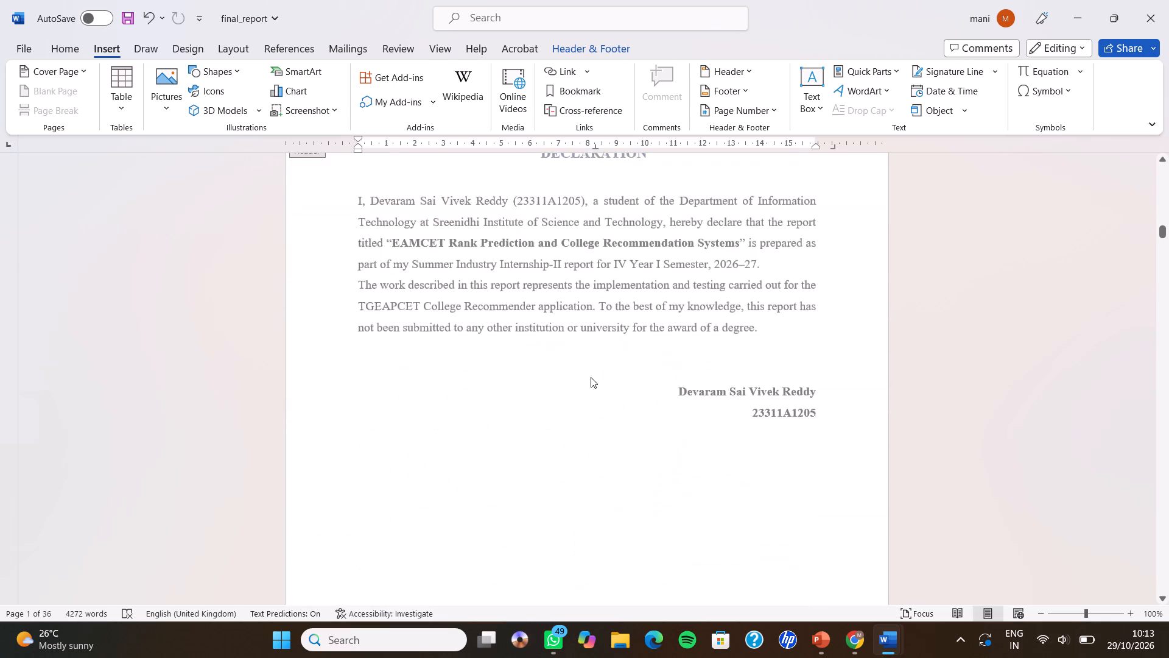
scroll(591, 377, "down", 1)
key("Escape")
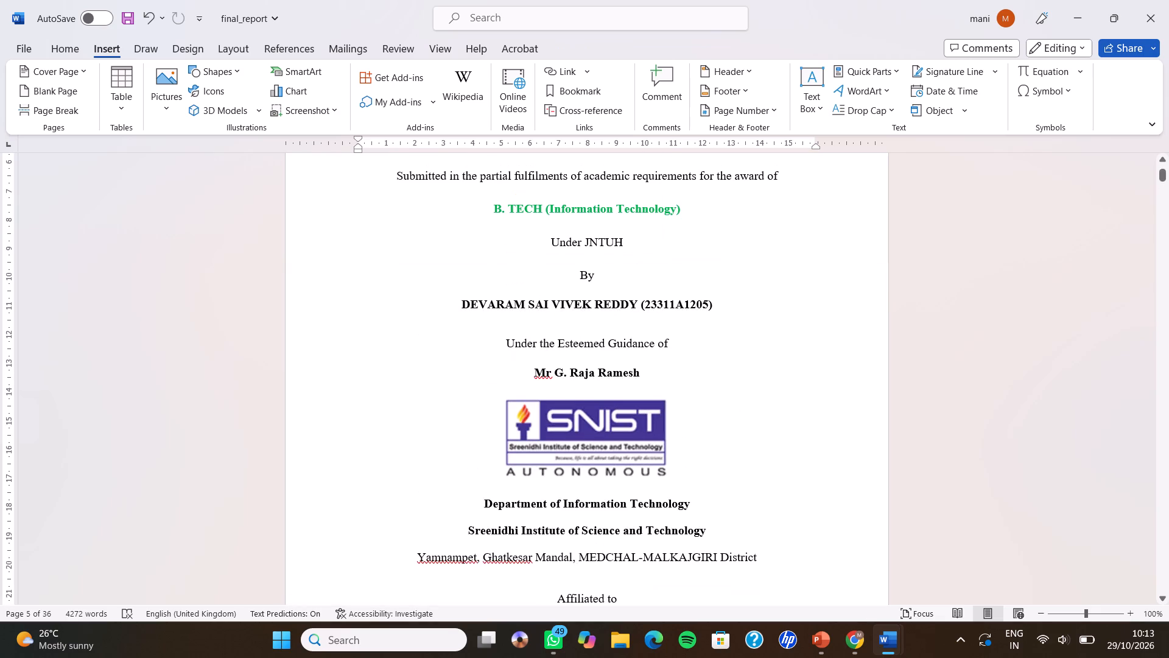
Remove the centring and extra space before the INTERNSHIP CERTIFICATE heading so it moves up and shares a page with the certificate image.
scroll(455, 154, "down", 4)
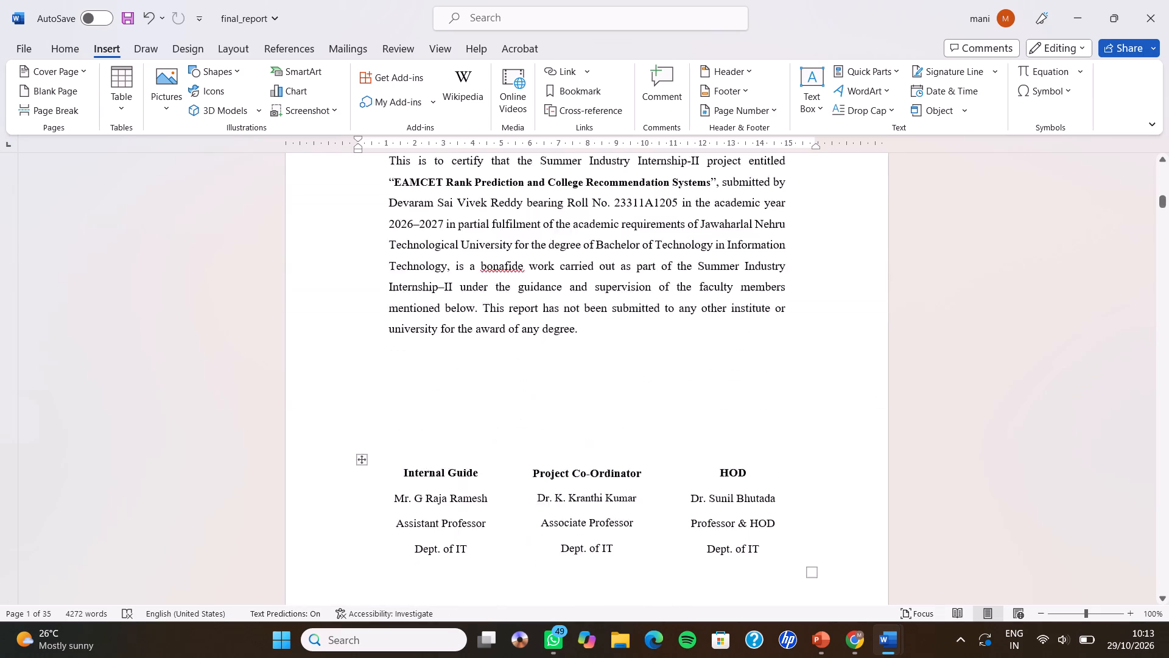
scroll(455, 154, "down", 1)
scroll(455, 154, "up", 6)
scroll(455, 154, "right", 1)
scroll(455, 154, "up", 1)
scroll(455, 154, "right", 1)
scroll(455, 154, "up", 1)
scroll(455, 154, "right", 1)
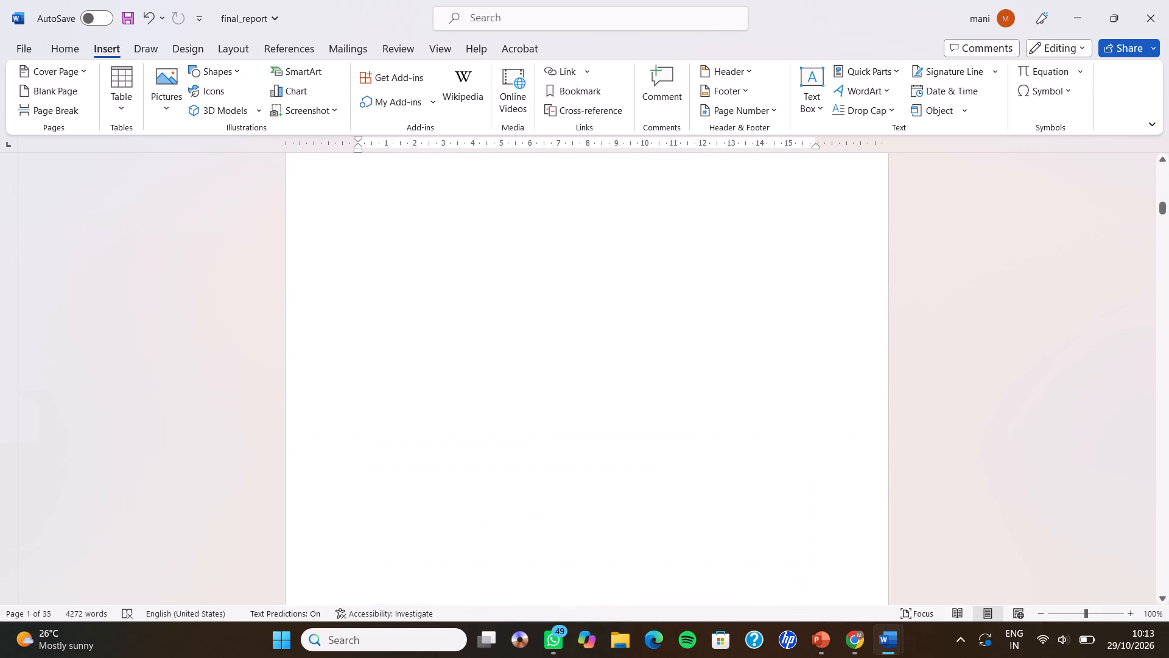
scroll(455, 154, "right", 1)
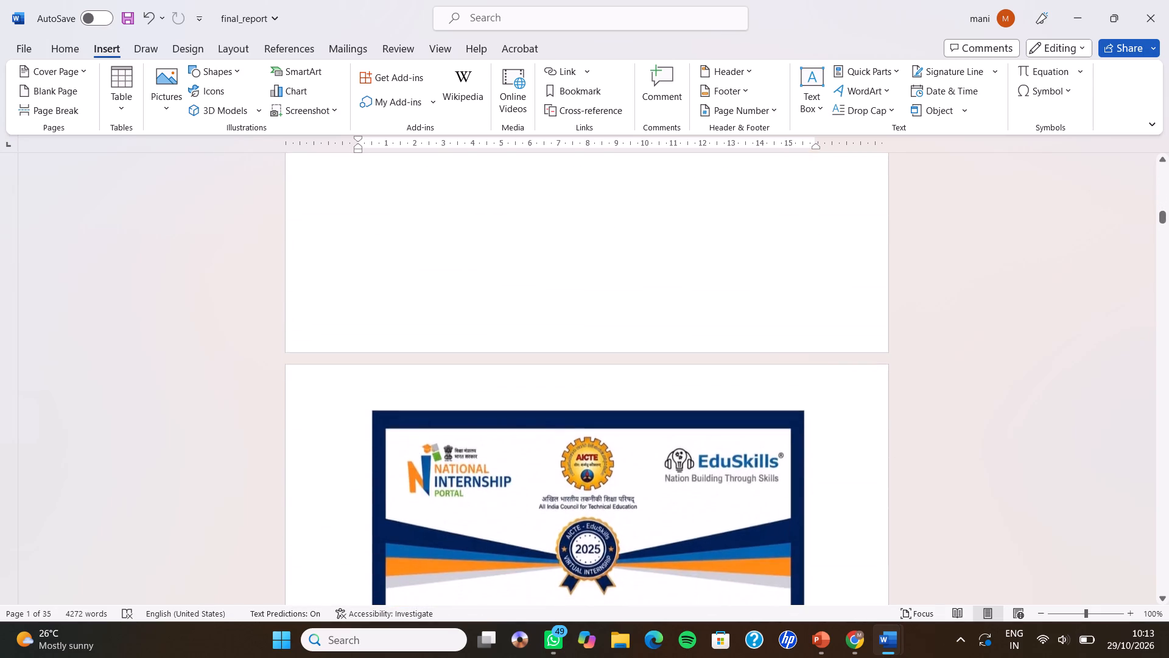
left_click(535, 249)
scroll(535, 249, "up", 1)
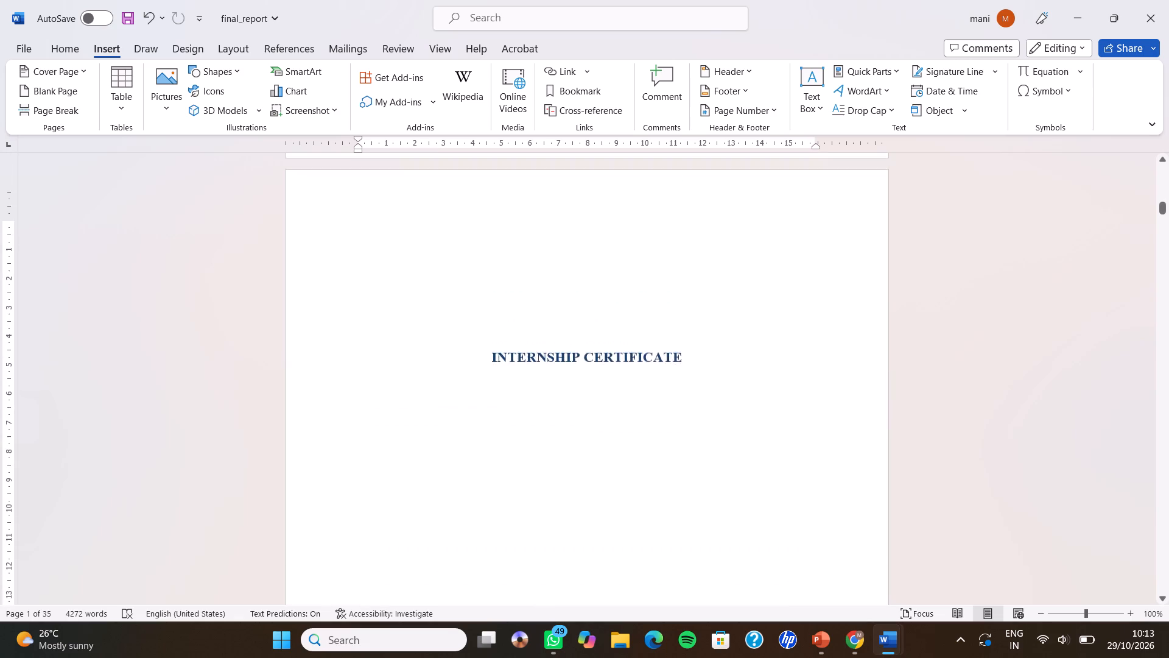
scroll(535, 249, "up", 1)
left_click(493, 379)
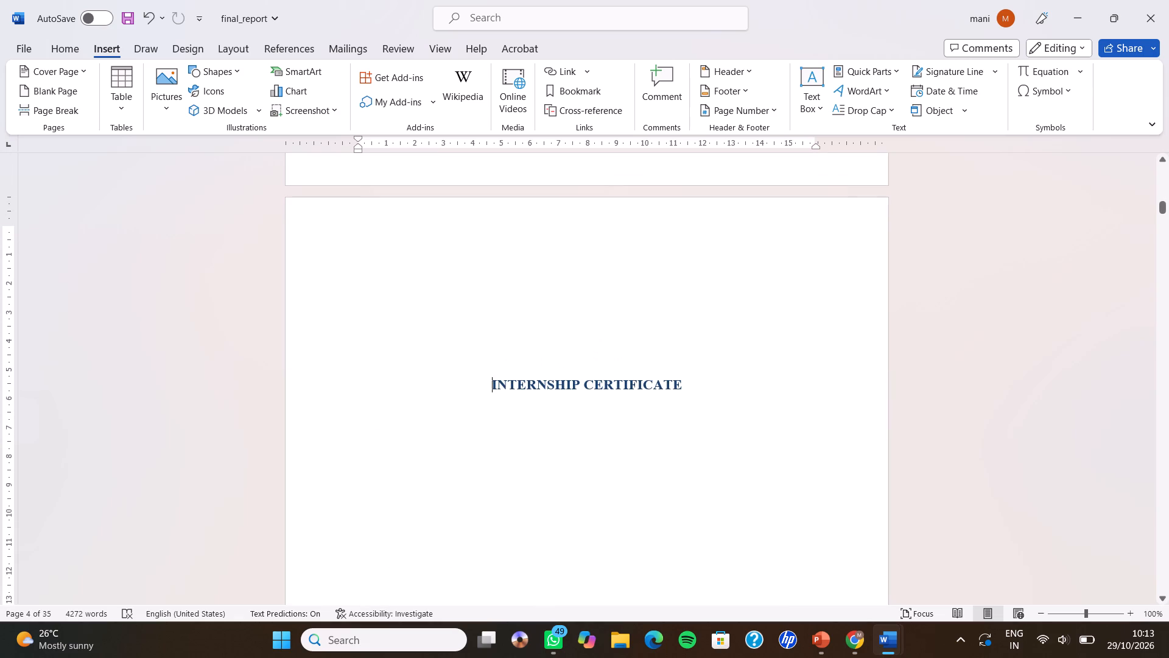
key("BackSpace")
key("BackSpace")
key("BackSpace")
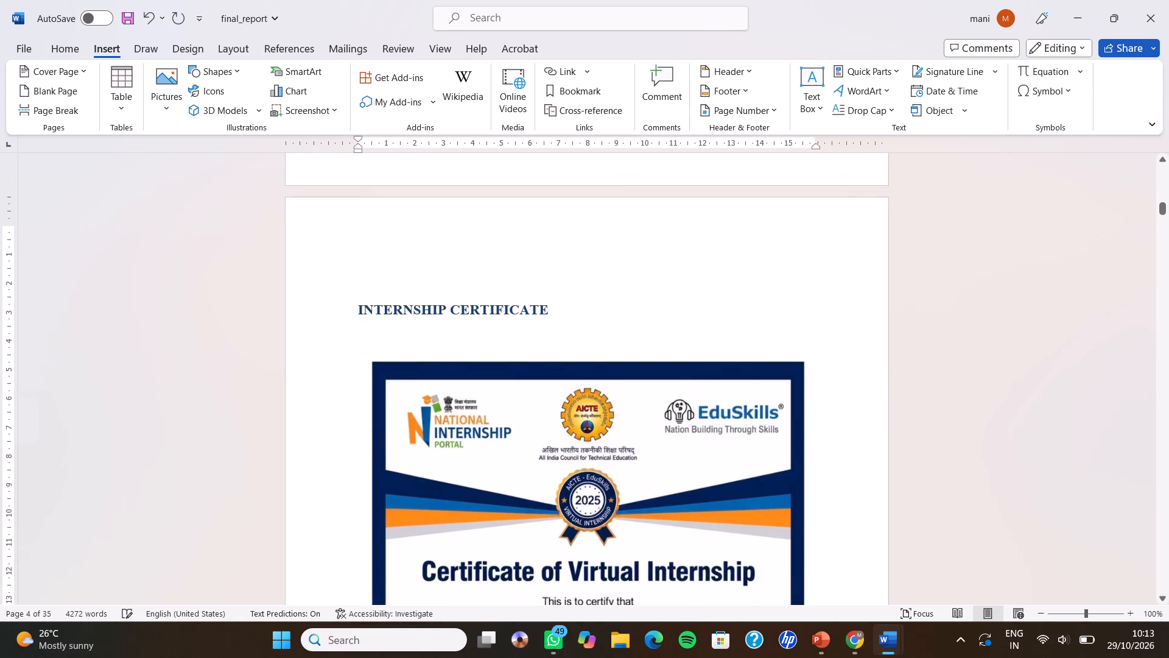
Delete the INTERNSHIP CERTIFICATE heading above the certificate image.
left_click(358, 317)
left_click_drag(358, 317, 566, 305)
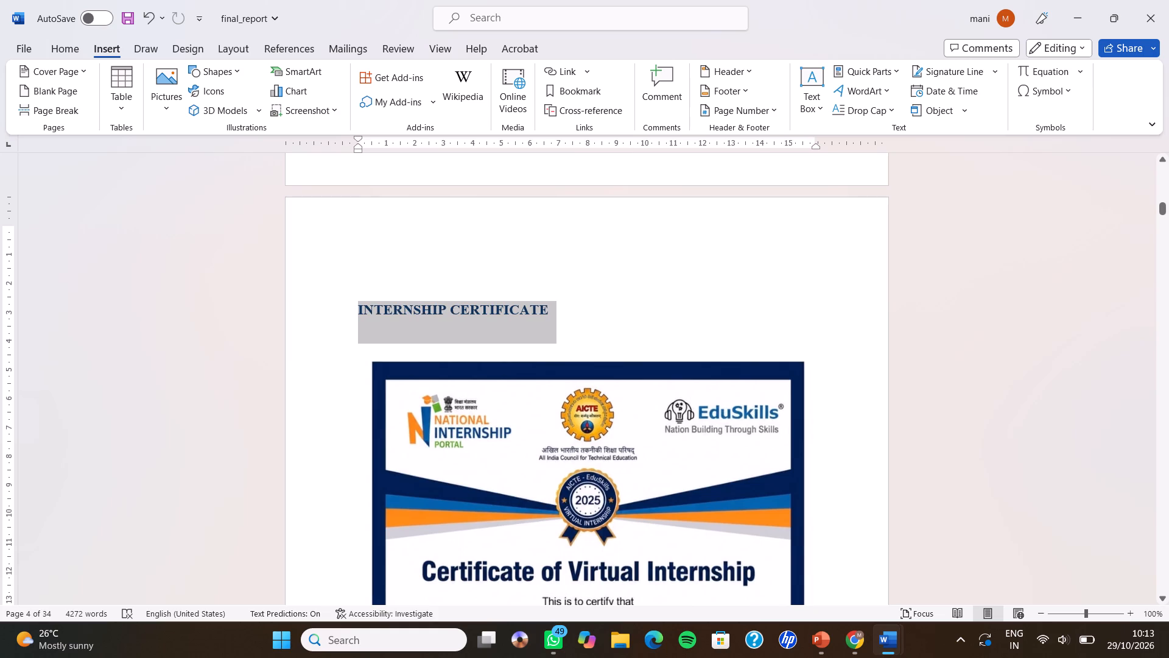
left_click_drag(566, 305, 566, 305)
key("BackSpace")
Review the layout of the pages from the bonafide certificate through the internship certificate image to the Declaration.
scroll(566, 305, "up", 1)
scroll(566, 305, "down", 1)
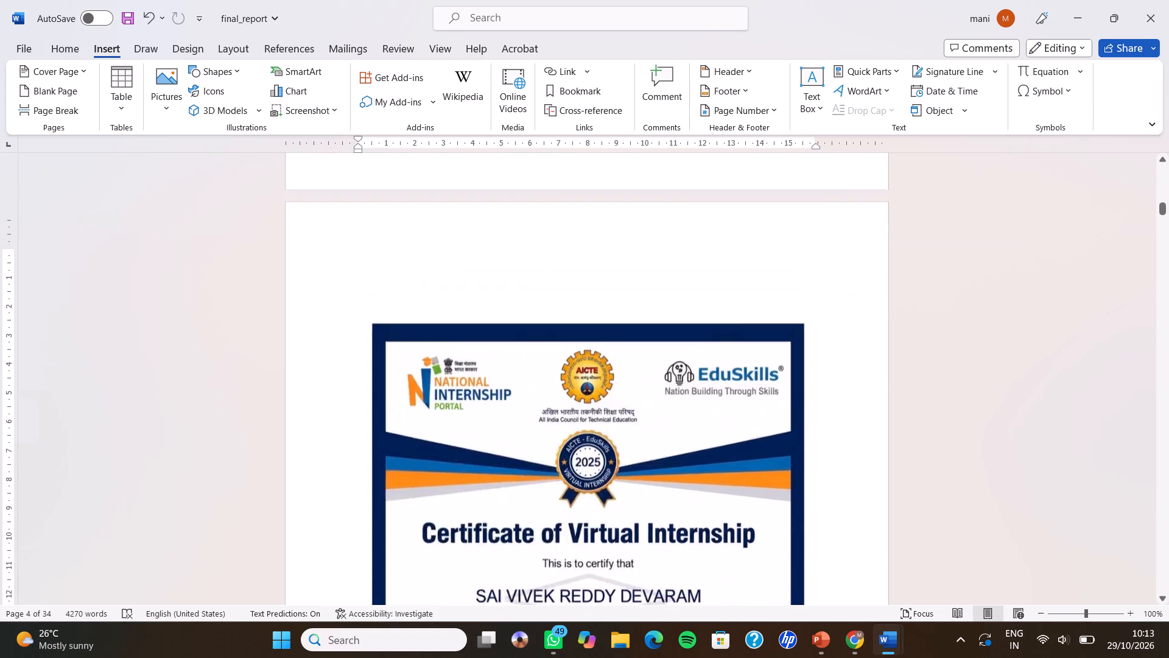
scroll(566, 305, "down", 1)
scroll(566, 305, "up", 1)
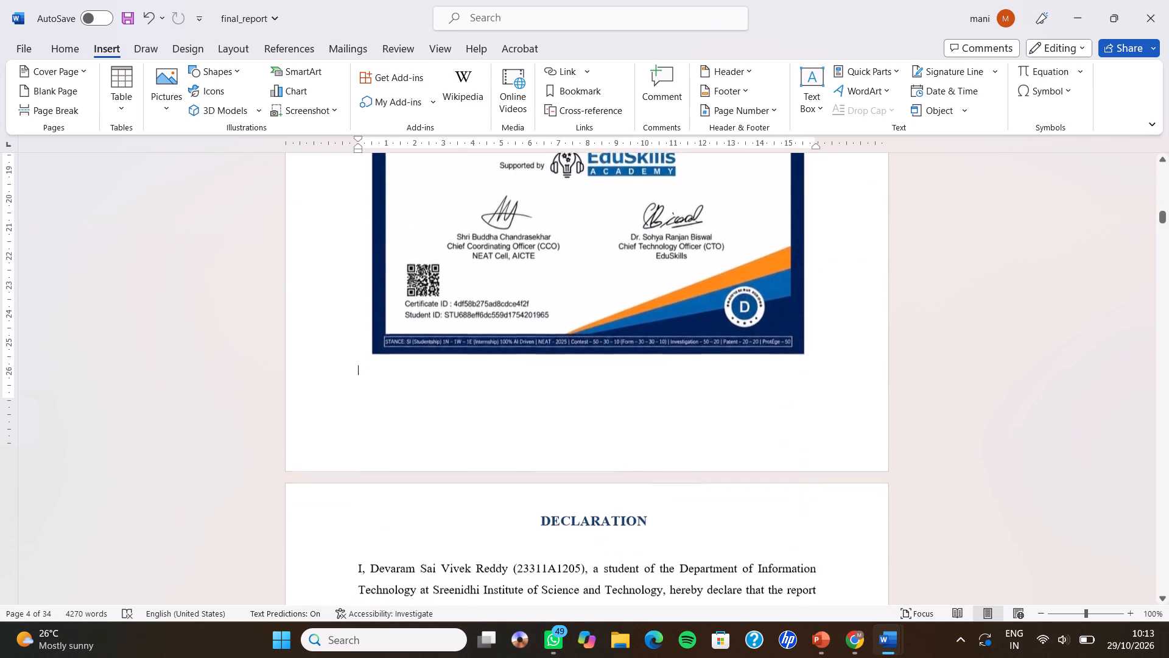
scroll(566, 305, "up", 2)
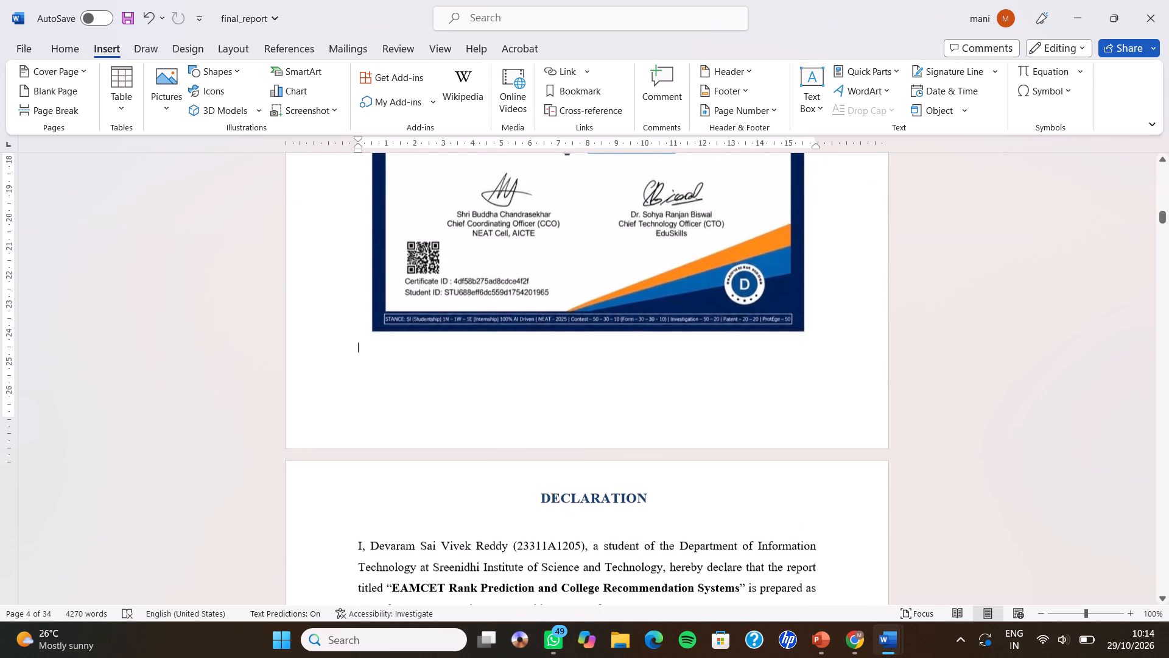
scroll(566, 305, "up", 4)
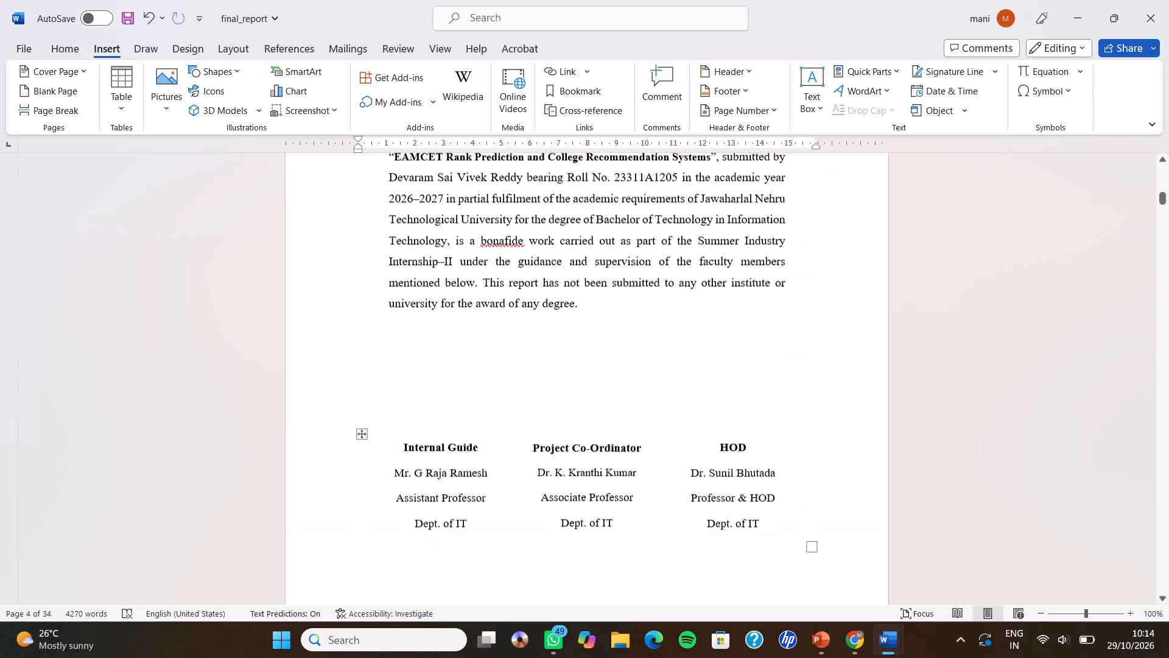
scroll(566, 305, "up", 1)
scroll(566, 305, "down", 5)
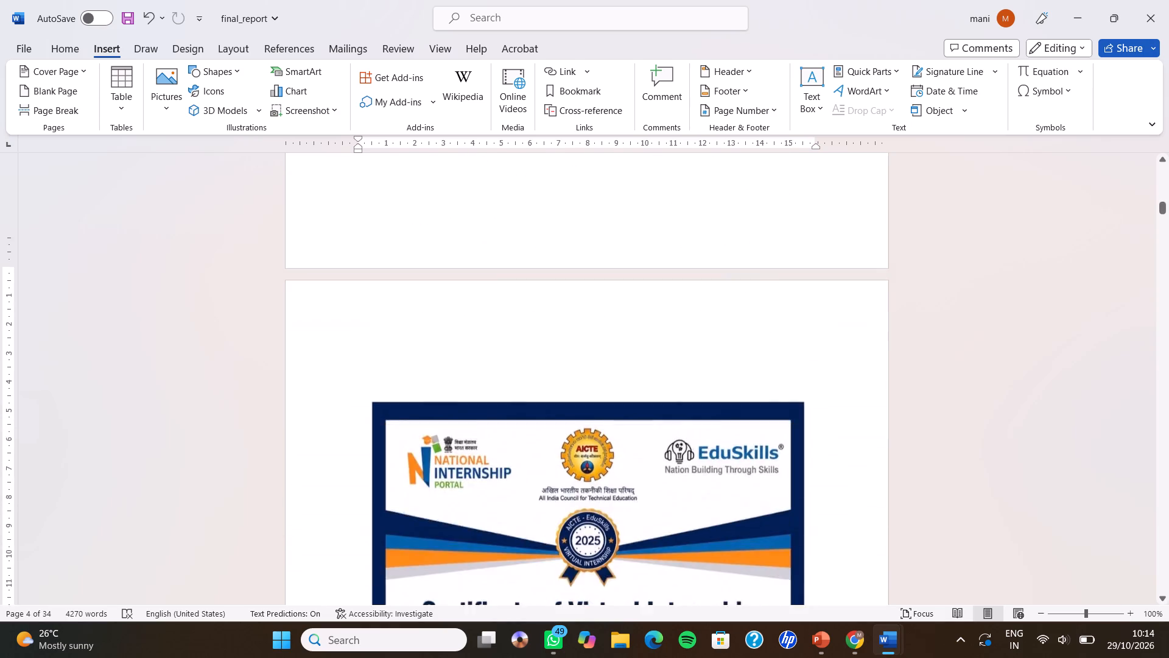
scroll(566, 305, "down", 6)
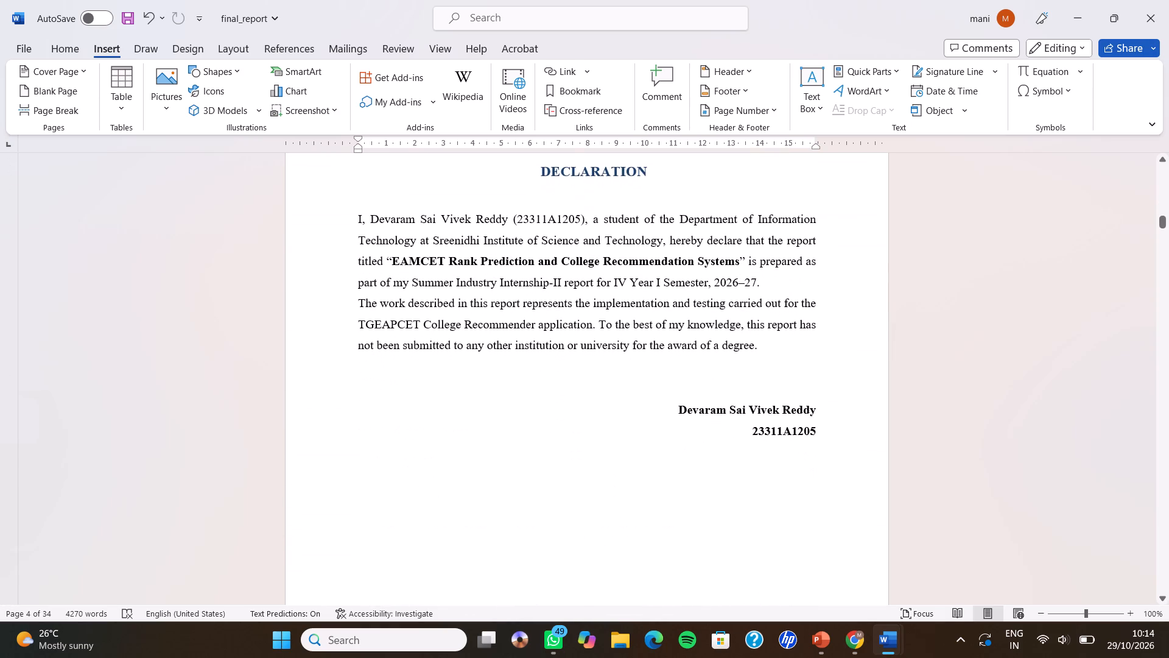
scroll(566, 305, "down", 1)
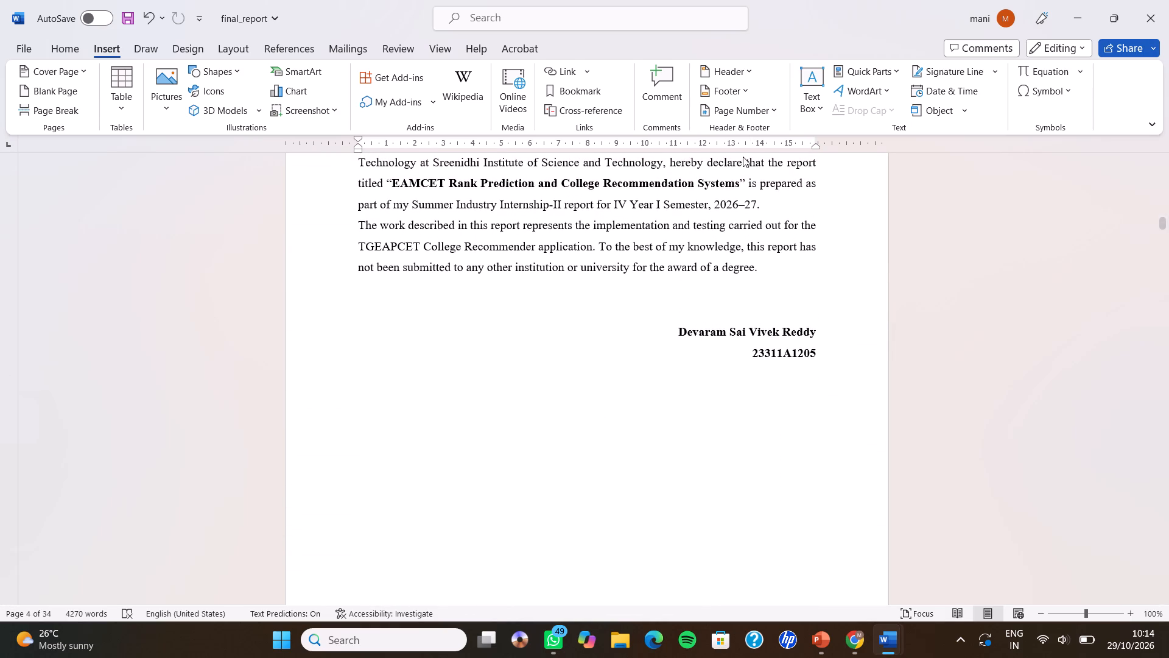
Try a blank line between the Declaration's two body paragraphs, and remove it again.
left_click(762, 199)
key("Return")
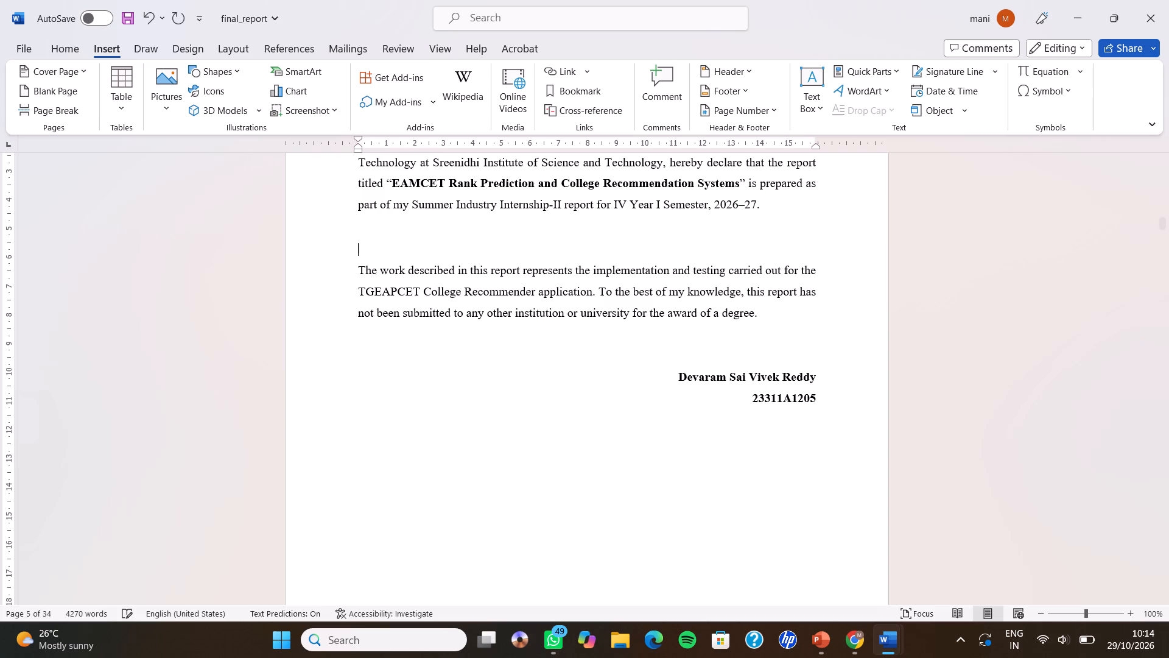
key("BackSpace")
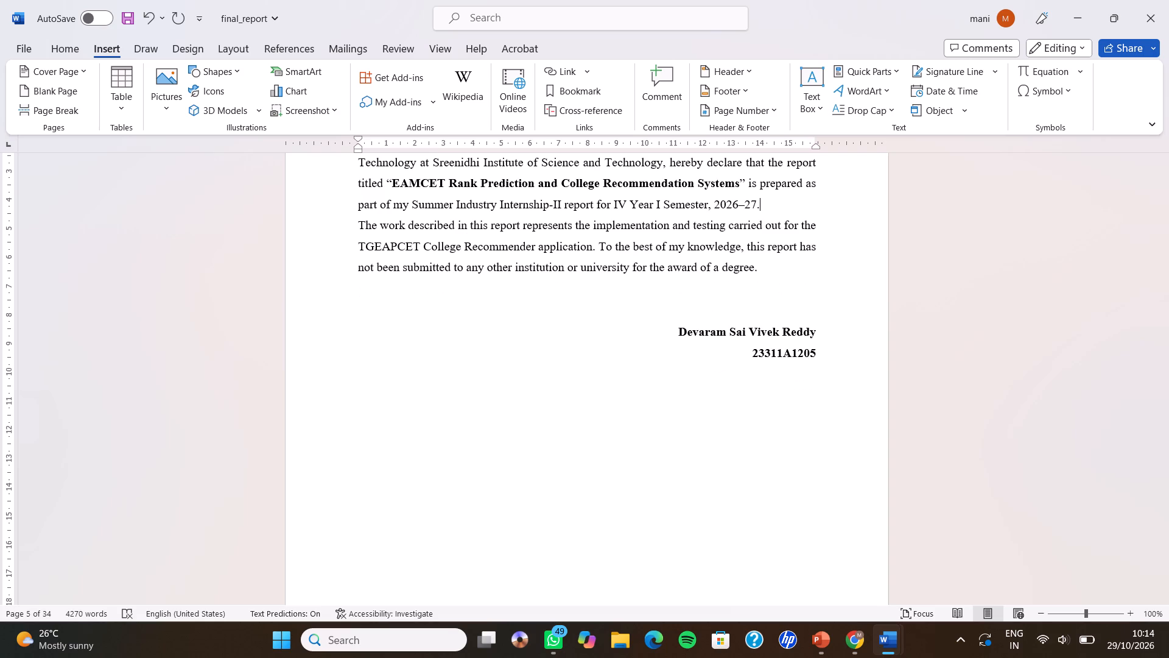
Apply 1.5 line spacing to the student name and roll number lines at the end of the Declaration.
scroll(762, 199, "down", 1)
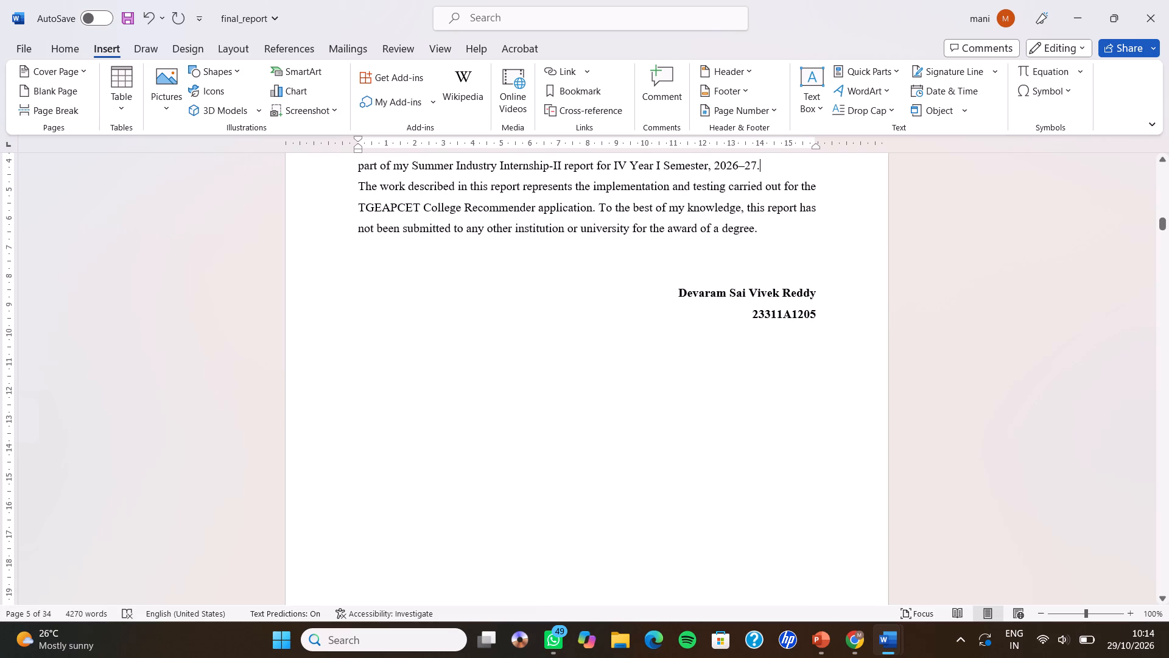
left_click_drag(672, 288, 838, 292)
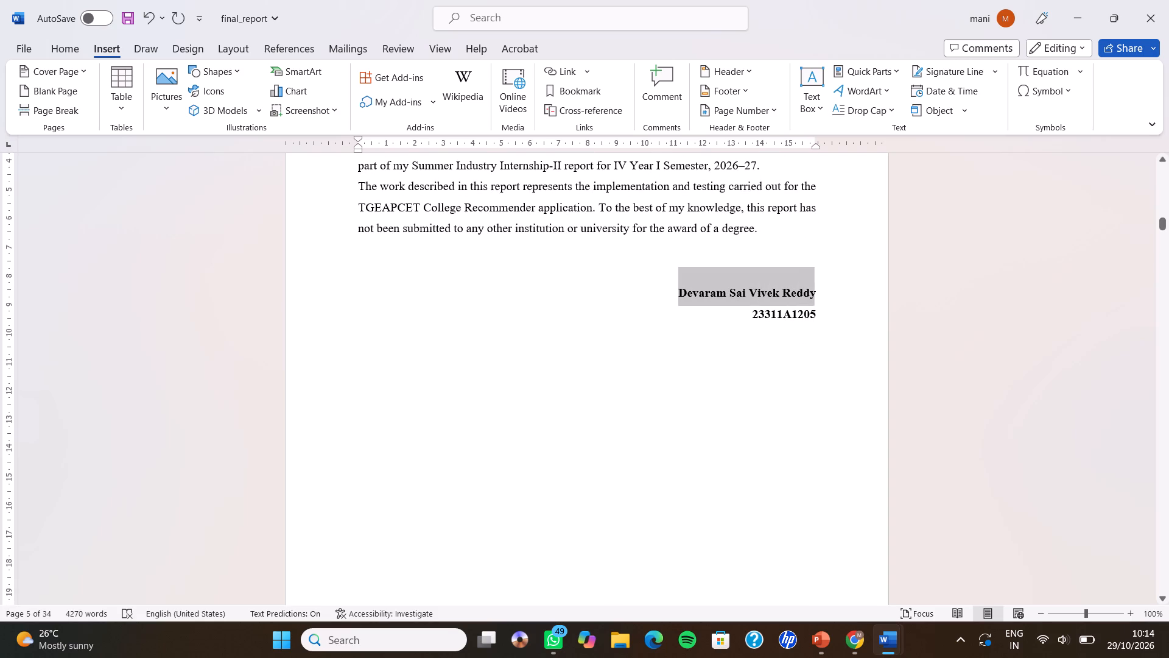
left_click_drag(838, 292, 851, 317)
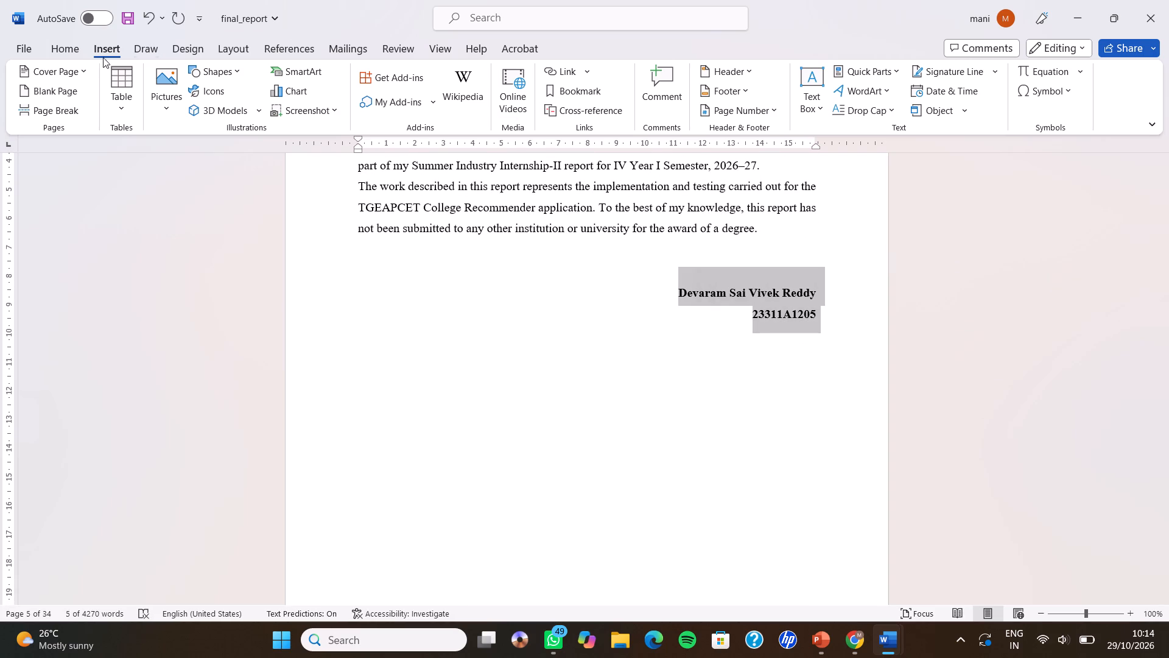
left_click(70, 54)
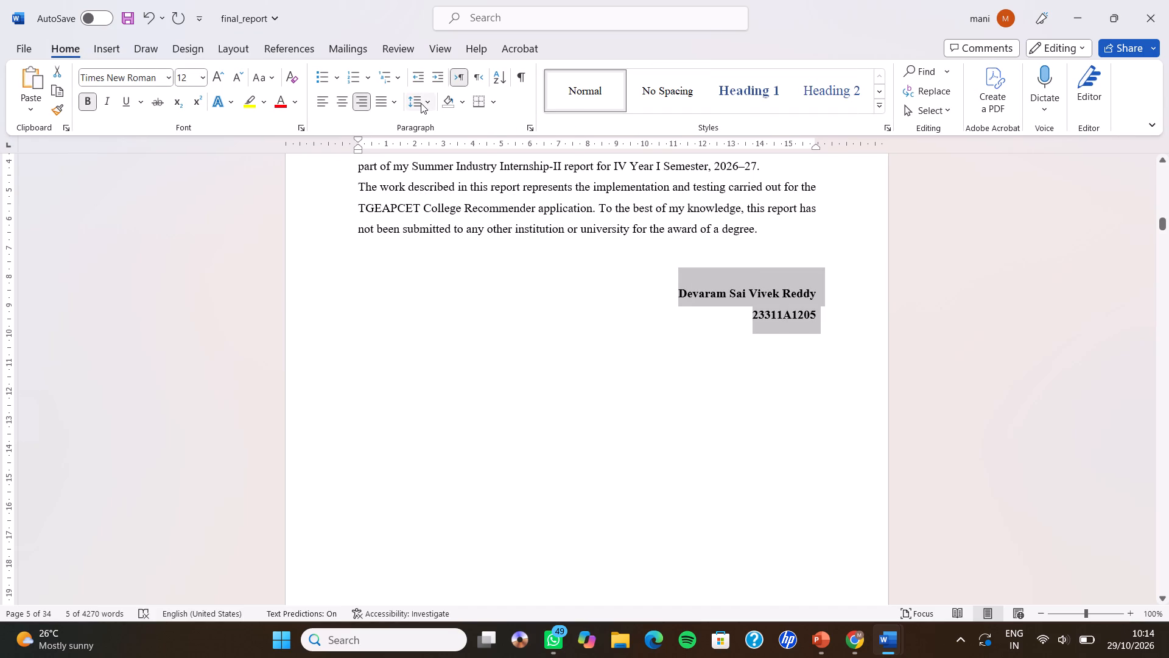
left_click(401, 102)
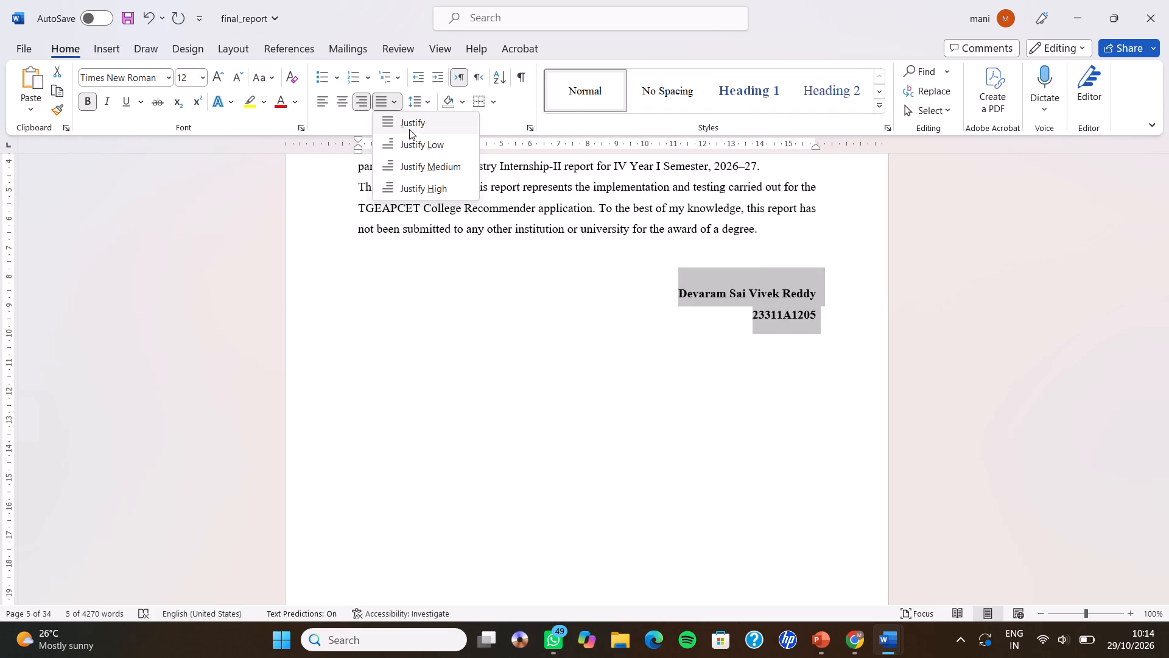
left_click(421, 99)
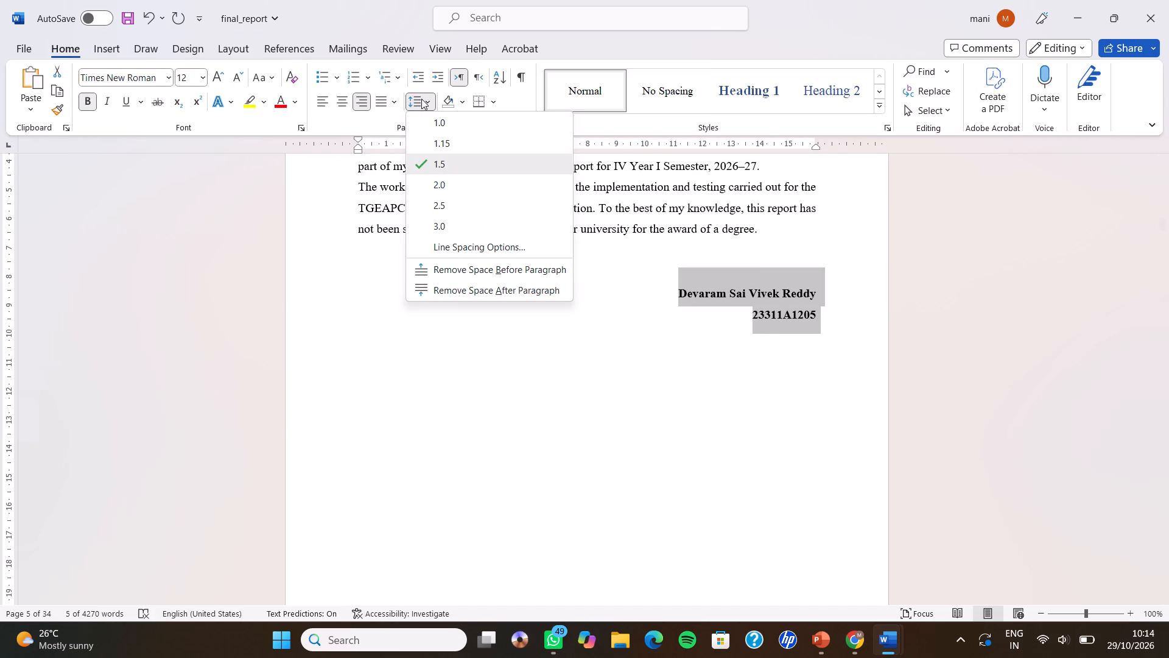
left_click(444, 166)
Set the spacing after the student name and roll number lines at the end of the acknowledgement page to Auto.
scroll(555, 385, "down", 2)
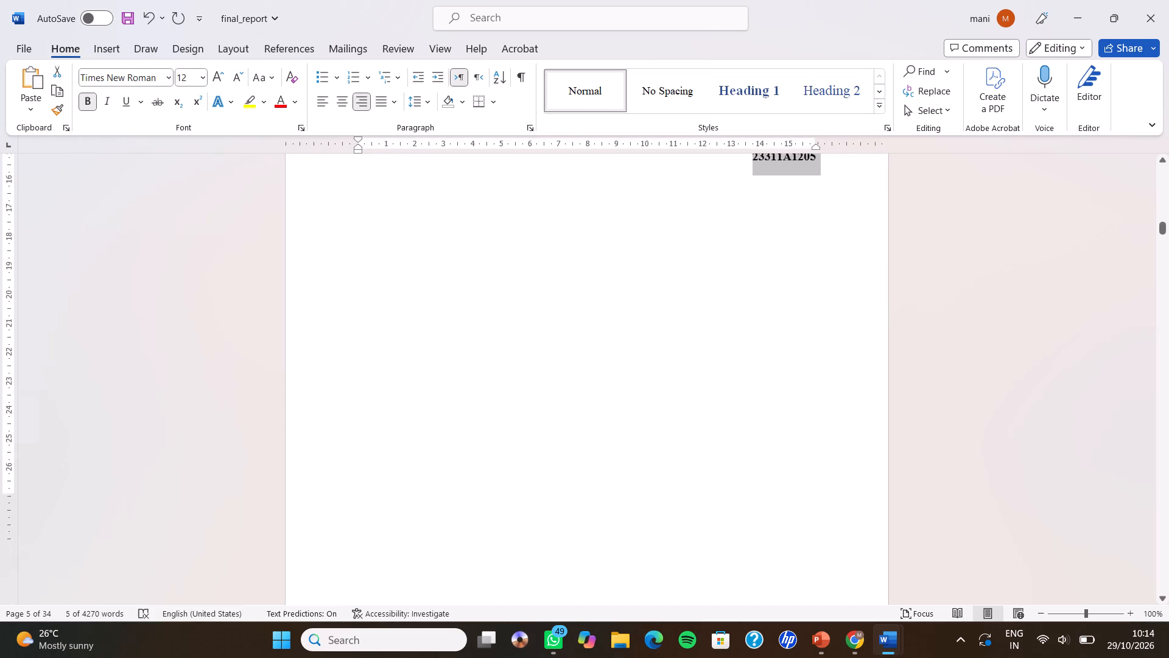
scroll(555, 385, "down", 6)
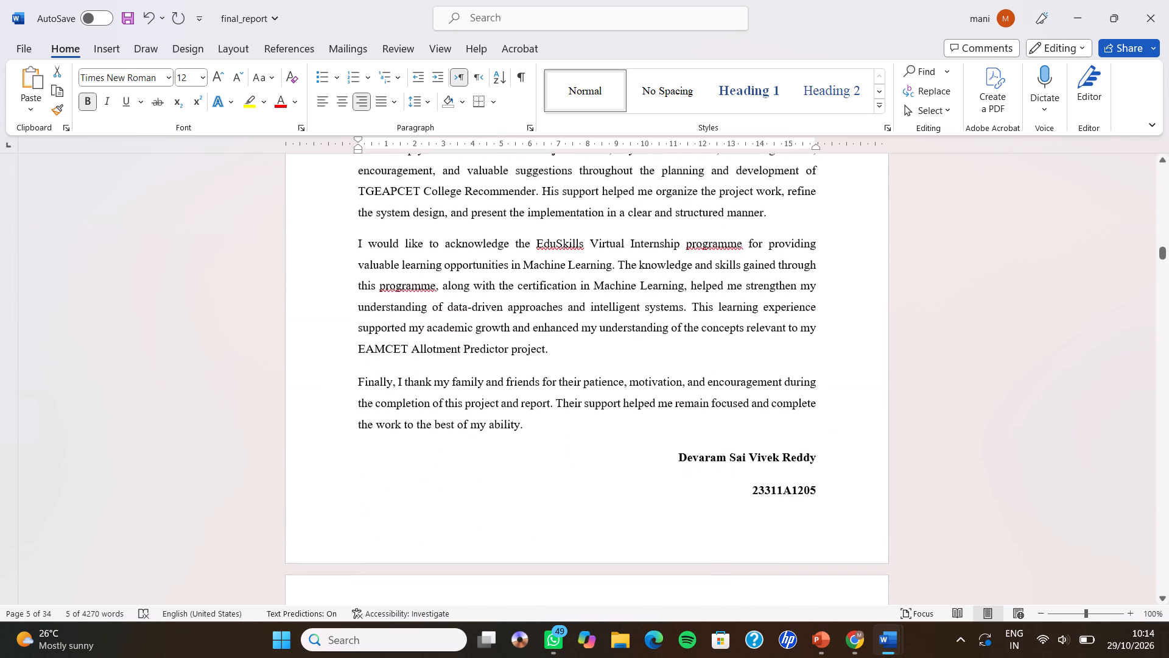
left_click_drag(682, 461, 830, 496)
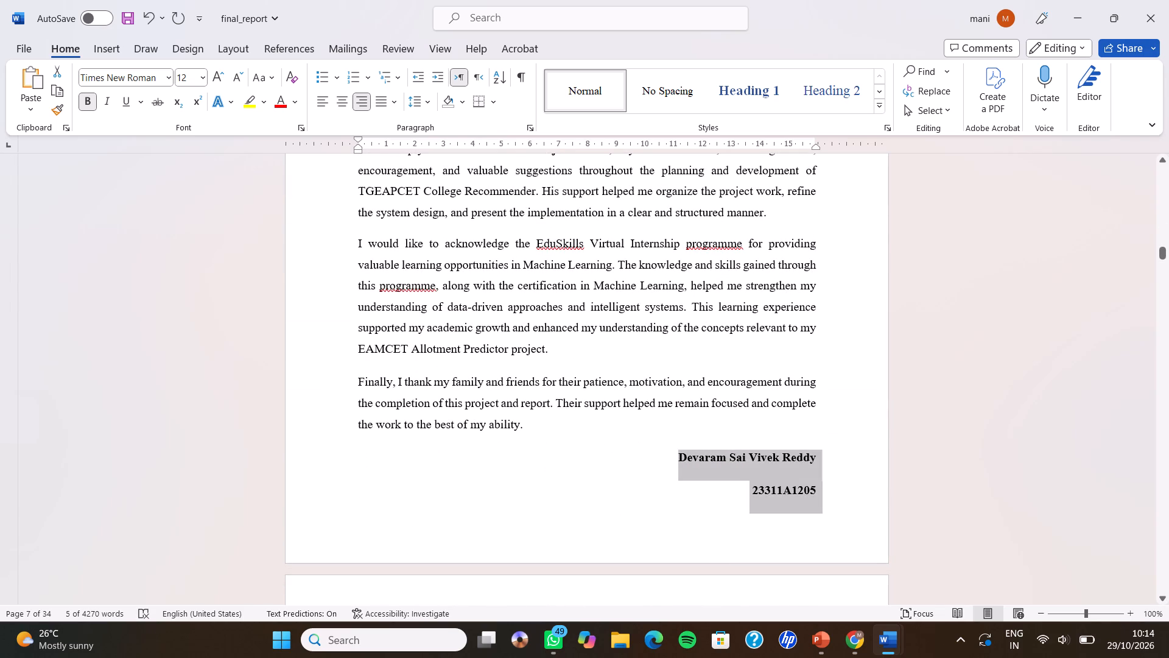
left_click_drag(830, 496, 829, 496)
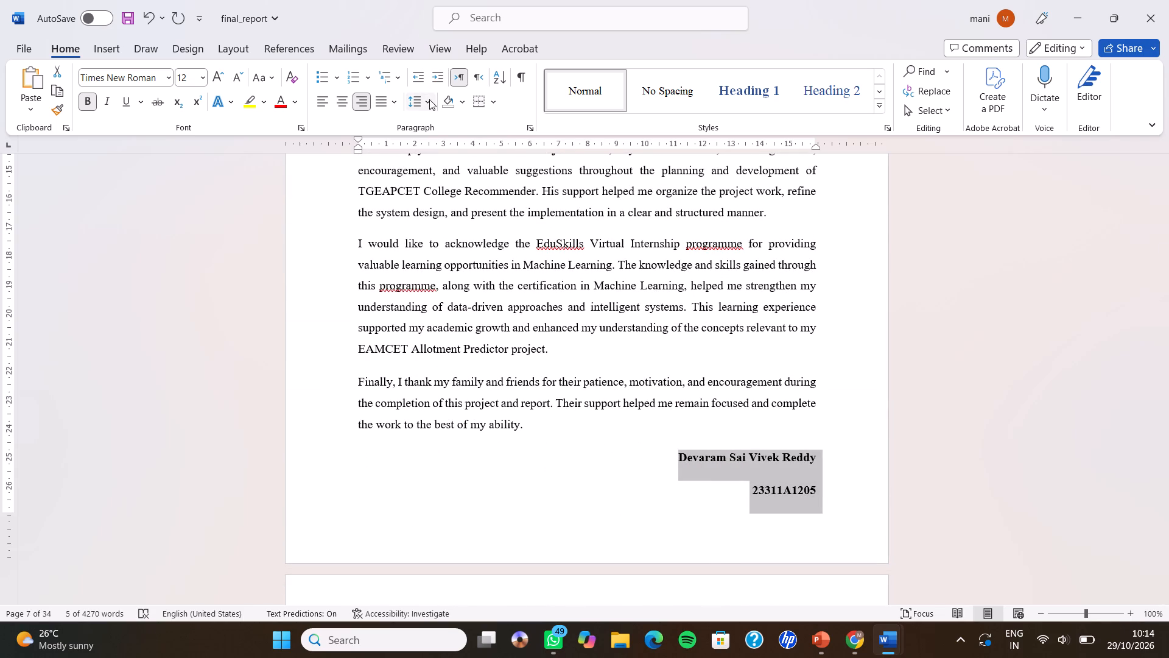
left_click(429, 99)
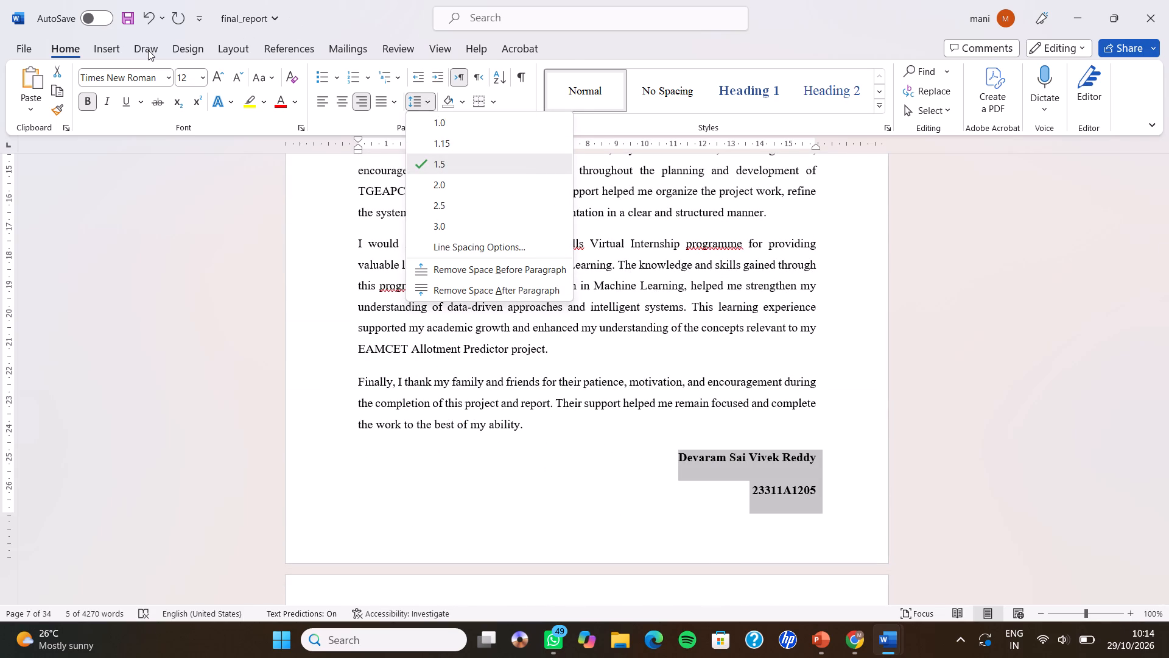
left_click(148, 50)
left_click_drag(191, 46, 243, 52)
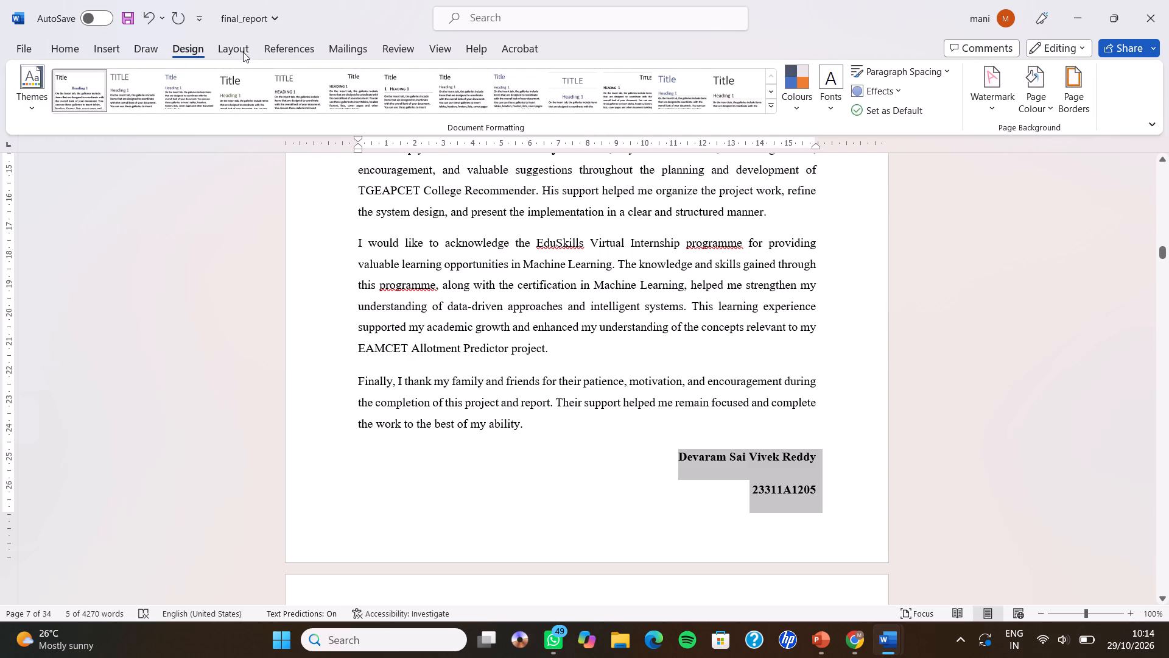
left_click_drag(243, 52, 242, 51)
left_click(242, 51)
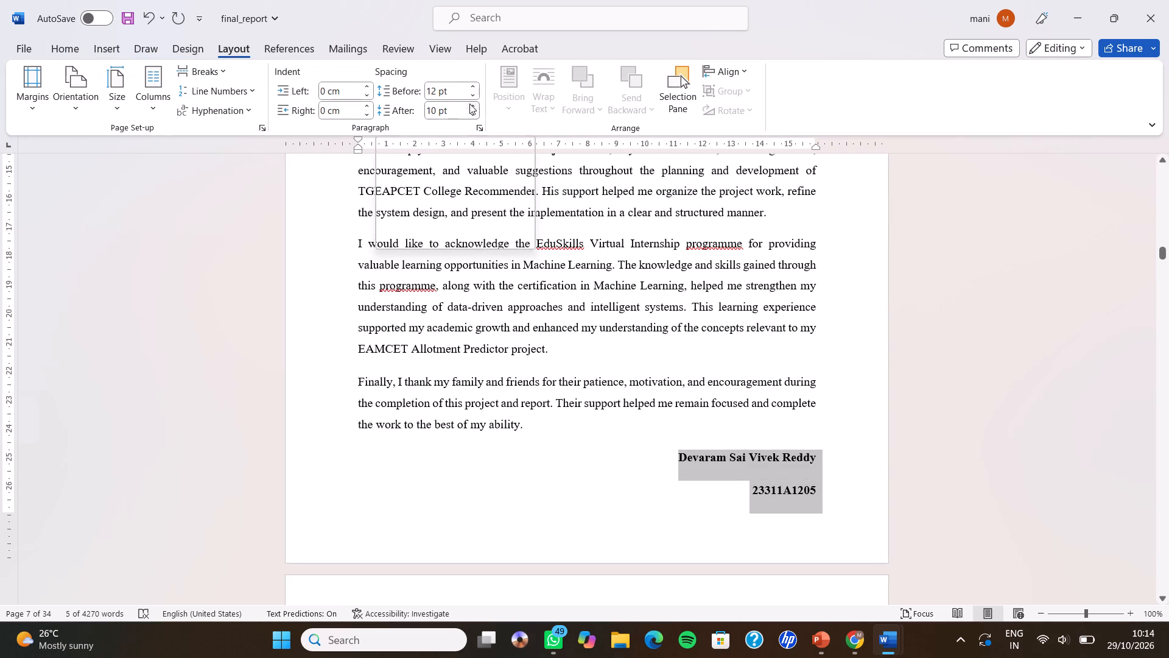
left_click(469, 104)
left_click(469, 104)
left_click(469, 104)
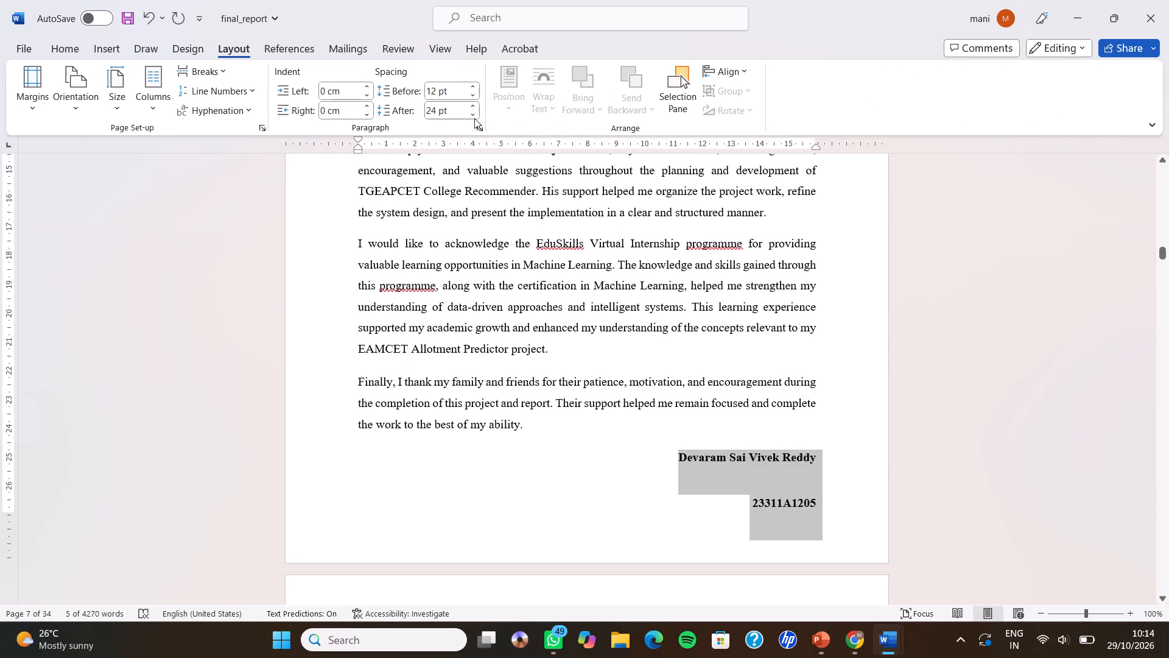
triple_click(472, 115)
left_click(472, 115)
left_click(472, 115)
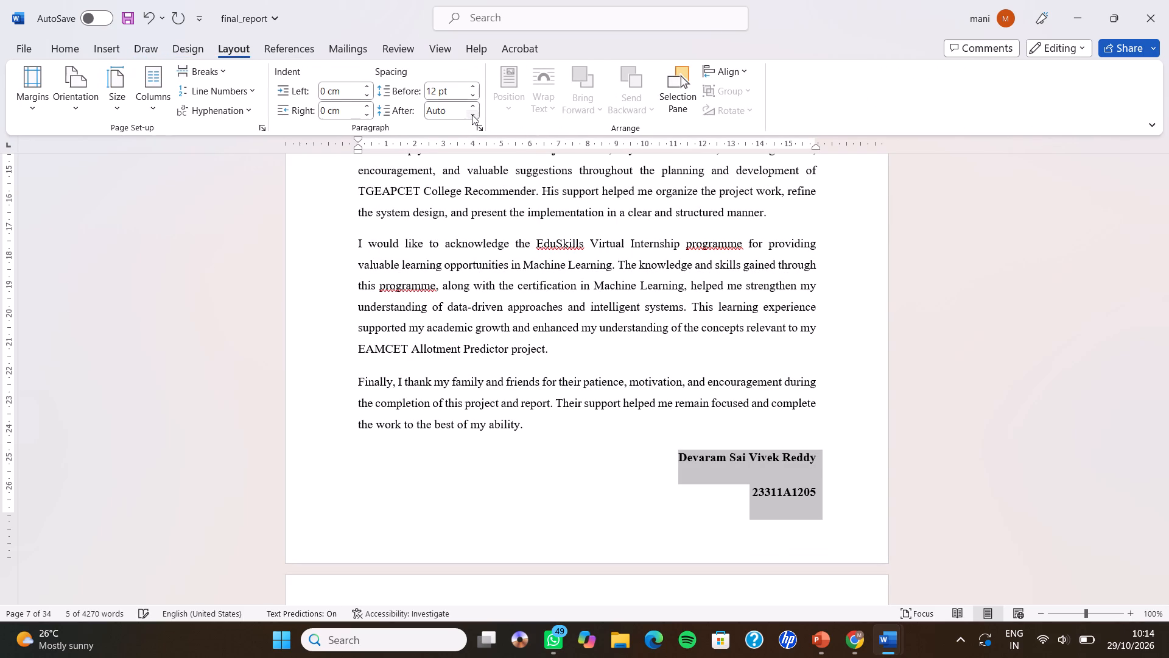
left_click(647, 495)
Check the spacing between the body paragraphs on the acknowledgement page.
scroll(647, 495, "up", 1)
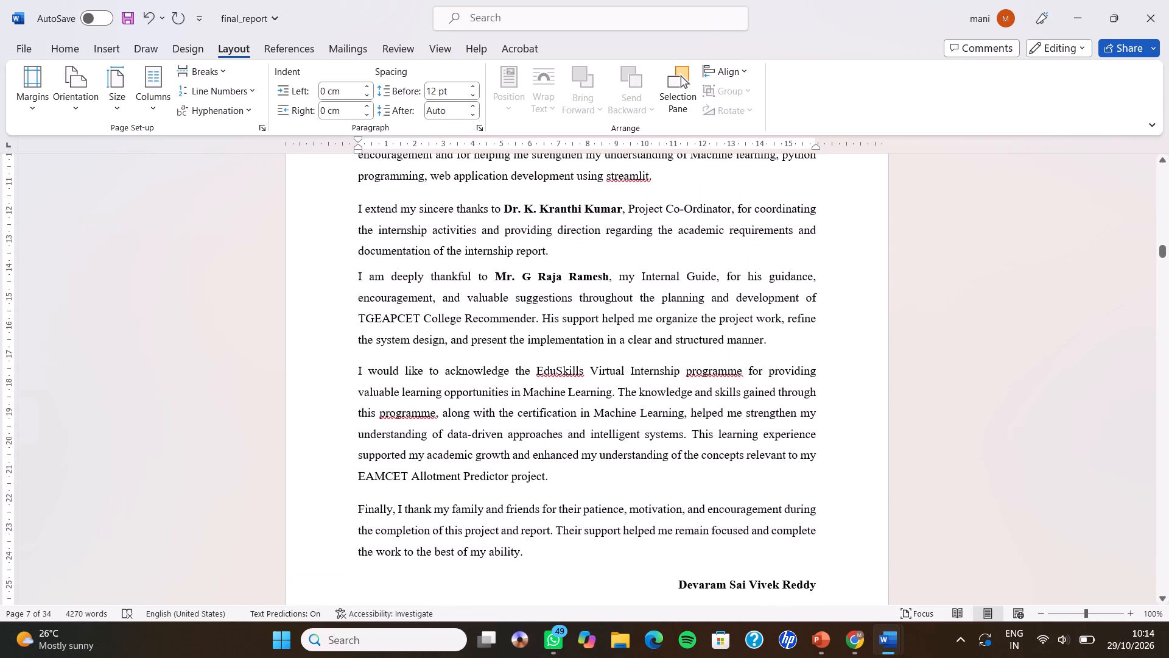
scroll(561, 537, "up", 1)
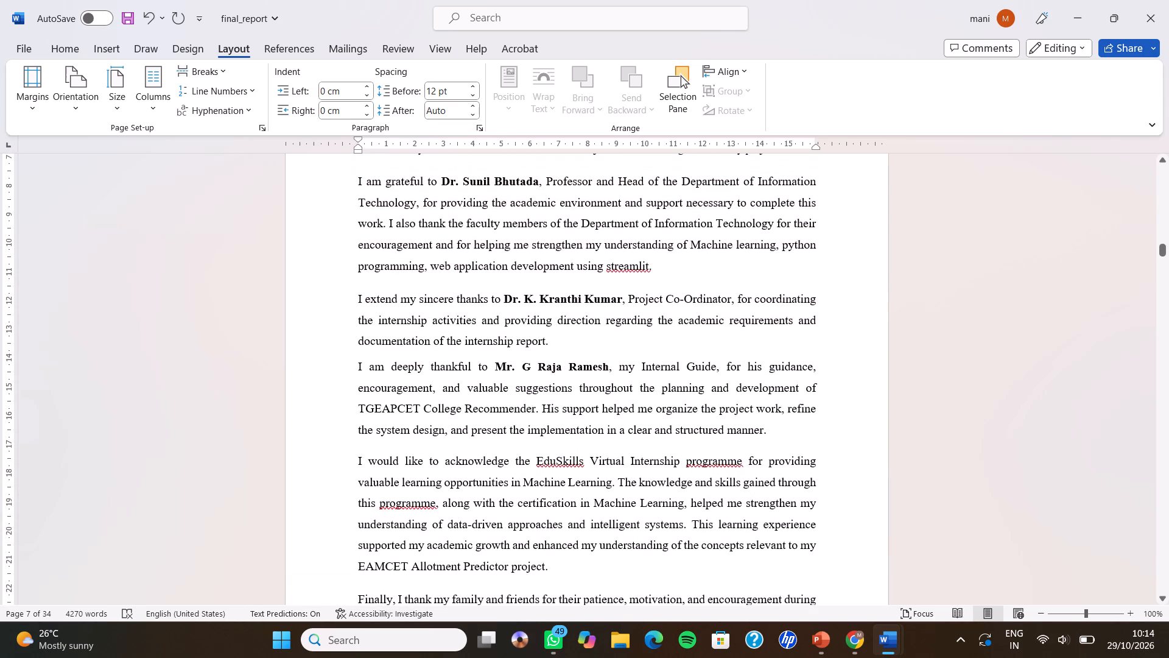
left_click(388, 295)
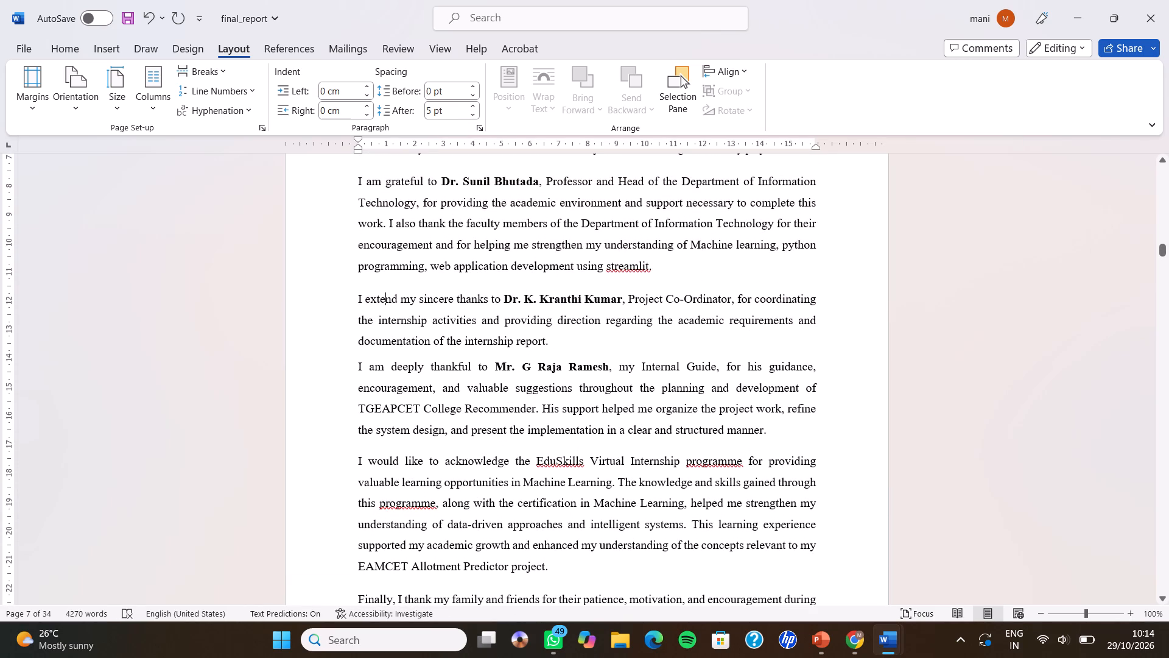
left_click(374, 283)
scroll(551, 446, "down", 1)
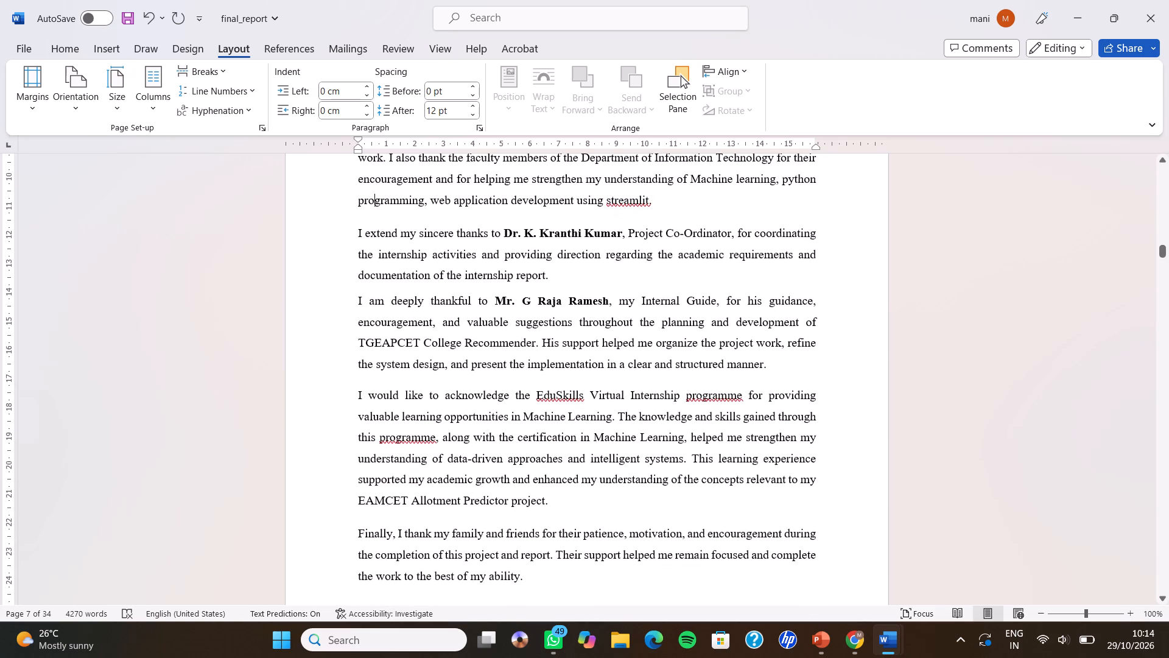
scroll(551, 446, "down", 6)
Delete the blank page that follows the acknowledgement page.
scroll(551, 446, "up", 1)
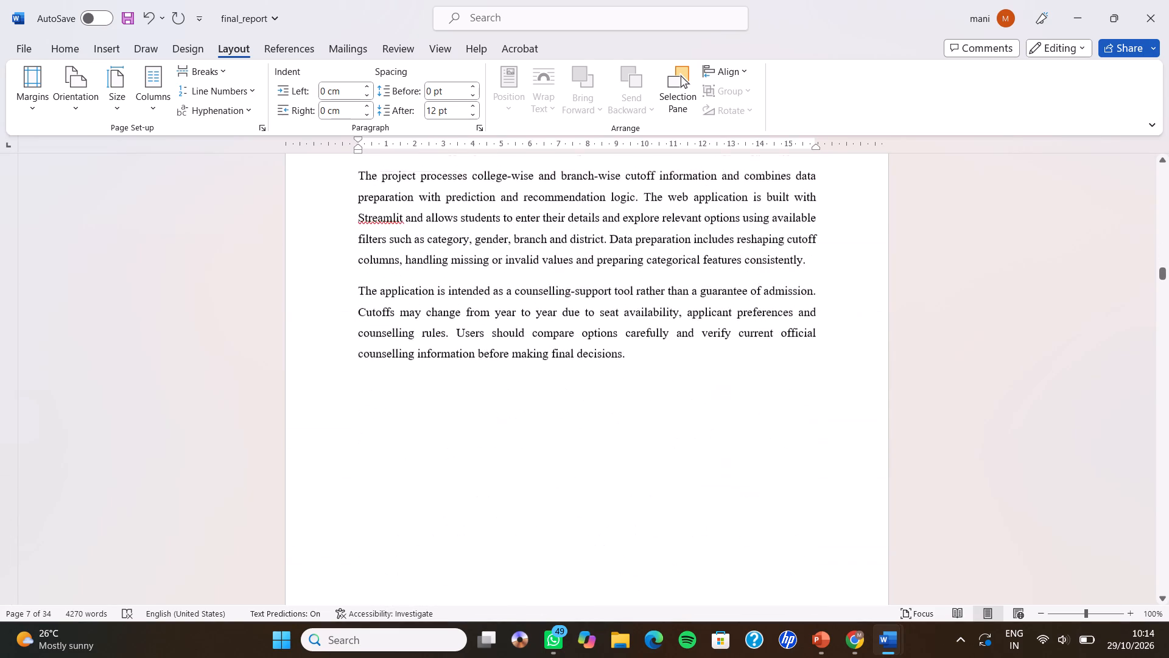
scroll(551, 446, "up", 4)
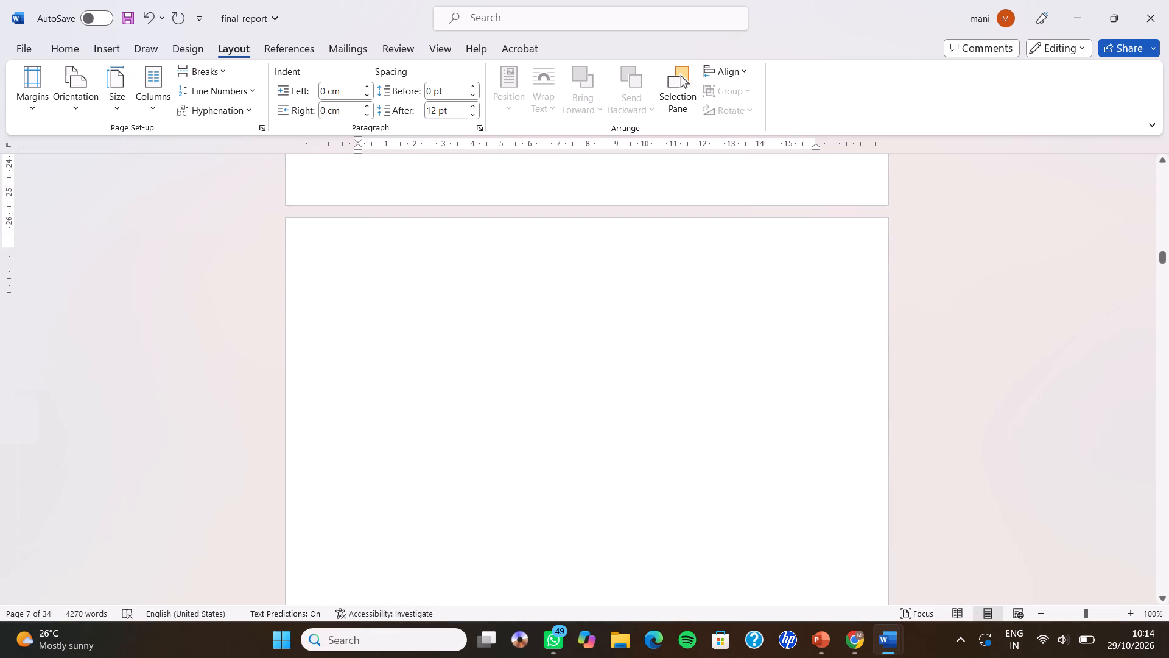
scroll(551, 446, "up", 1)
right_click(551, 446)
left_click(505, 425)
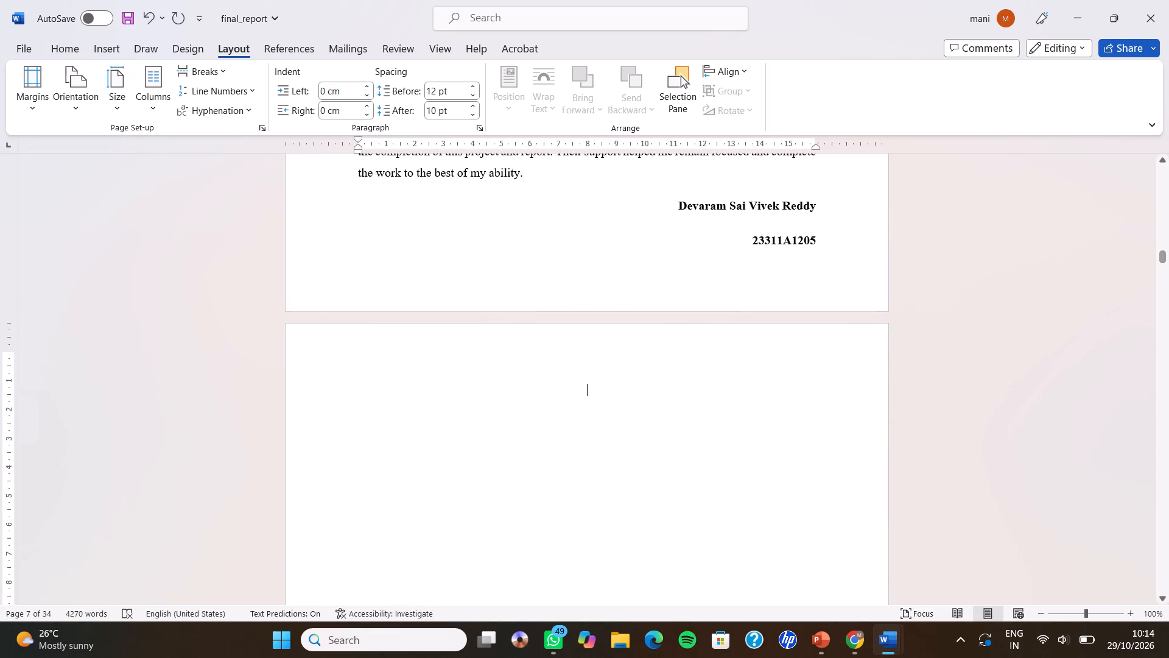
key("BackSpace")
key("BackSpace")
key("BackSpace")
Review the page flow from the cover page through the certificates and Declaration to the end of the acknowledgement.
scroll(505, 425, "down", 2)
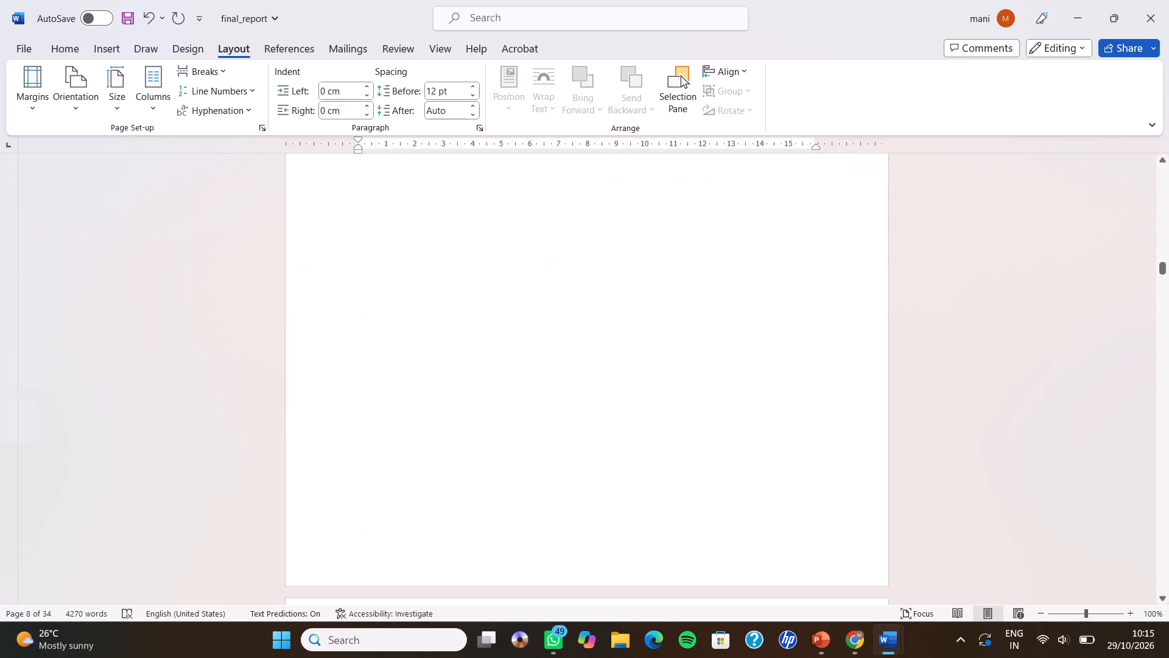
scroll(505, 425, "down", 1)
scroll(505, 425, "up", 5)
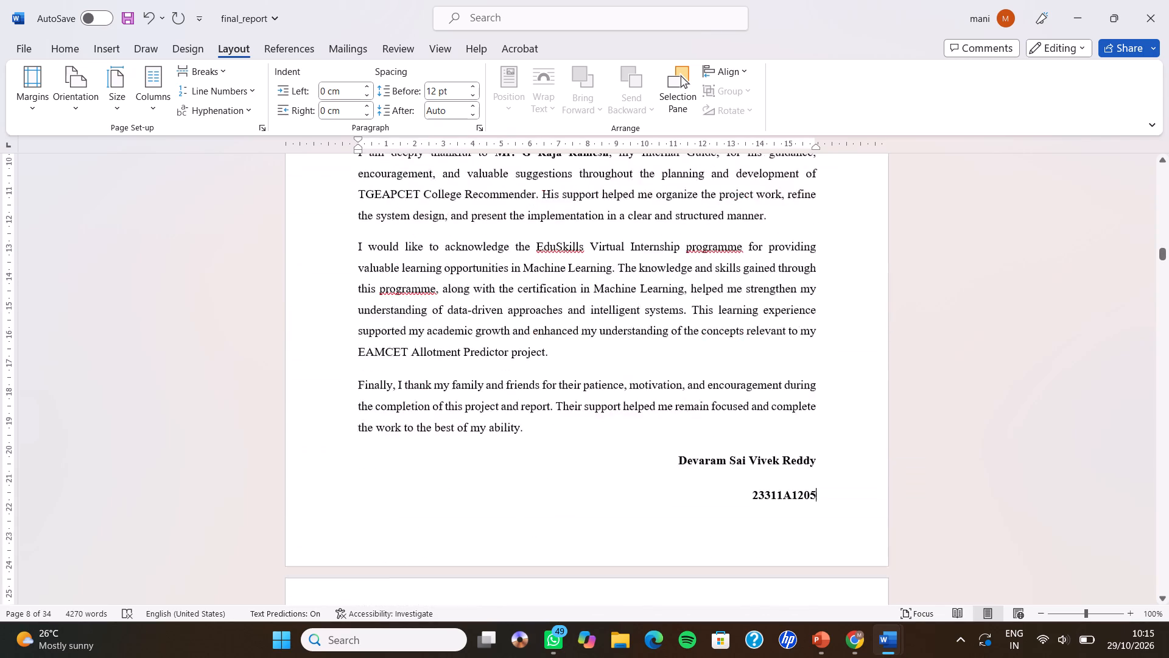
scroll(505, 425, "up", 5)
scroll(505, 425, "down", 2)
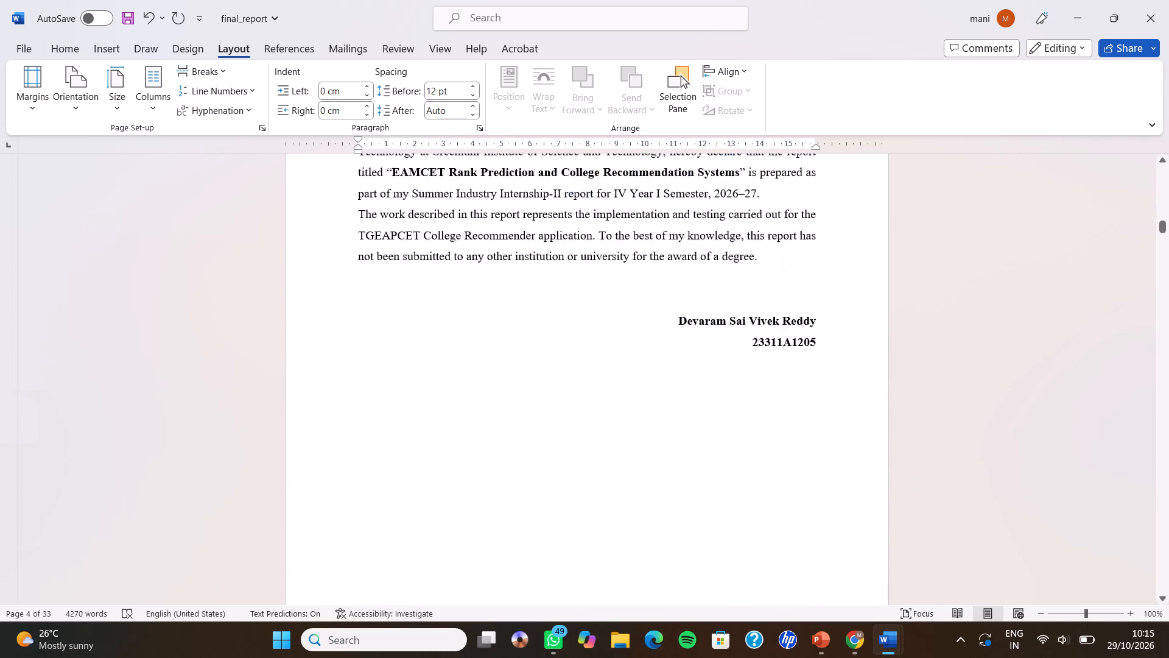
scroll(505, 425, "down", 2)
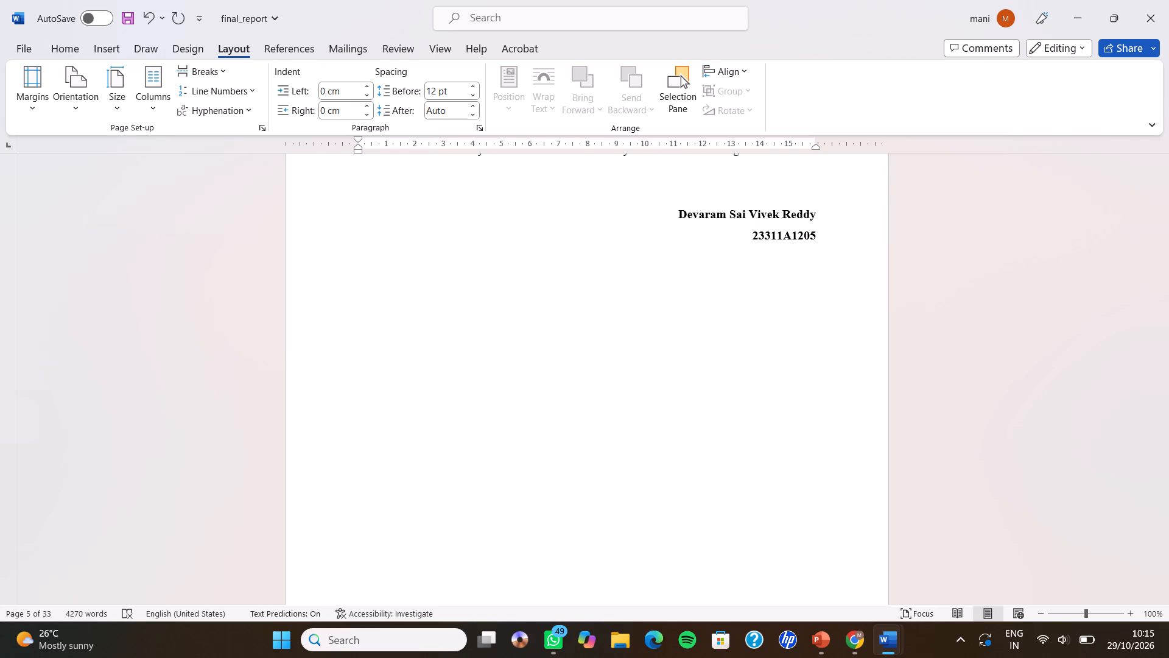
scroll(505, 425, "up", 4)
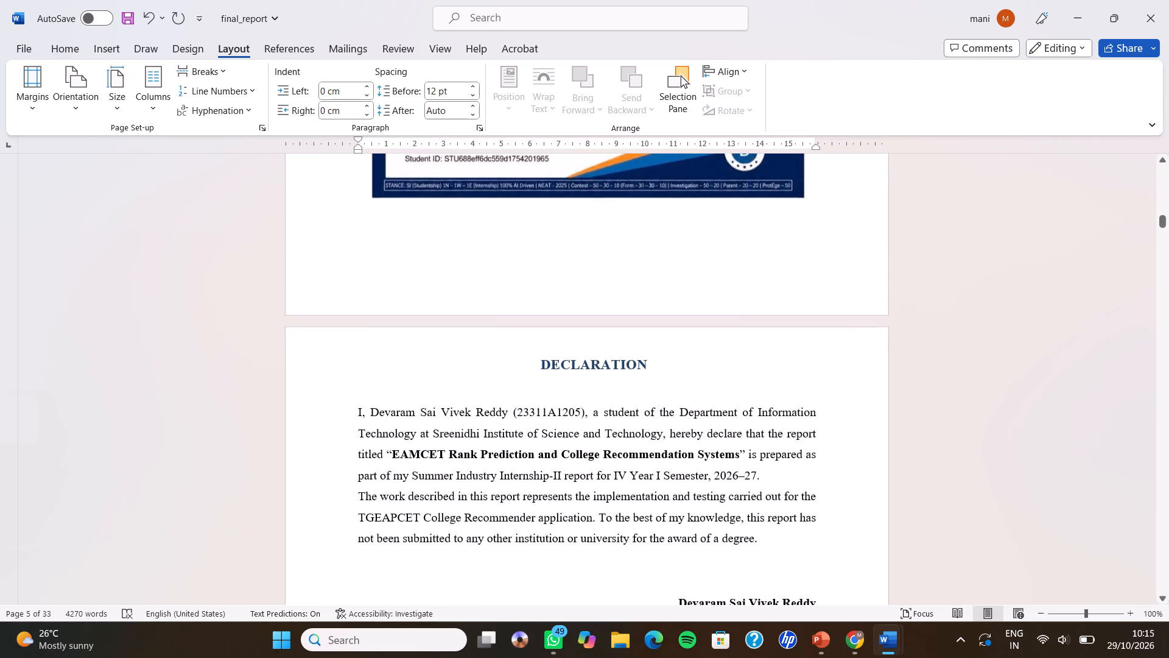
scroll(505, 425, "up", 9)
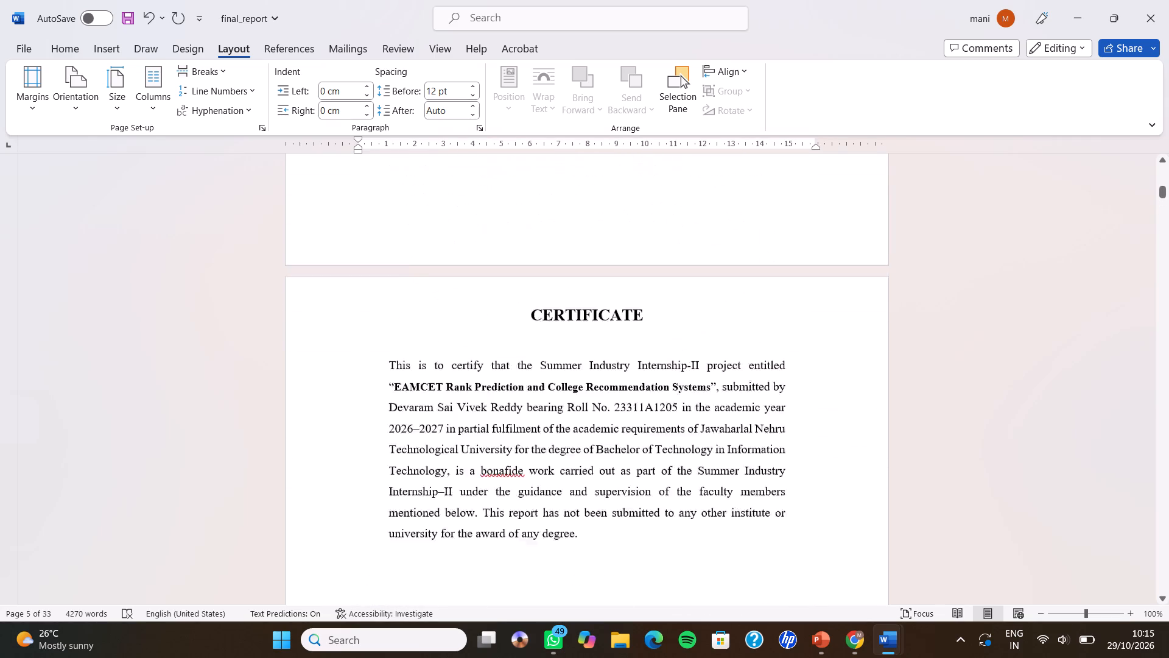
scroll(505, 425, "up", 3)
scroll(505, 425, "down", 5)
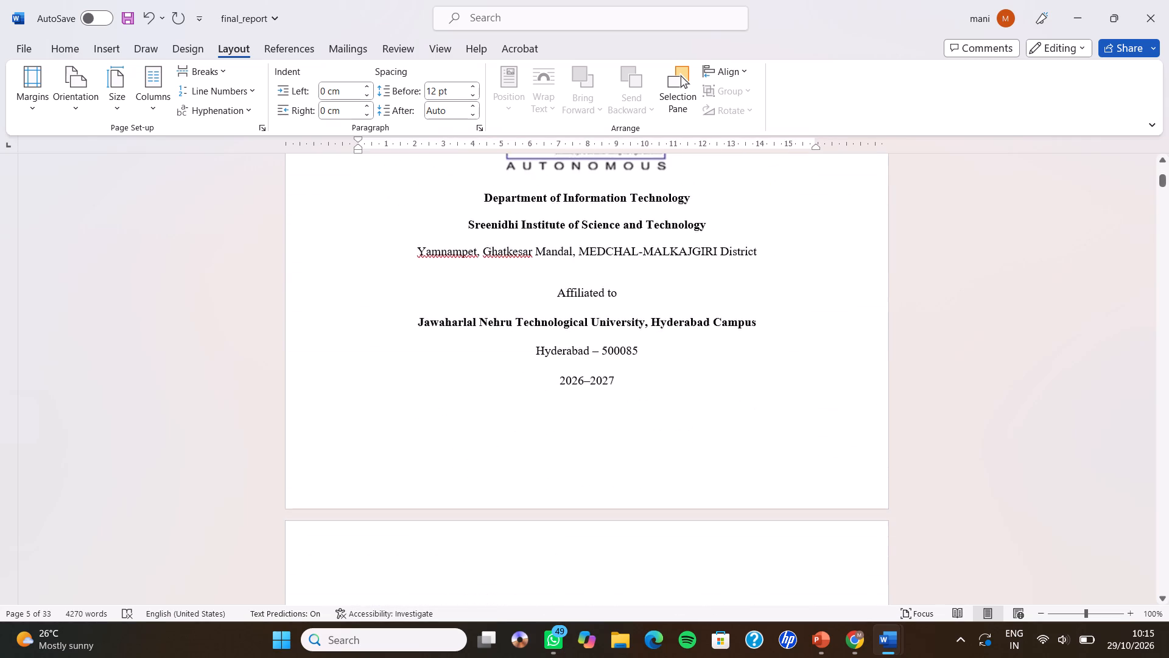
scroll(505, 425, "down", 8)
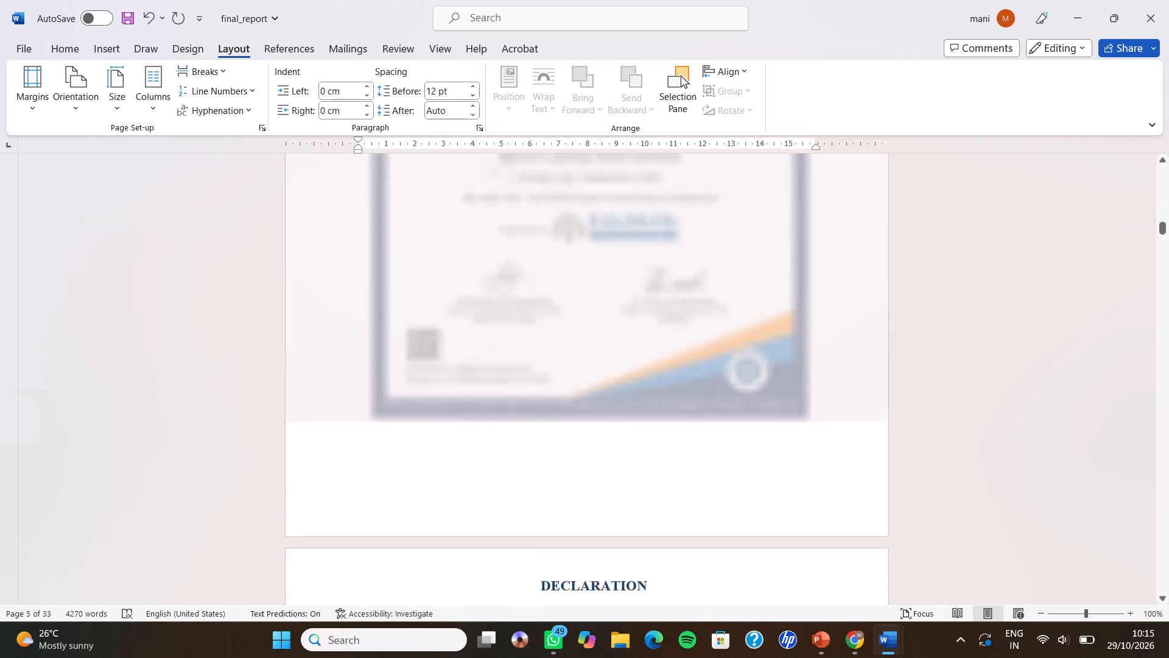
scroll(505, 425, "down", 1)
scroll(505, 425, "up", 4)
scroll(505, 425, "down", 2)
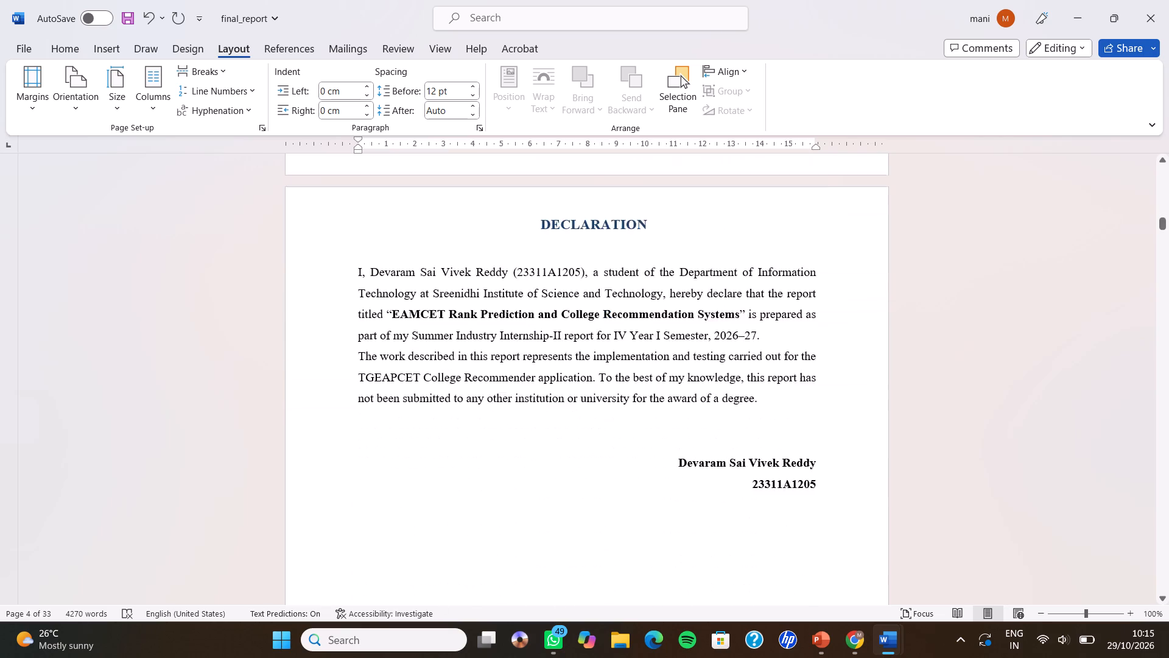
scroll(505, 425, "down", 8)
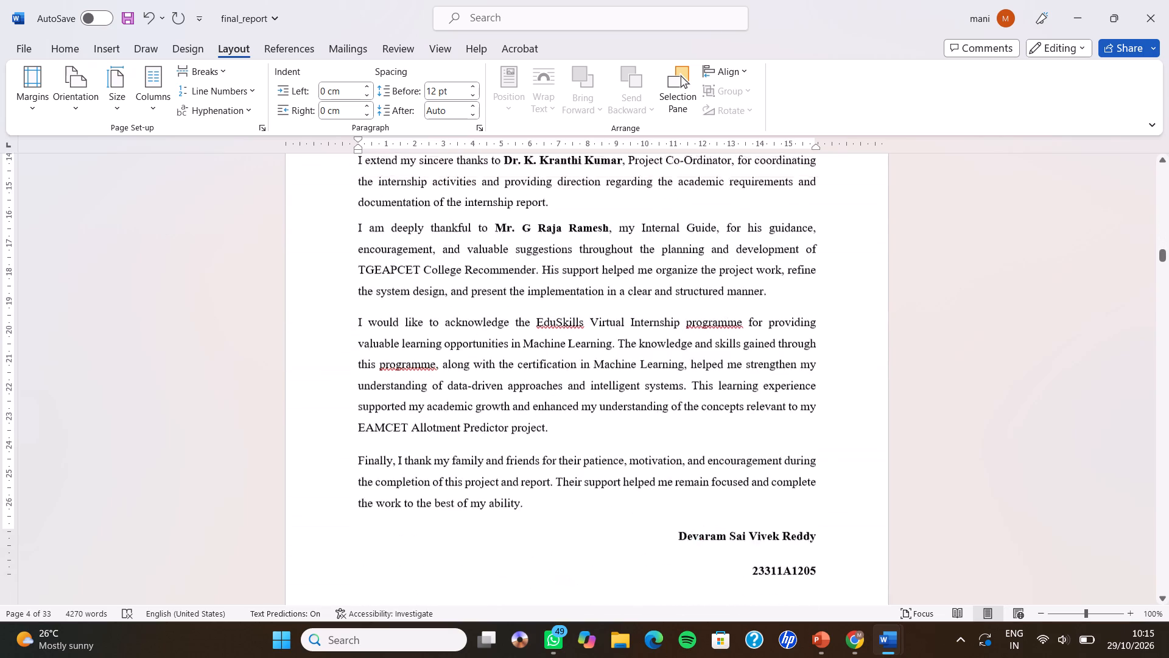
scroll(505, 425, "down", 2)
scroll(505, 425, "up", 7)
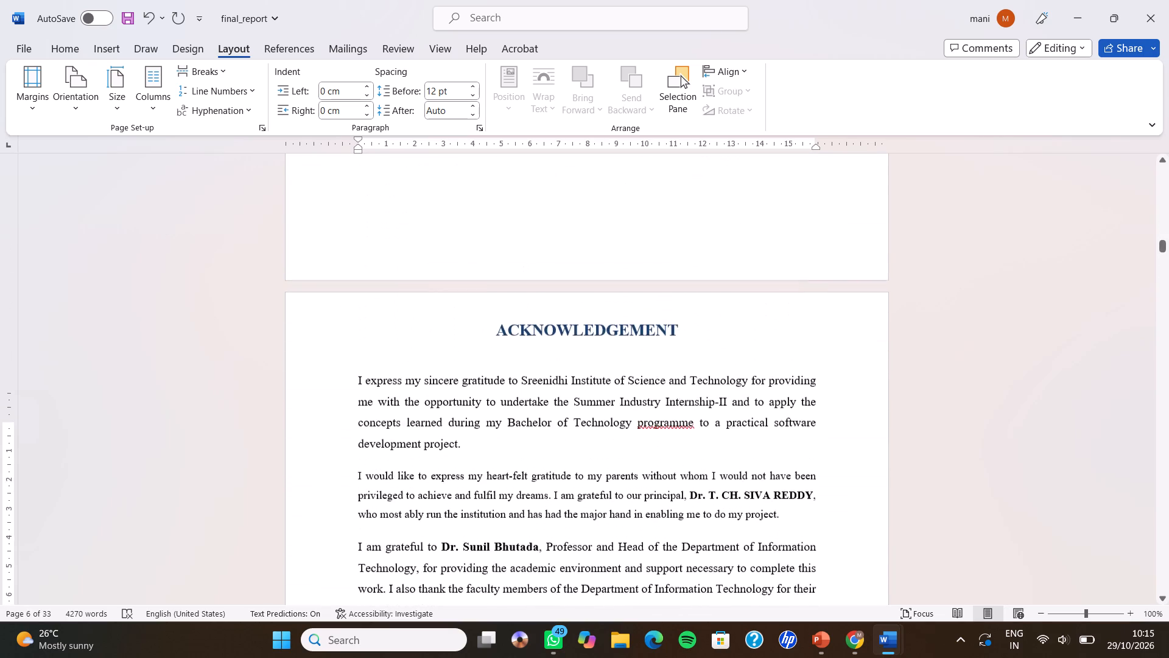
scroll(505, 425, "up", 1)
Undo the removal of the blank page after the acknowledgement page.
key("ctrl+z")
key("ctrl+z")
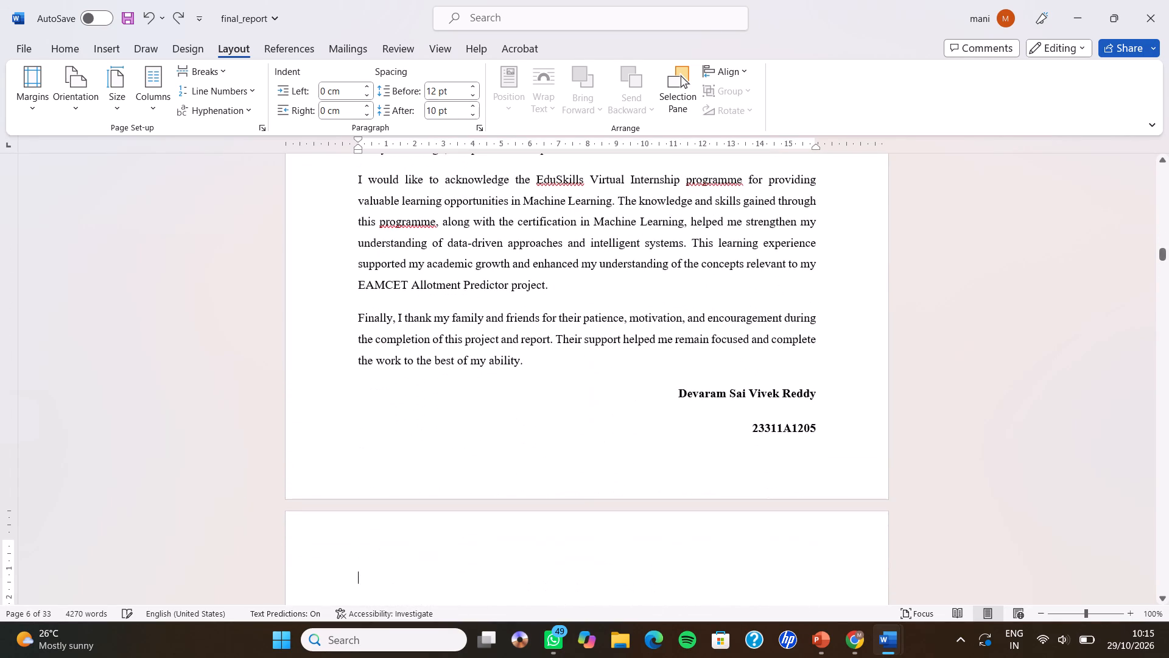
Examine the front pages between the cover page and the acknowledgement for blank pages and page order.
scroll(505, 425, "up", 11)
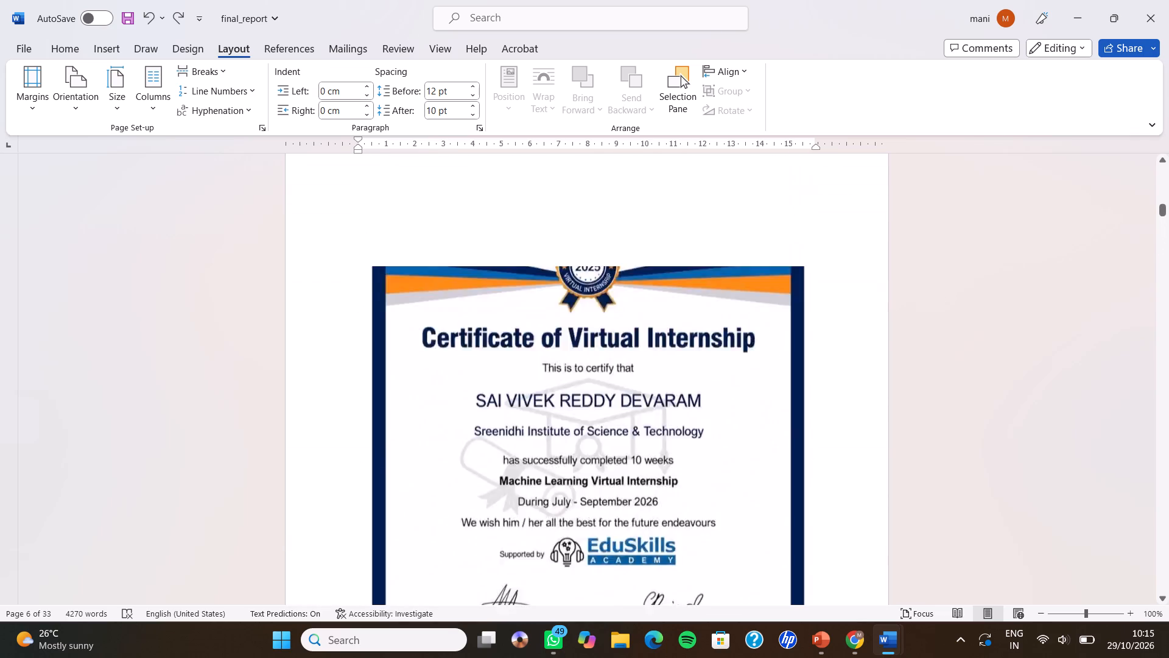
scroll(505, 425, "up", 4)
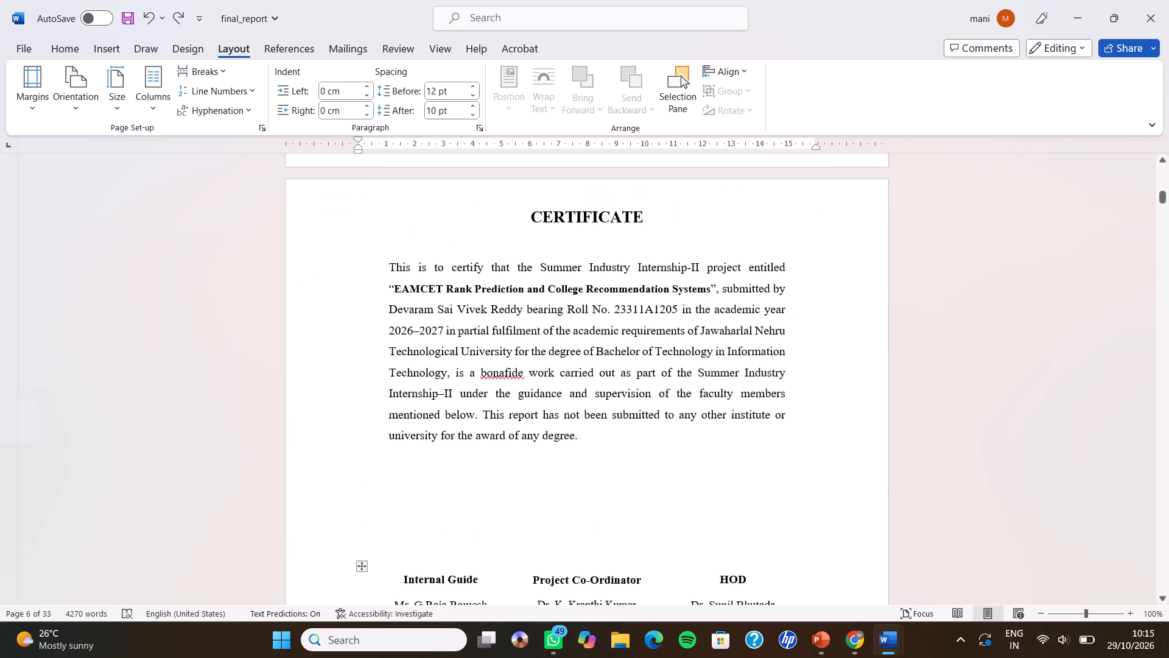
scroll(505, 425, "up", 12)
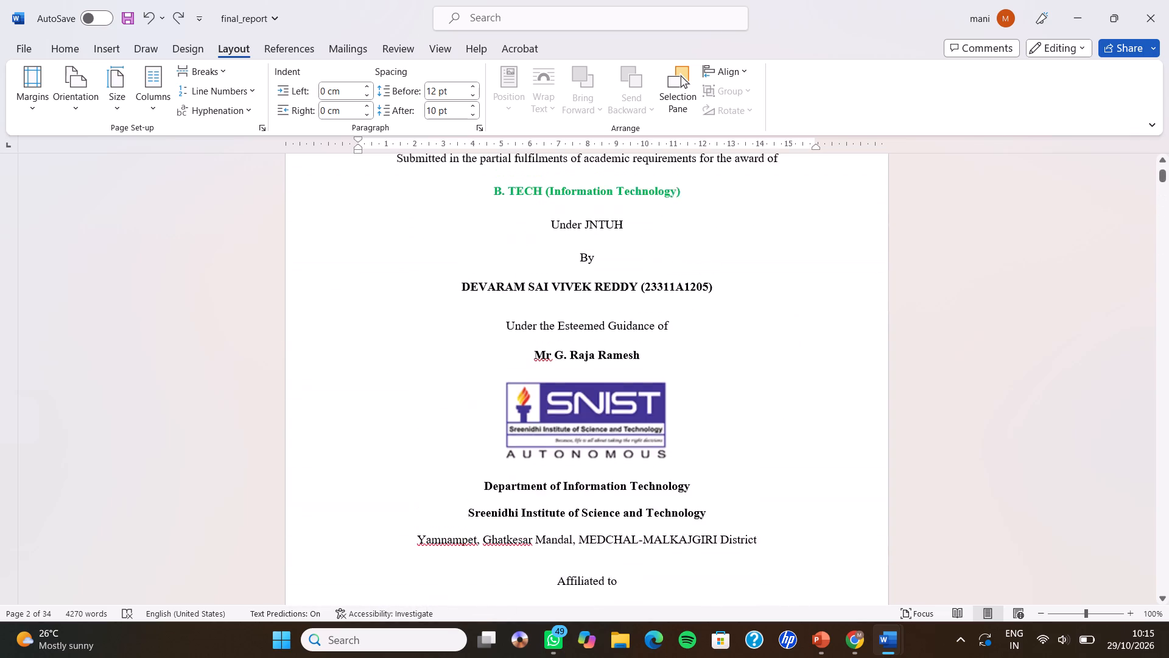
scroll(505, 425, "down", 6)
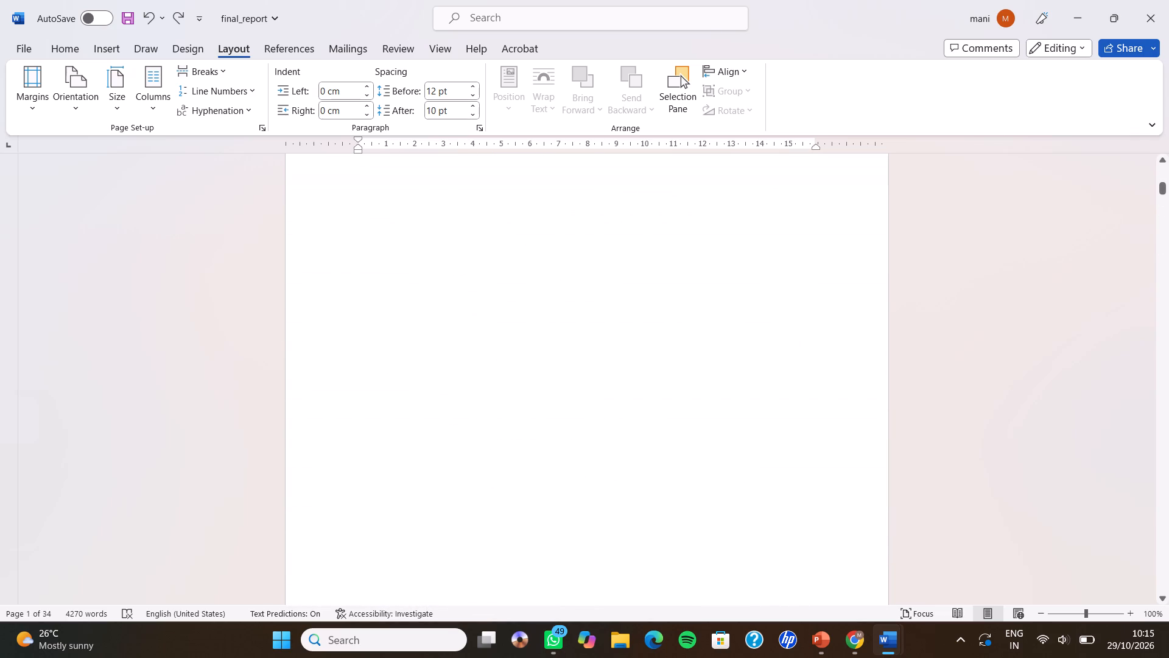
scroll(505, 425, "down", 6)
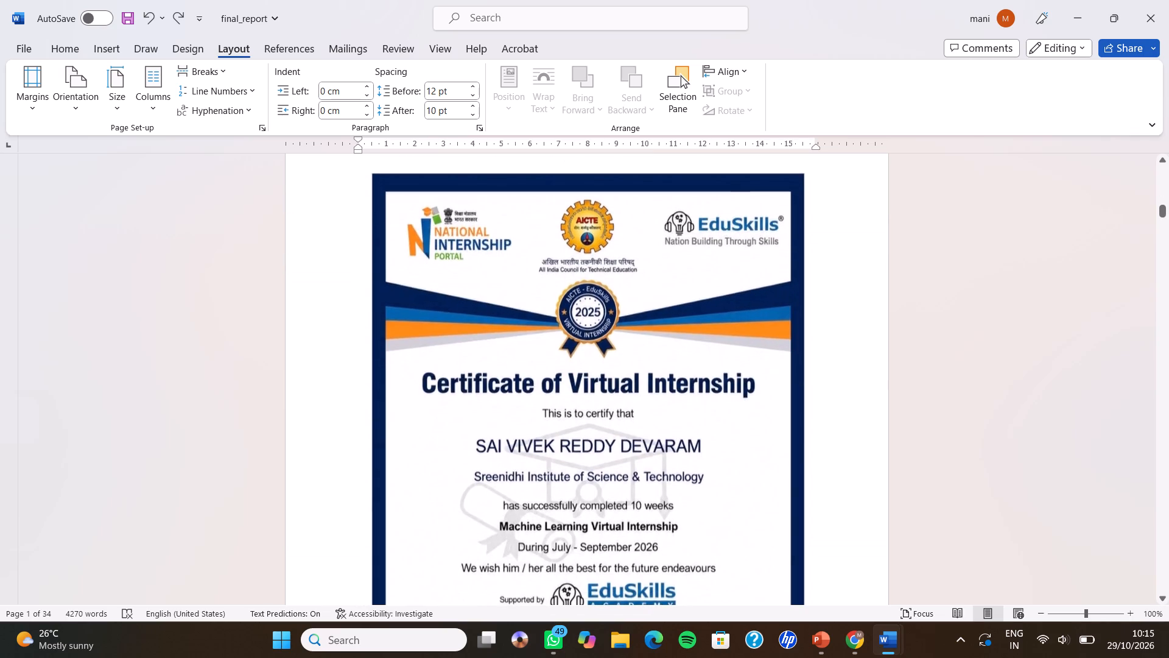
left_click(536, 418)
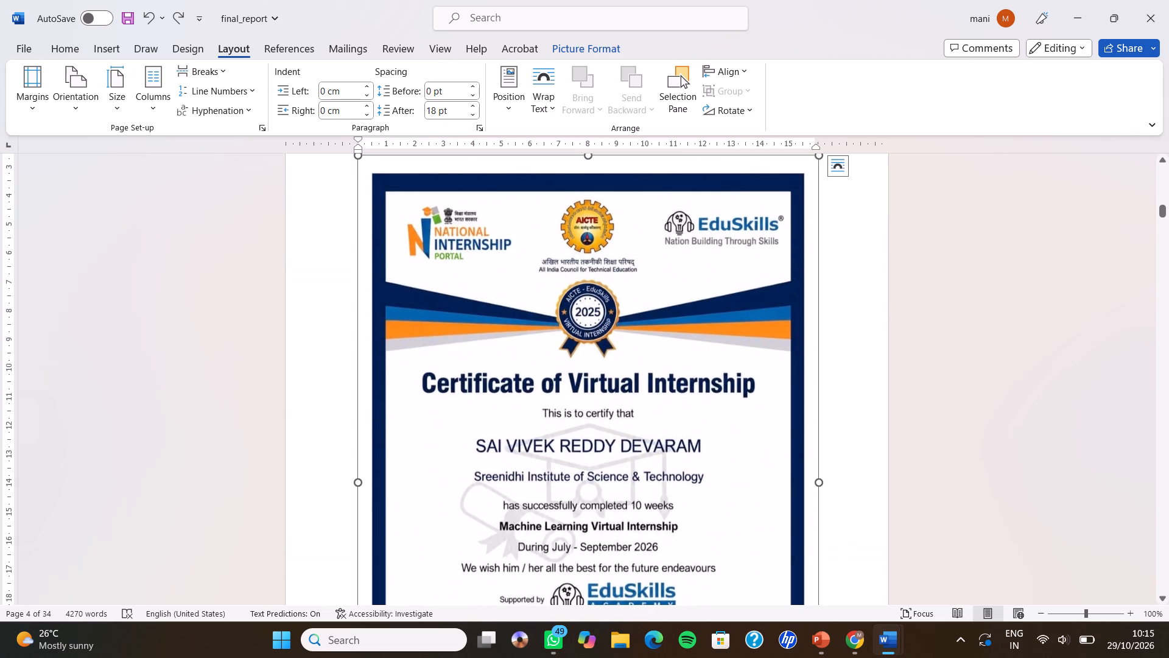
Delete the blank page between the cover page and the CERTIFICATE page.
scroll(536, 418, "up", 3)
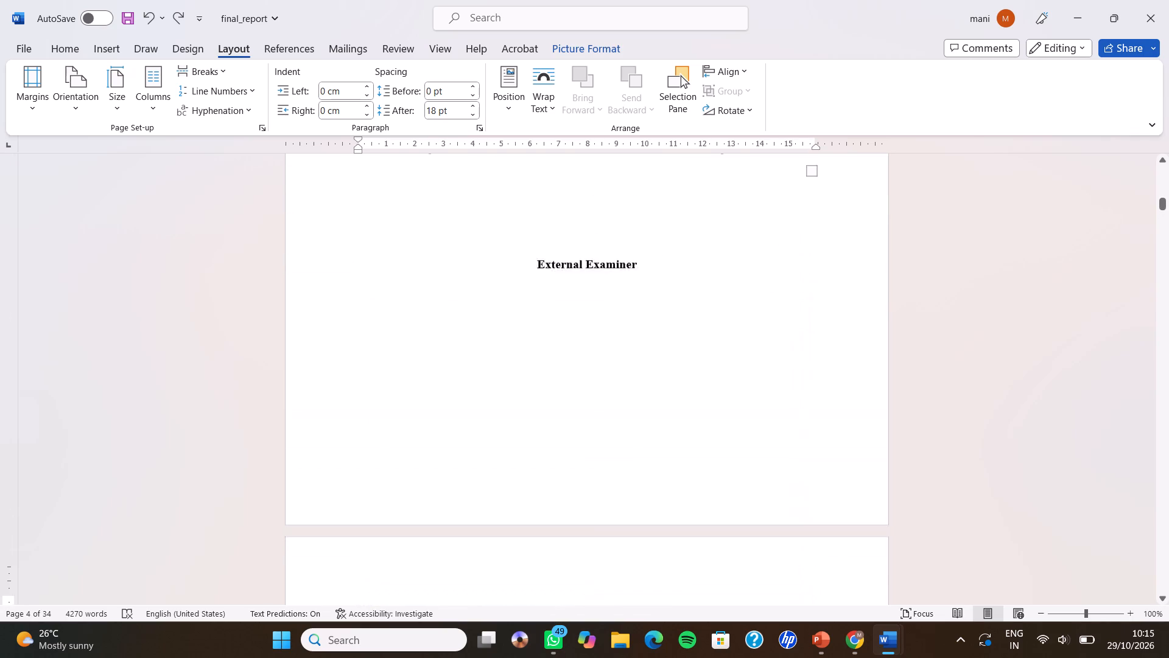
scroll(536, 418, "up", 4)
right_click(586, 363)
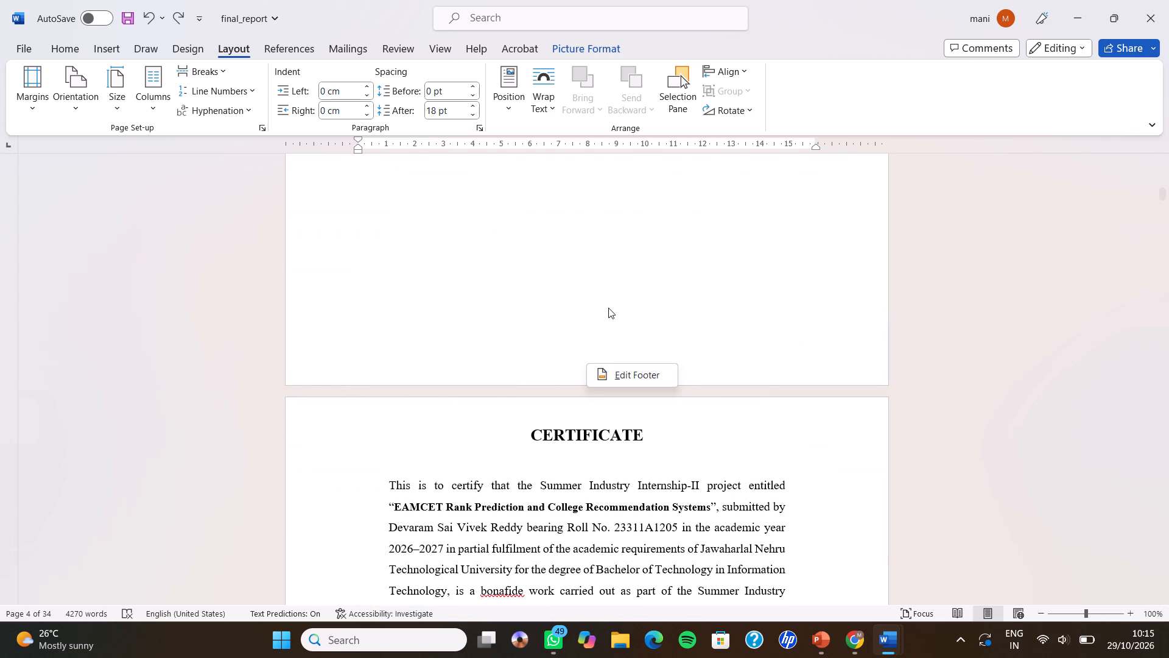
left_click(608, 308)
scroll(608, 308, "up", 2)
left_click(597, 389)
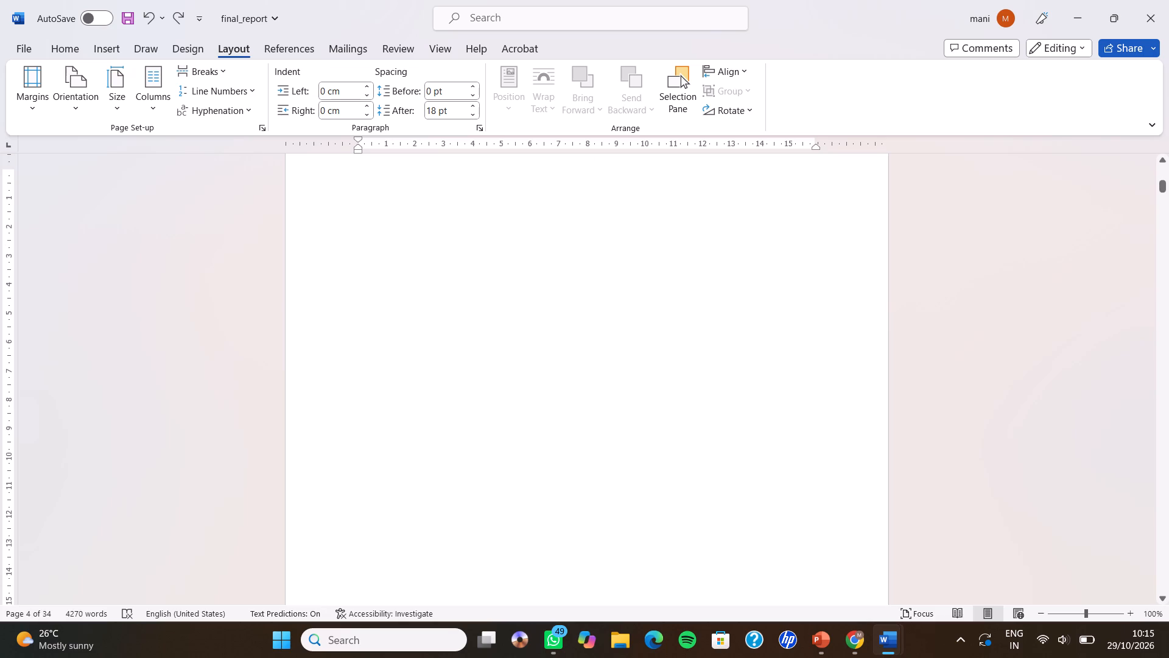
scroll(597, 389, "up", 2)
key("BackSpace")
key("BackSpace")
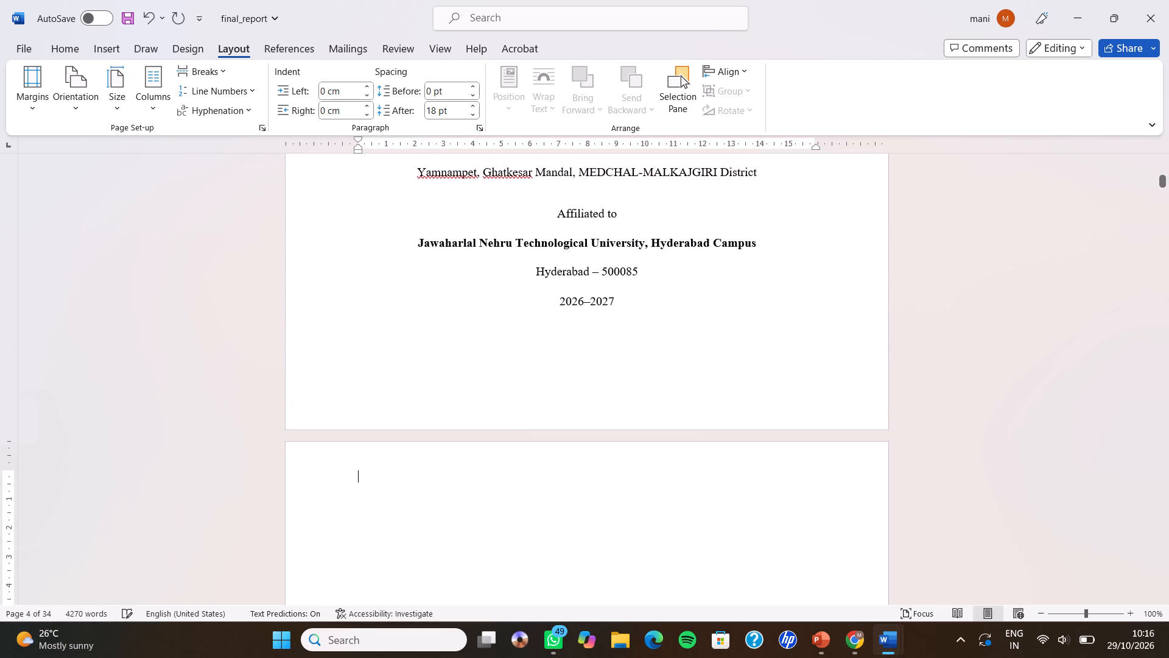
Review the page flow after the cover page, including the internship certificate image and the Declaration.
scroll(597, 389, "down", 4)
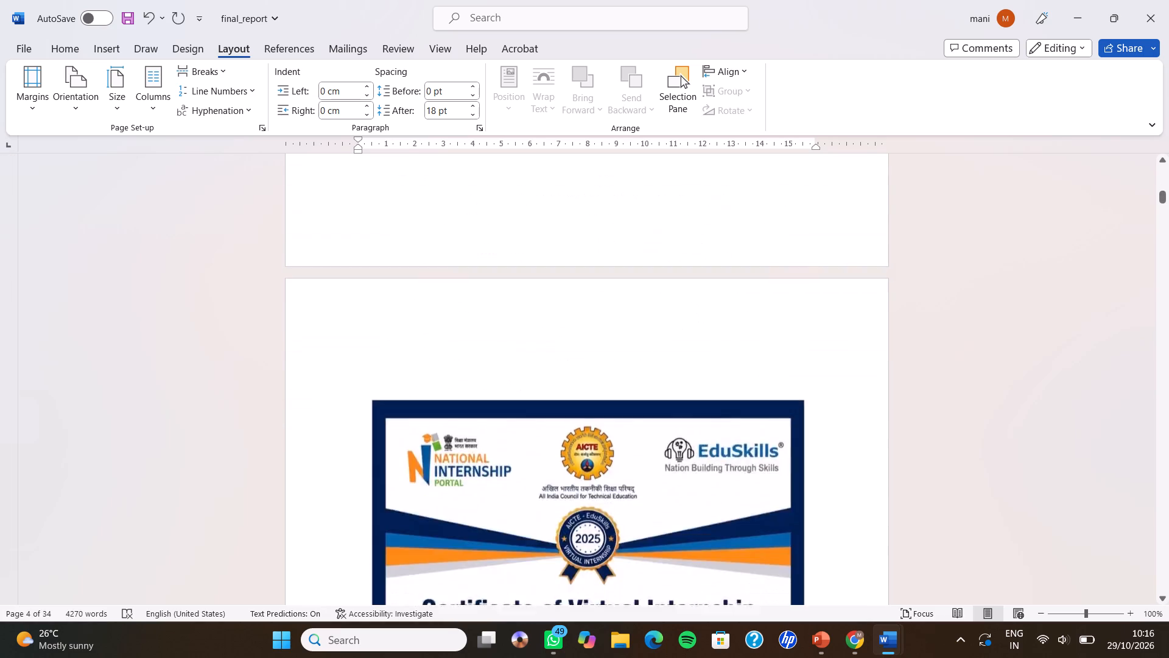
scroll(597, 389, "down", 6)
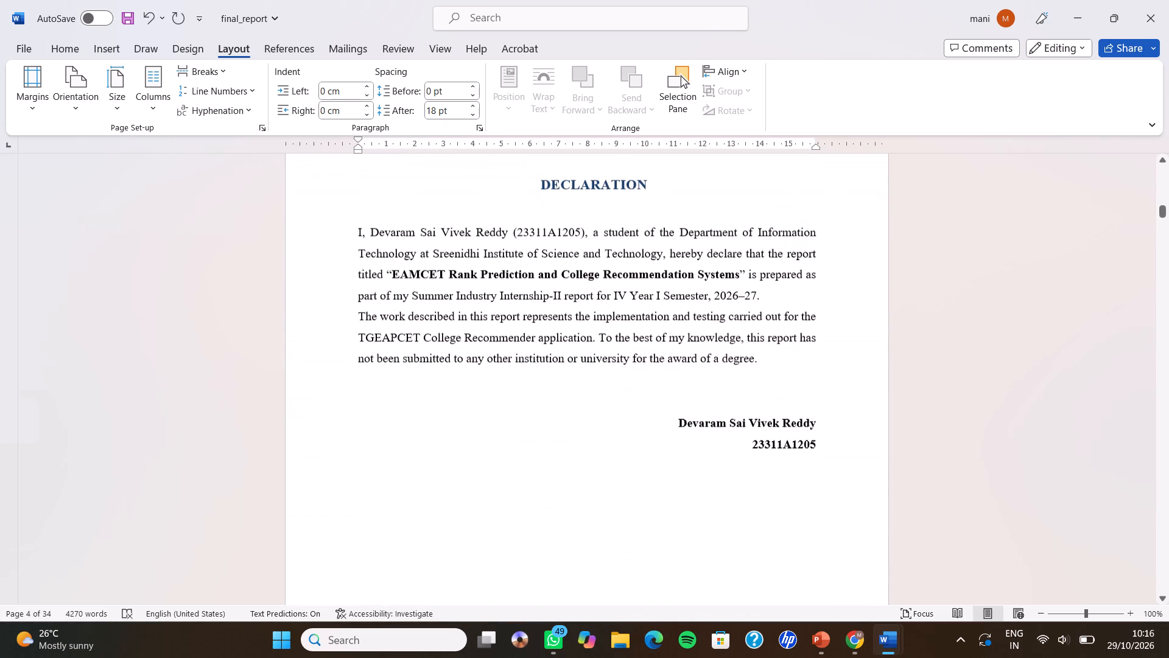
scroll(597, 389, "down", 4)
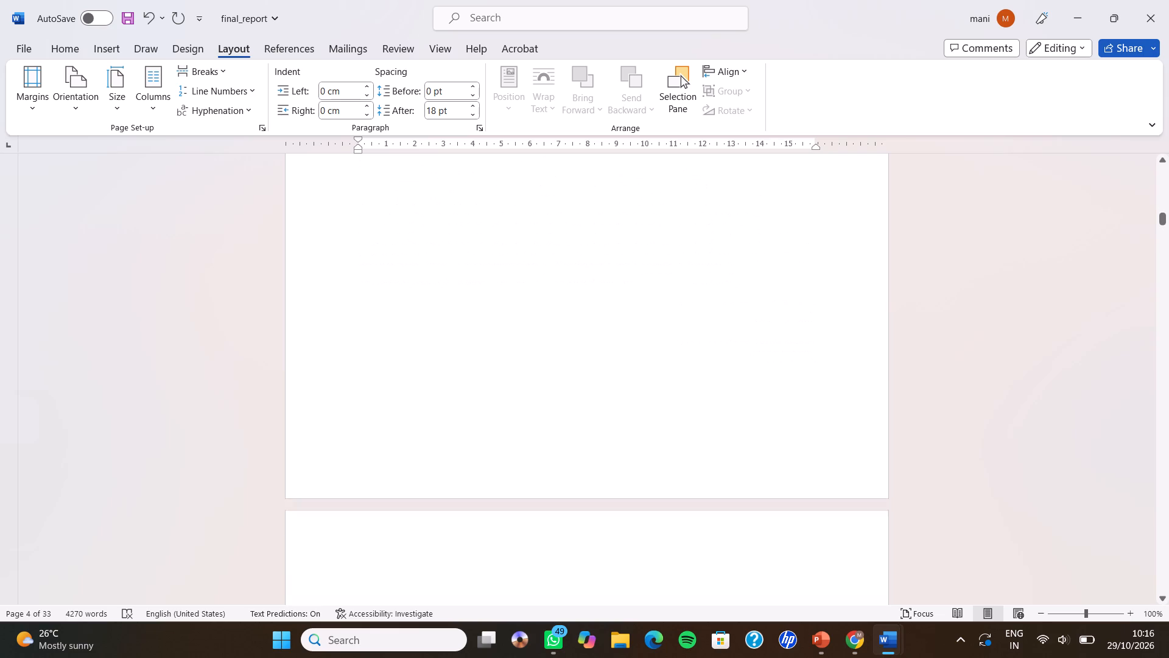
scroll(597, 389, "down", 1)
scroll(597, 389, "up", 5)
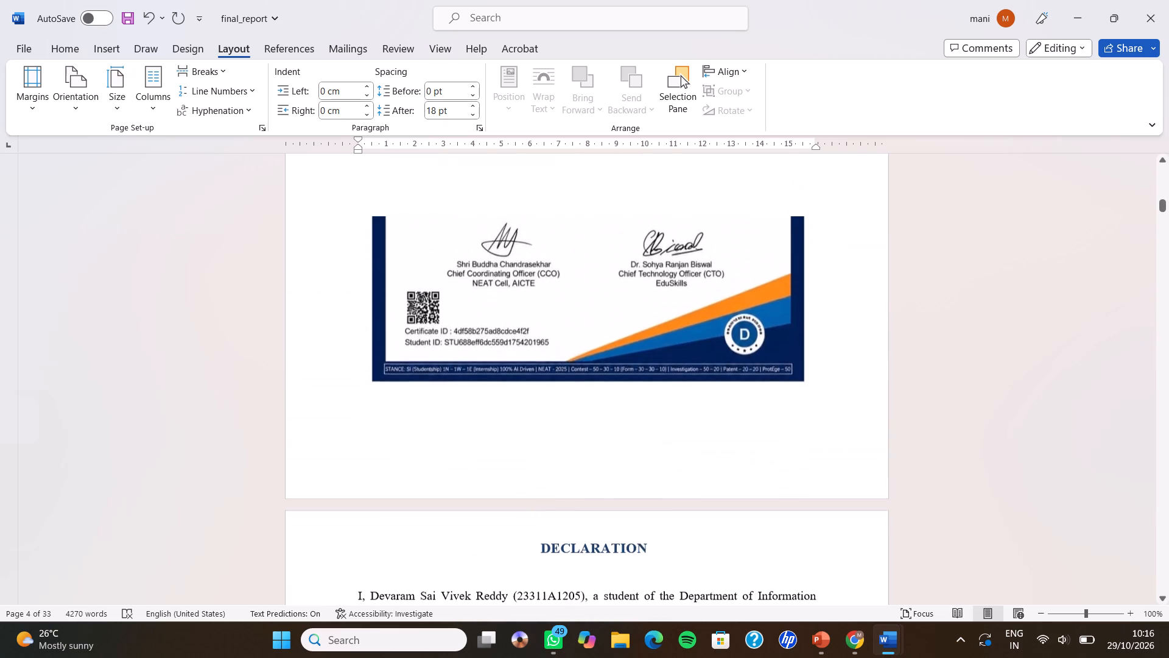
scroll(594, 379, "down", 1)
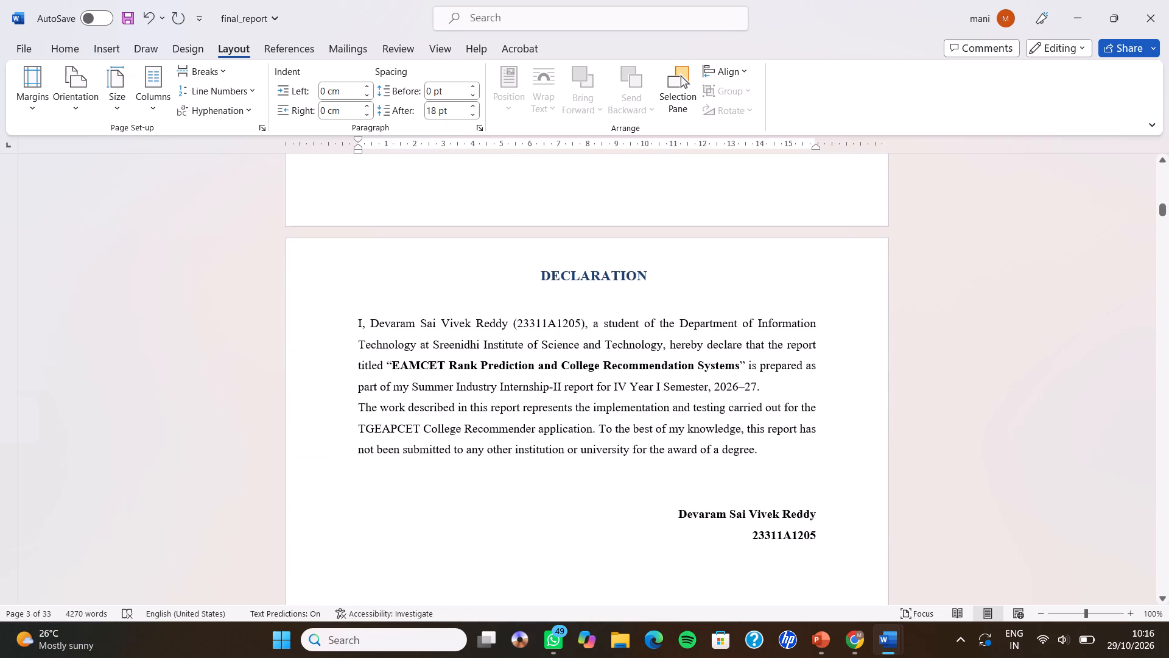
Apply a preset line spacing to the Declaration's body paragraphs and signature lines.
left_click_drag(353, 322, 776, 542)
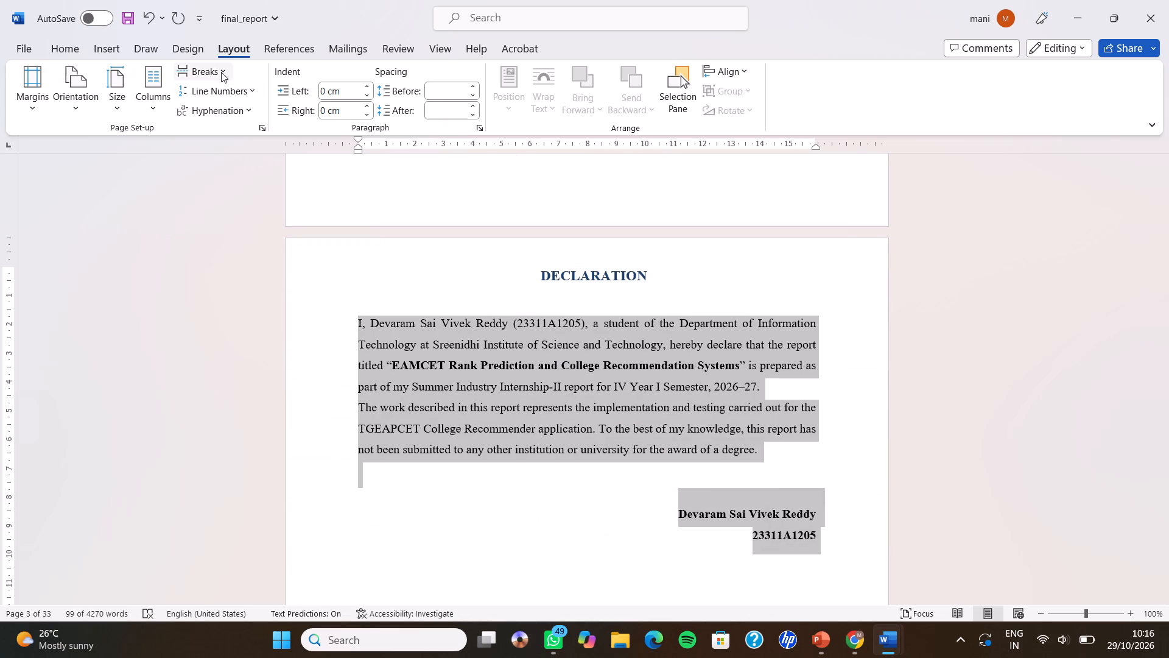
left_click(68, 55)
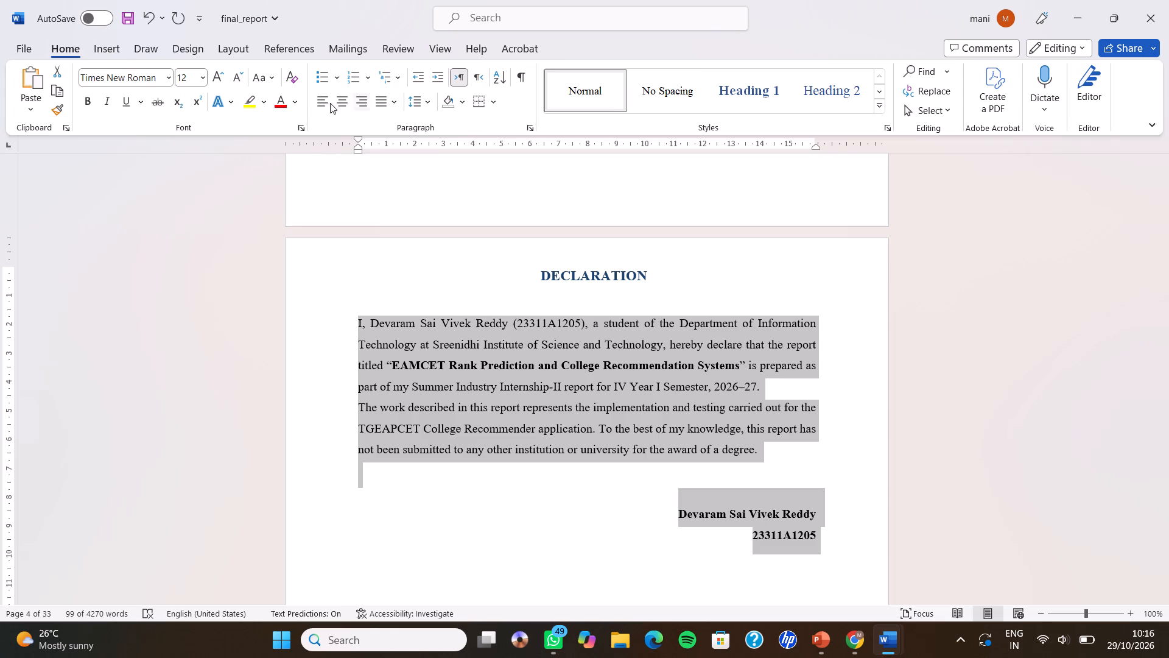
left_click(427, 101)
left_click(472, 171)
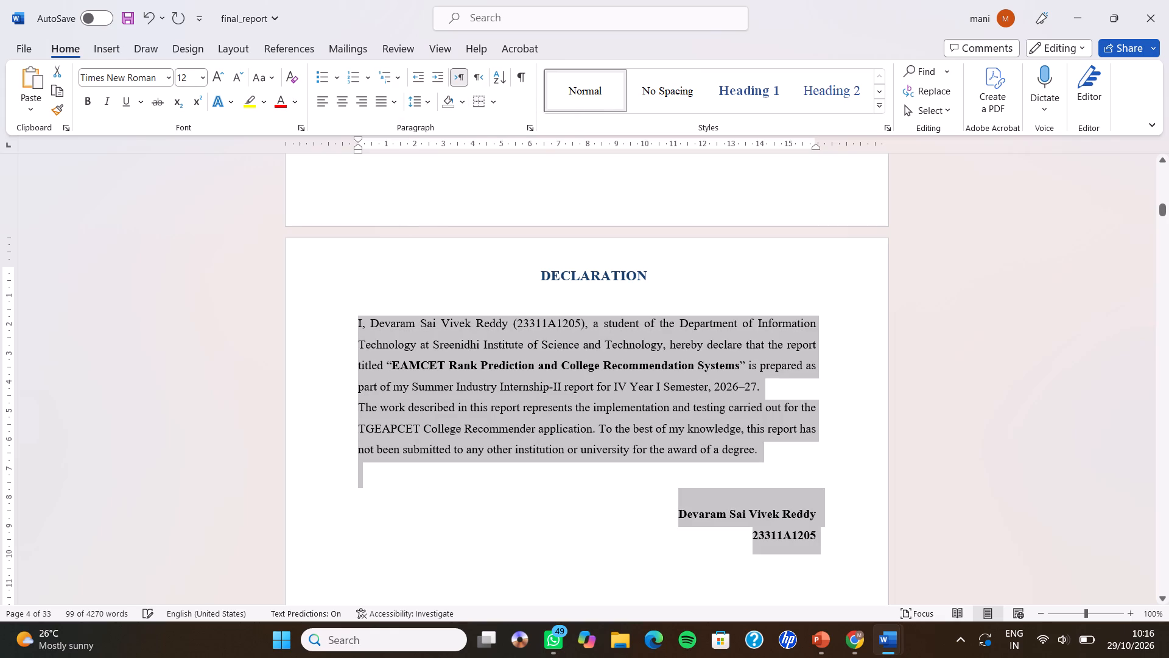
Delete the blank page between the Declaration and the ACKNOWLEDGEMENT page.
left_click(443, 297)
scroll(443, 297, "down", 6)
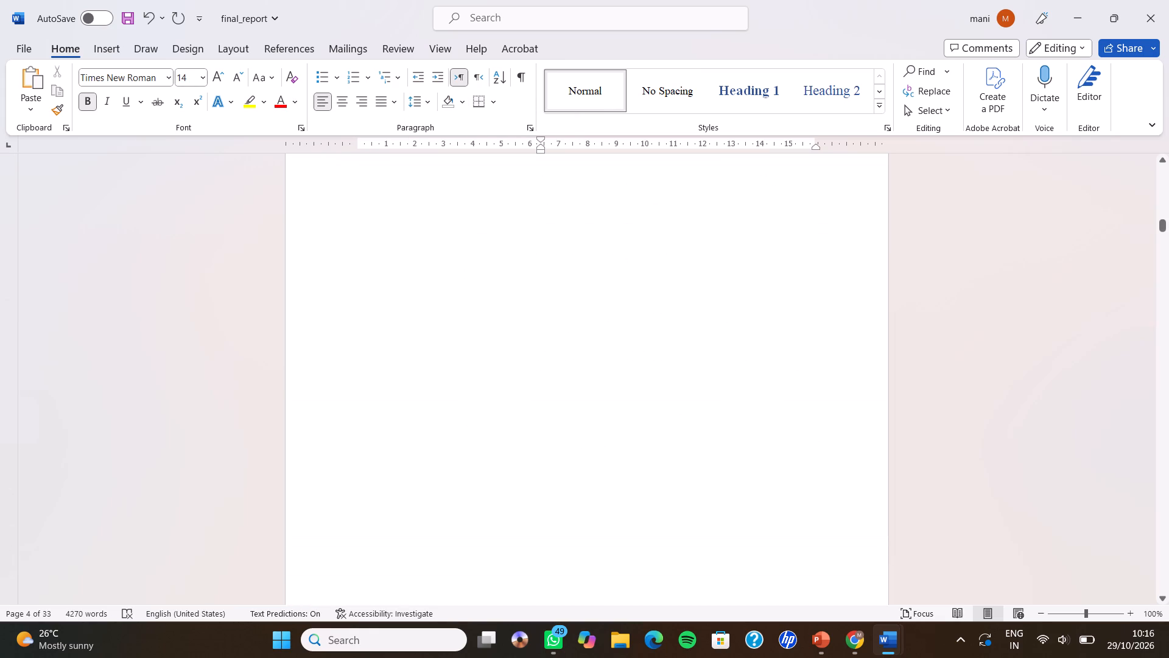
scroll(443, 297, "down", 3)
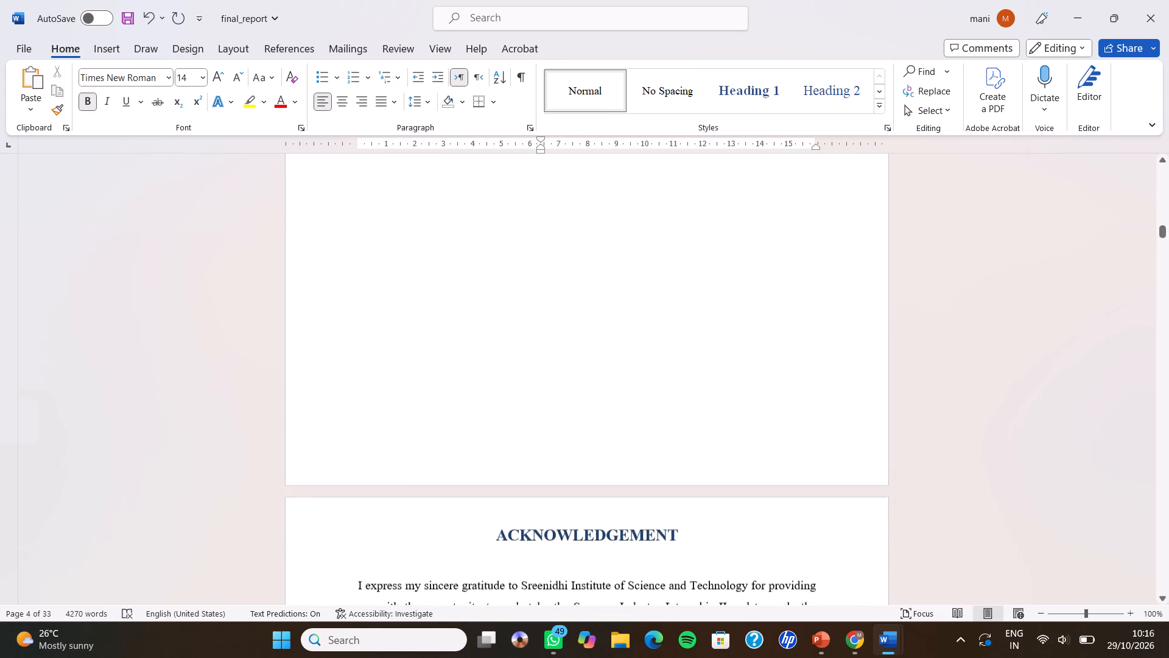
left_click(443, 297)
scroll(476, 484, "up", 1)
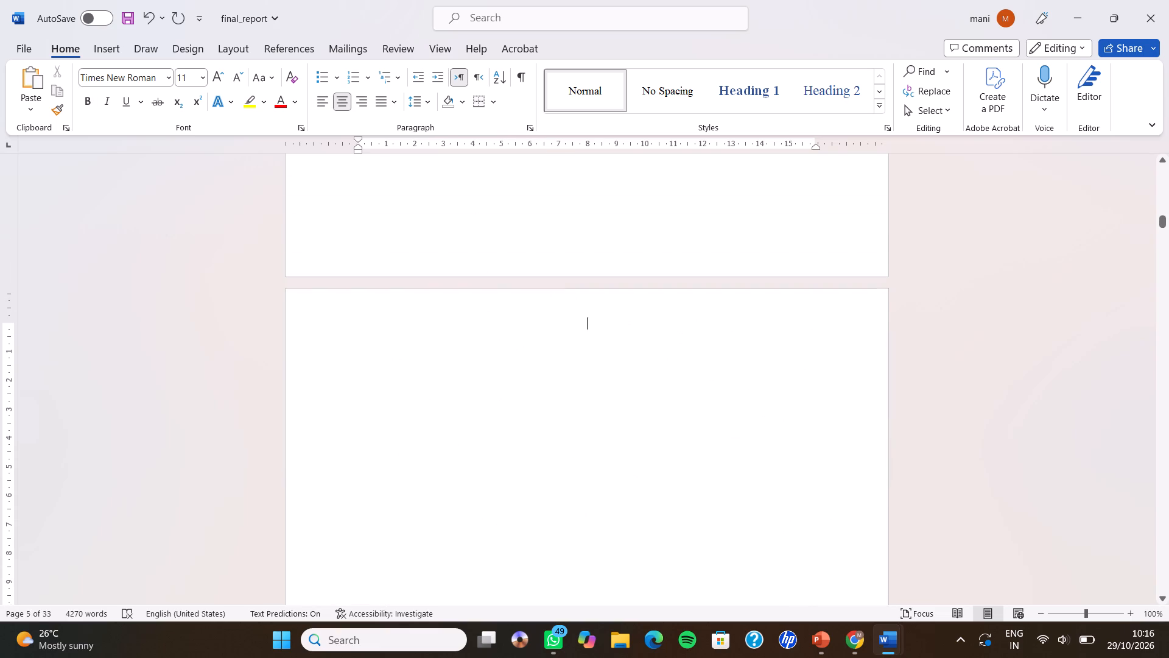
key("BackSpace")
key("BackSpace")
scroll(476, 484, "up", 2)
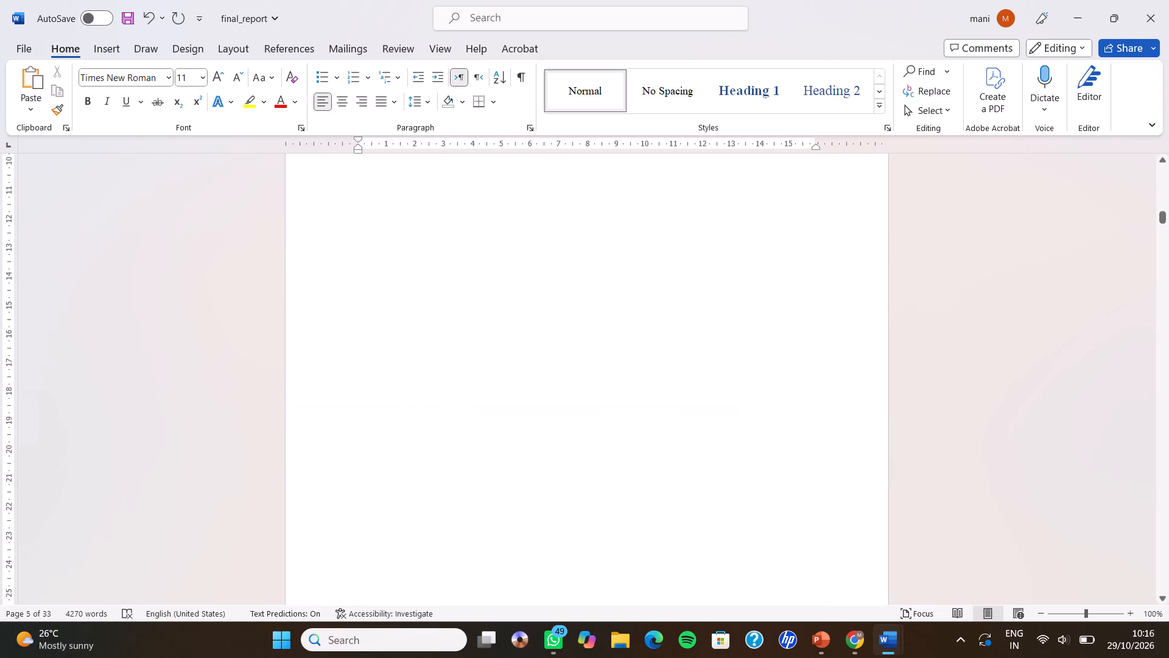
scroll(476, 484, "up", 5)
scroll(476, 484, "down", 3)
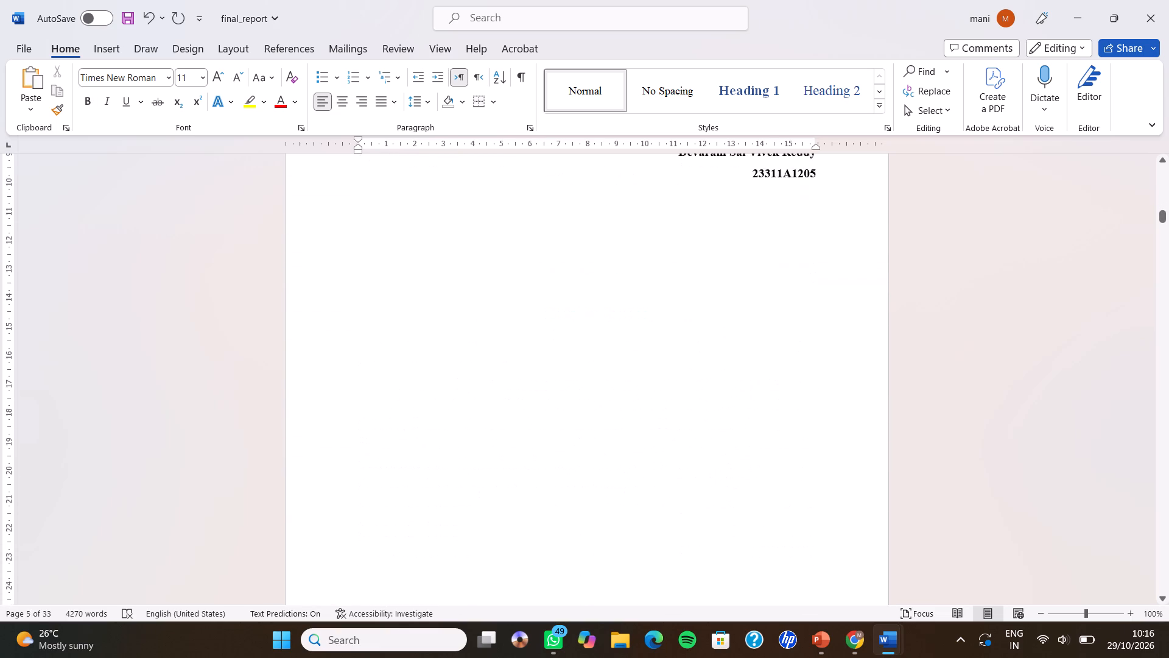
Delete the blank page between the acknowledgement and the ABSTRACT page.
scroll(476, 484, "down", 9)
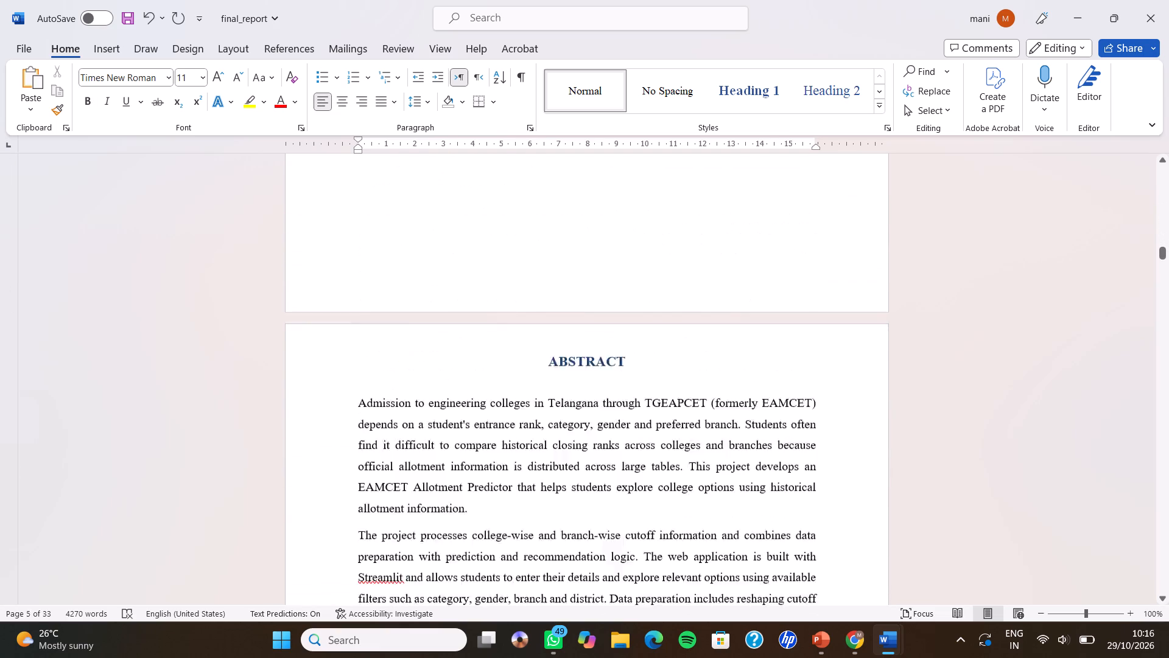
scroll(476, 484, "up", 2)
left_click(476, 484)
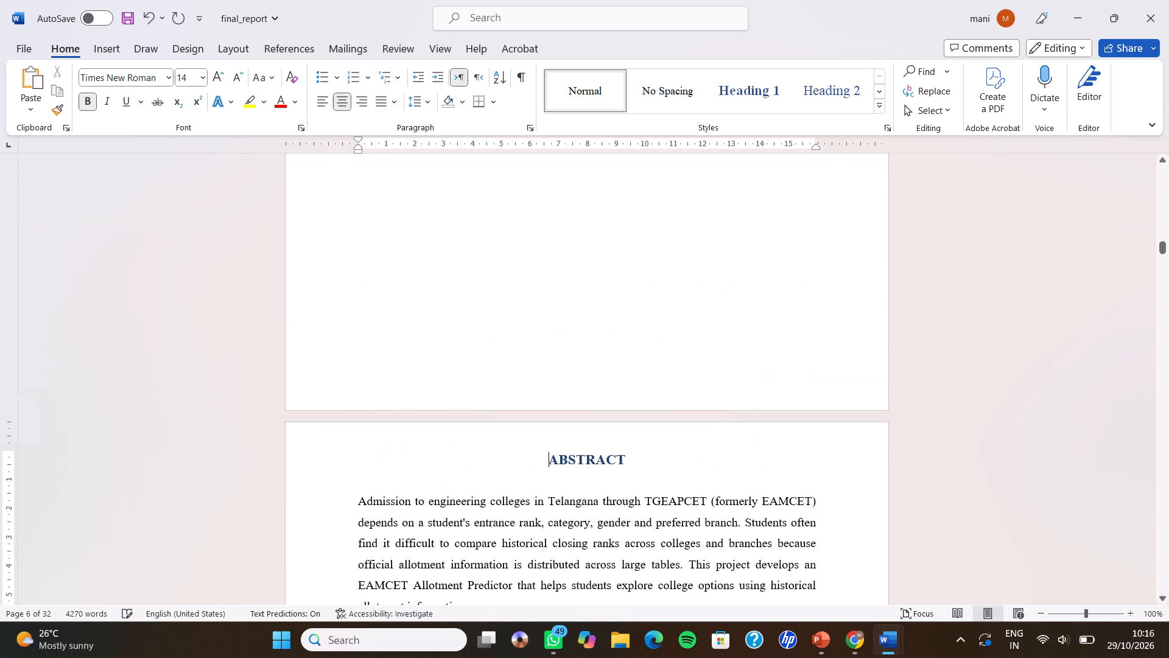
left_click(530, 403)
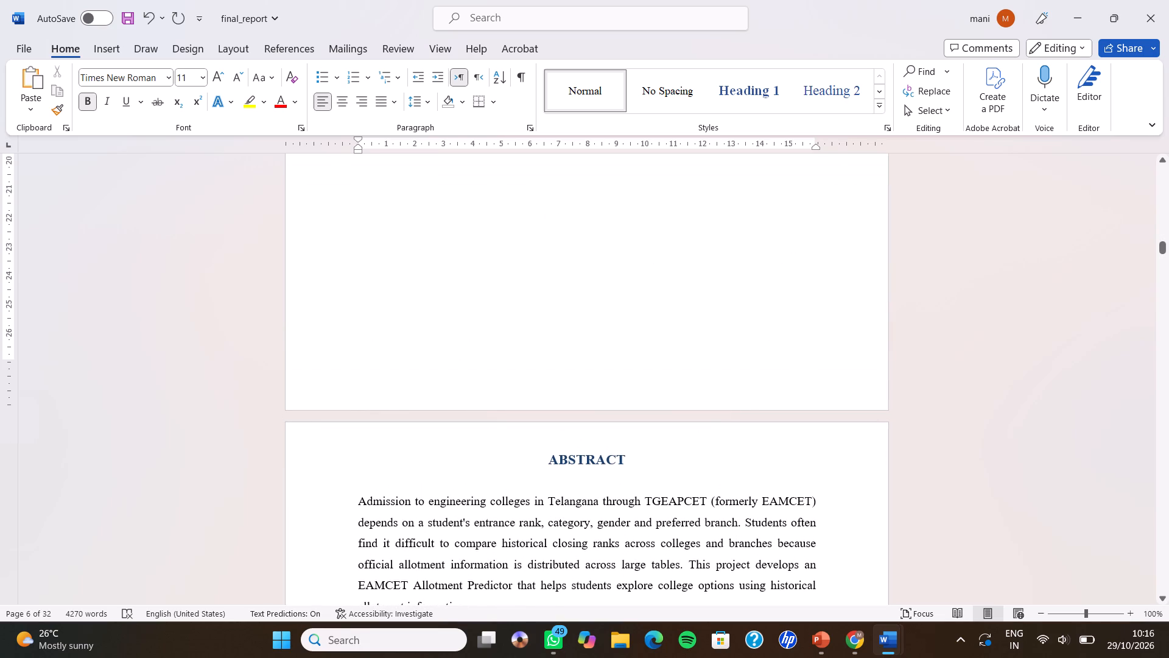
left_click(555, 367)
scroll(555, 367, "up", 4)
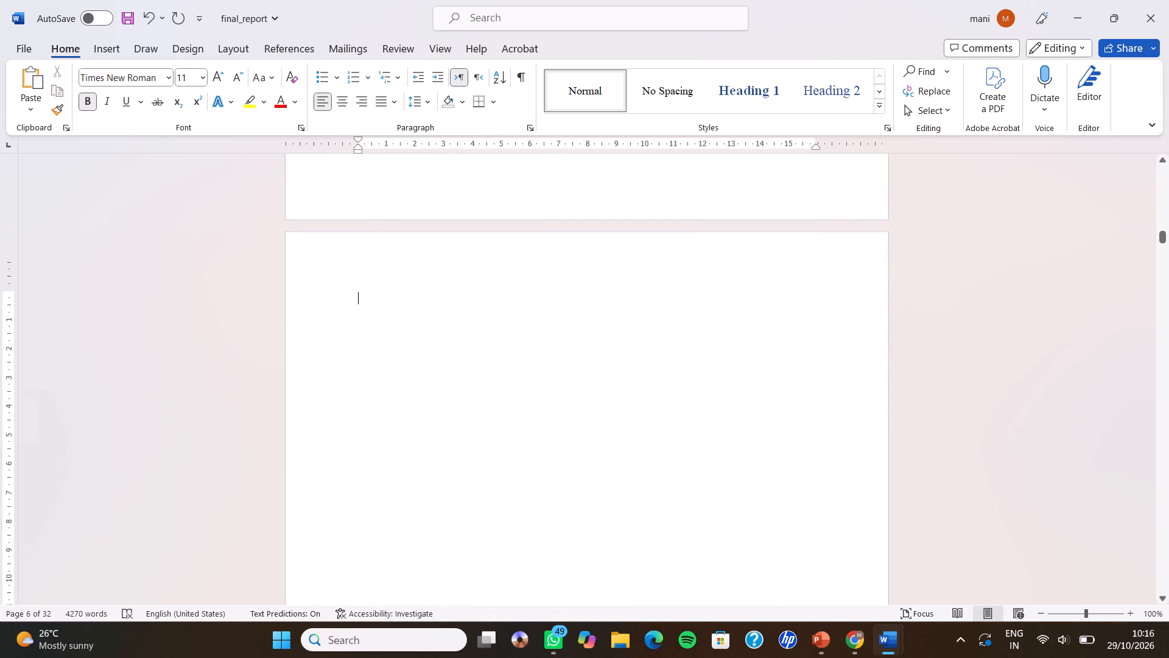
scroll(555, 367, "up", 2)
key("BackSpace")
key("BackSpace")
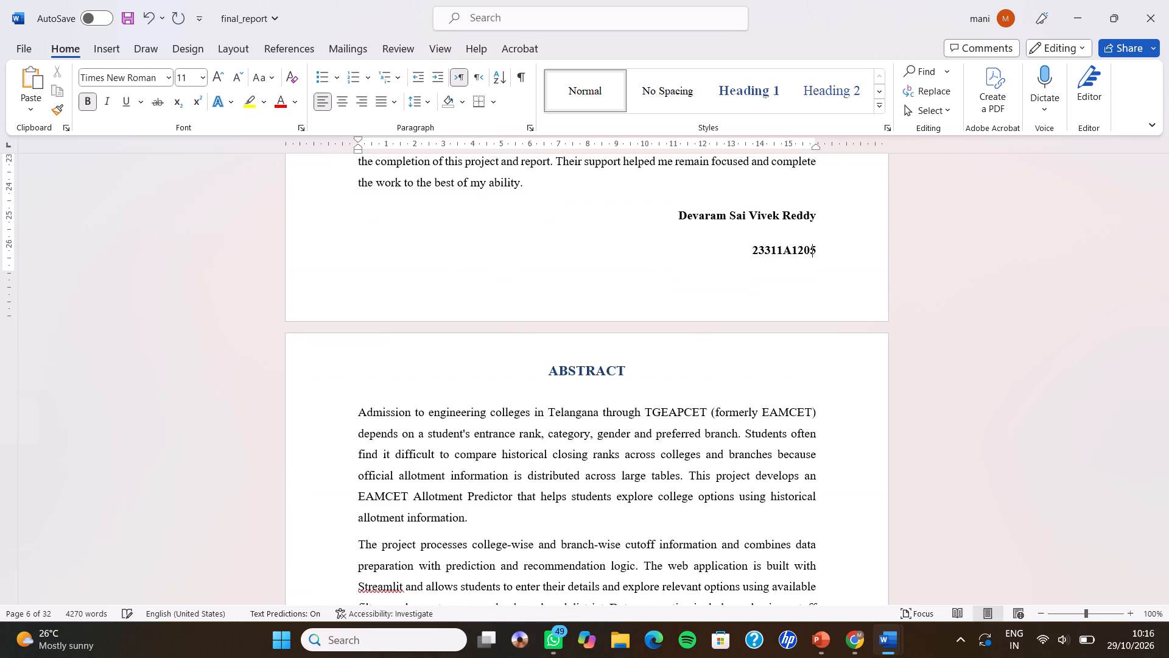
Review the page flow from the CERTIFICATE page through the Declaration, acknowledgement and abstract to the Contents for leftover blank pages.
scroll(555, 367, "right", 1)
left_click(535, 450)
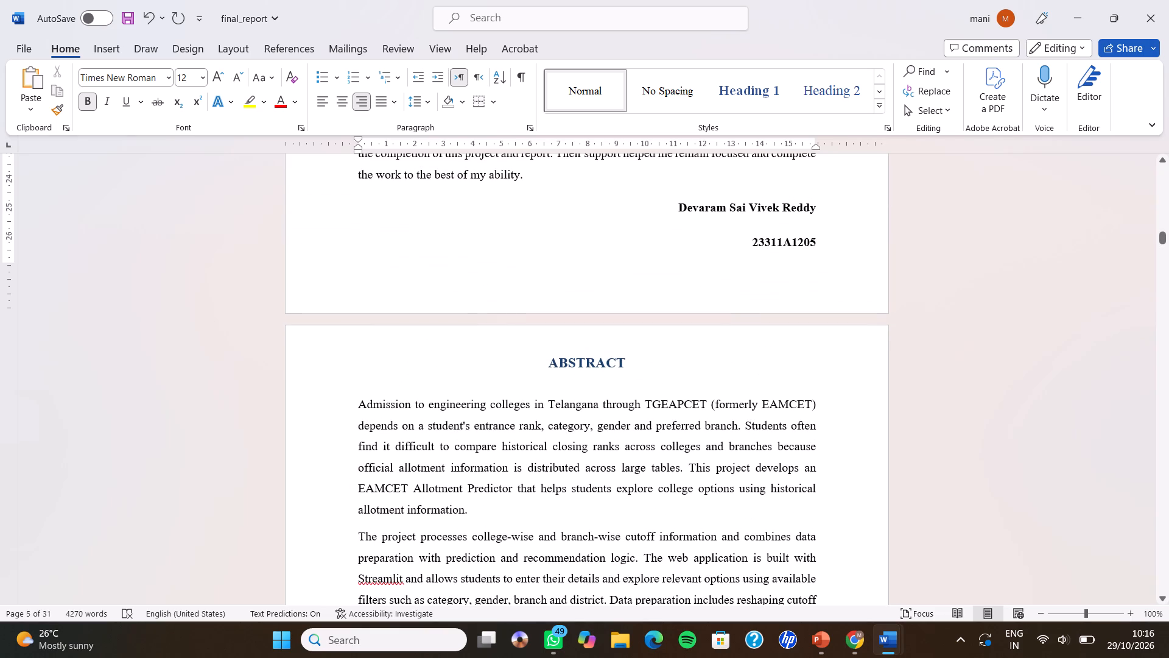
scroll(535, 450, "down", 2)
left_click(535, 450)
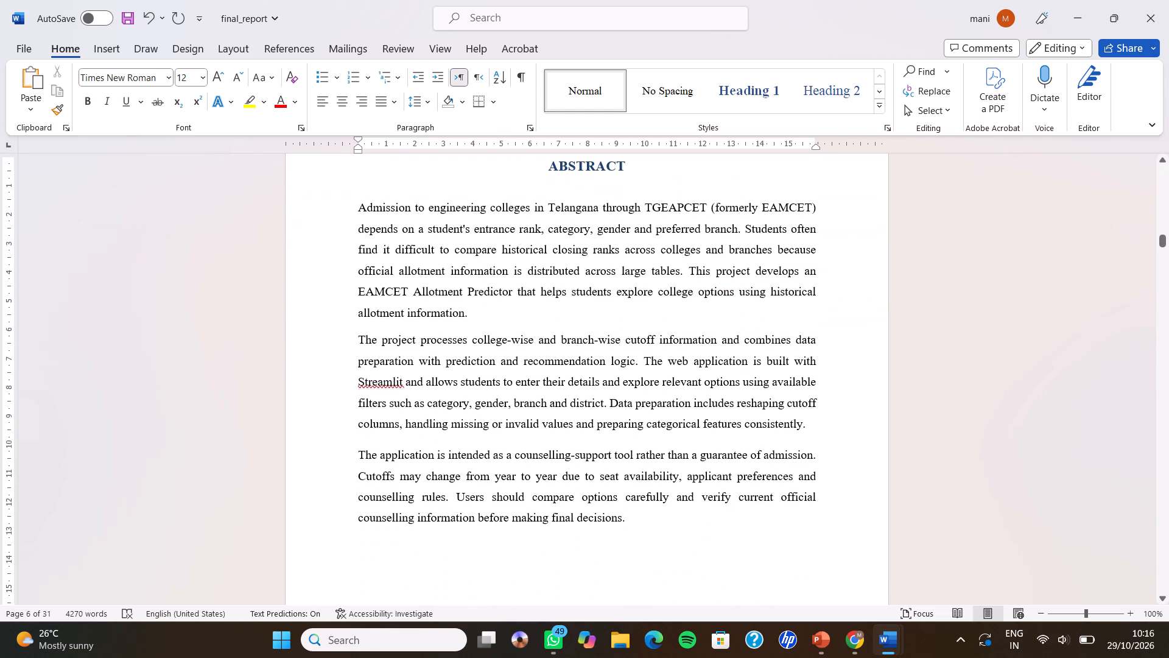
scroll(535, 450, "down", 1)
scroll(535, 450, "up", 6)
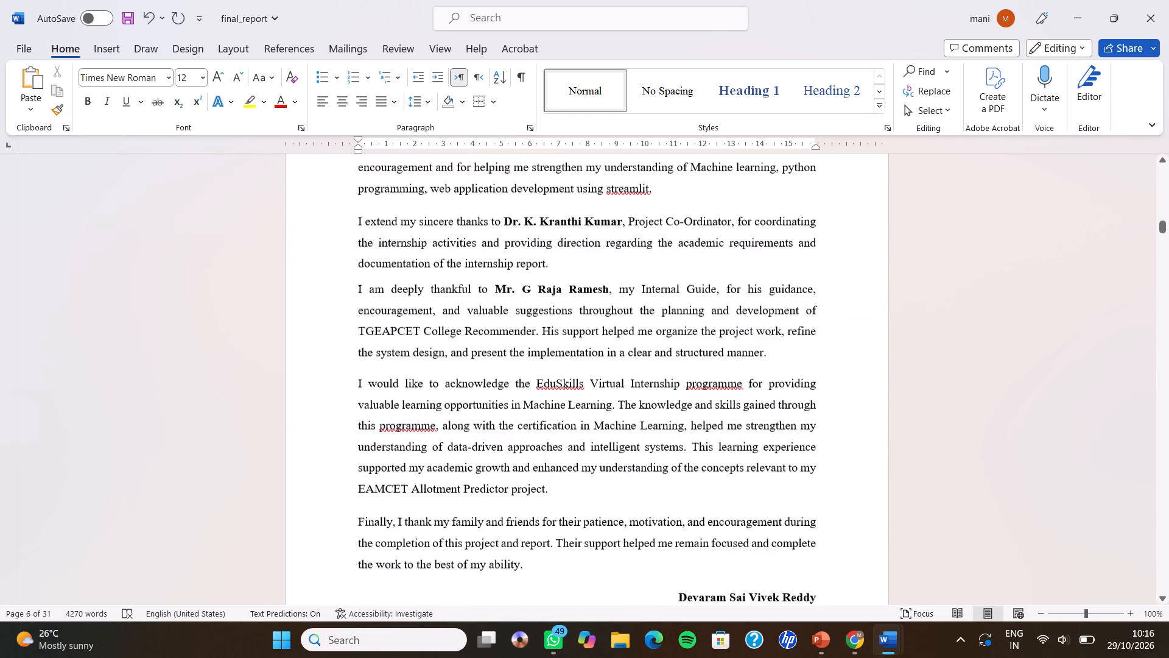
scroll(535, 450, "up", 4)
scroll(535, 450, "down", 2)
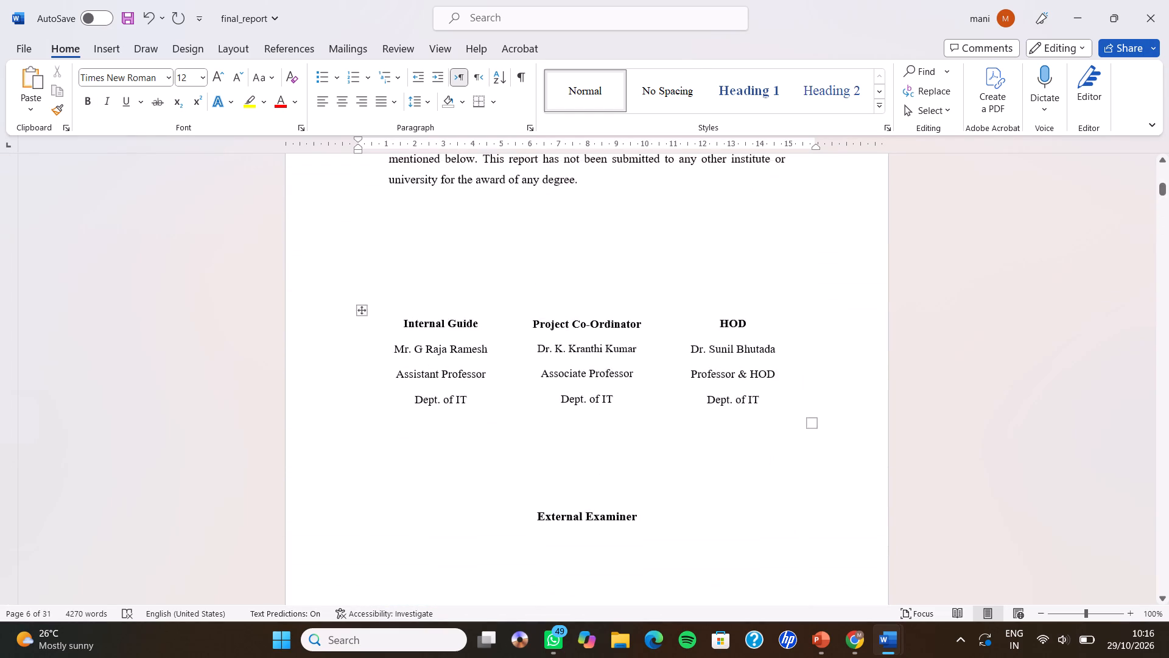
scroll(535, 450, "down", 3)
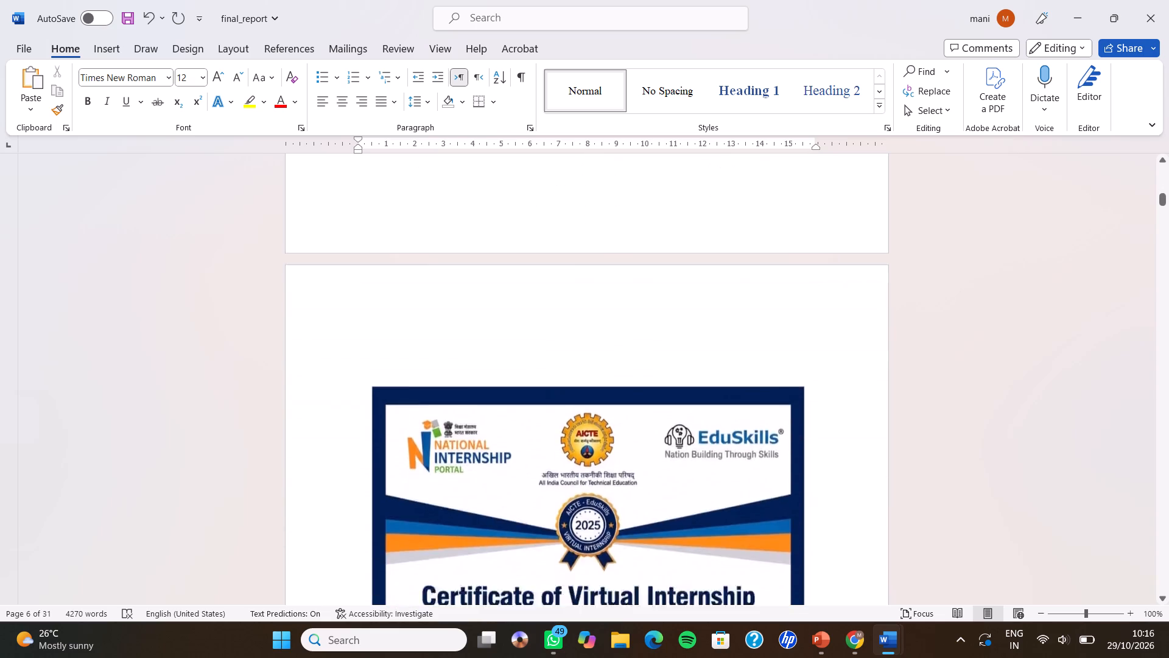
scroll(535, 450, "down", 3)
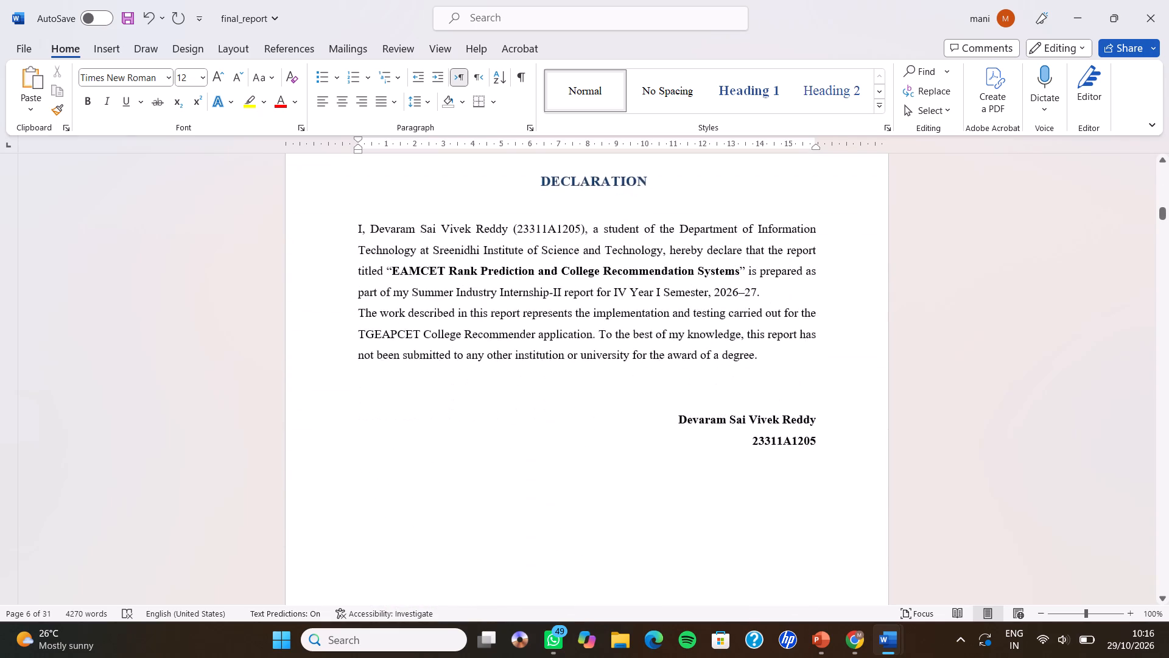
scroll(535, 450, "down", 2)
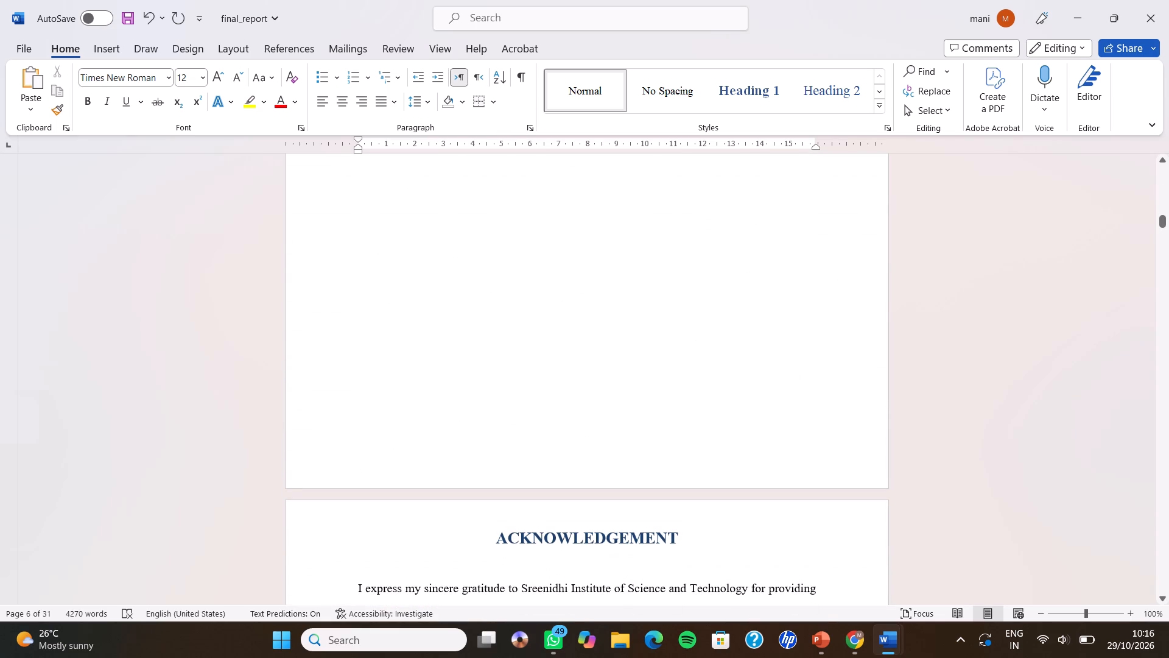
scroll(535, 450, "down", 2)
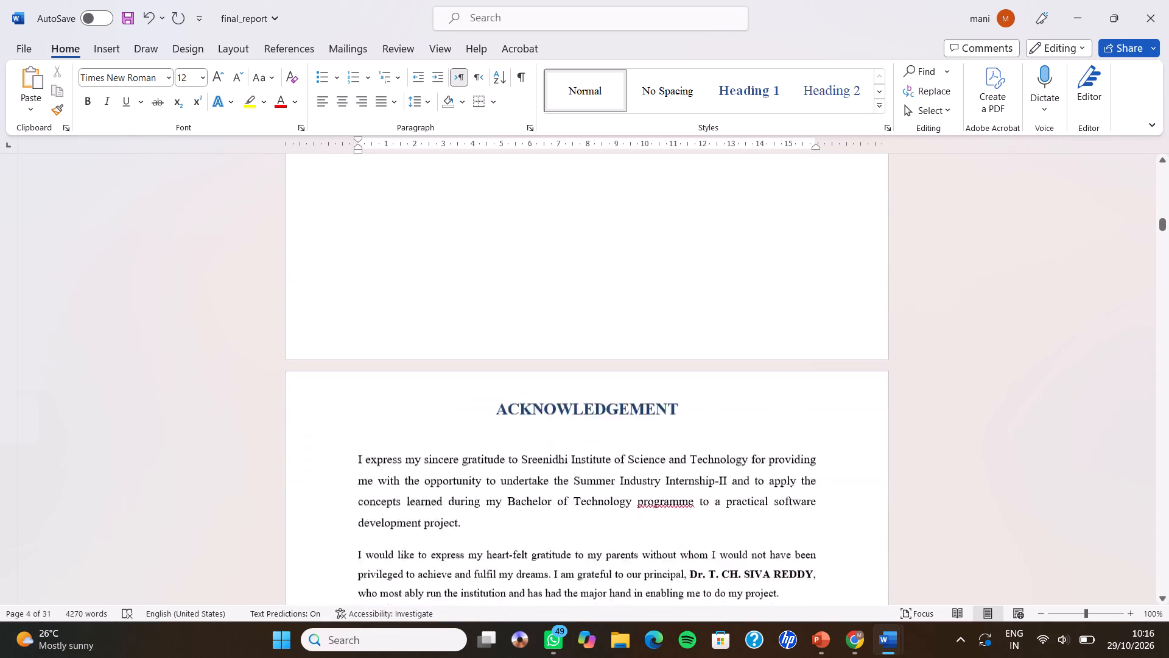
scroll(535, 450, "down", 2)
left_click(535, 450)
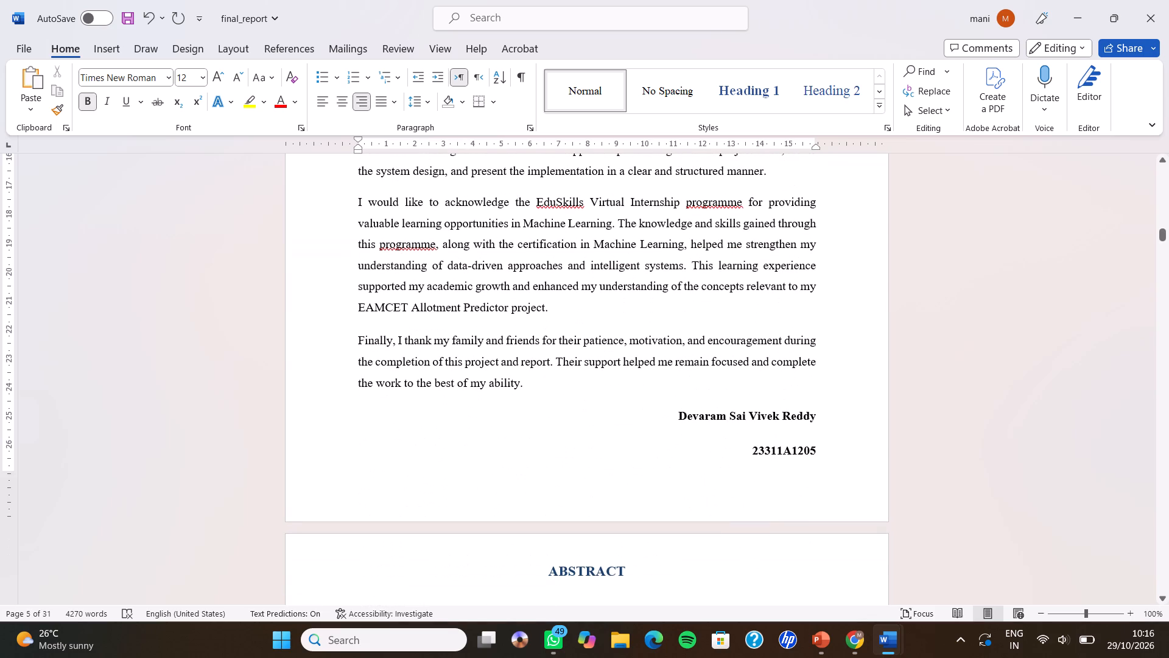
left_click(570, 402)
scroll(570, 402, "down", 2)
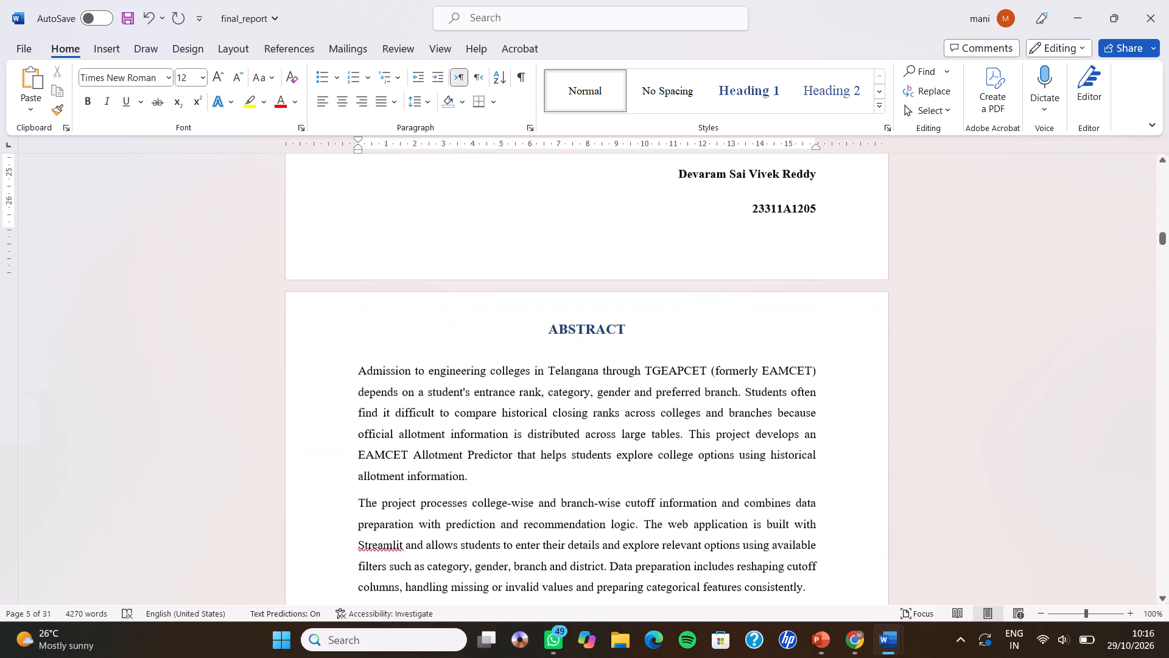
left_click(570, 402)
scroll(570, 402, "down", 7)
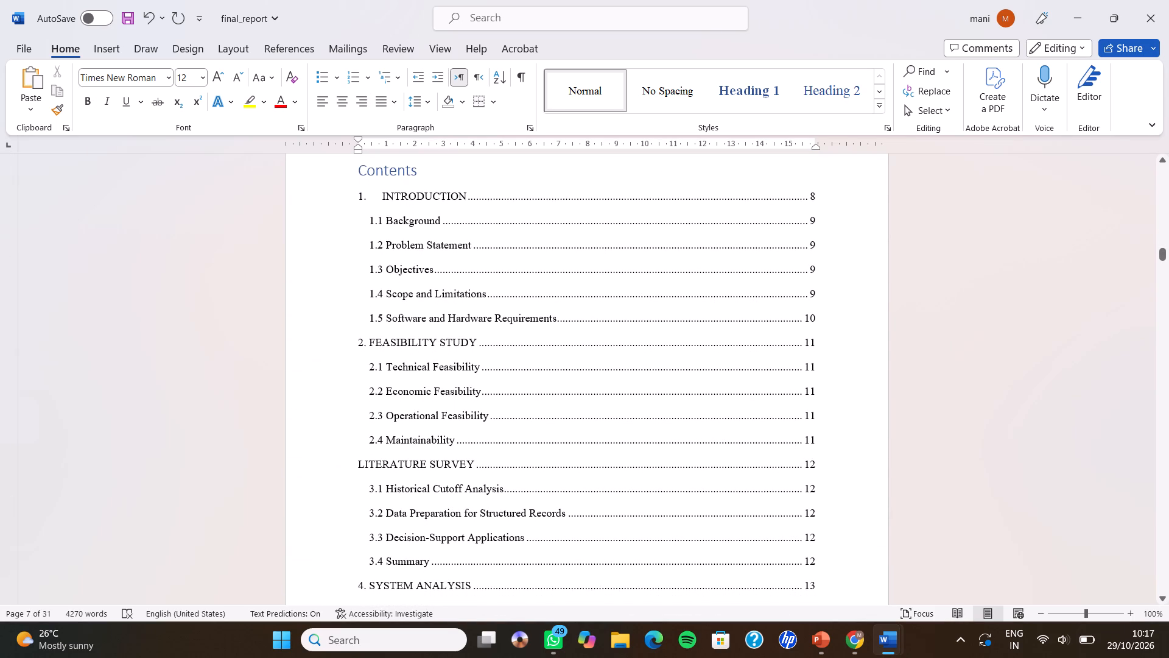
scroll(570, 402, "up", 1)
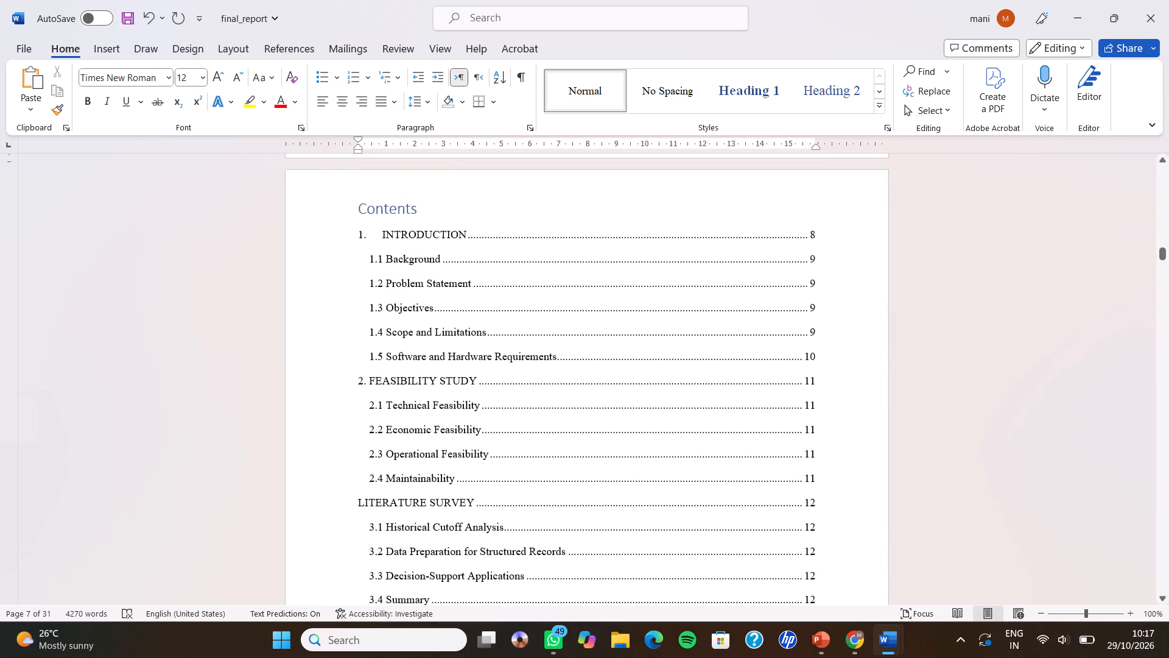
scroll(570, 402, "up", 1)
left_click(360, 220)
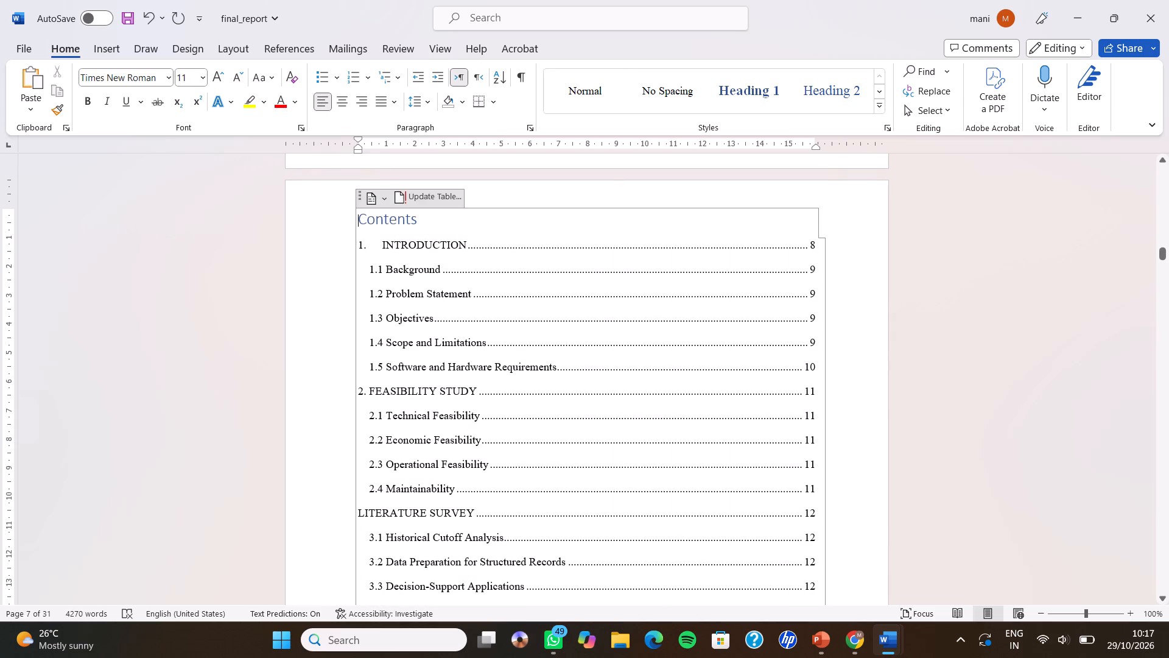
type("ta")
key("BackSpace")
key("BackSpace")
Examine the table of contents' heading and its entries across both pages.
left_click(383, 227)
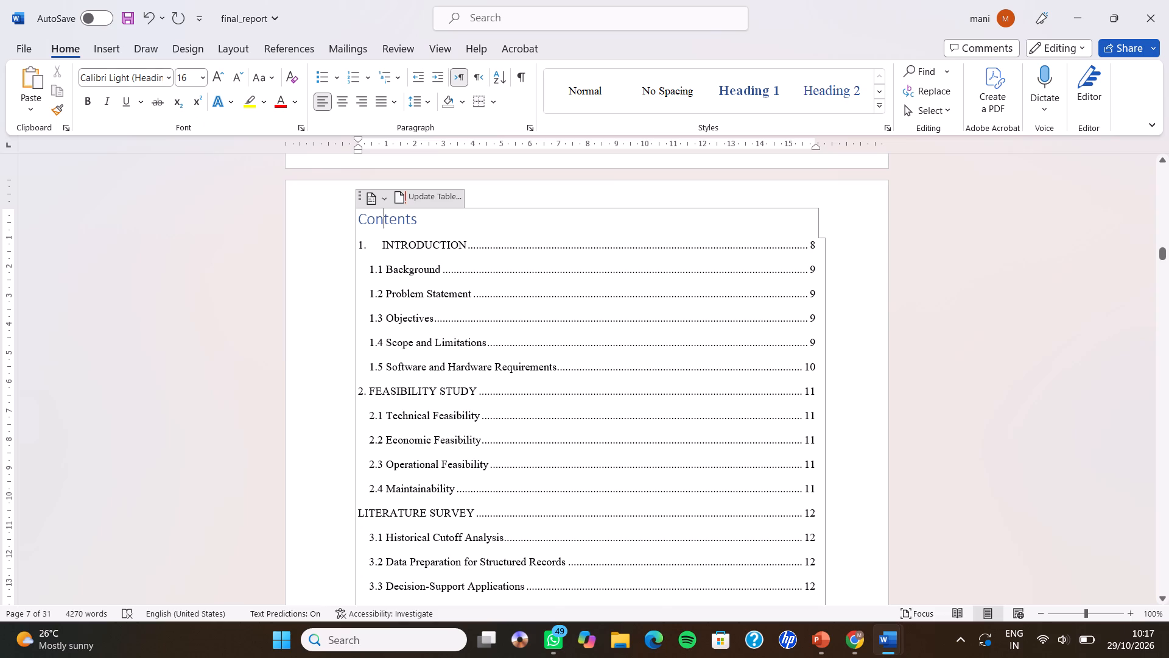
left_click(395, 251)
key("ctrl+a")
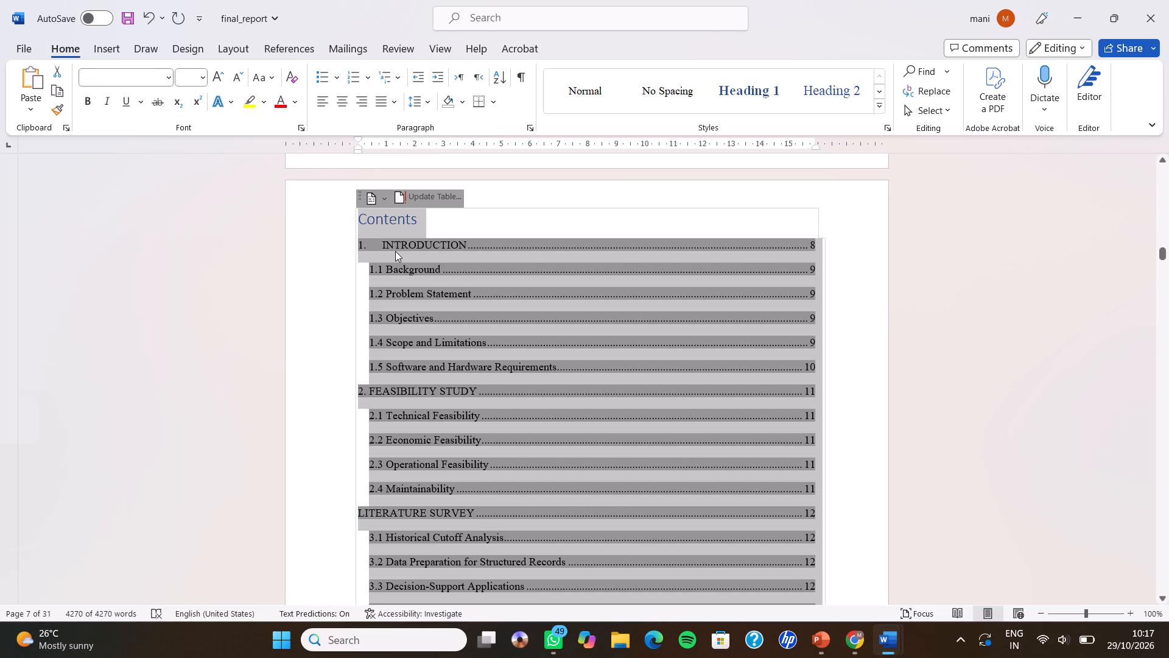
left_click(395, 251)
left_click_drag(360, 214, 596, 375)
left_click(596, 375)
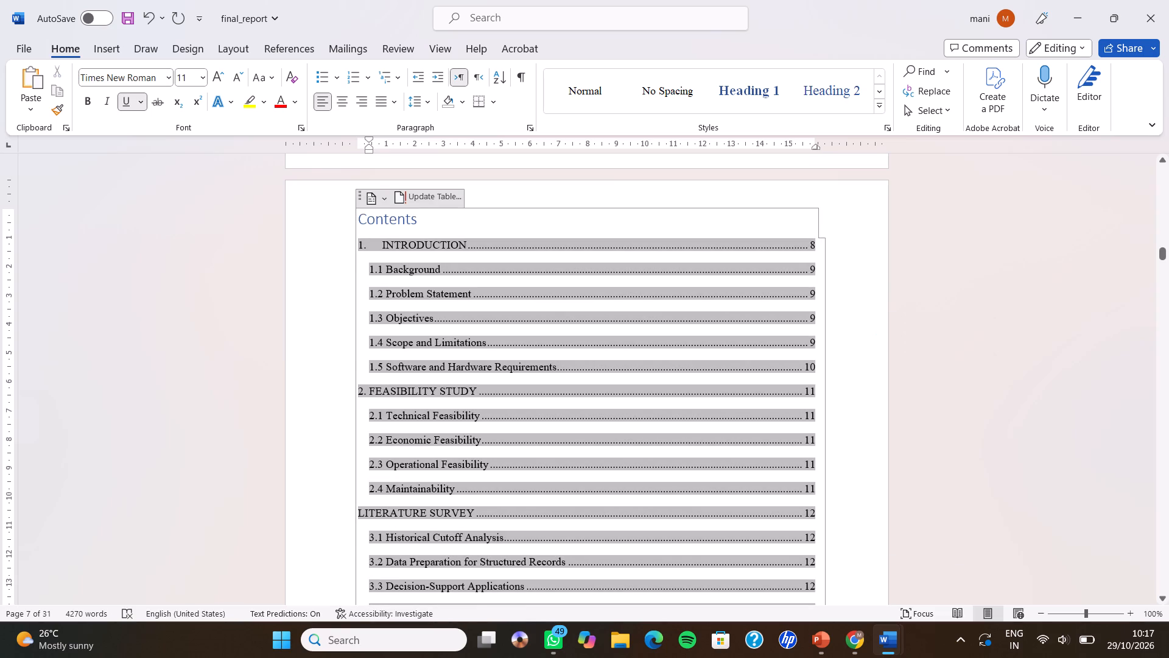
left_click(661, 275)
left_click(671, 242)
left_click(668, 225)
scroll(900, 285, "down", 6)
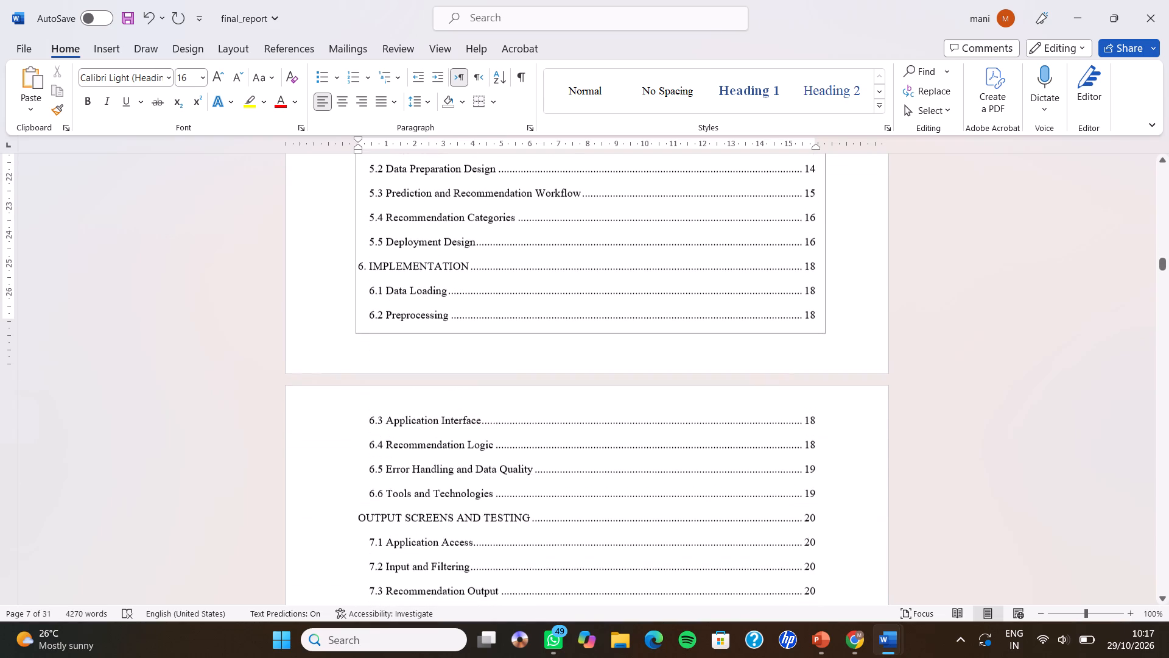
left_click(886, 408)
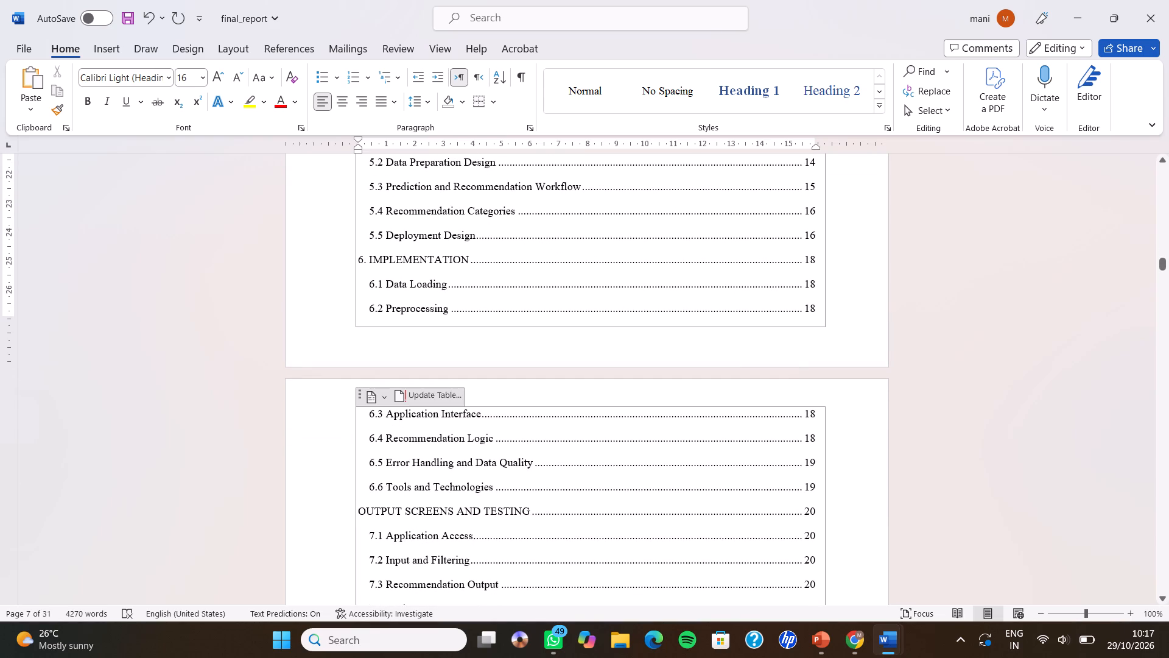
left_click(879, 369)
left_click(860, 405)
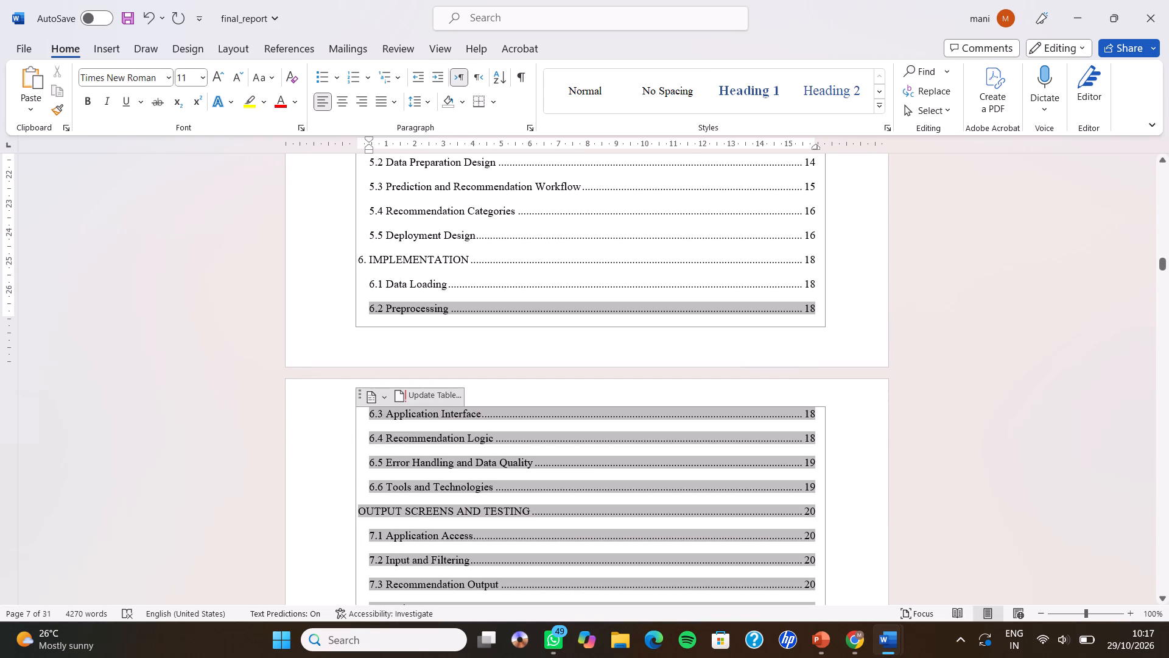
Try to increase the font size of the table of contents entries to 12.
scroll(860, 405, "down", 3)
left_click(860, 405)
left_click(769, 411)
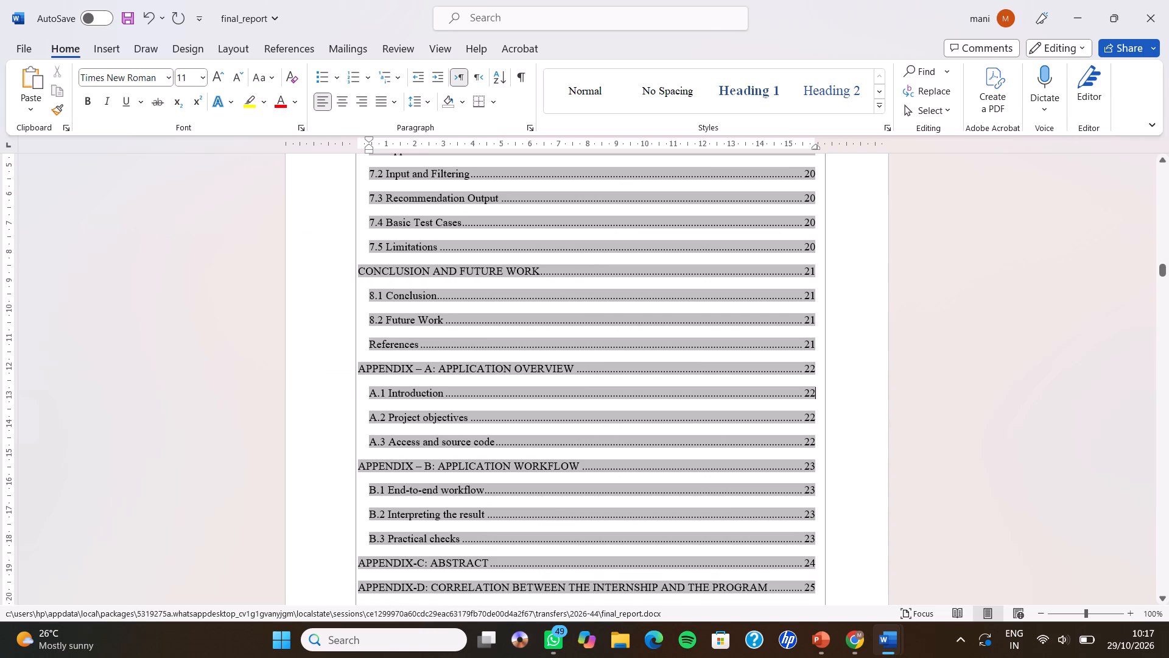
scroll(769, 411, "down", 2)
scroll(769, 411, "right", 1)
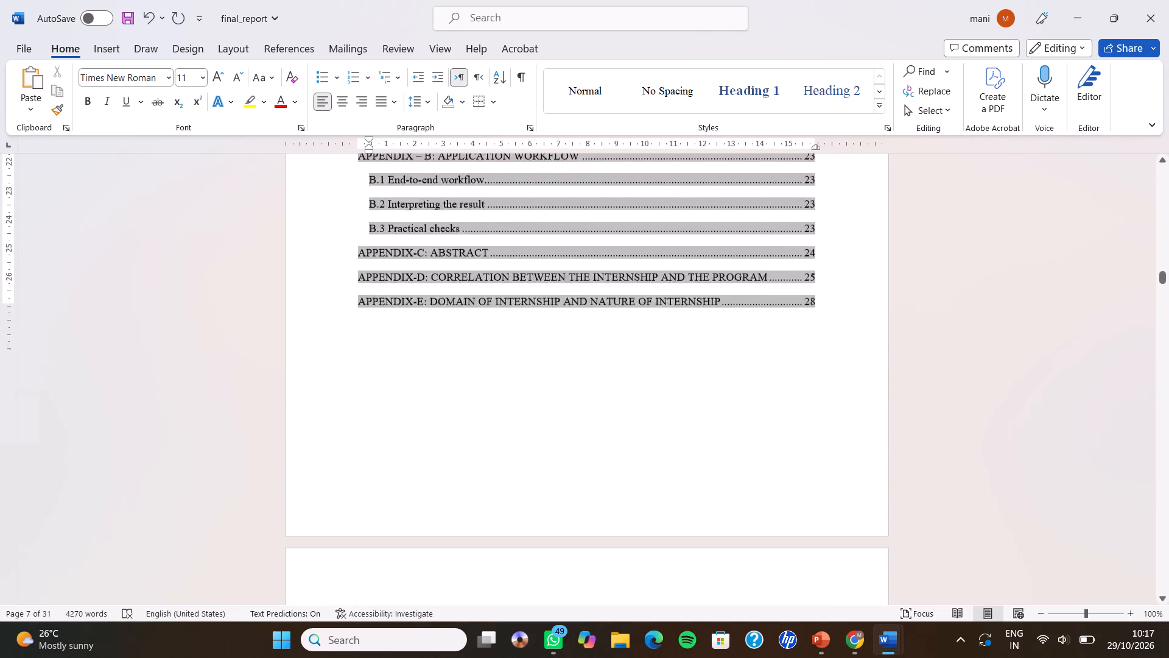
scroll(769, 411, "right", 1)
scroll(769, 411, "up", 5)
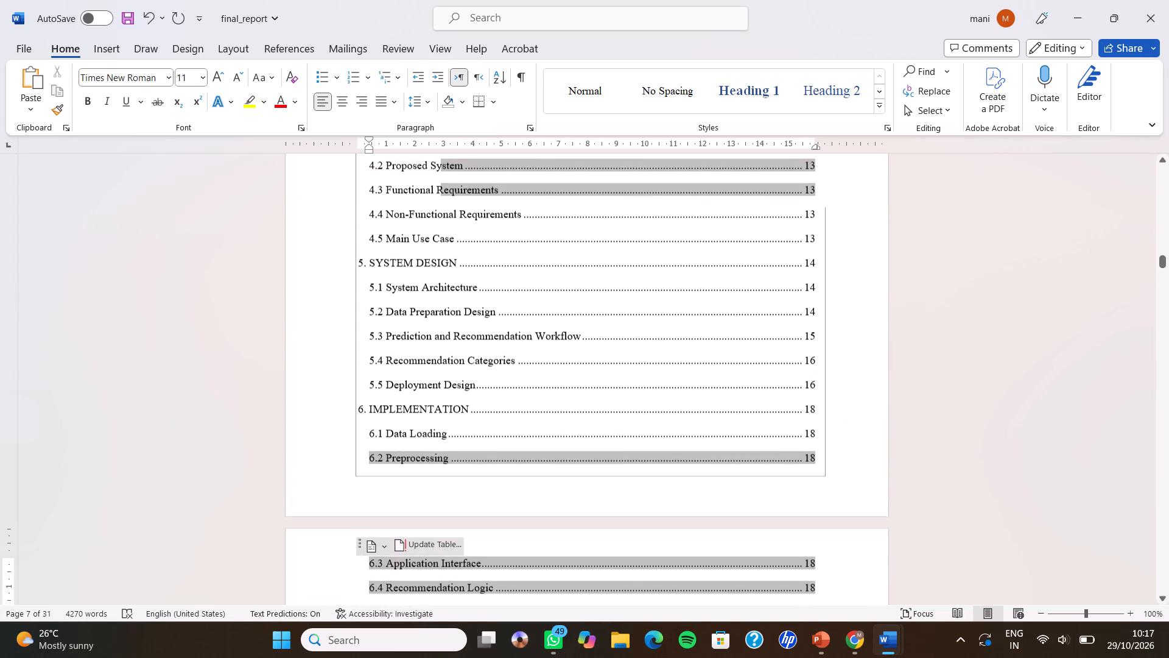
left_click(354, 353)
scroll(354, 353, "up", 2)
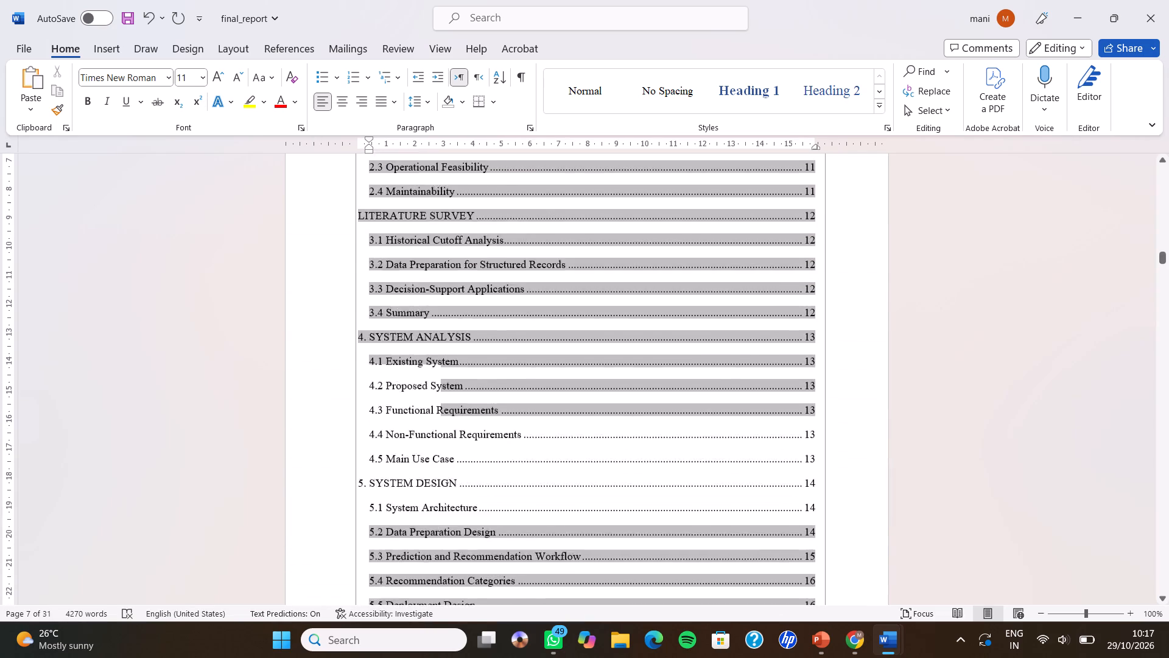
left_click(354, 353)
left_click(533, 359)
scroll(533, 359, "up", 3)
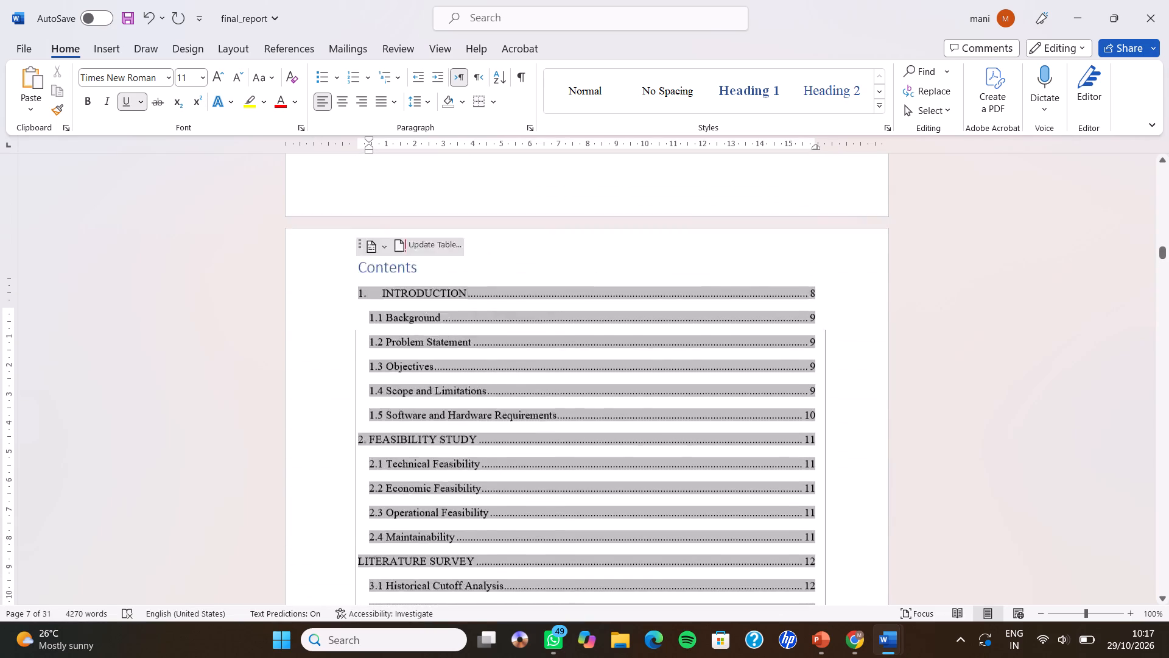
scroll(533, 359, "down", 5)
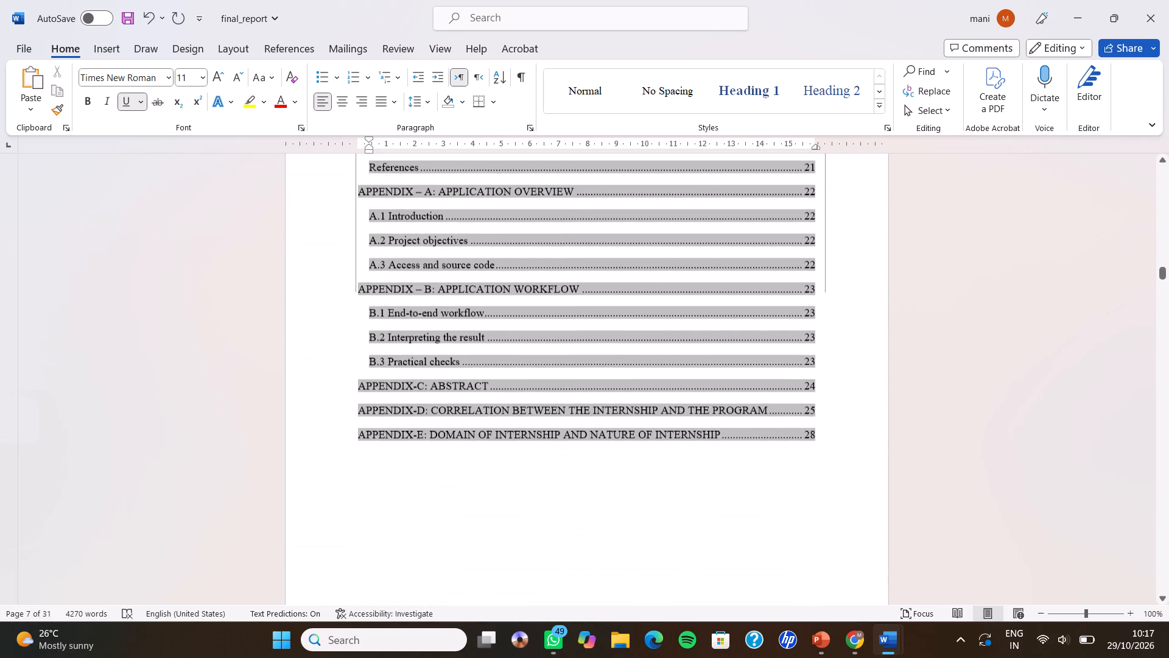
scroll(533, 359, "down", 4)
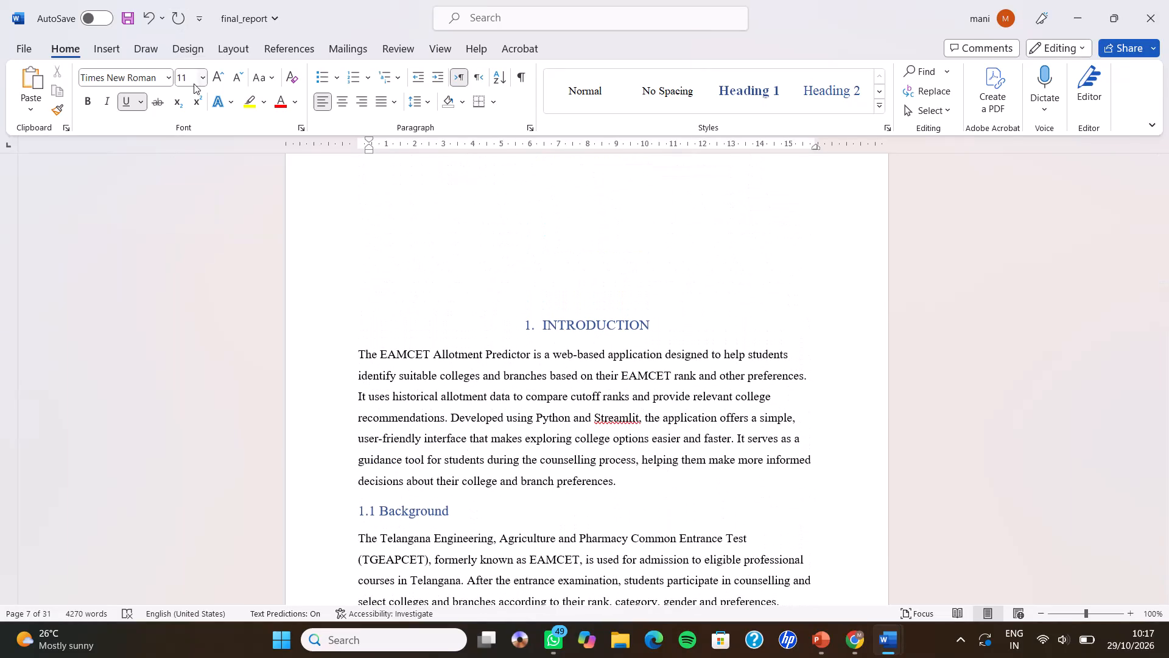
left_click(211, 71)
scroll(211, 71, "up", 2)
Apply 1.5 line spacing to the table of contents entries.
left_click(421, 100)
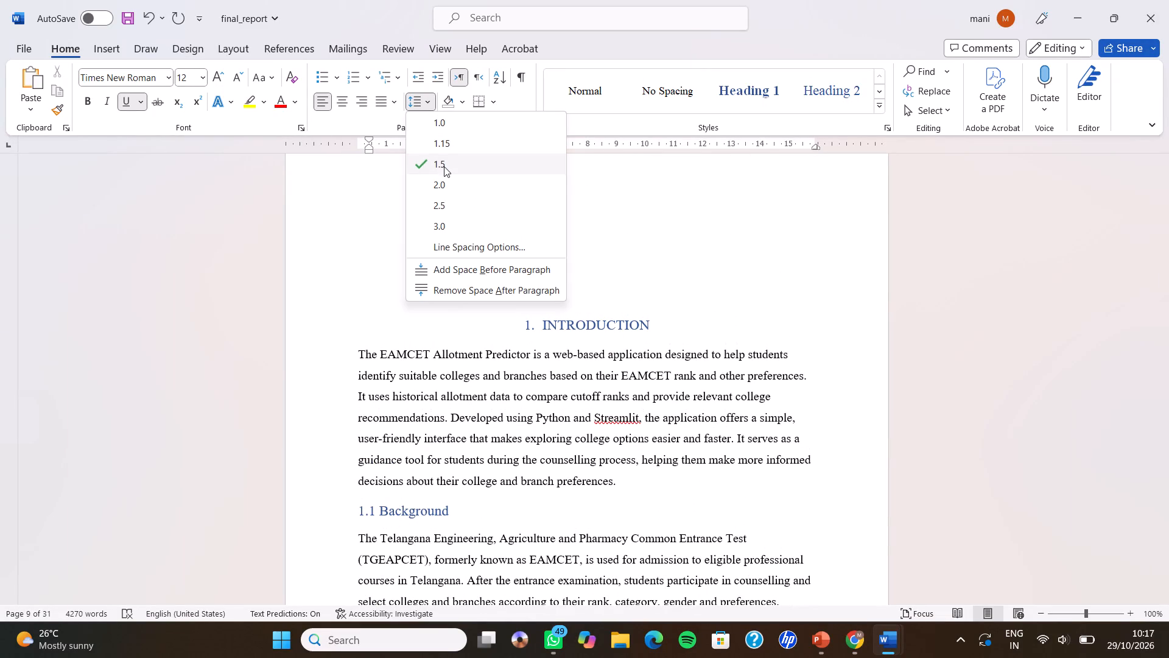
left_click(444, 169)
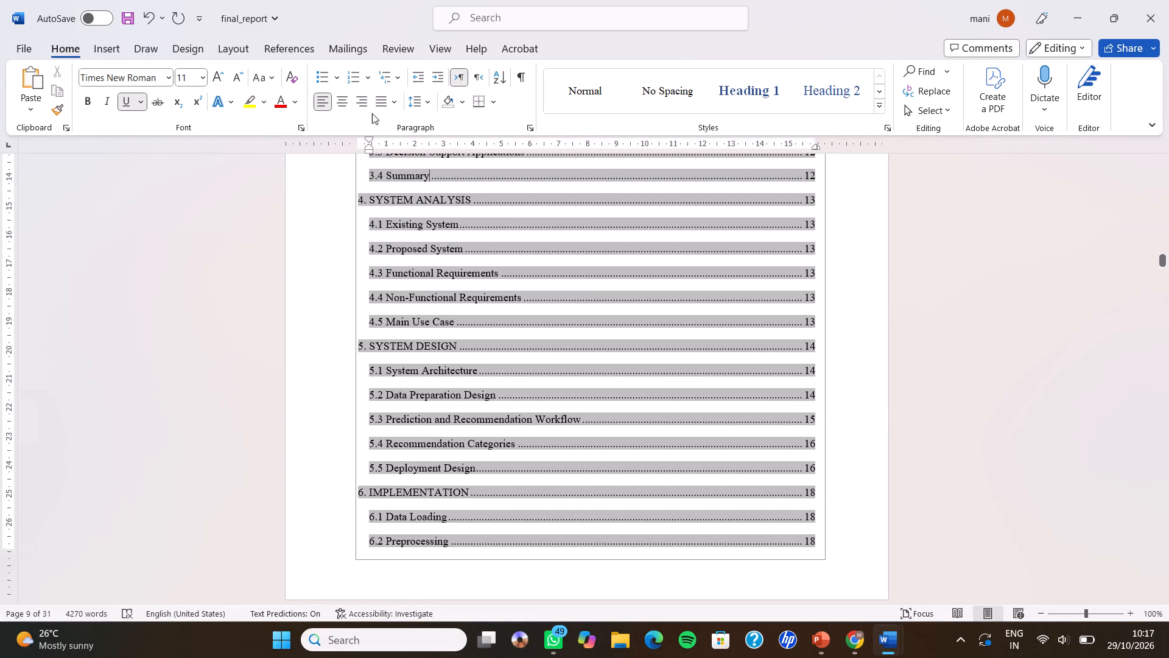
Set the line spacing of the table of contents entries to 1.15.
scroll(385, 257, "up", 3)
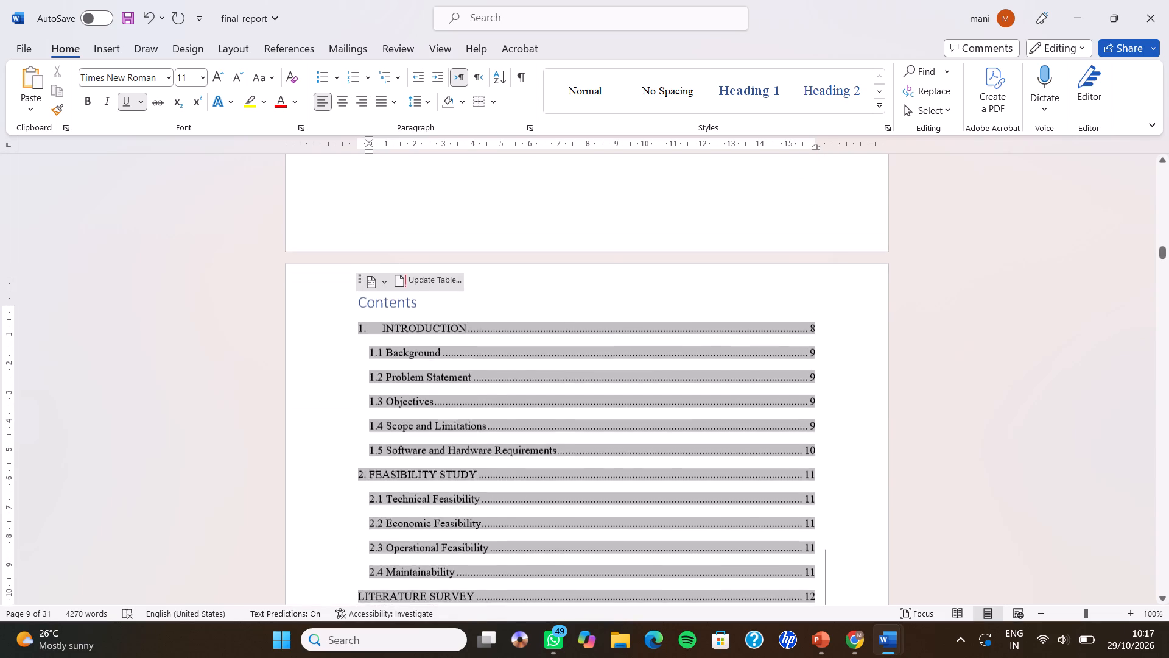
left_click(423, 104)
left_click(432, 141)
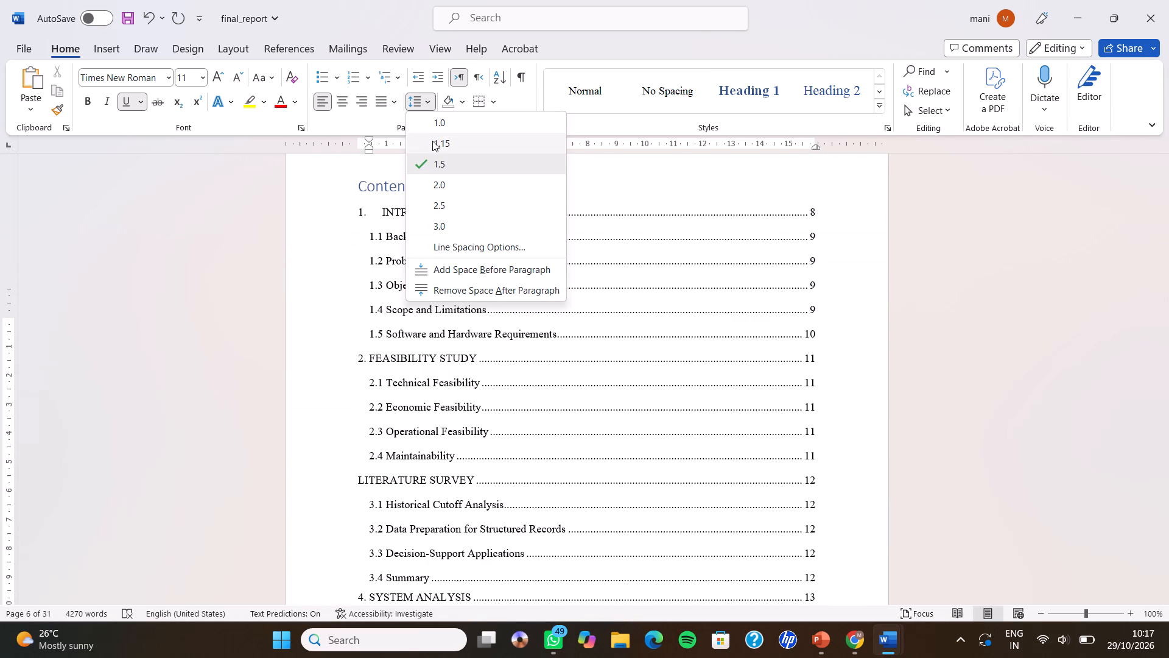
left_click(348, 290)
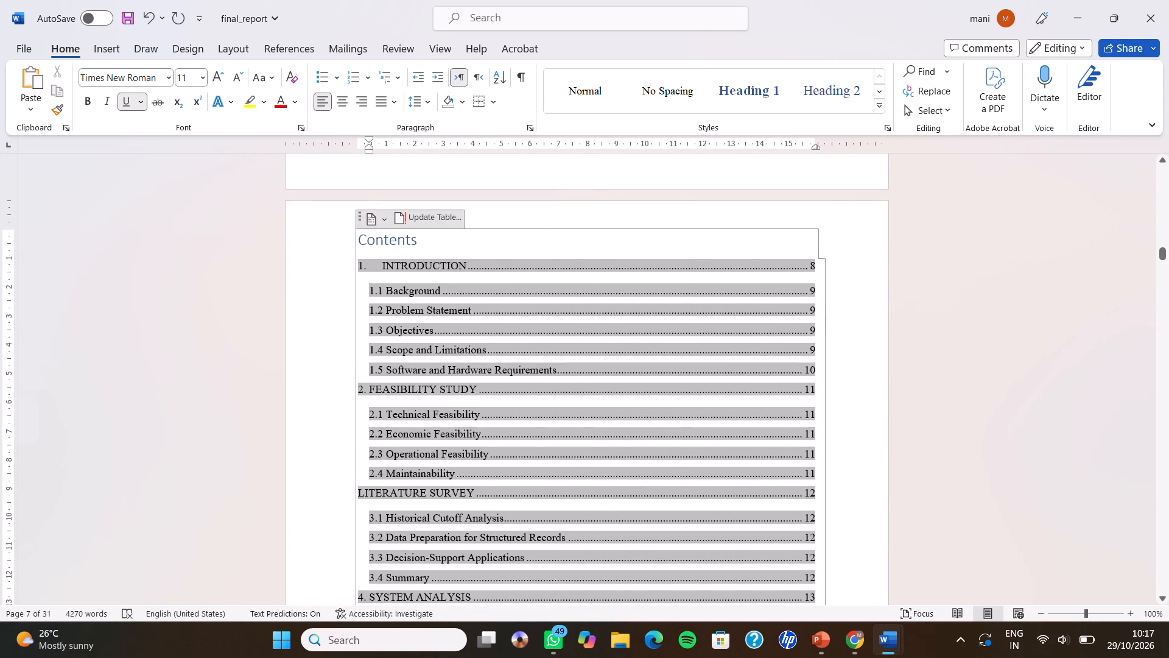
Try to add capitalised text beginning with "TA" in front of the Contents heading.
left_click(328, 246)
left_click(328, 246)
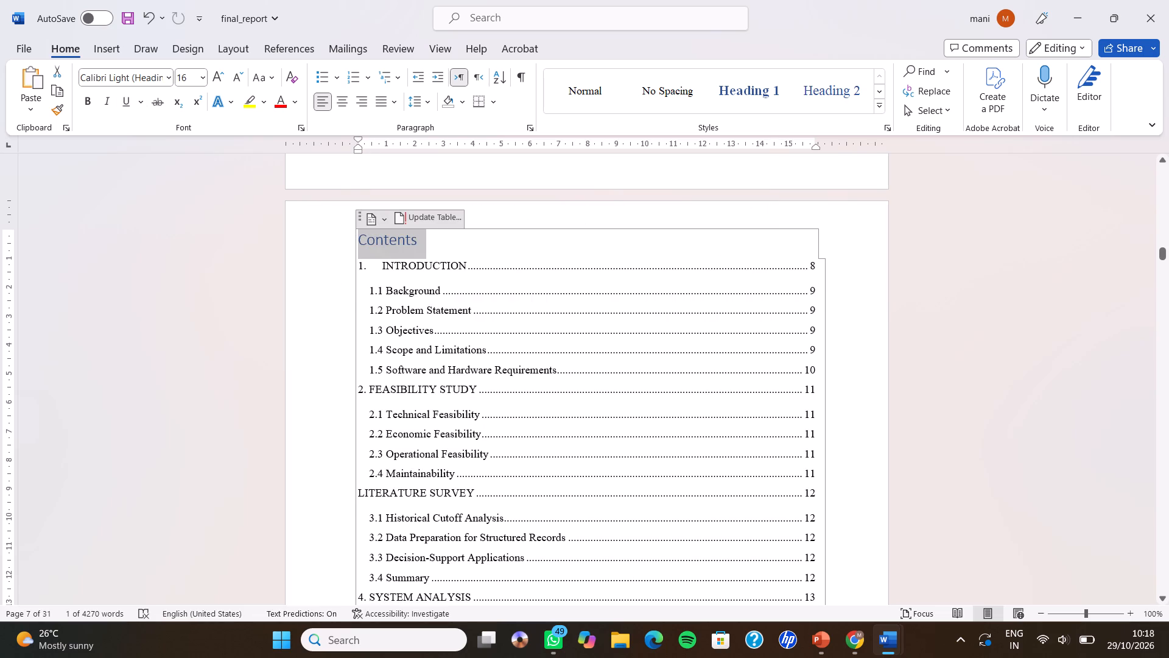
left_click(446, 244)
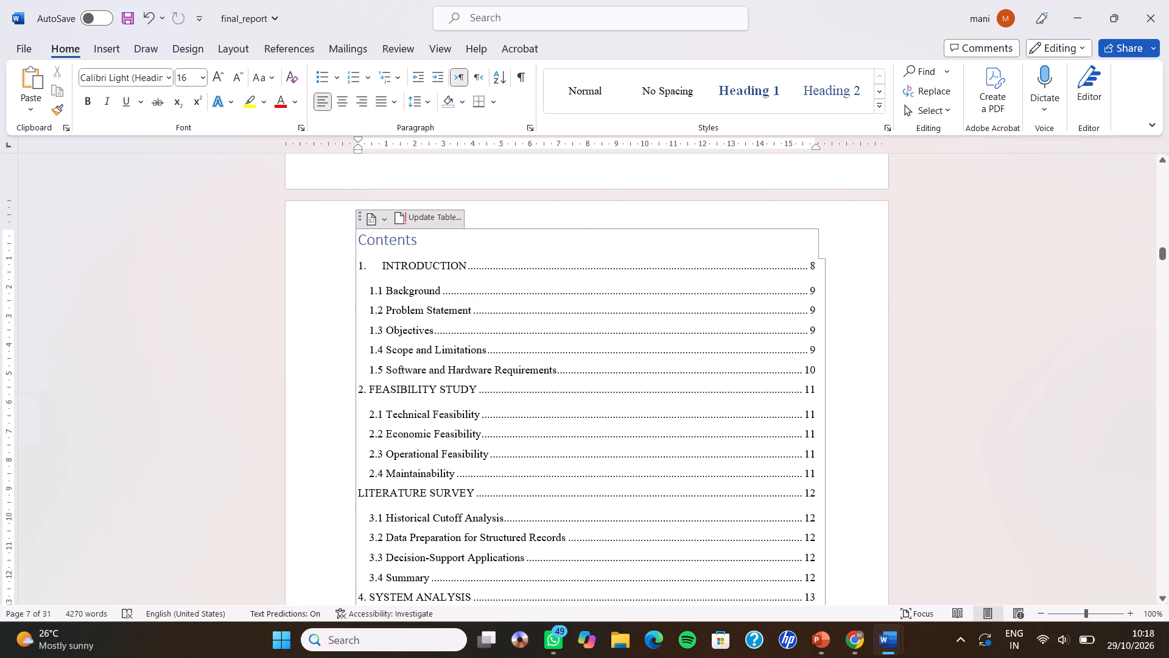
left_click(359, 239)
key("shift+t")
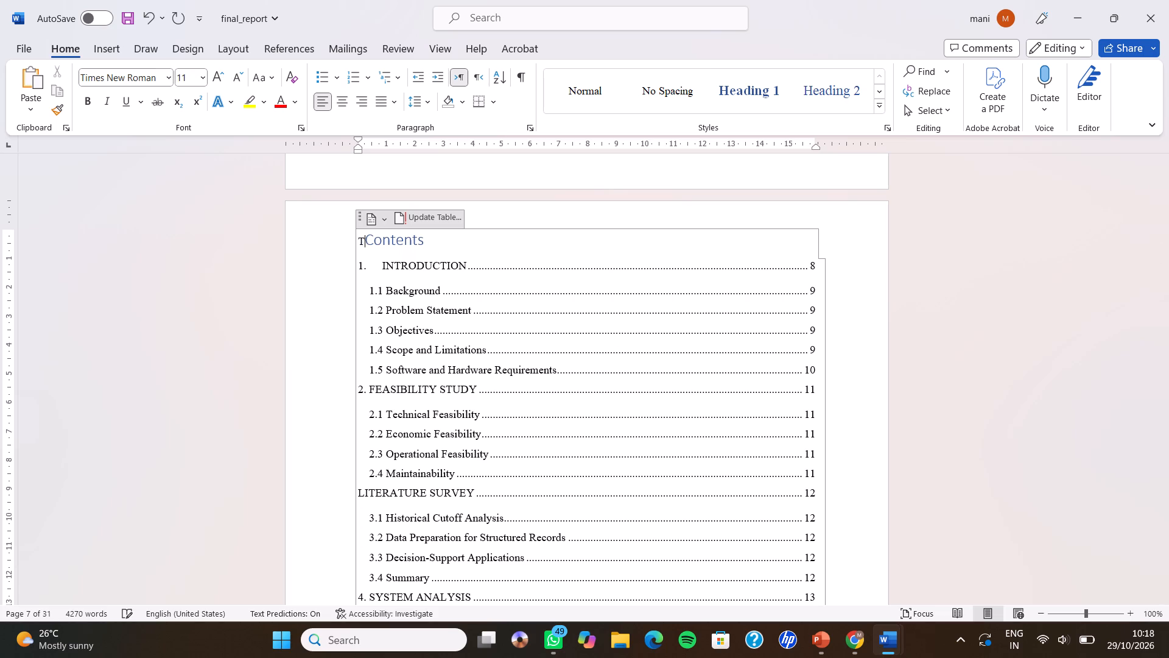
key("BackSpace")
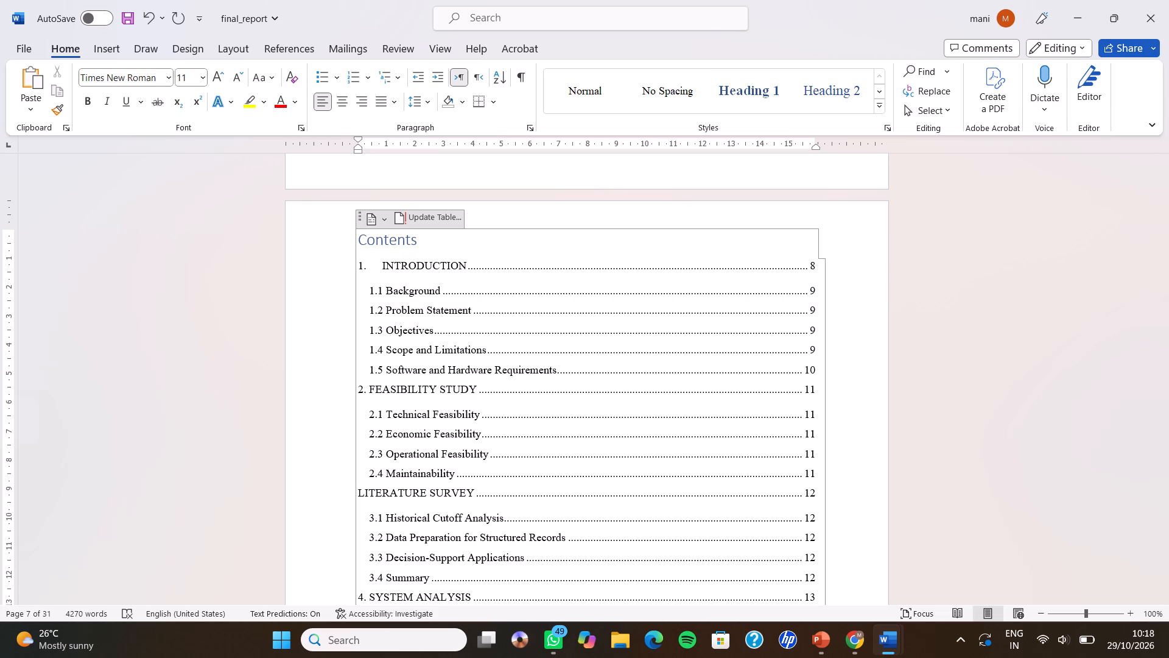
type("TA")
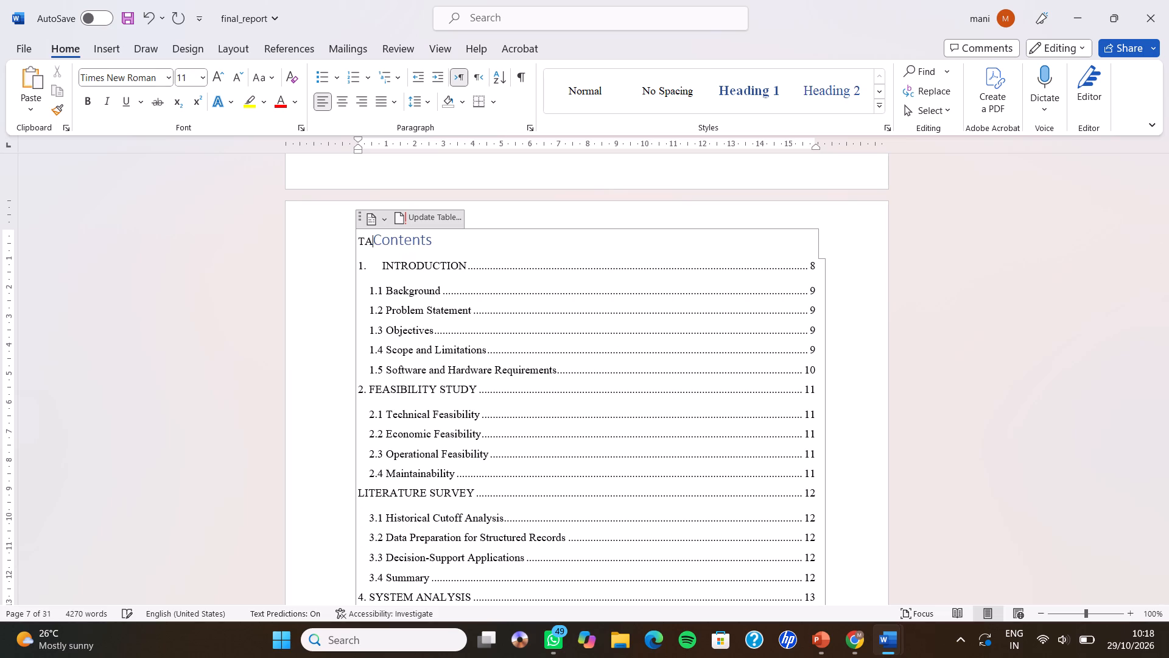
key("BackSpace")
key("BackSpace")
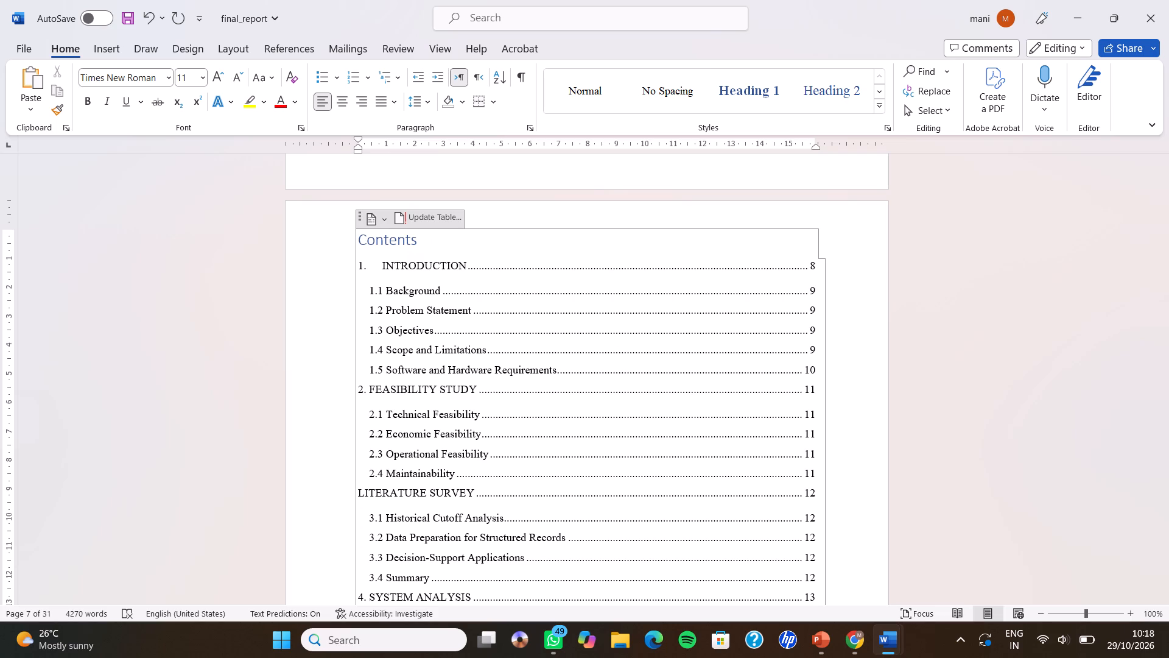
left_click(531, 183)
Review the respaced table of contents and the page flow into the INTRODUCTION chapter through section 1.5.
scroll(578, 377, "down", 1)
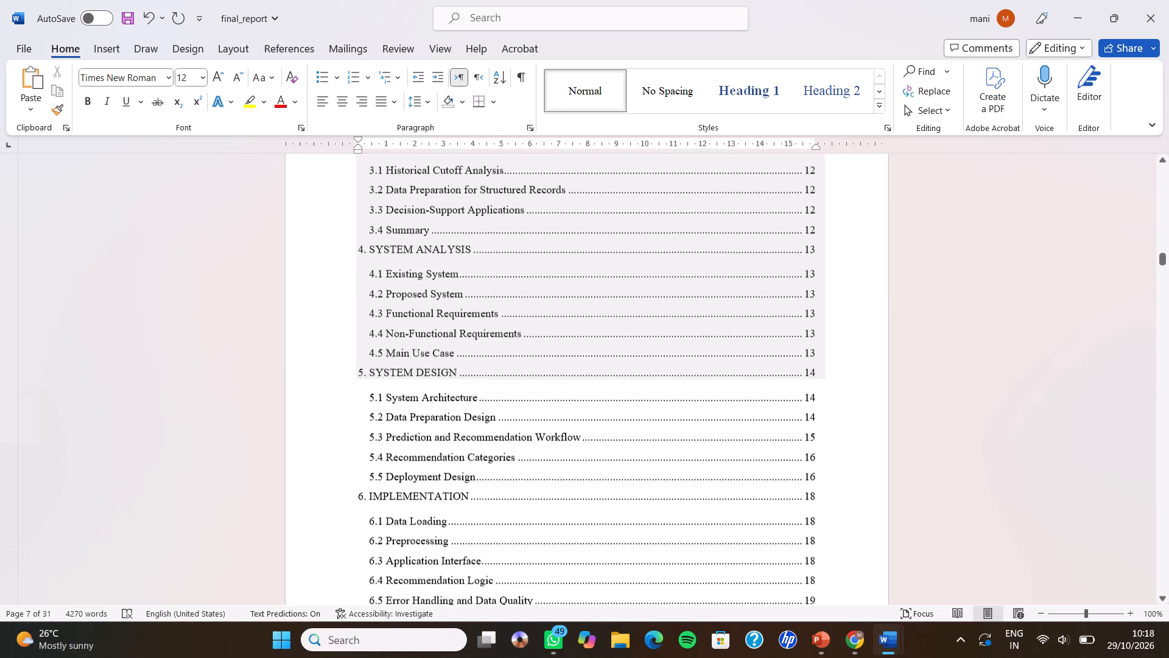
scroll(578, 377, "down", 2)
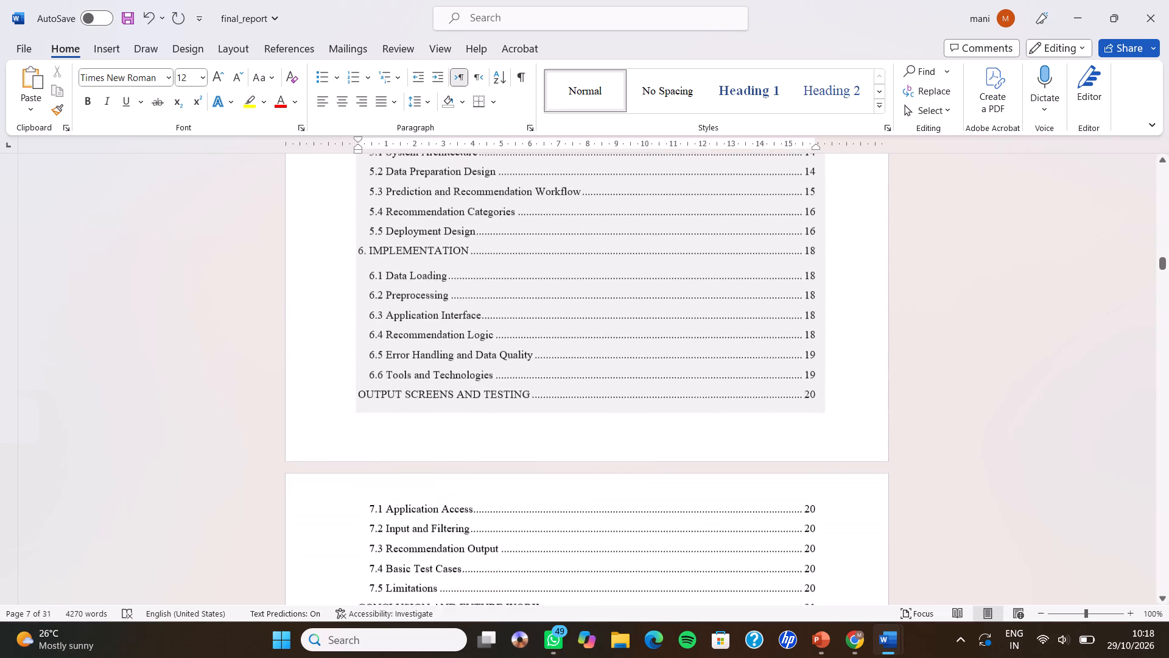
scroll(578, 377, "down", 4)
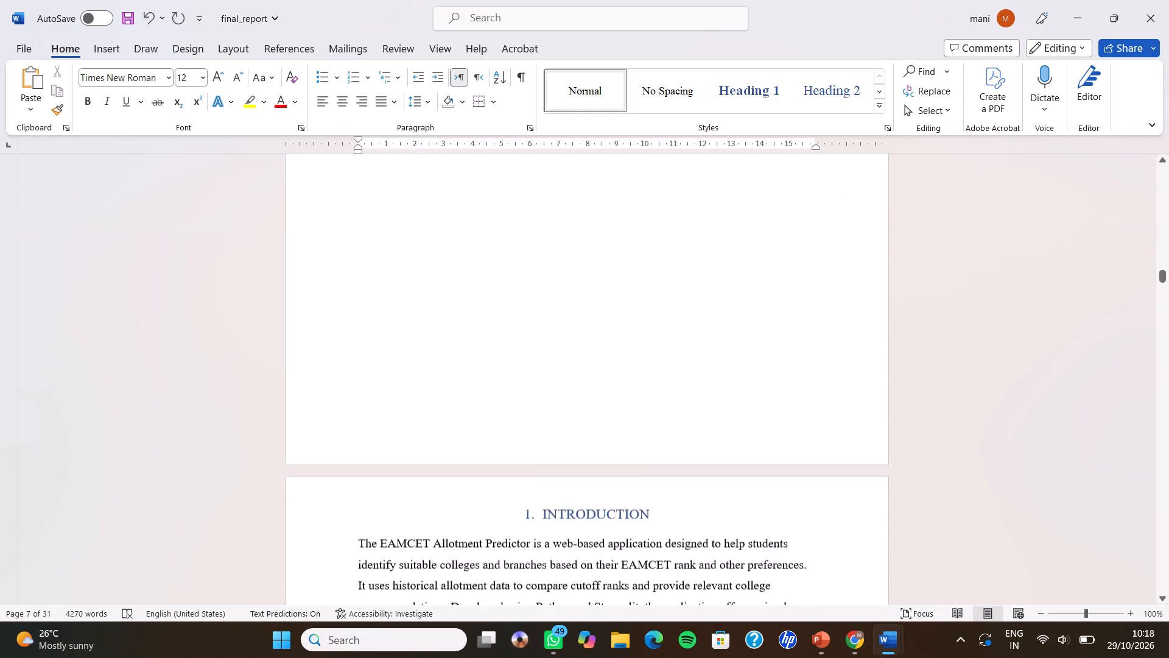
scroll(578, 377, "down", 6)
scroll(578, 377, "up", 1)
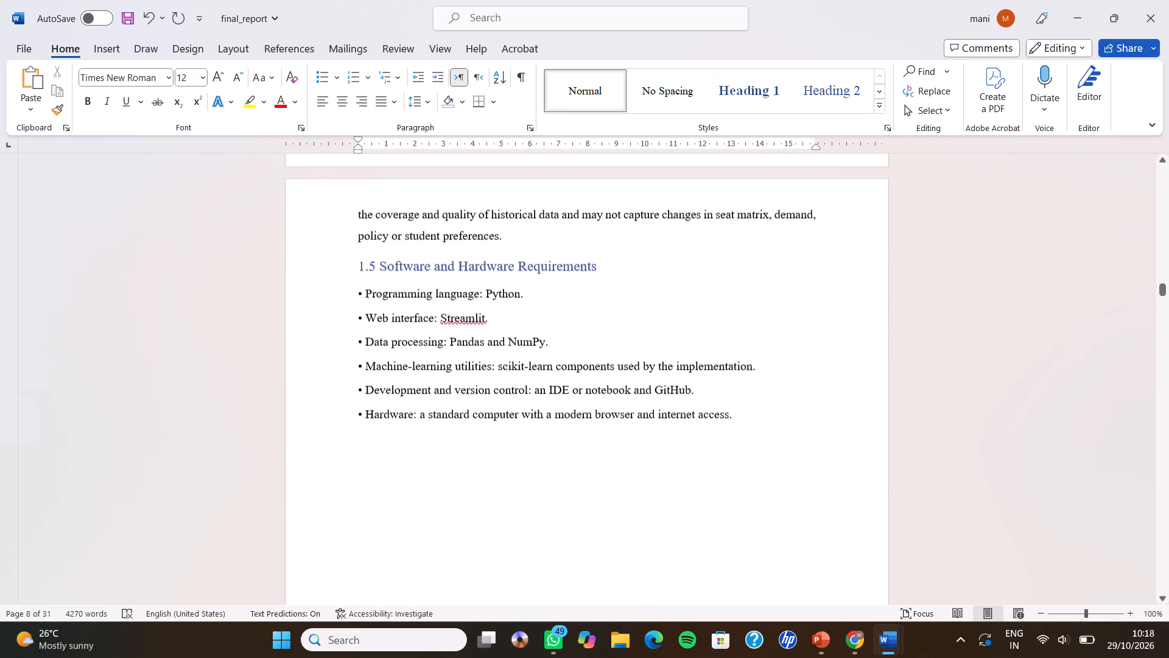
scroll(578, 377, "up", 1)
scroll(578, 377, "down", 1)
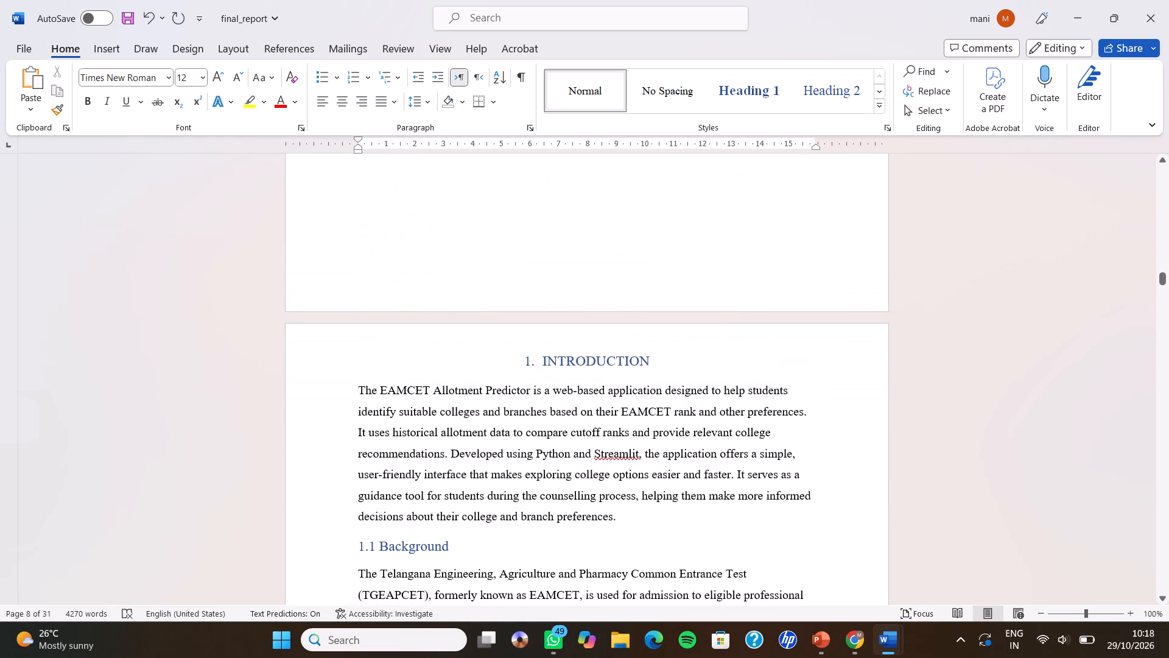
Place the cursor at the INTRODUCTION heading and open that page's footer for editing.
left_click(501, 359)
left_click_drag(501, 359, 509, 375)
left_click(509, 375)
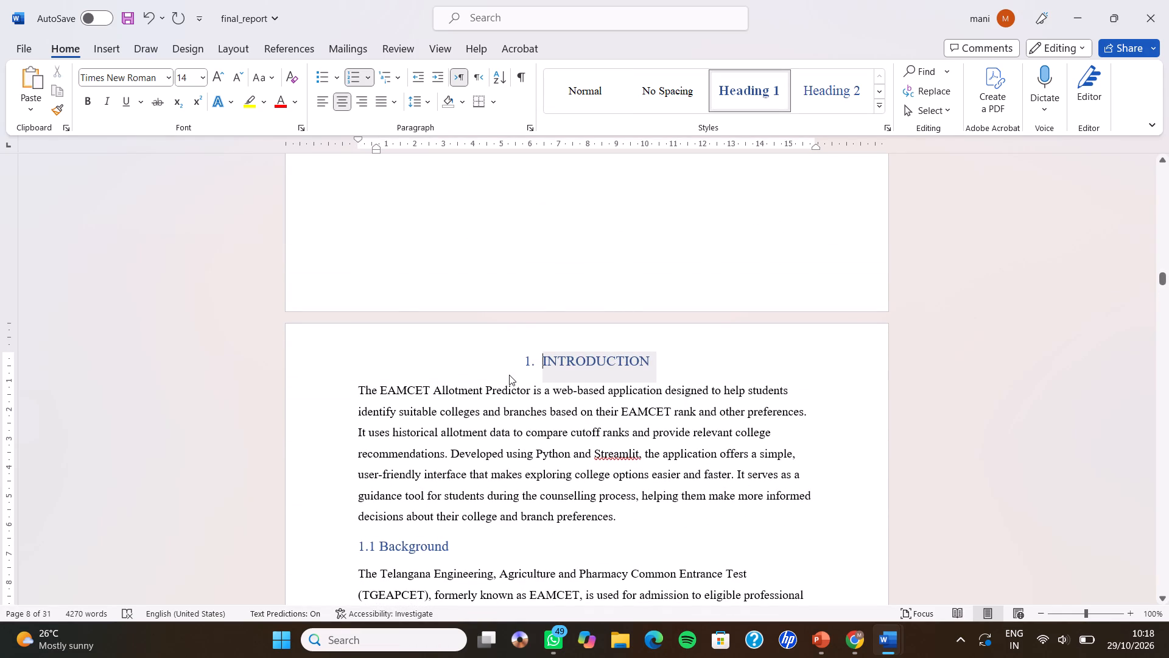
left_click_drag(509, 367, 533, 472)
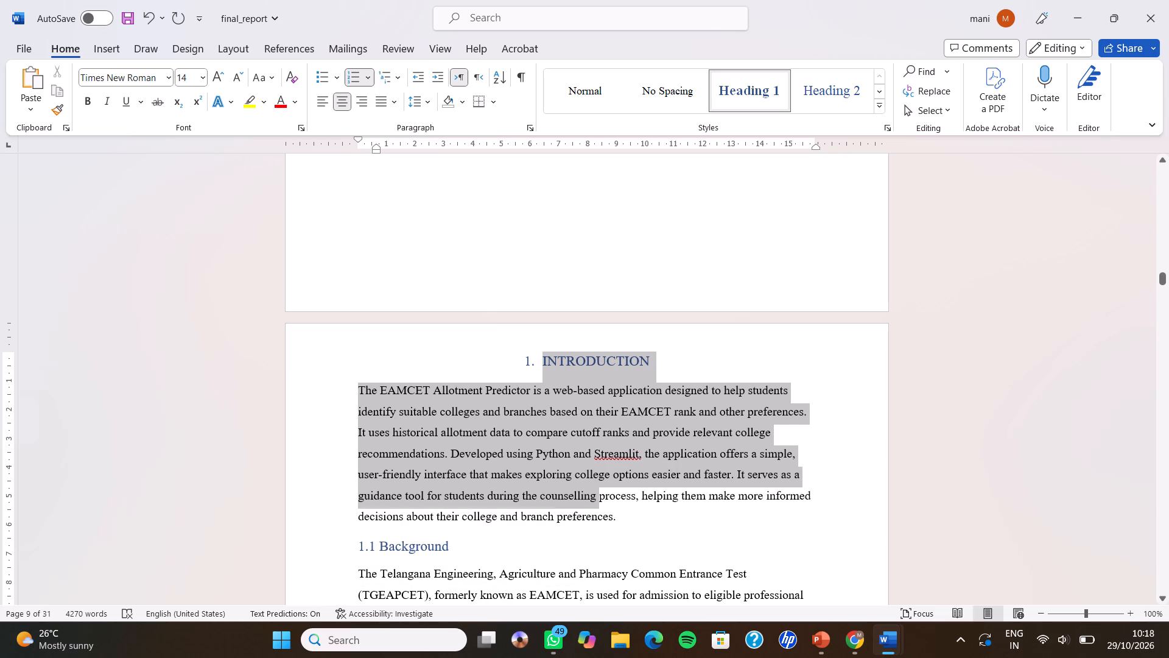
left_click_drag(533, 472, 515, 397)
left_click(488, 365)
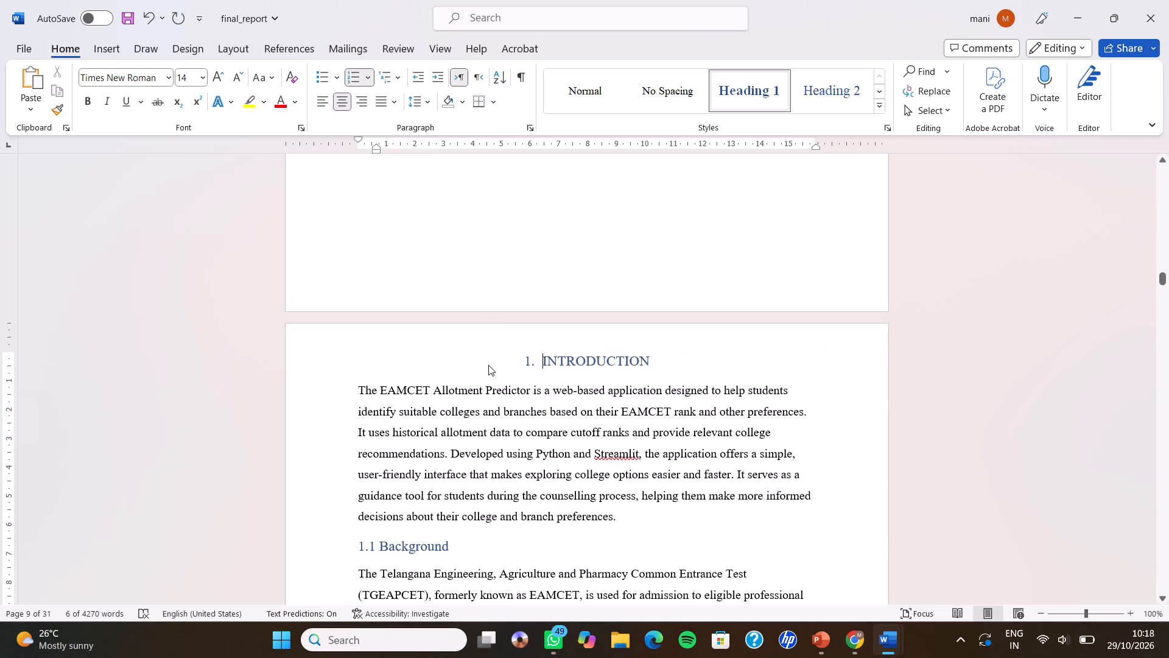
left_click(113, 55)
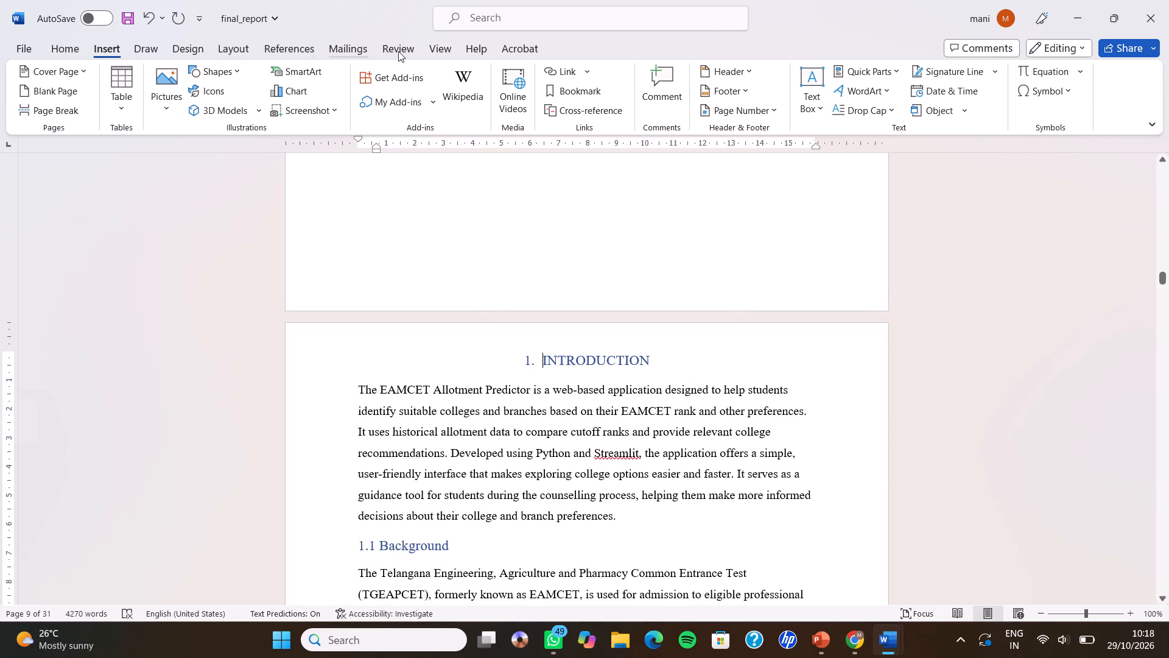
left_click(711, 83)
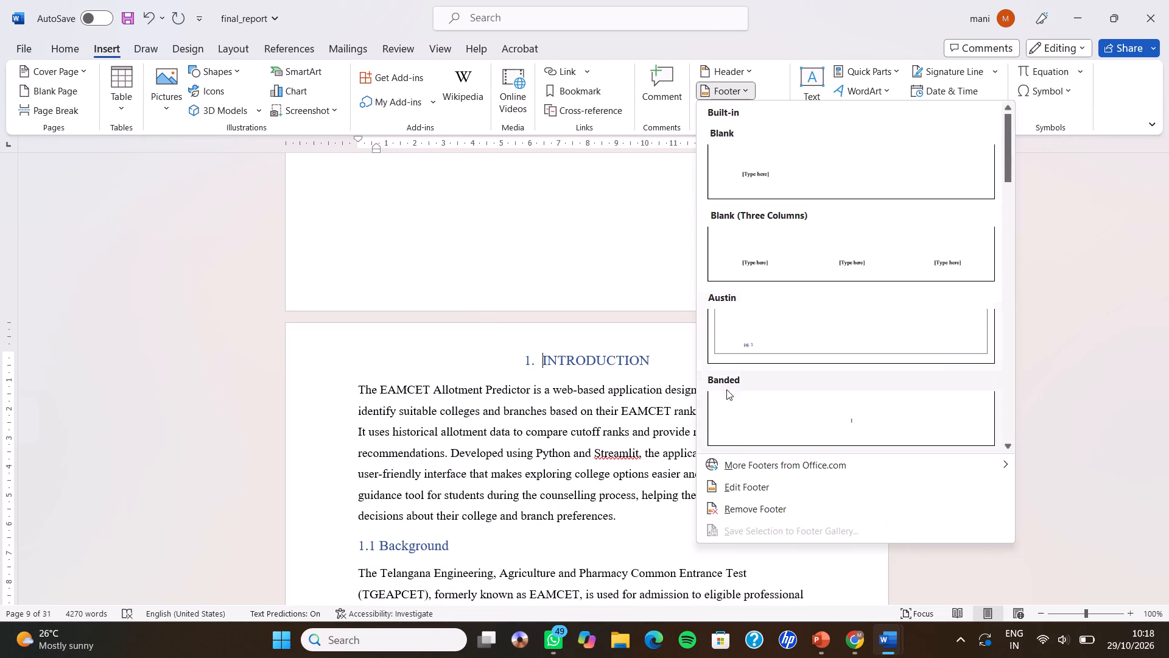
left_click(742, 481)
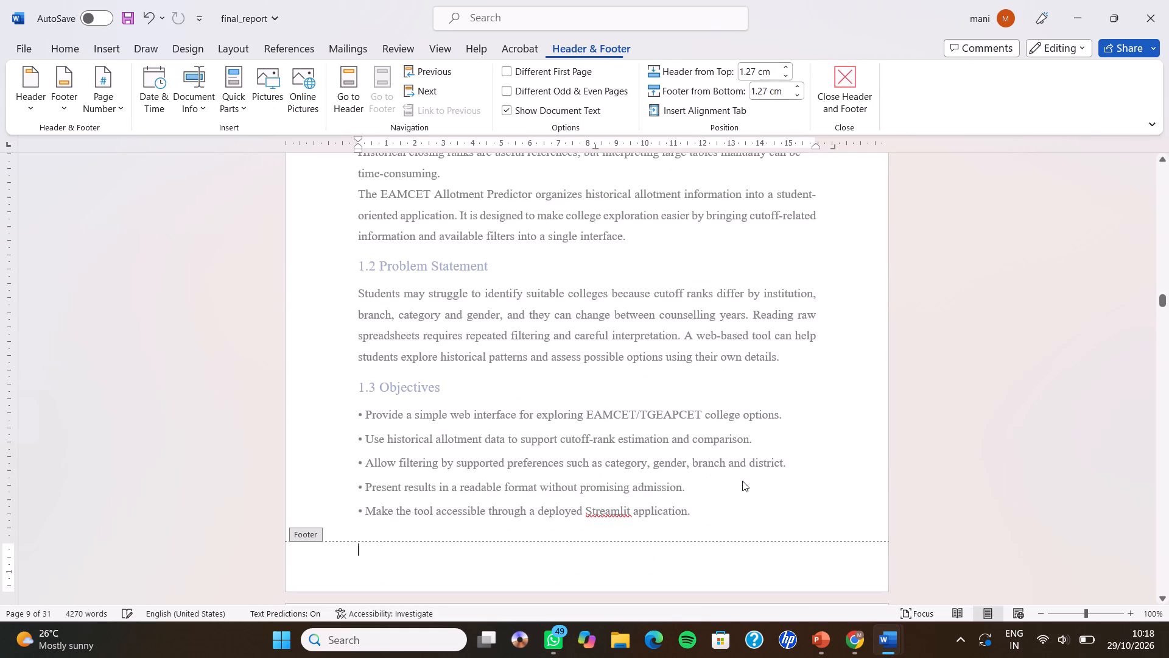
Give the first page a different header and footer from the rest of the report.
scroll(762, 368, "up", 3)
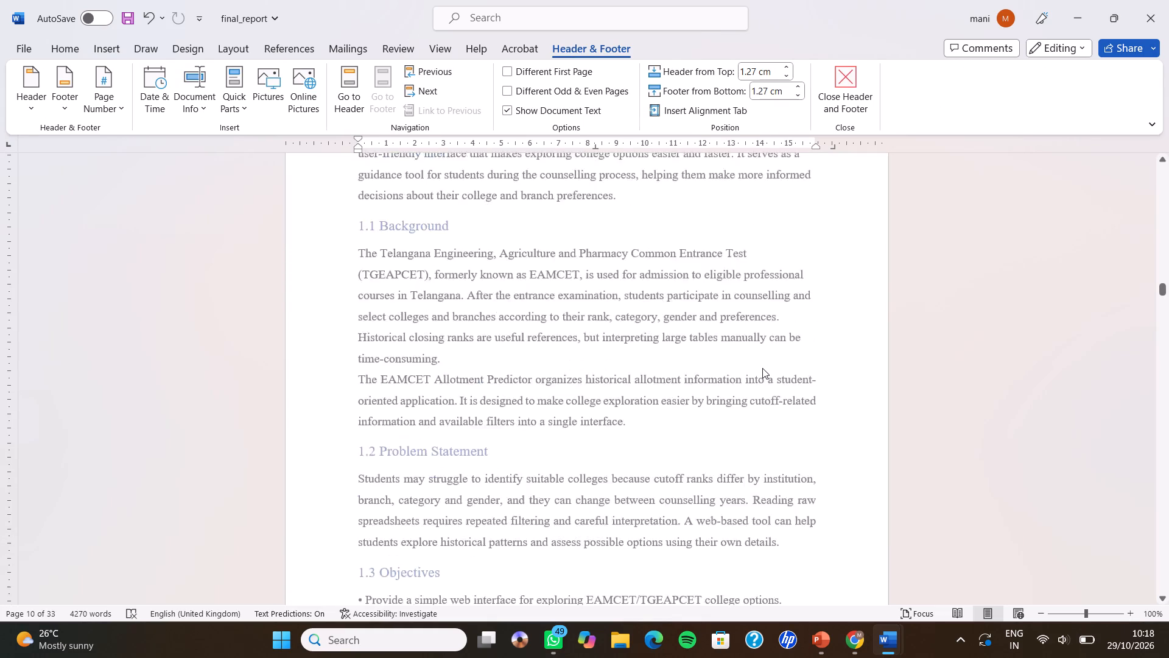
scroll(762, 368, "up", 7)
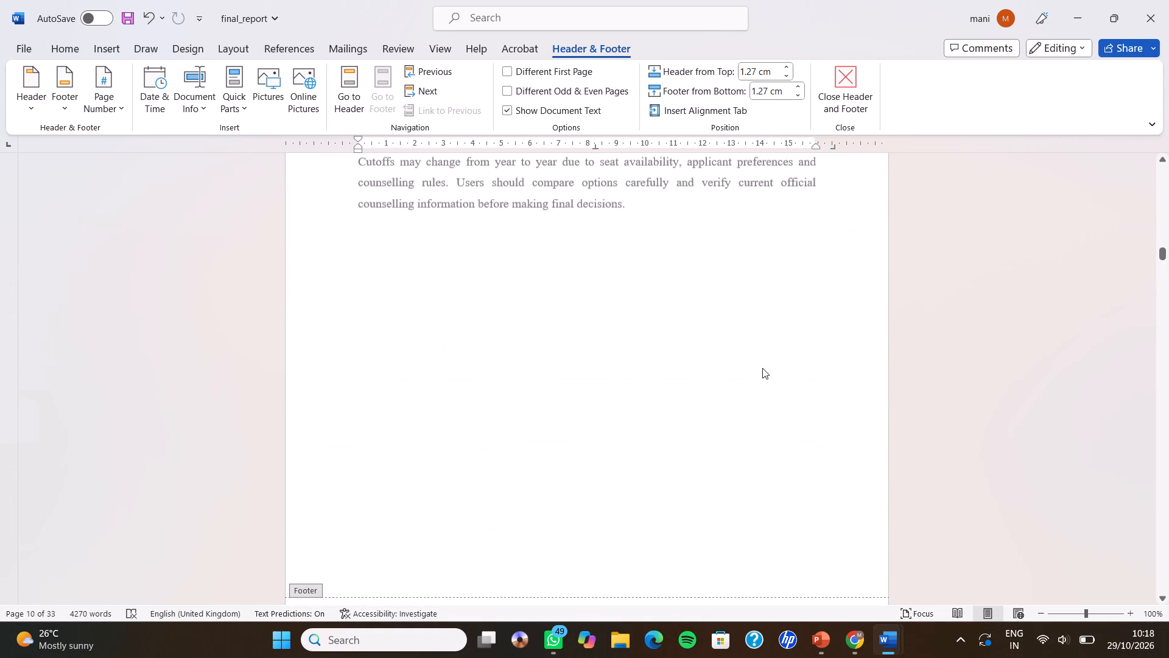
scroll(762, 368, "up", 5)
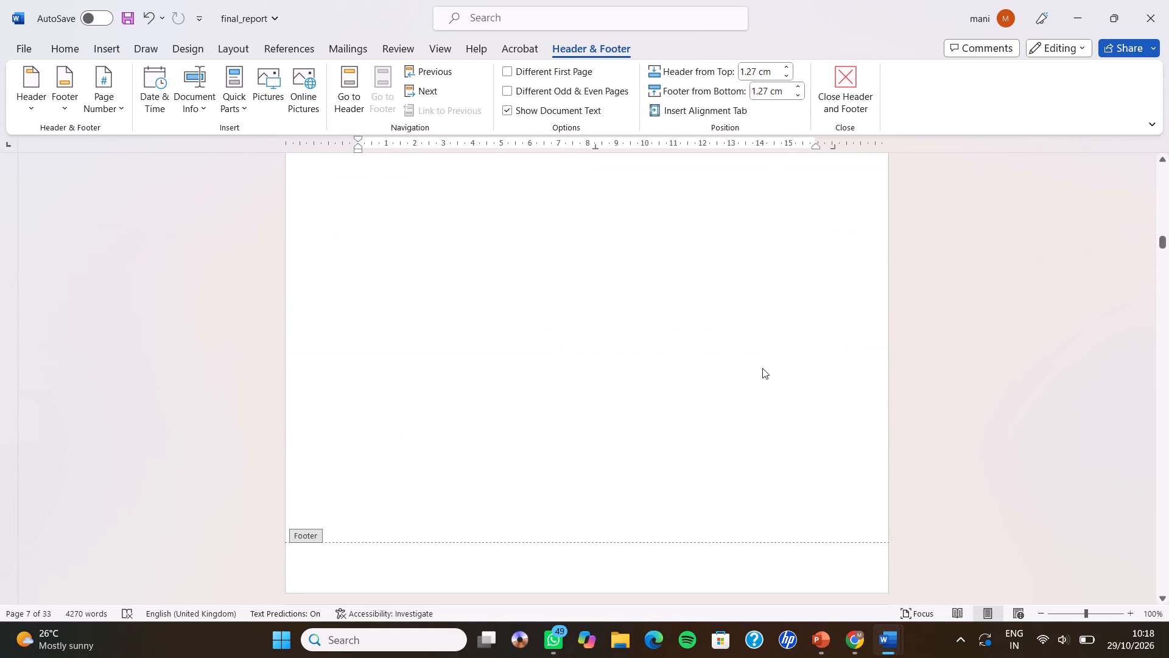
scroll(762, 368, "up", 2)
scroll(762, 368, "down", 1)
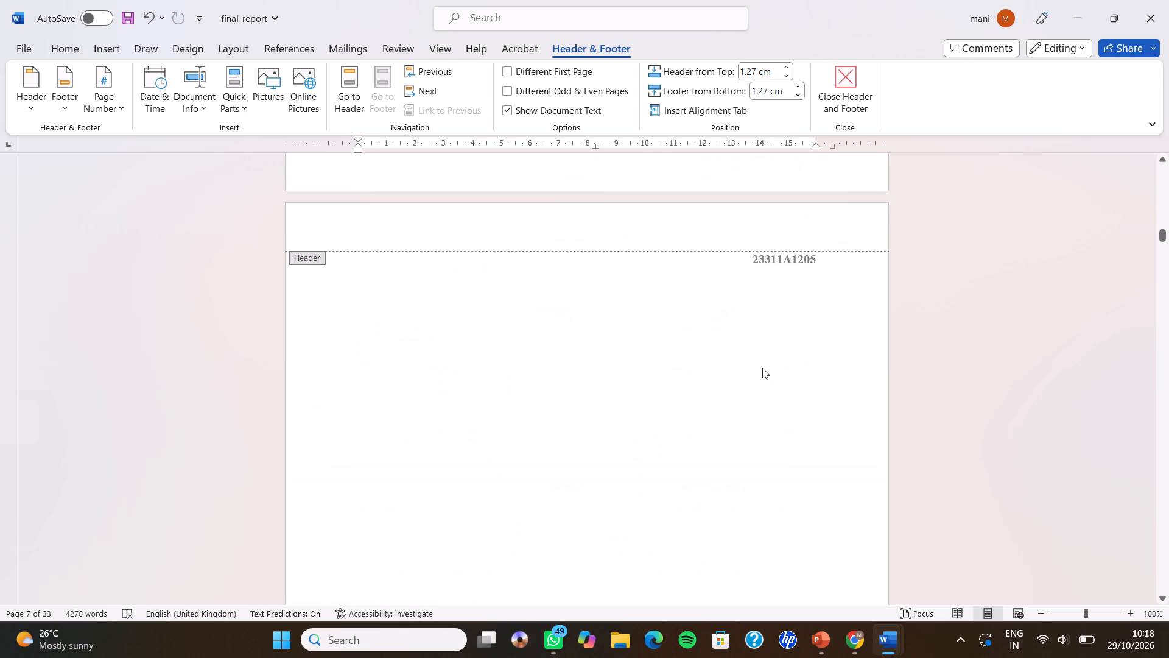
scroll(762, 368, "down", 1)
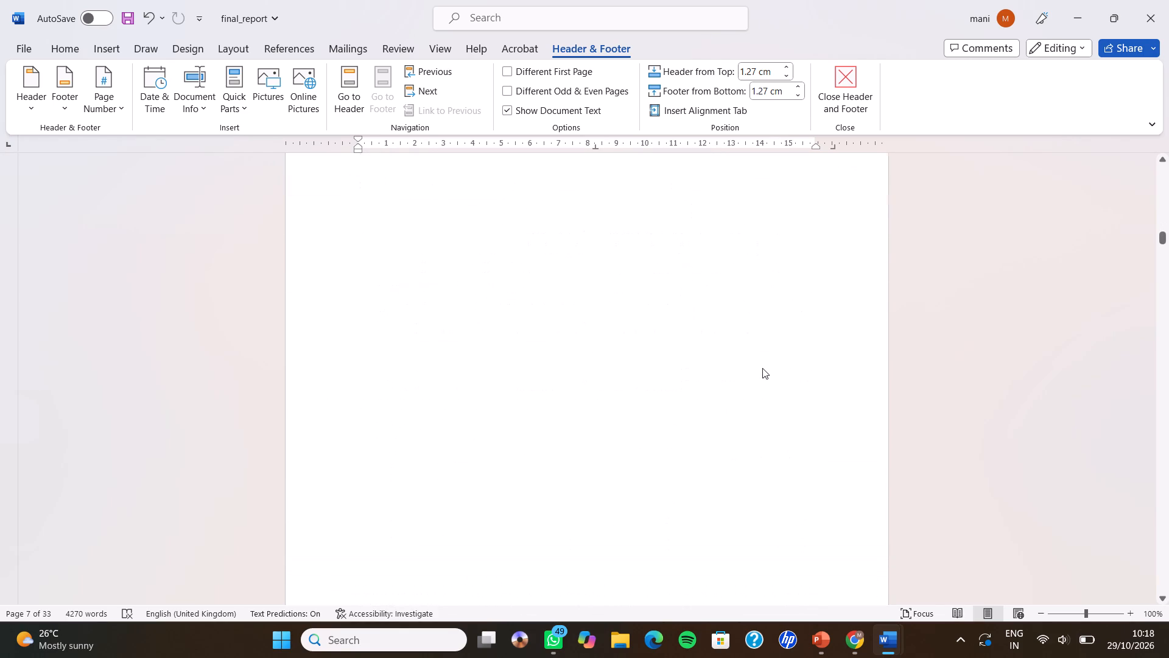
scroll(762, 368, "down", 8)
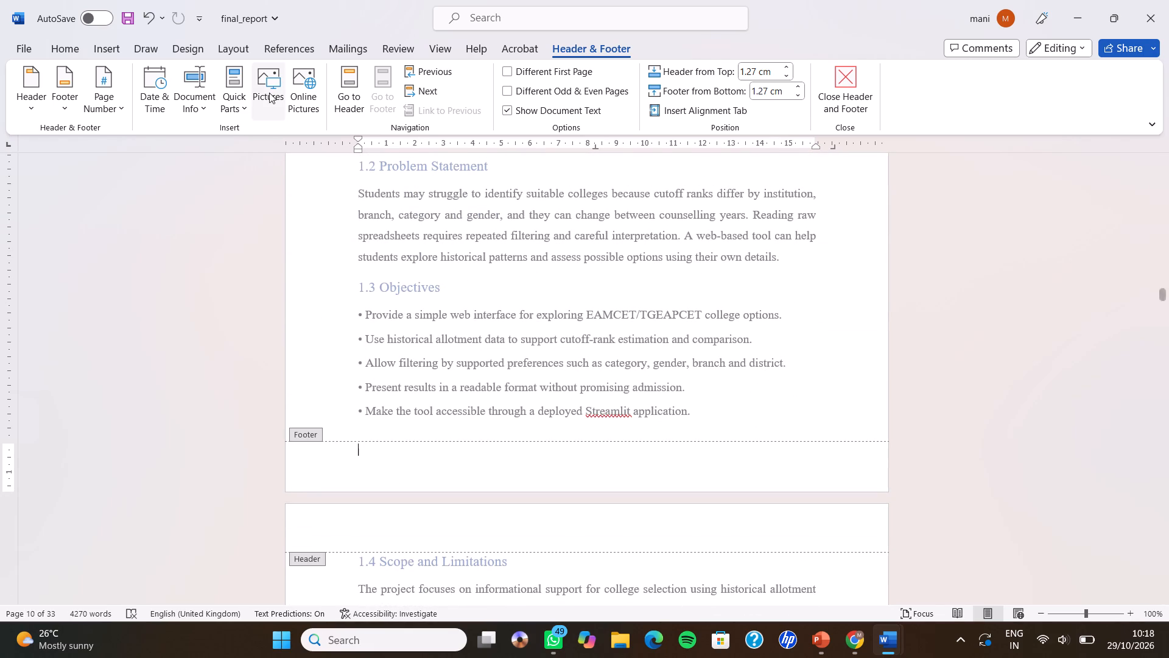
left_click(563, 79)
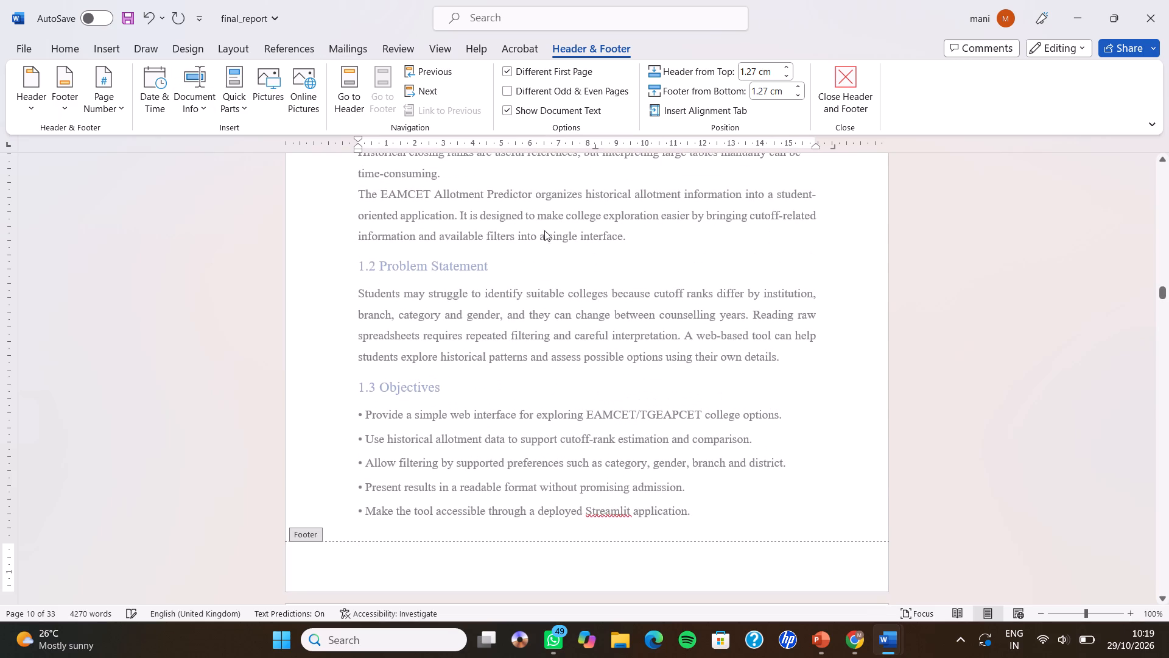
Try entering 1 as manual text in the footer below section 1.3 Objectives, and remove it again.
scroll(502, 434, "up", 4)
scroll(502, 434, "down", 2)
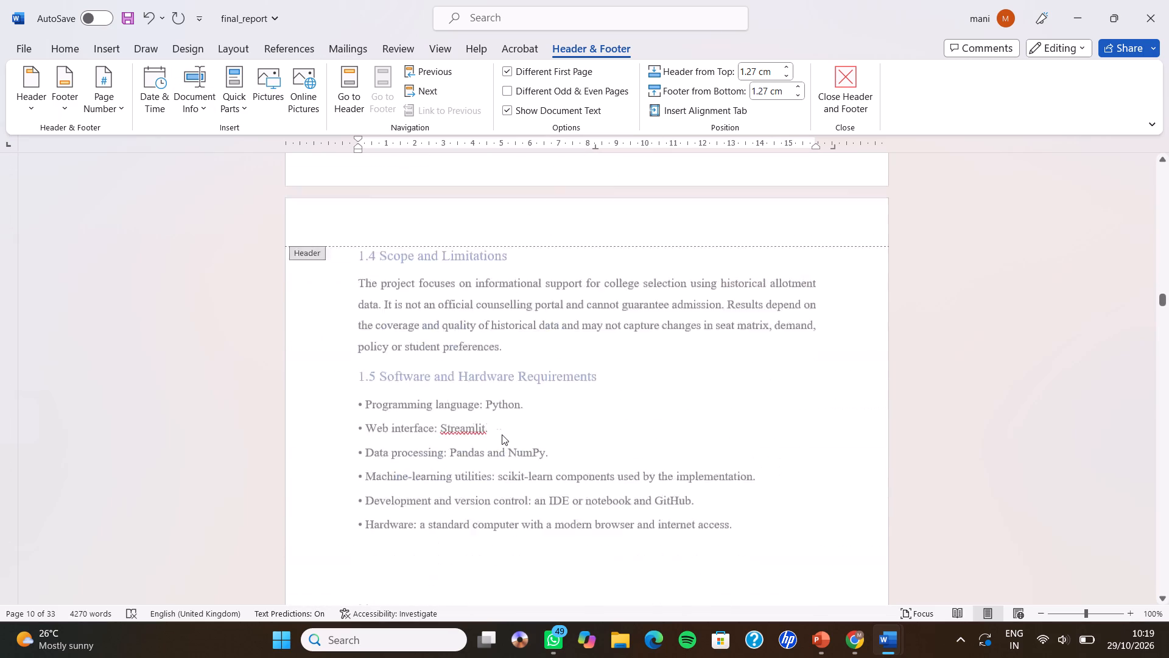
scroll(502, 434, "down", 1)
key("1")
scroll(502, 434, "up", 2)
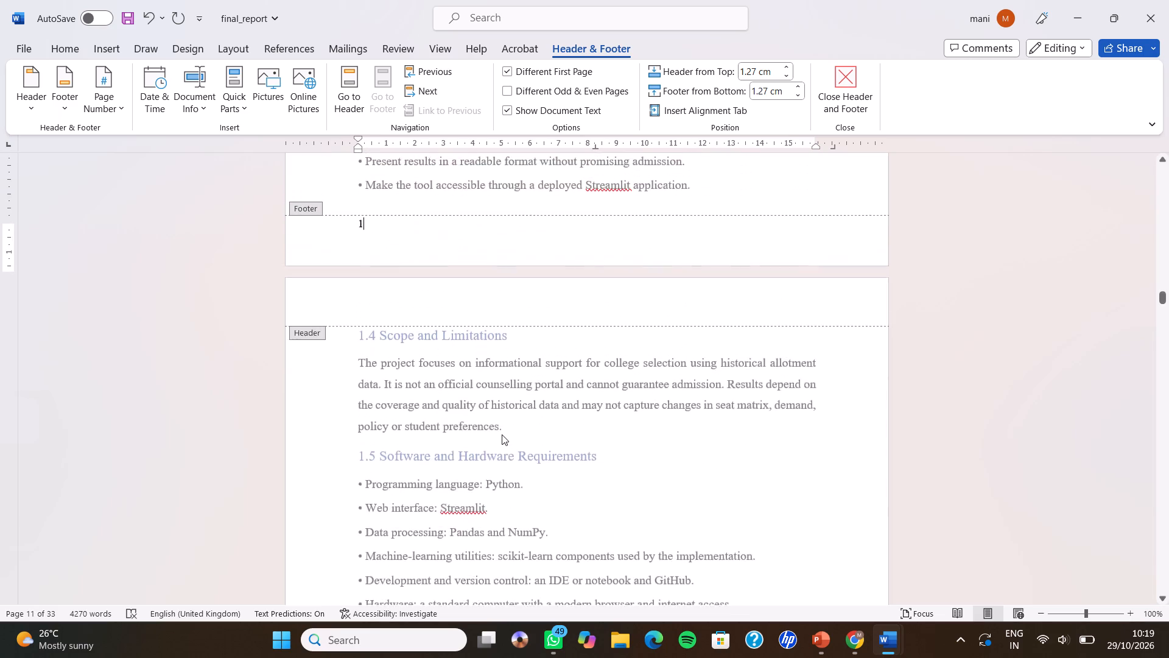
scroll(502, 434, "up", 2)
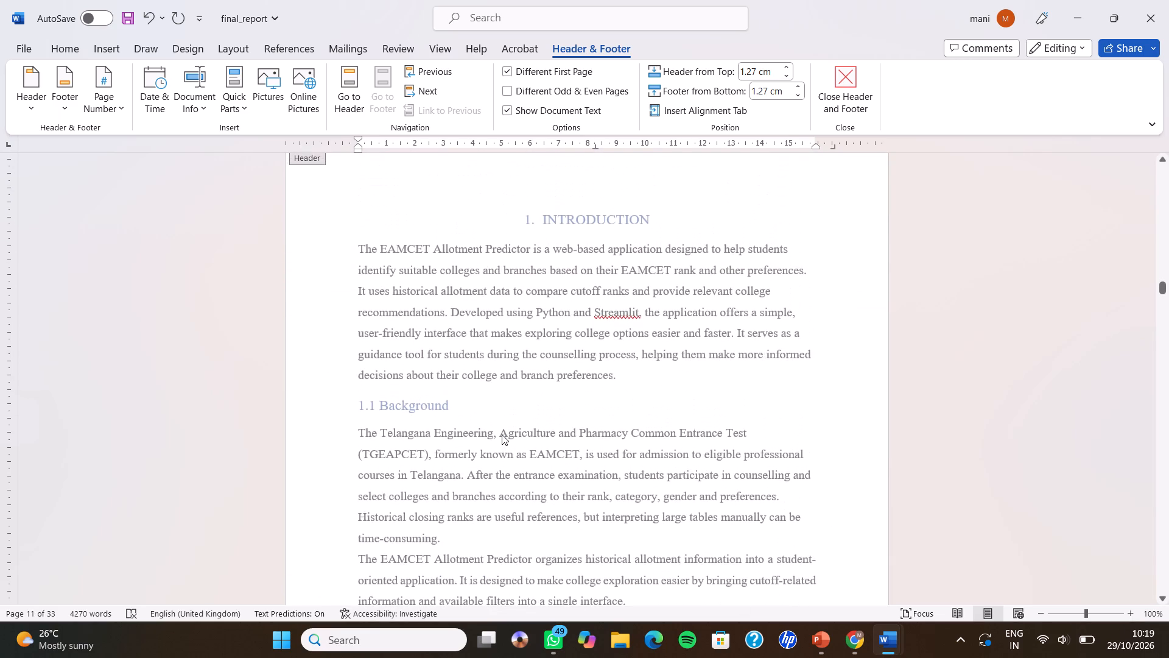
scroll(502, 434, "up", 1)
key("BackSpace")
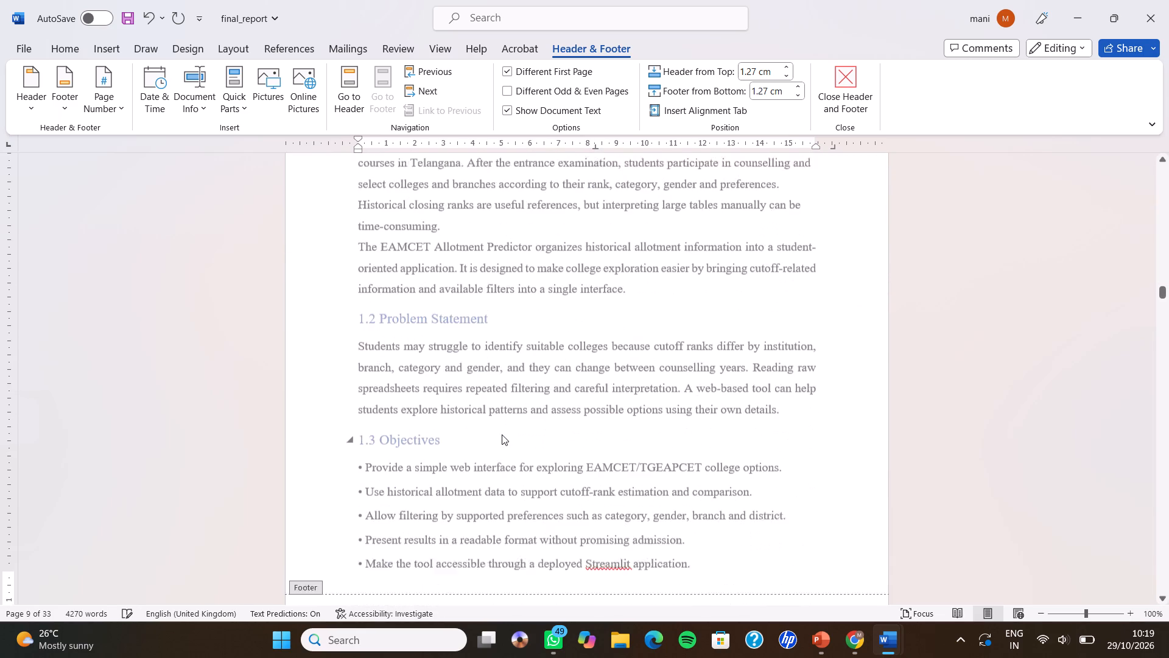
Insert the built-in Austin footer on the page that ends with section 1.3 Objectives.
scroll(502, 434, "down", 1)
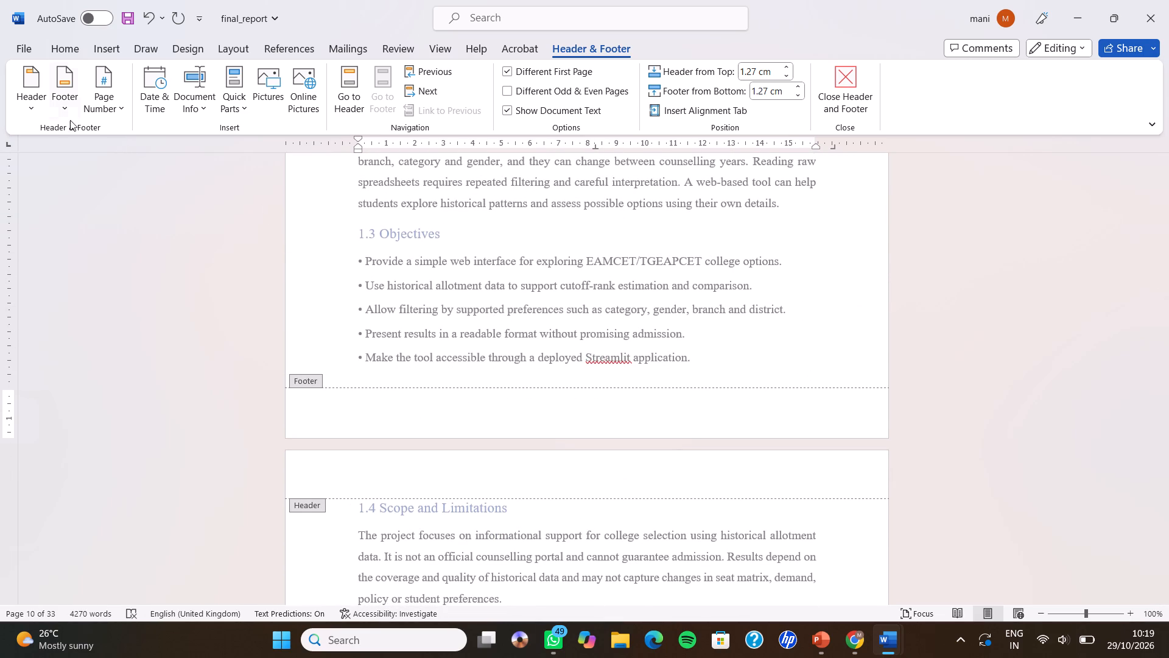
left_click(71, 106)
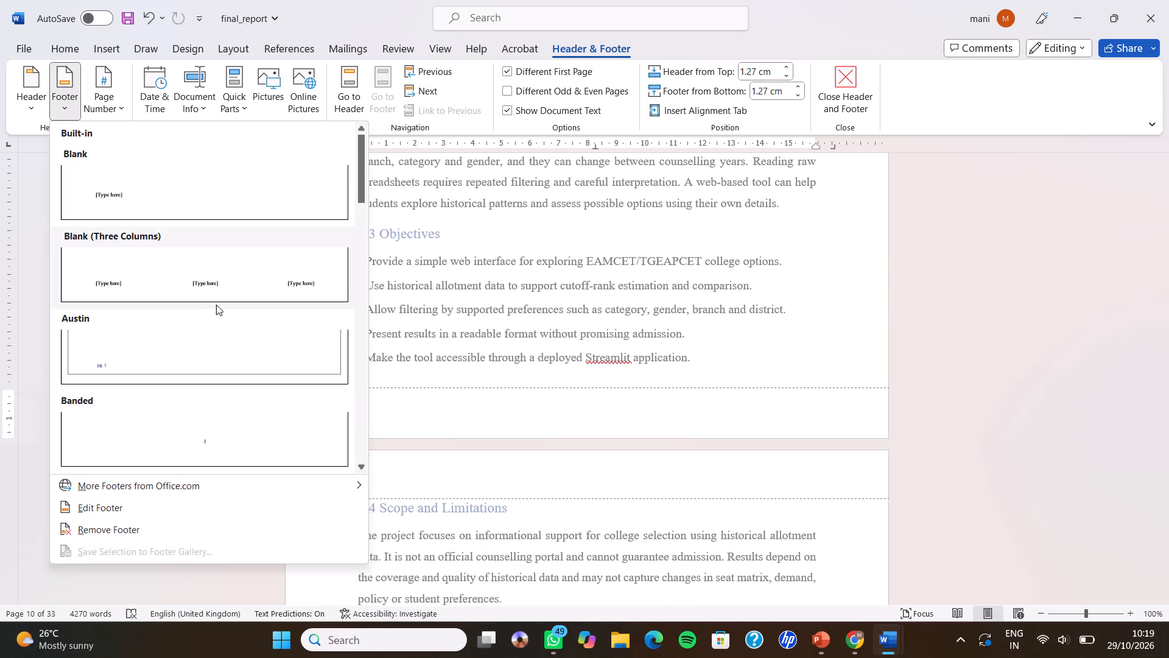
left_click(204, 375)
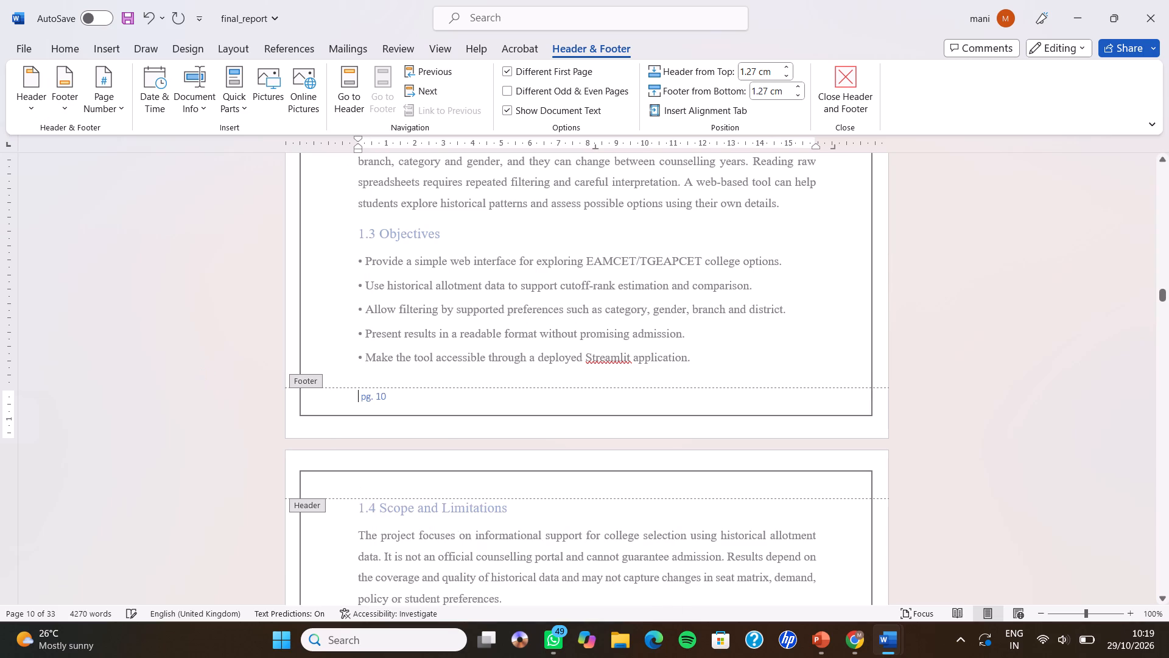
Delete the "pg." prefix from the inserted footer, keeping only the page number.
left_click(373, 396)
key("BackSpace")
key("BackSpace")
key("BackSpace")
Examine the footer page numbers and page borders from the LITERATURE SURVEY page back to the cover, certificate and declaration pages.
scroll(373, 396, "down", 3)
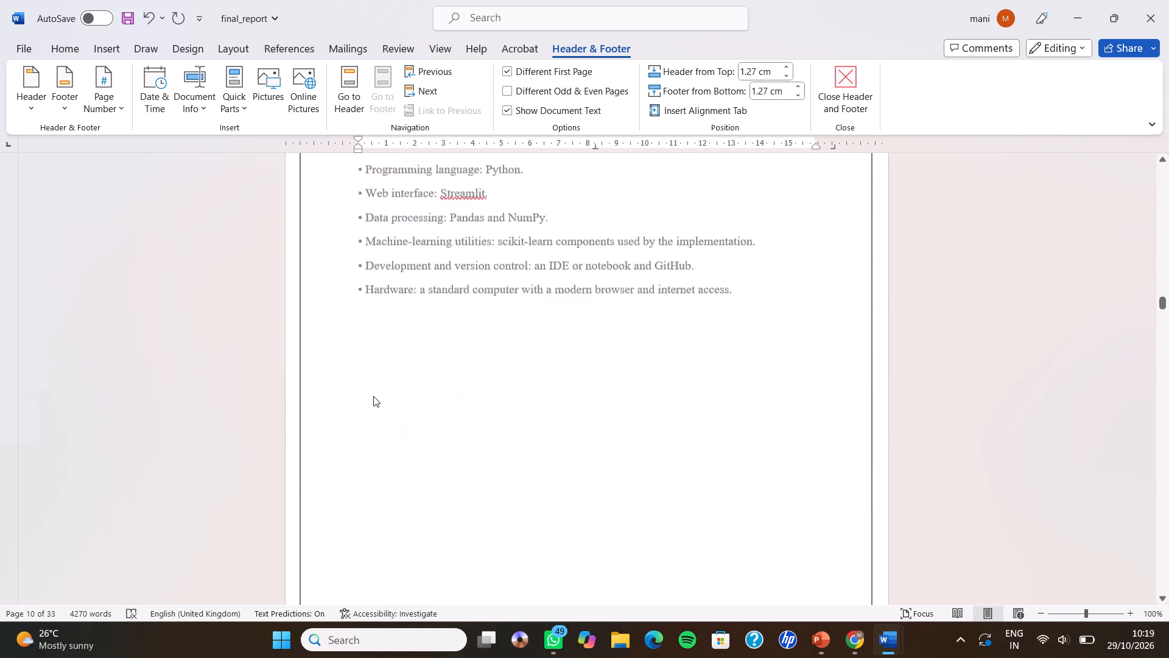
scroll(373, 396, "down", 6)
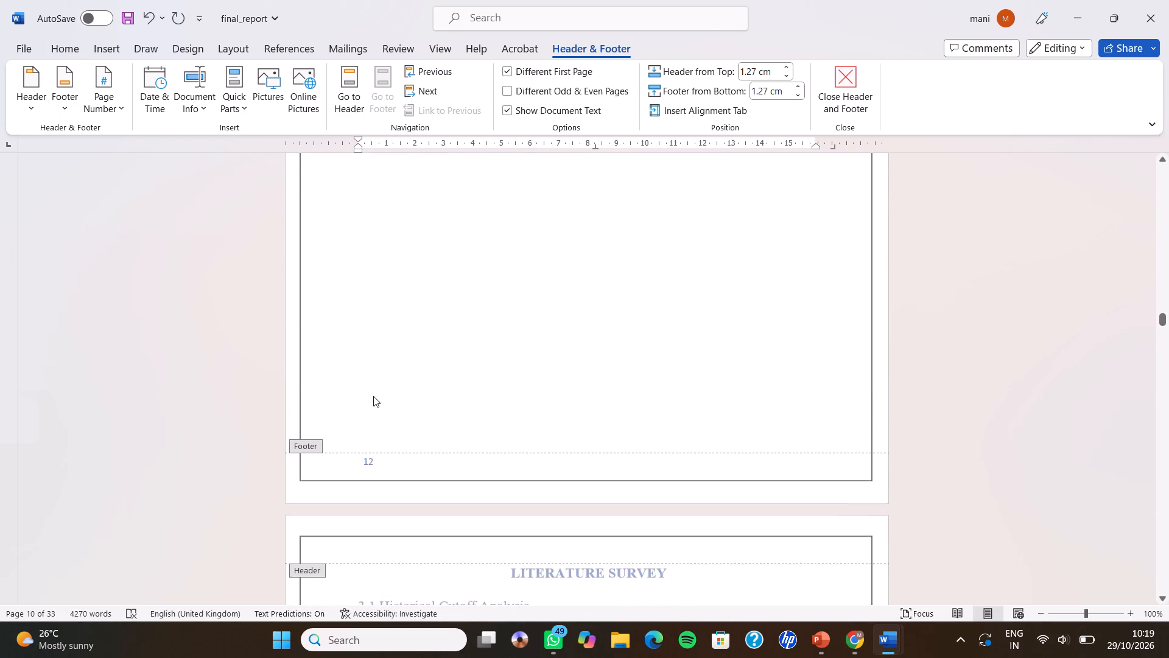
scroll(373, 396, "up", 6)
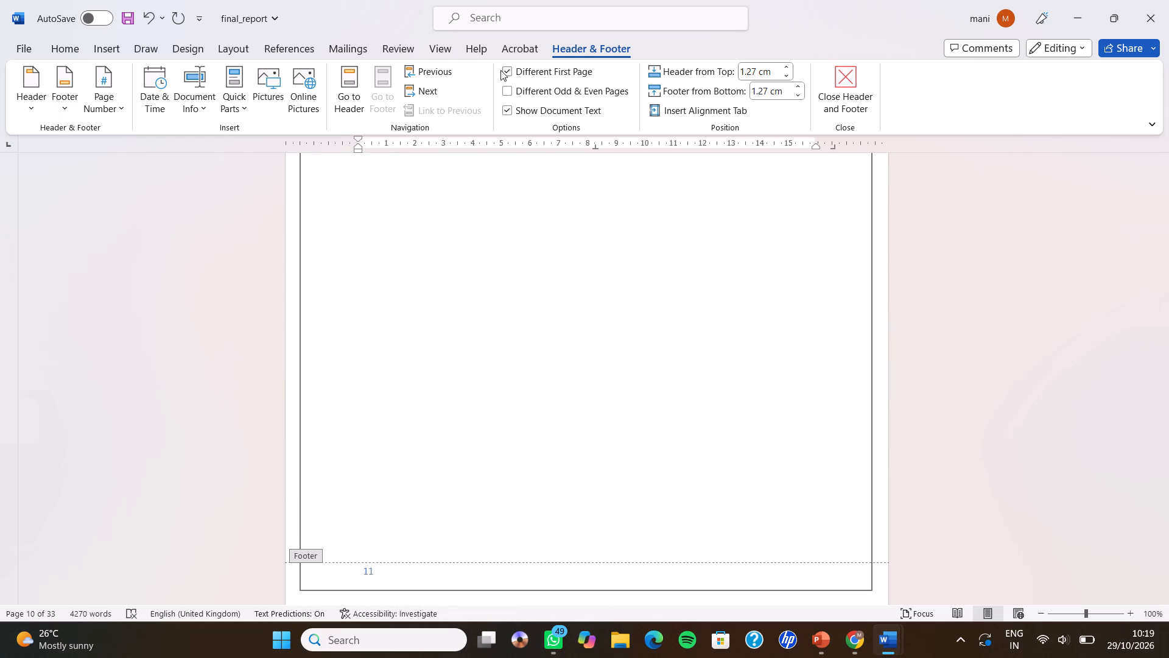
scroll(517, 72, "up", 2)
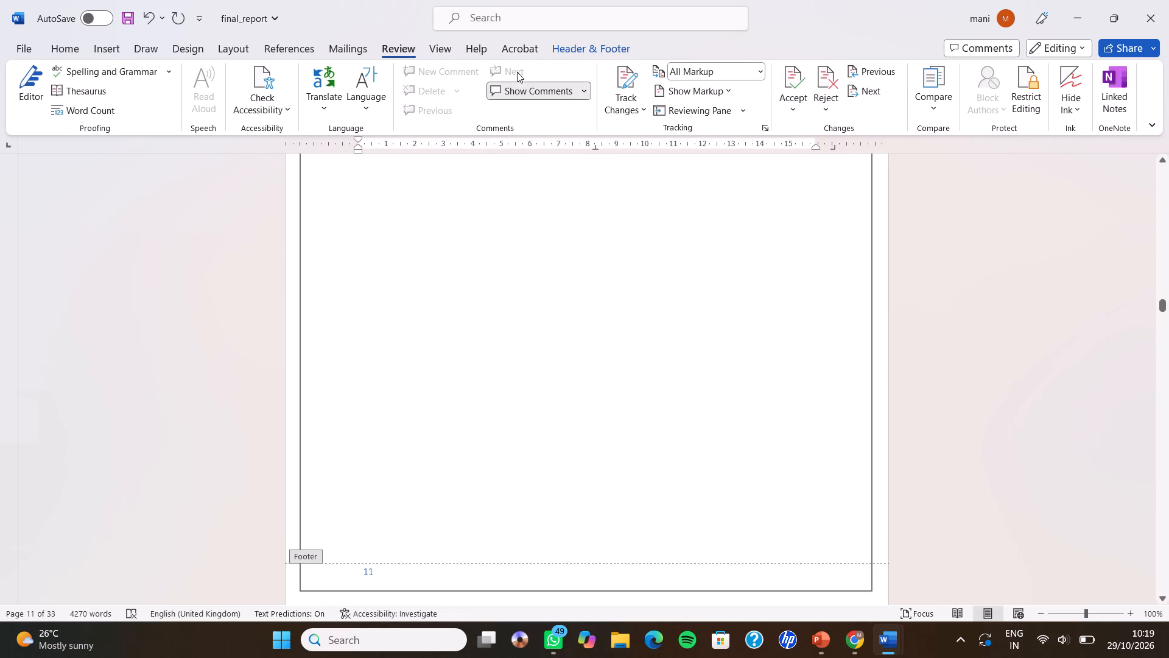
left_click(562, 36)
left_click(564, 41)
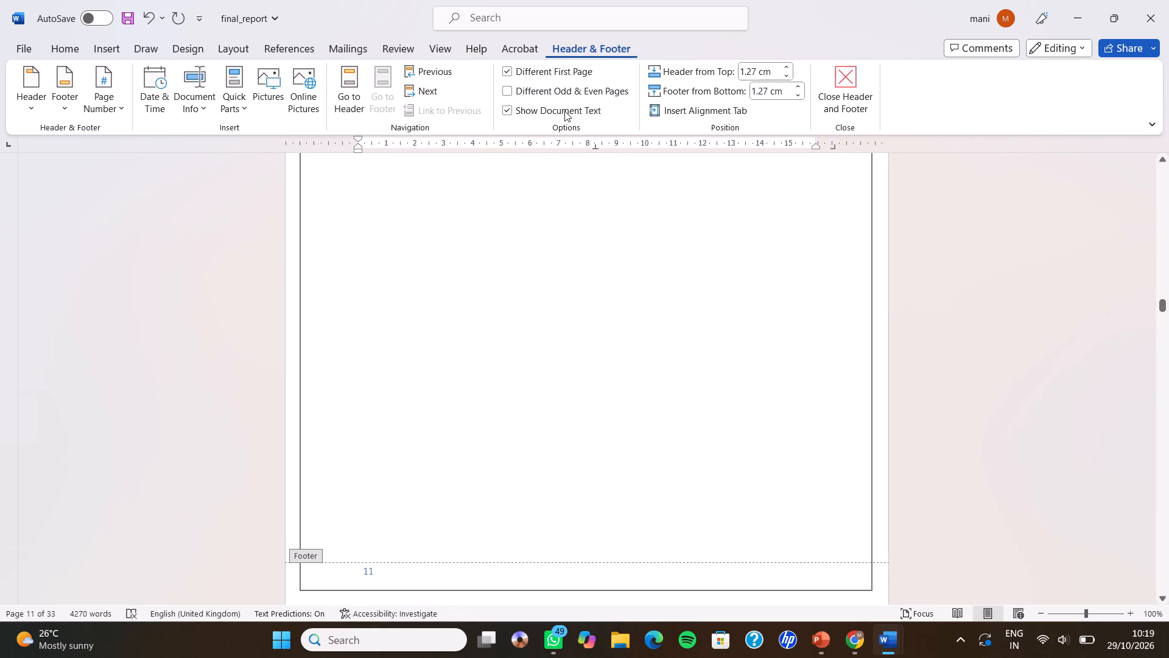
scroll(556, 228, "up", 17)
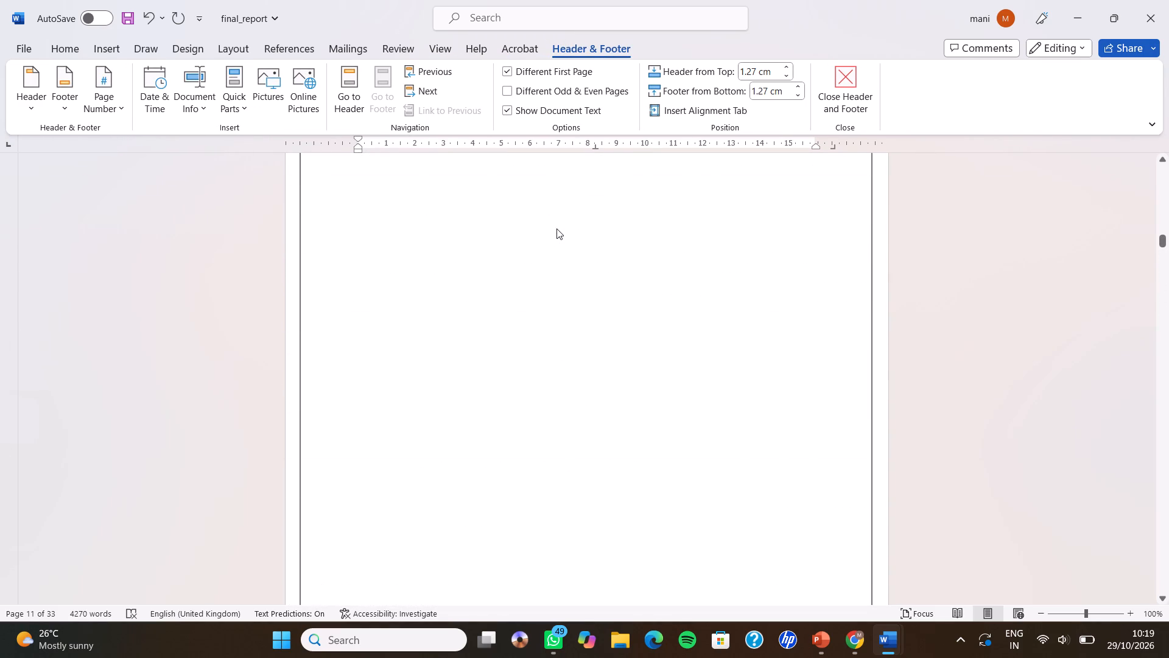
scroll(556, 228, "up", 6)
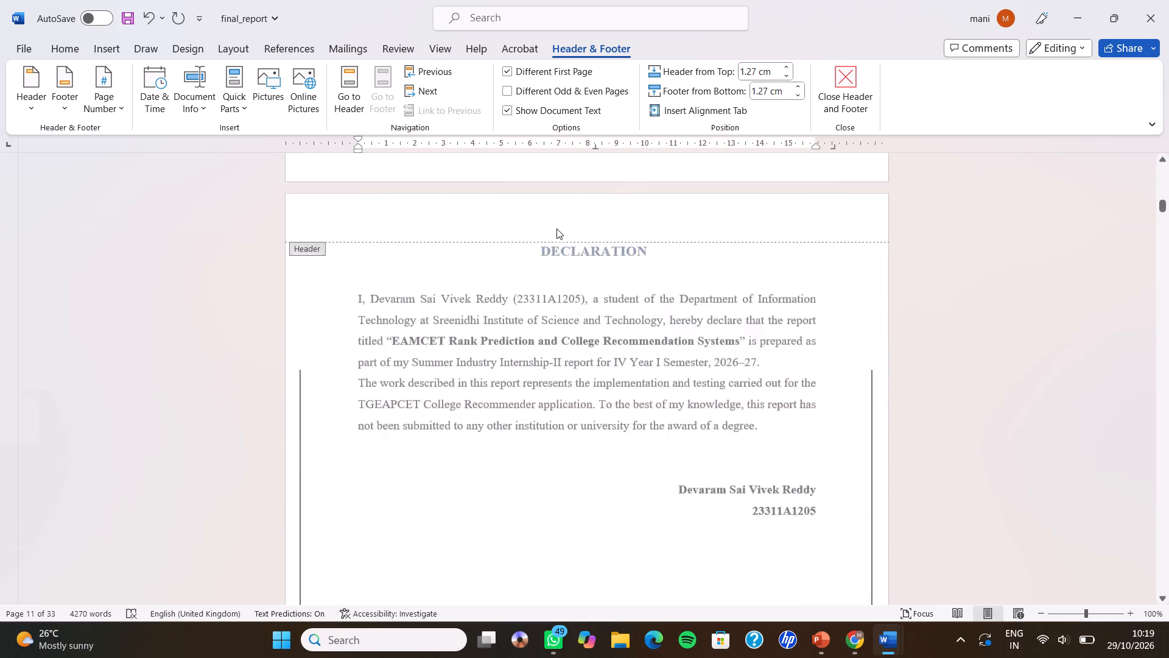
scroll(556, 228, "up", 4)
scroll(556, 228, "down", 1)
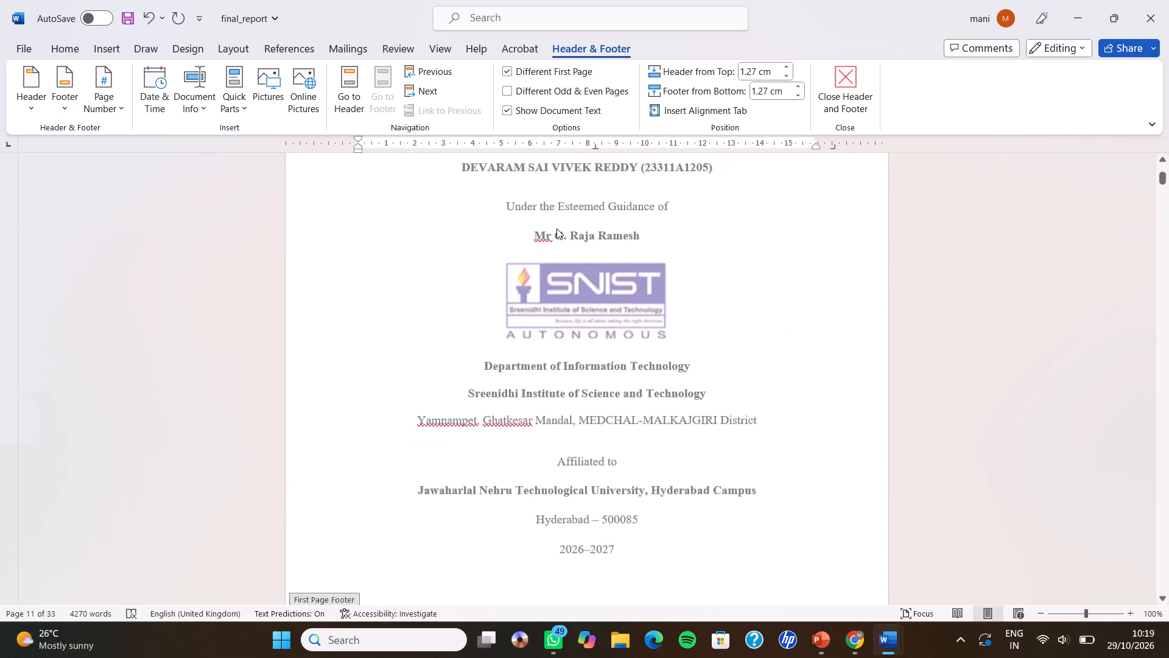
scroll(556, 228, "down", 5)
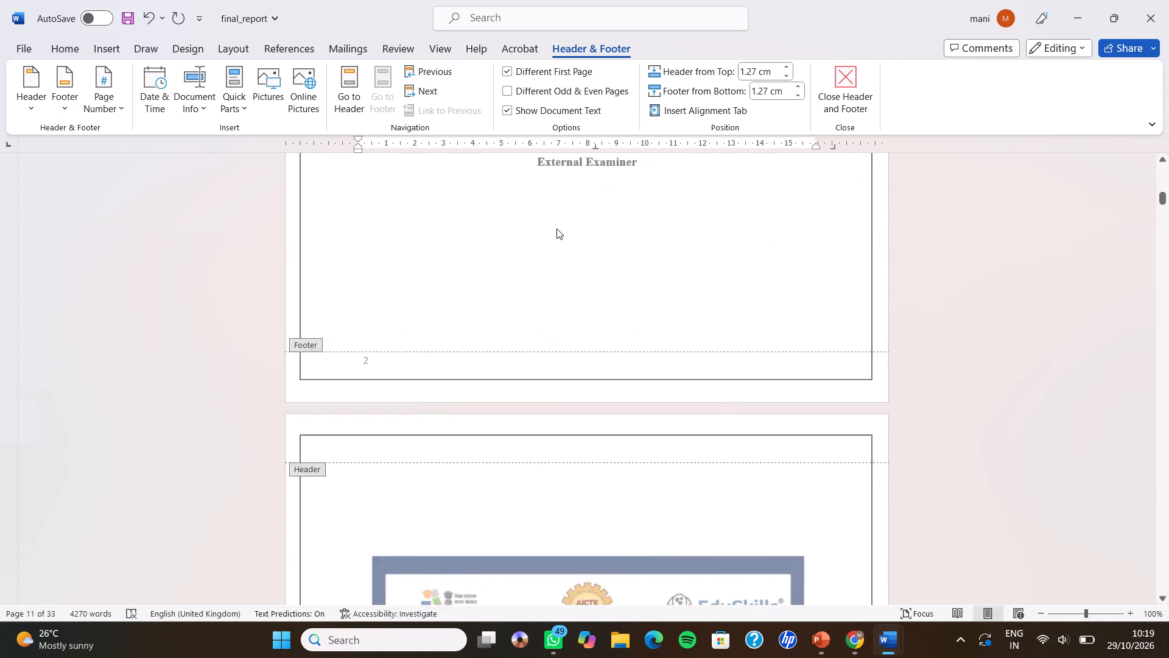
scroll(556, 228, "down", 1)
scroll(556, 228, "up", 2)
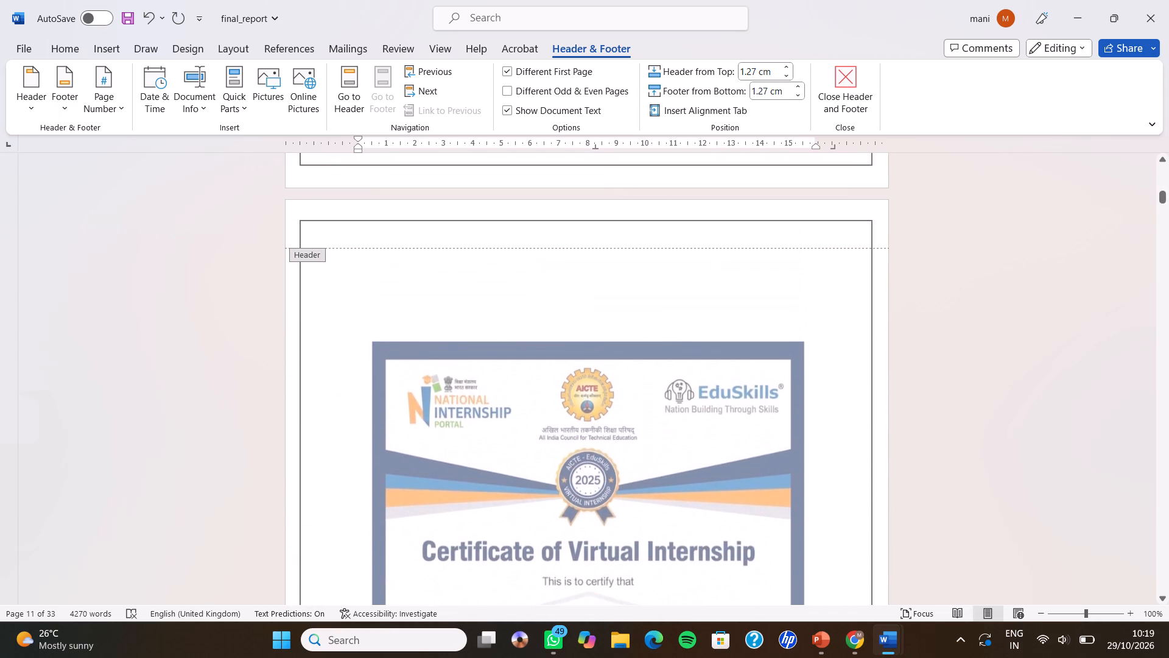
scroll(556, 228, "down", 3)
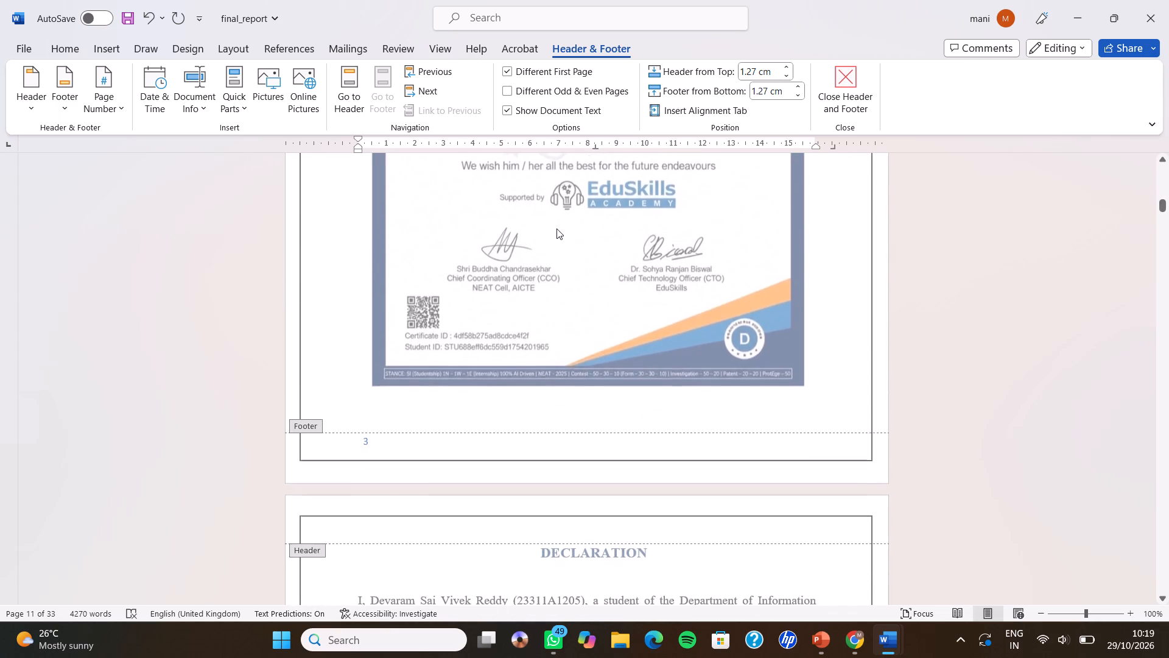
scroll(556, 228, "down", 1)
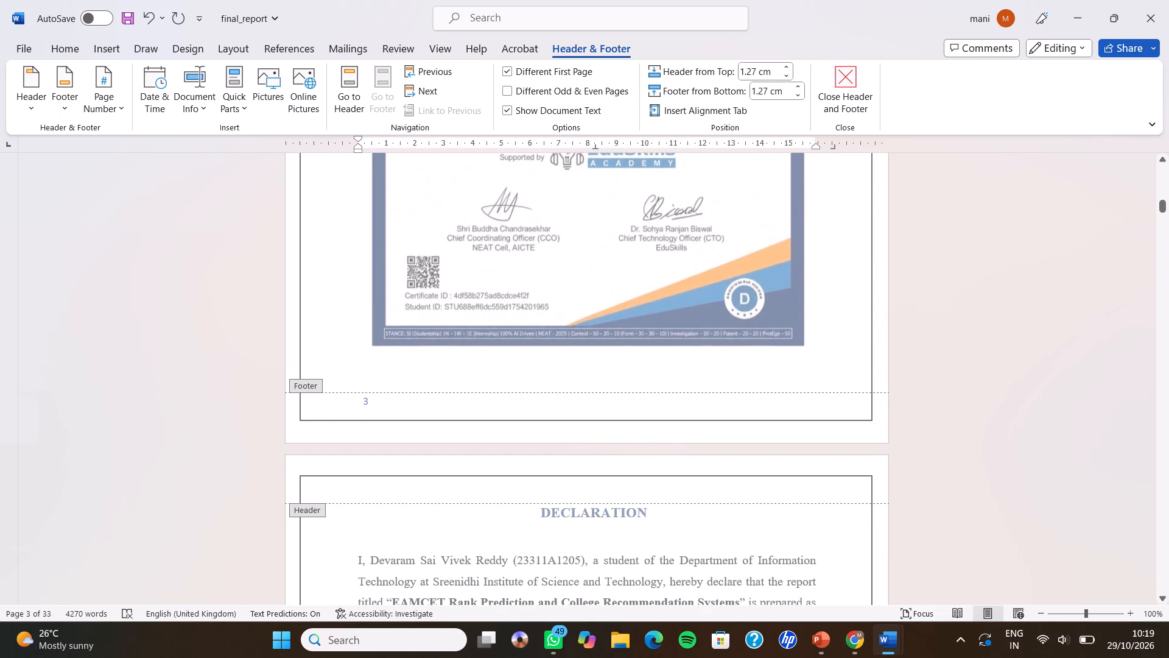
Delete the page number from the footer of the internship certificate page.
left_click(490, 404)
key("BackSpace")
scroll(490, 404, "down", 2)
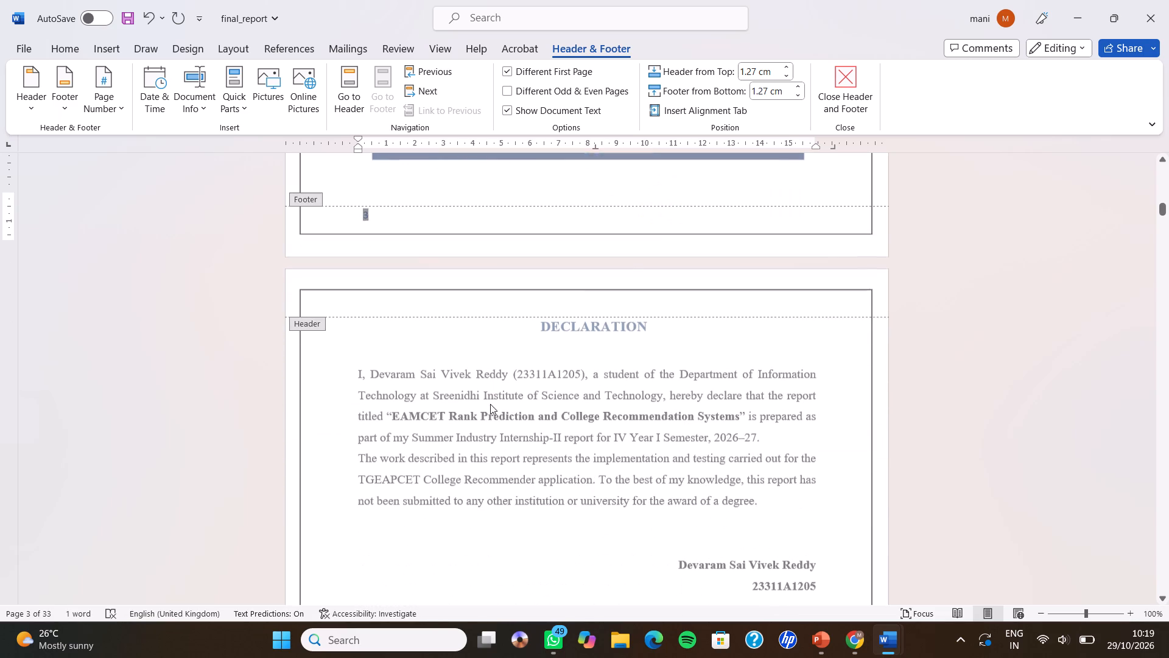
key("BackSpace")
Examine the page footers from the DECLARATION page through the acknowledgement, abstract and contents pages to section 1.4 Scope and Limitations.
scroll(490, 404, "down", 7)
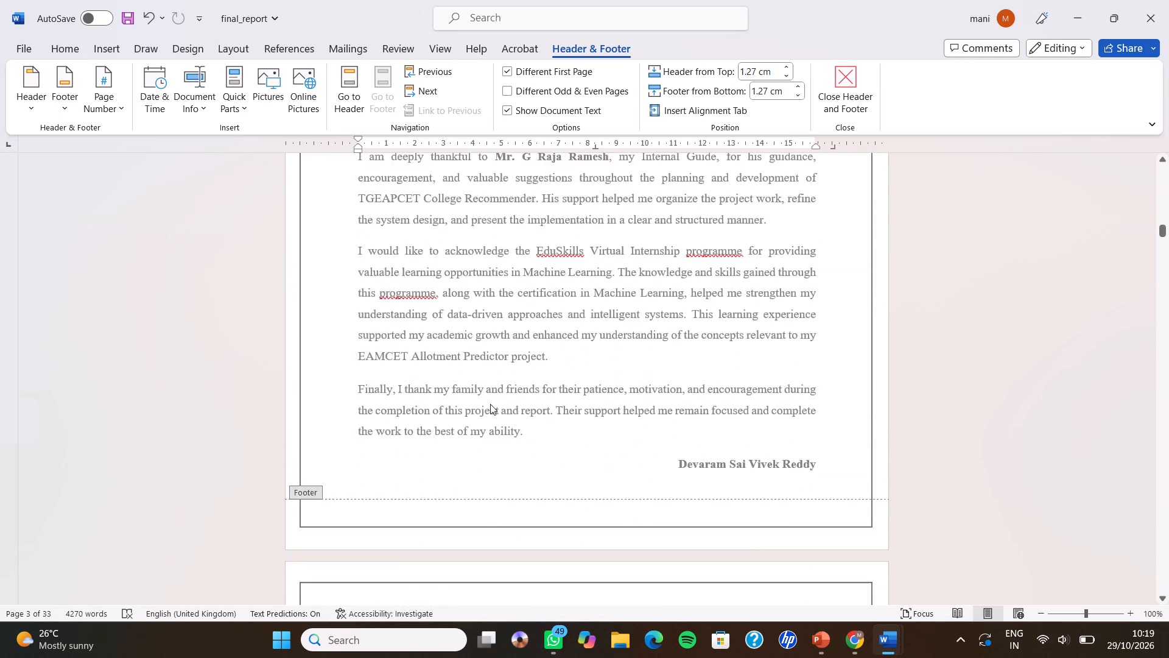
scroll(490, 404, "down", 2)
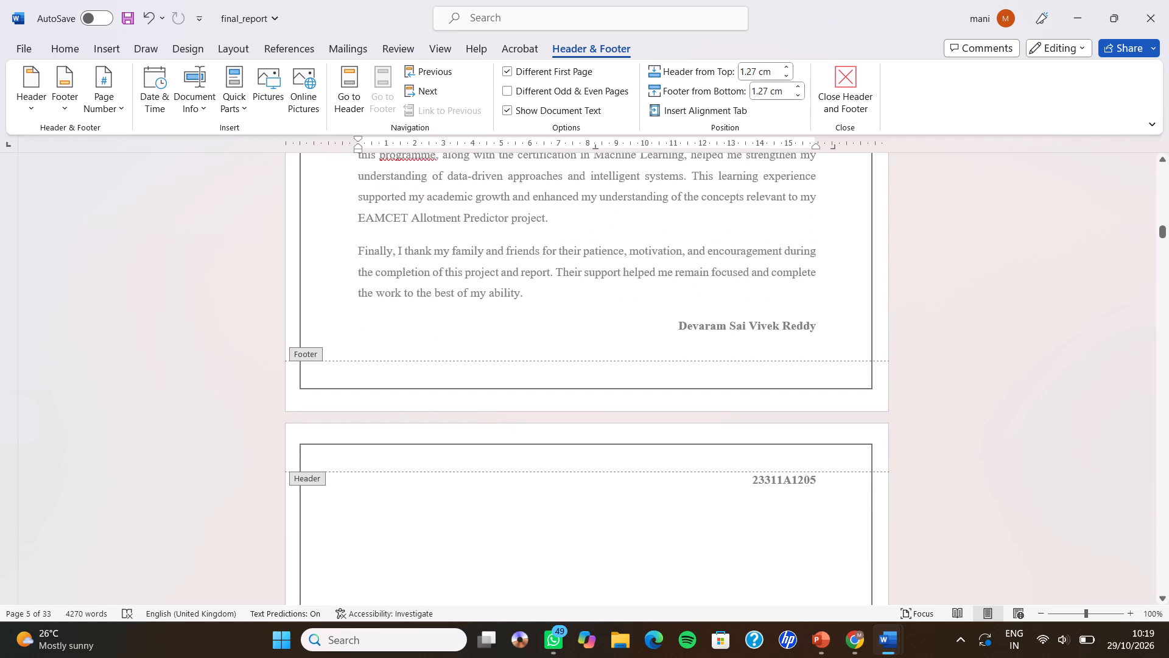
scroll(490, 404, "down", 2)
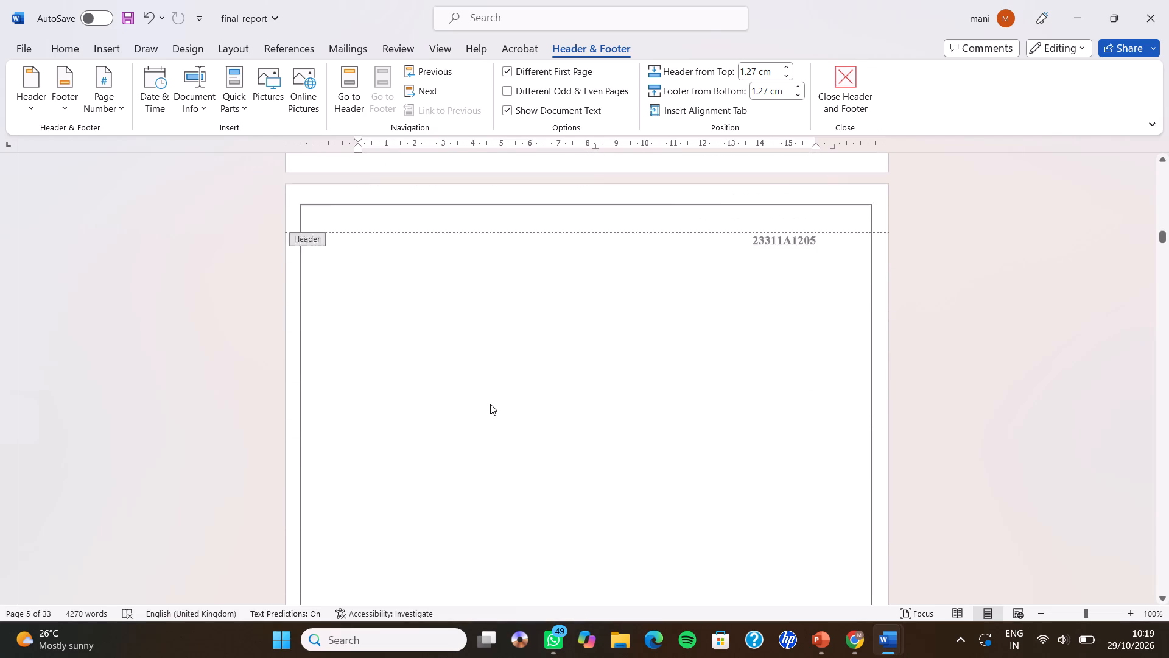
scroll(490, 404, "down", 3)
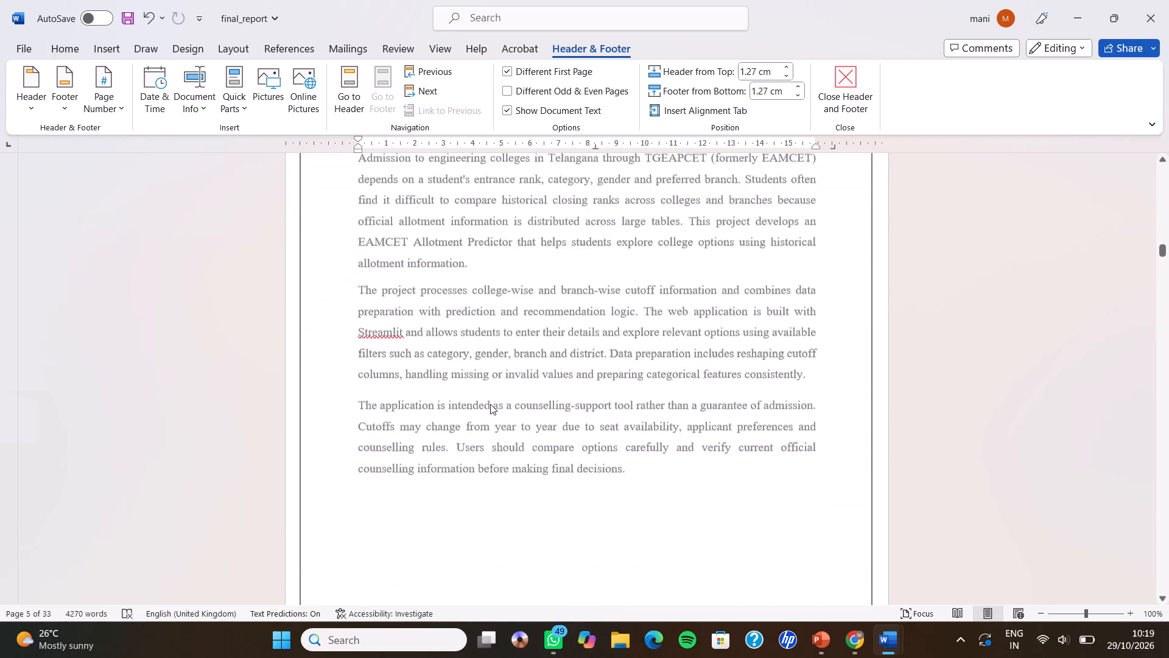
scroll(490, 404, "down", 3)
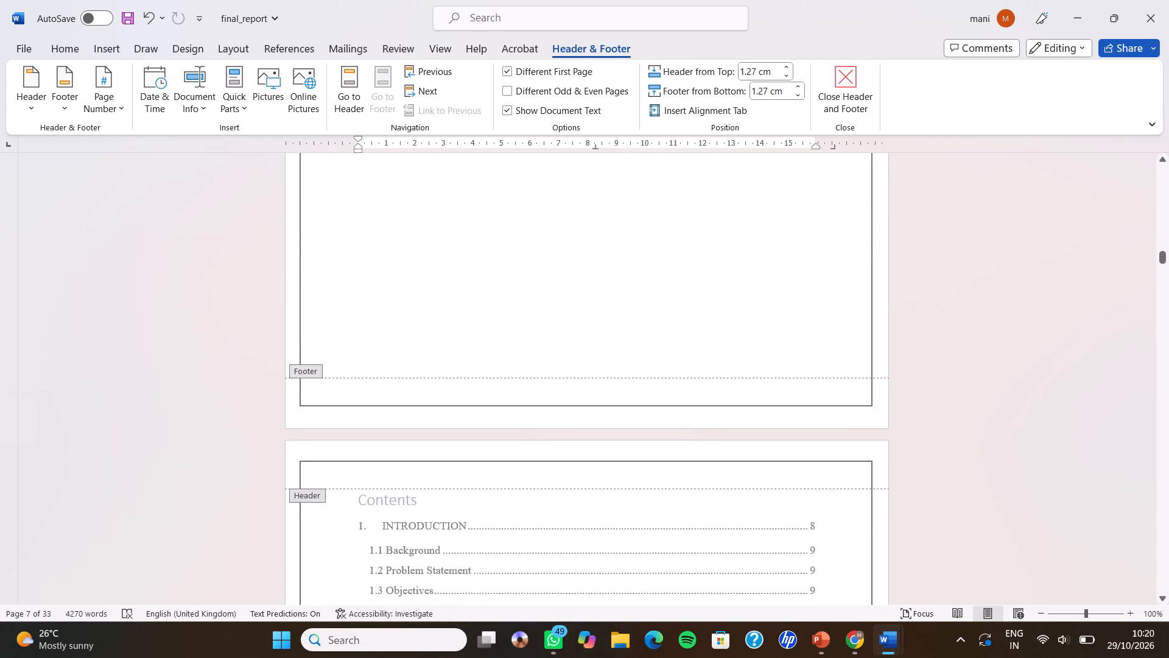
left_click(397, 396)
scroll(397, 396, "down", 1)
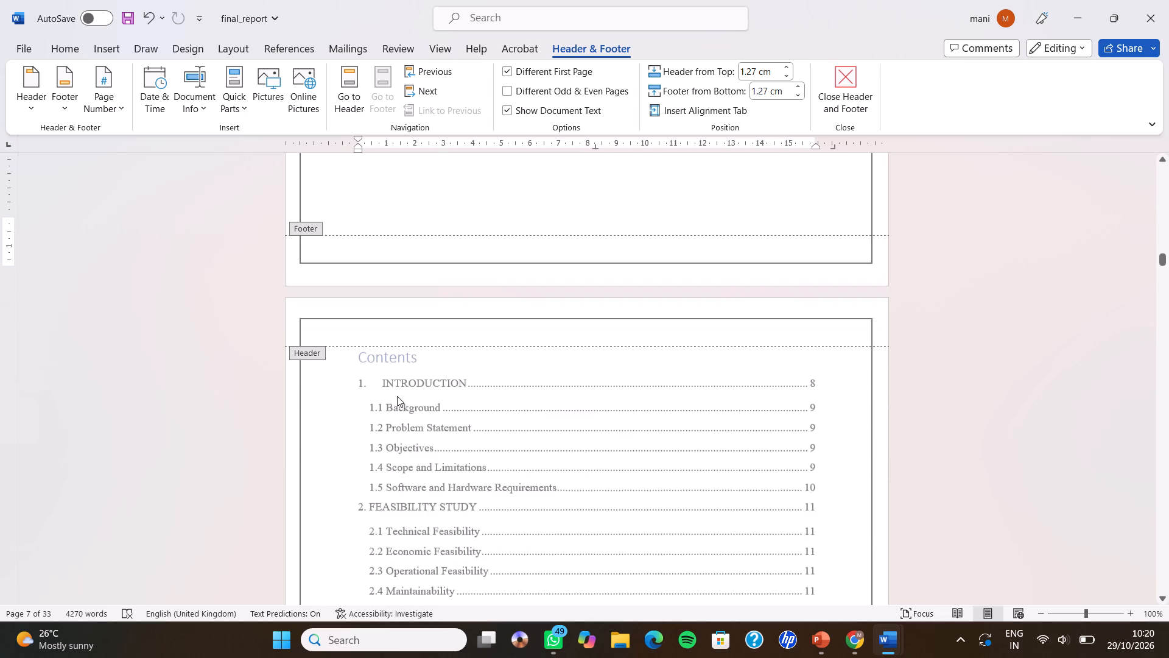
scroll(397, 396, "down", 4)
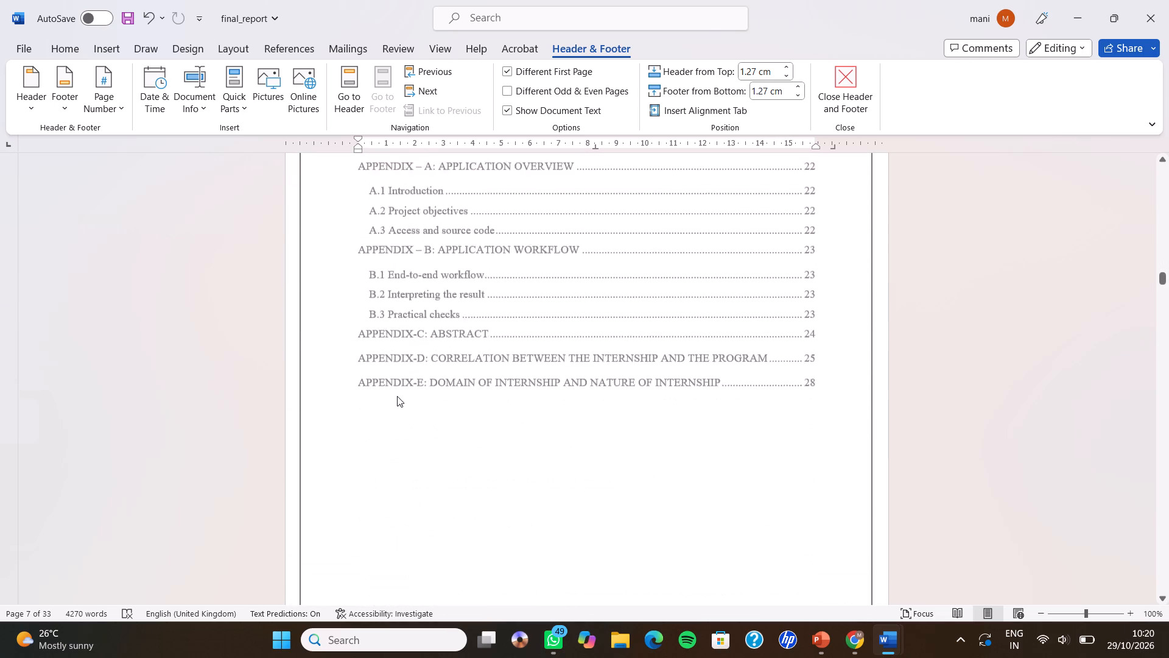
scroll(397, 396, "down", 6)
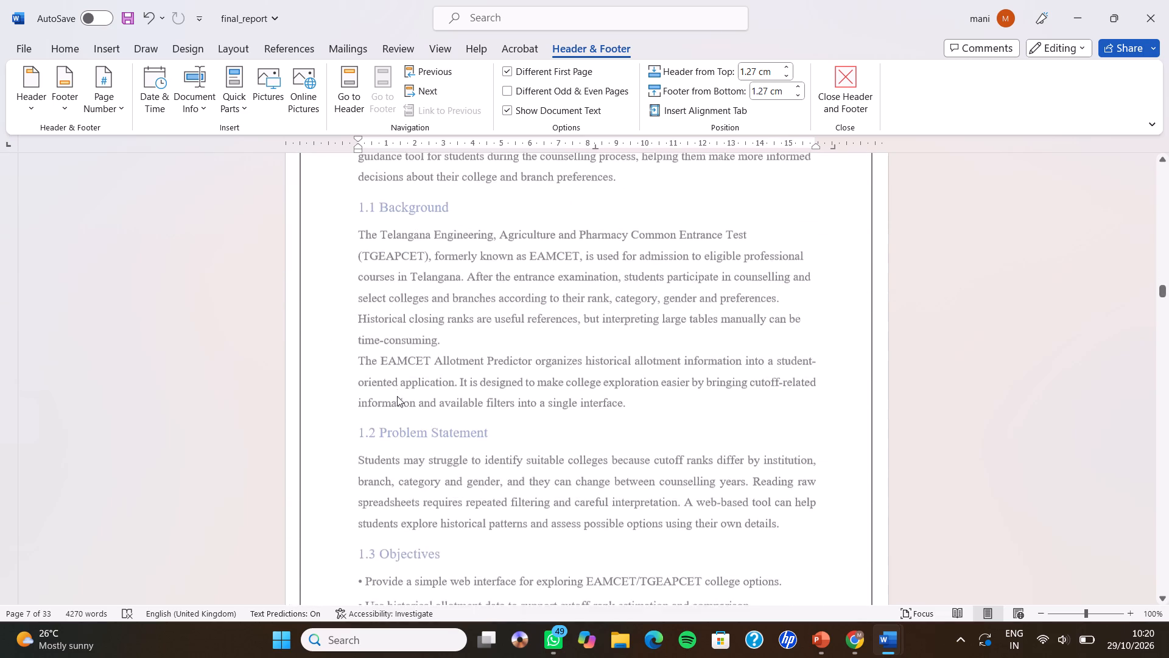
scroll(397, 396, "down", 3)
scroll(397, 396, "up", 1)
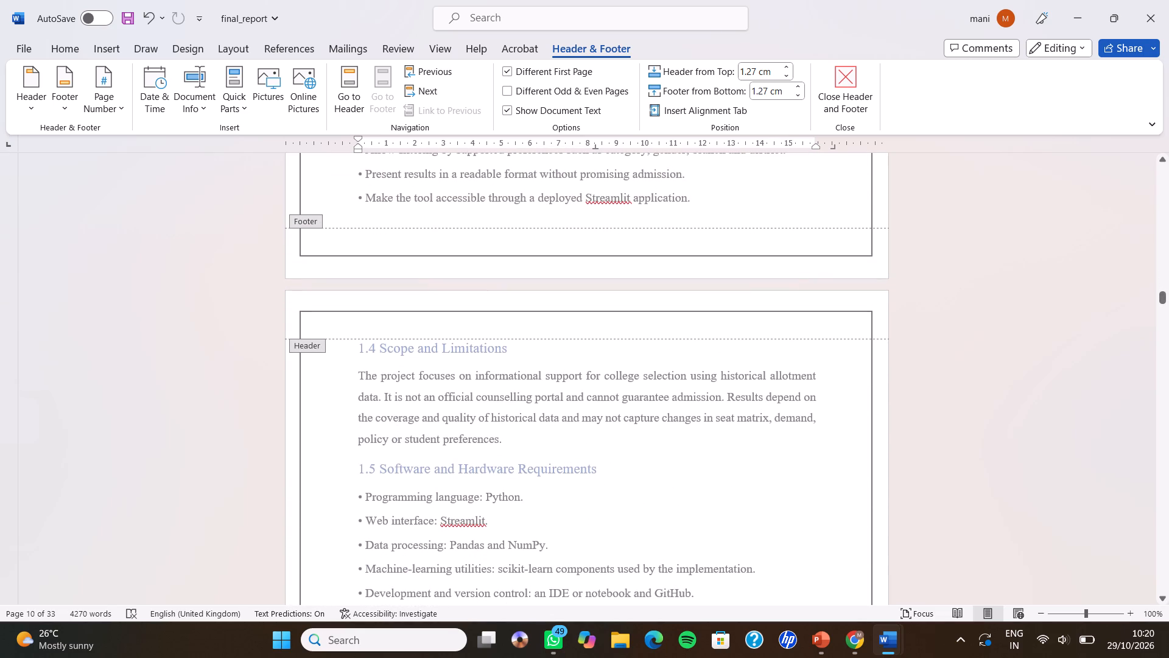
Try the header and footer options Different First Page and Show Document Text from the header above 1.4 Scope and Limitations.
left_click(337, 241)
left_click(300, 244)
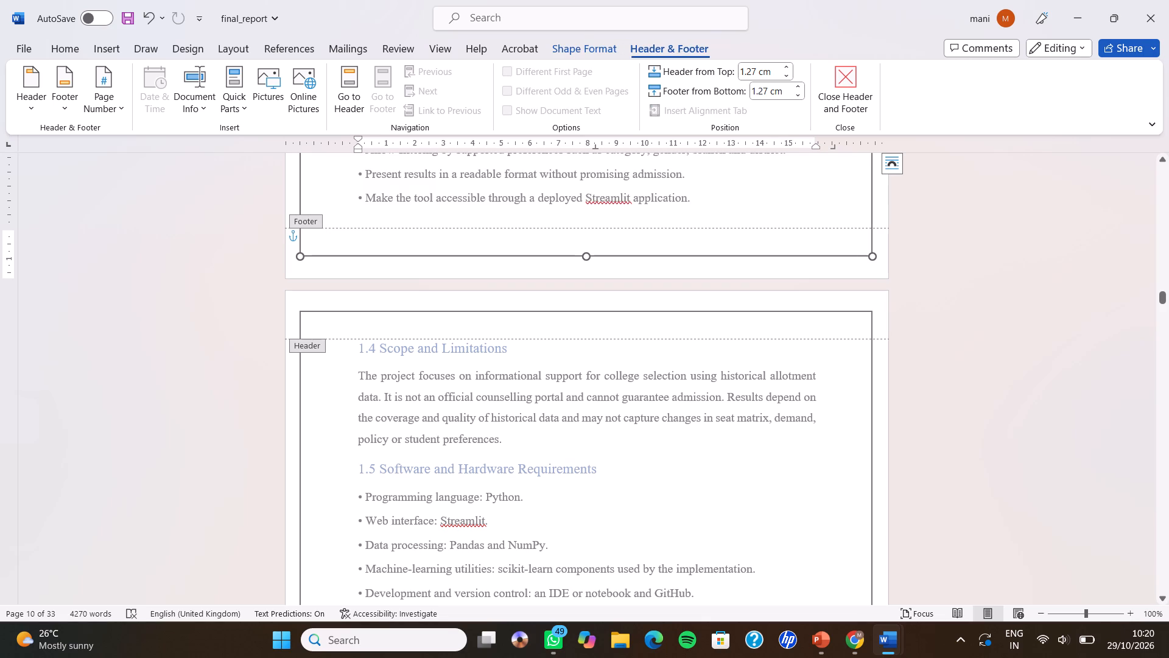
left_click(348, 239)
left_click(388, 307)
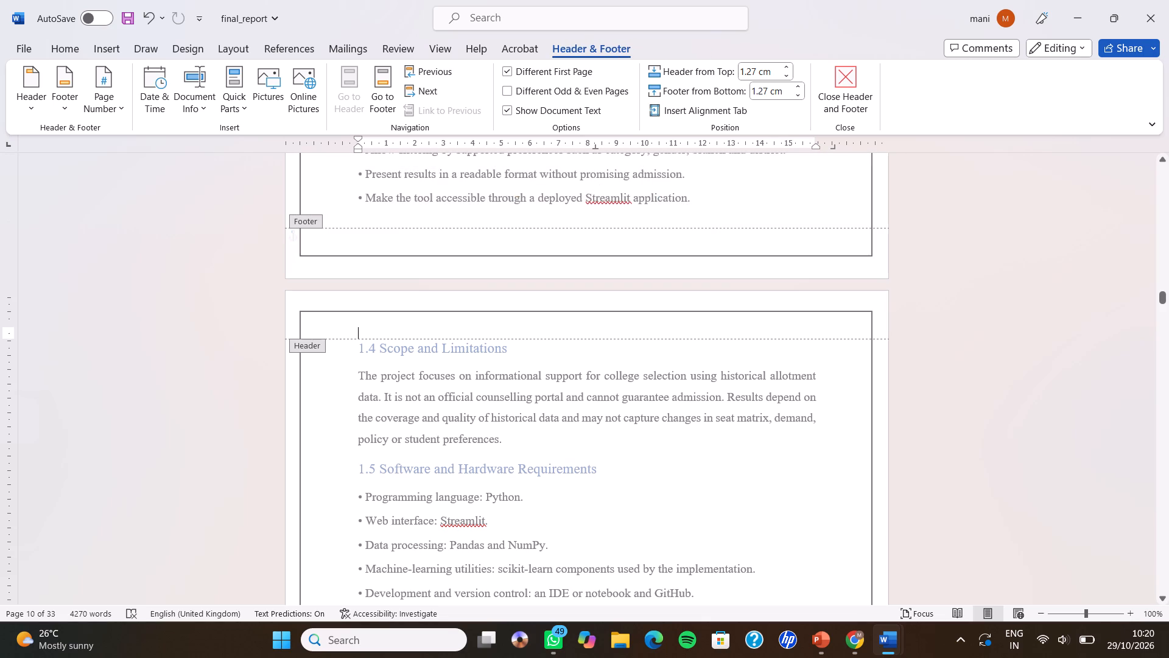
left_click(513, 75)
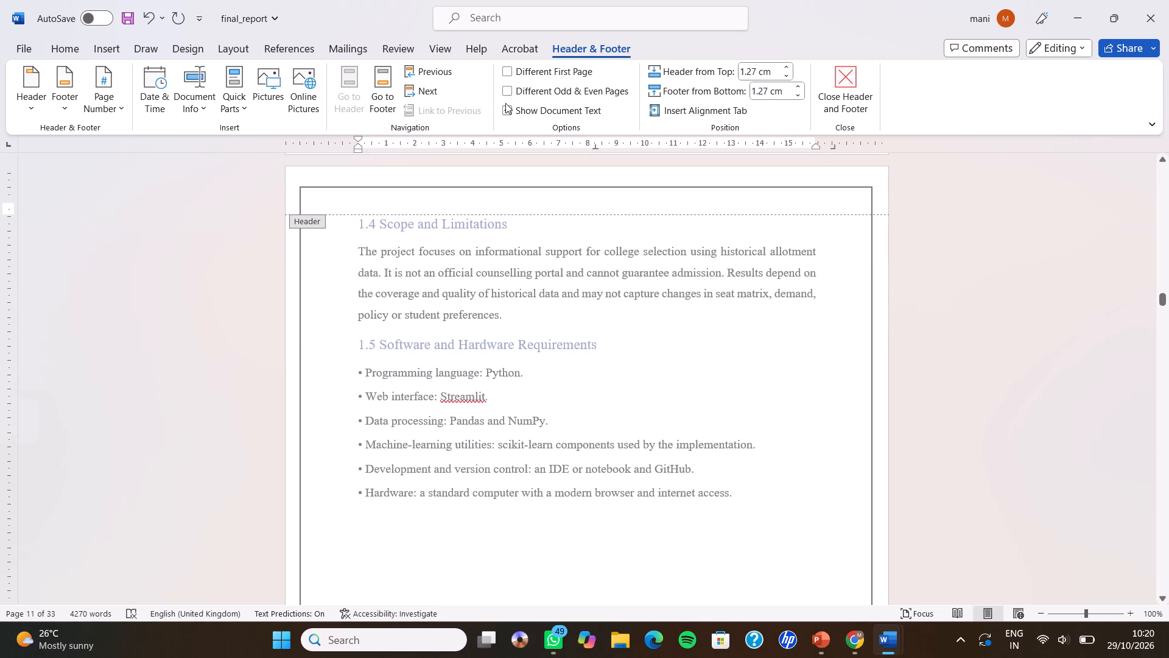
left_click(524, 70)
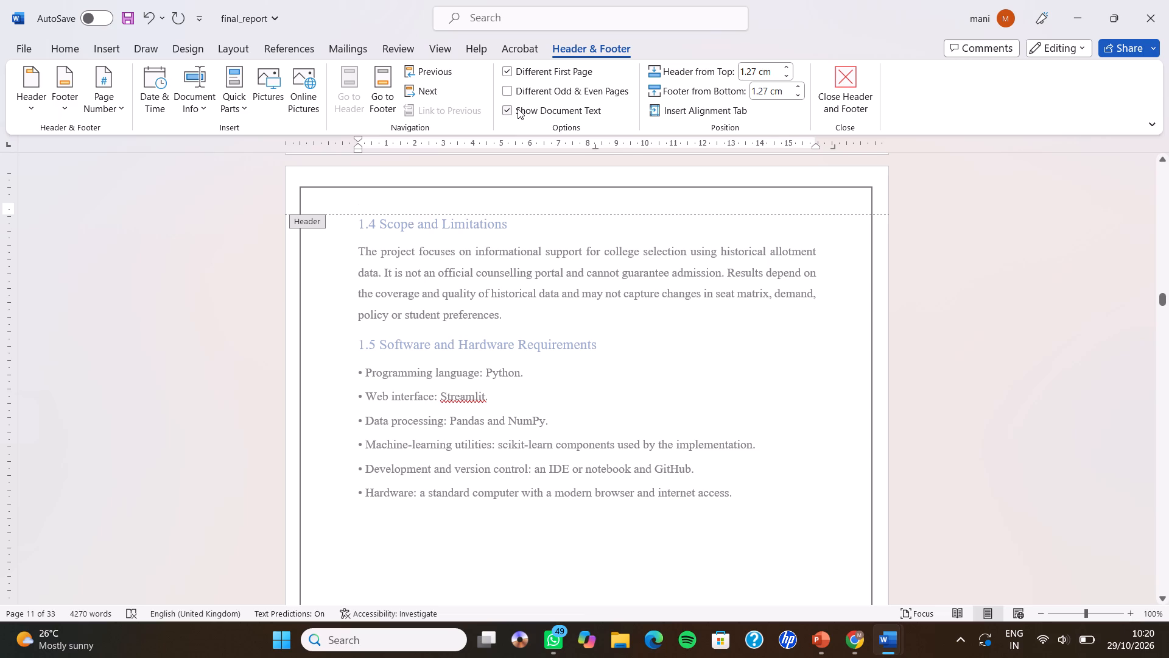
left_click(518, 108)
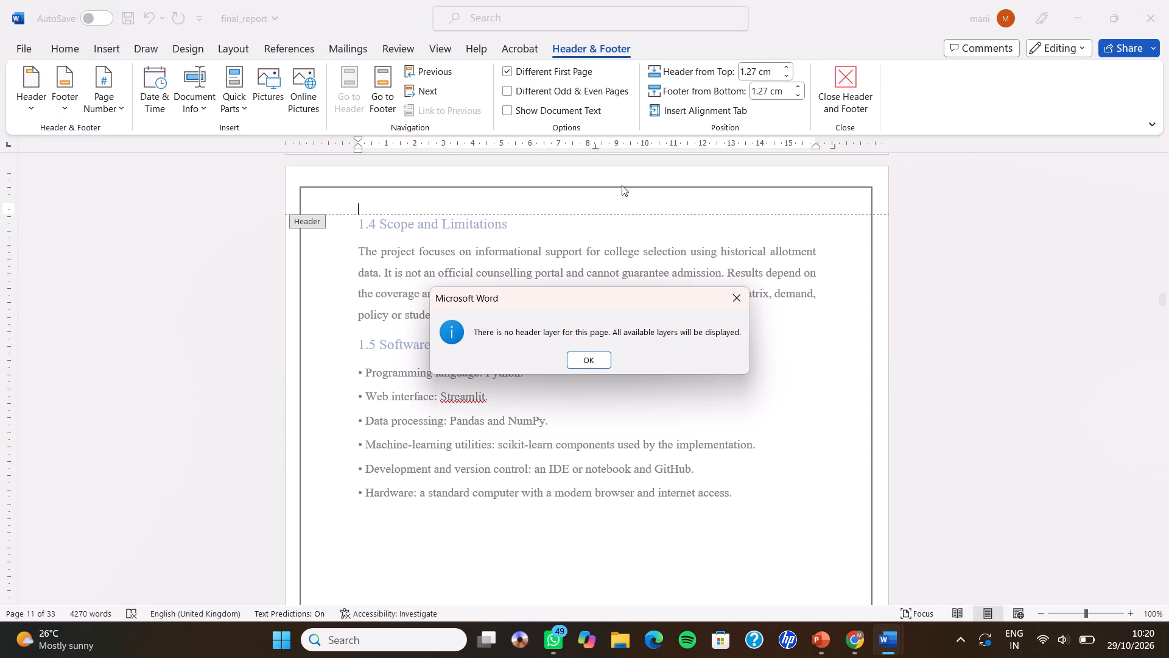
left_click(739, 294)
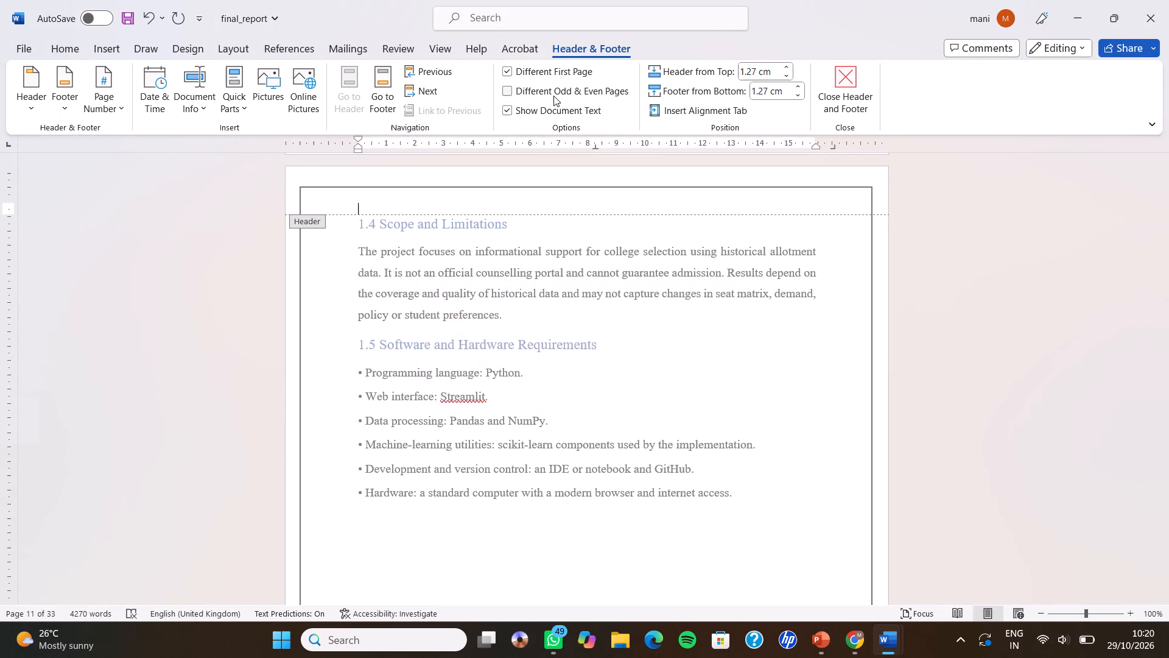
Compare the page numbers listed in the table of contents with the footers of the INTRODUCTION and 1.3 Objectives pages.
scroll(460, 339, "up", 5)
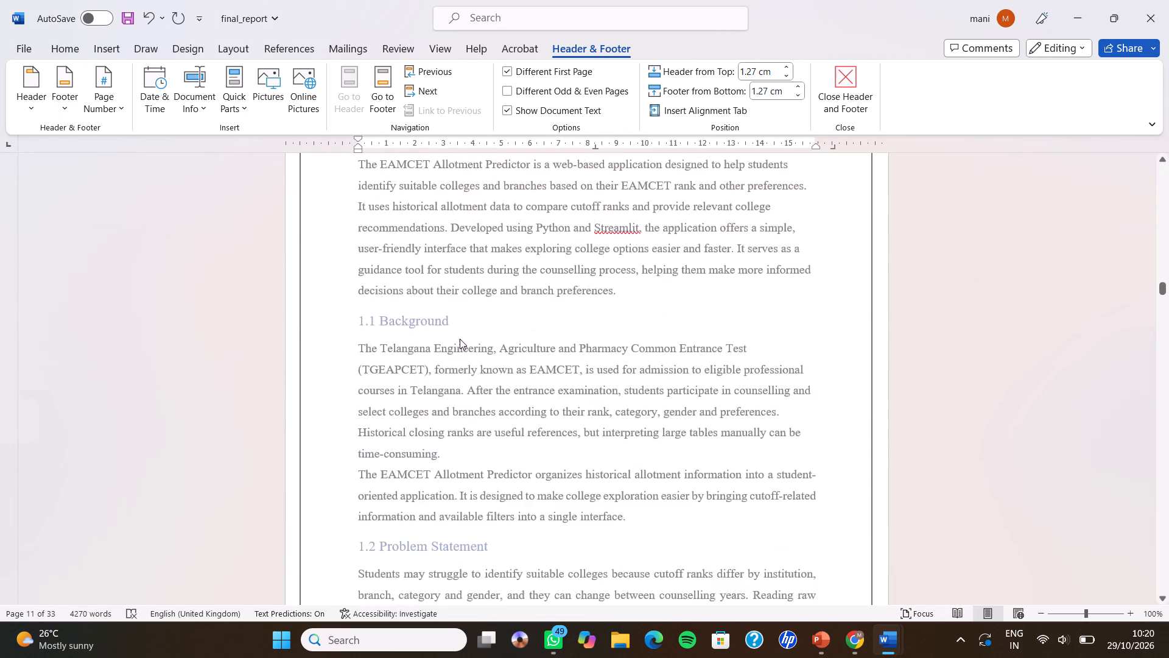
scroll(460, 339, "up", 2)
scroll(460, 339, "down", 3)
scroll(460, 339, "up", 2)
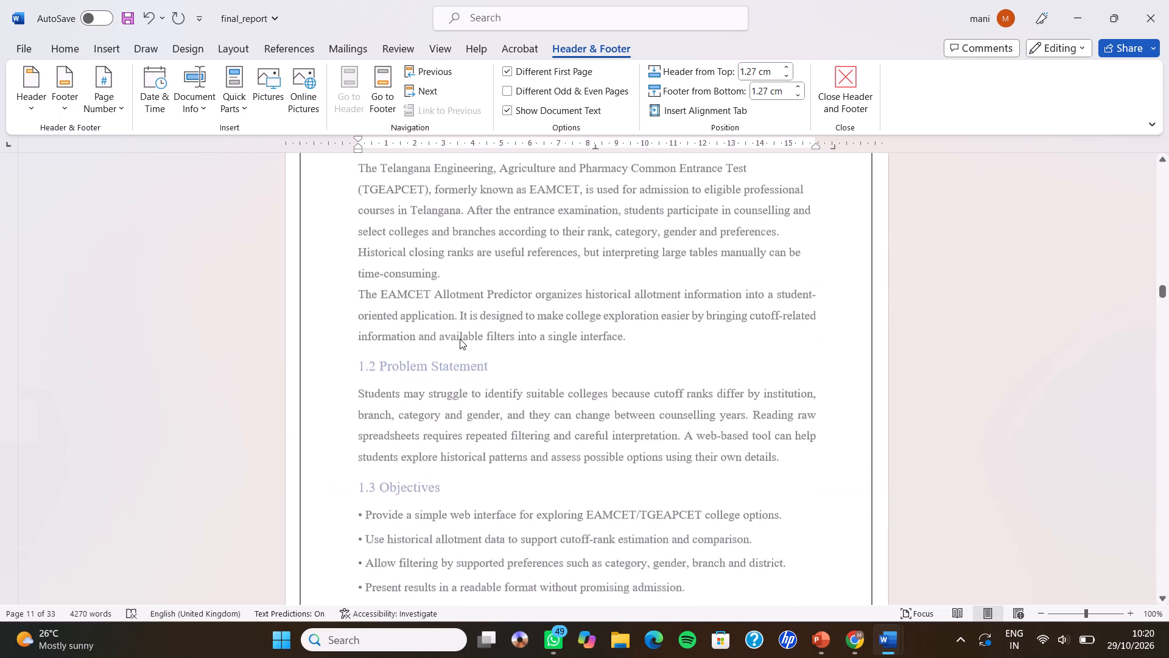
scroll(460, 339, "up", 6)
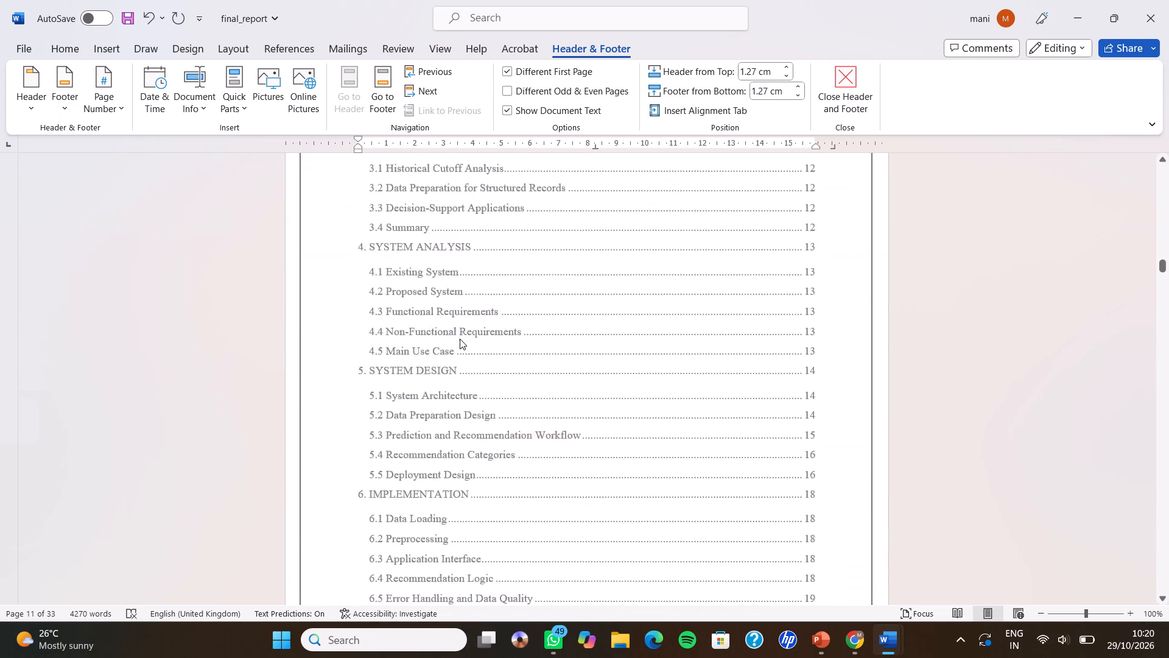
scroll(460, 339, "up", 1)
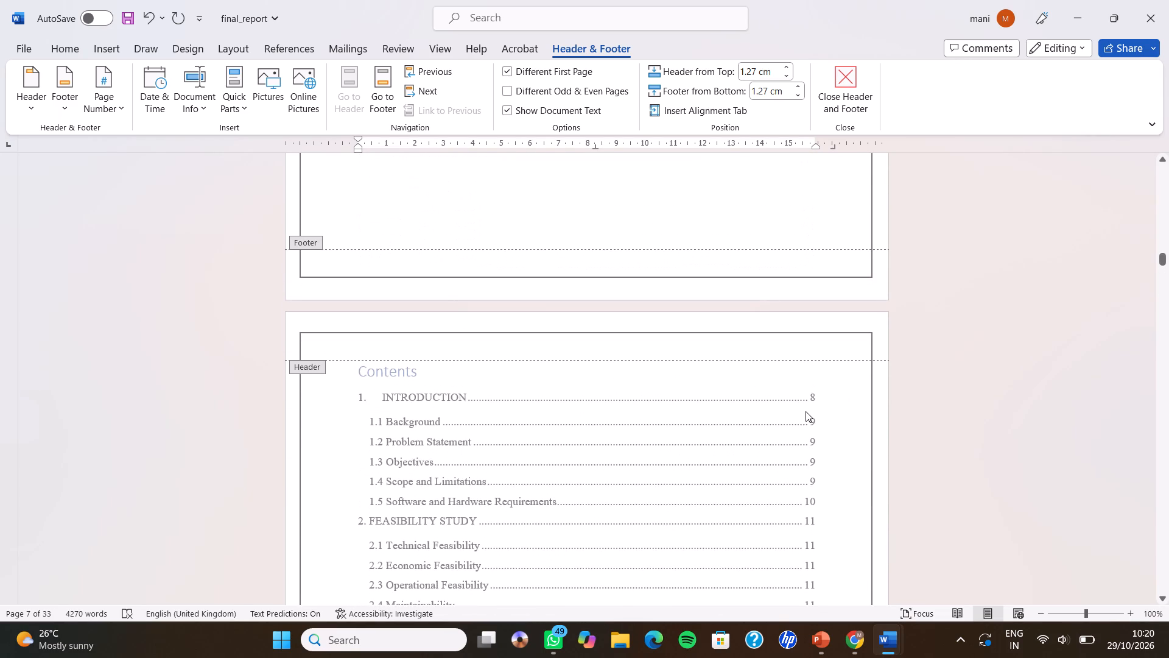
scroll(806, 411, "down", 10)
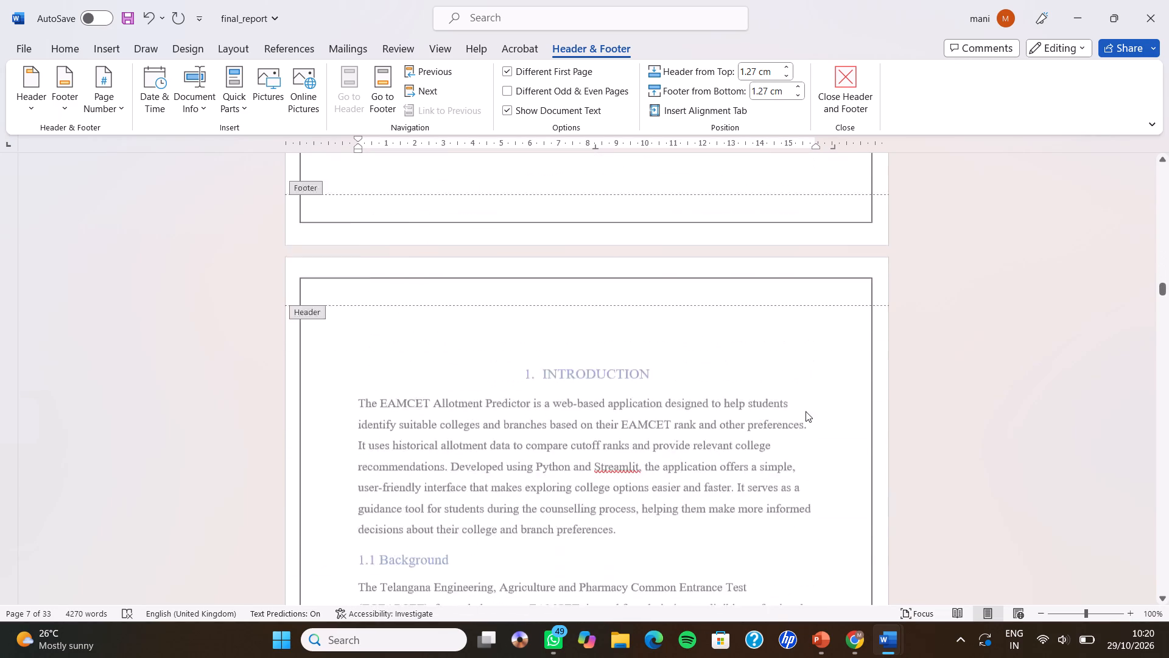
scroll(806, 411, "up", 4)
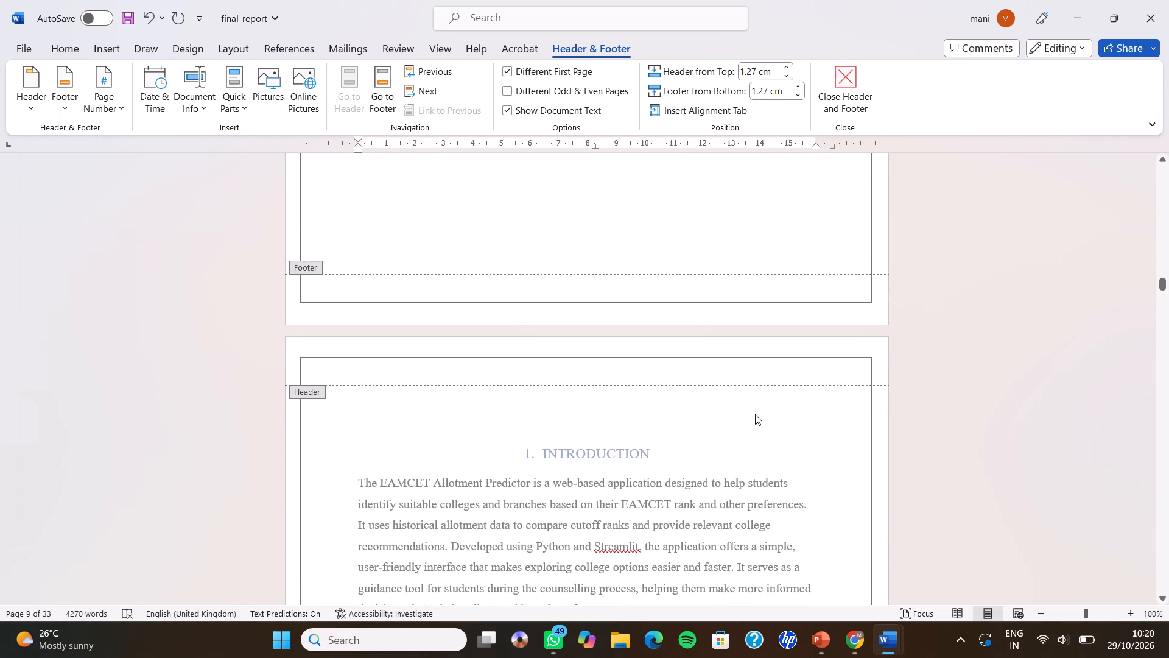
scroll(602, 475, "down", 4)
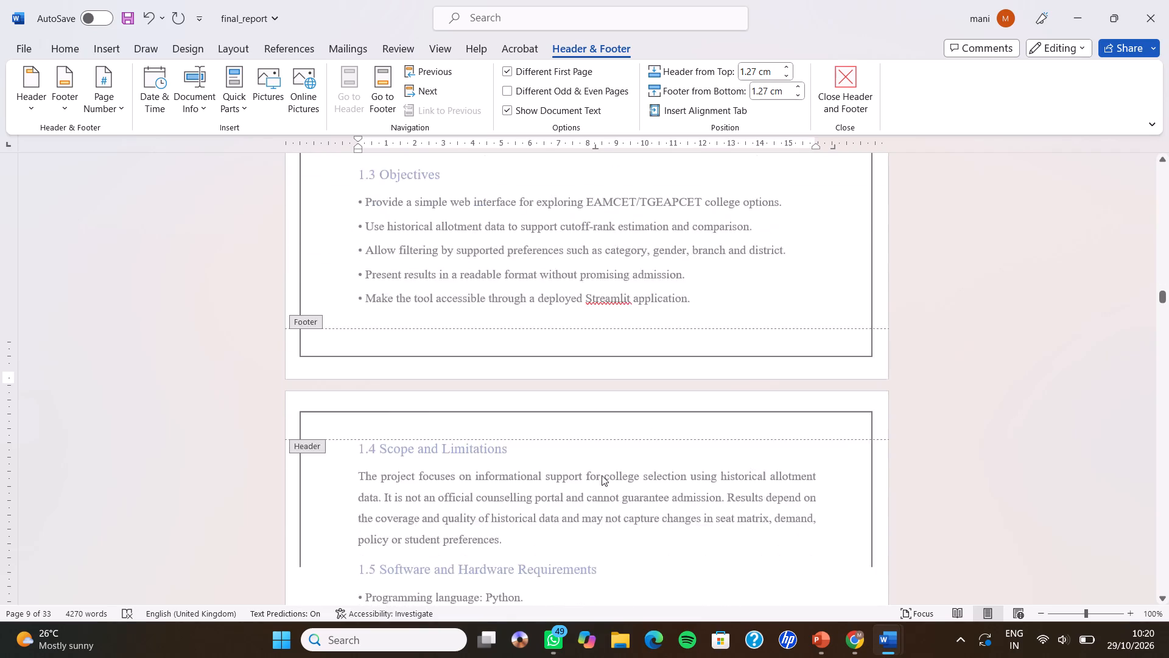
scroll(602, 475, "up", 1)
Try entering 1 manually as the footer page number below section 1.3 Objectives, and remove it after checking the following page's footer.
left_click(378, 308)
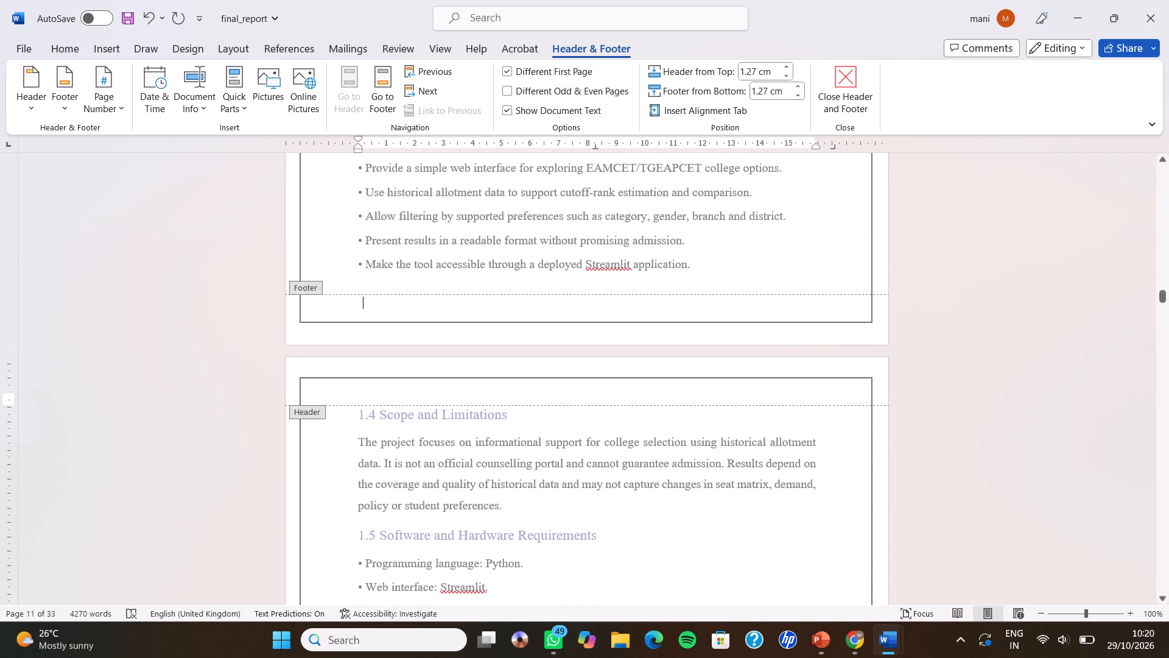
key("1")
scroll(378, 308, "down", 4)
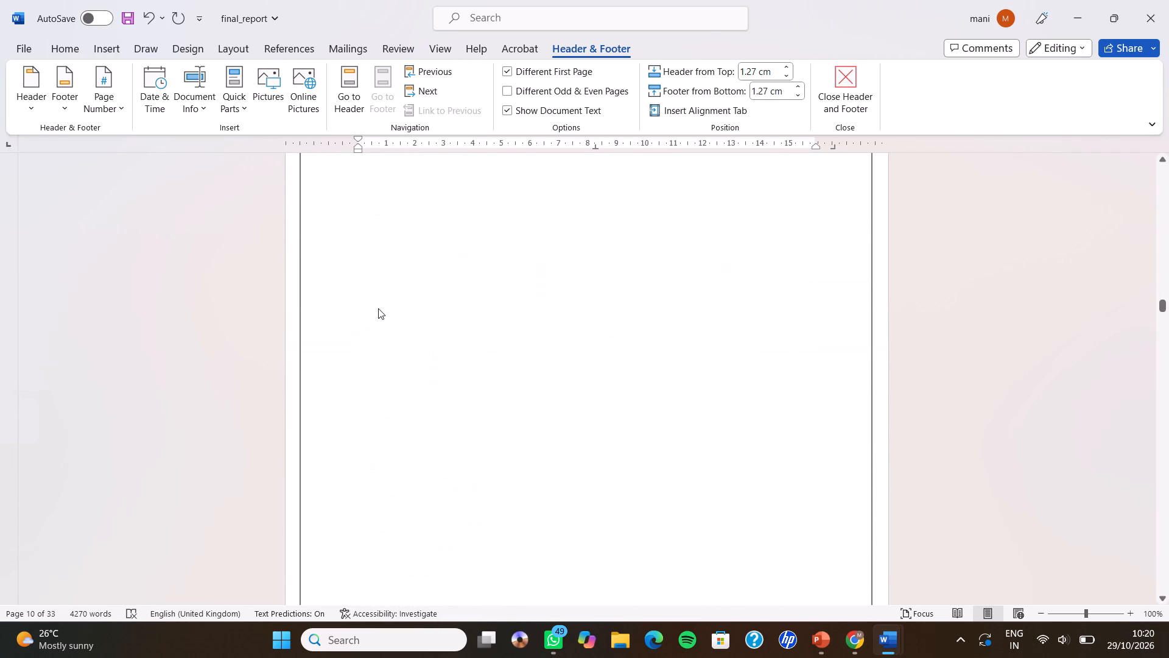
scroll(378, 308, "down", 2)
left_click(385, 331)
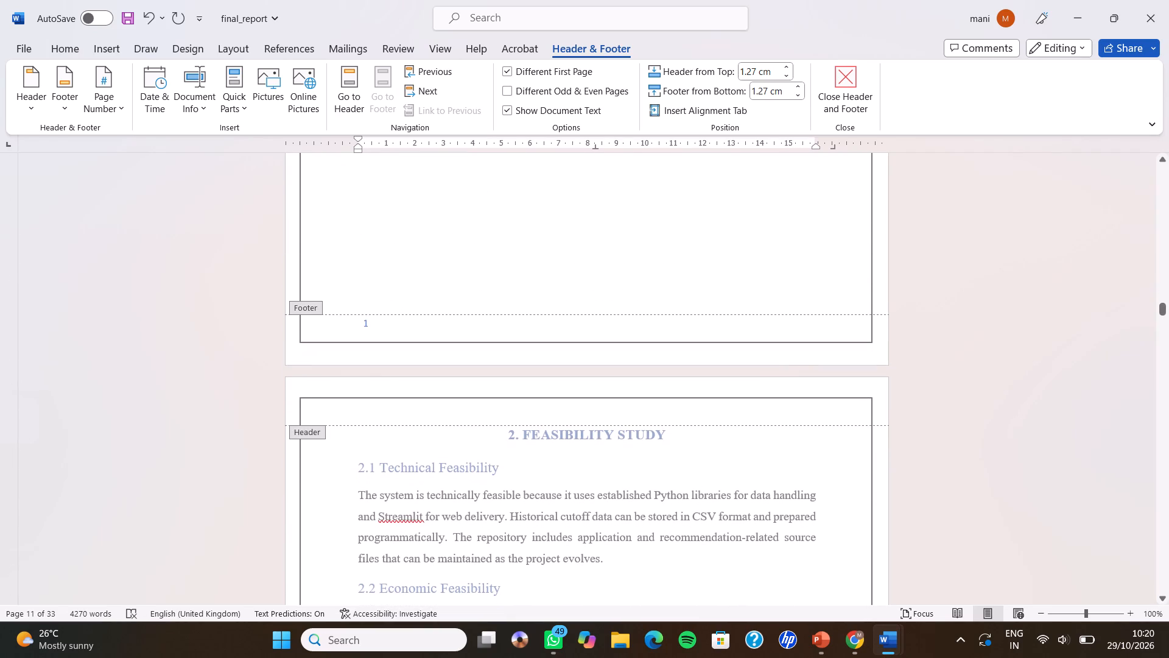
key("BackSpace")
Turn off Different First Page for the section that contains the INTRODUCTION chapter.
scroll(367, 318, "up", 1)
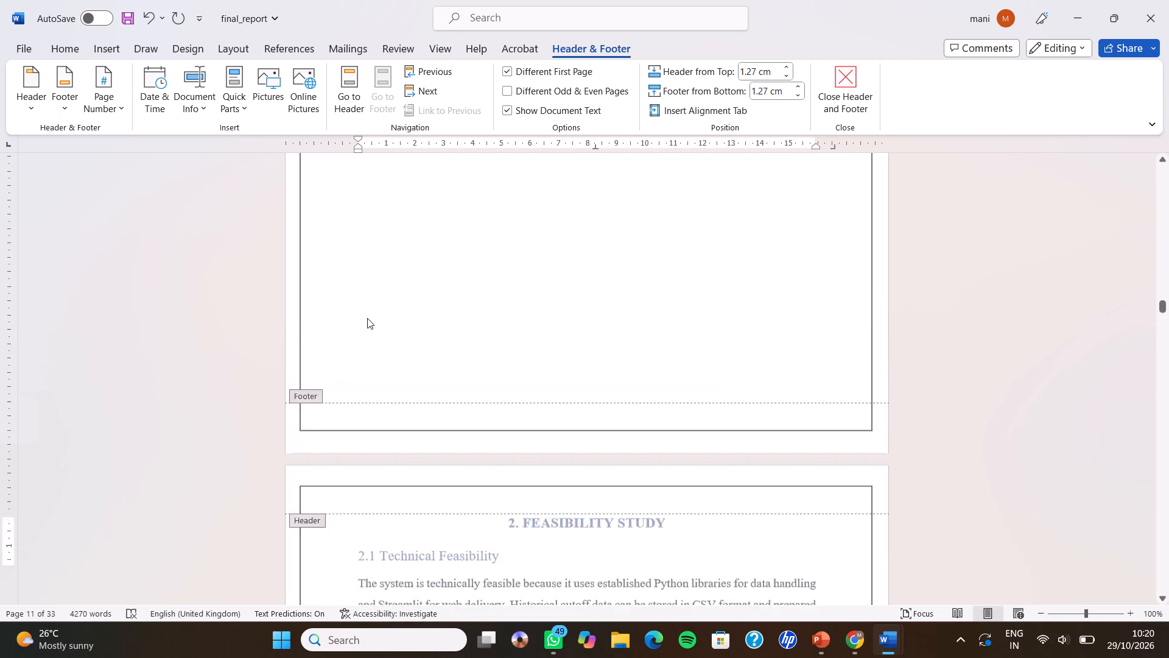
scroll(367, 318, "up", 2)
scroll(376, 374, "up", 2)
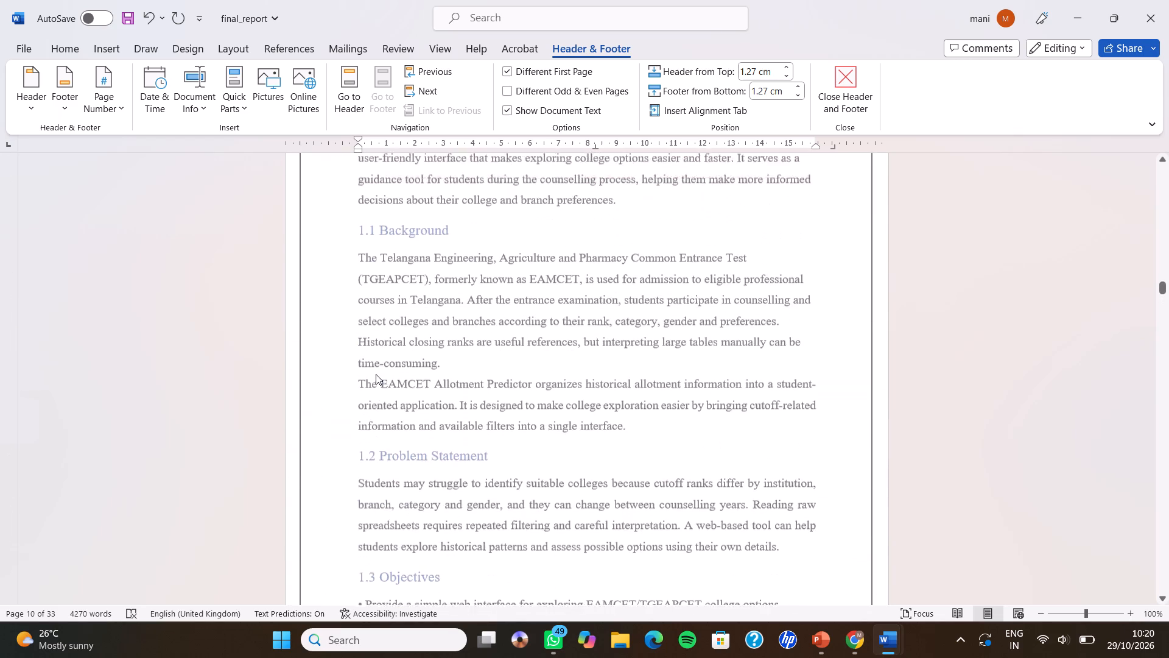
scroll(376, 374, "up", 3)
scroll(376, 374, "down", 3)
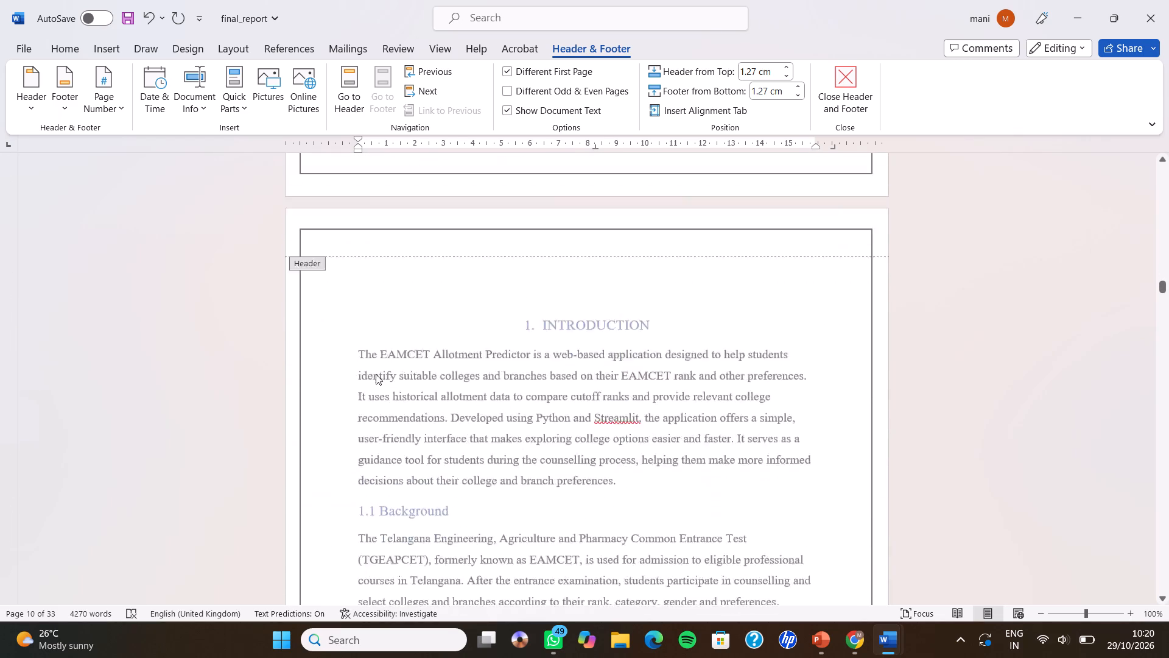
scroll(376, 374, "down", 2)
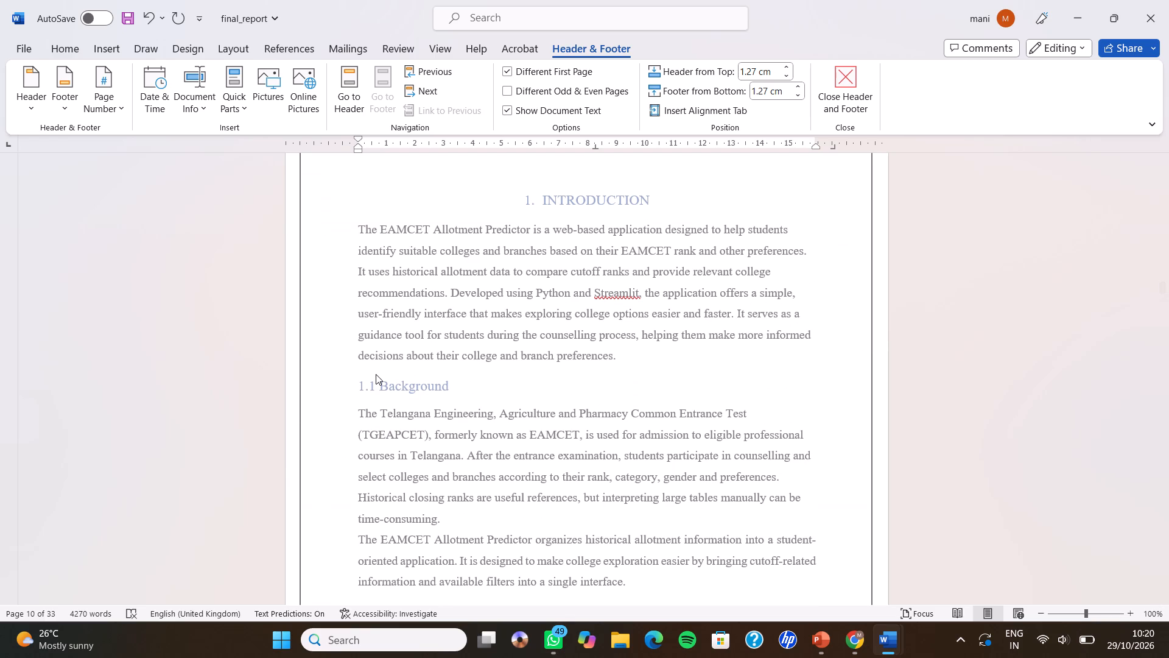
left_click(510, 67)
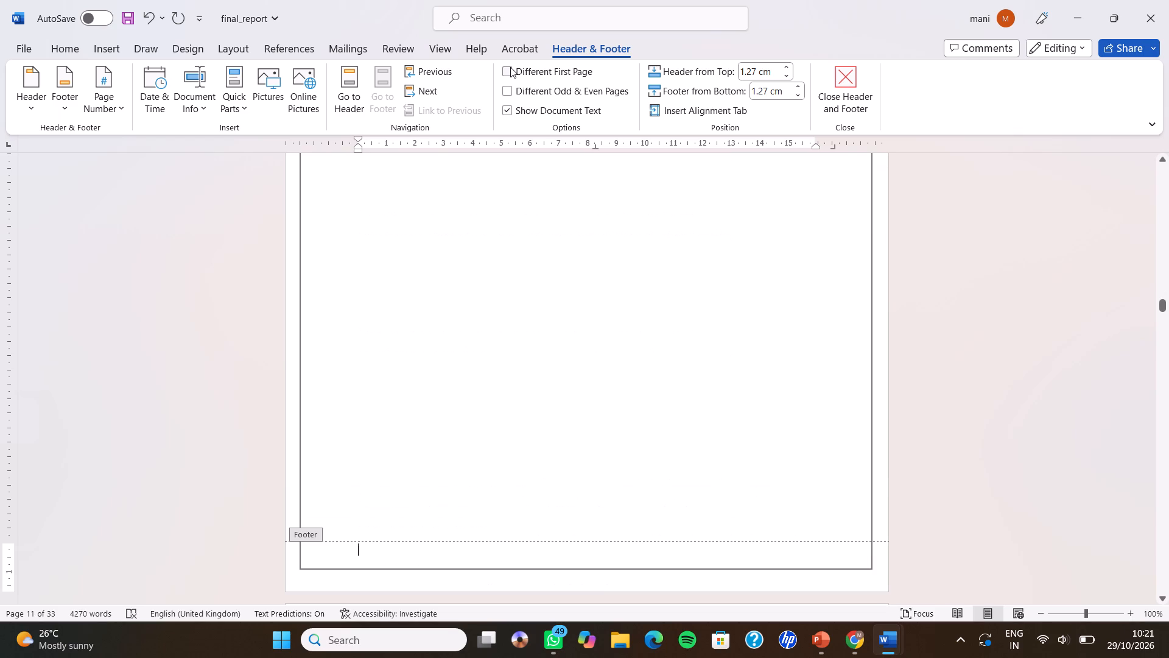
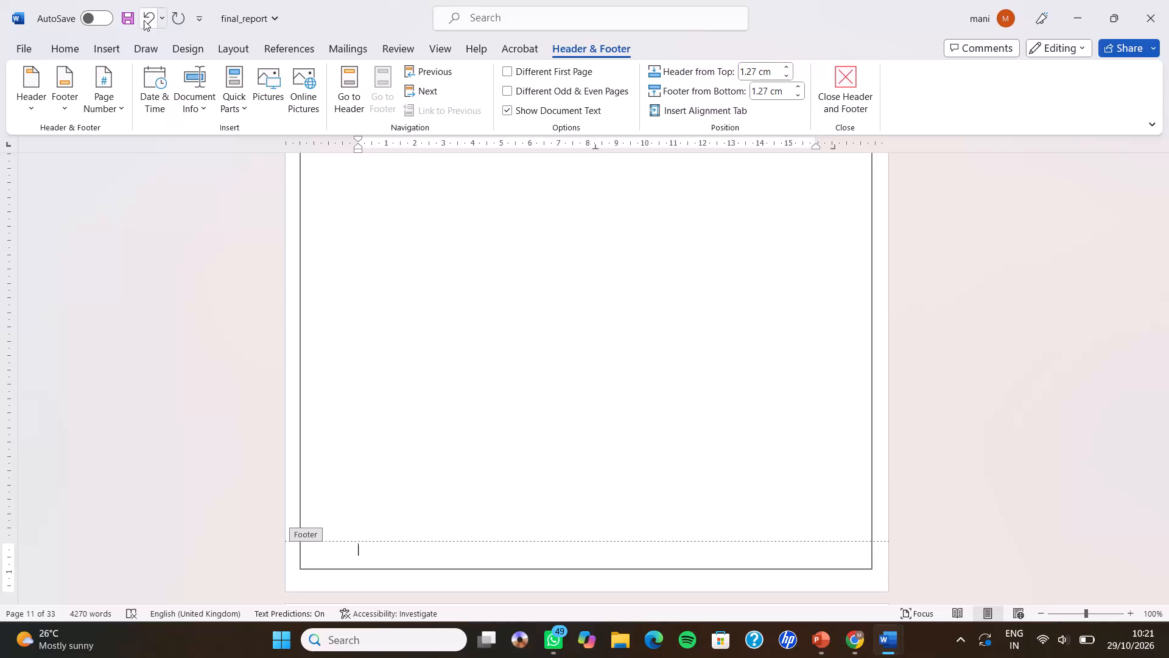
Close footer editing and check the page footers from the cover page through the INTRODUCTION and FEASIBILITY STUDY chapters.
left_click(868, 82)
left_click(736, 242)
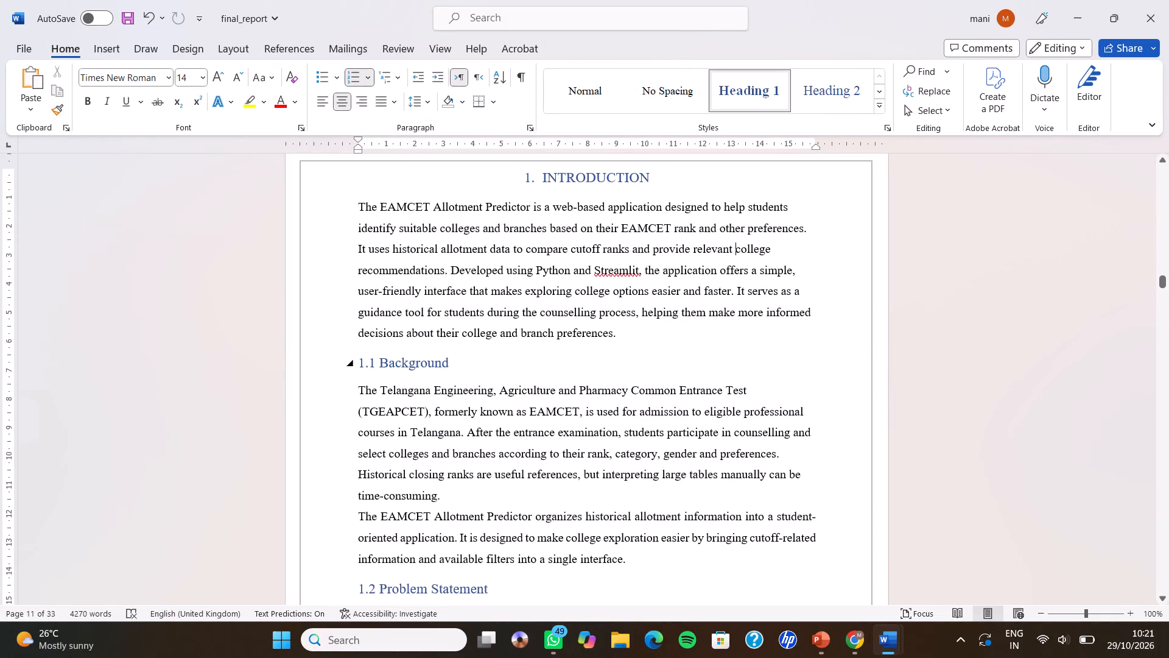
scroll(724, 359, "down", 8)
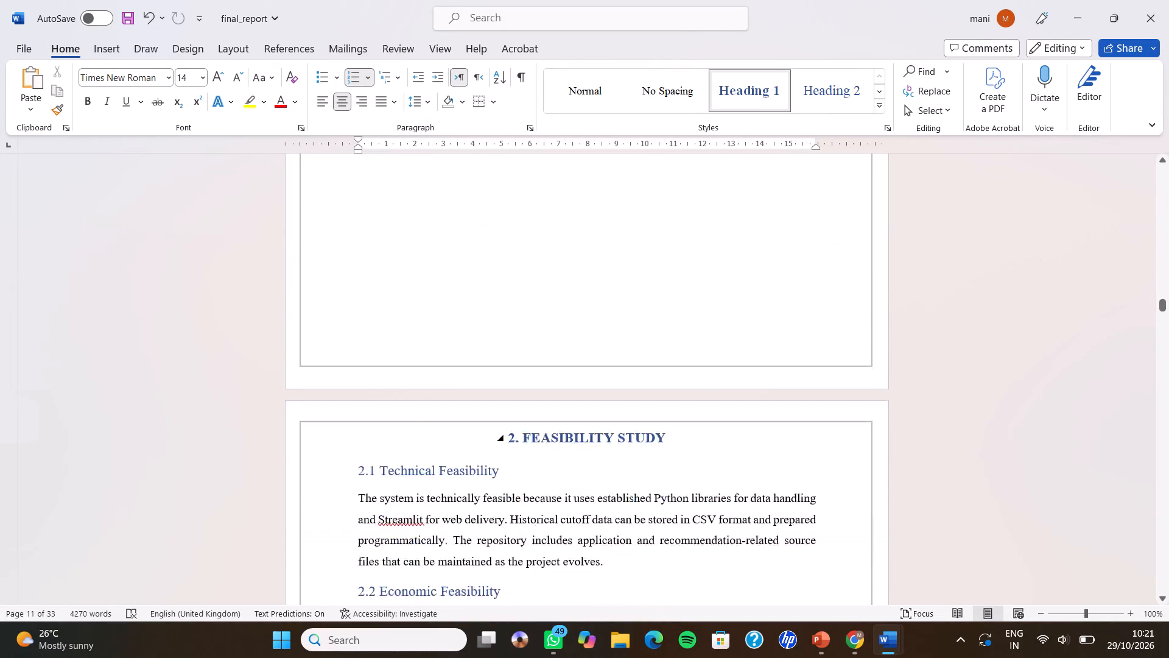
scroll(724, 359, "down", 5)
scroll(724, 359, "up", 9)
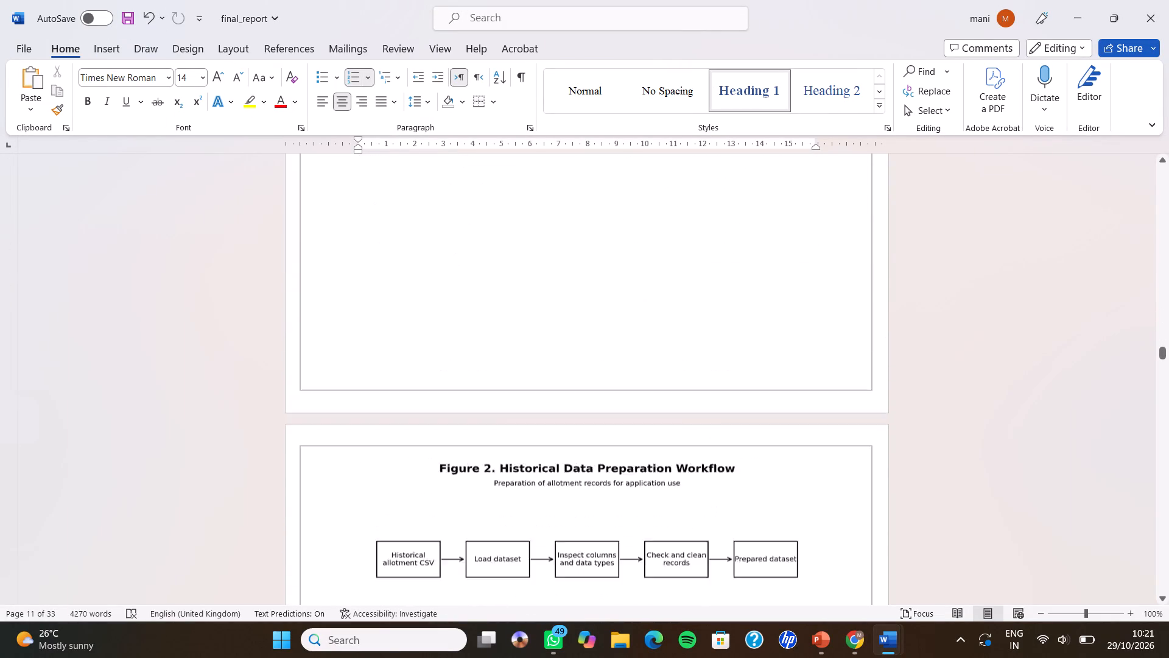
scroll(724, 359, "up", 19)
scroll(724, 359, "down", 2)
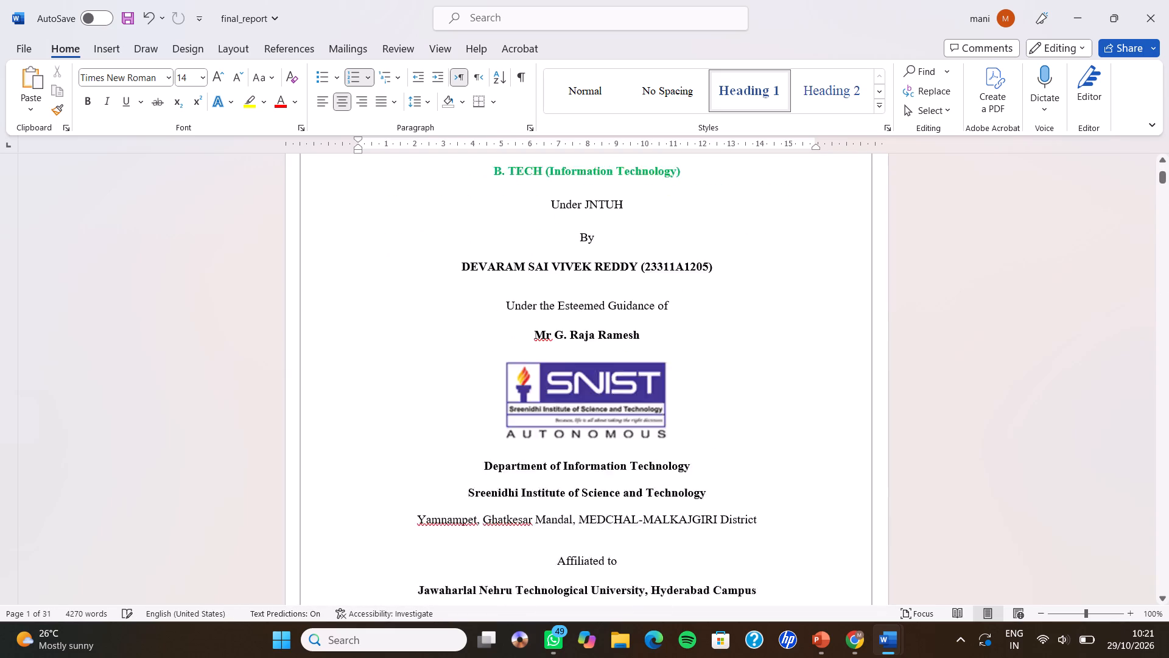
scroll(724, 359, "down", 12)
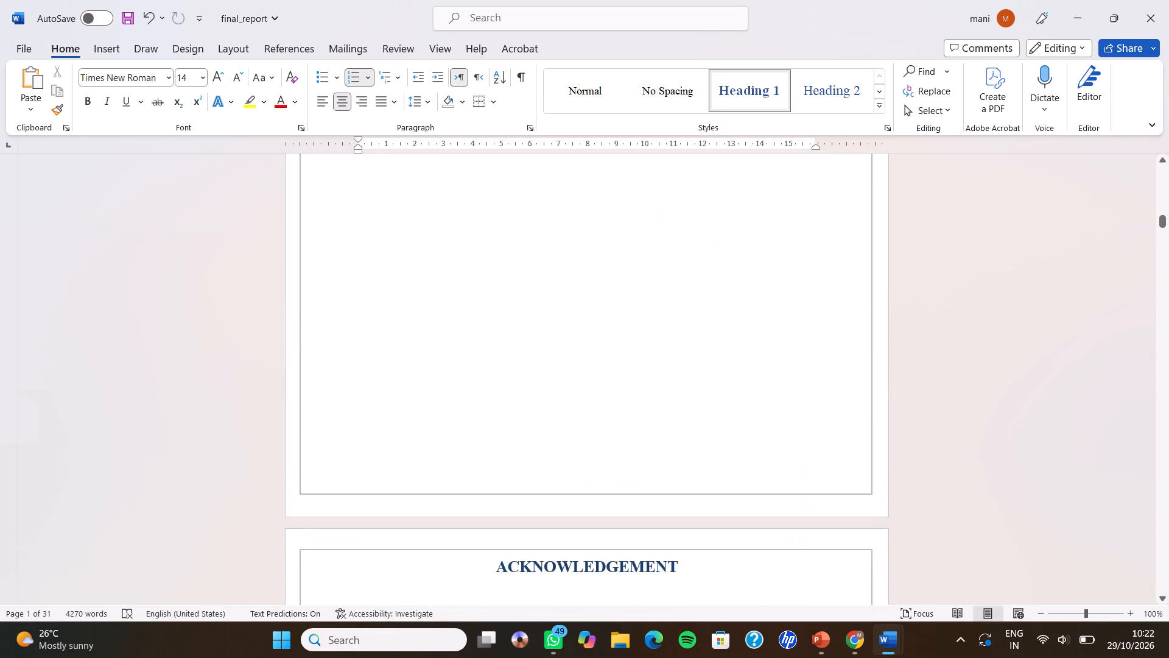
scroll(724, 359, "down", 4)
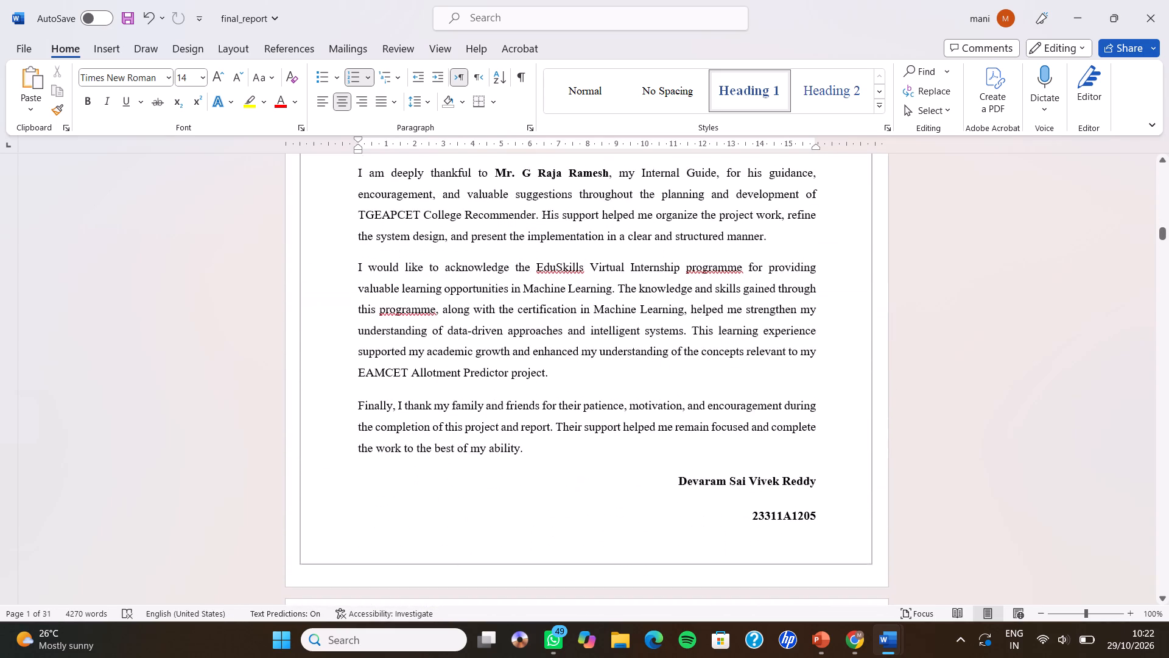
scroll(724, 359, "down", 4)
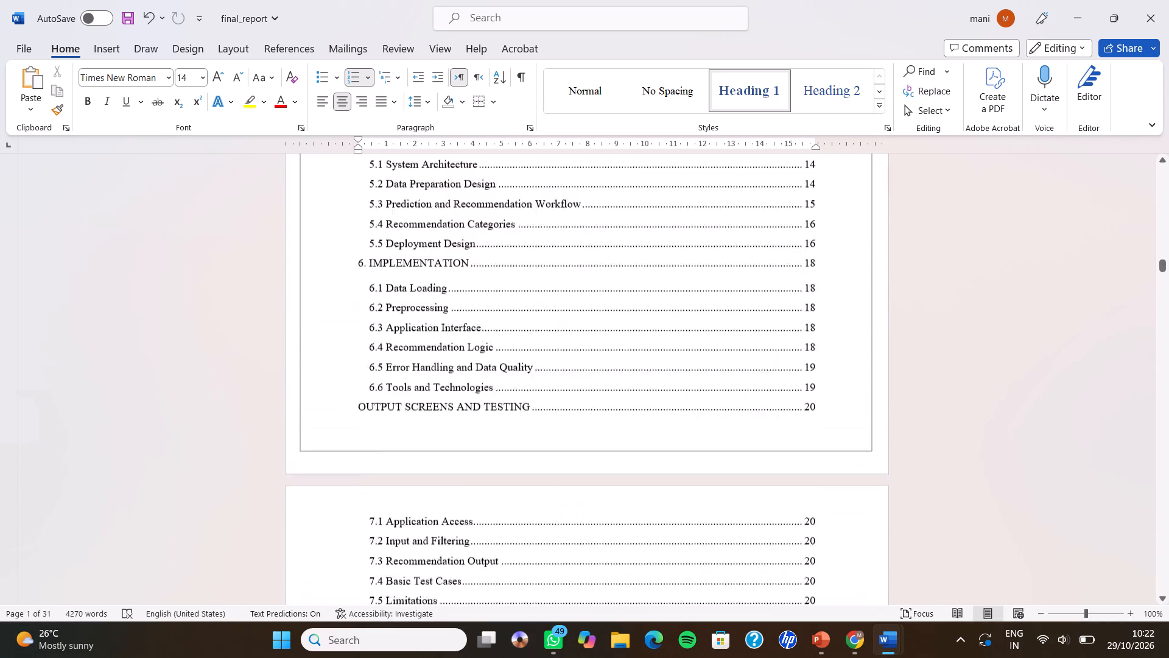
scroll(724, 359, "down", 4)
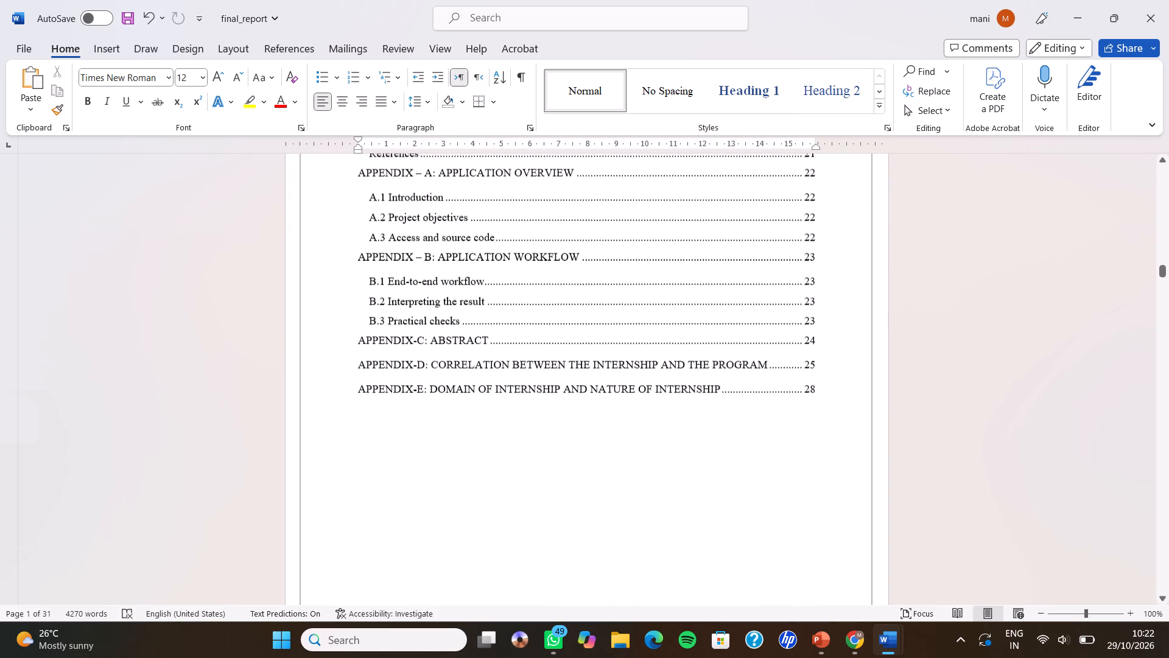
scroll(724, 359, "down", 3)
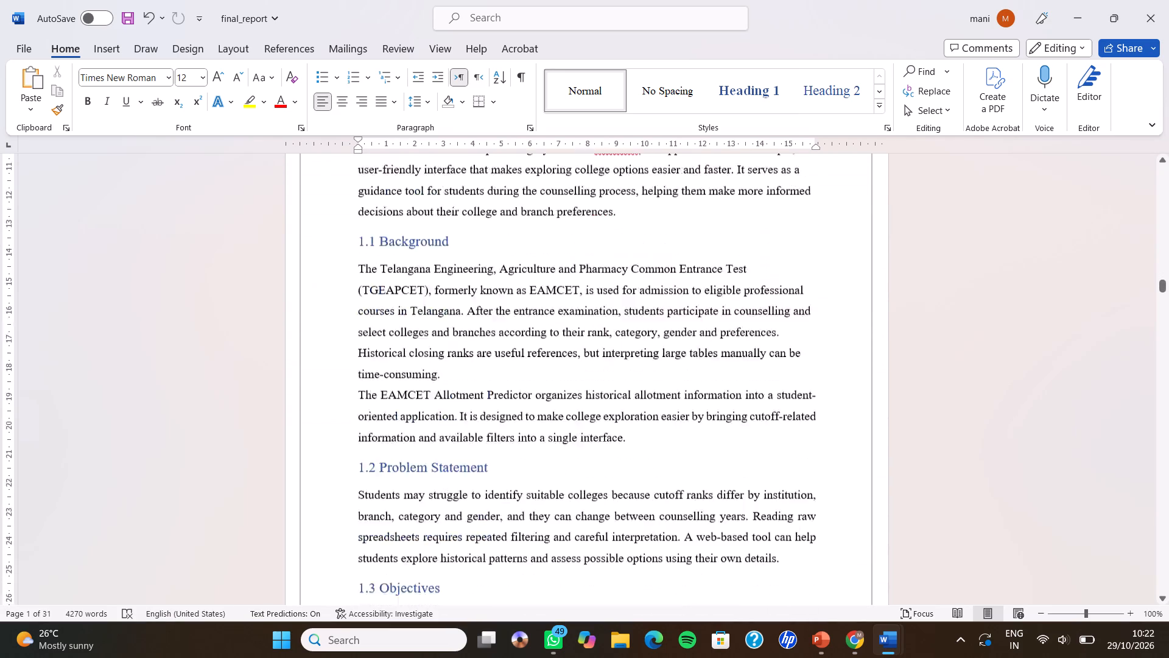
scroll(724, 359, "down", 4)
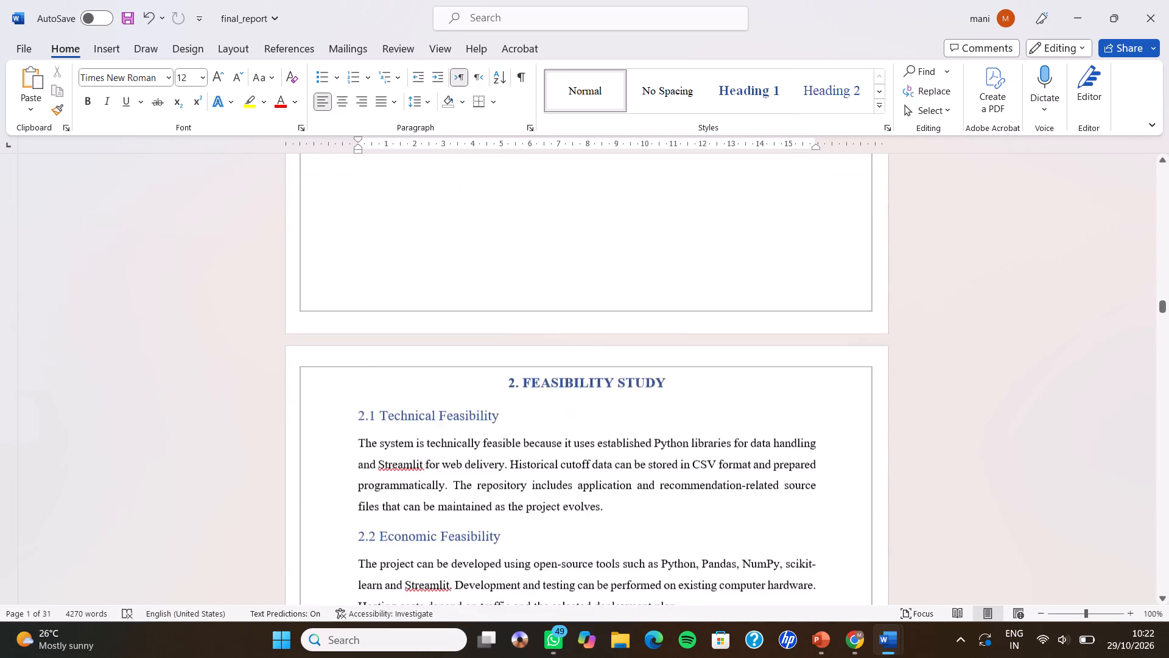
Examine the footers of the front pages, from the cover page and CERTIFICATE through ACKNOWLEDGEMENT and ABSTRACT to Contents.
scroll(724, 359, "up", 2)
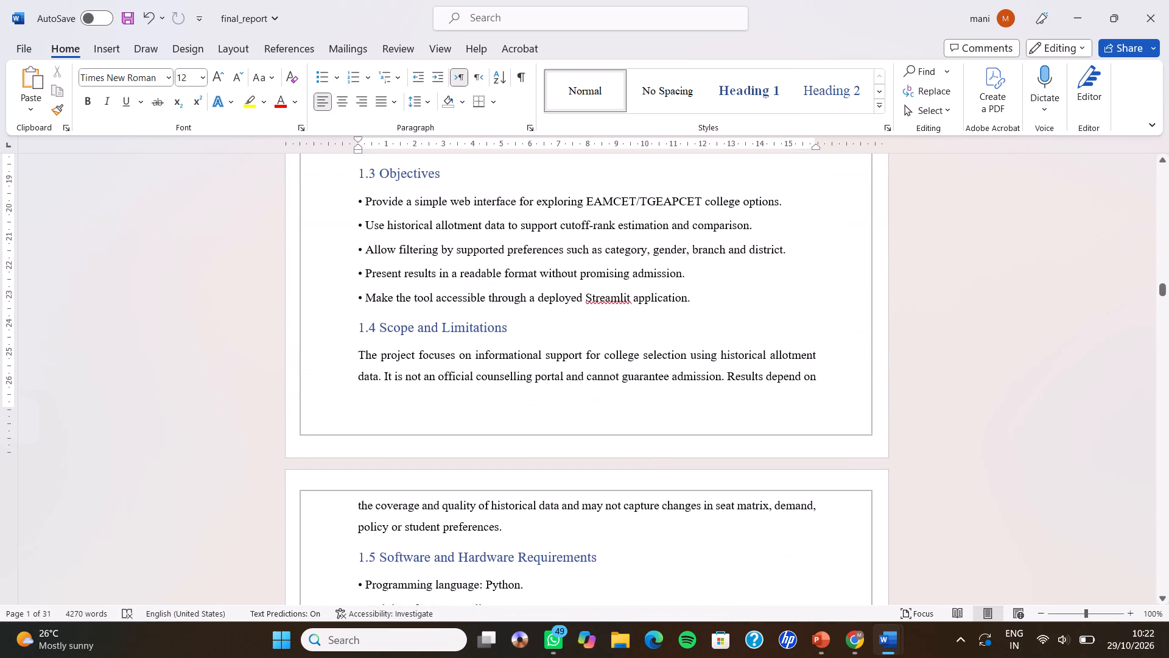
scroll(544, 203, "up", 4)
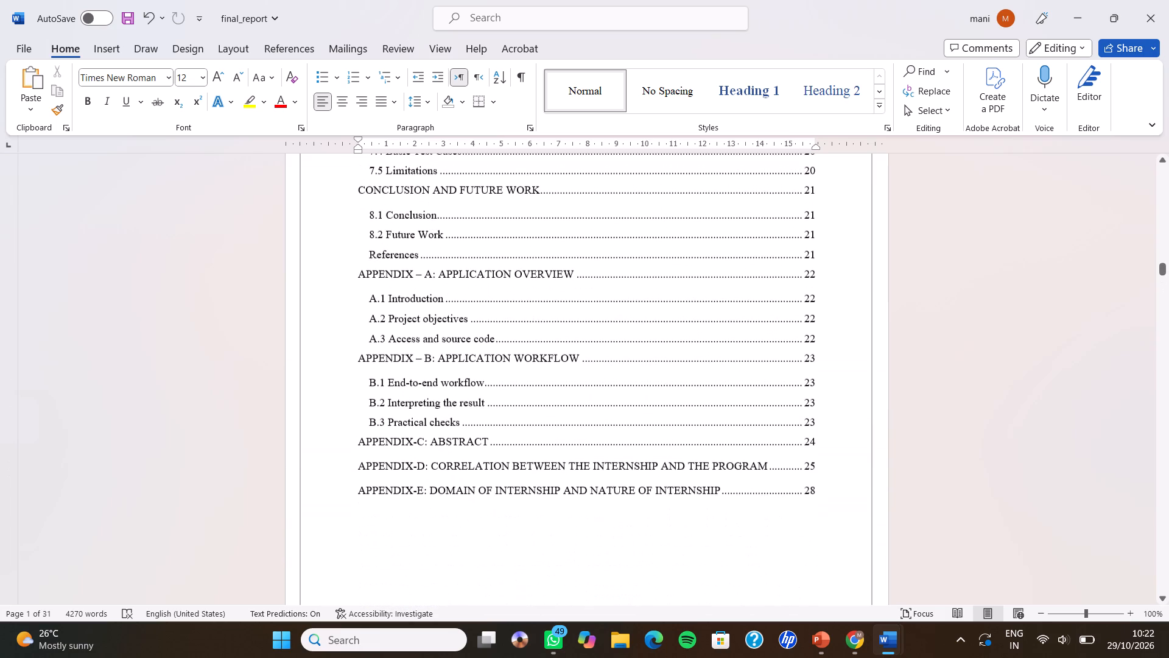
scroll(544, 203, "up", 1)
left_click(544, 203)
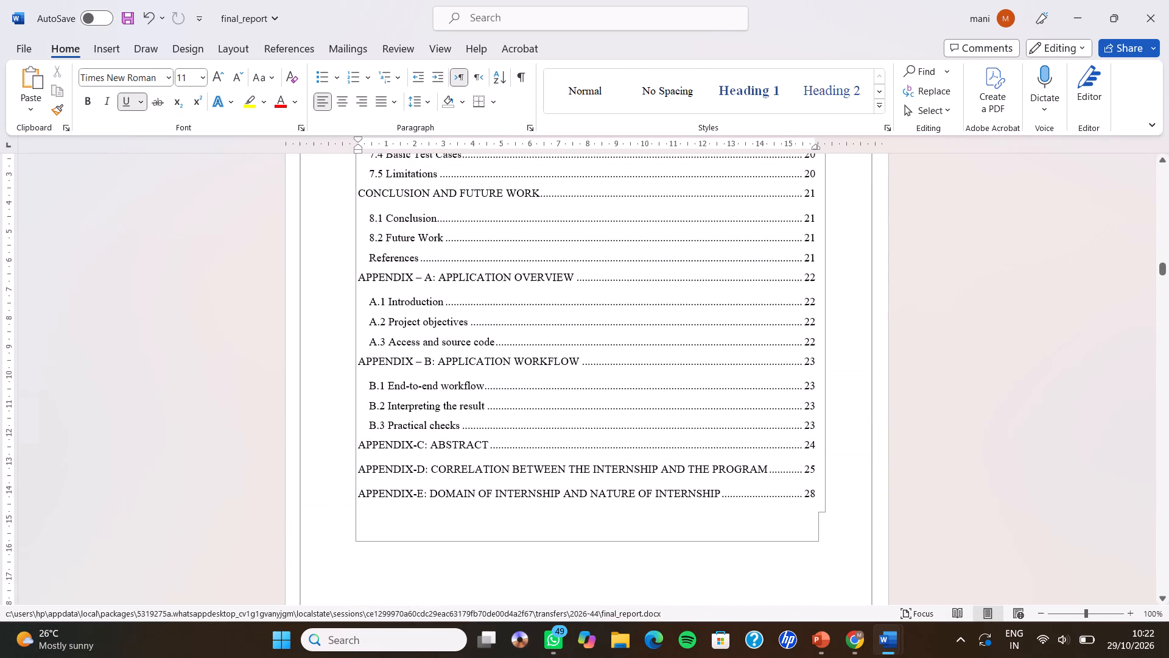
scroll(485, 307, "up", 11)
left_click(574, 479)
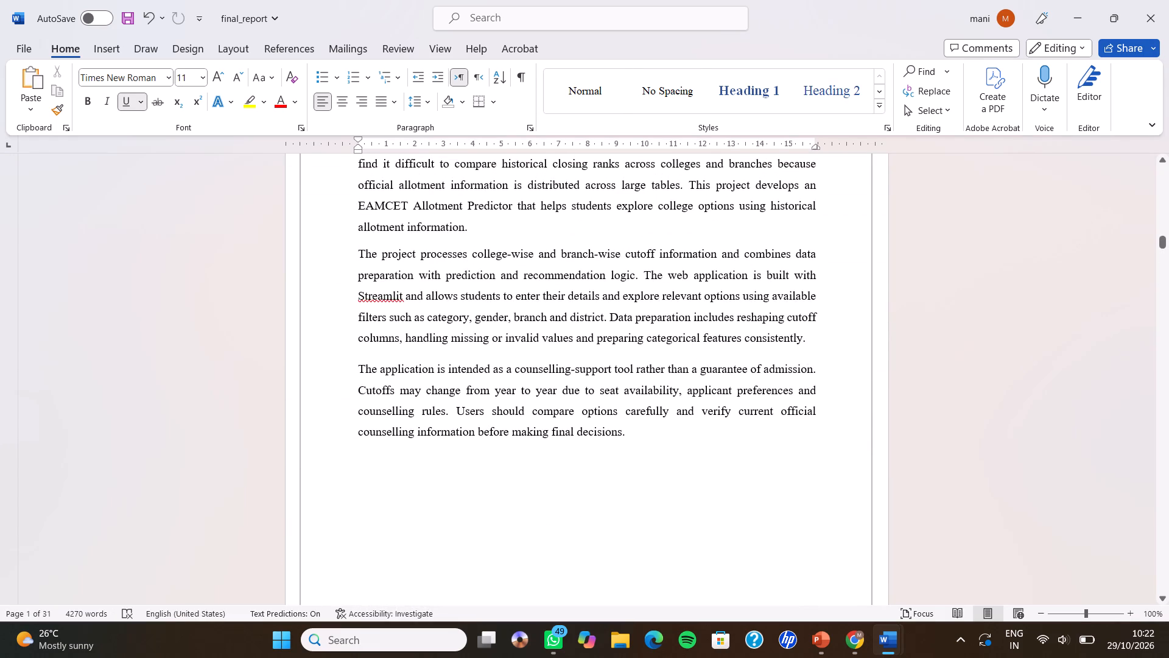
scroll(535, 331, "up", 4)
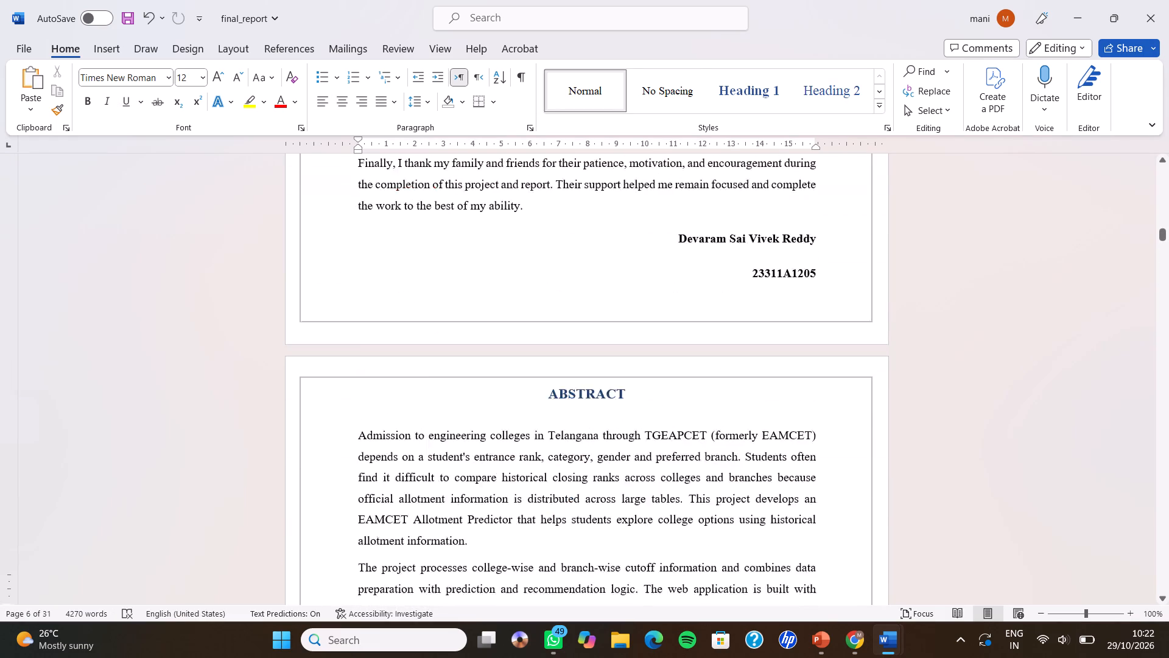
scroll(535, 331, "up", 10)
left_click(587, 307)
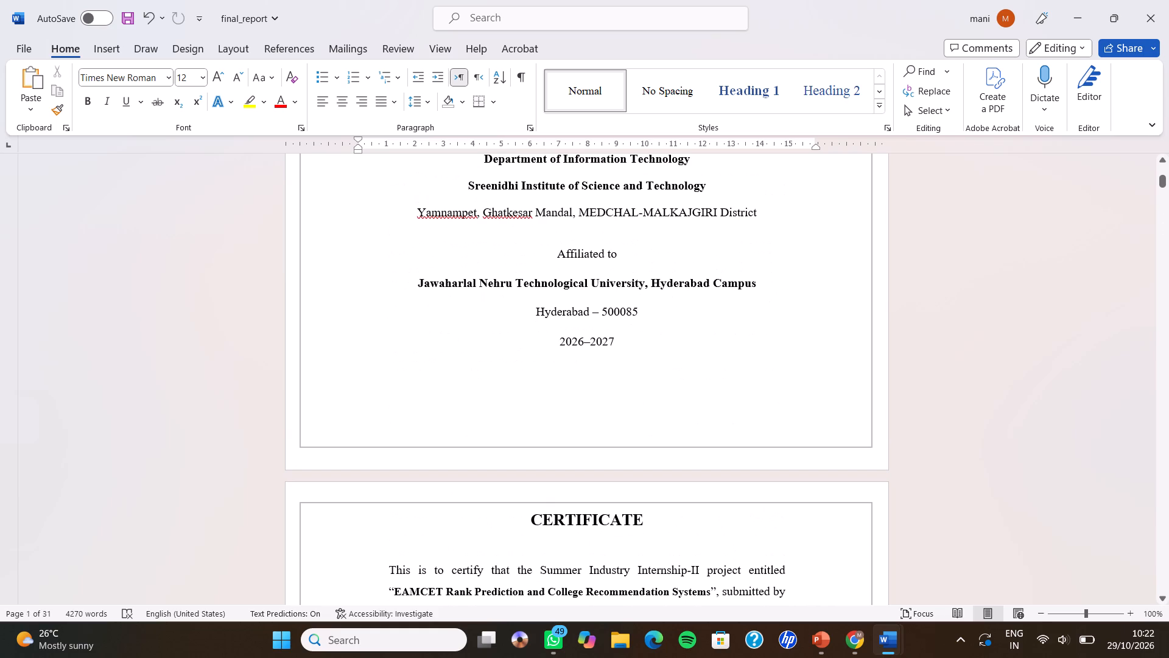
scroll(587, 307, "down", 1)
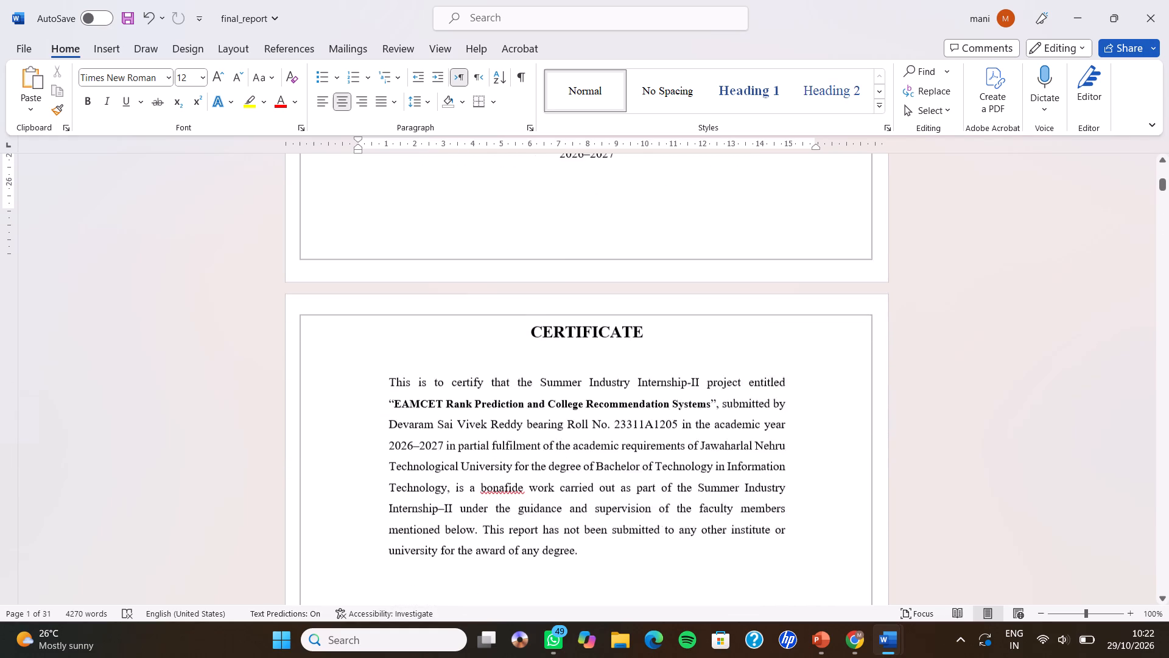
scroll(587, 307, "down", 1)
left_click(587, 307)
scroll(587, 307, "down", 1)
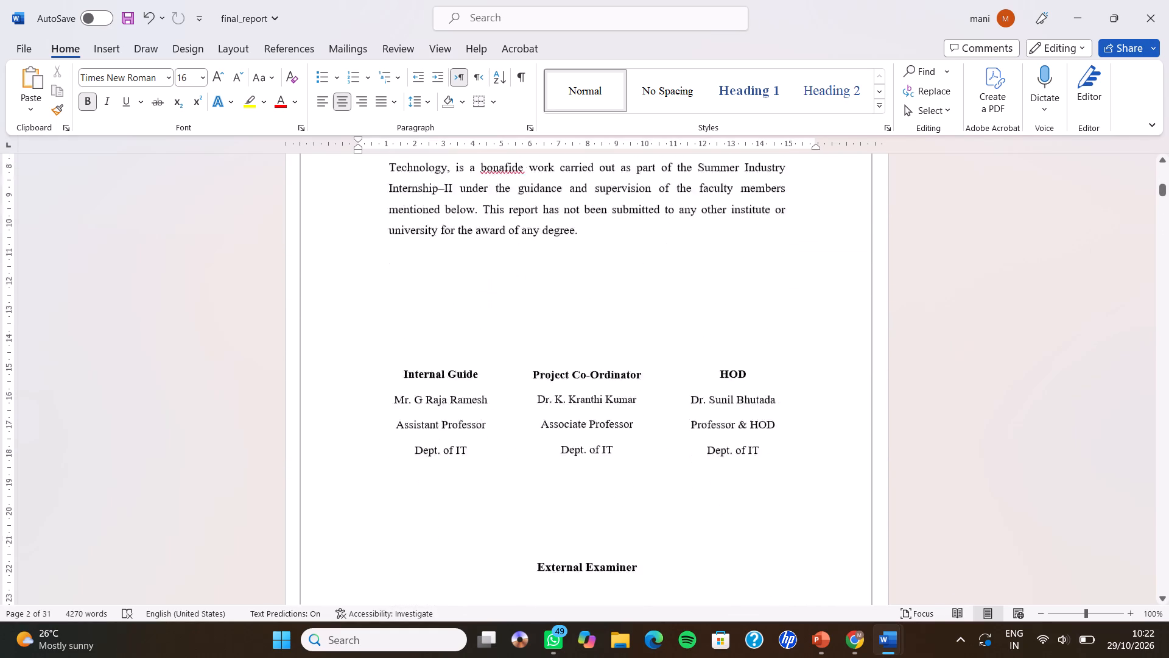
scroll(587, 307, "down", 1)
scroll(587, 307, "up", 4)
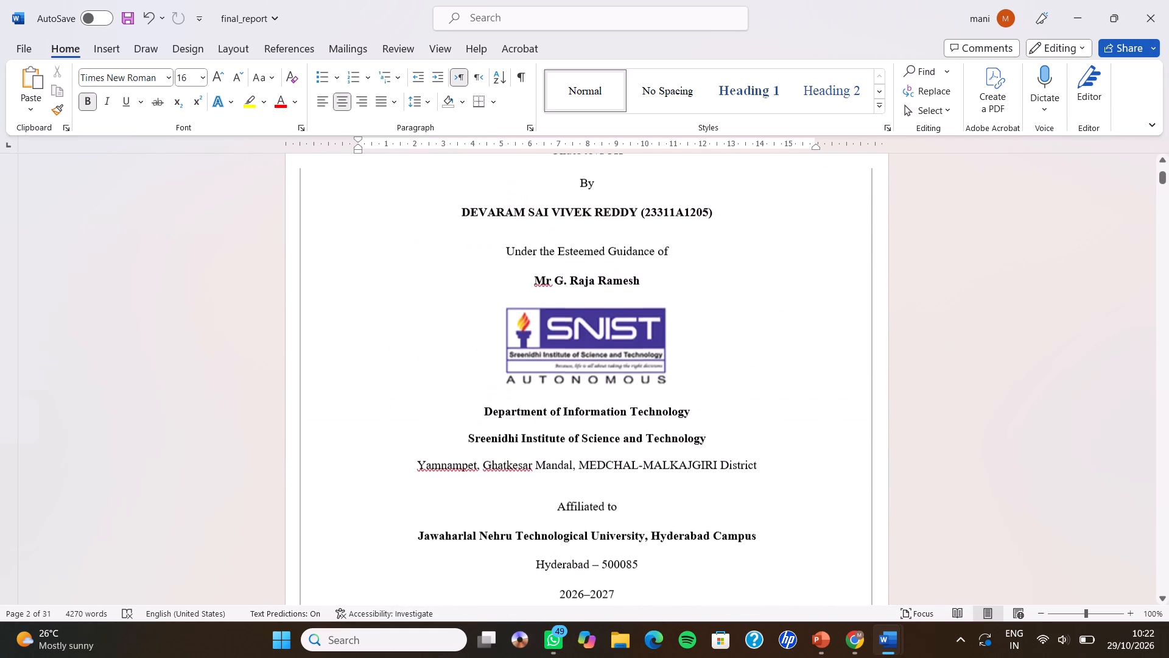
scroll(587, 307, "down", 3)
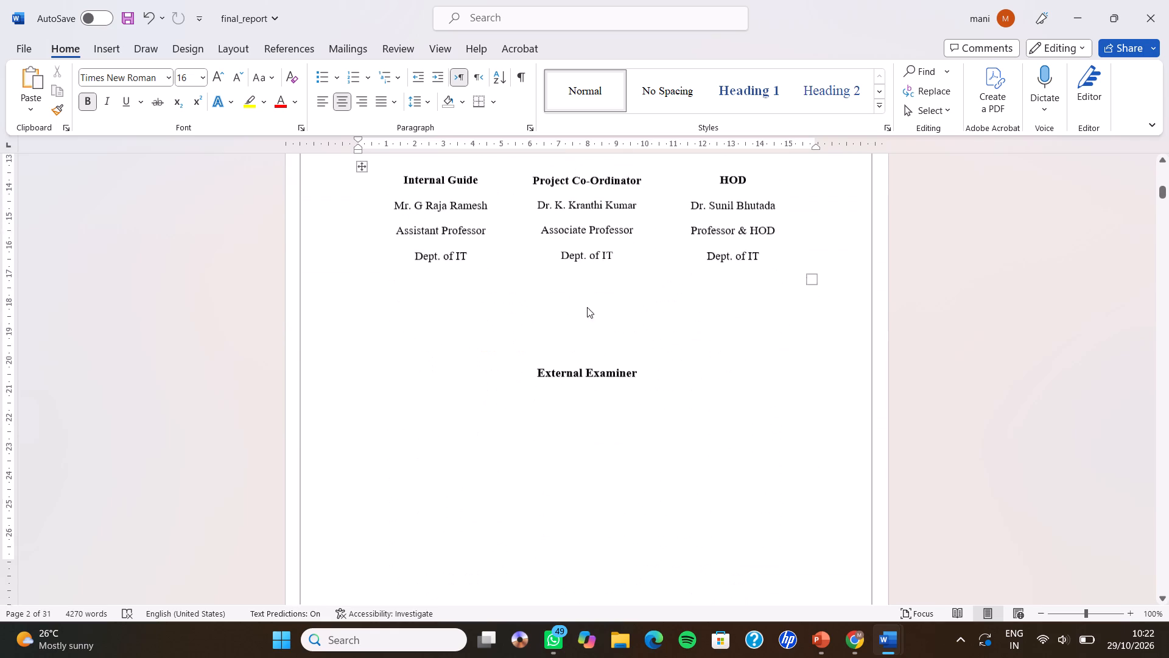
scroll(587, 307, "down", 4)
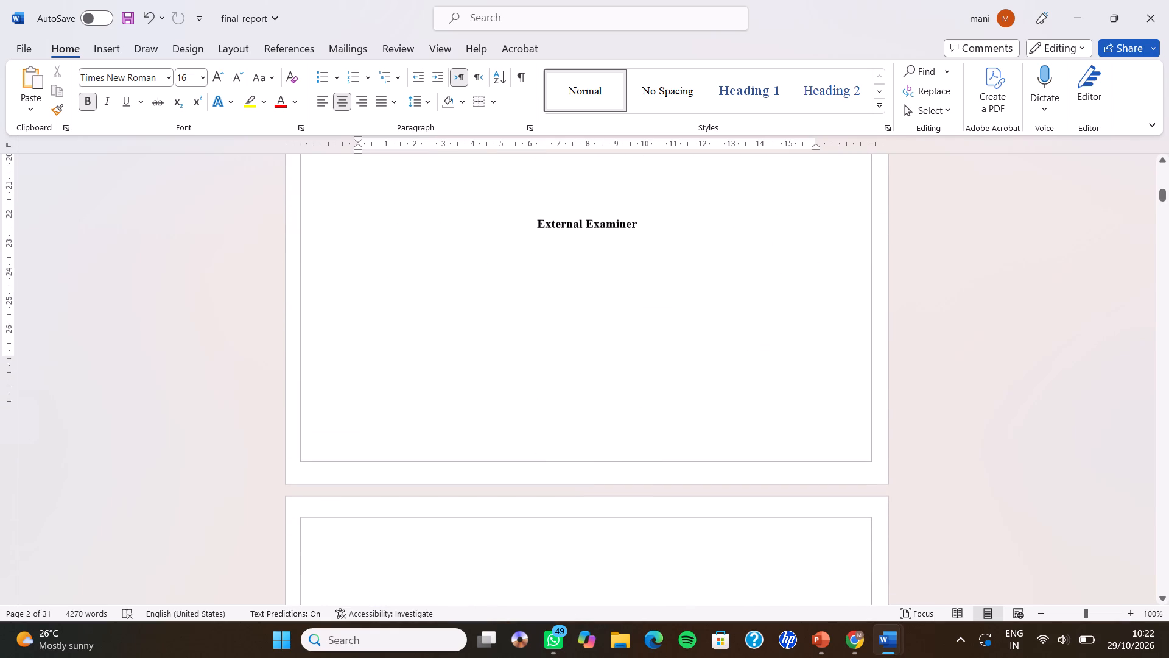
scroll(587, 307, "down", 3)
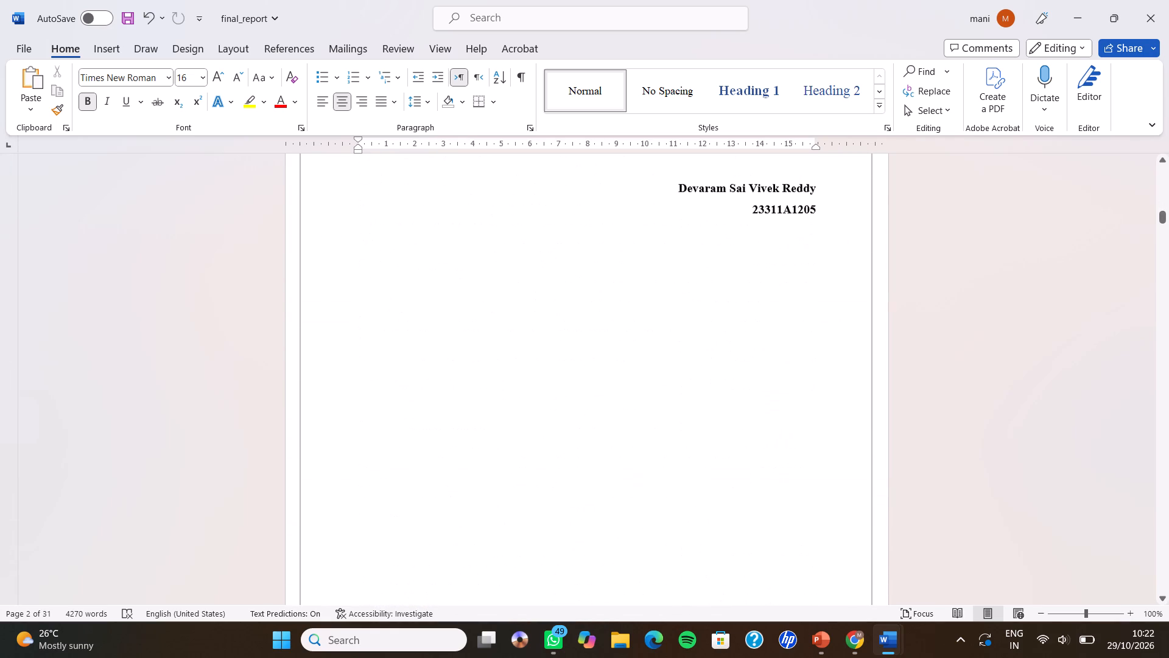
scroll(587, 307, "down", 5)
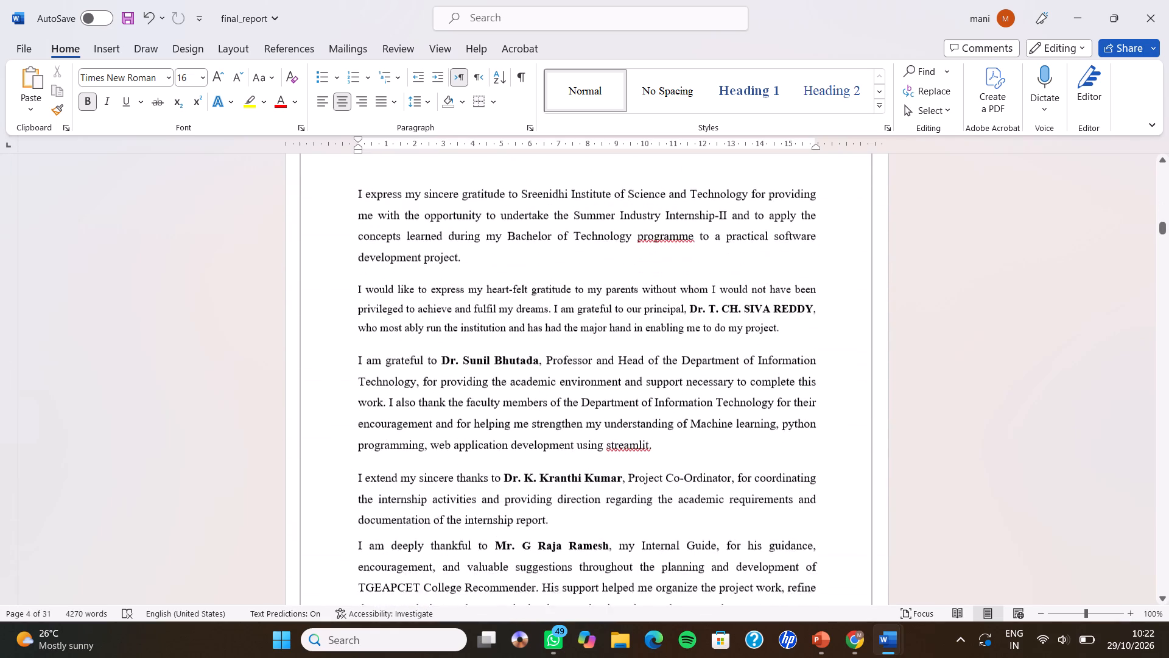
scroll(587, 307, "down", 4)
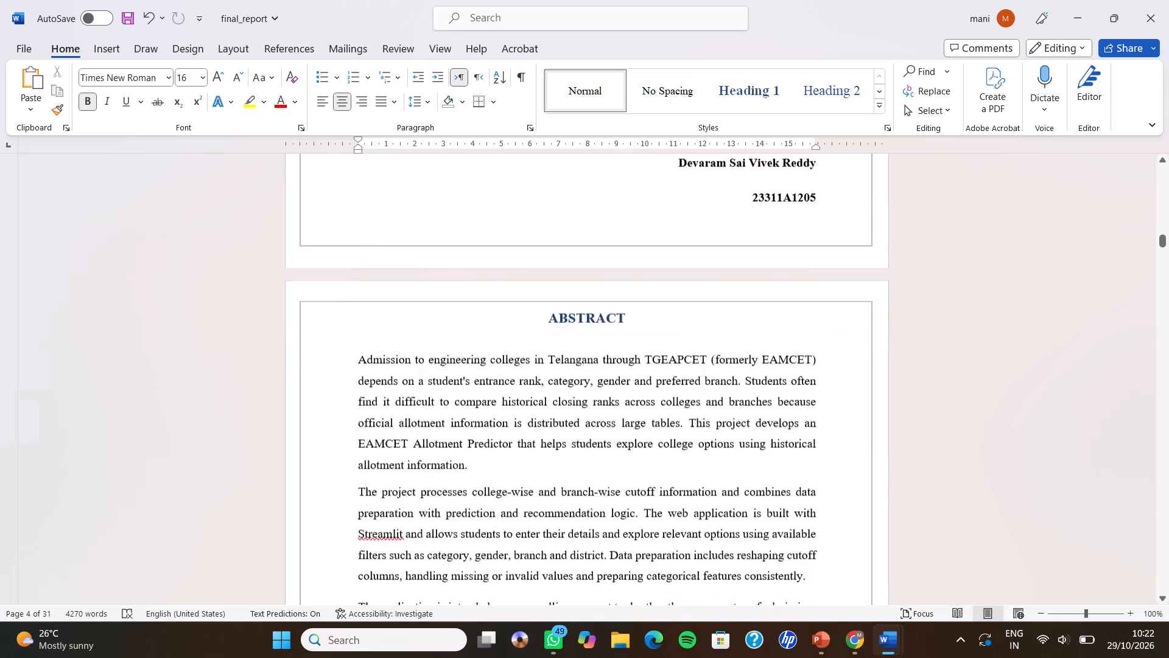
scroll(587, 307, "down", 3)
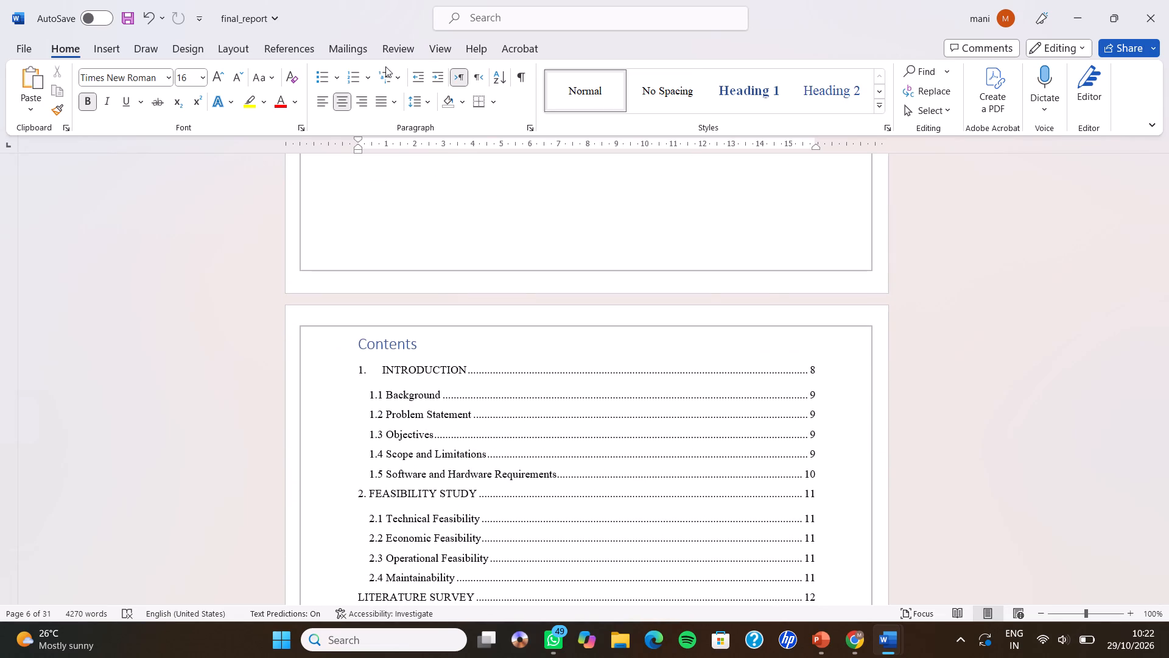
Insert the built-in Blank (Three Columns) footer into the report and close footer editing.
left_click(105, 49)
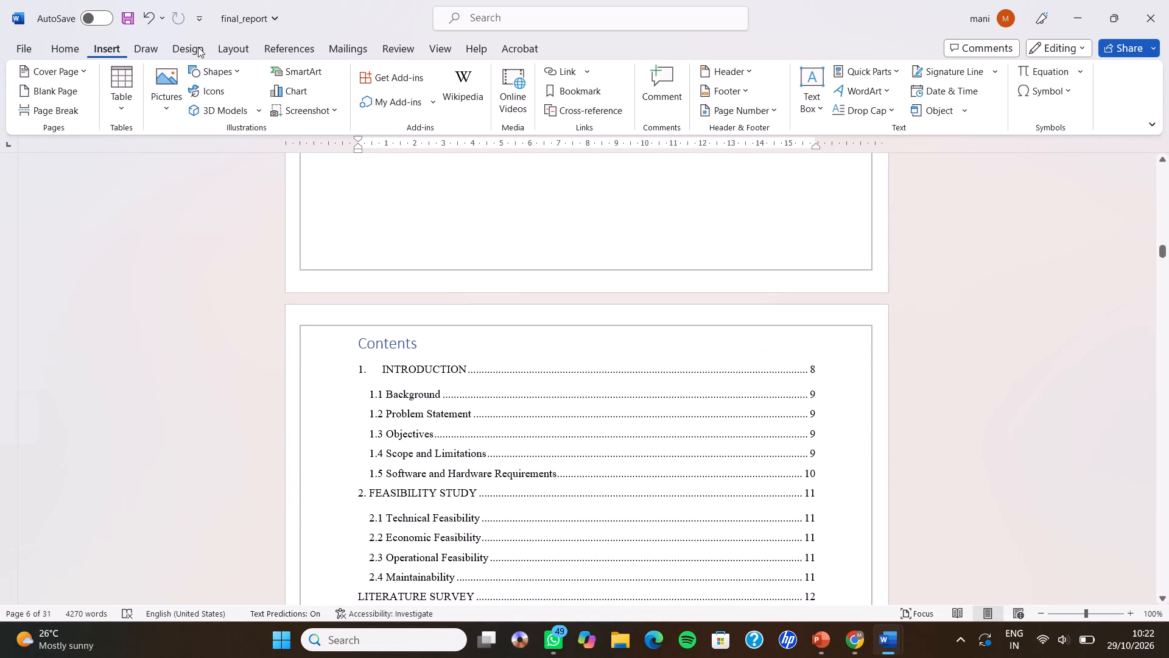
left_click(725, 119)
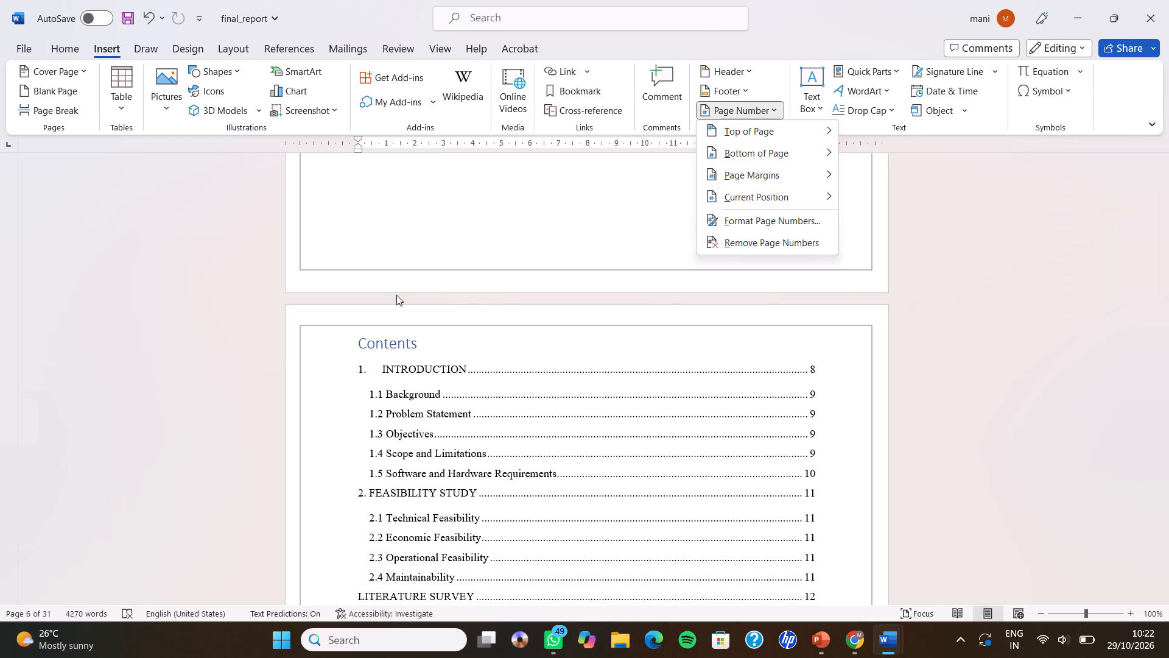
scroll(367, 296, "down", 7)
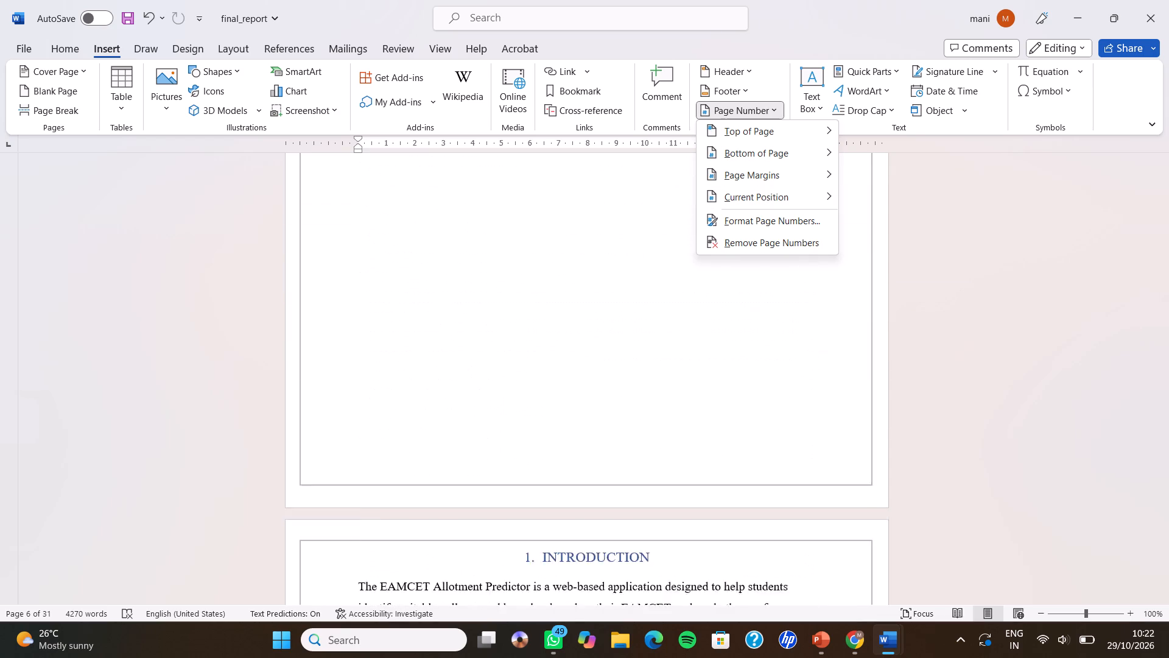
scroll(367, 296, "down", 1)
scroll(367, 296, "right", 1)
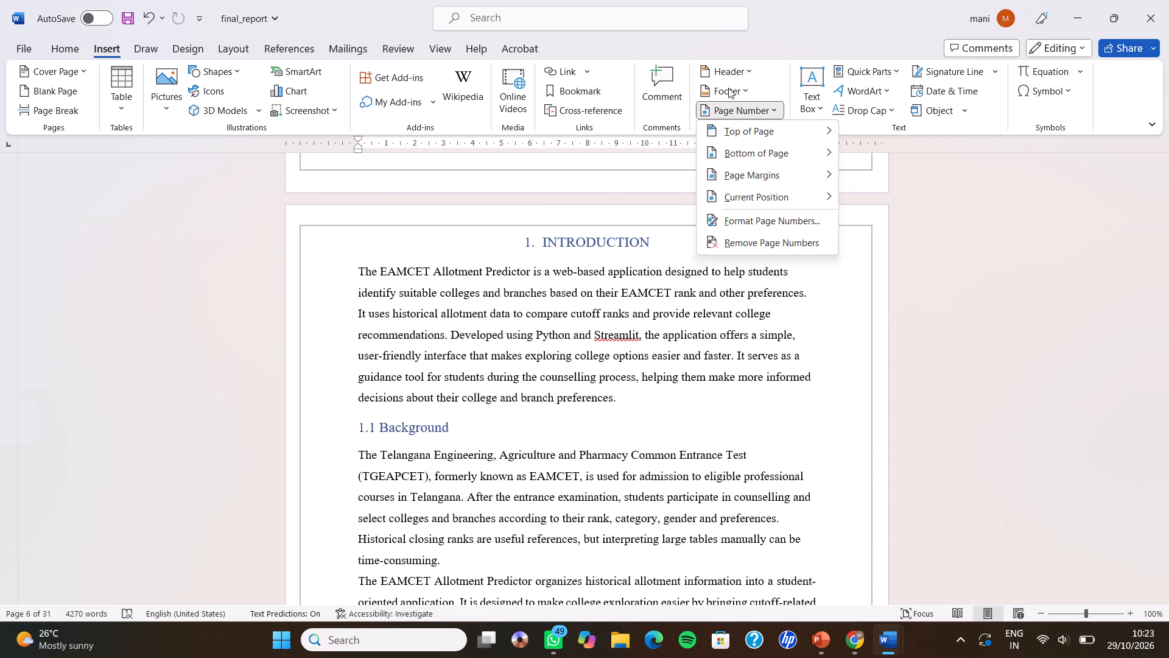
left_click(736, 84)
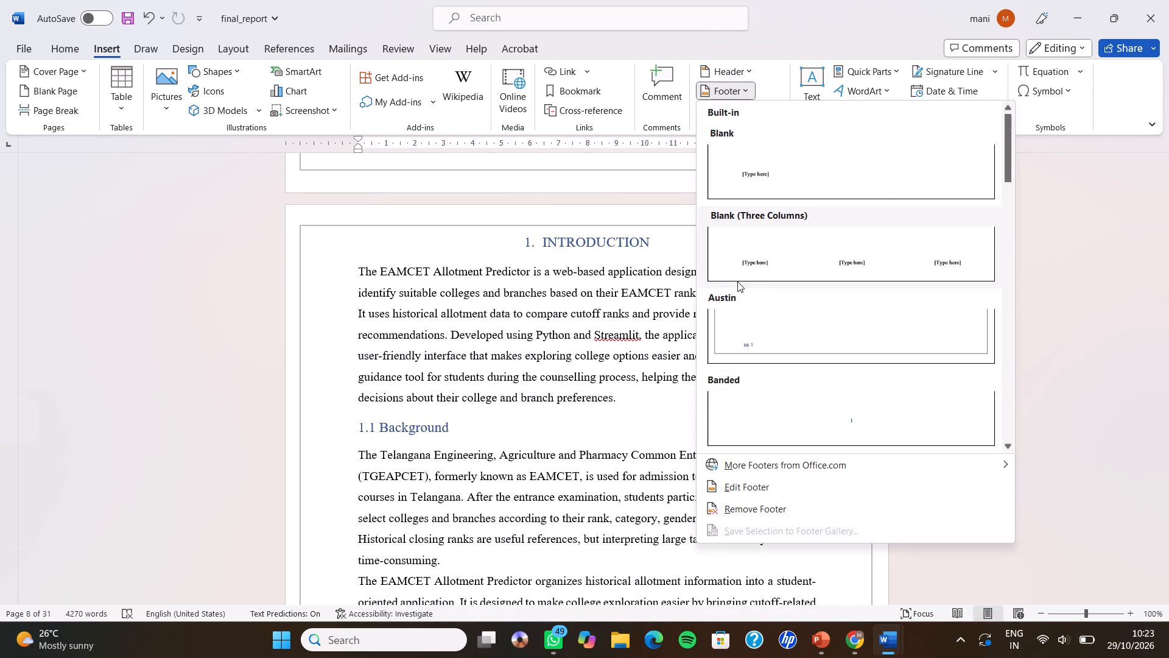
left_click(766, 277)
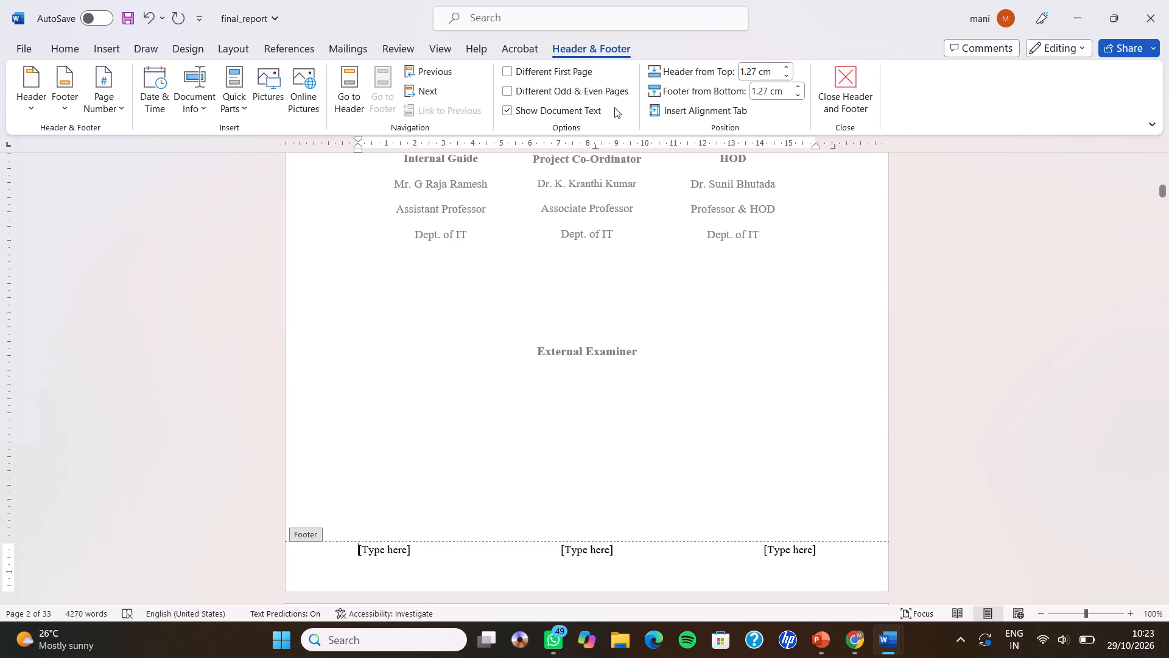
left_click(834, 60)
left_click(838, 65)
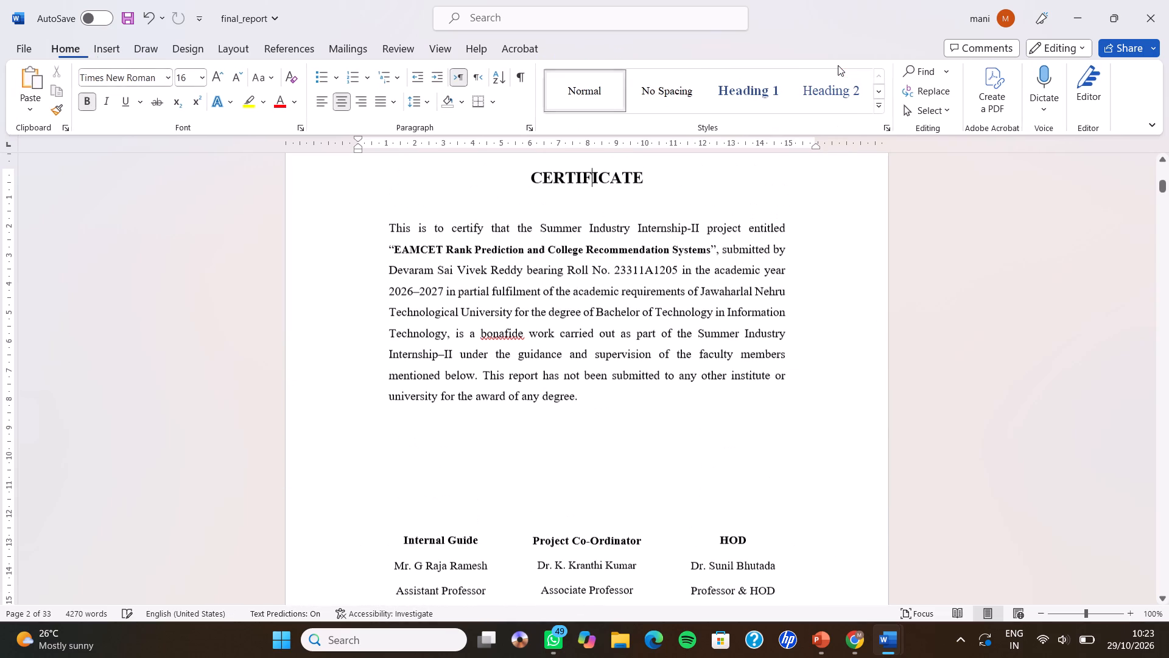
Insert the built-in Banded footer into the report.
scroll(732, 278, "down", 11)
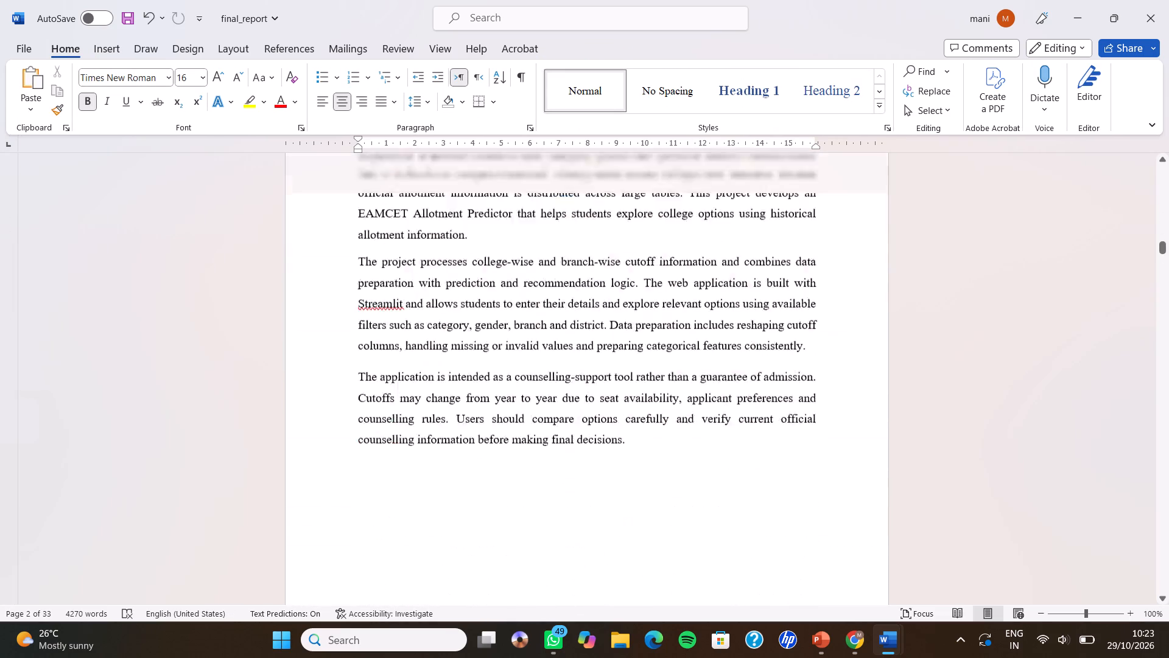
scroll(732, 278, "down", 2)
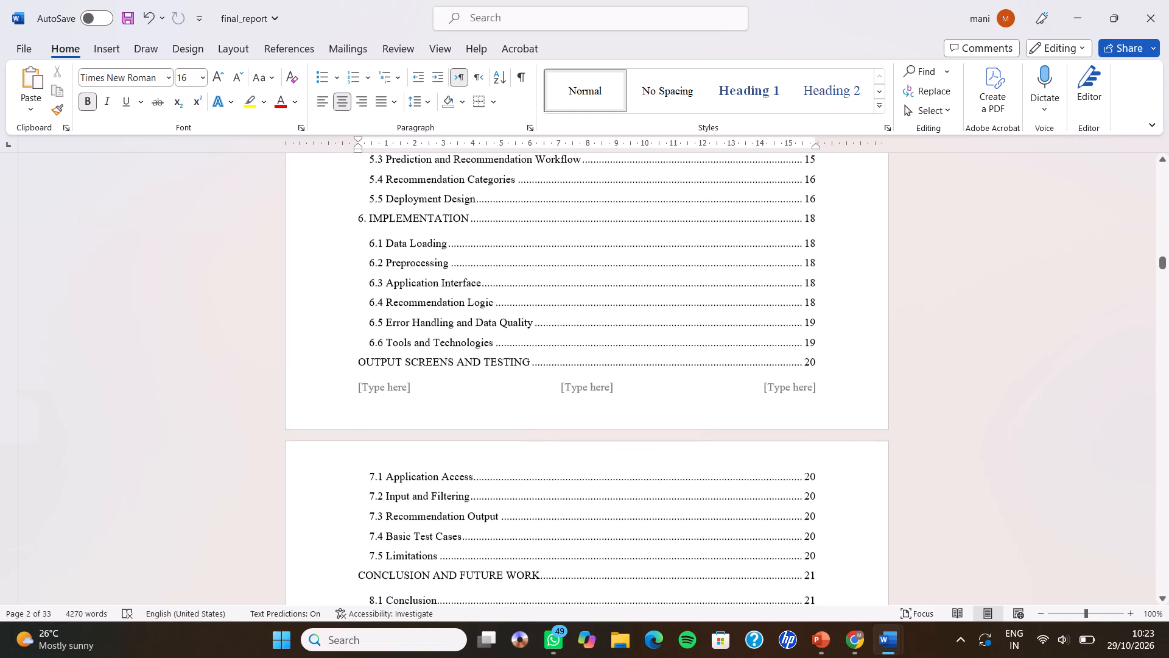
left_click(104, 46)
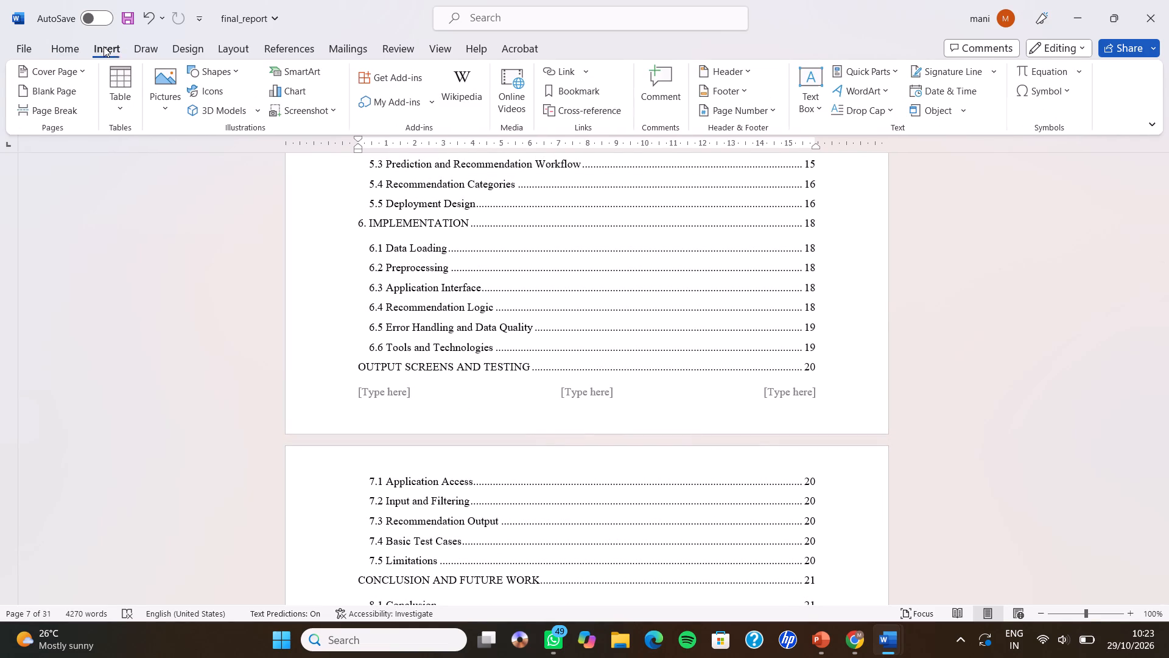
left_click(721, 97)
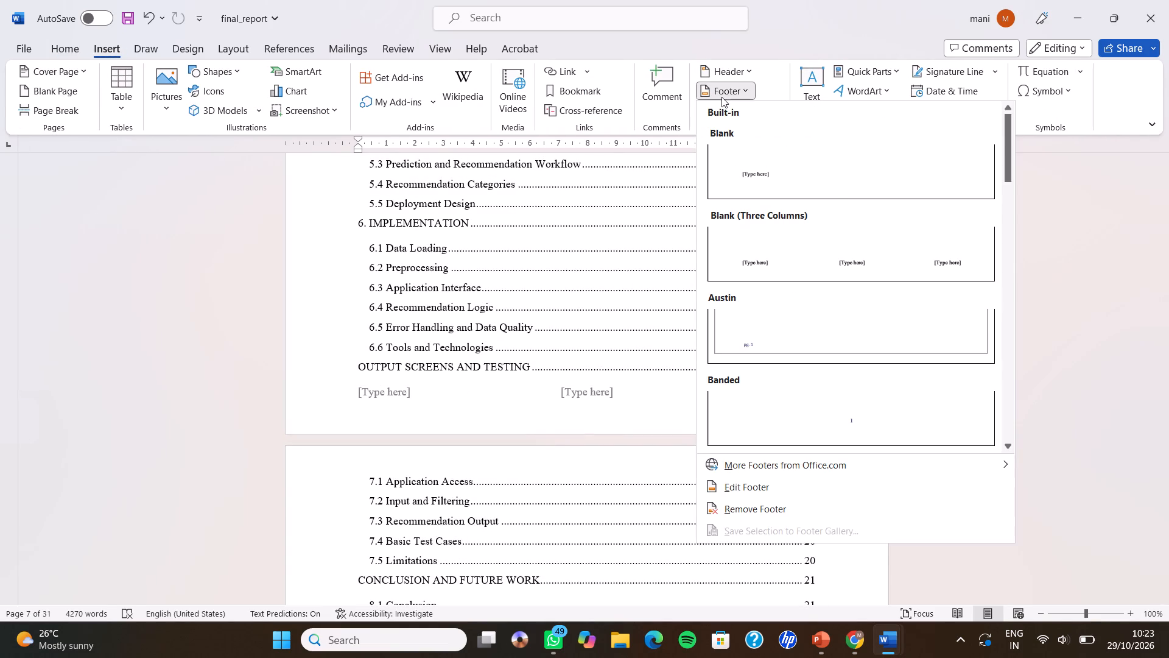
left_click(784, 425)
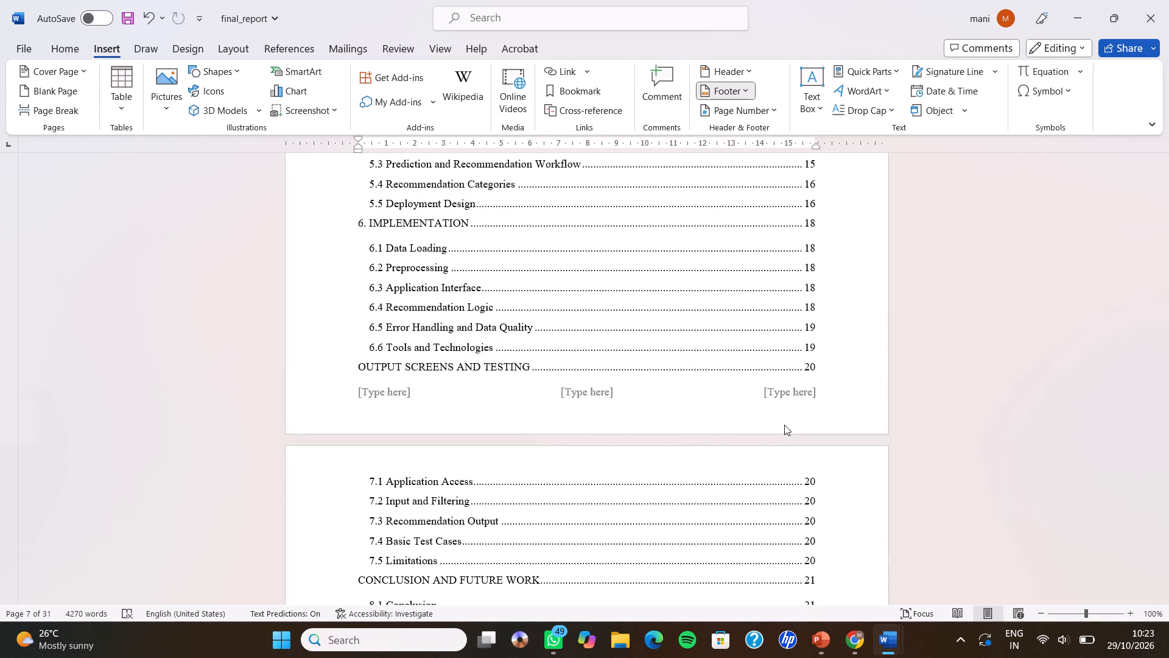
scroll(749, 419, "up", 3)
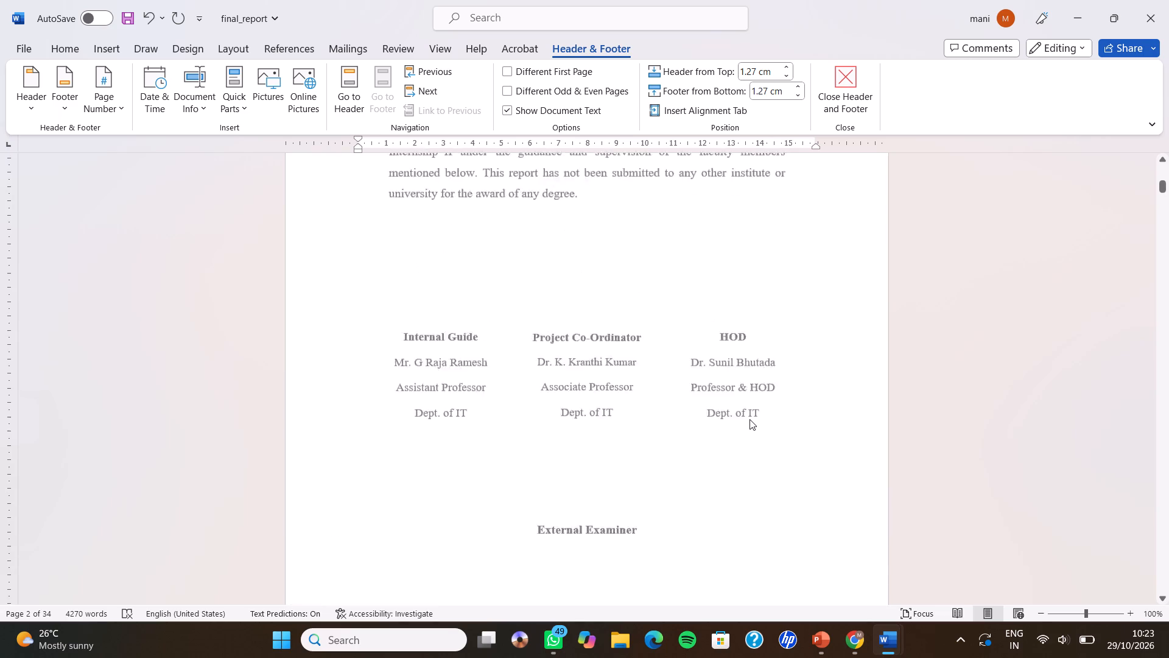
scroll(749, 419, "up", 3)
Remove the footer from the report, starting from the cover page's footer.
left_click(651, 481)
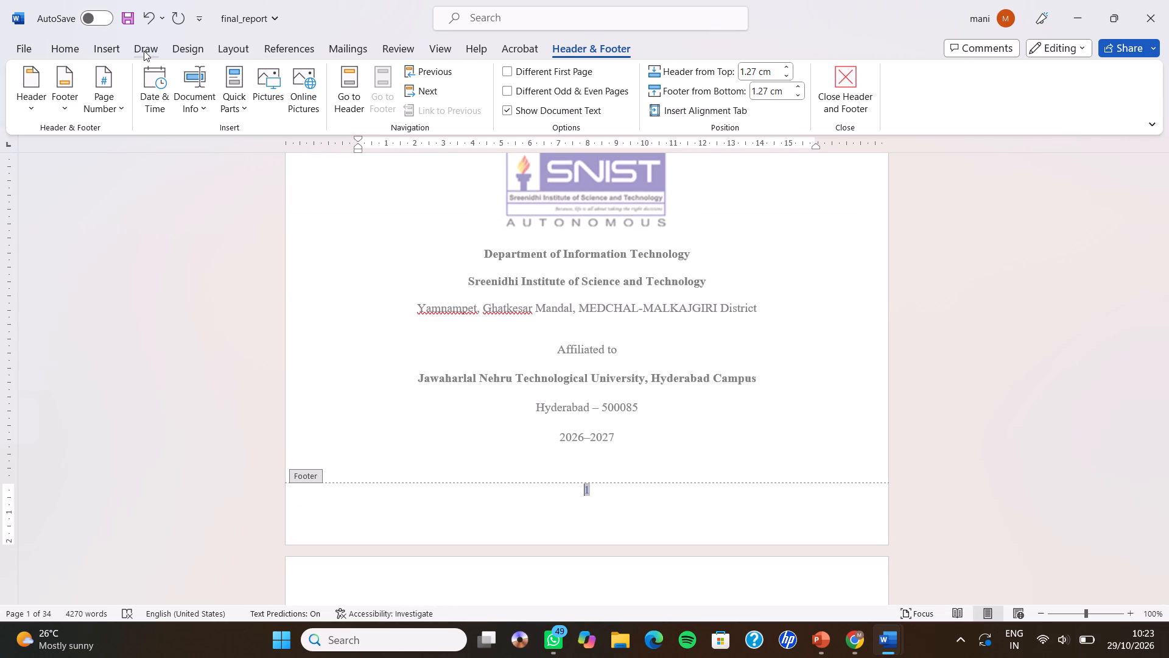
left_click(102, 51)
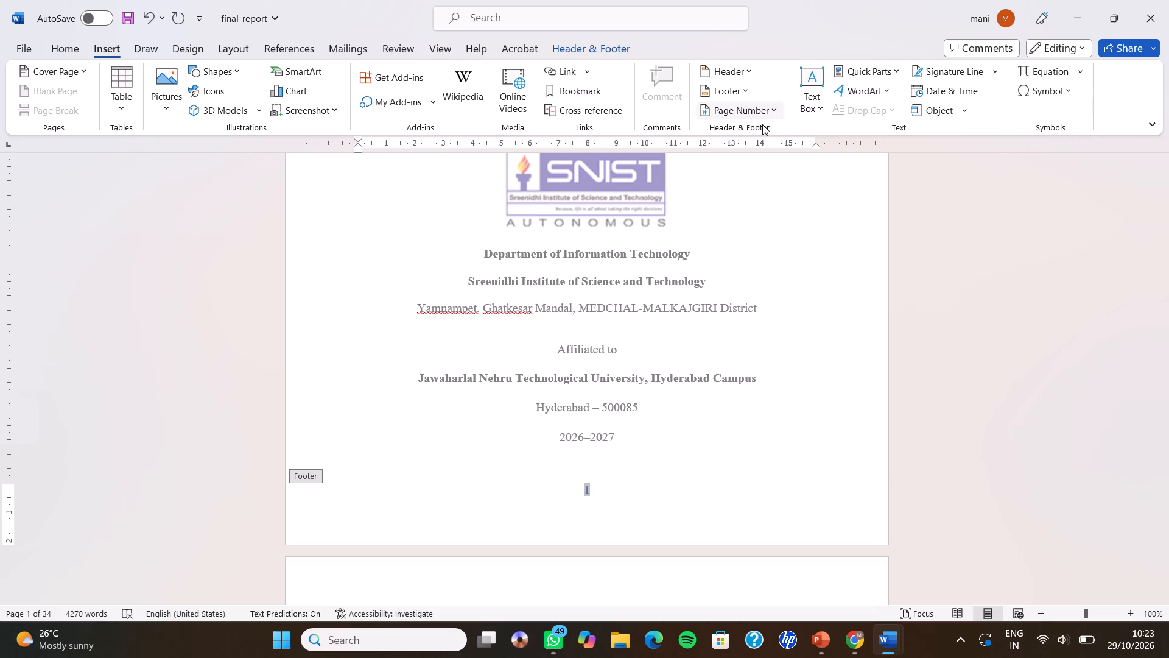
left_click(754, 87)
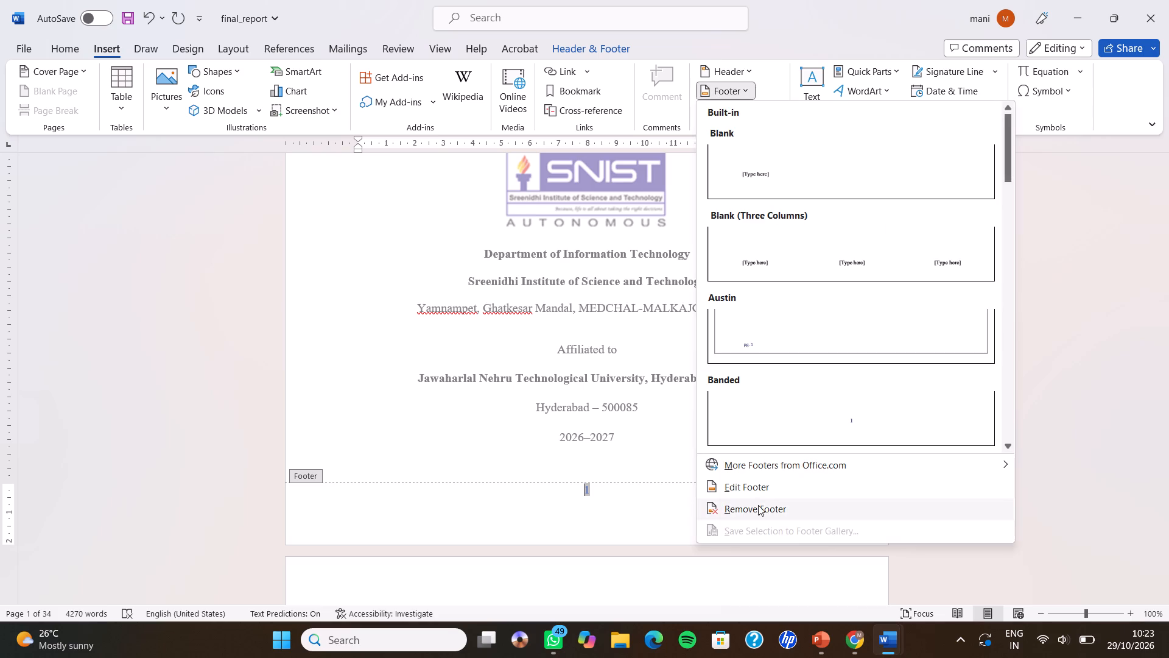
left_click(754, 506)
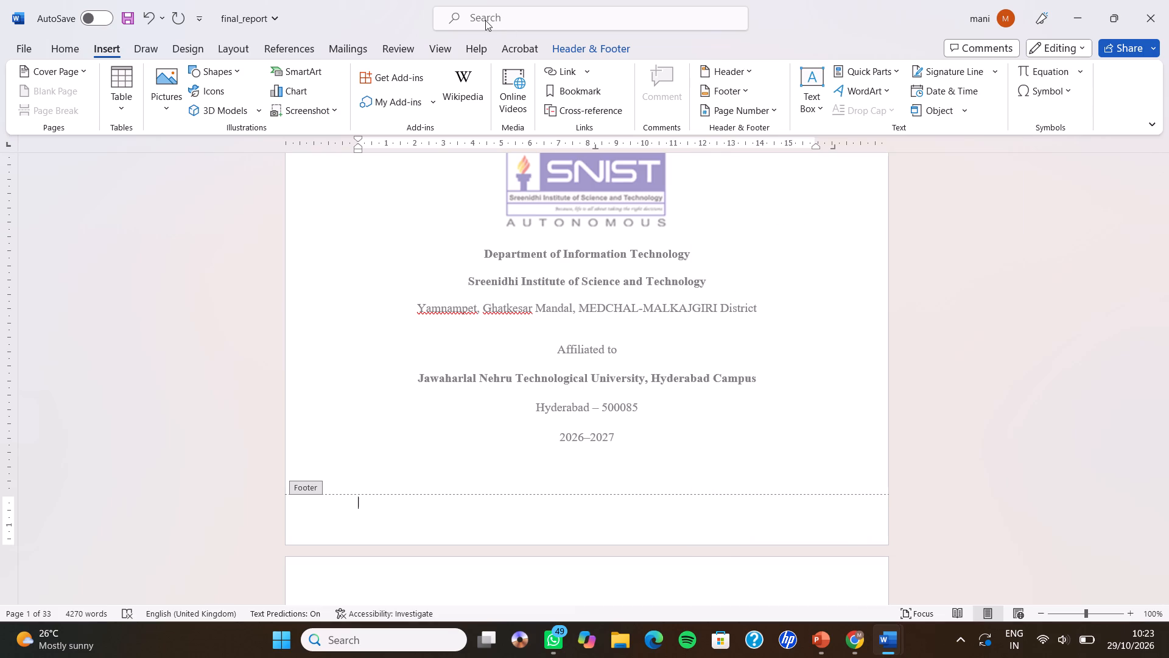
Examine the page footers from CERTIFICATE through DECLARATION, ACKNOWLEDGEMENT and Contents to the INTRODUCTION chapter.
left_click(588, 46)
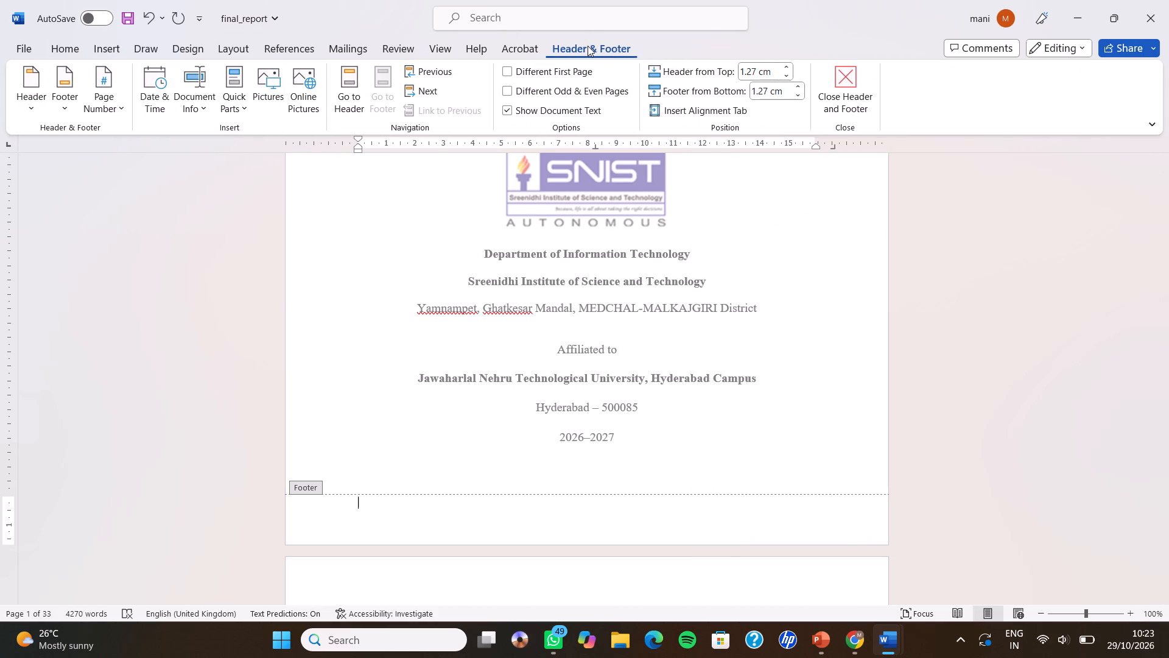
scroll(806, 461, "down", 3)
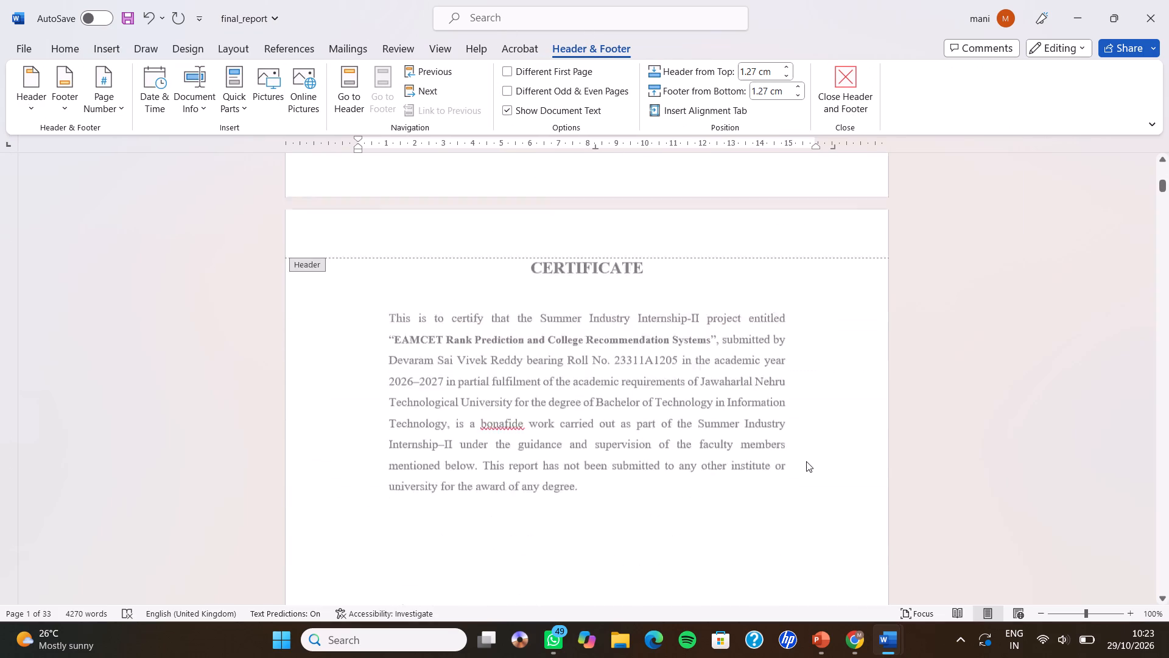
scroll(806, 461, "down", 6)
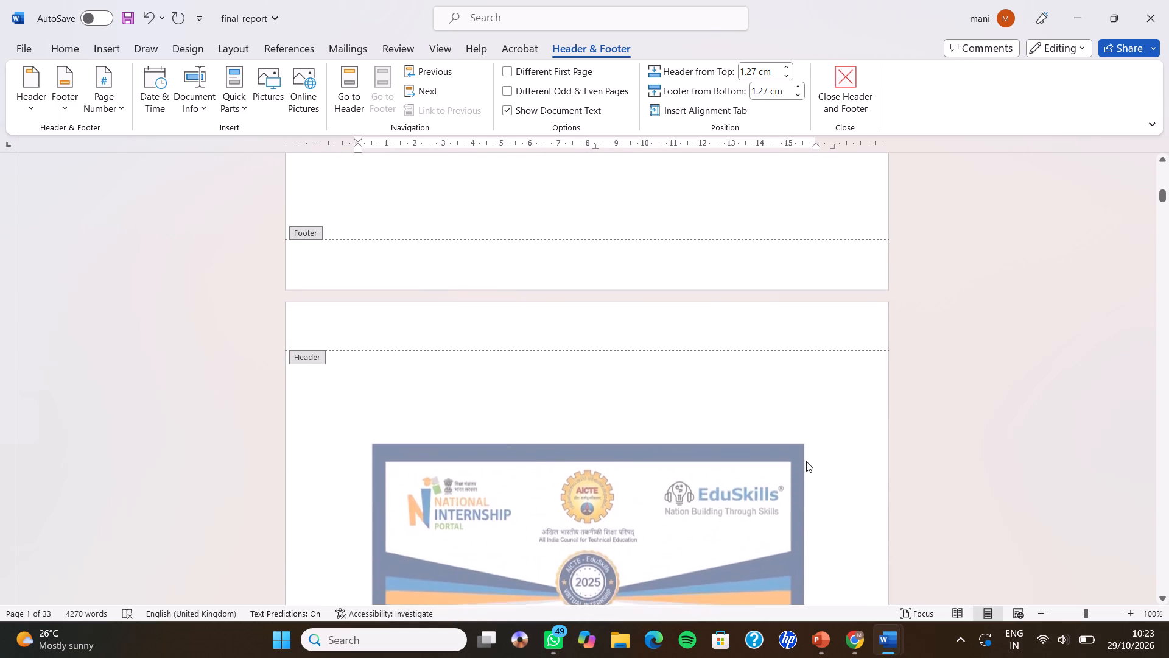
scroll(806, 461, "down", 6)
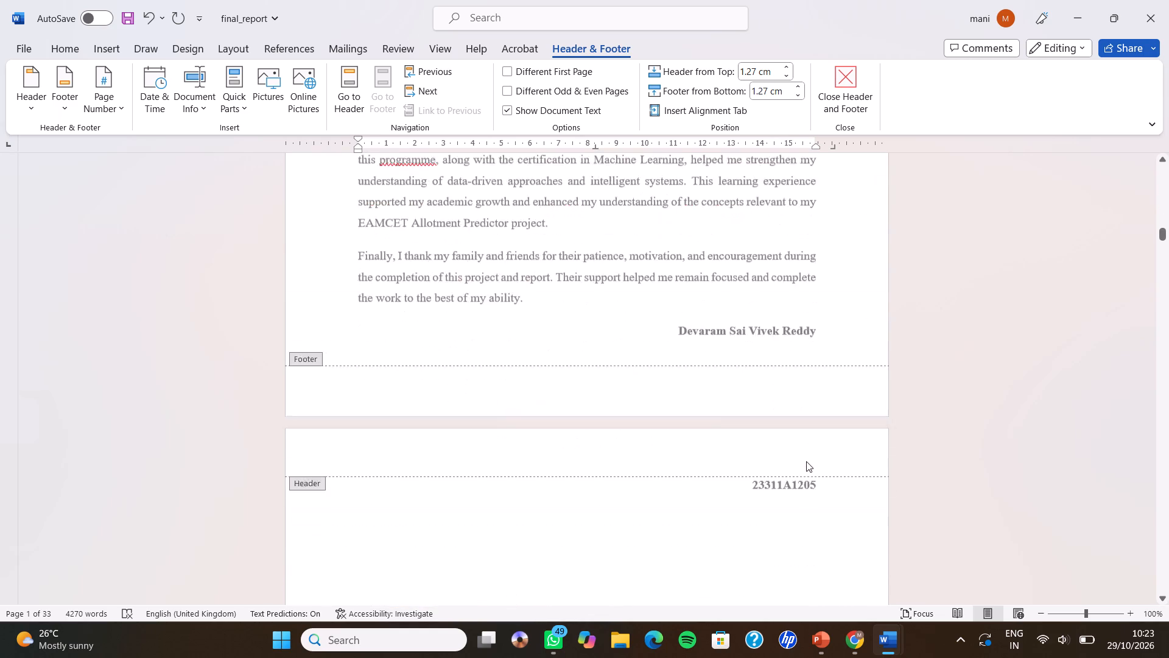
scroll(806, 461, "down", 1)
scroll(806, 461, "up", 2)
scroll(806, 461, "right", 1)
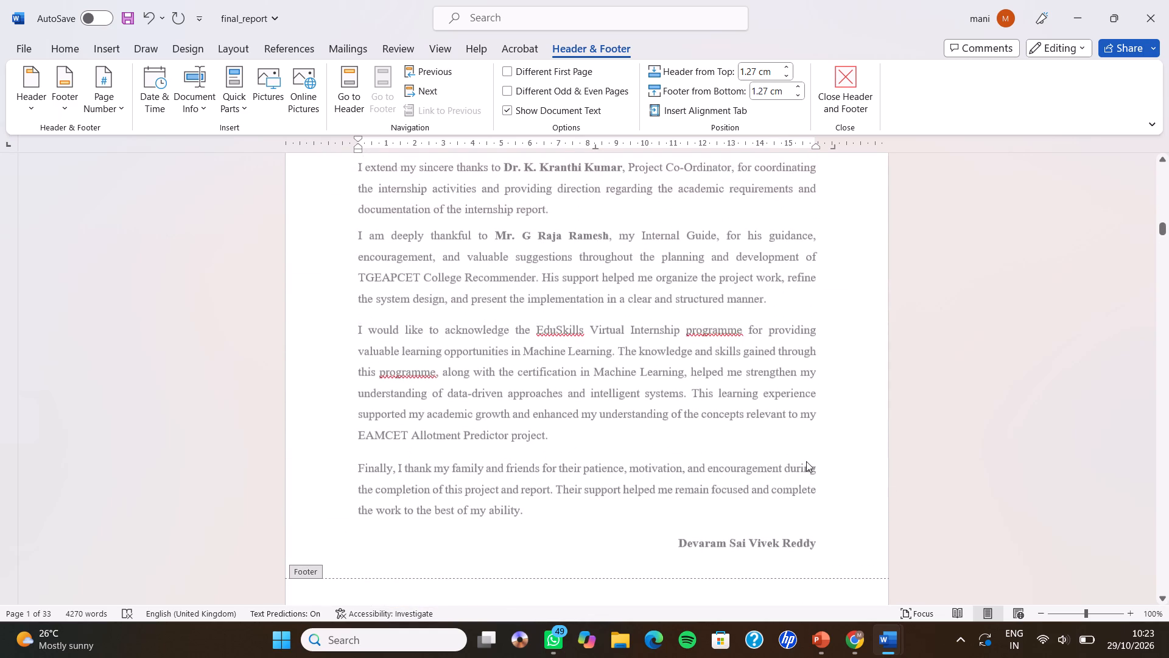
scroll(806, 461, "right", 1)
scroll(806, 461, "down", 3)
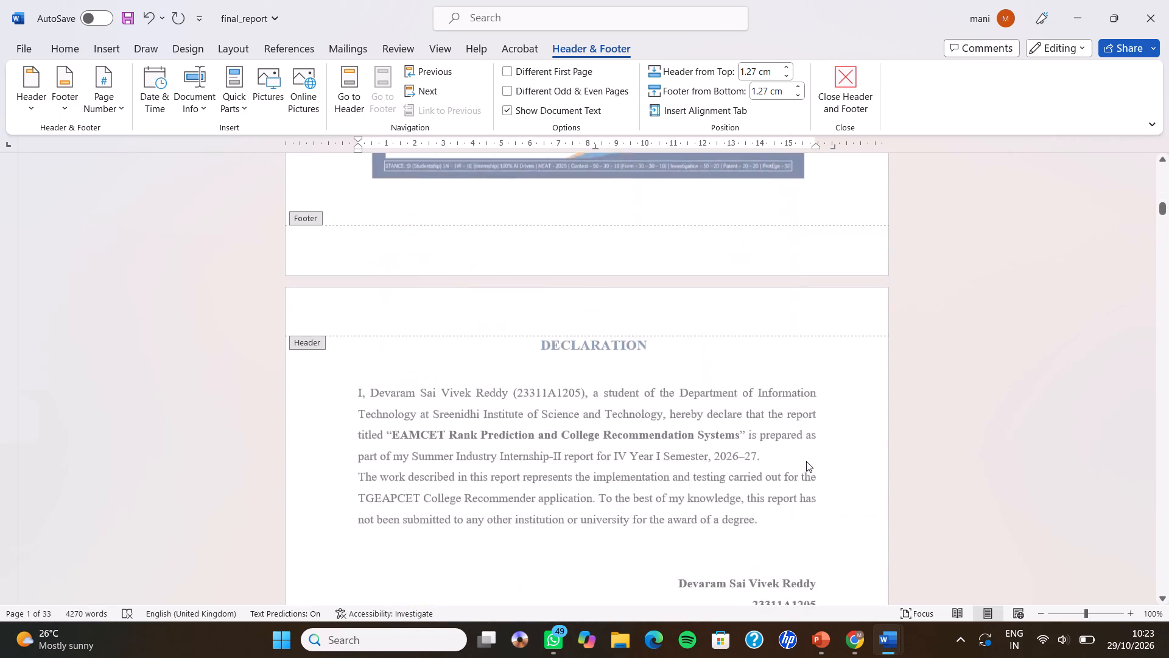
scroll(806, 461, "down", 7)
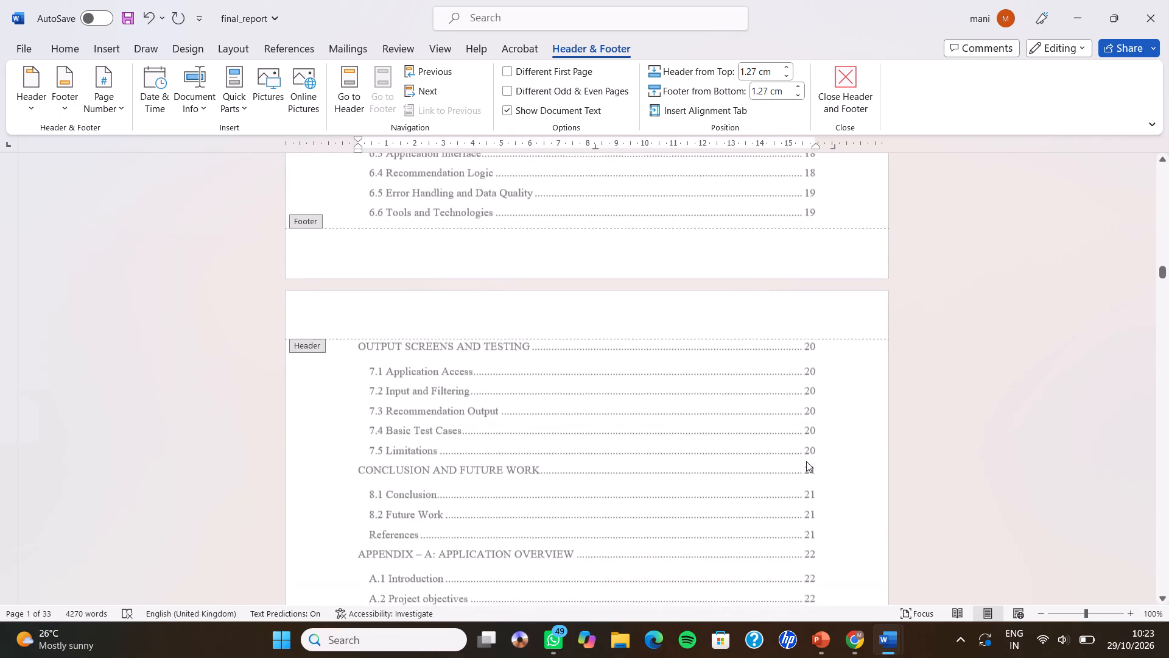
scroll(806, 461, "down", 1)
scroll(806, 461, "up", 1)
scroll(806, 461, "down", 1)
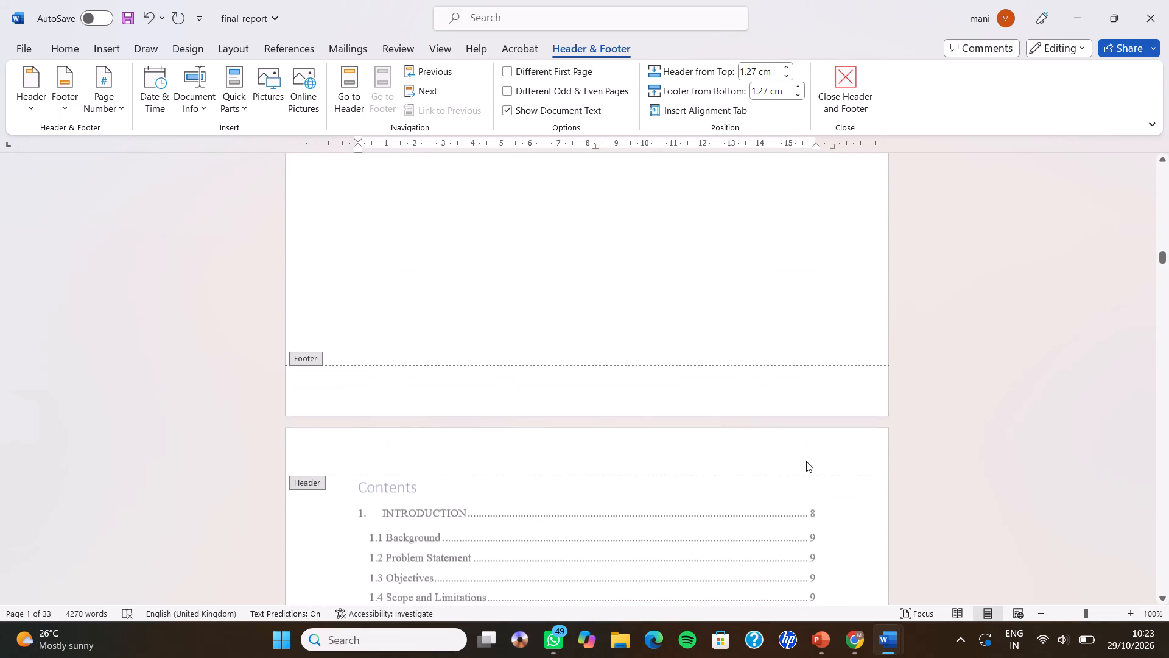
scroll(806, 461, "down", 2)
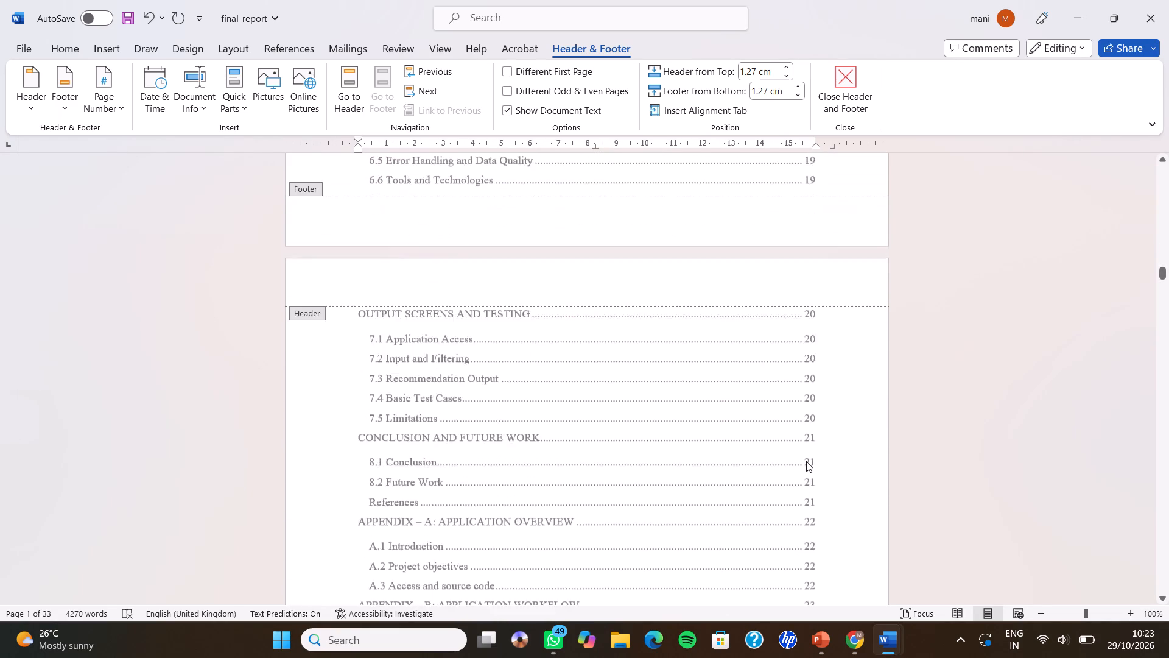
scroll(806, 461, "down", 1)
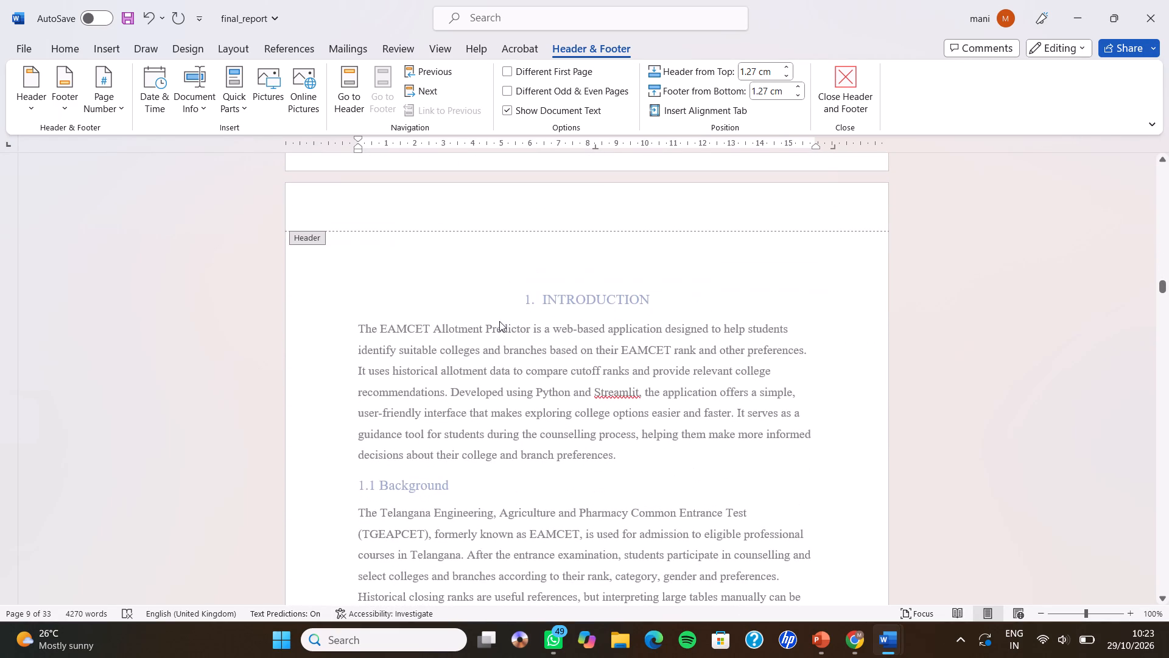
scroll(499, 321, "down", 3)
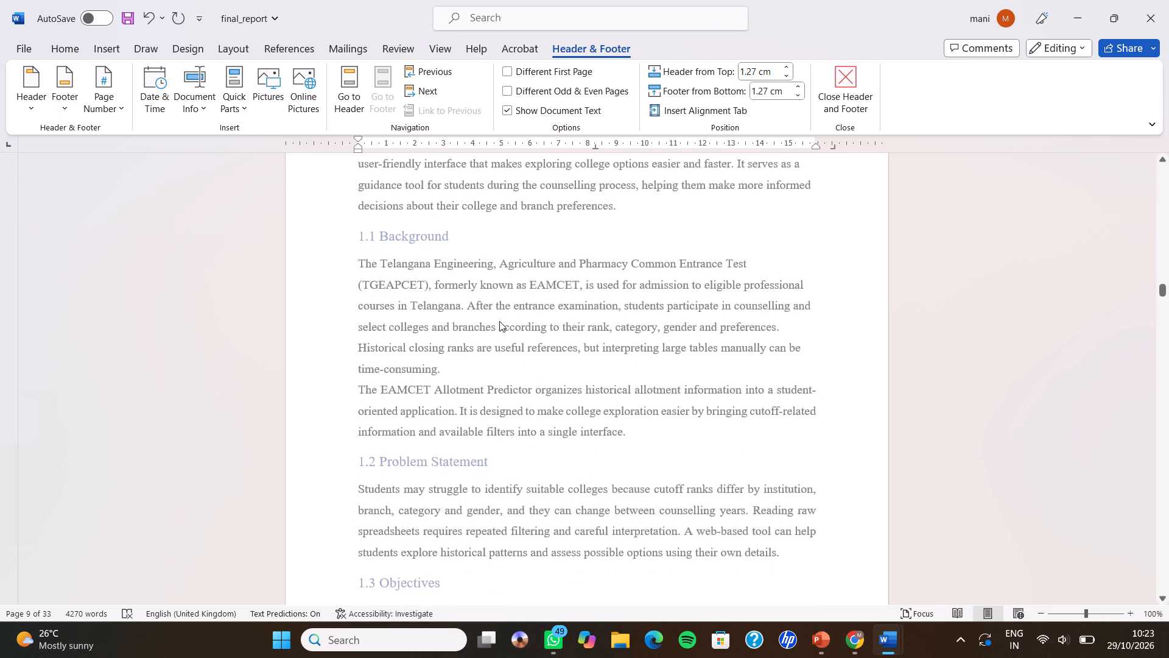
scroll(499, 321, "down", 3)
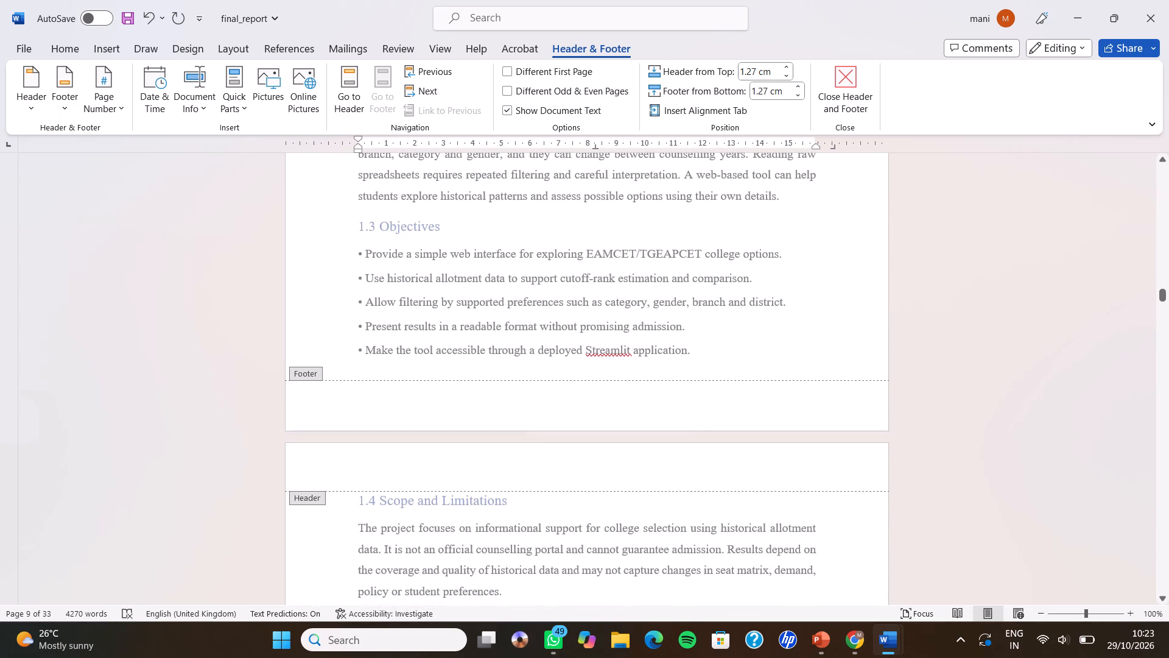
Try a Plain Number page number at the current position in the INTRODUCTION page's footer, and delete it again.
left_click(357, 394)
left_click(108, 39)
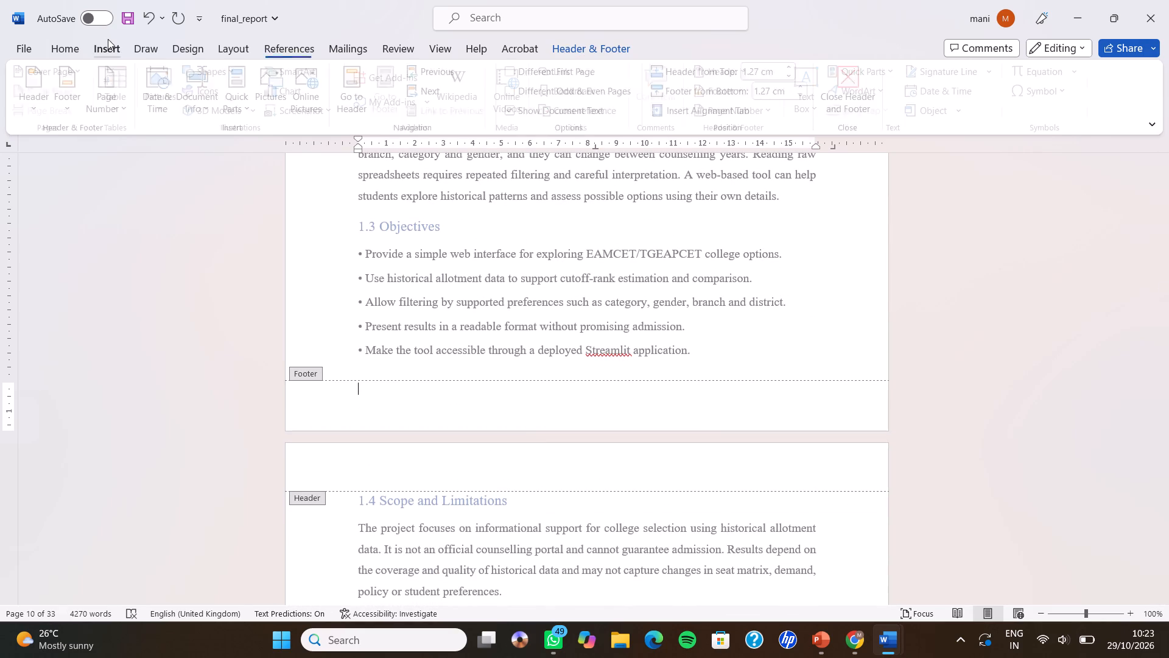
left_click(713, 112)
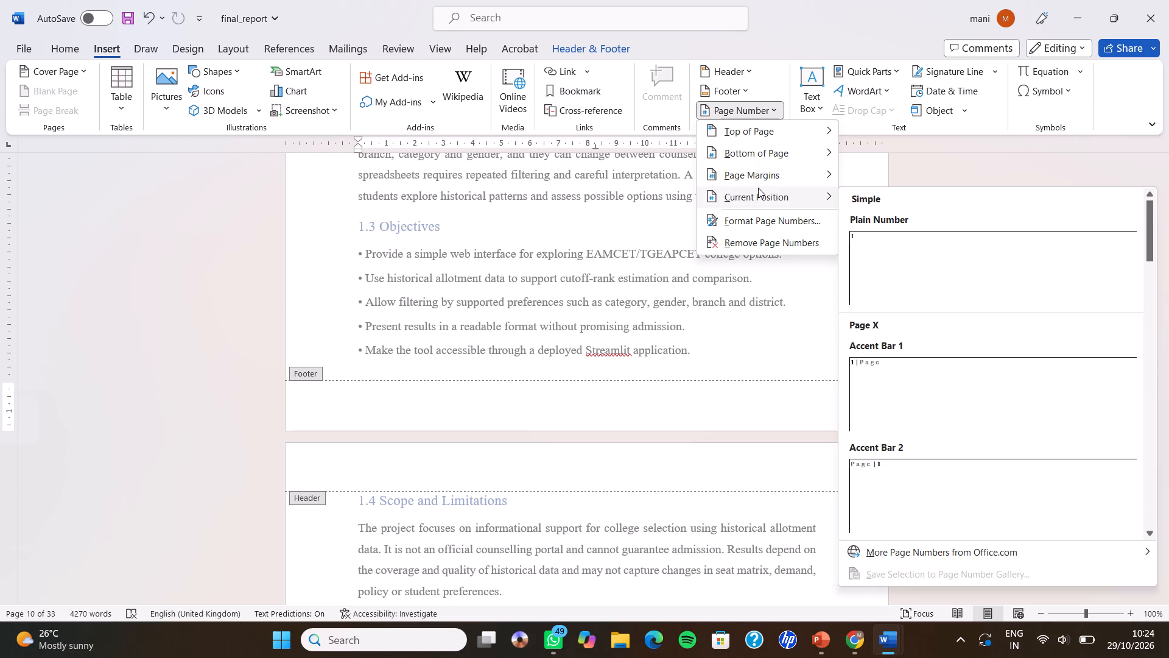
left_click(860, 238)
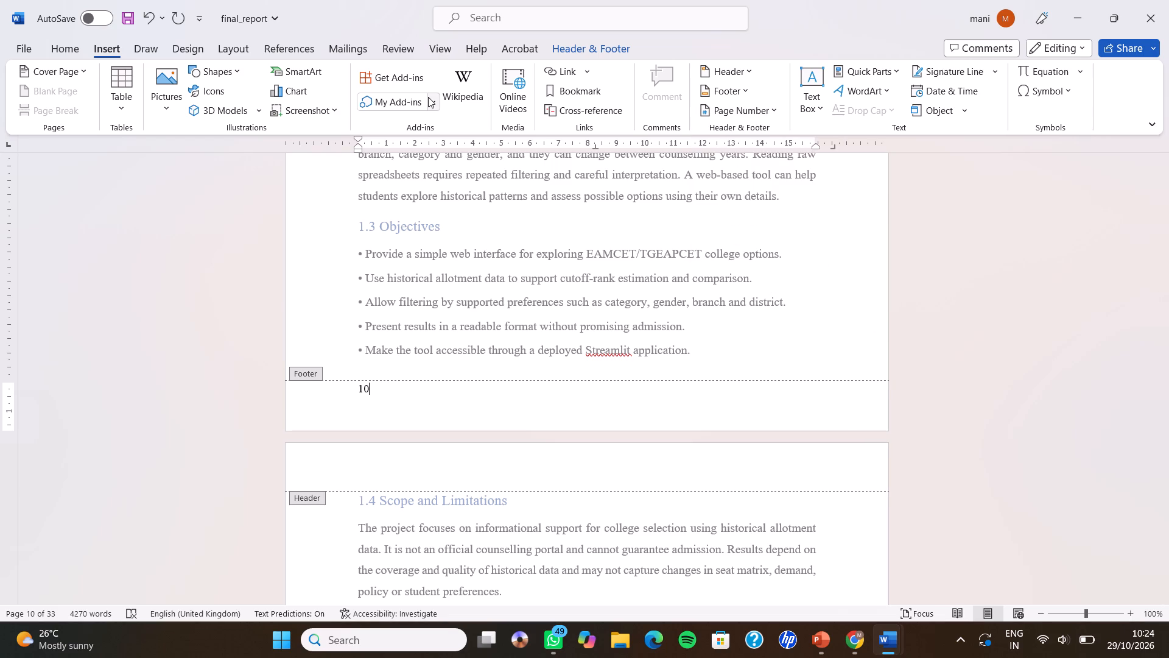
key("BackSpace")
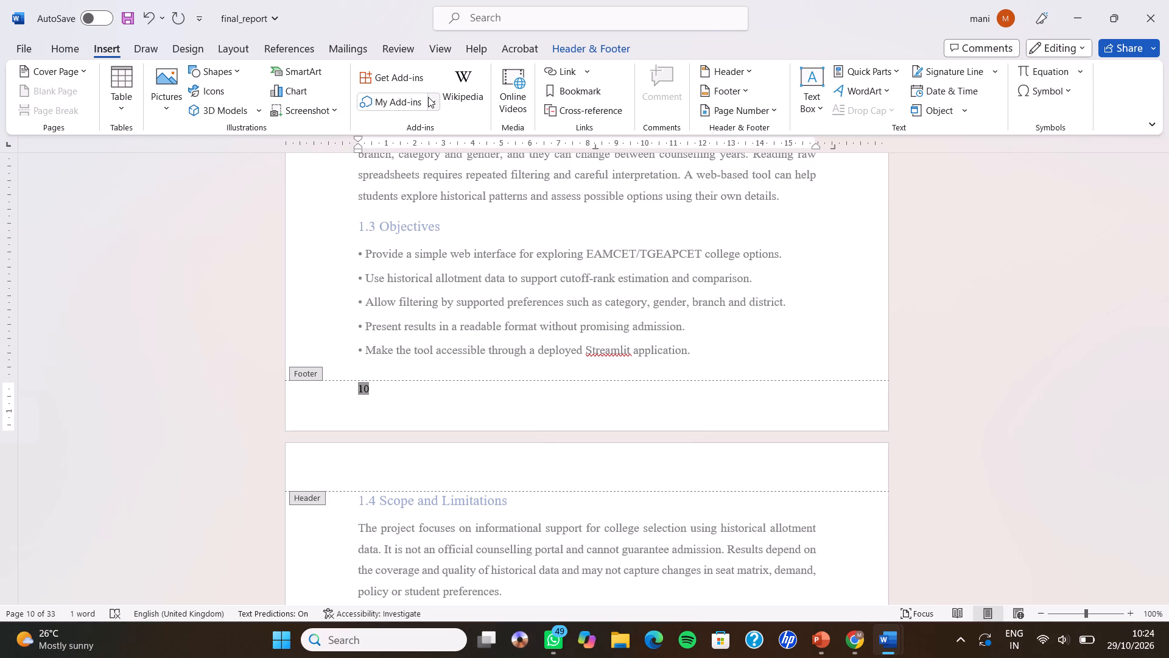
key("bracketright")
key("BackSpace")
Check the pages around the INTRODUCTION chapter, from the last Contents page to the FEASIBILITY STUDY chapter.
scroll(428, 97, "down", 1)
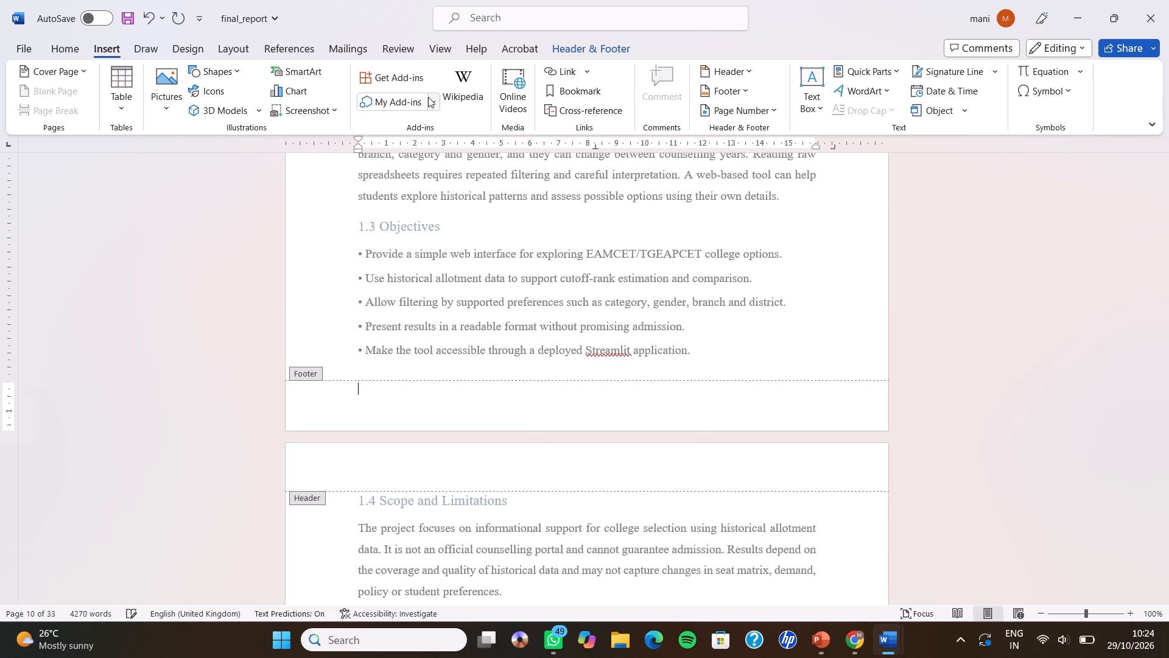
scroll(428, 97, "down", 4)
right_click(428, 97)
scroll(456, 272, "down", 4)
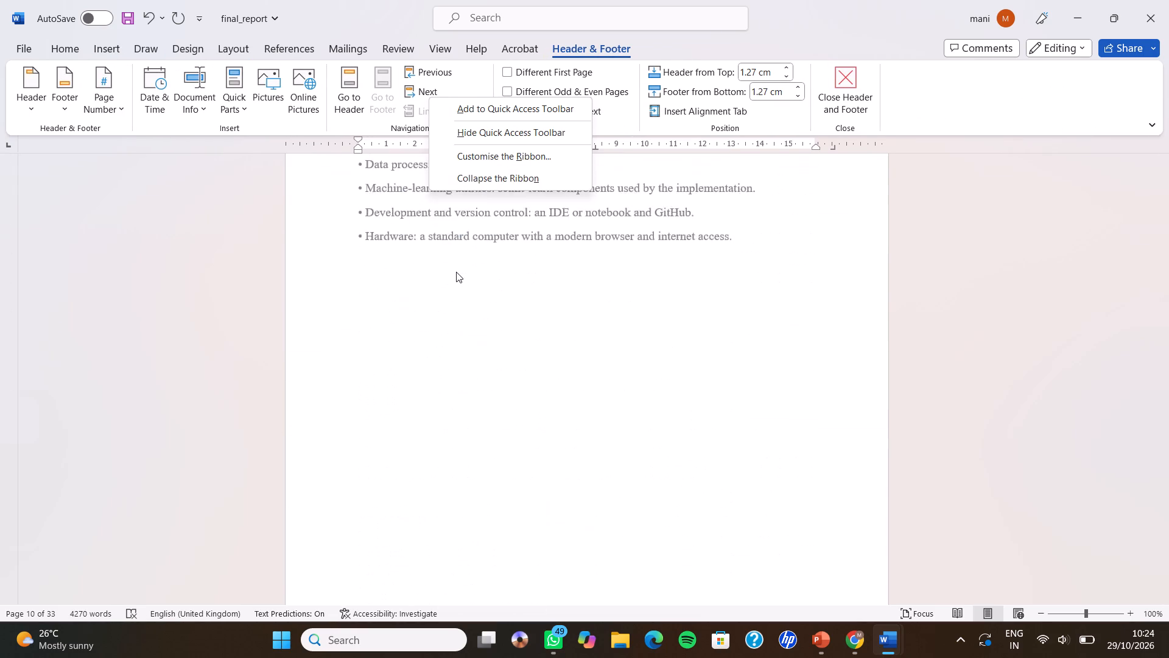
scroll(456, 272, "down", 5)
scroll(456, 272, "up", 1)
scroll(456, 272, "down", 1)
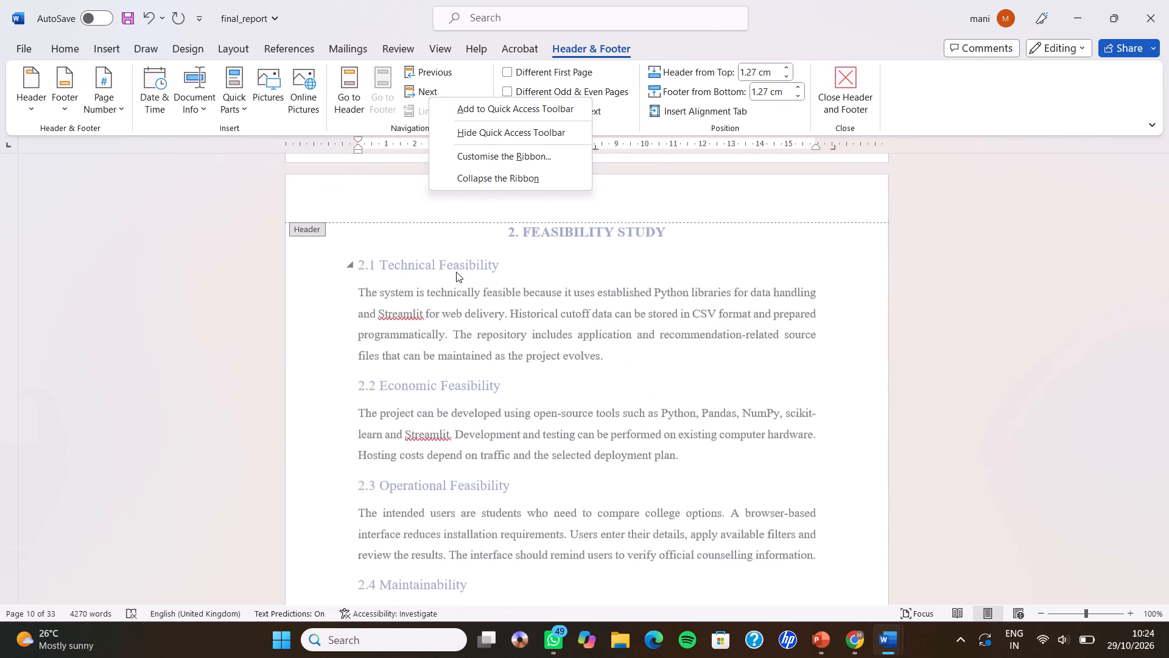
scroll(456, 272, "down", 1)
scroll(456, 272, "up", 4)
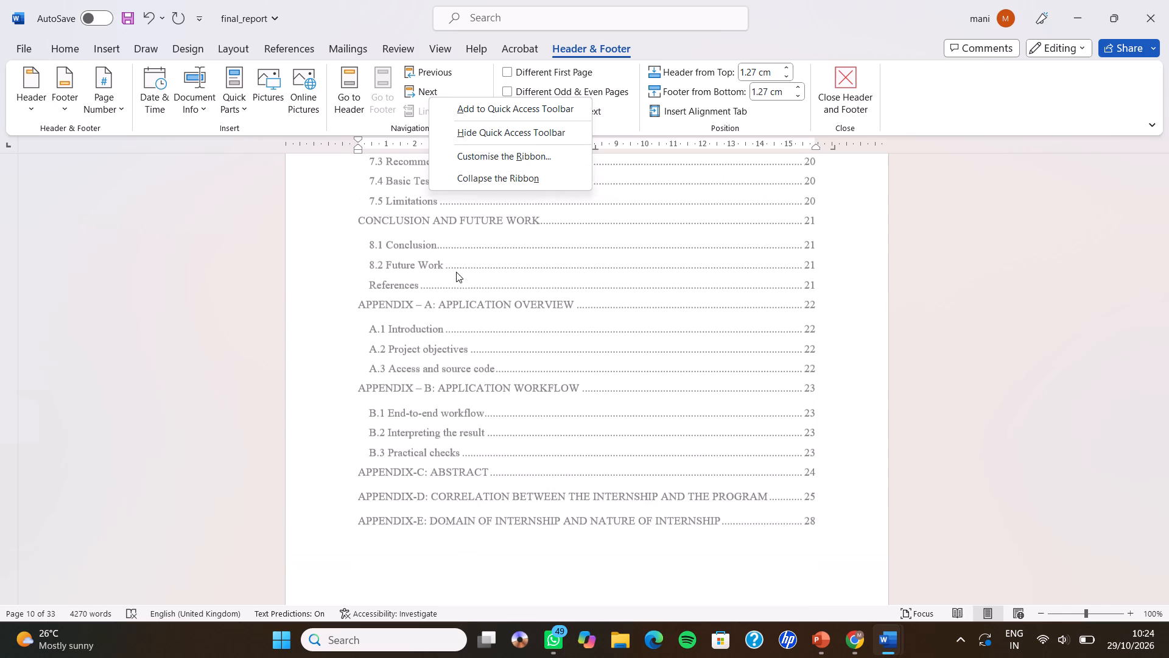
Turn on Different First Page for the section that contains the INTRODUCTION chapter.
left_click(553, 74)
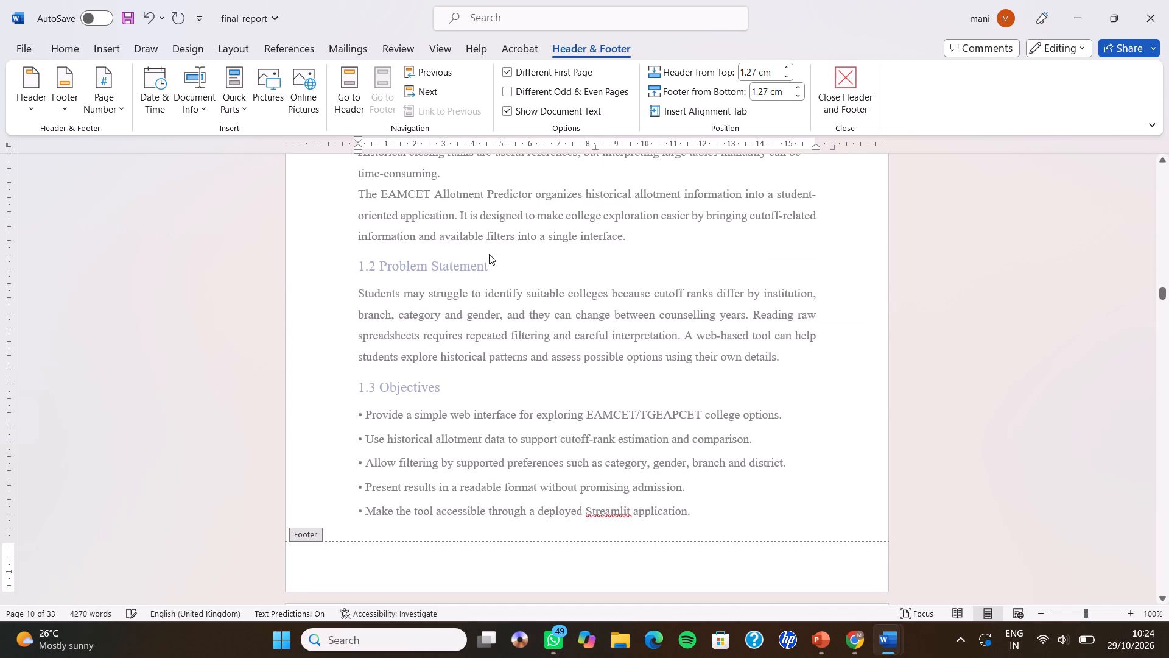
Insert a Plain Number page number at the current position in the INTRODUCTION page's footer.
scroll(436, 386, "up", 1)
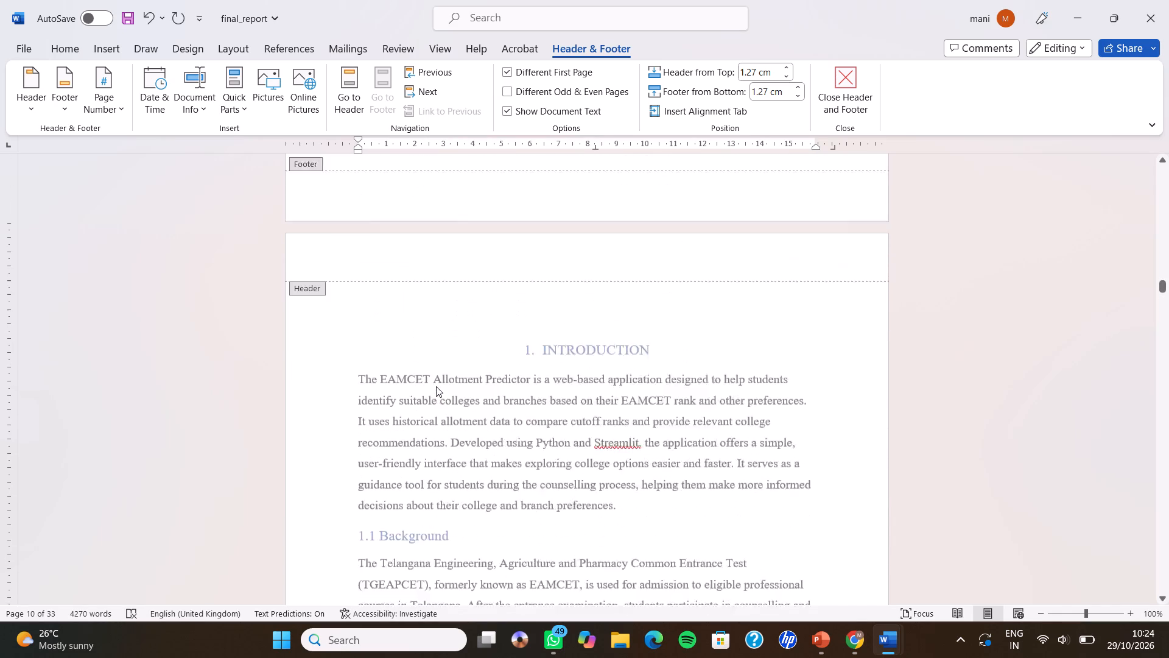
scroll(436, 386, "up", 1)
left_click(104, 51)
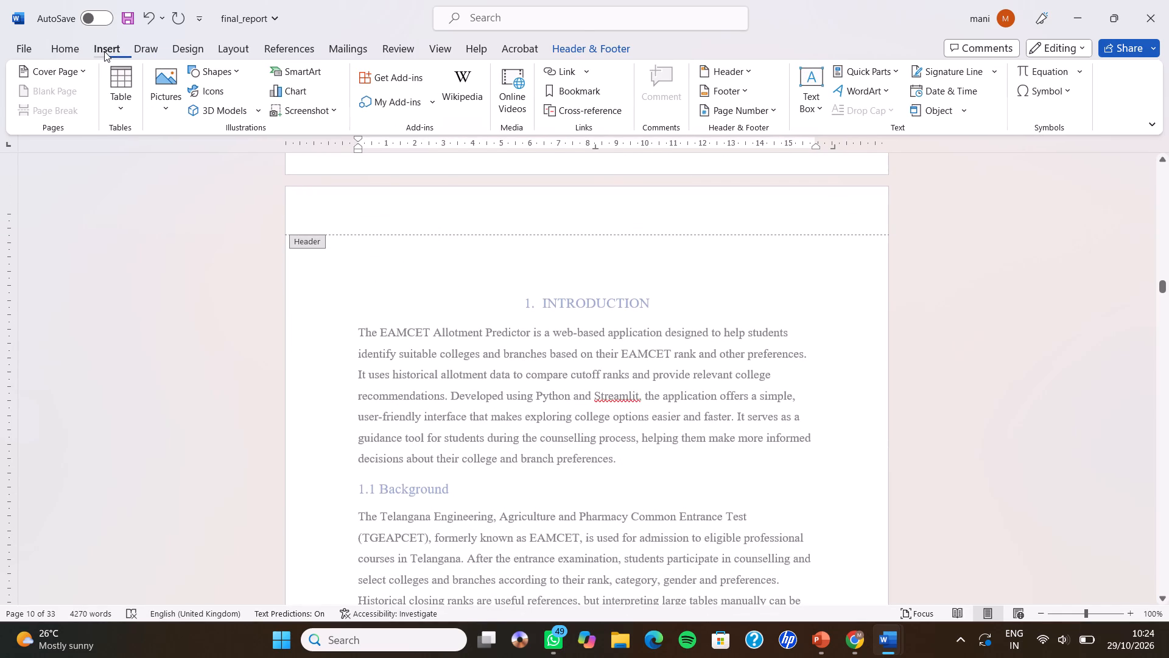
left_click(714, 114)
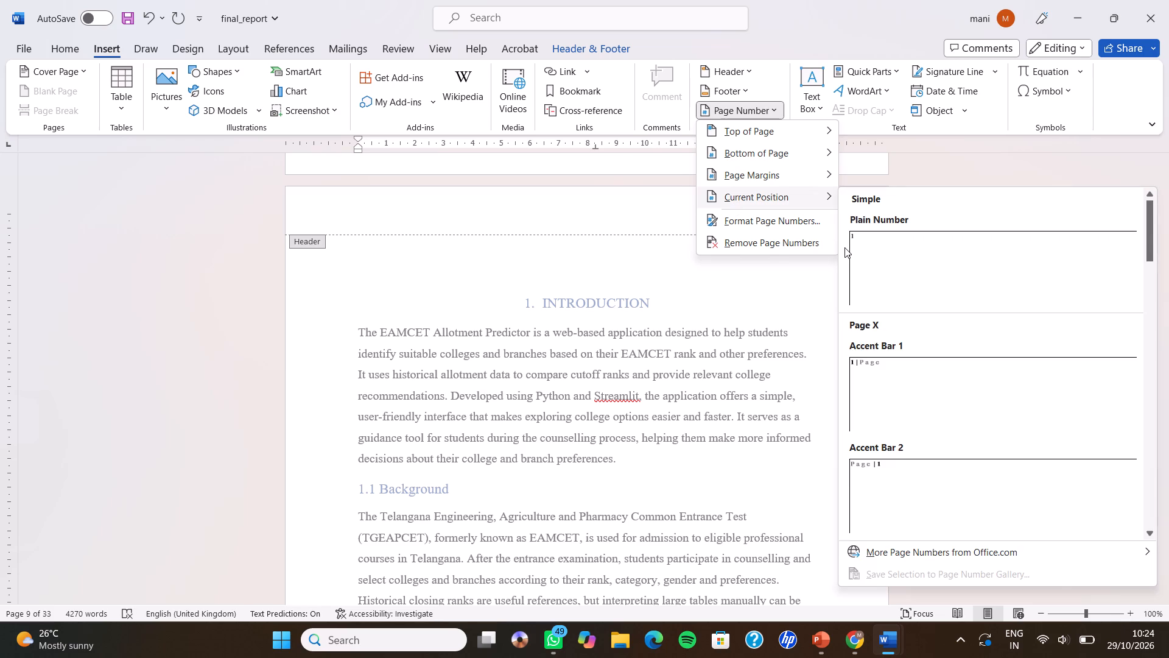
left_click(844, 247)
scroll(746, 288, "up", 1)
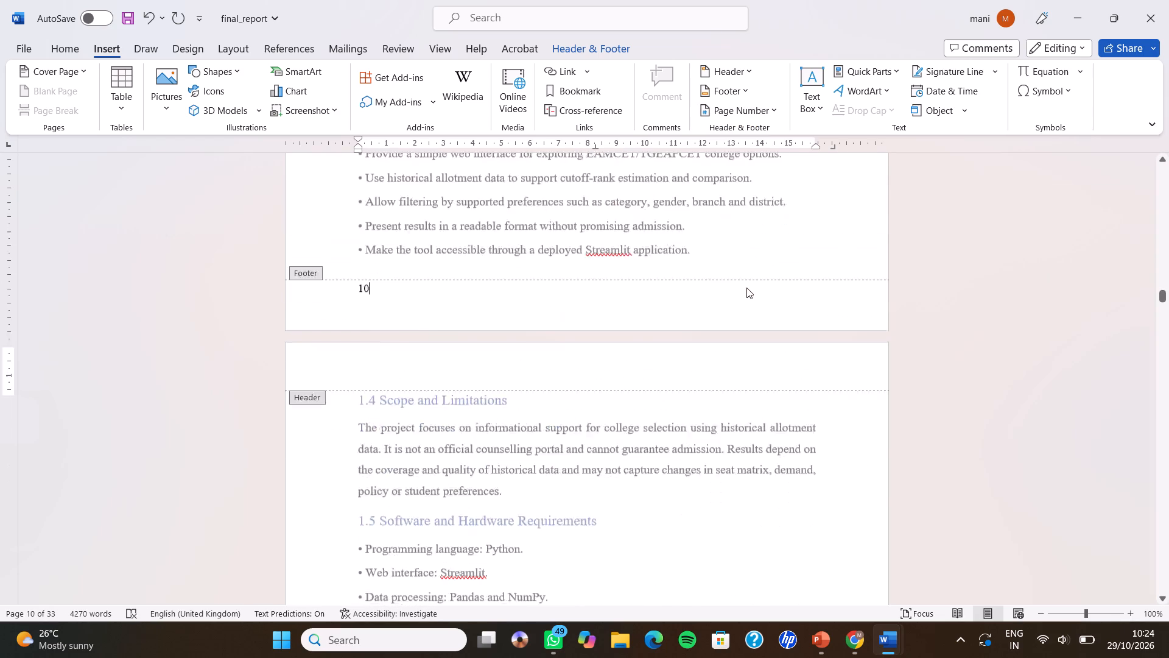
Delete the page number from the INTRODUCTION page's footer and close header and footer editing.
scroll(746, 288, "up", 5)
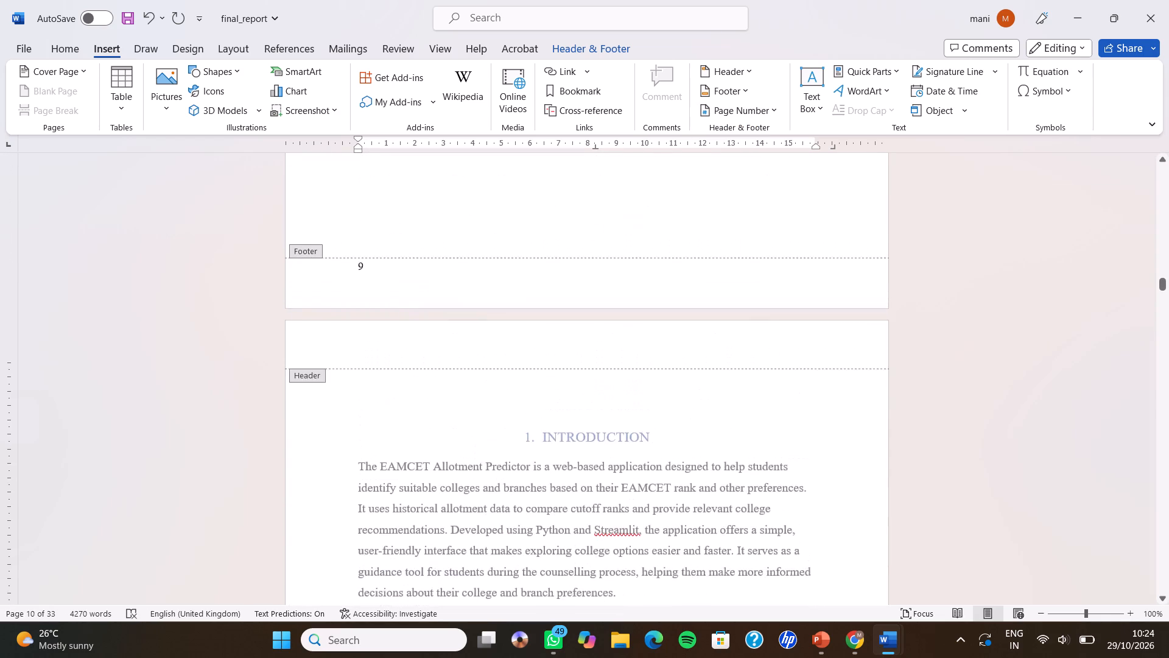
scroll(496, 310, "down", 1)
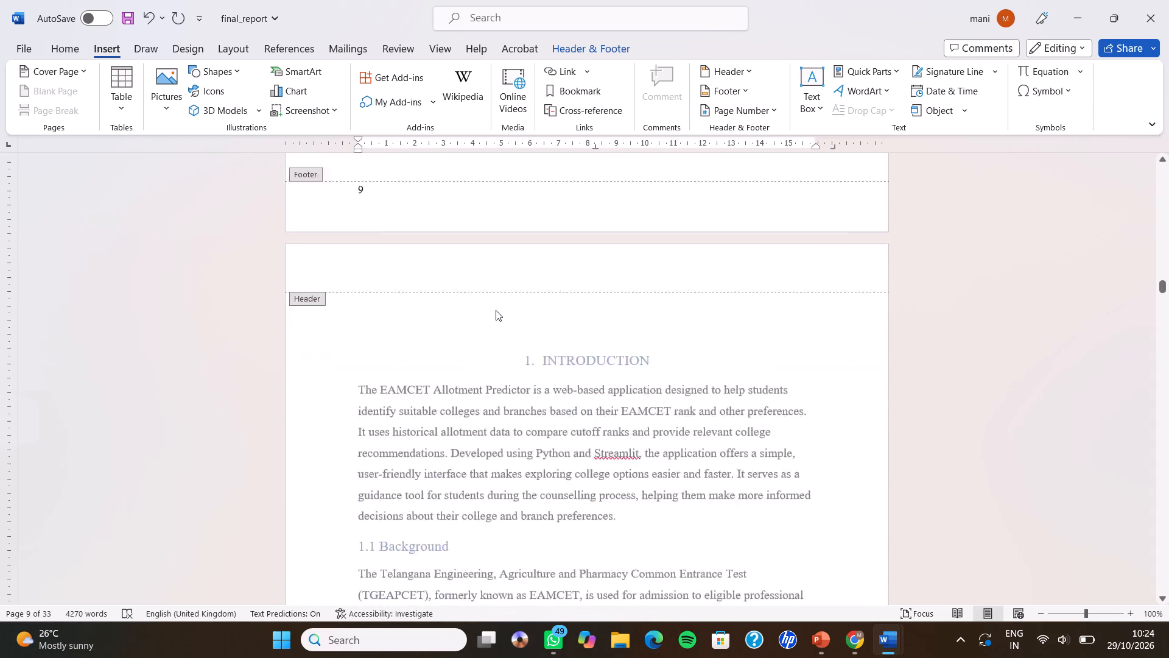
scroll(496, 310, "down", 4)
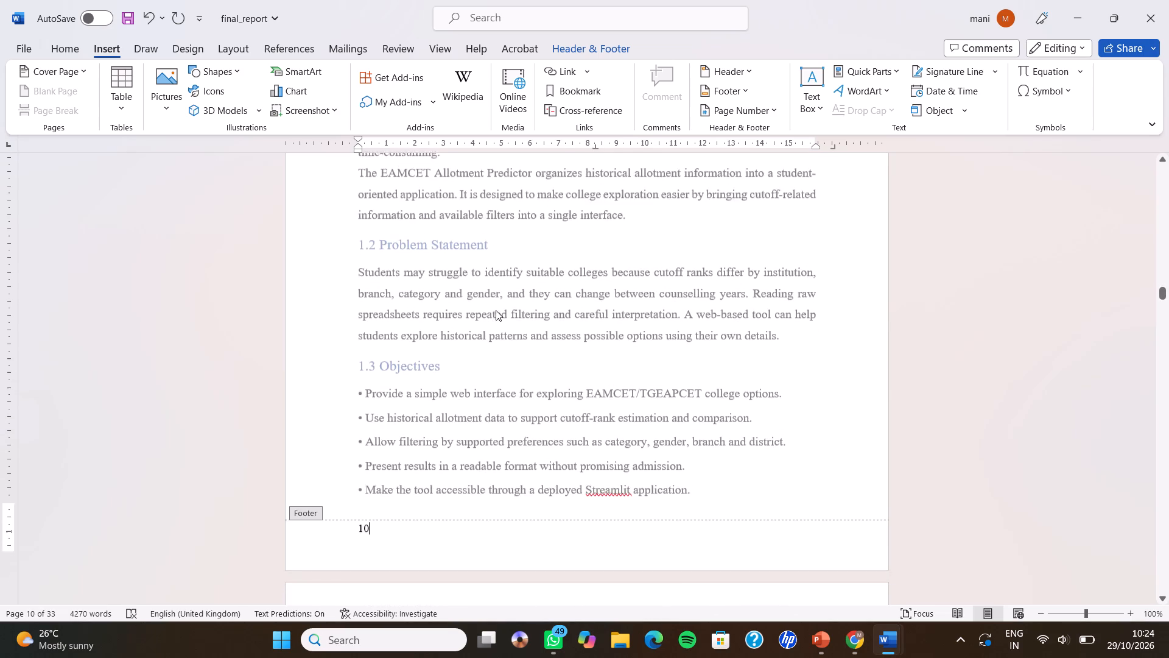
scroll(496, 310, "down", 1)
key("BackSpace")
key("BackSpace")
scroll(496, 310, "up", 2)
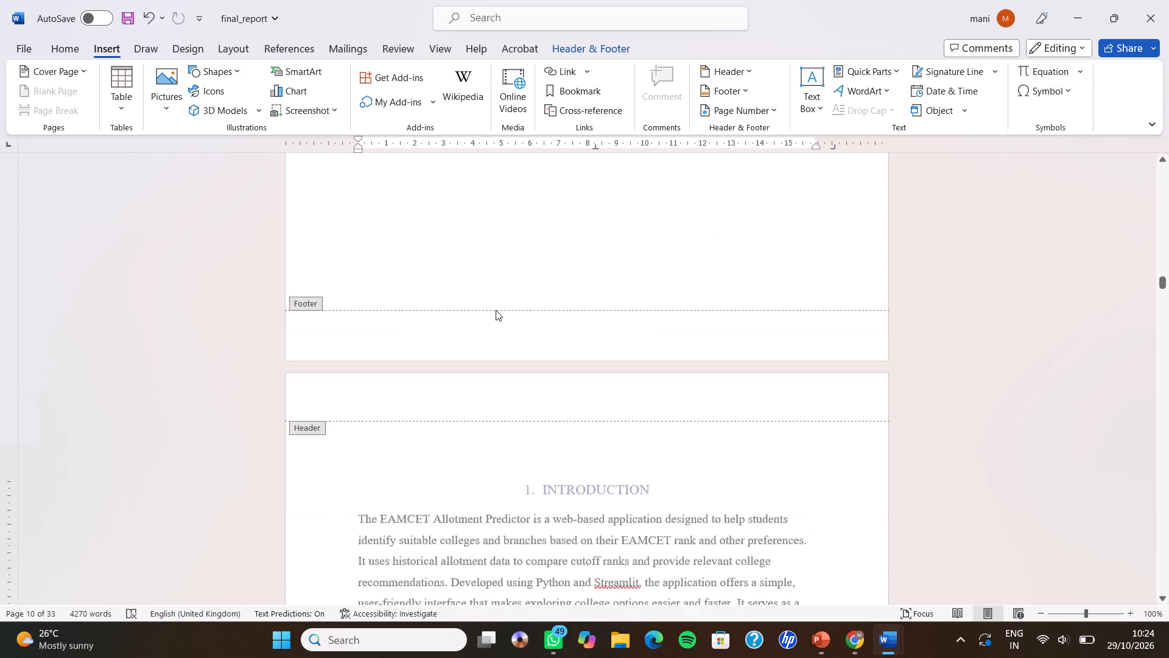
scroll(496, 310, "up", 2)
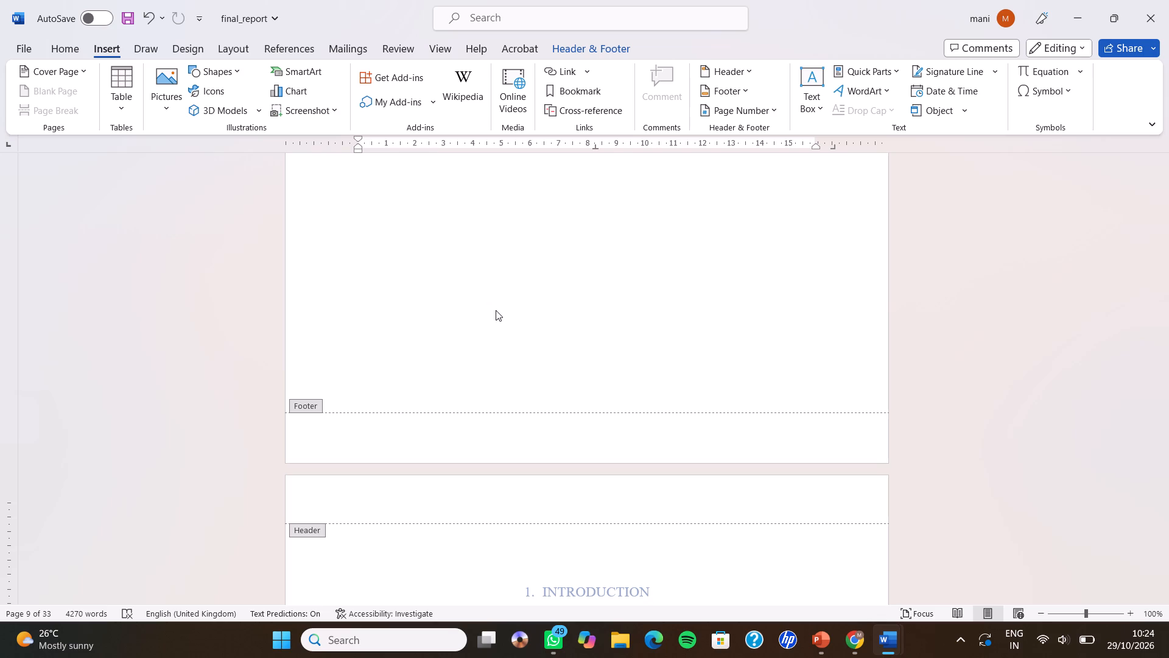
left_click(607, 56)
left_click(854, 98)
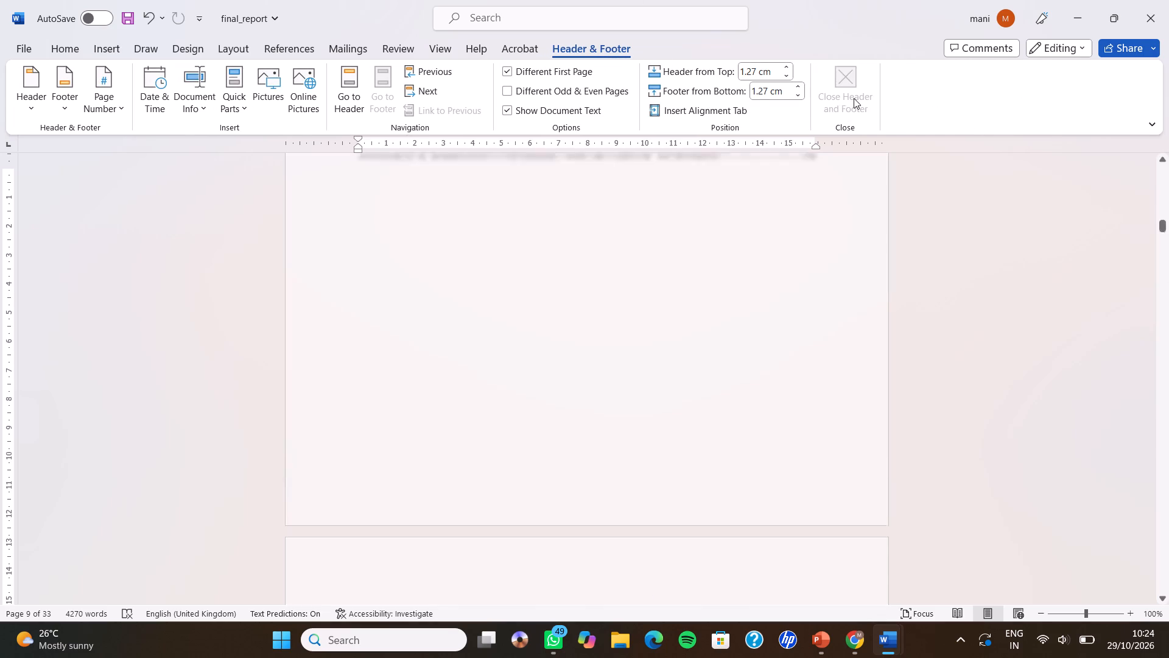
Look through the front pages from the CERTIFICATE to the first Contents page for the place where a section break belongs.
left_click(234, 40)
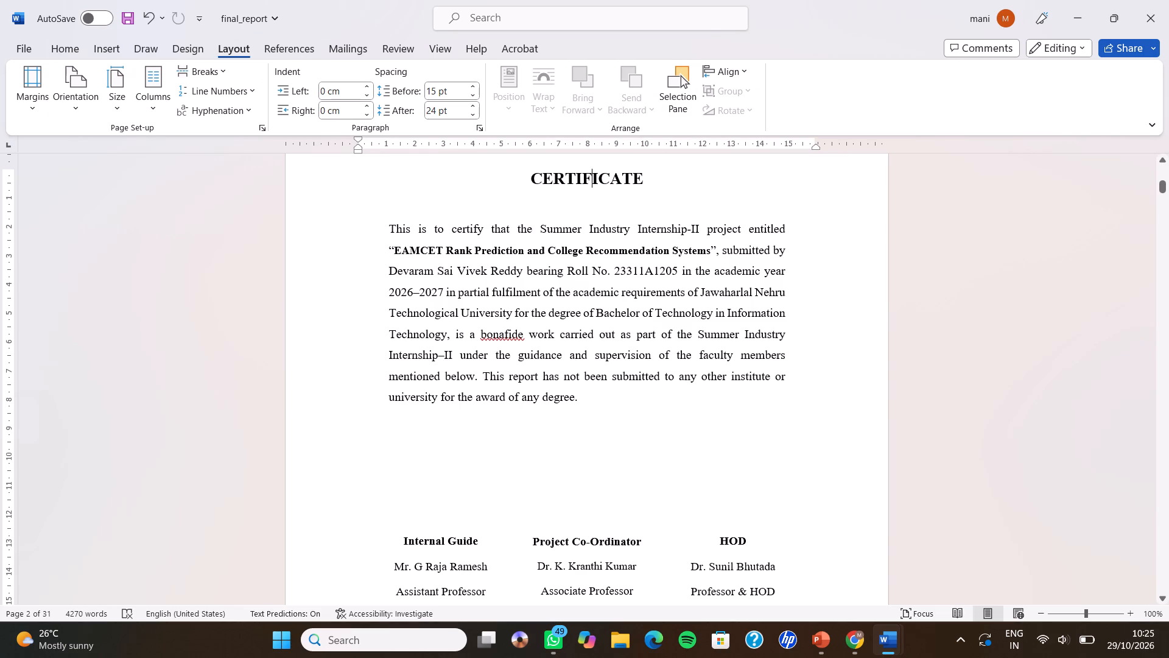
scroll(589, 353, "down", 5)
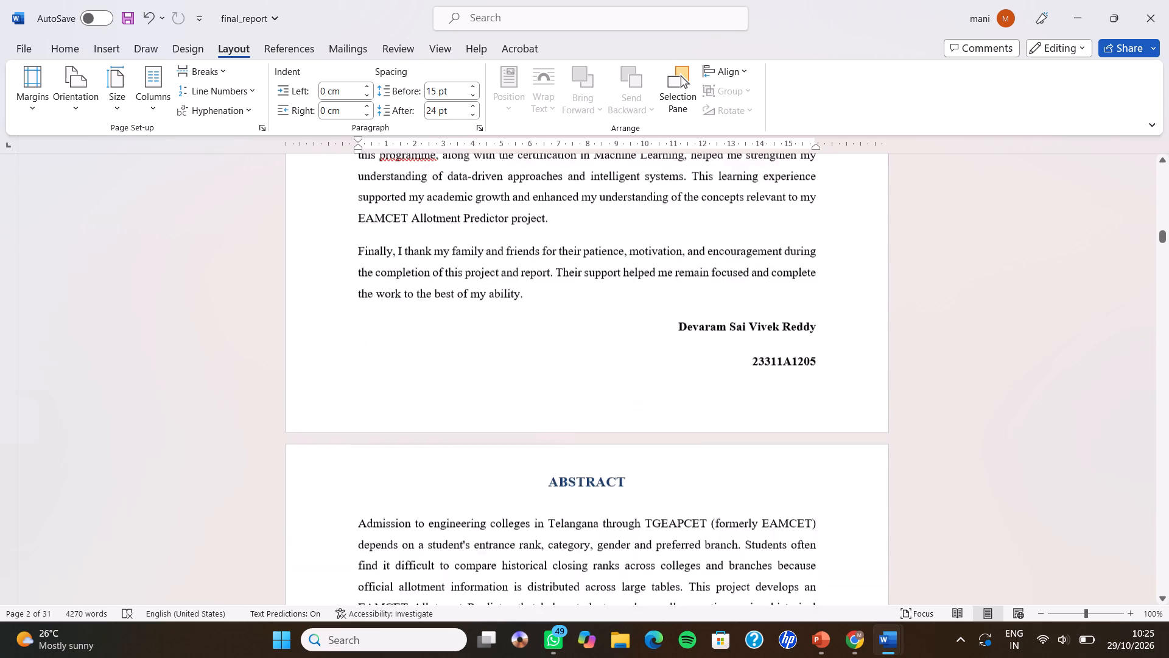
scroll(589, 353, "down", 5)
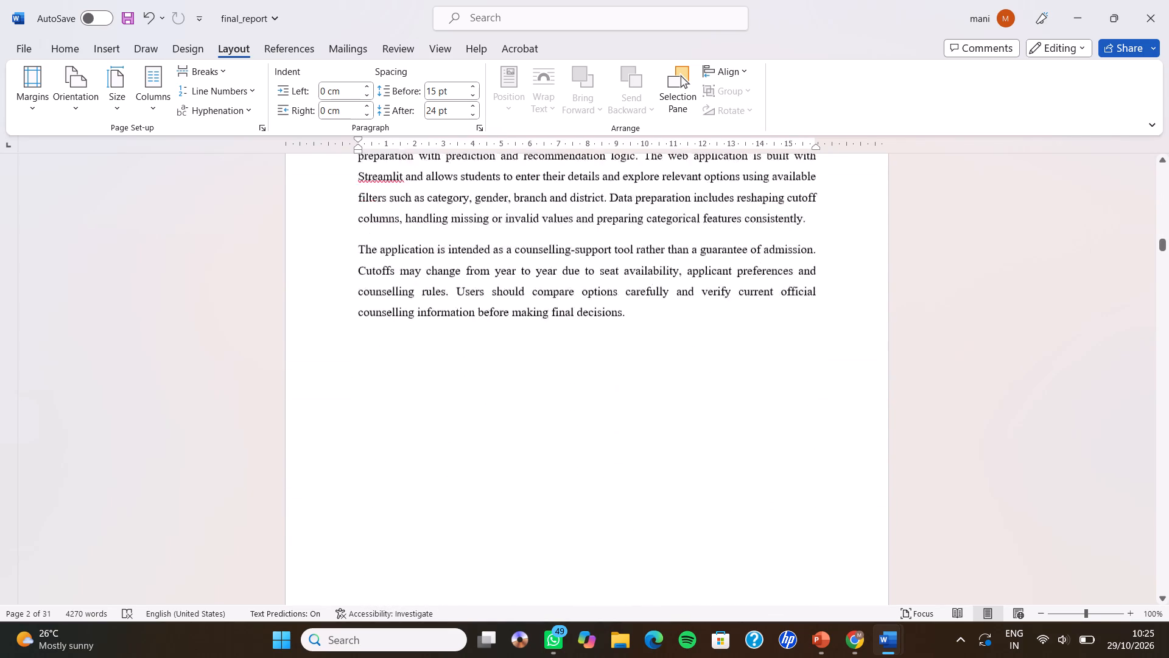
scroll(589, 353, "down", 3)
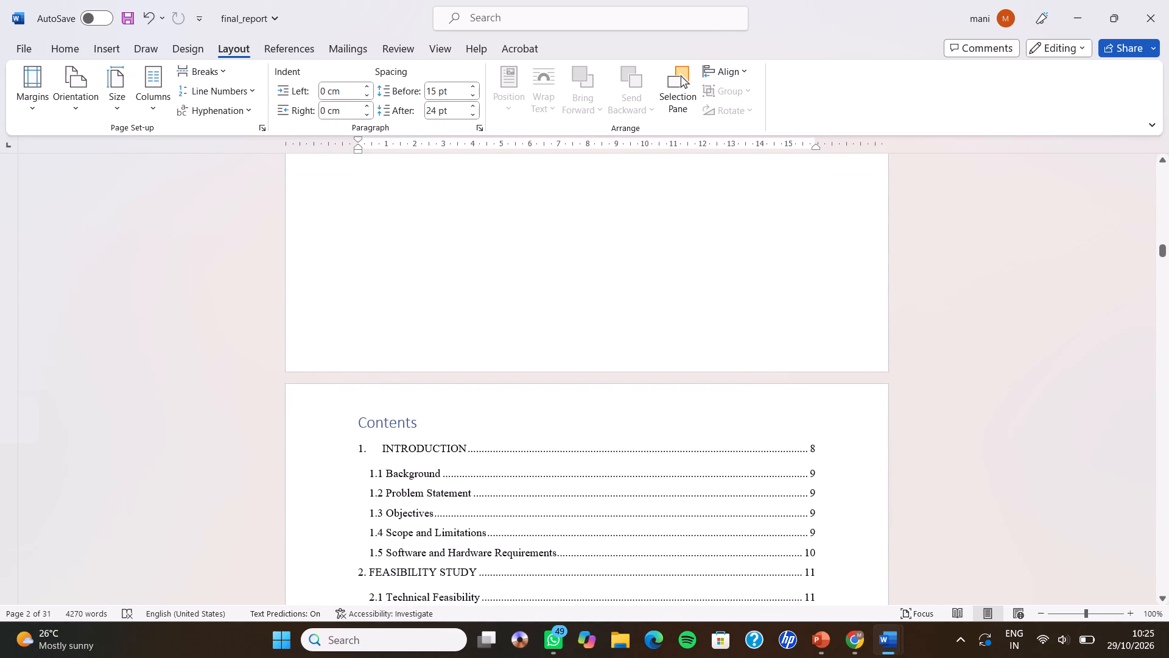
left_click(570, 392)
scroll(547, 427, "down", 1)
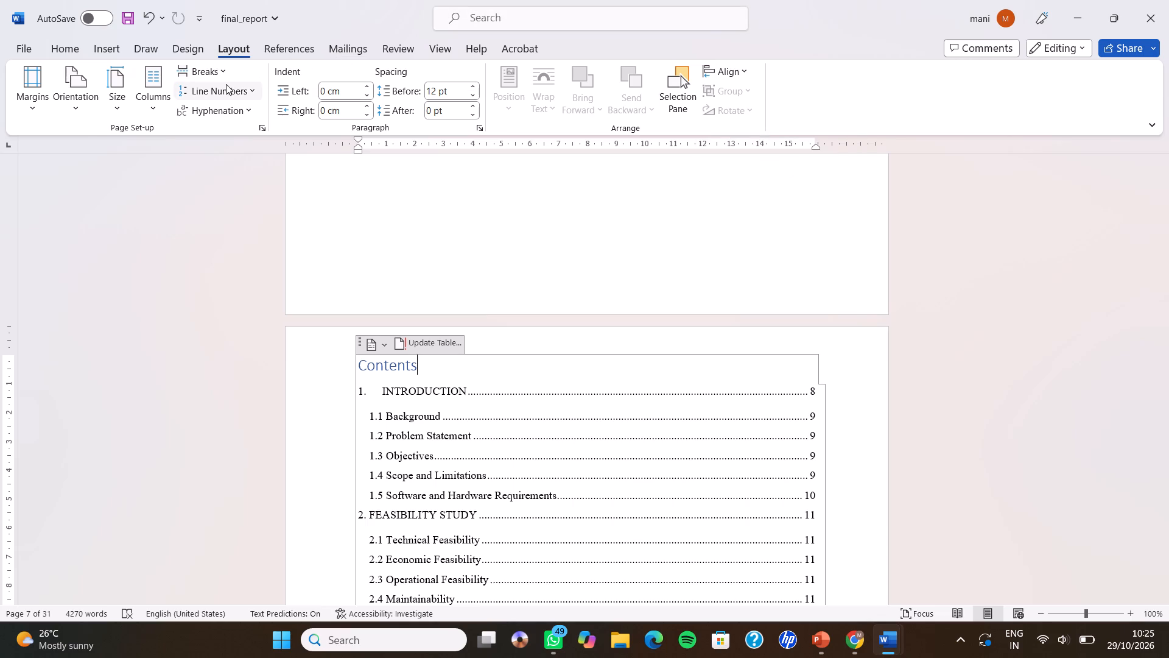
scroll(505, 304, "up", 1)
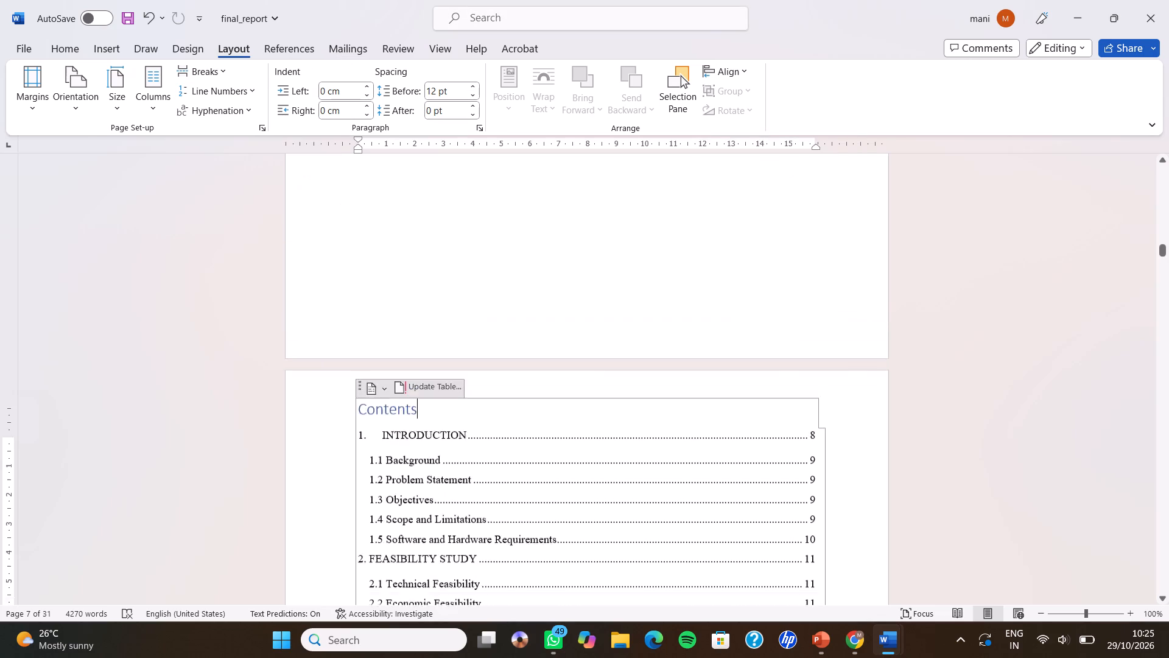
scroll(505, 304, "up", 3)
scroll(505, 304, "down", 1)
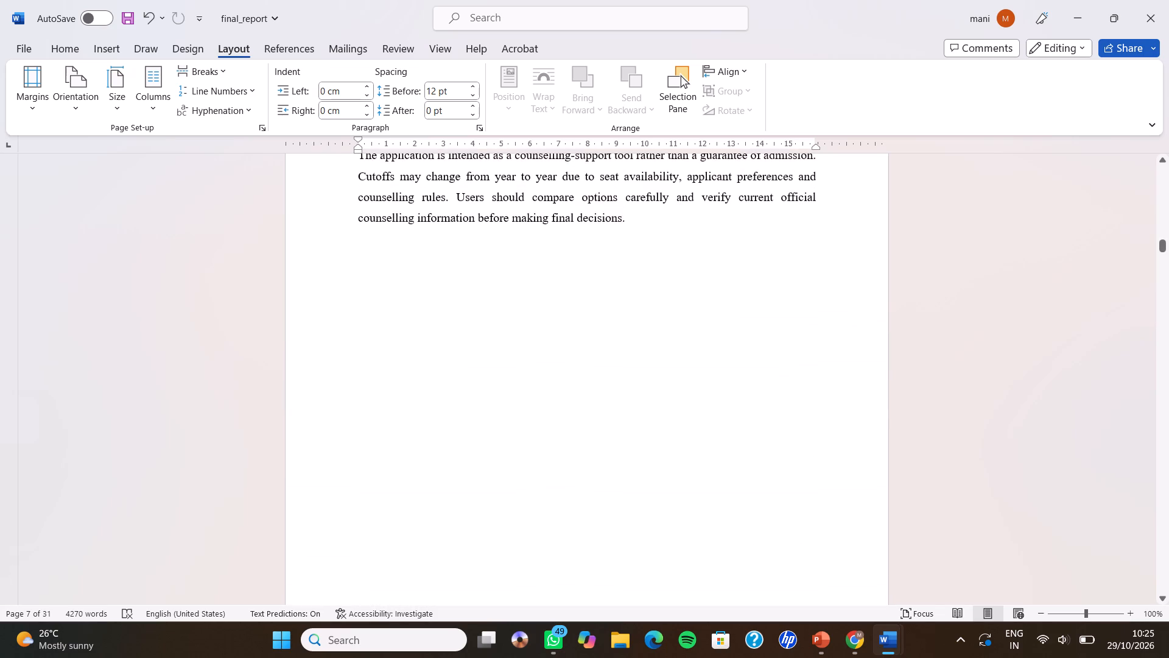
scroll(505, 304, "down", 2)
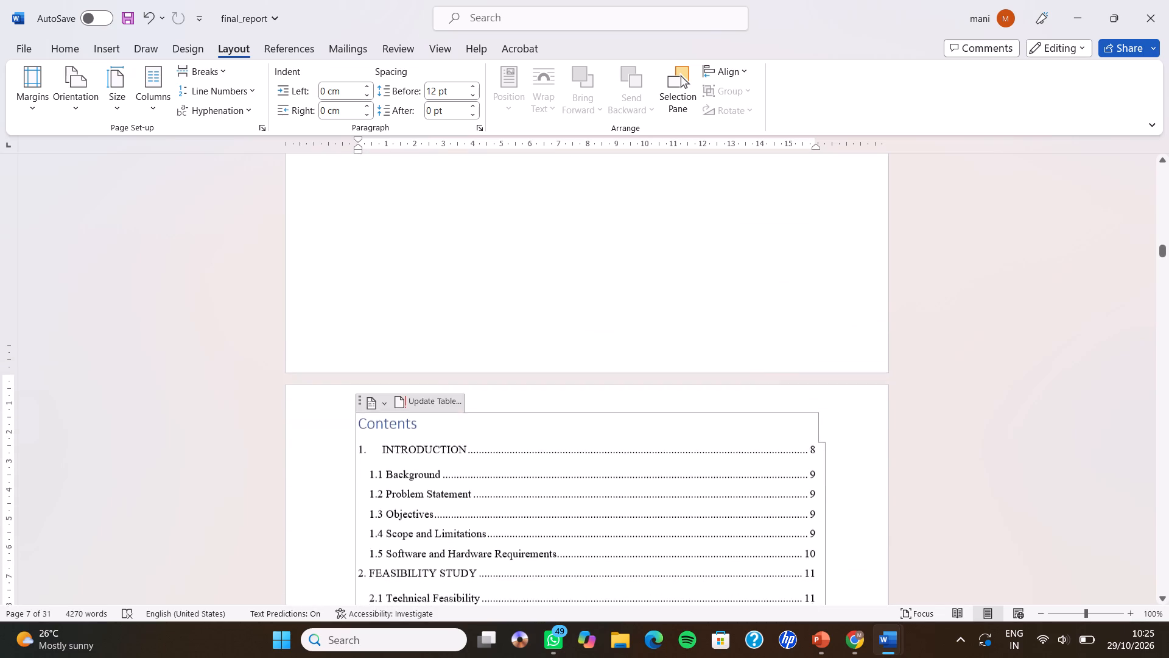
scroll(505, 304, "down", 2)
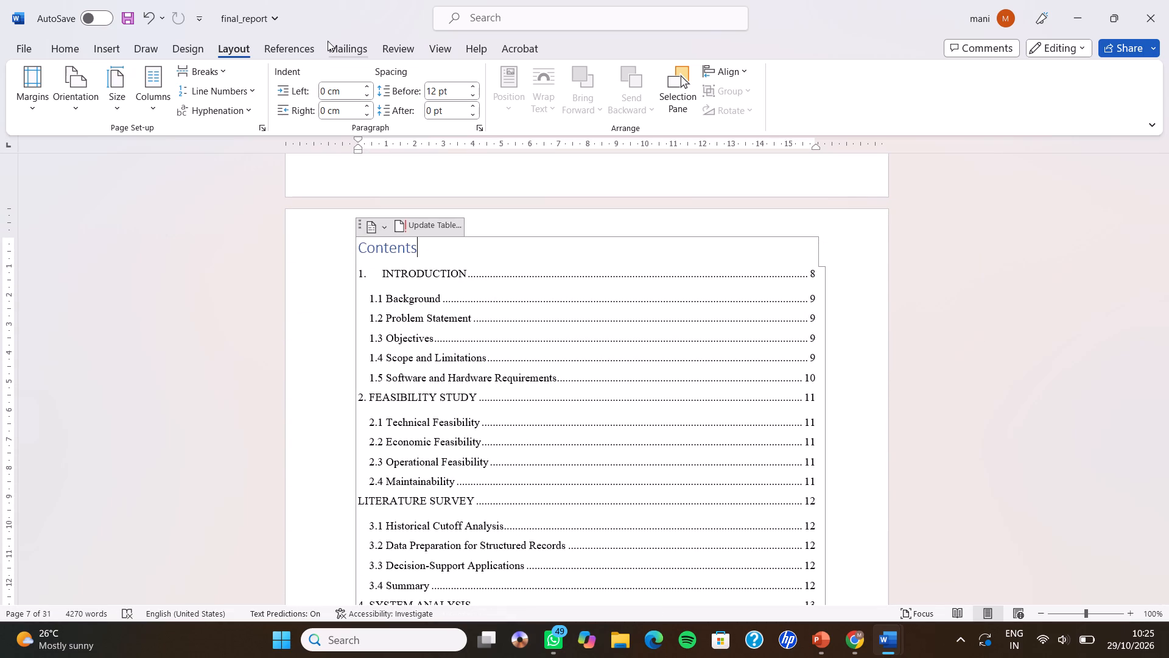
left_click(223, 77)
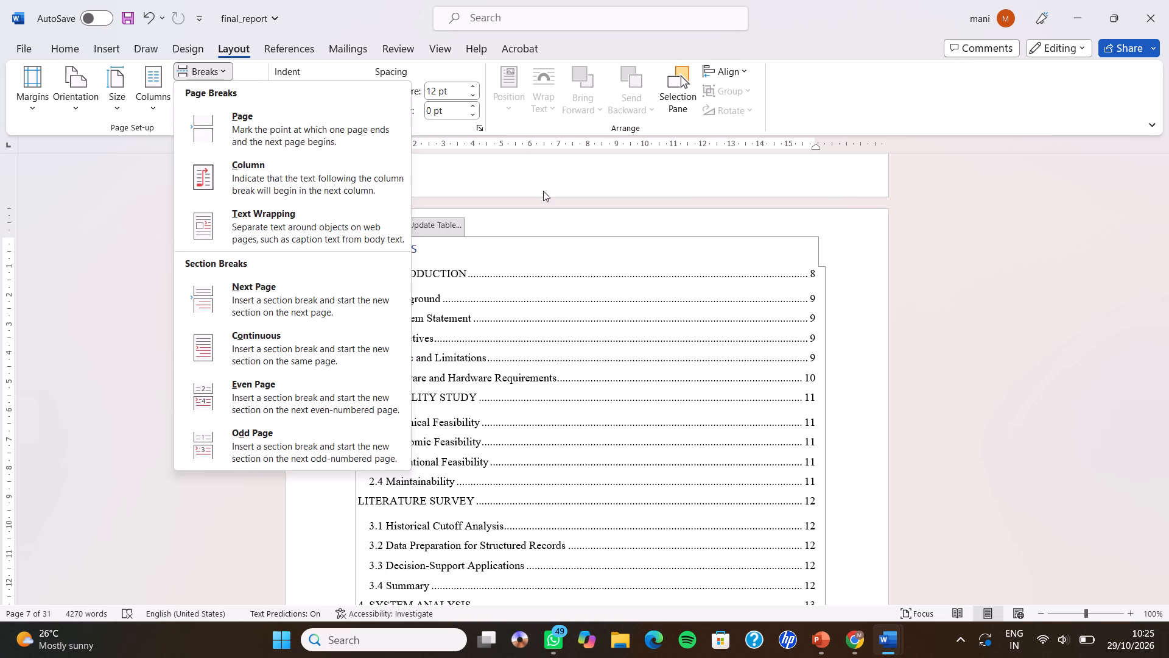
left_click(548, 256)
Insert a Next Page section break at the end of the page just before the INTRODUCTION chapter.
scroll(524, 250, "down", 2)
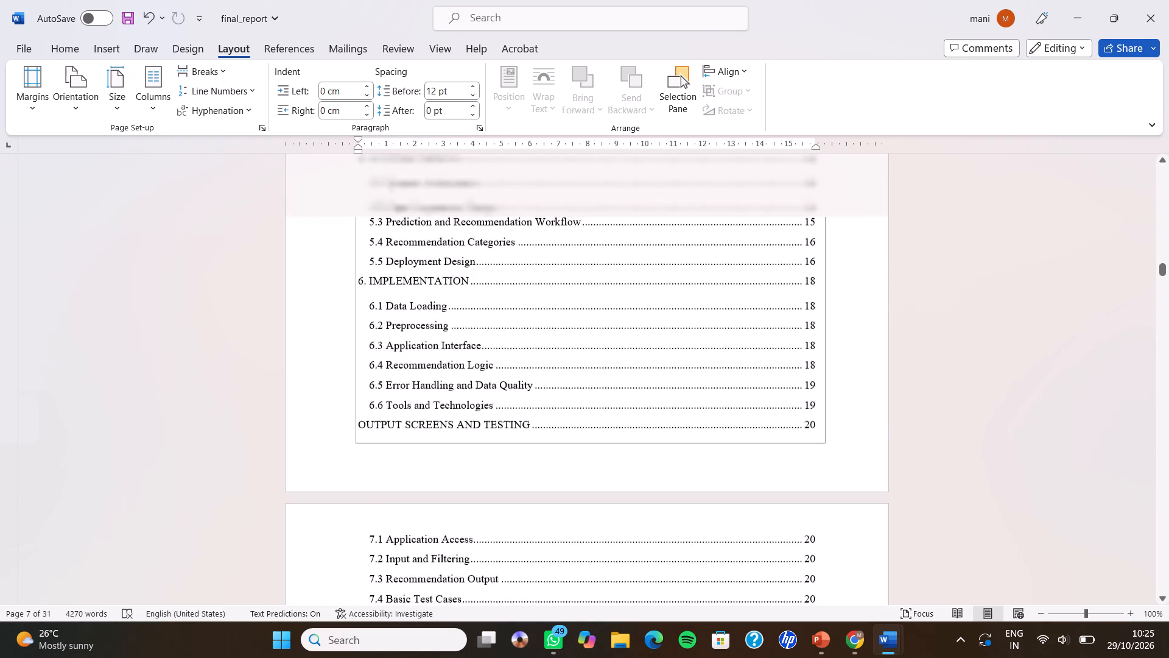
scroll(524, 250, "down", 4)
scroll(524, 250, "up", 1)
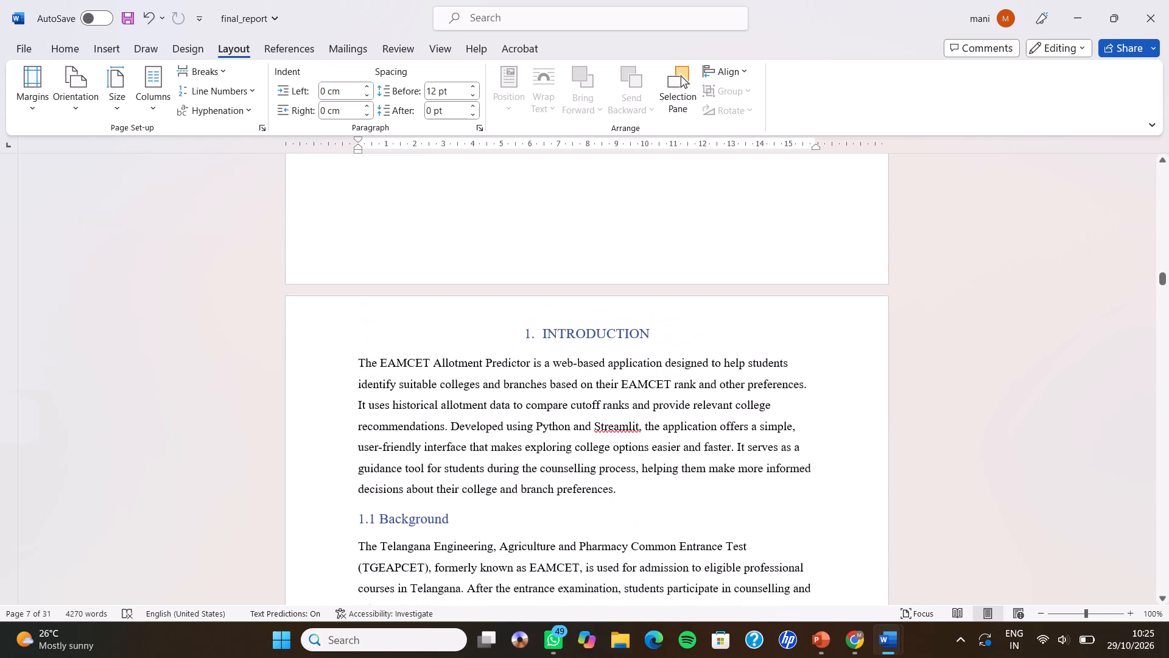
left_click(524, 250)
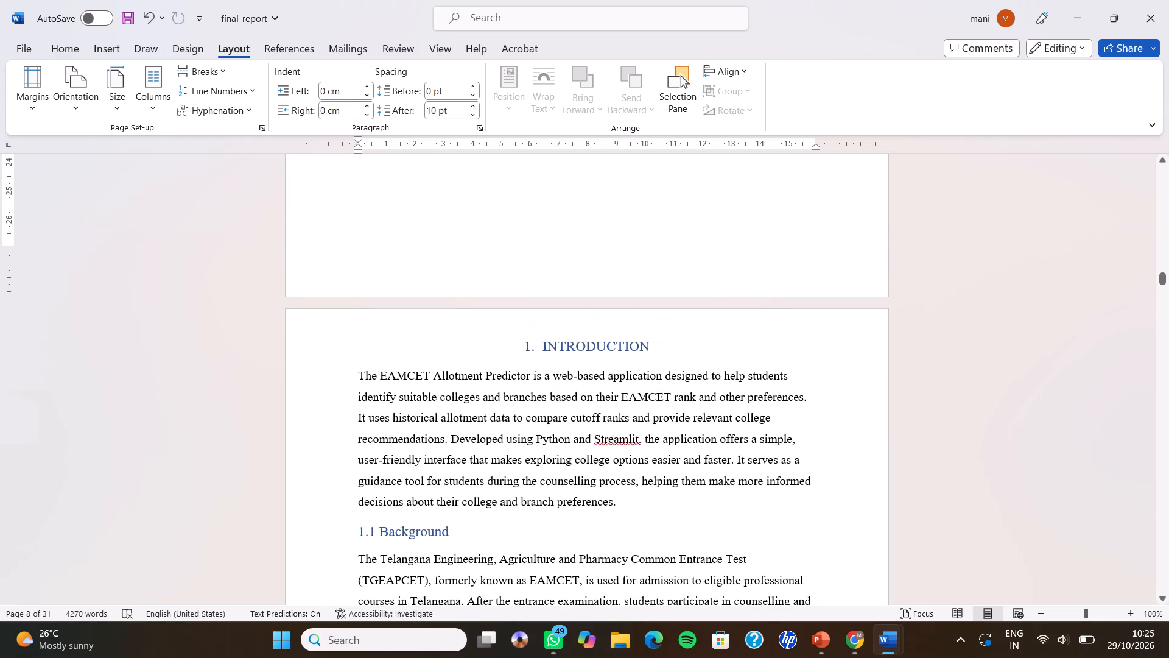
left_click(215, 72)
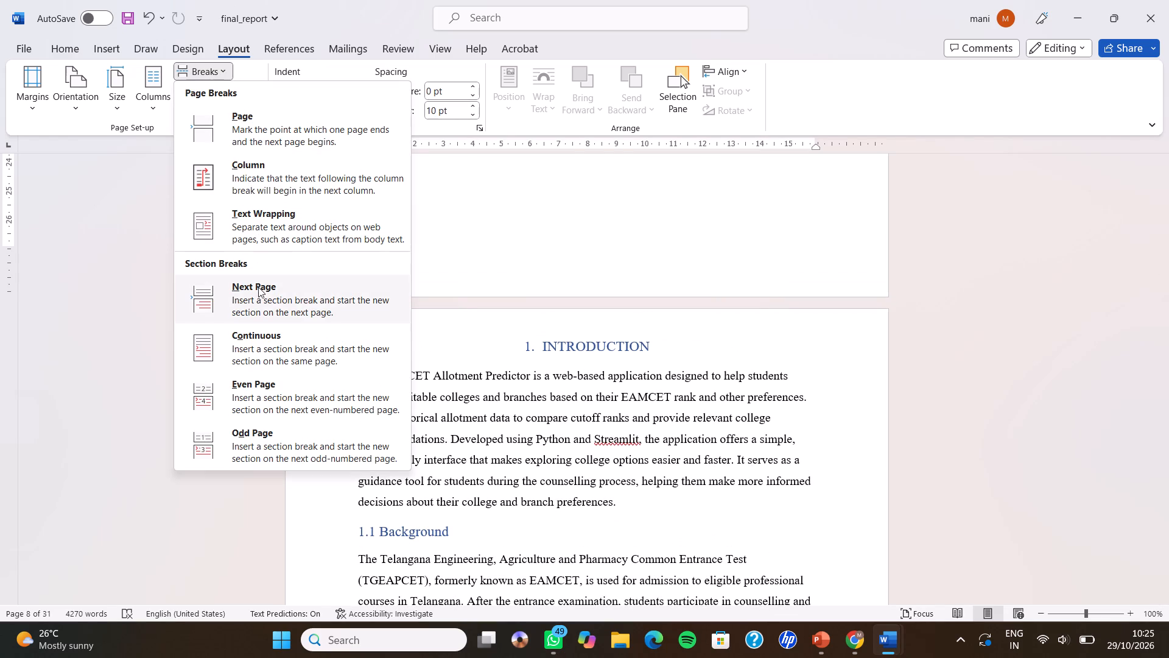
left_click(259, 291)
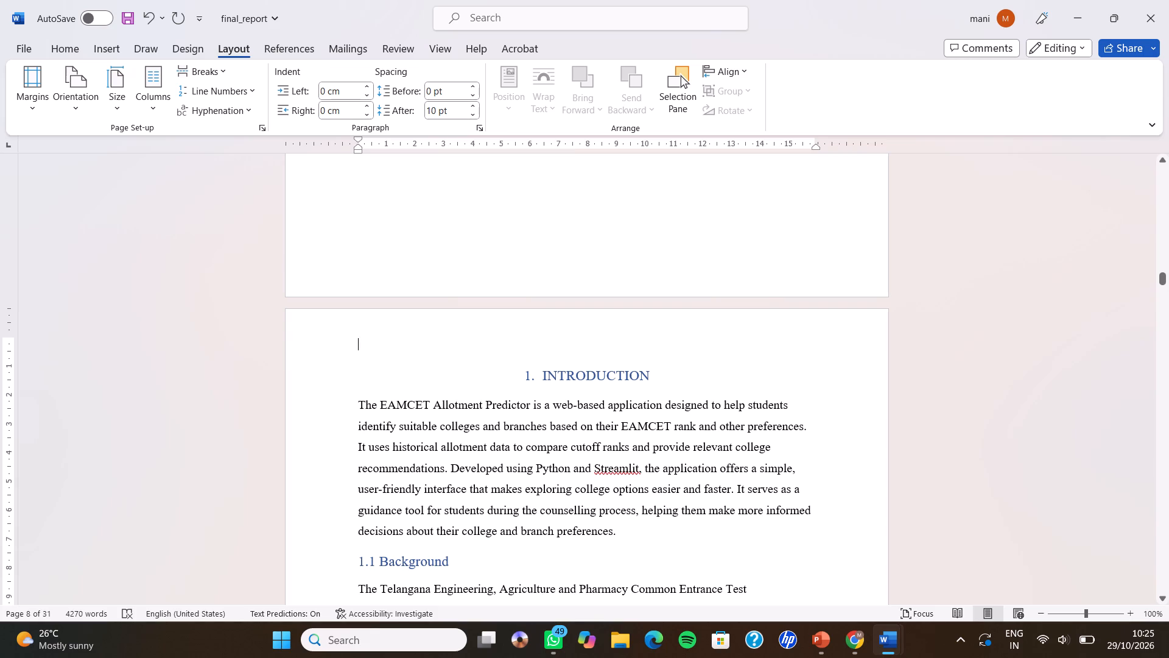
Check the pages around the new section break, from the Contents pages to section 1.4 Scope and Limitations.
scroll(434, 351, "down", 1)
scroll(434, 351, "up", 4)
scroll(434, 351, "down", 1)
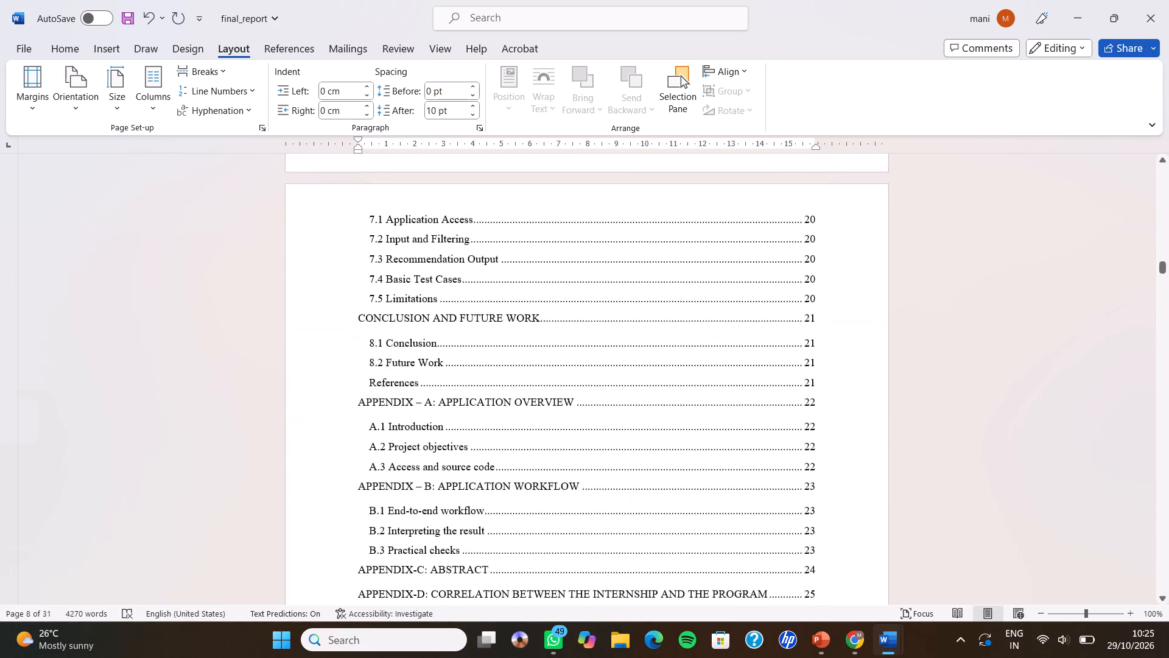
scroll(434, 351, "down", 2)
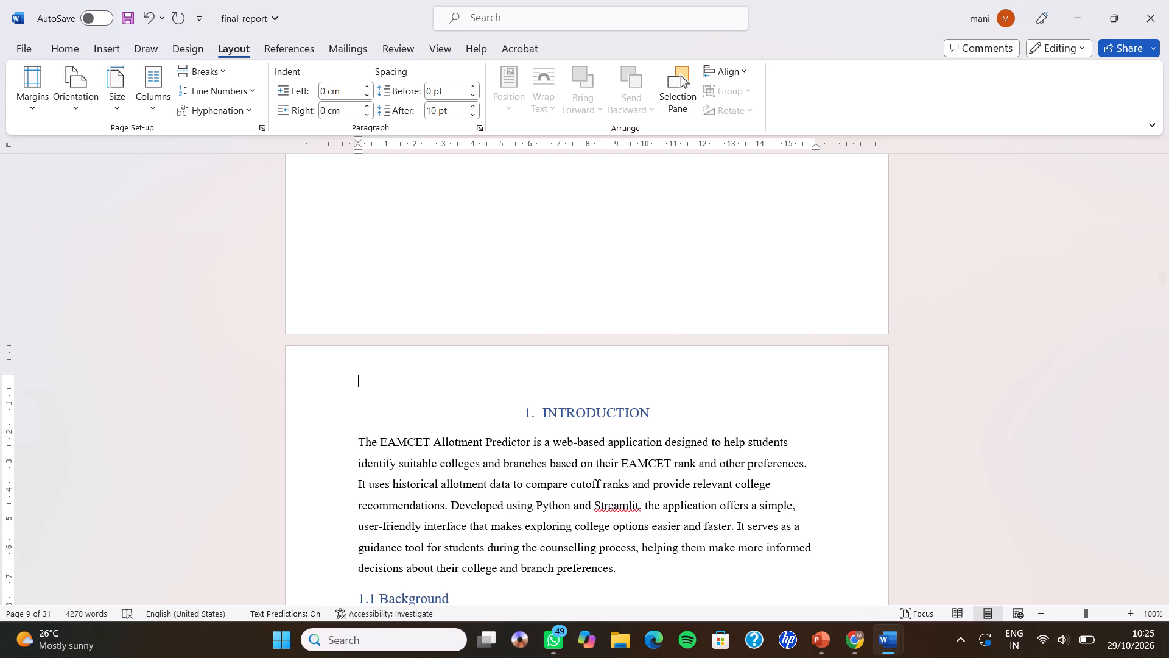
scroll(482, 413, "down", 5)
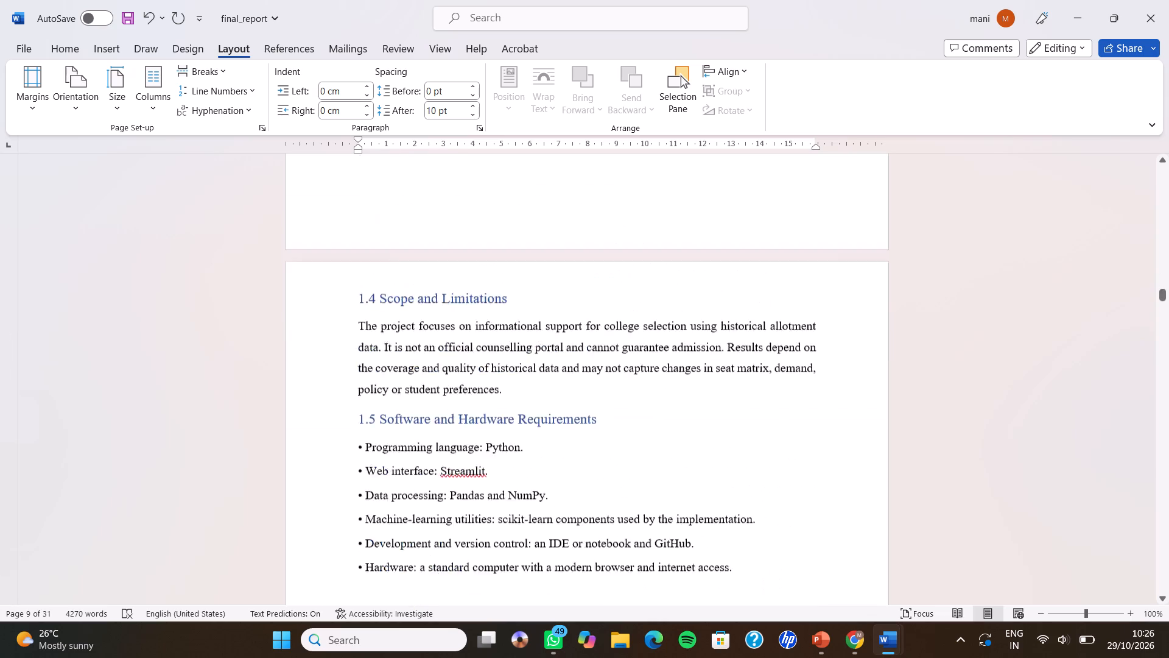
scroll(482, 413, "up", 8)
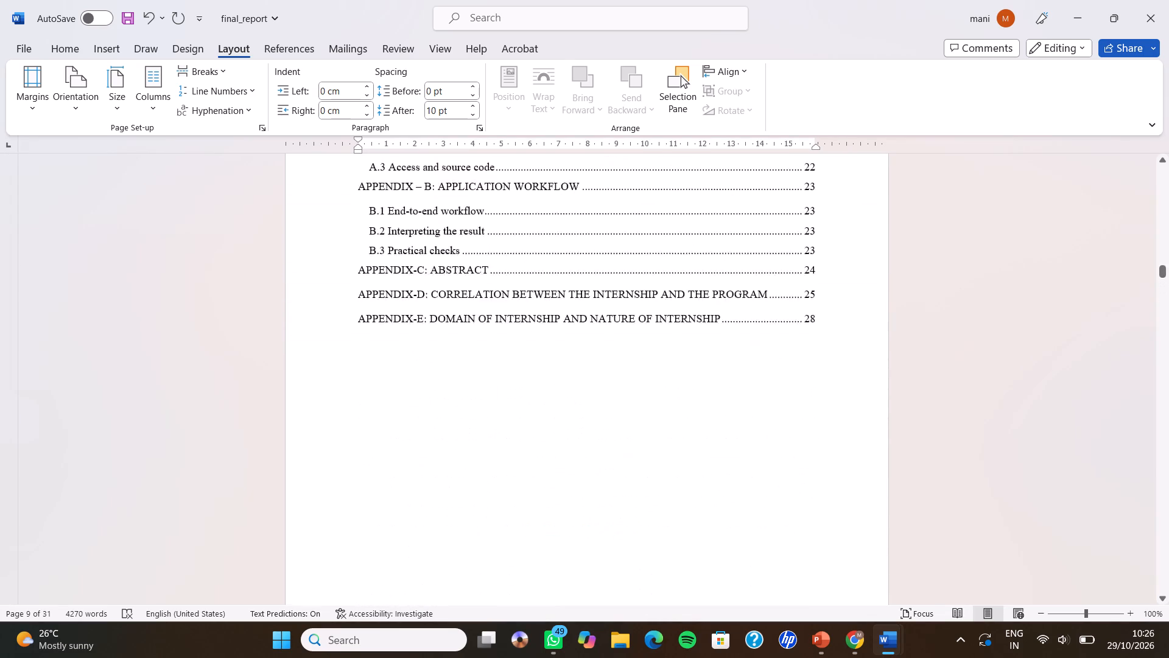
scroll(482, 413, "up", 6)
scroll(482, 413, "down", 1)
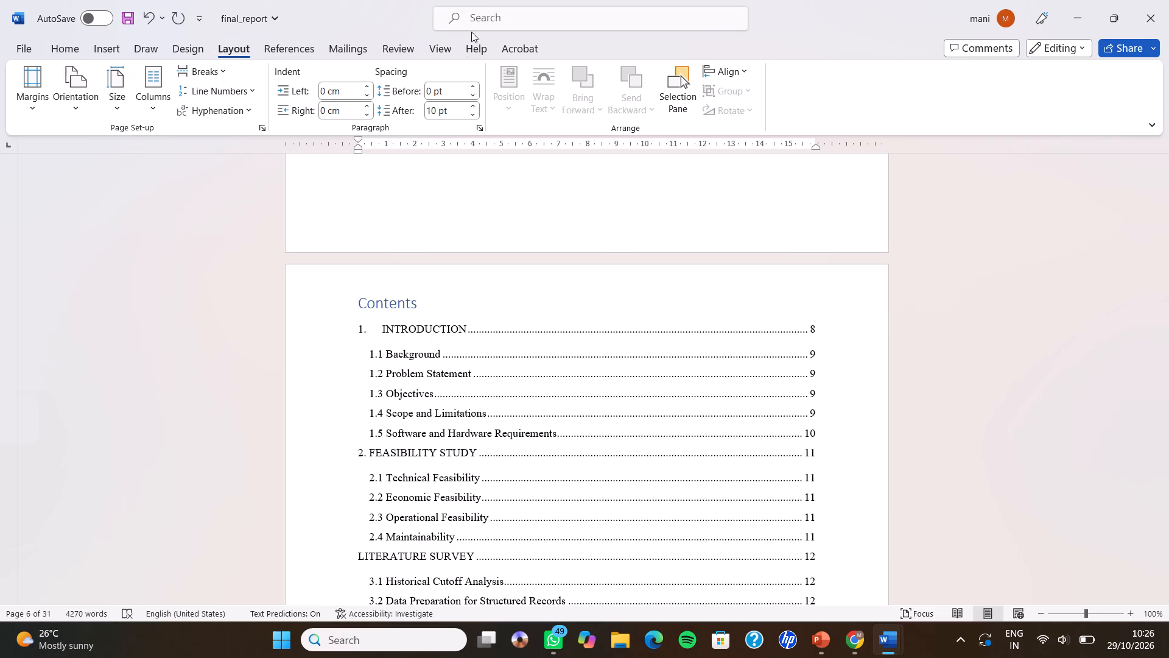
Open the footer for editing from the first Contents page and try to change its Link to Previous setting.
left_click(359, 269)
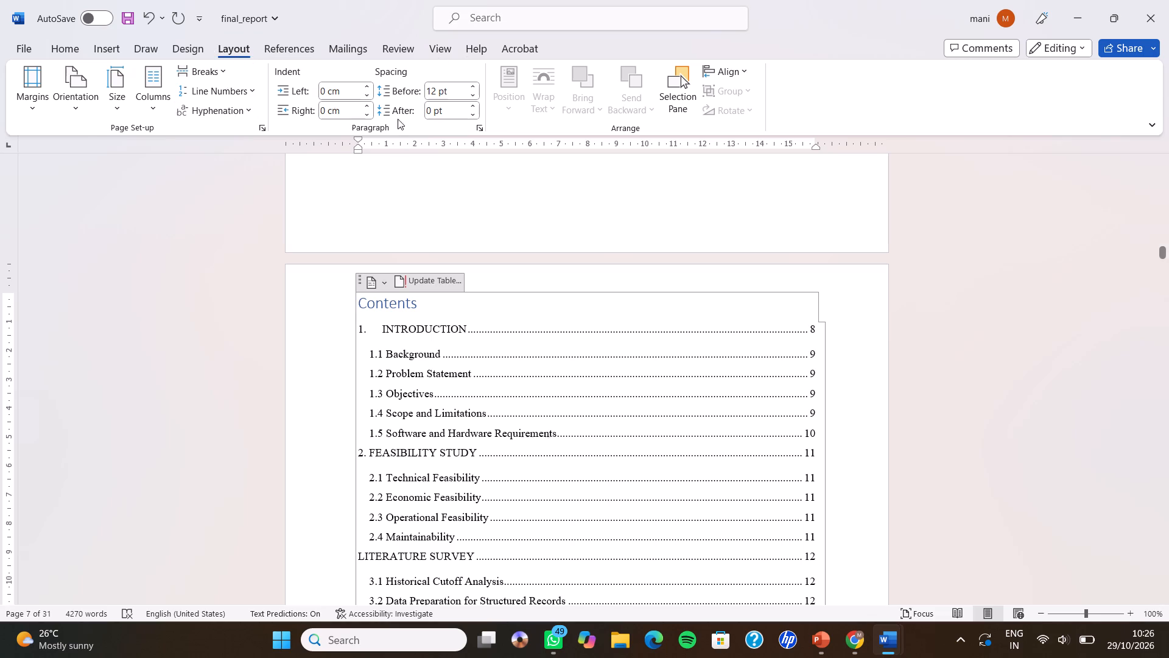
left_click(65, 49)
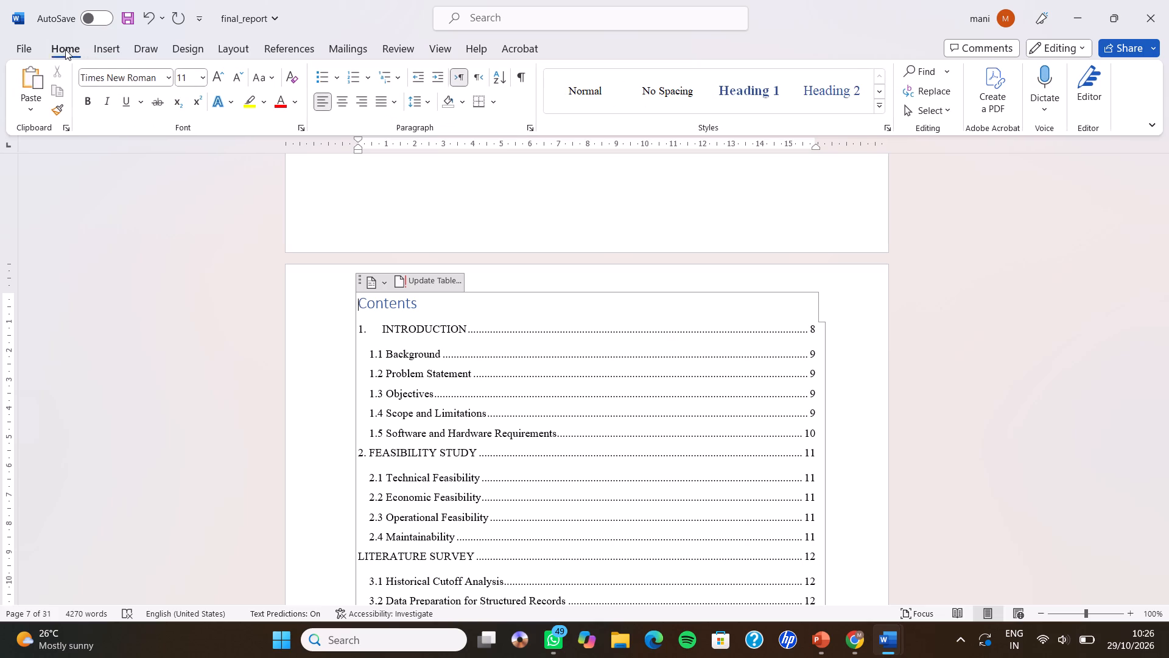
left_click(117, 48)
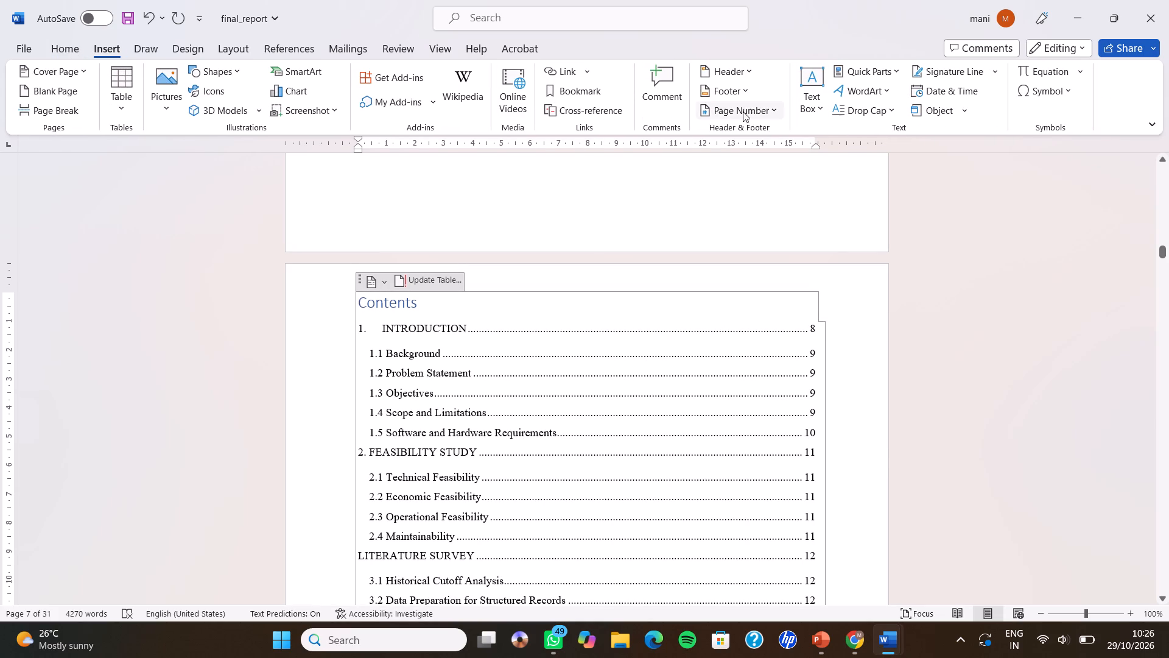
left_click(730, 85)
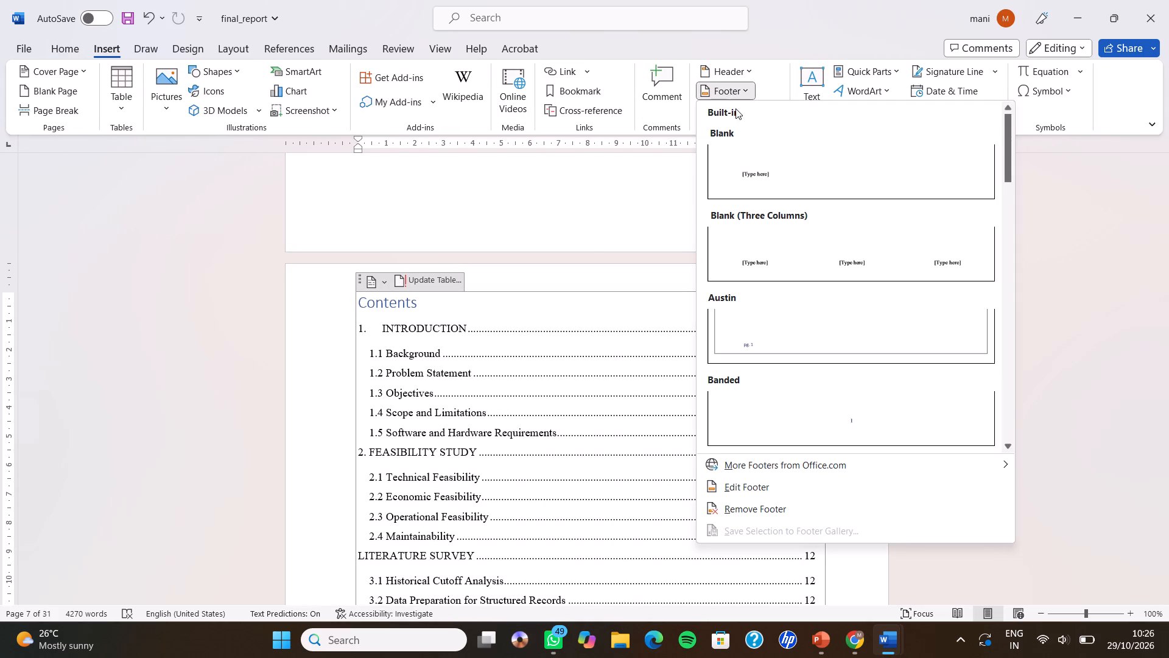
left_click(761, 479)
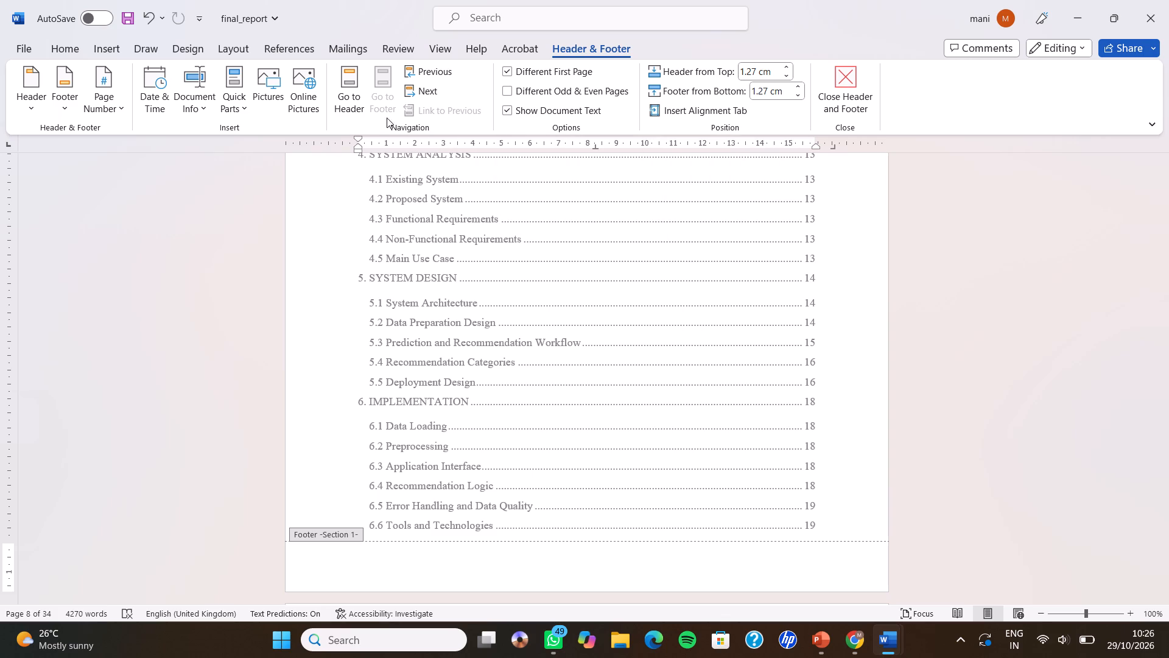
left_click(427, 115)
Turn off Link to Previous for the Section 2 first-page header on the INTRODUCTION page.
scroll(465, 310, "down", 3)
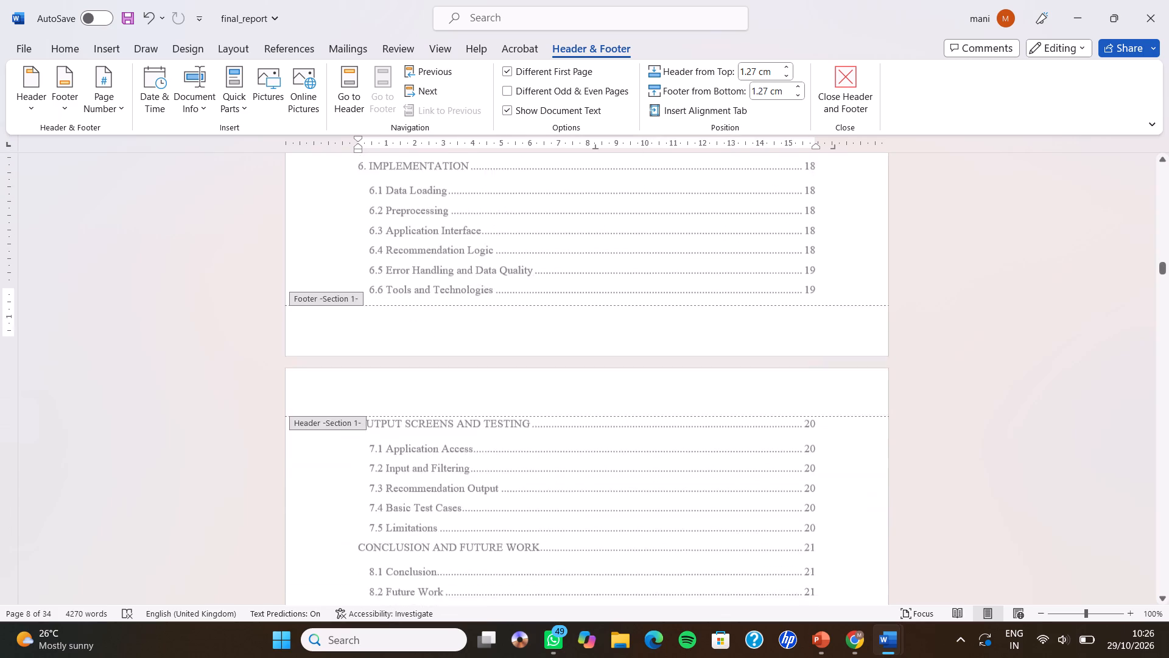
scroll(465, 310, "down", 4)
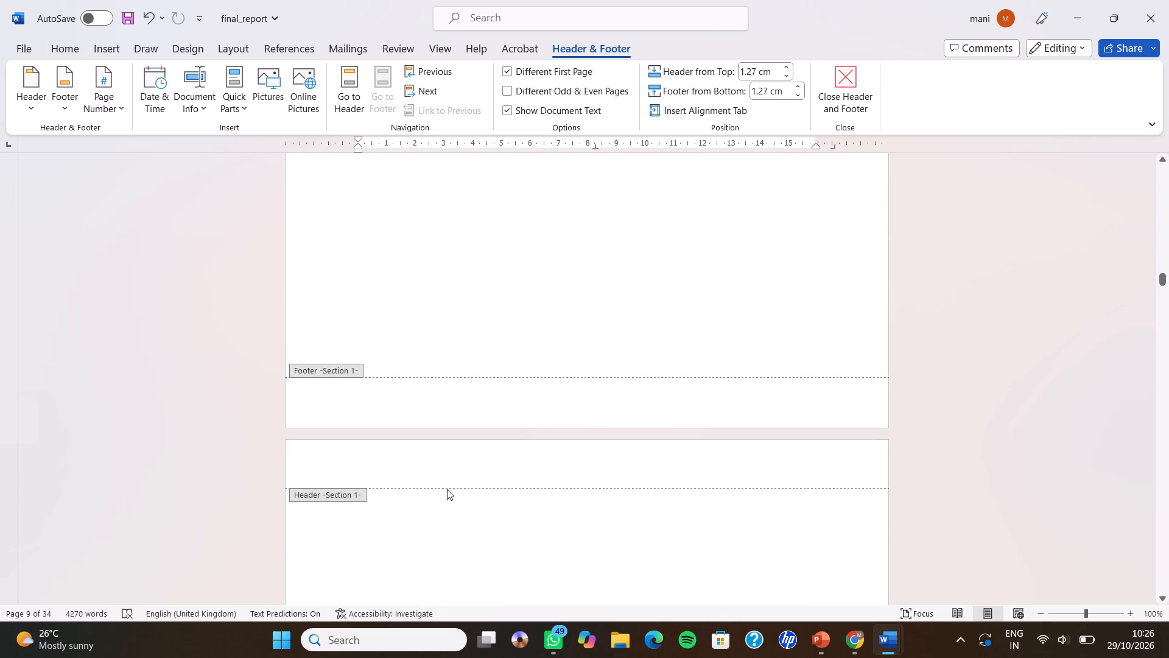
left_click(447, 489)
scroll(490, 464, "down", 6)
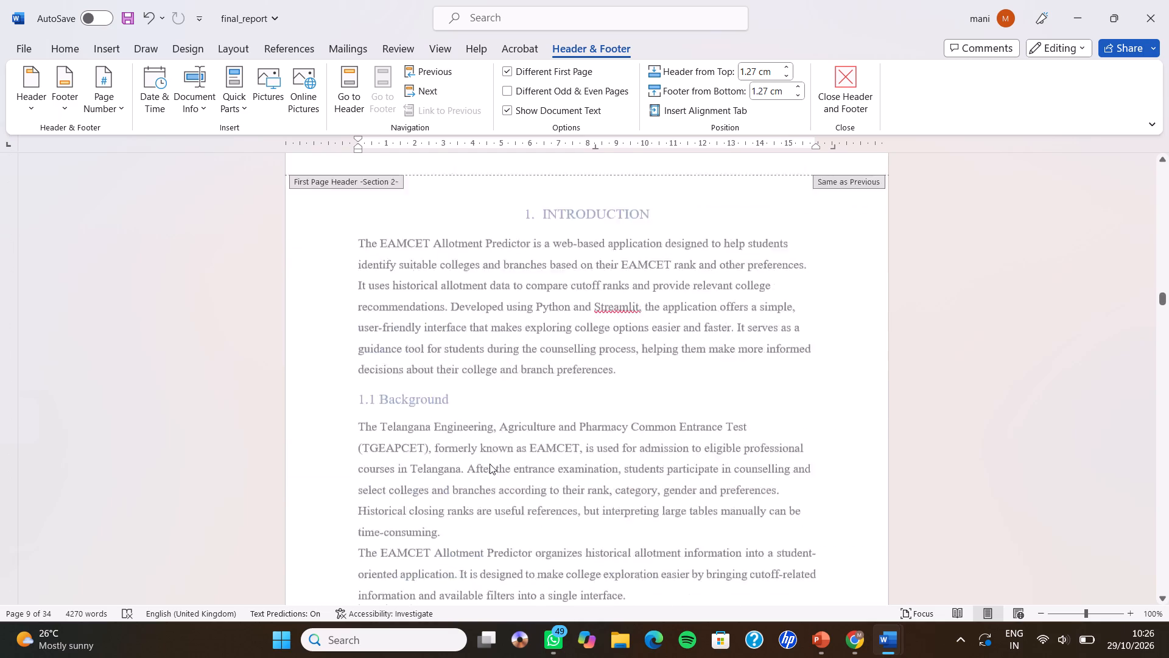
scroll(490, 464, "up", 2)
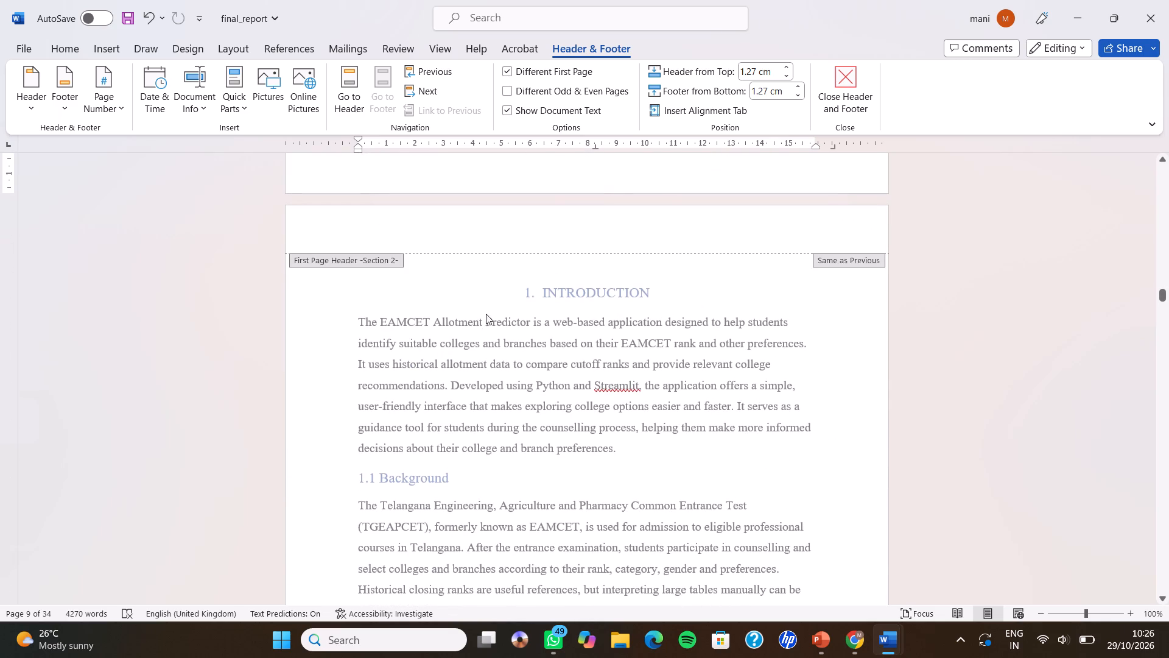
left_click(490, 303)
left_click(493, 294)
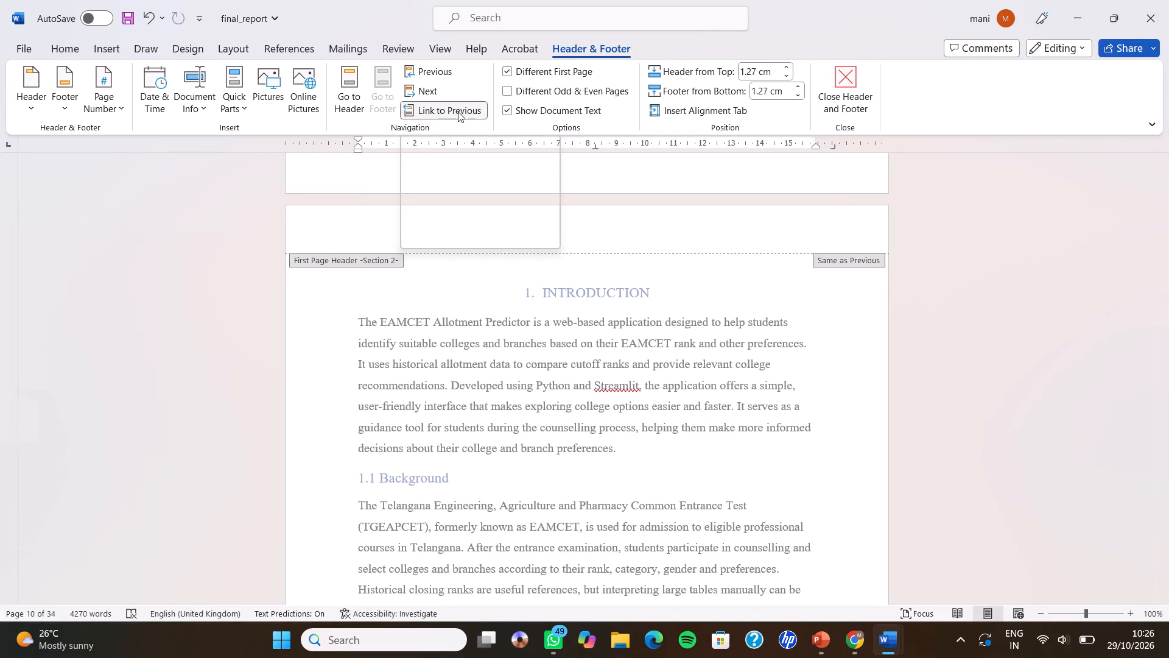
left_click(363, 224)
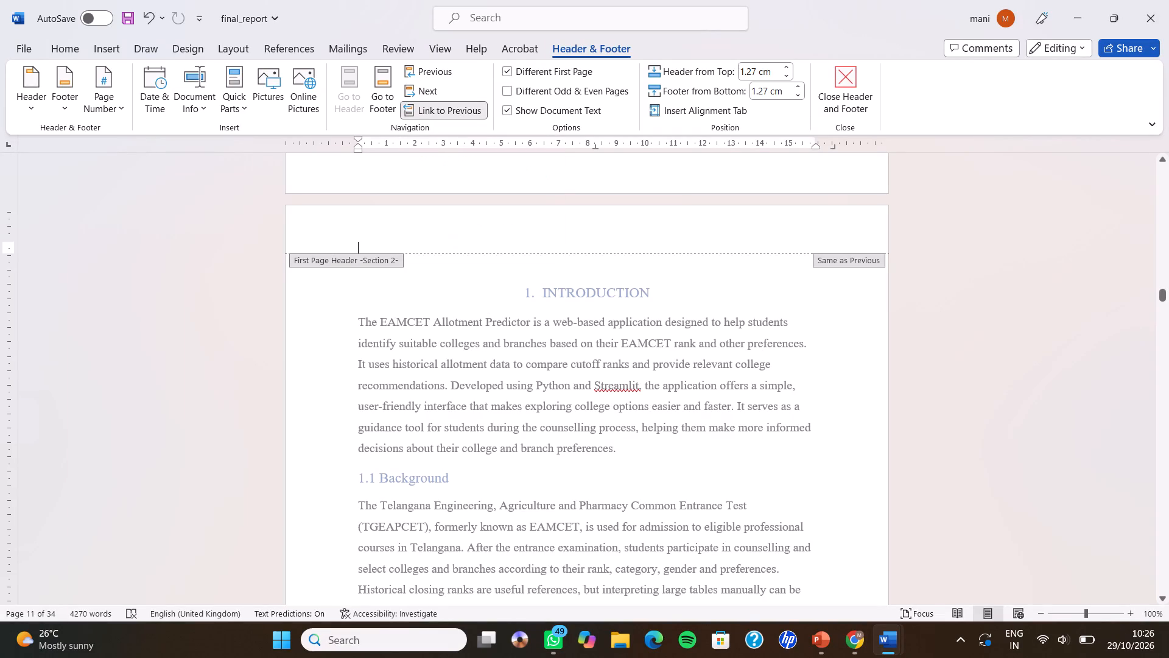
left_click(426, 107)
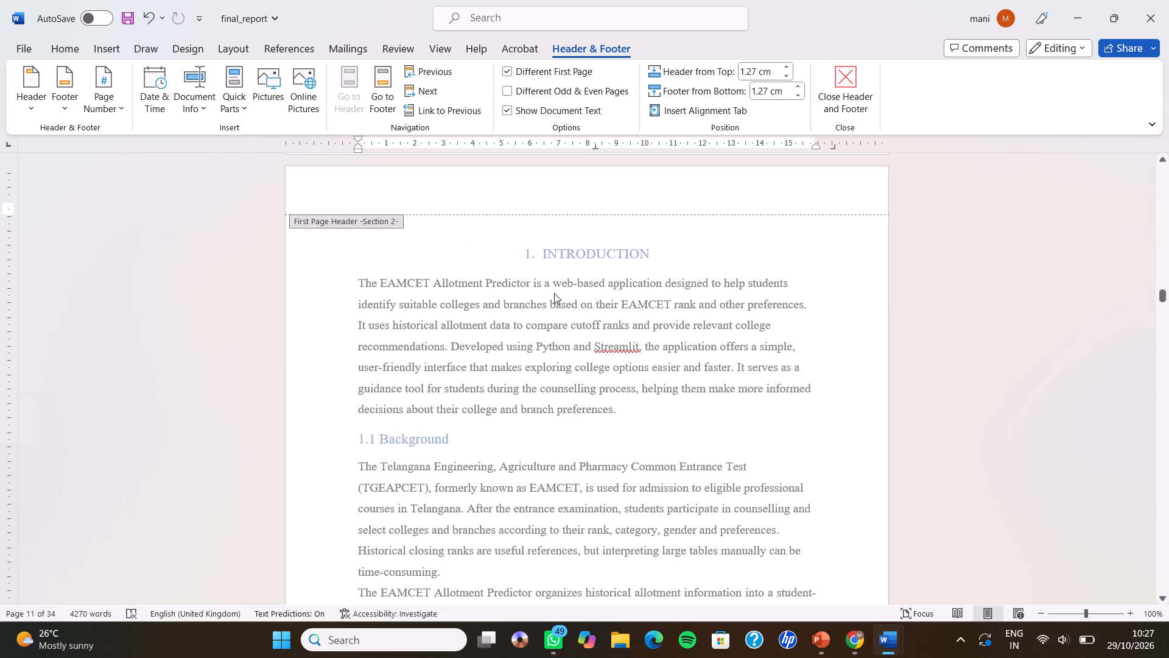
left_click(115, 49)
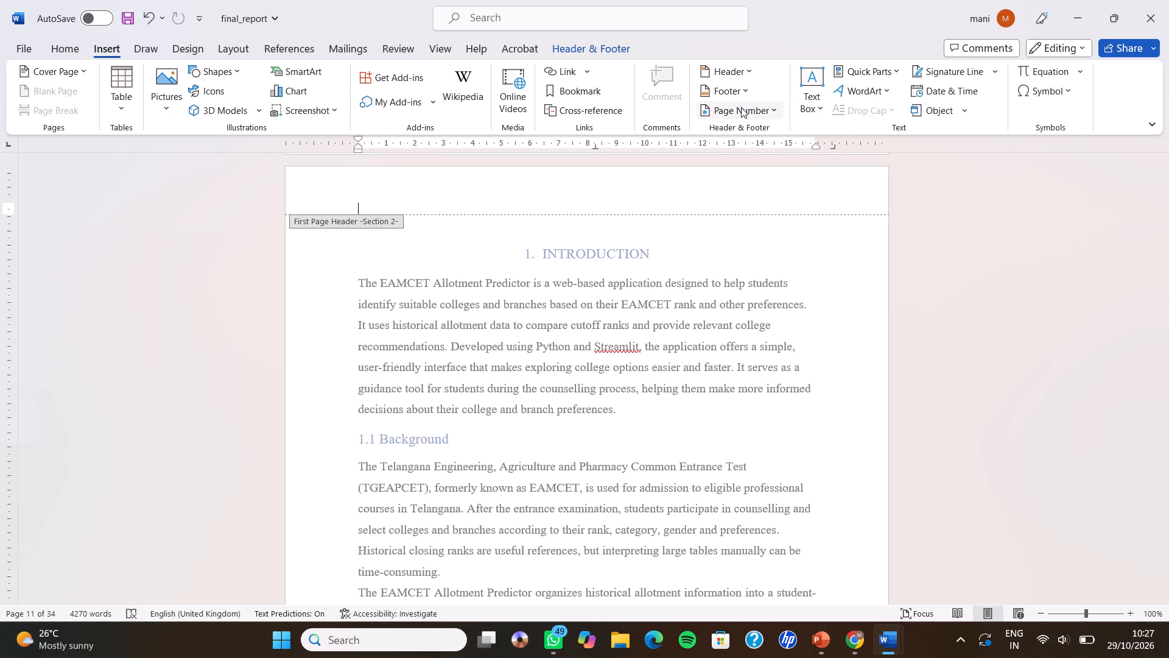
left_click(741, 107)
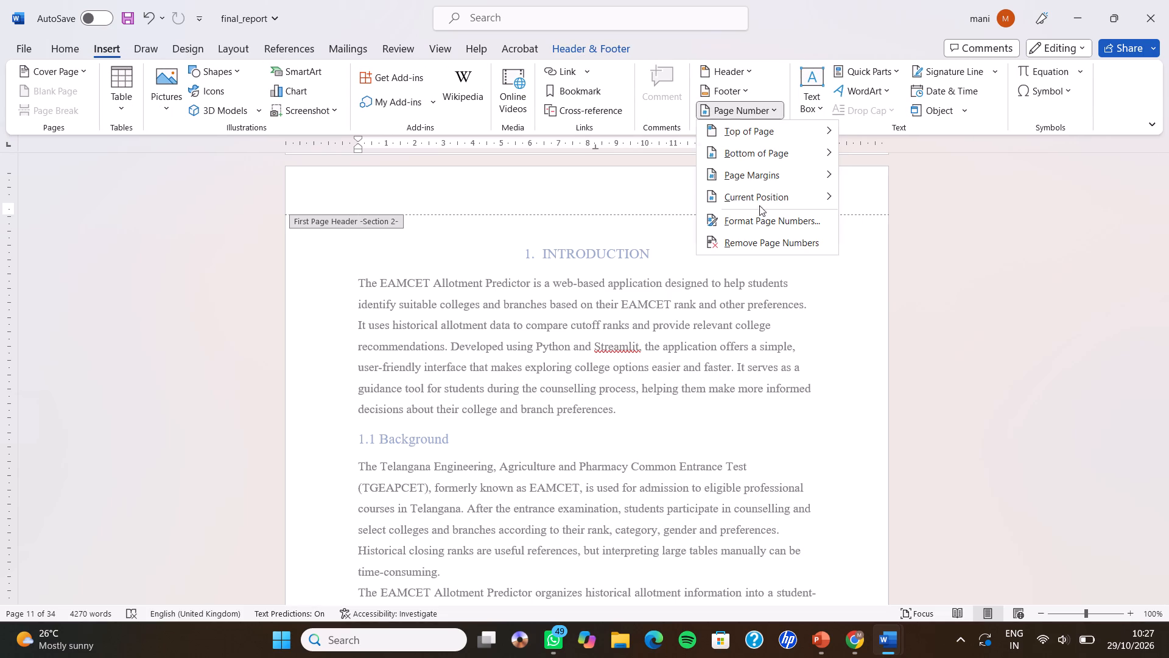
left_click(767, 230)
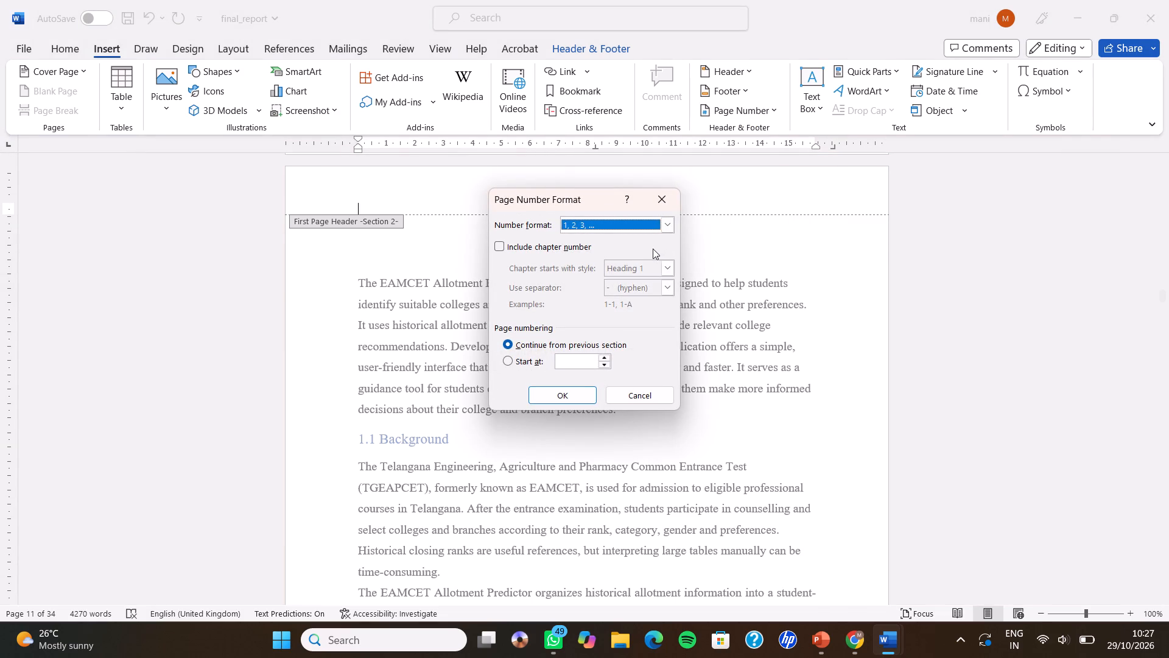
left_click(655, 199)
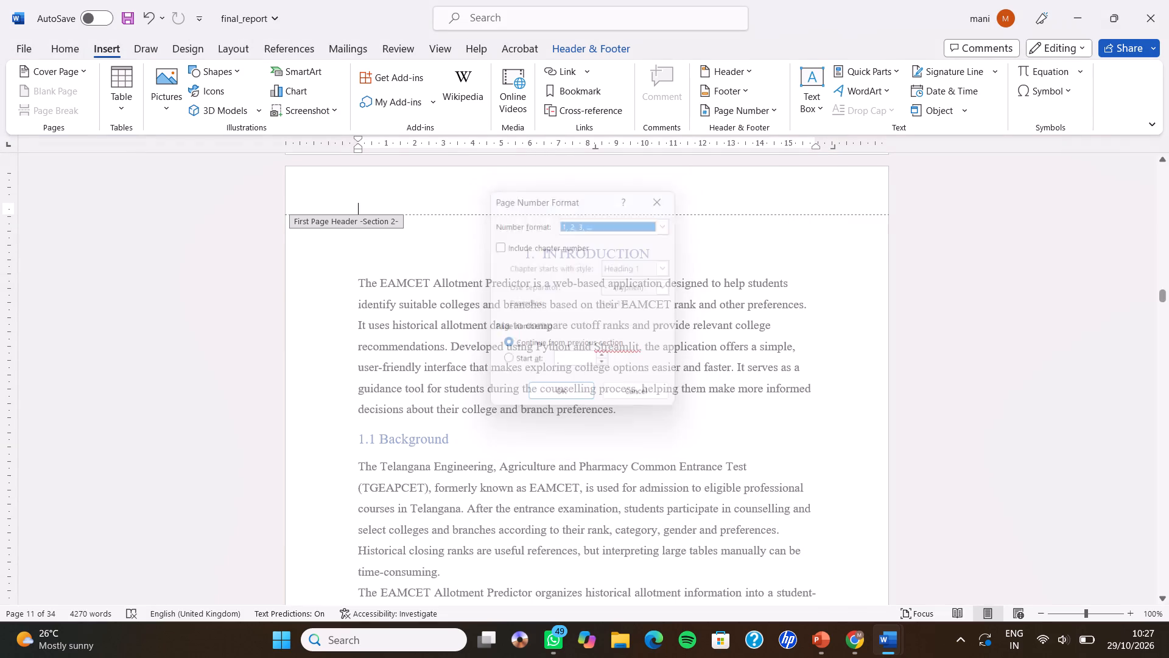
From the first-page footer on the INTRODUCTION page, set Section 2's page numbering to start at 1.
scroll(655, 199, "down", 3)
scroll(679, 155, "down", 1)
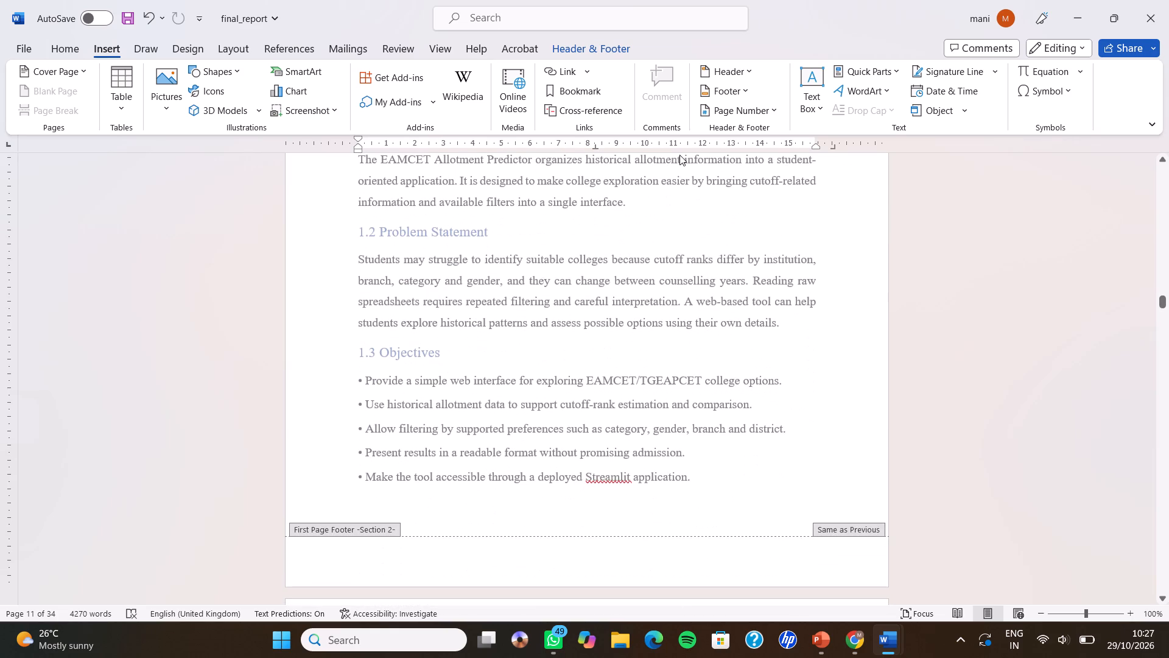
left_click(377, 562)
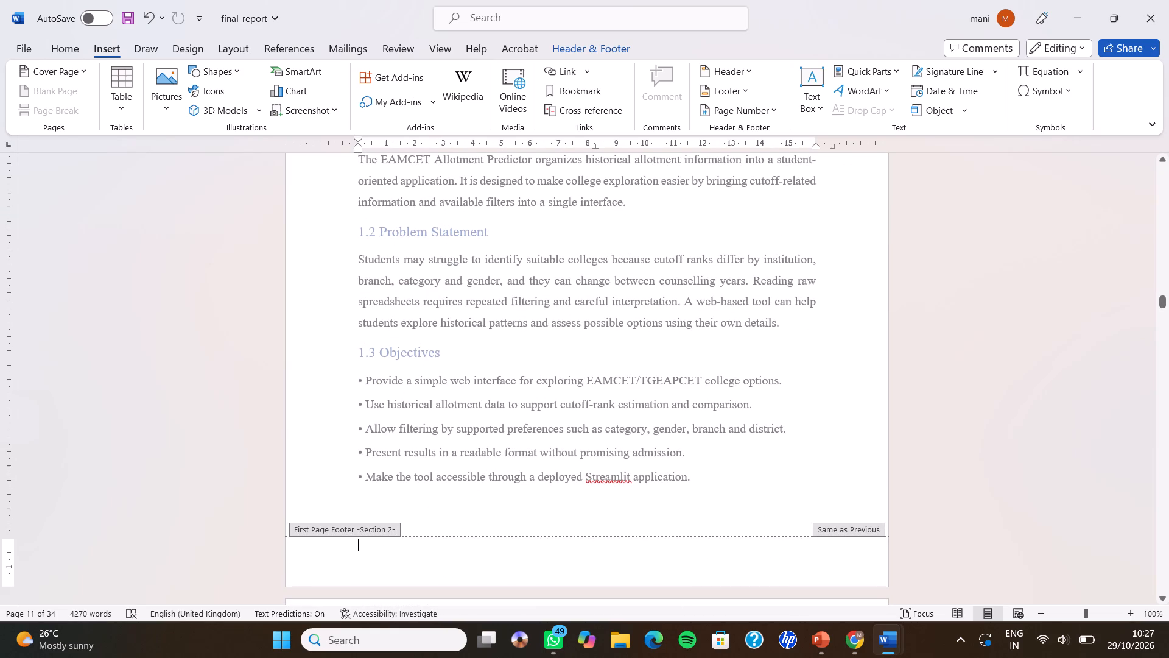
left_click(735, 111)
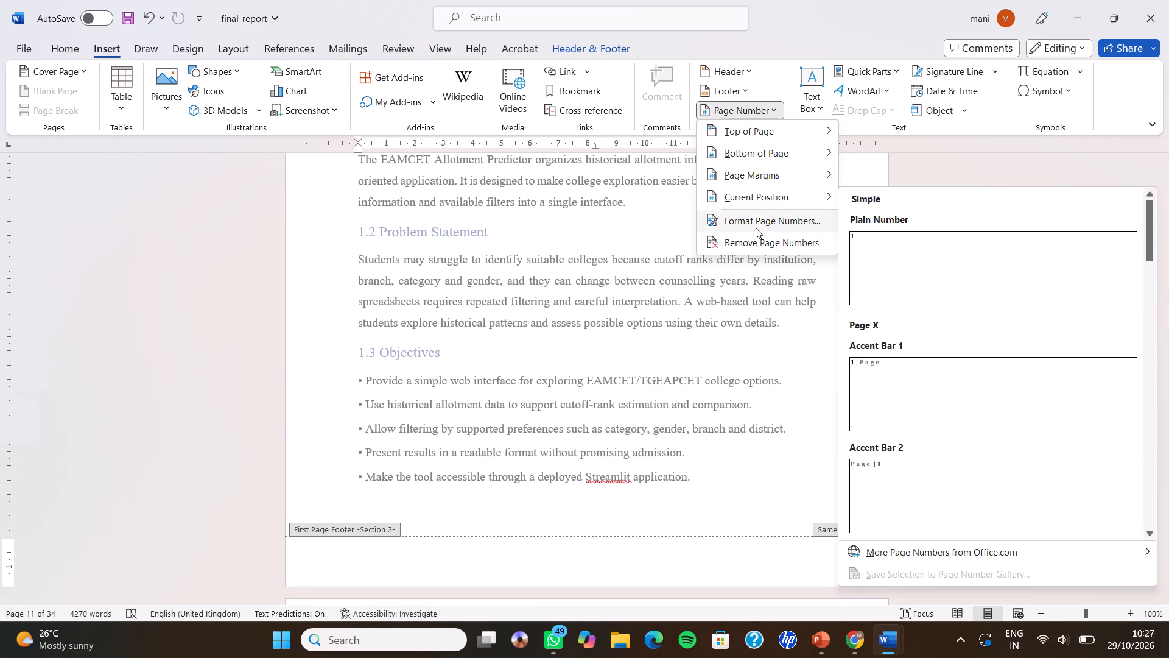
left_click(759, 218)
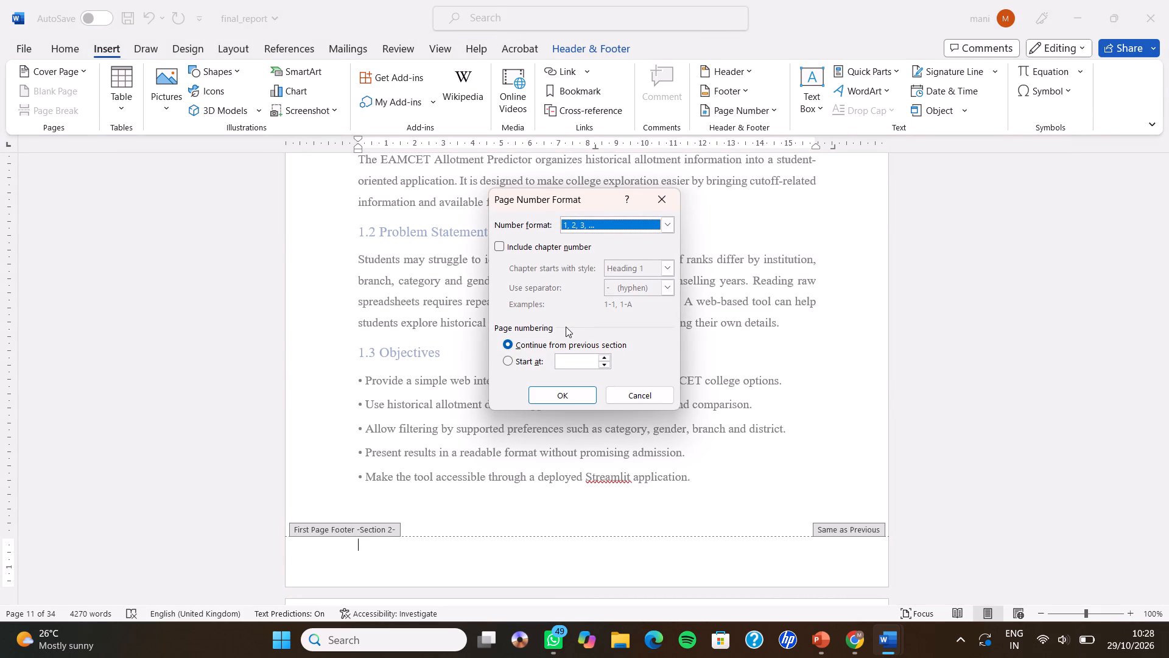
left_click(531, 364)
left_click(580, 359)
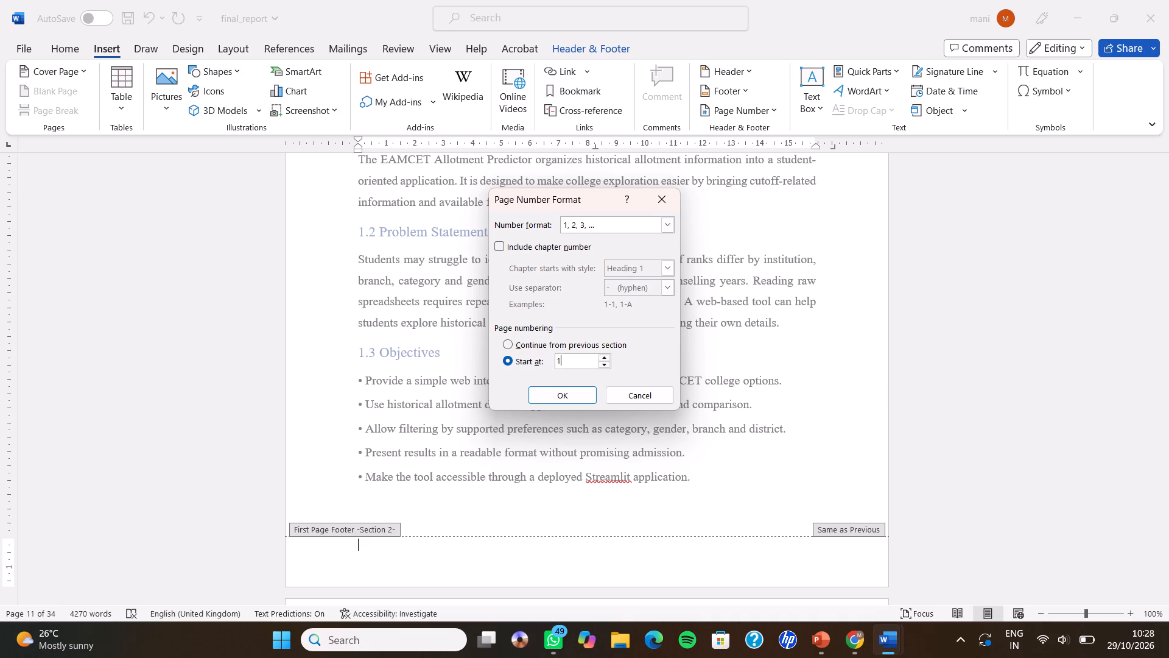
left_click(561, 395)
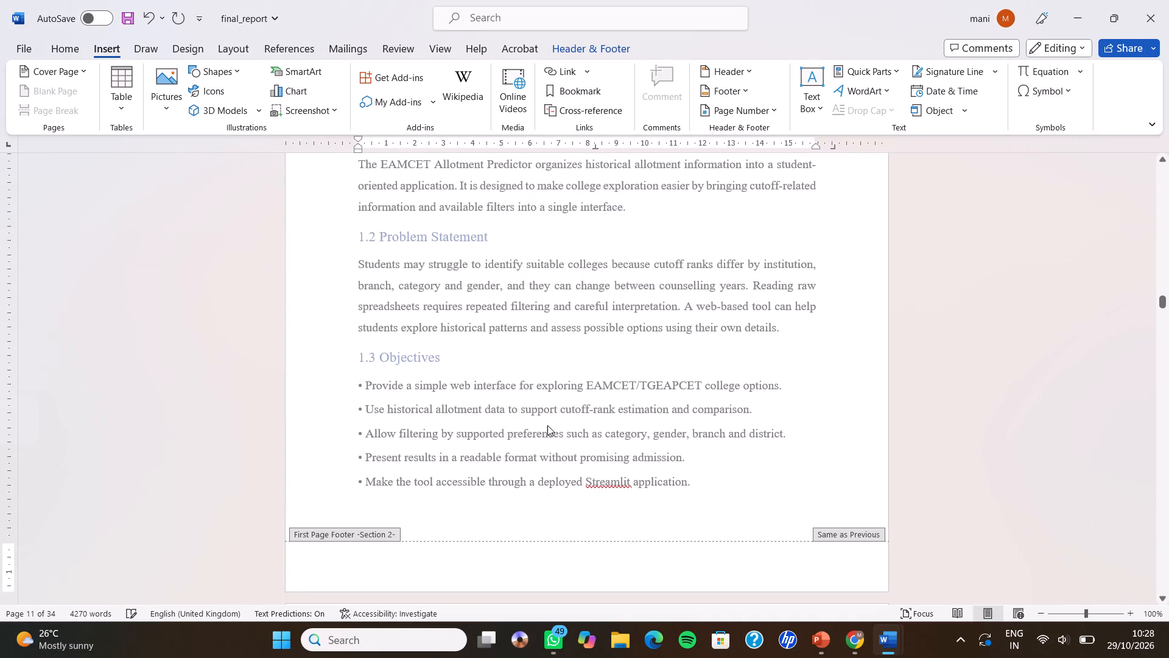
Enter the number 1 as text in the first-page footer of Section 2.
scroll(524, 458, "right", 1)
key("1")
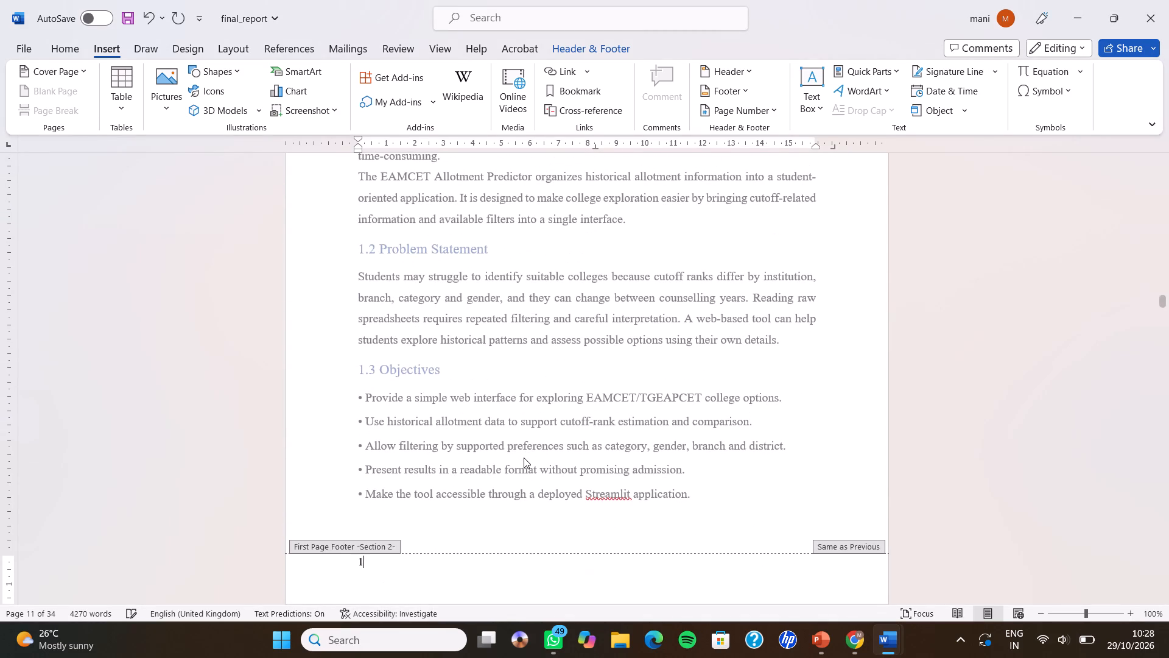
Check the headers and footers around the section break, from the blank pages before INTRODUCTION to chapter 2, FEASIBILITY STUDY.
scroll(524, 458, "down", 5)
scroll(524, 458, "up", 1)
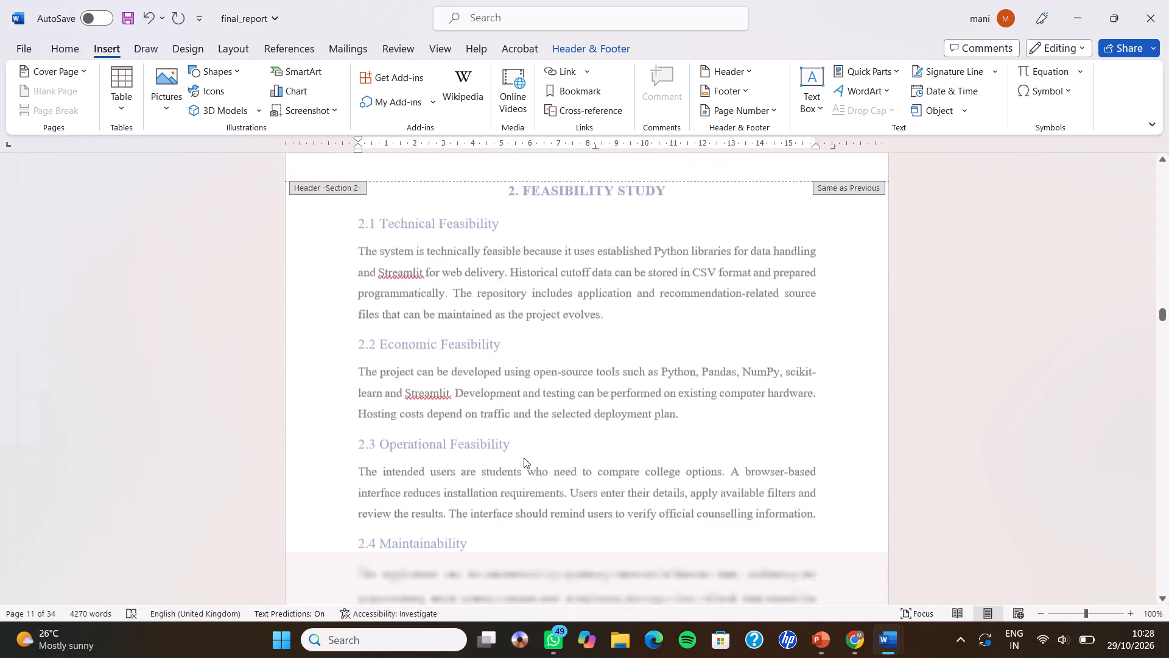
scroll(524, 458, "up", 1)
scroll(524, 458, "down", 2)
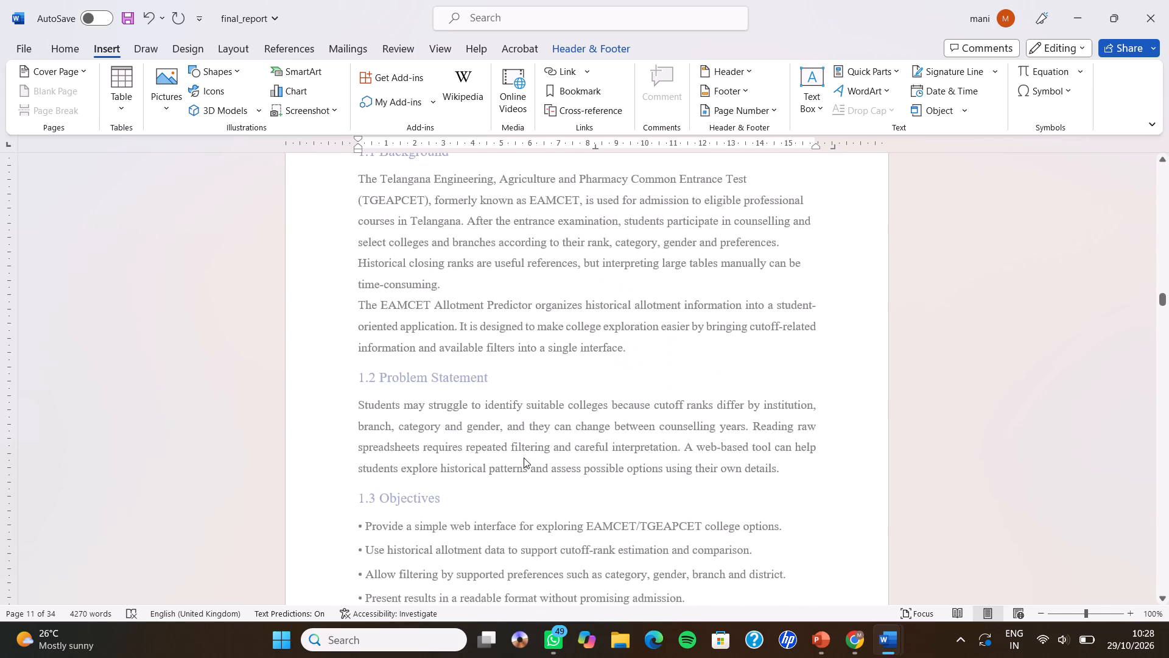
scroll(524, 458, "up", 5)
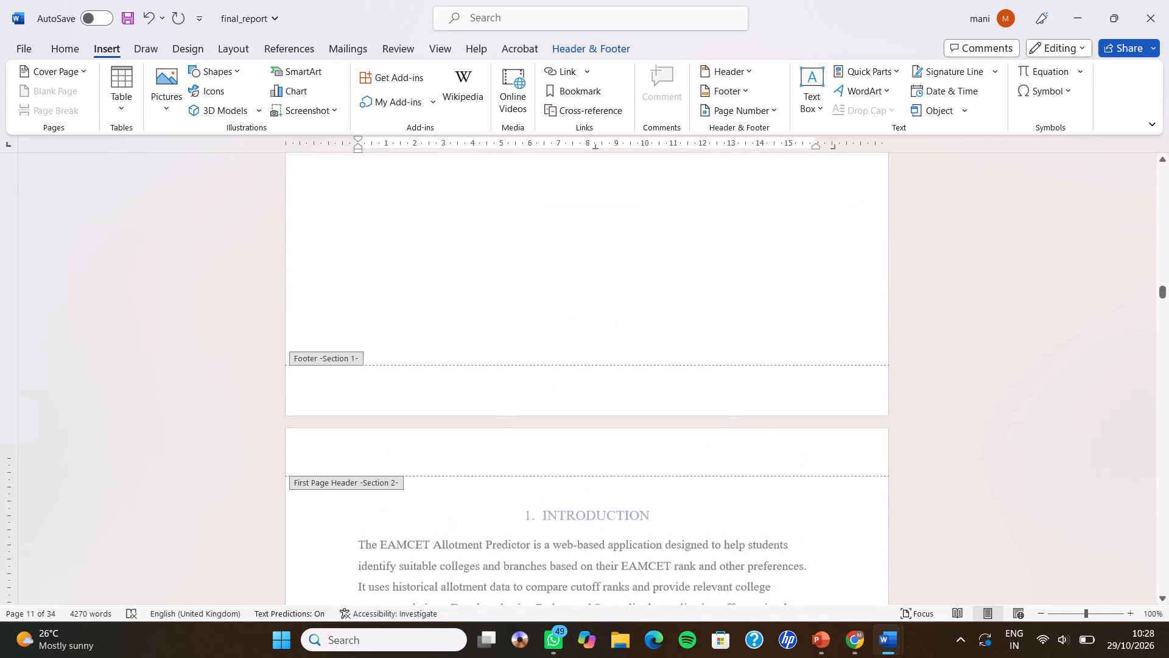
scroll(524, 458, "up", 4)
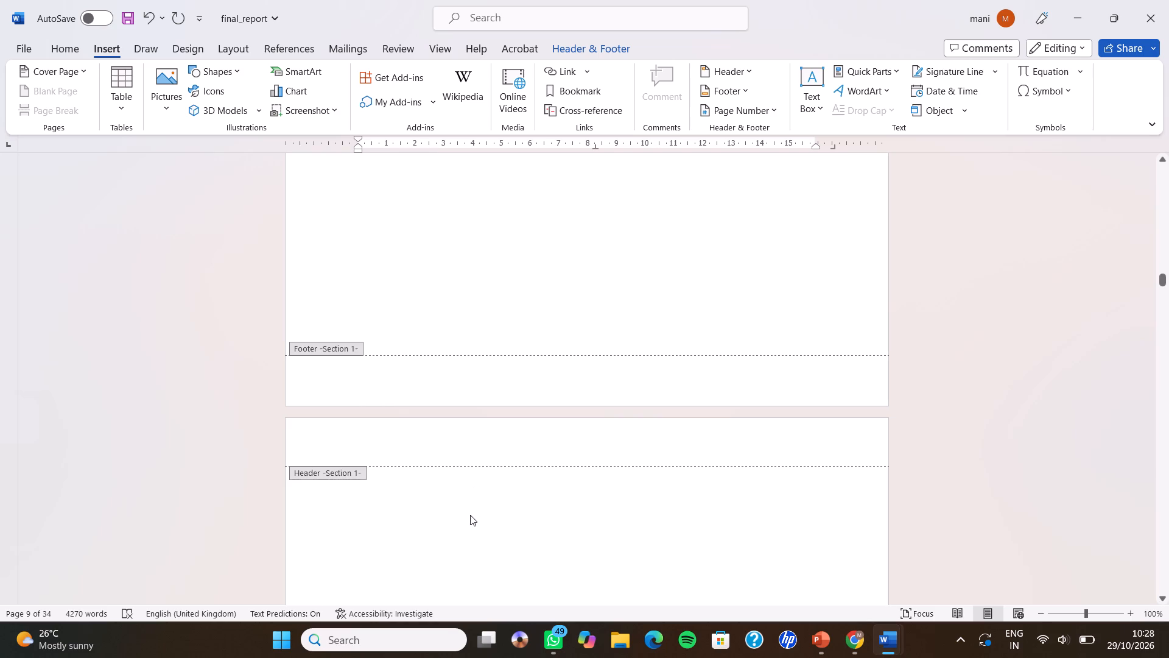
scroll(470, 515, "down", 1)
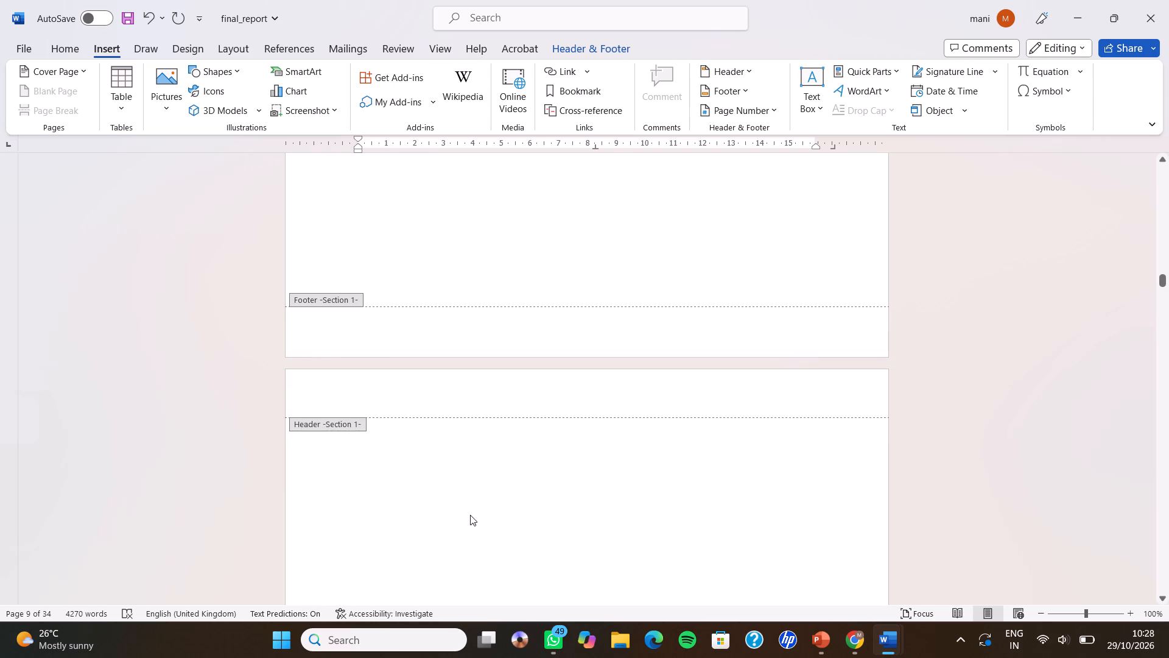
scroll(470, 515, "down", 5)
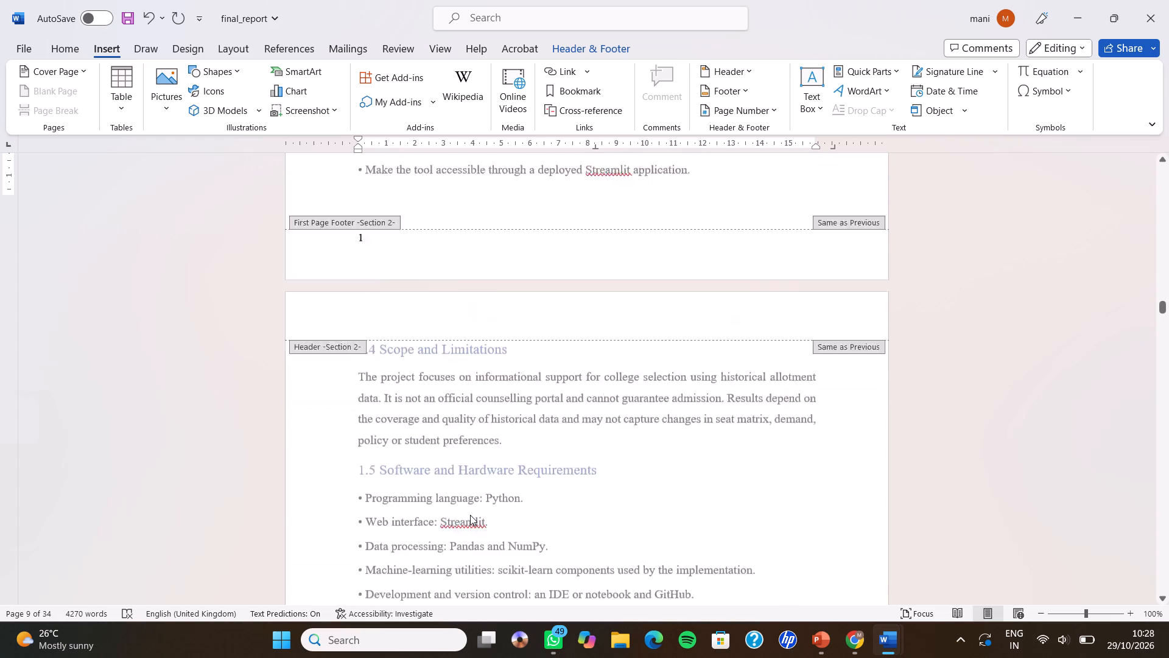
scroll(470, 515, "up", 4)
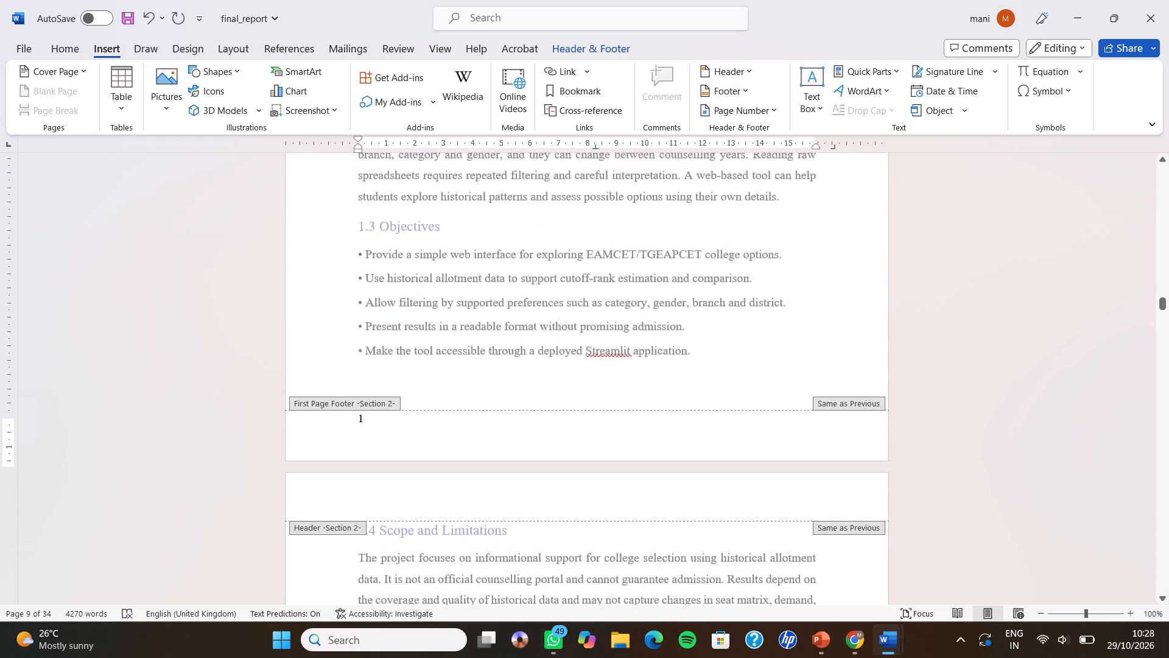
scroll(470, 515, "up", 4)
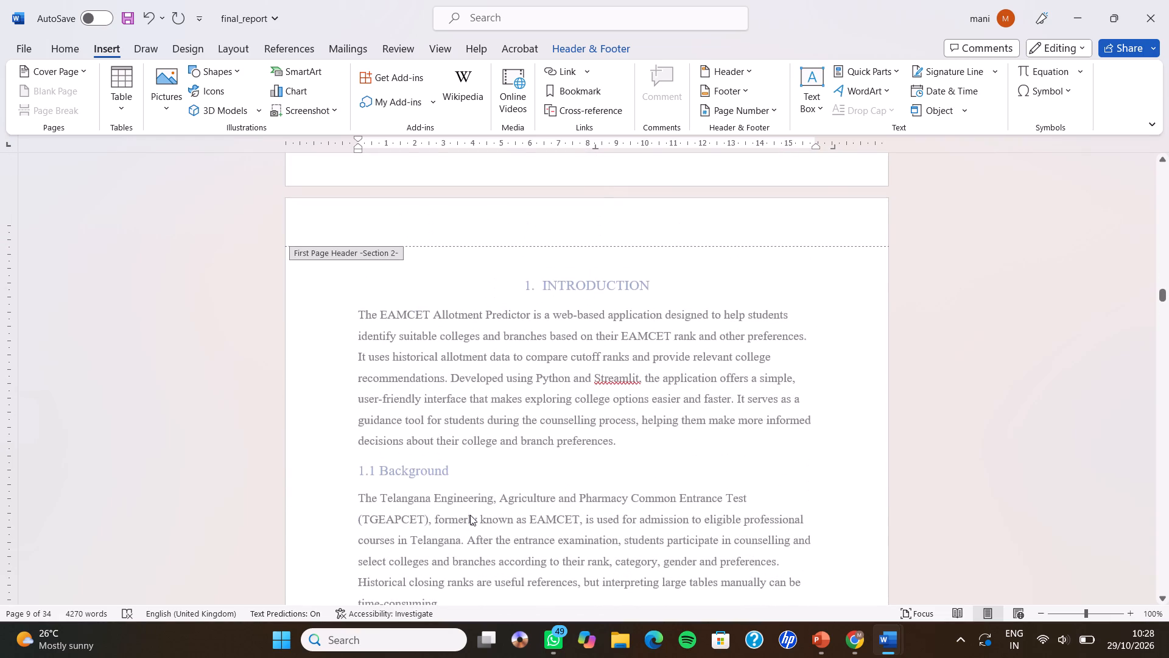
Add an empty line below the number in the first-page footer of Section 2.
scroll(470, 515, "down", 1)
key("Return")
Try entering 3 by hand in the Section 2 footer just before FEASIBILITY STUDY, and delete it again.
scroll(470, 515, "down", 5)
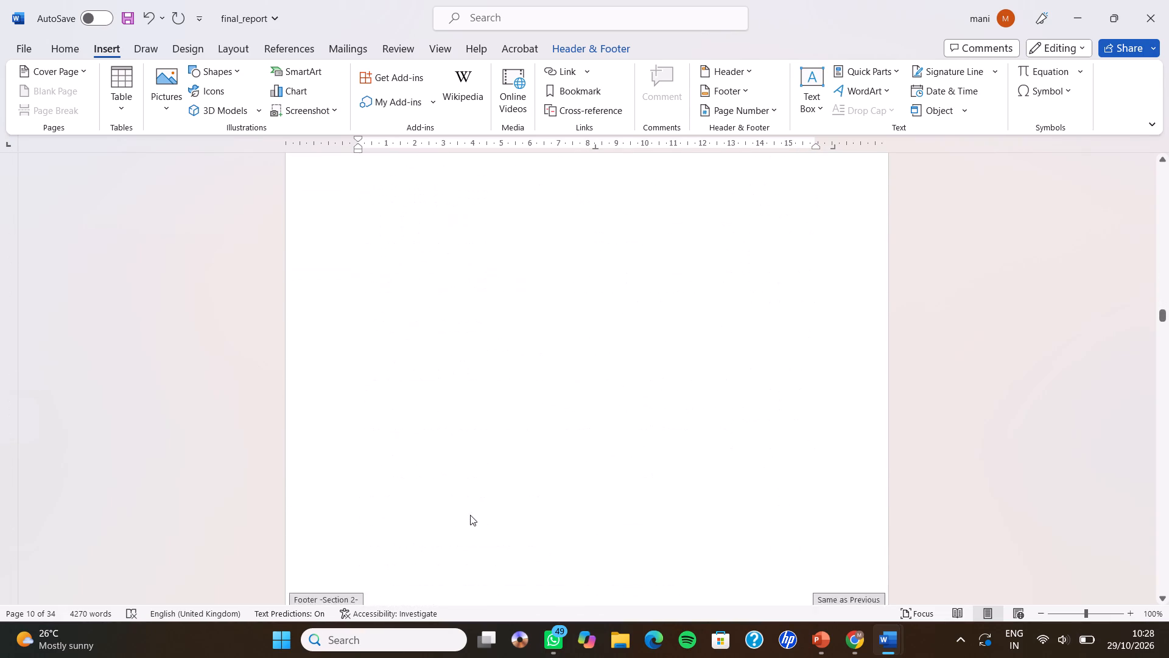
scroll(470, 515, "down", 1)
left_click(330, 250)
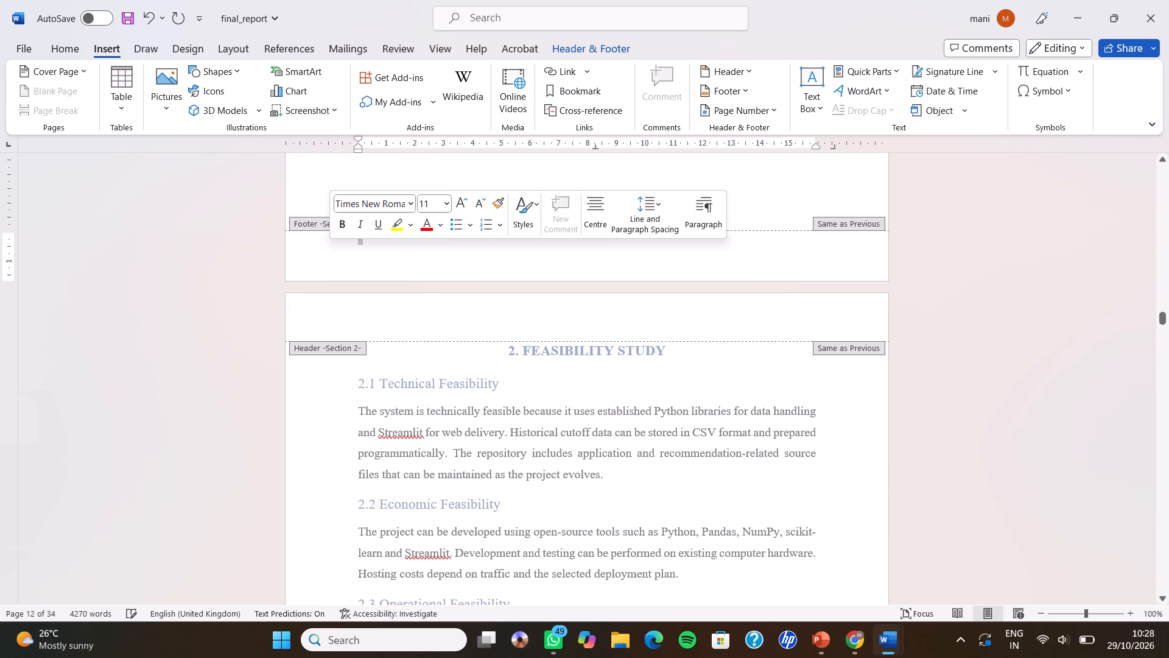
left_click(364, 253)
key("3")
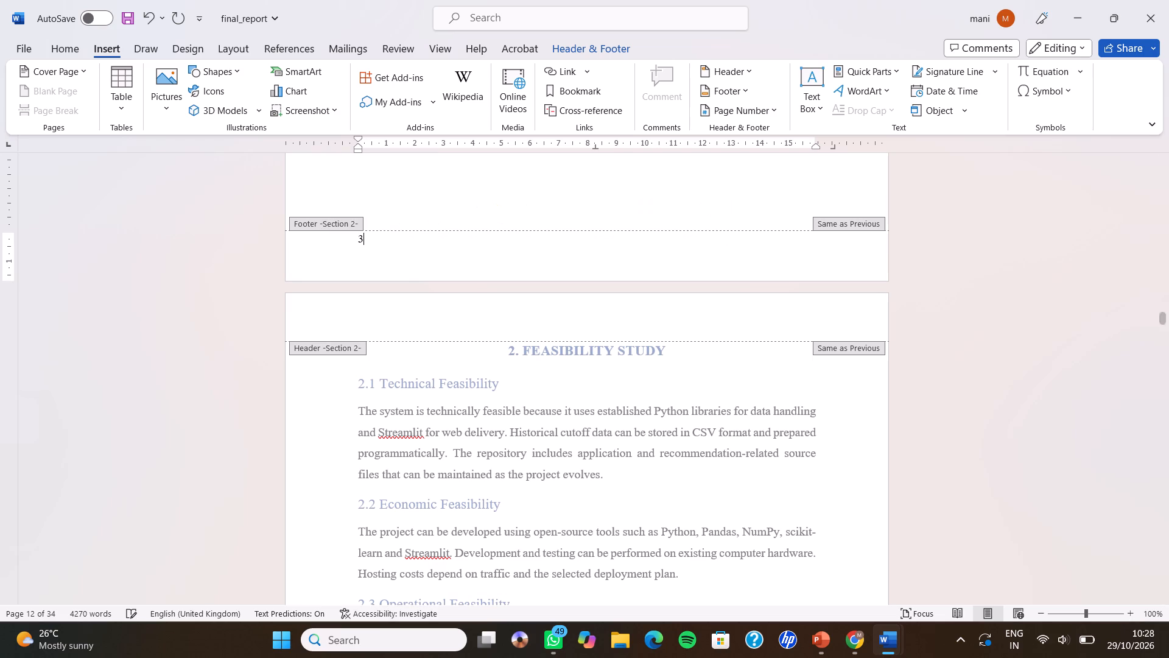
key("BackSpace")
Insert an Accent Bar 1 page number at the bottom of the page in the Section 2 footer.
scroll(364, 253, "up", 3)
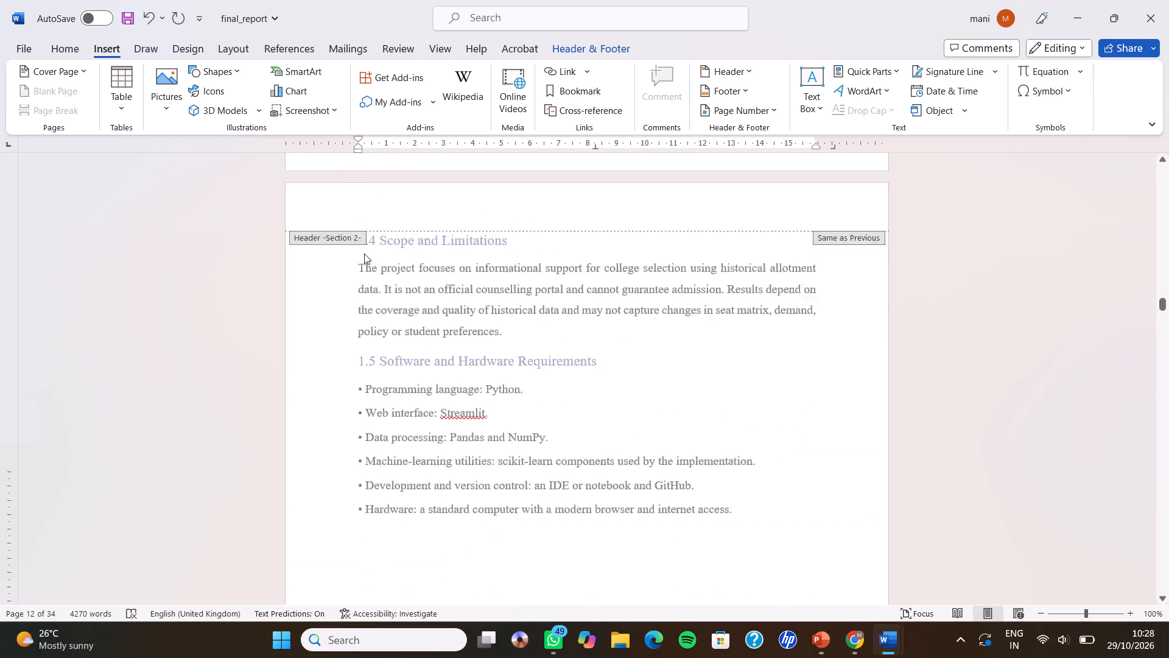
scroll(364, 253, "up", 3)
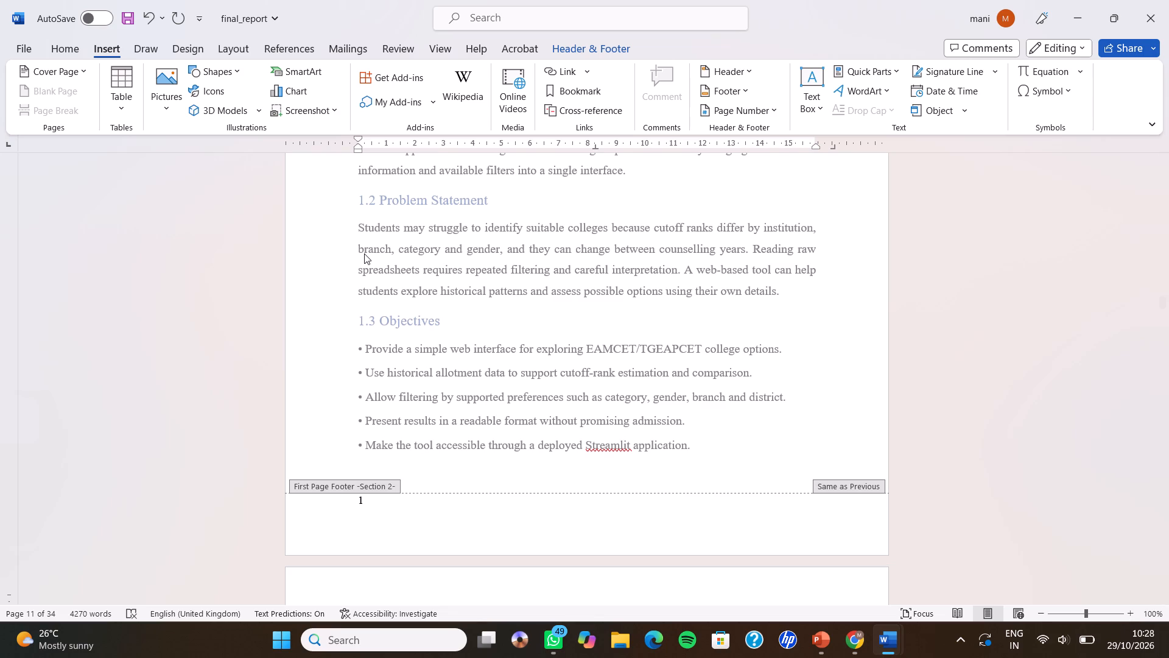
left_click(742, 105)
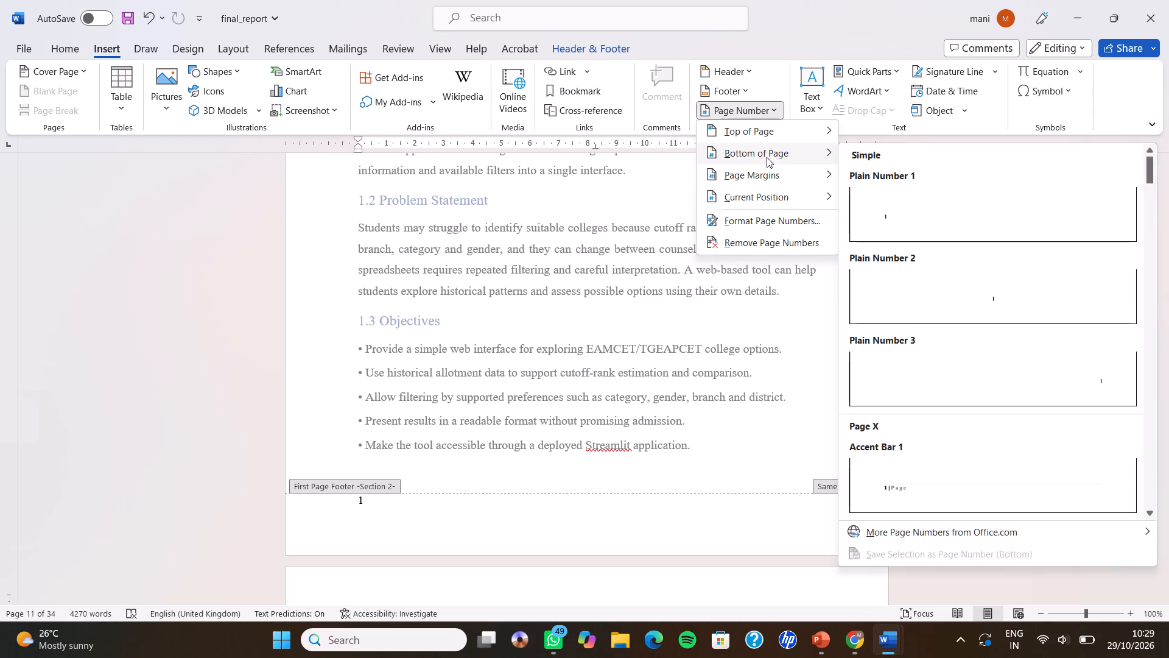
left_click(877, 482)
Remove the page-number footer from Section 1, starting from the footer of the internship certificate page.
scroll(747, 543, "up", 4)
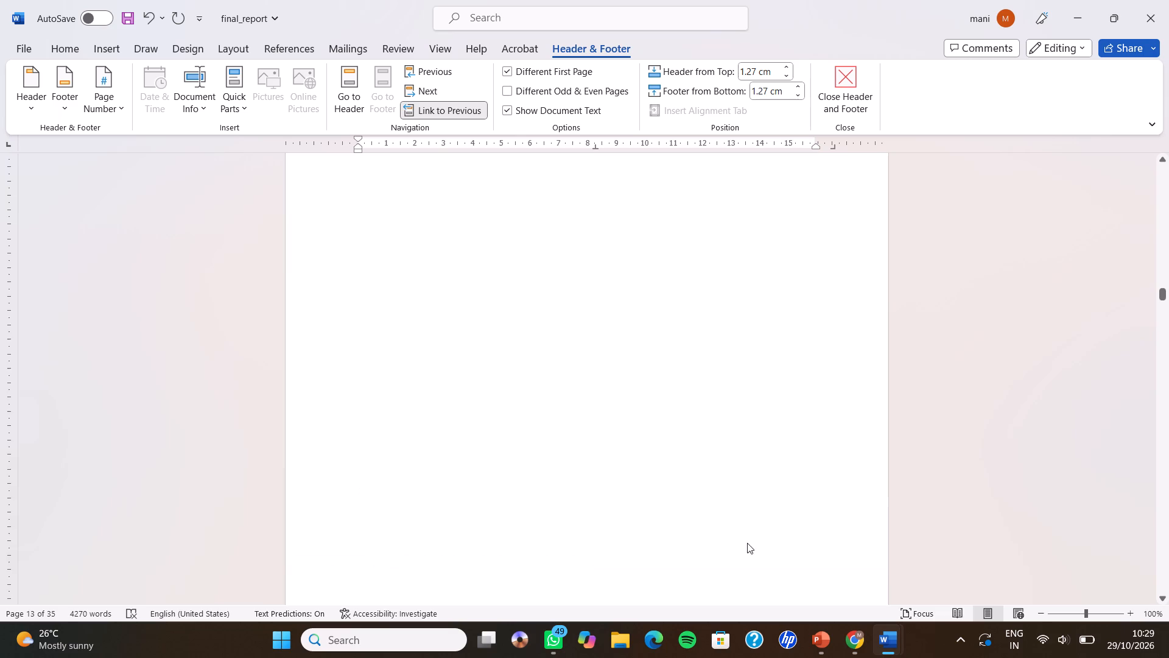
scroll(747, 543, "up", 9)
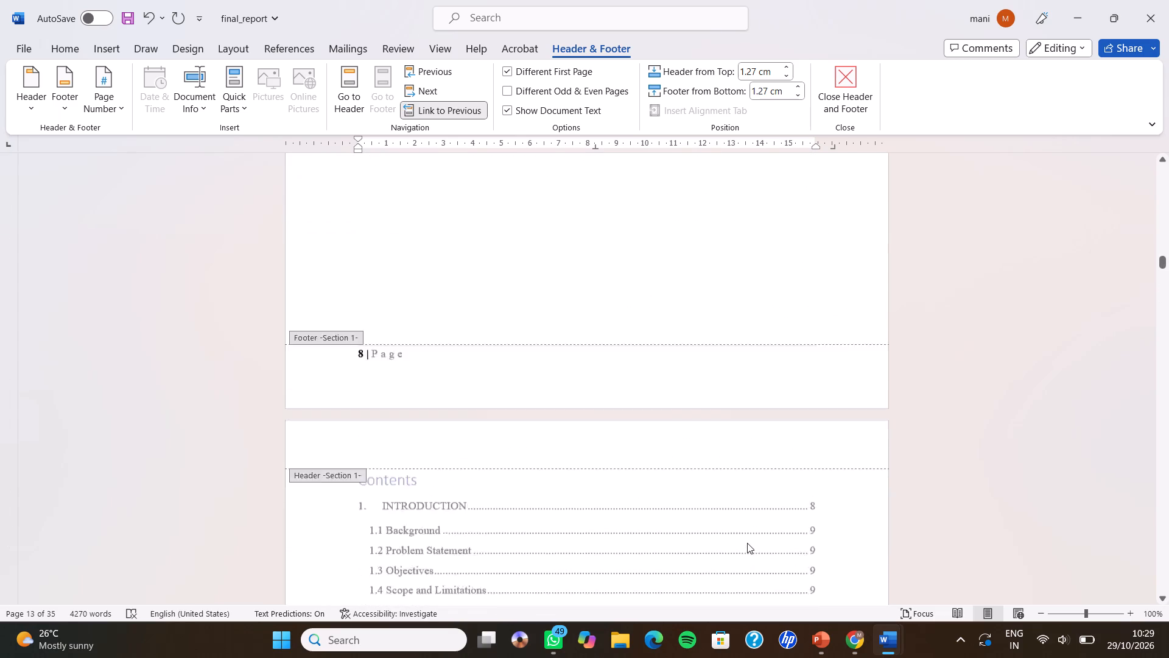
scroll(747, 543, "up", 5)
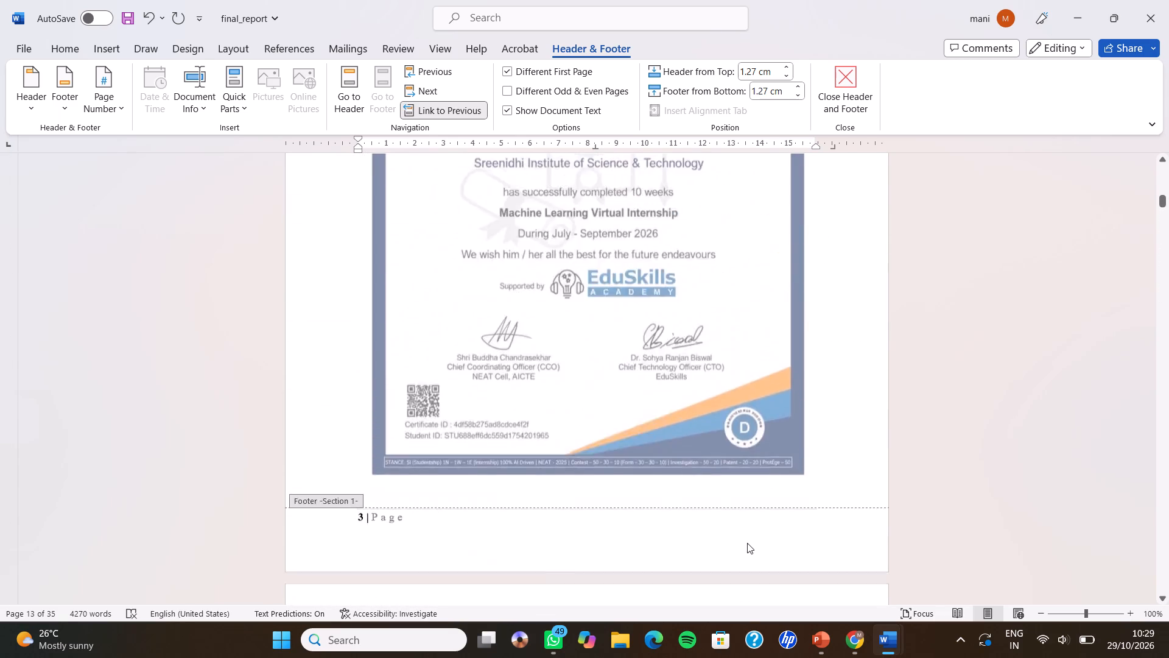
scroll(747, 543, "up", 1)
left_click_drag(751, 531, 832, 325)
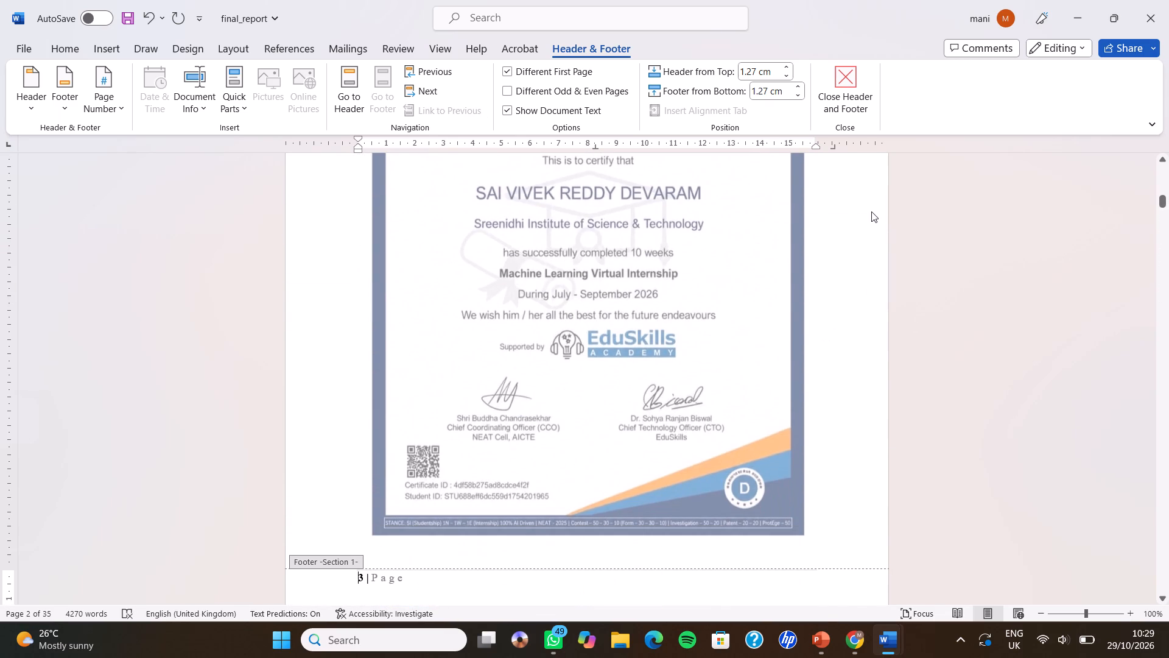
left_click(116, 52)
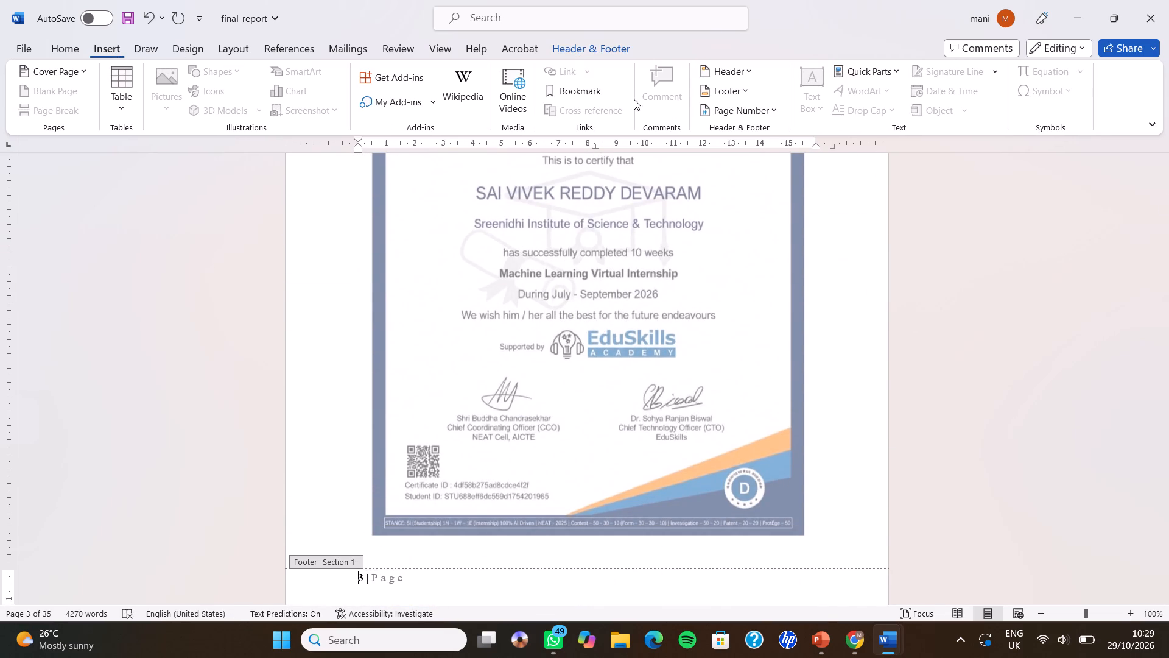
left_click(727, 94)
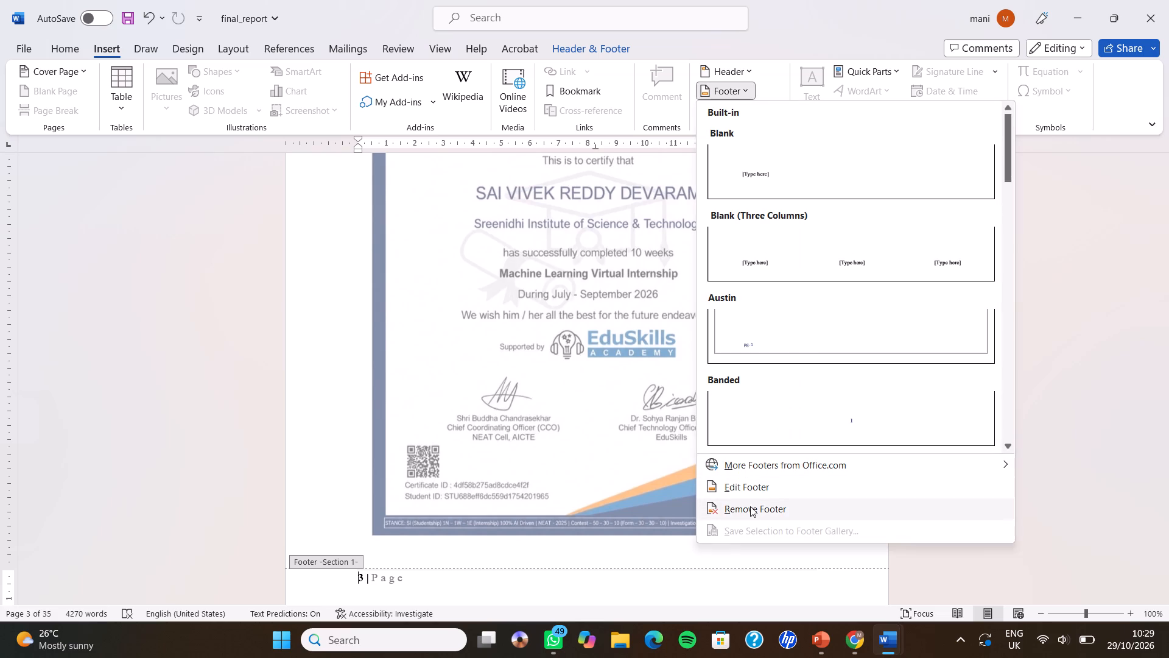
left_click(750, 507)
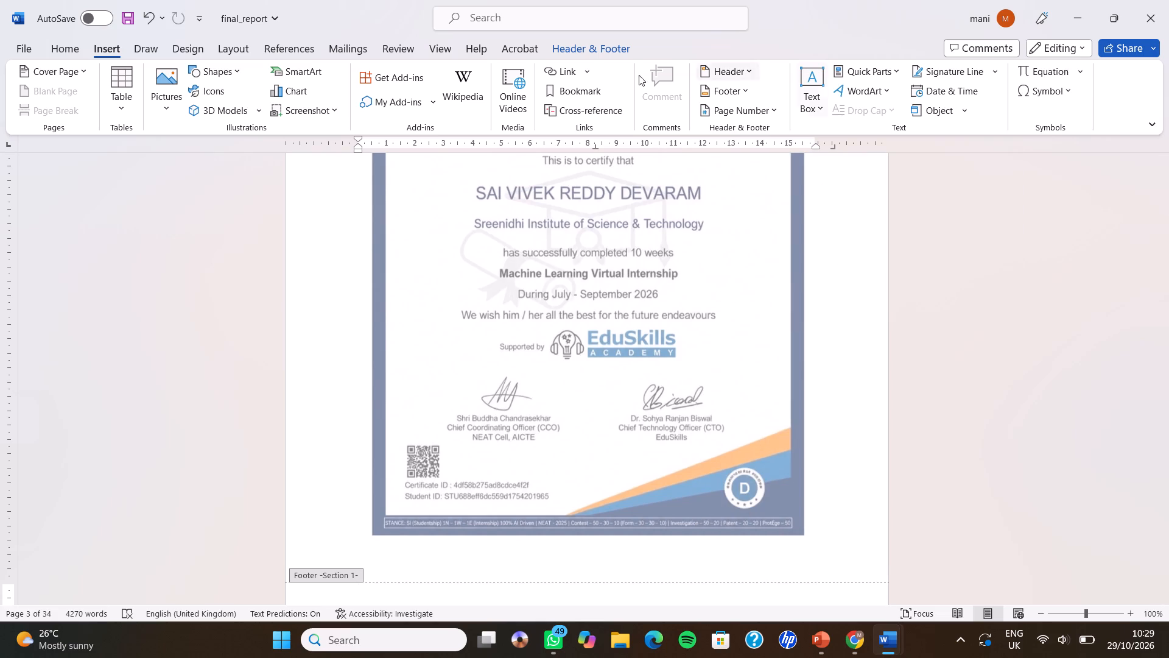
Check the Section 1 footers from the certificate page through the acknowledgement and contents pages.
left_click_drag(494, 123, 761, 132)
scroll(659, 373, "down", 7)
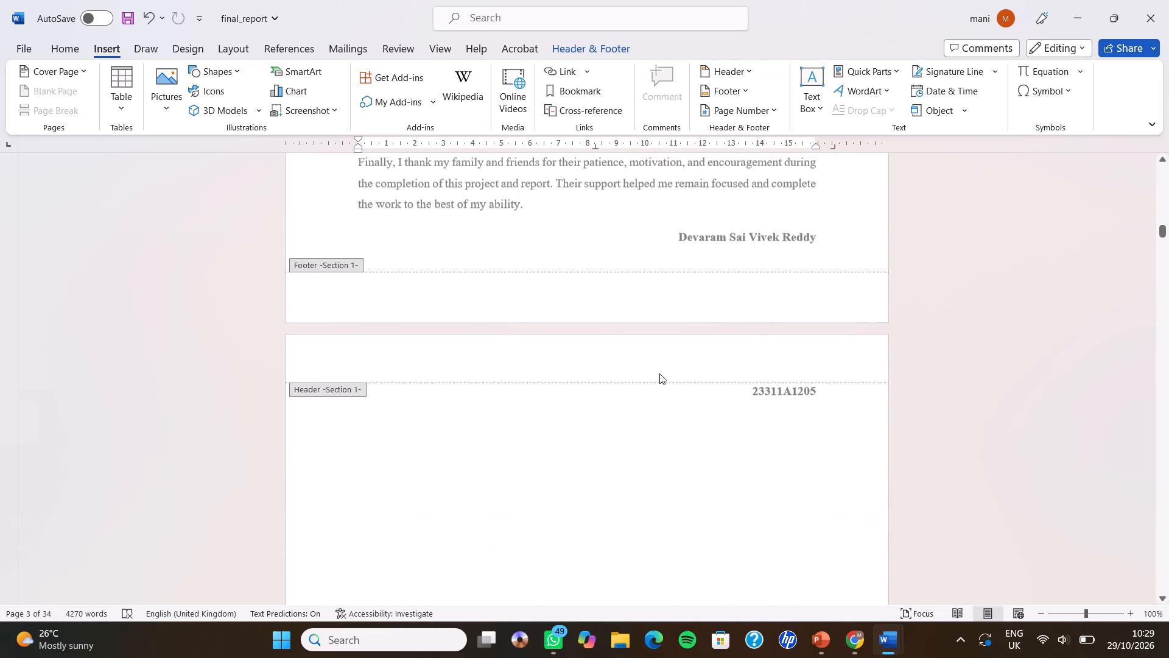
scroll(659, 373, "down", 8)
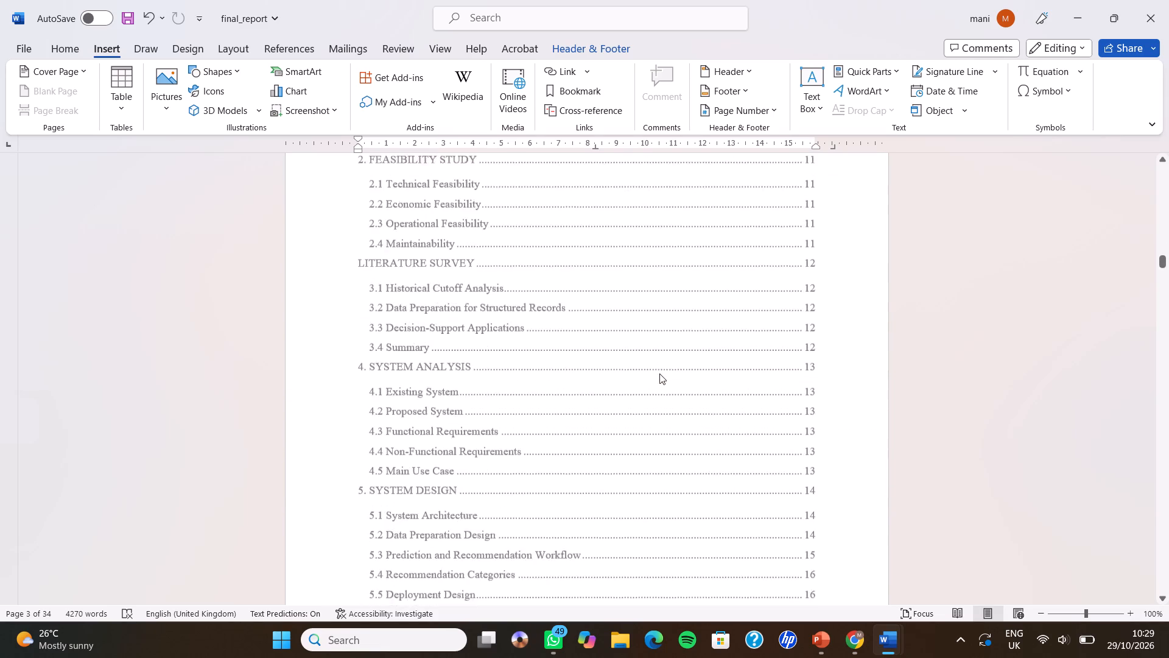
scroll(659, 373, "down", 2)
scroll(659, 373, "up", 11)
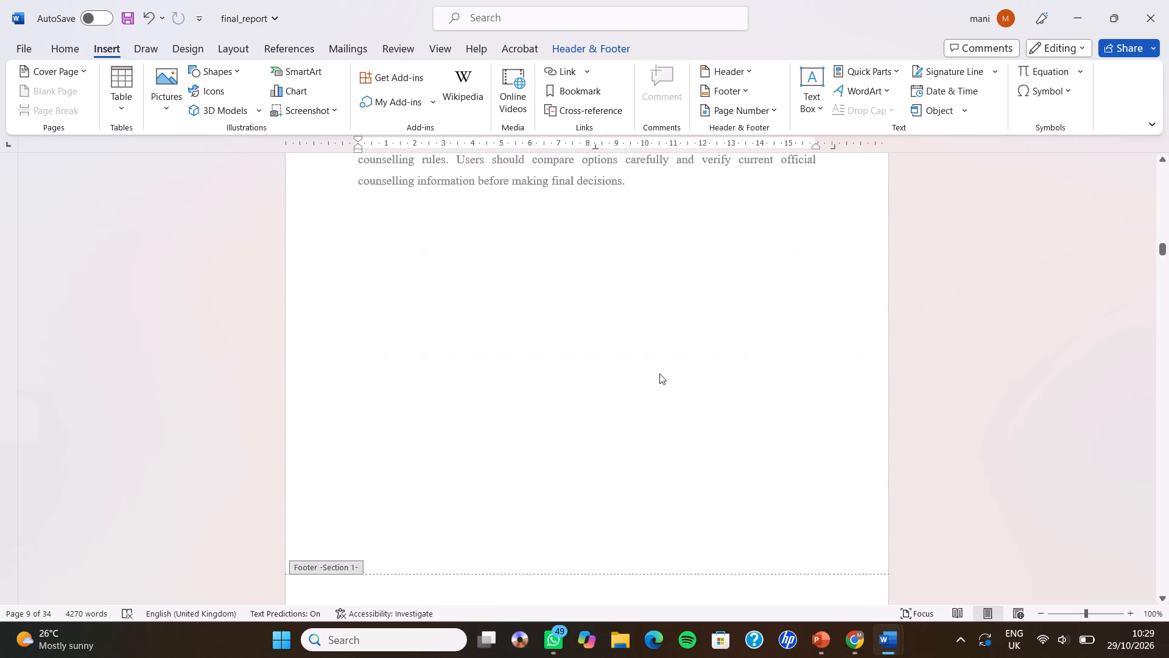
scroll(659, 373, "up", 4)
left_click(659, 373)
scroll(659, 373, "down", 4)
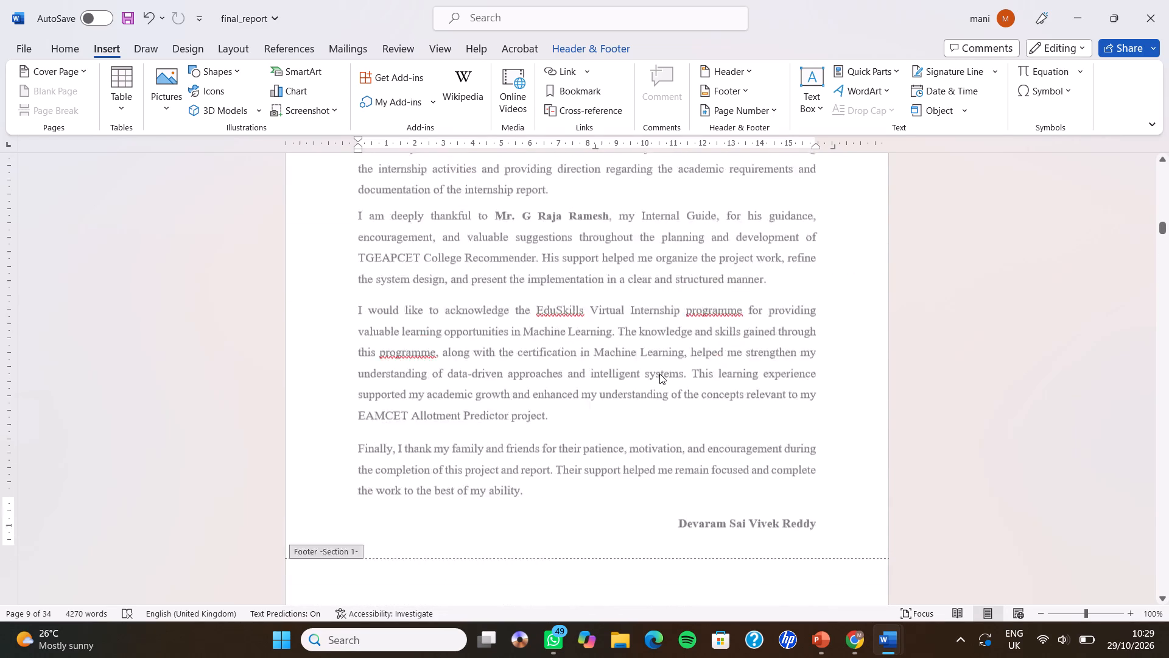
scroll(659, 373, "down", 9)
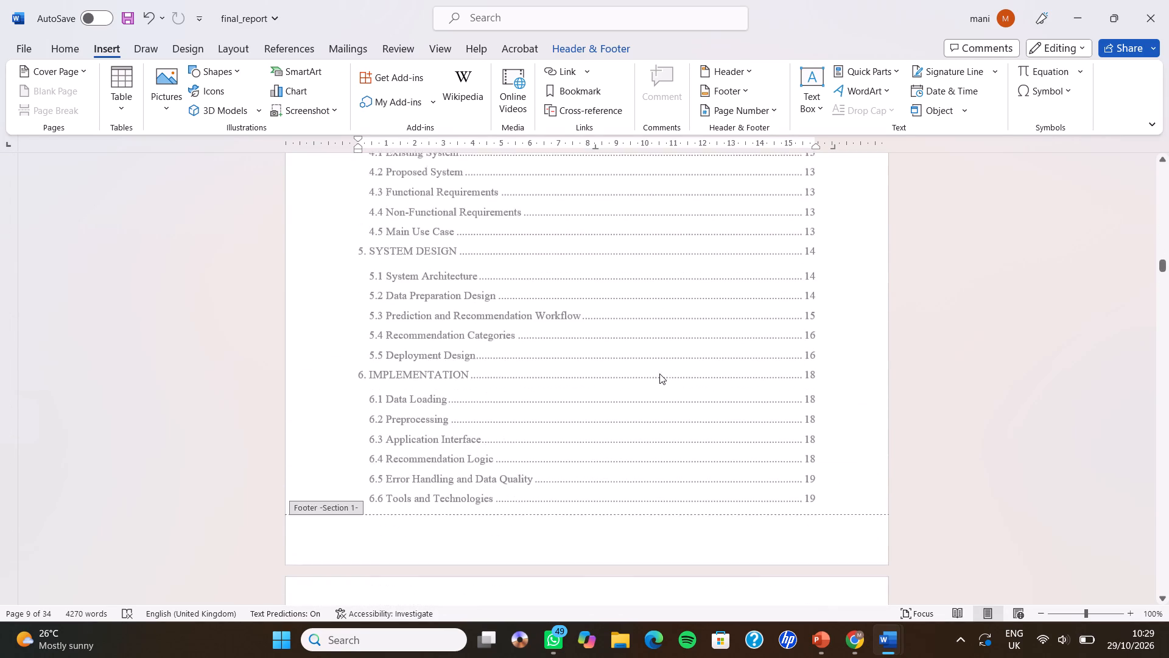
scroll(659, 373, "down", 3)
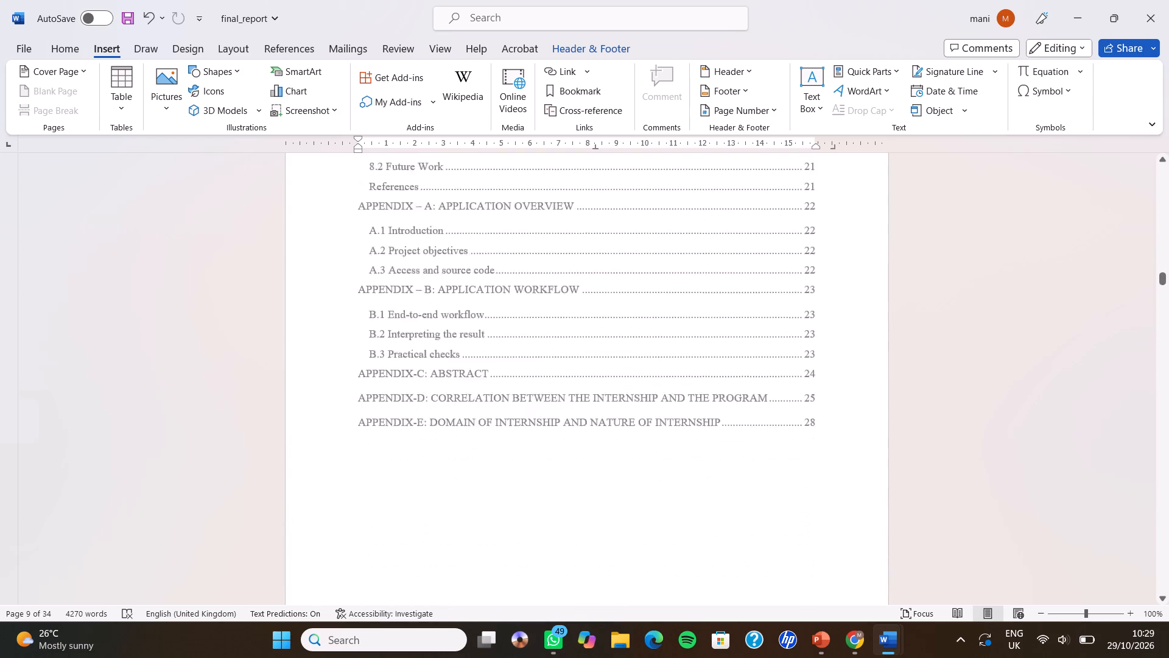
scroll(659, 373, "down", 1)
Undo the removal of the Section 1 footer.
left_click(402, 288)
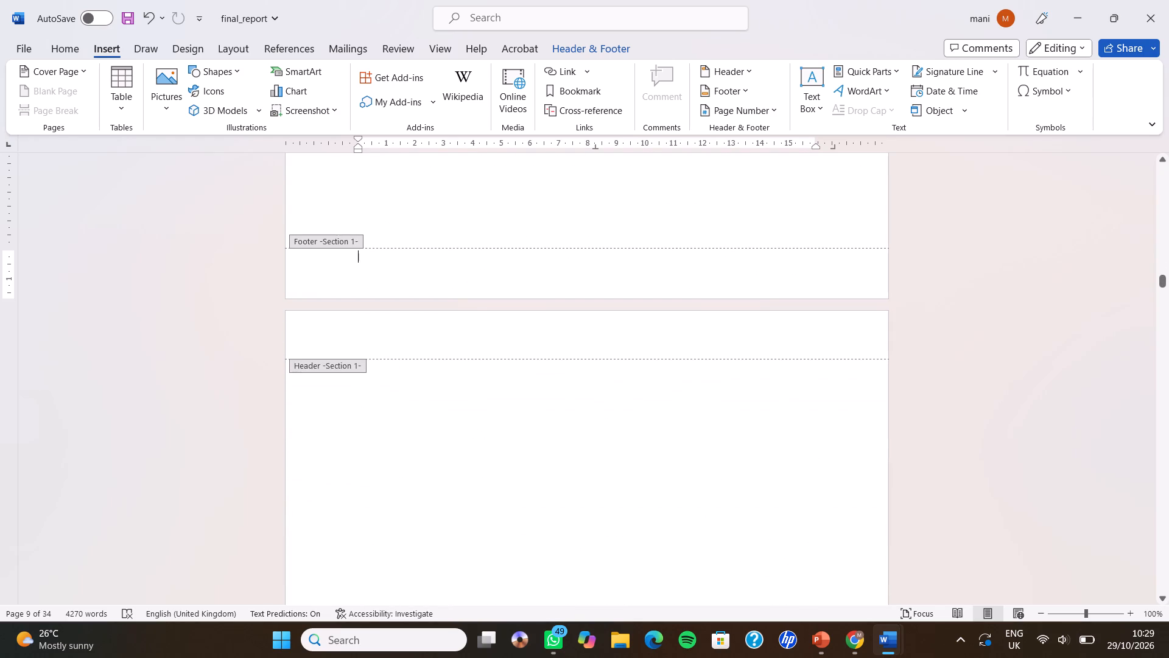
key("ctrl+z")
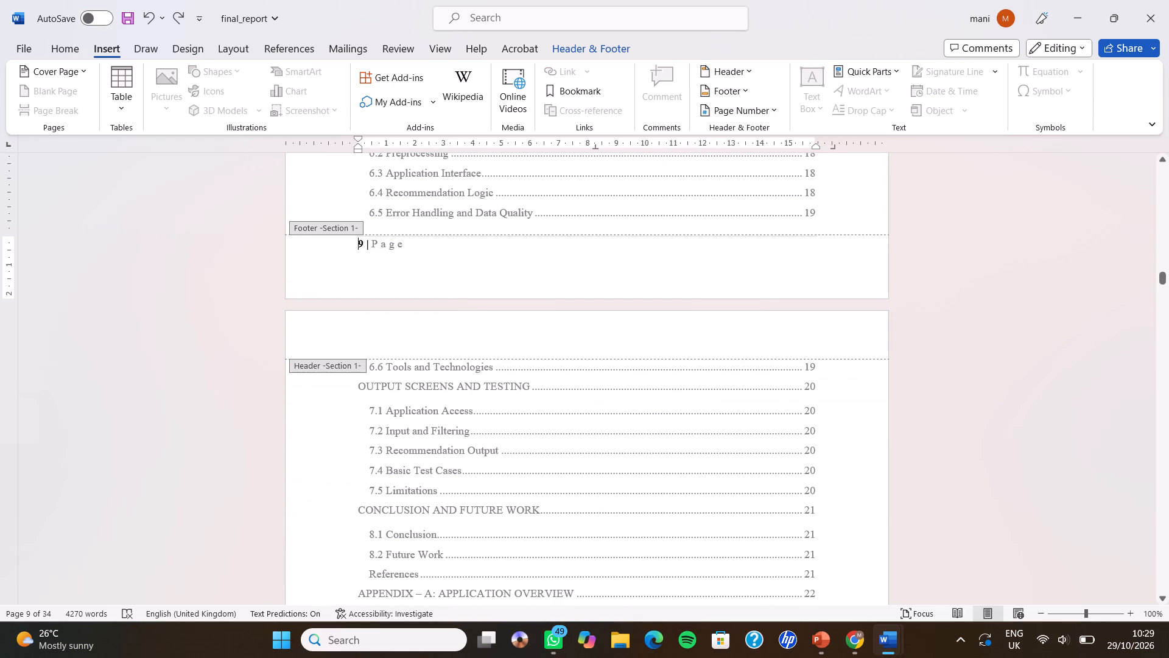
Remove the footer from Section 1, check the pages up to INTRODUCTION, and leave header and footer editing.
left_click(751, 88)
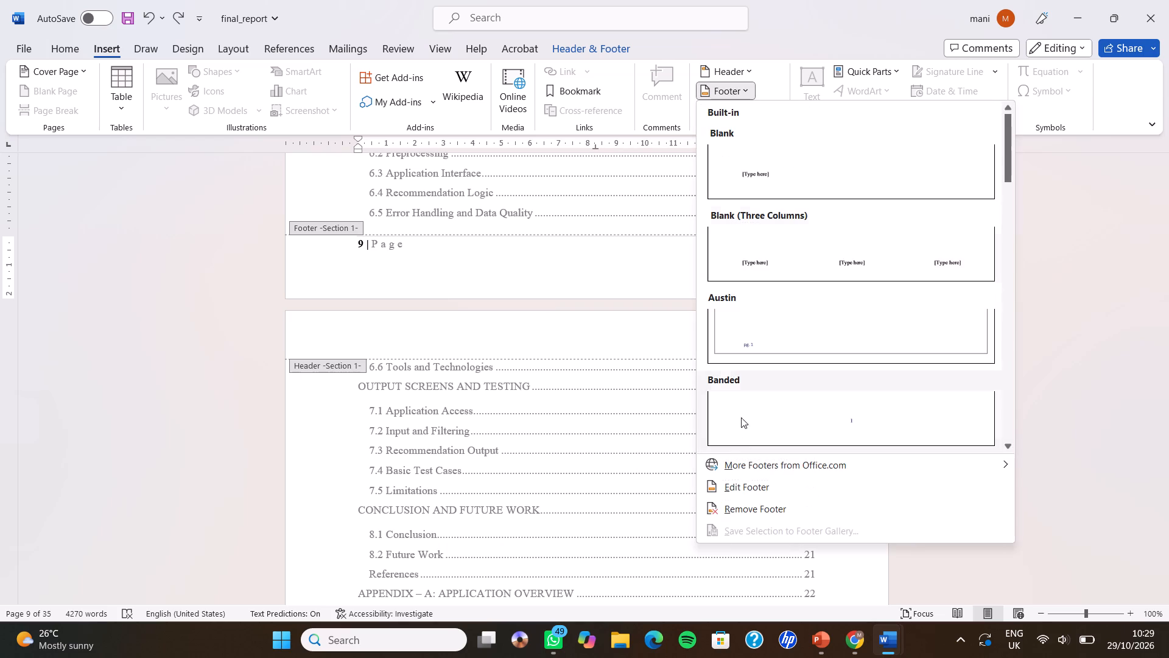
left_click(734, 517)
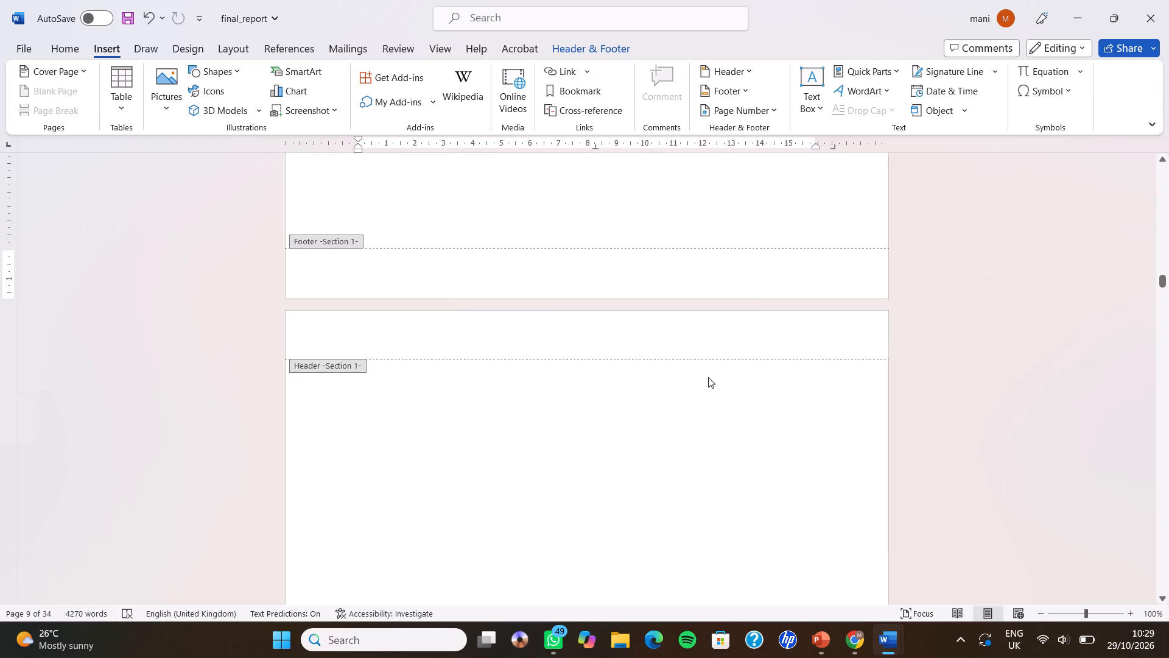
scroll(708, 377, "up", 4)
scroll(708, 377, "down", 5)
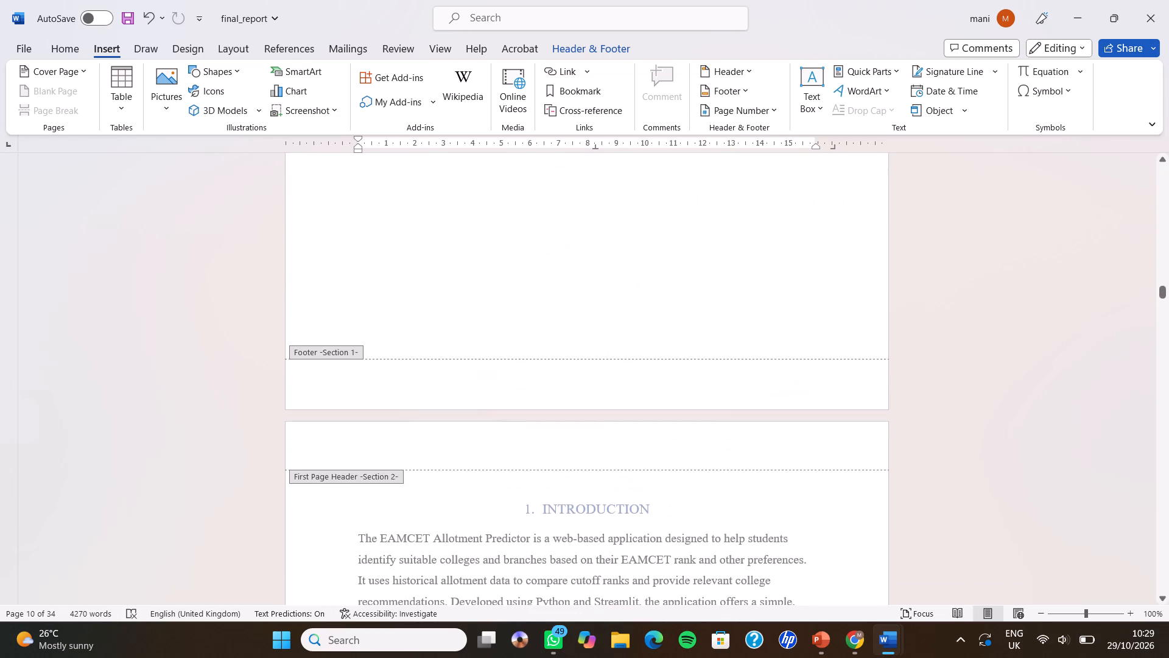
left_click(586, 51)
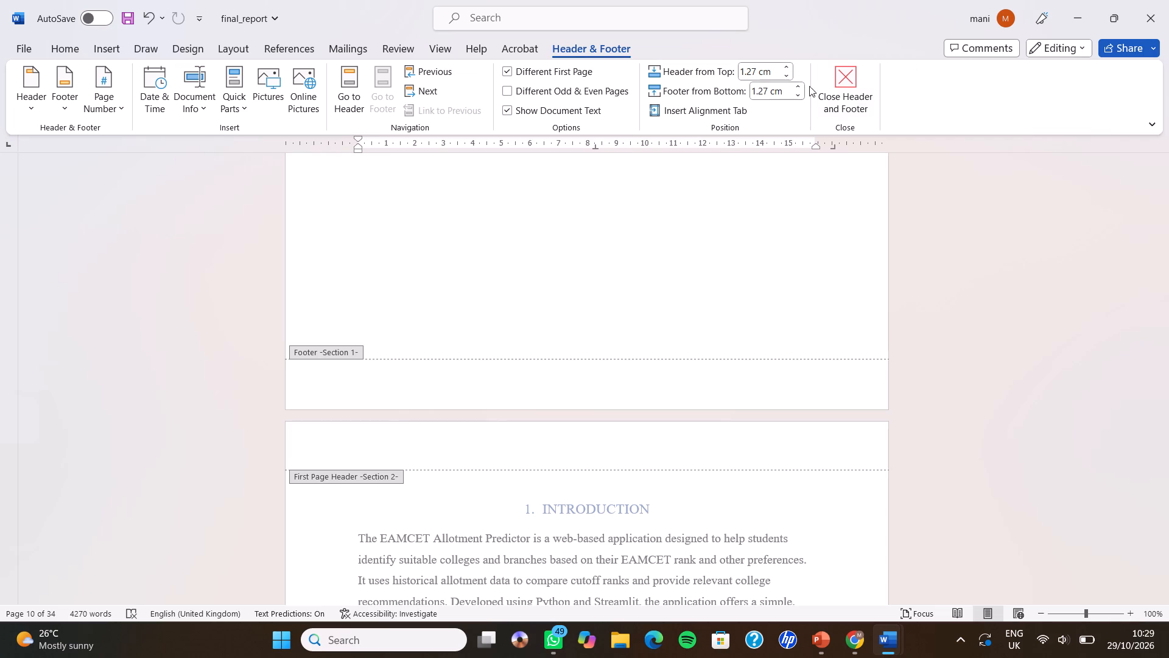
left_click(836, 87)
Select the report's body content from the 1. INTRODUCTION heading onward and copy it.
scroll(671, 335, "down", 4)
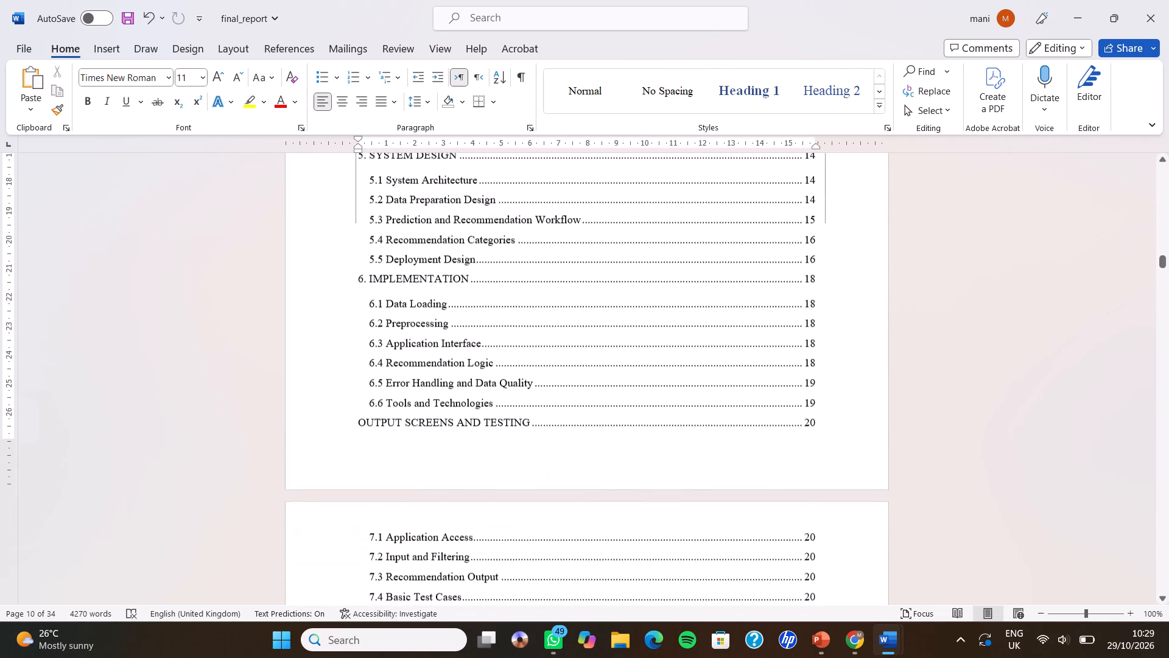
scroll(671, 335, "down", 5)
right_click(671, 335)
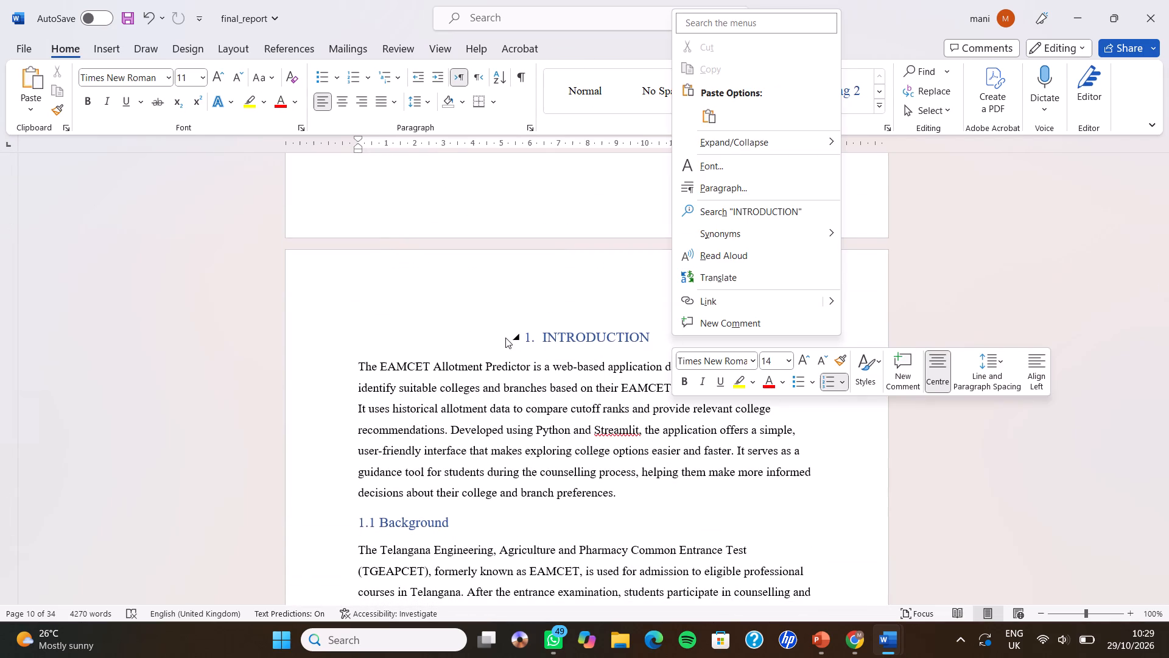
left_click(467, 314)
left_click_drag(493, 327, 682, 657)
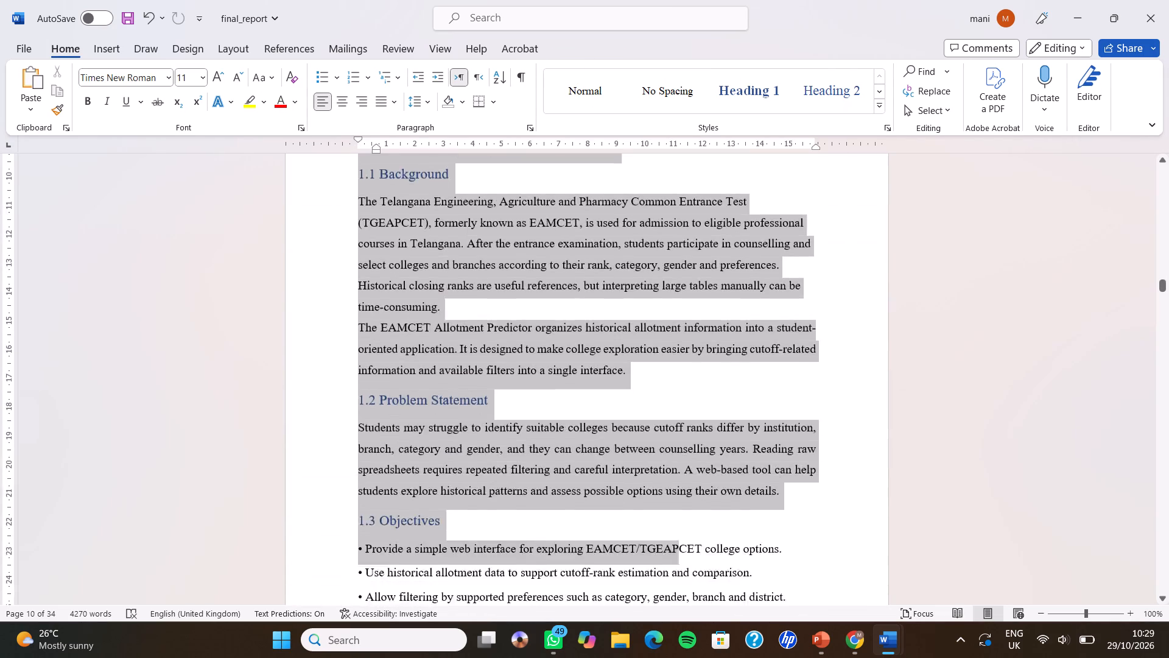
left_click_drag(682, 657, 682, 656)
key("ctrl+c")
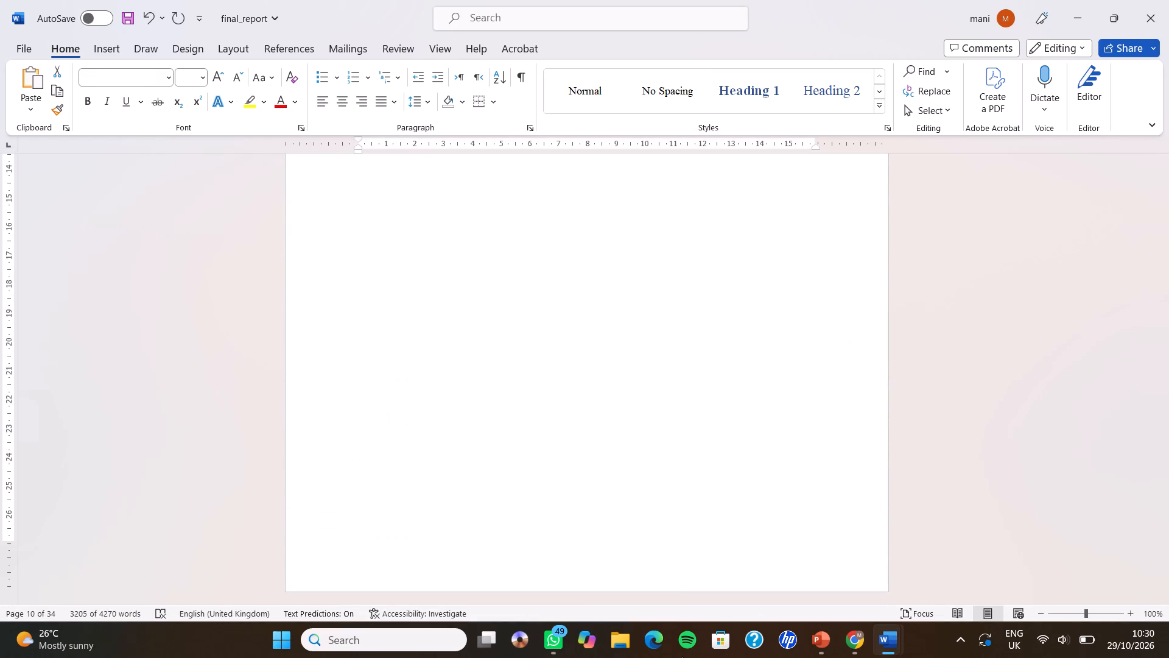
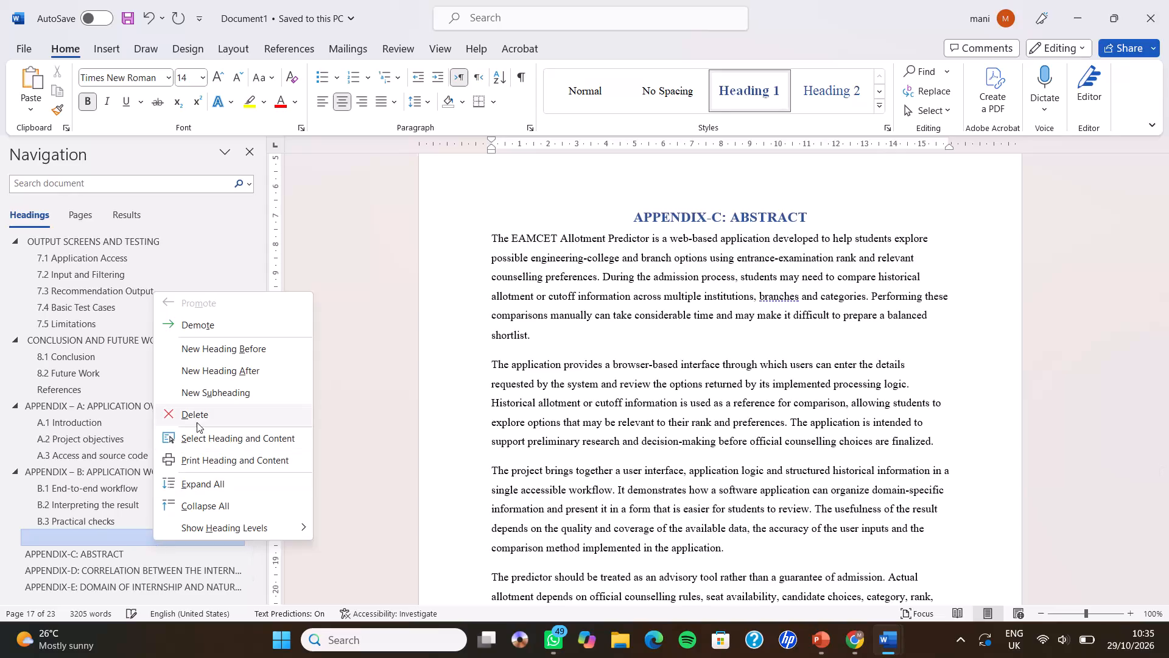
Delete the empty heading entry that sits just before APPENDIX-C: ABSTRACT in the report's outline.
left_click(202, 418)
scroll(436, 393, "up", 1)
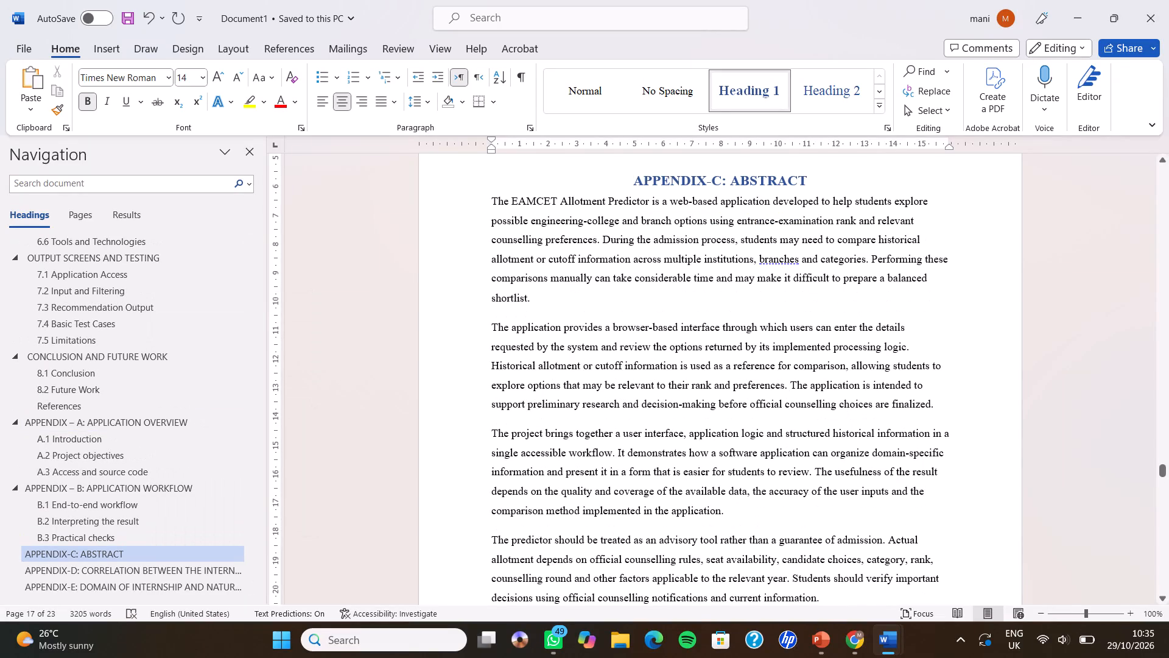
scroll(436, 393, "up", 1)
left_click(575, 385)
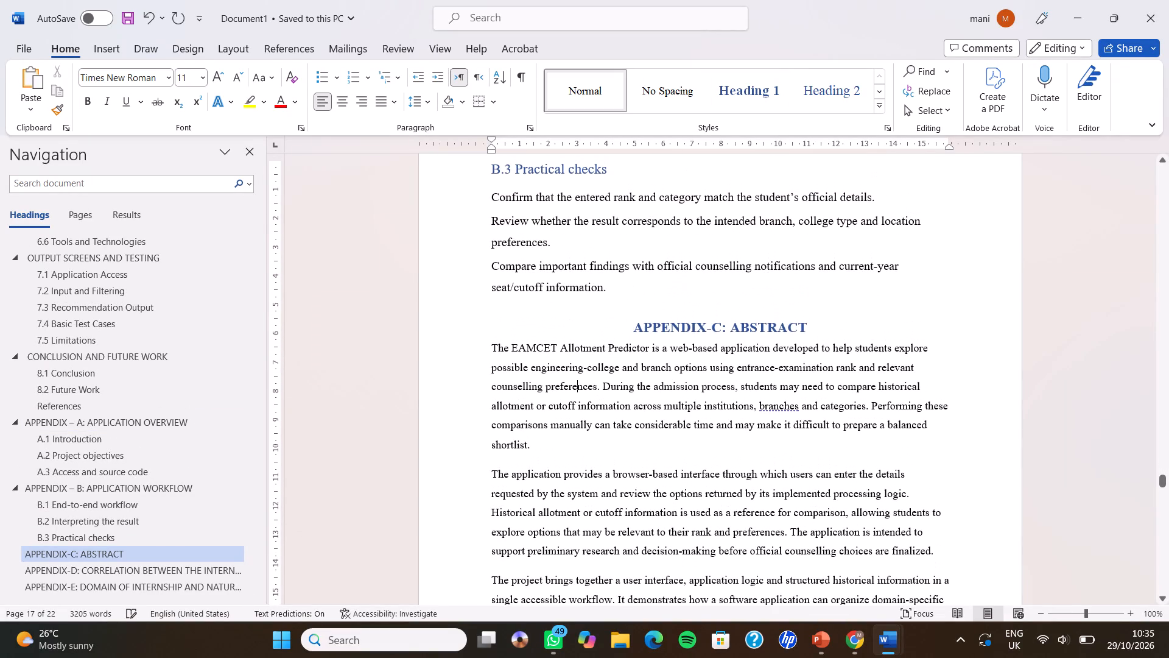
scroll(500, 351, "up", 3)
left_click_drag(500, 351, 567, 274)
left_click(567, 274)
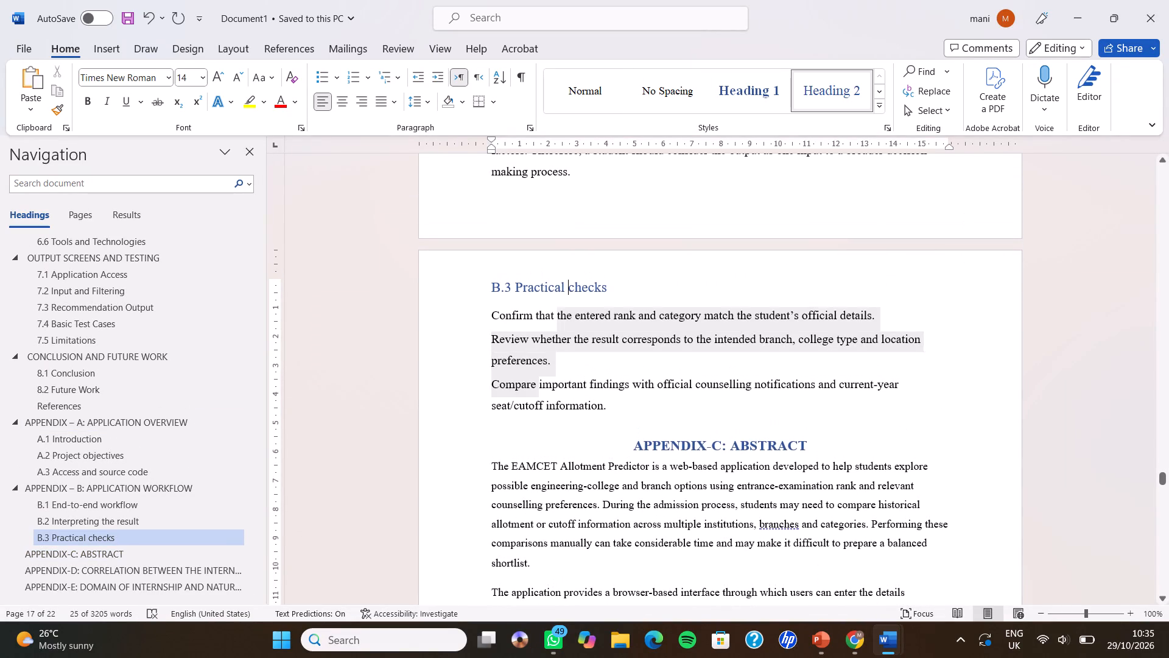
Insert a run of blank lines before the APPENDIX-C: ABSTRACT heading to push it down the page below B.3 Practical checks.
left_click(634, 442)
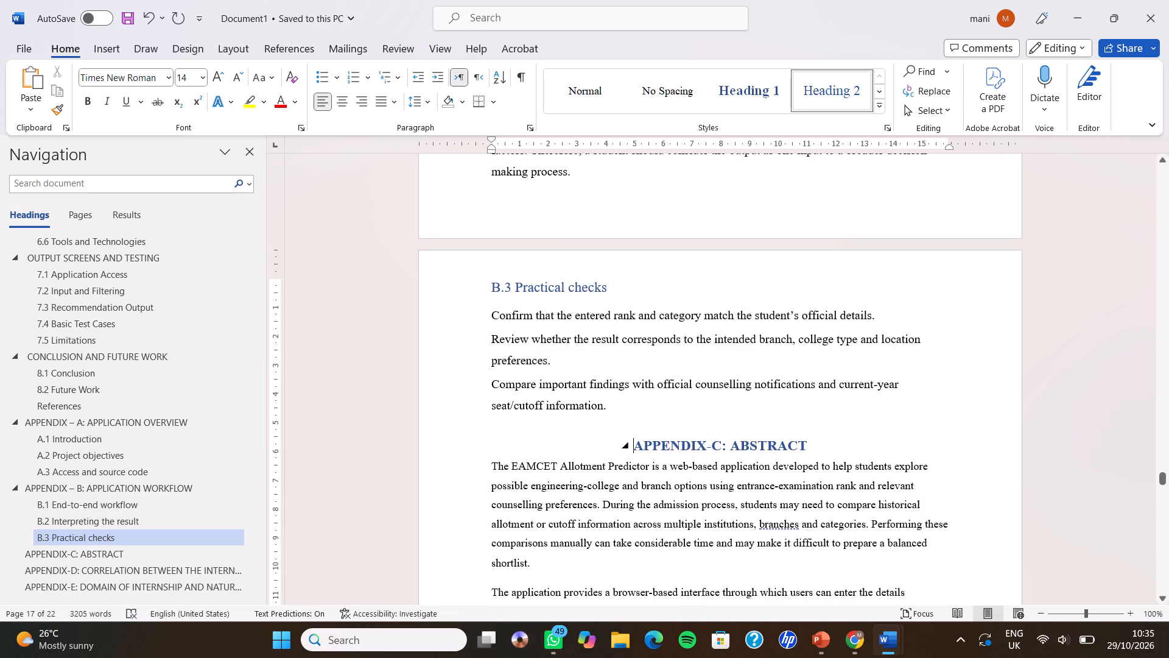
key("Return")
key("Return")
key("Return")
key("Return")
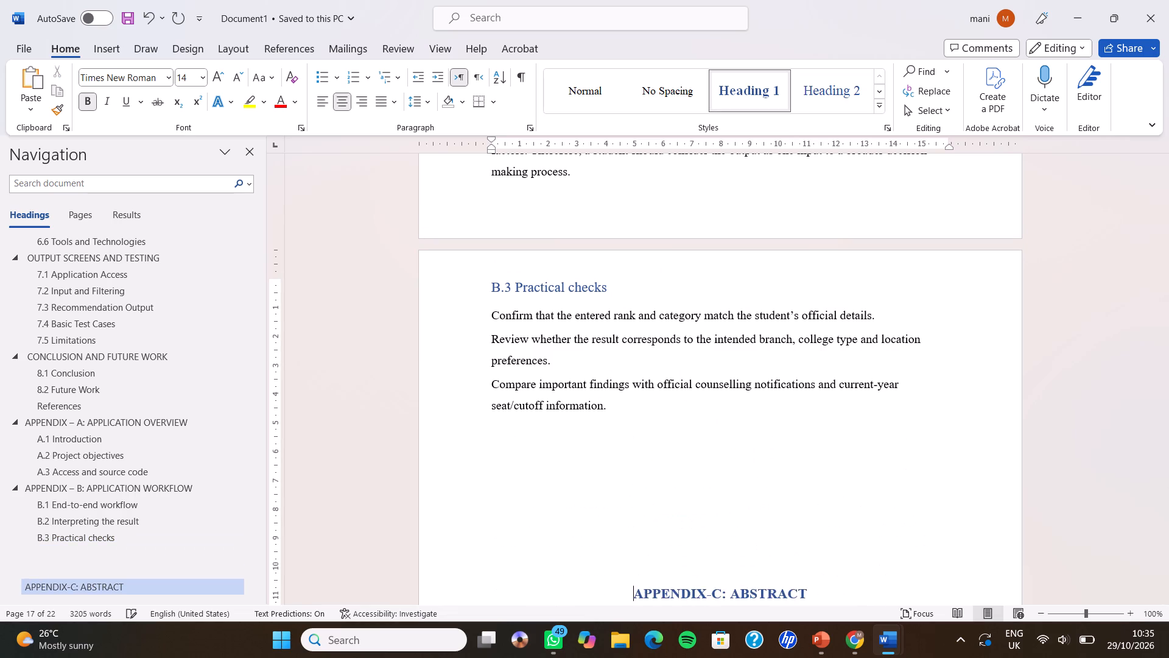
key("Return")
scroll(634, 442, "down", 3)
key("Return")
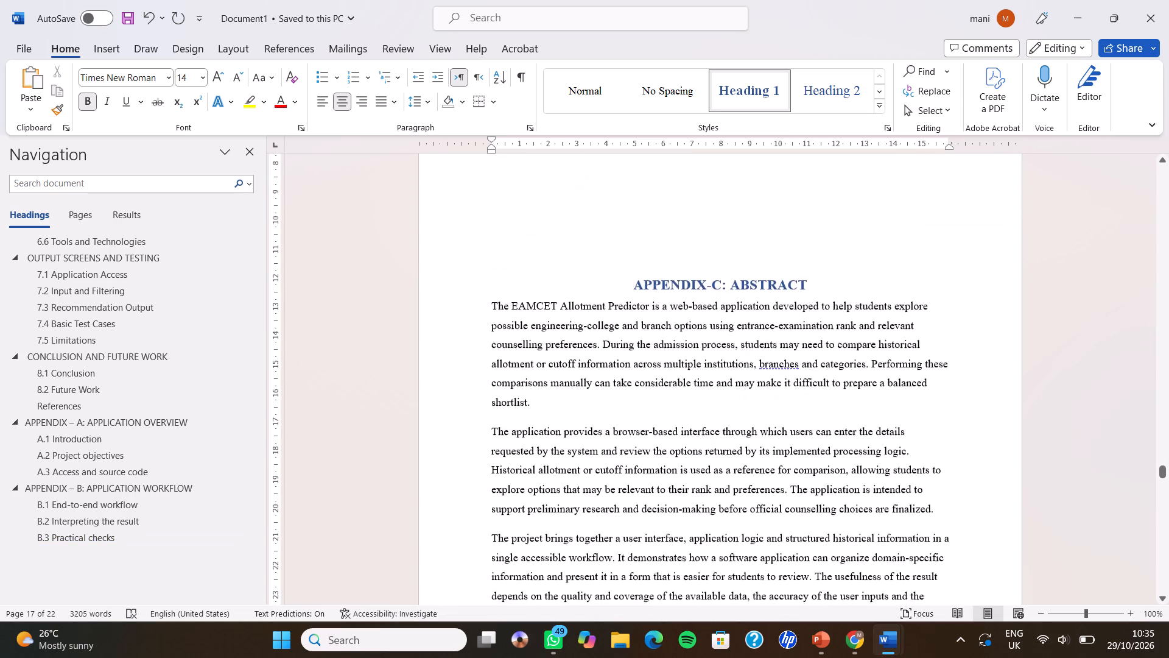
key("Return")
key("Return")
key("Return")
key("Return")
key("Return")
scroll(634, 442, "down", 4)
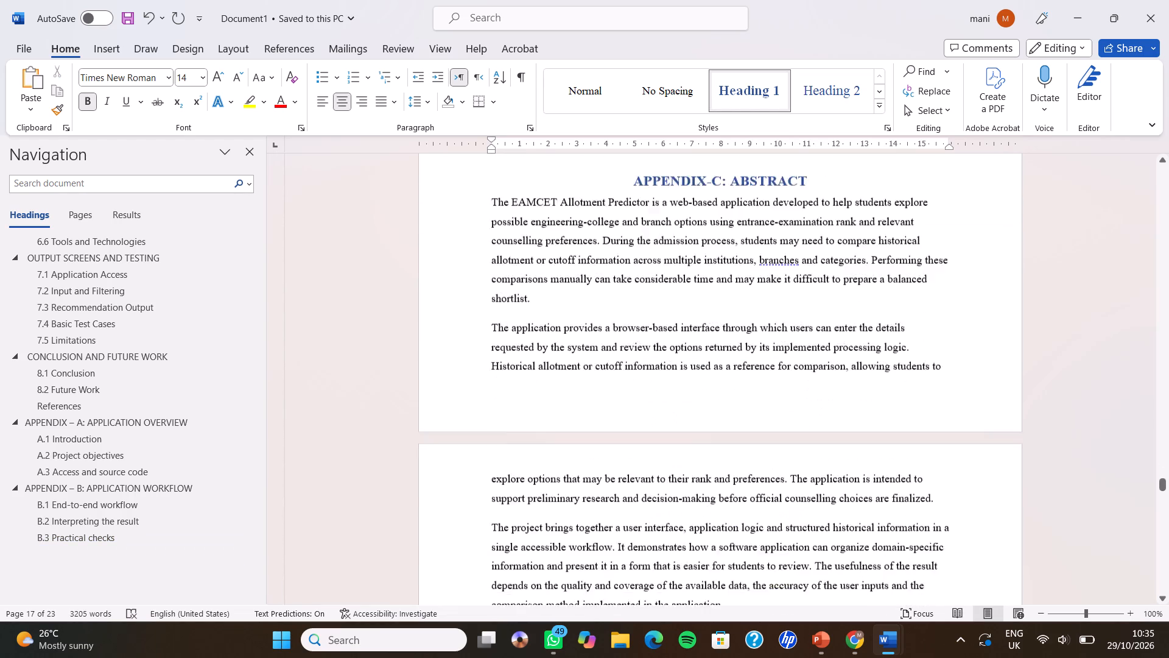
scroll(634, 442, "down", 1)
right_click(634, 442)
scroll(634, 442, "up", 2)
left_click(518, 278)
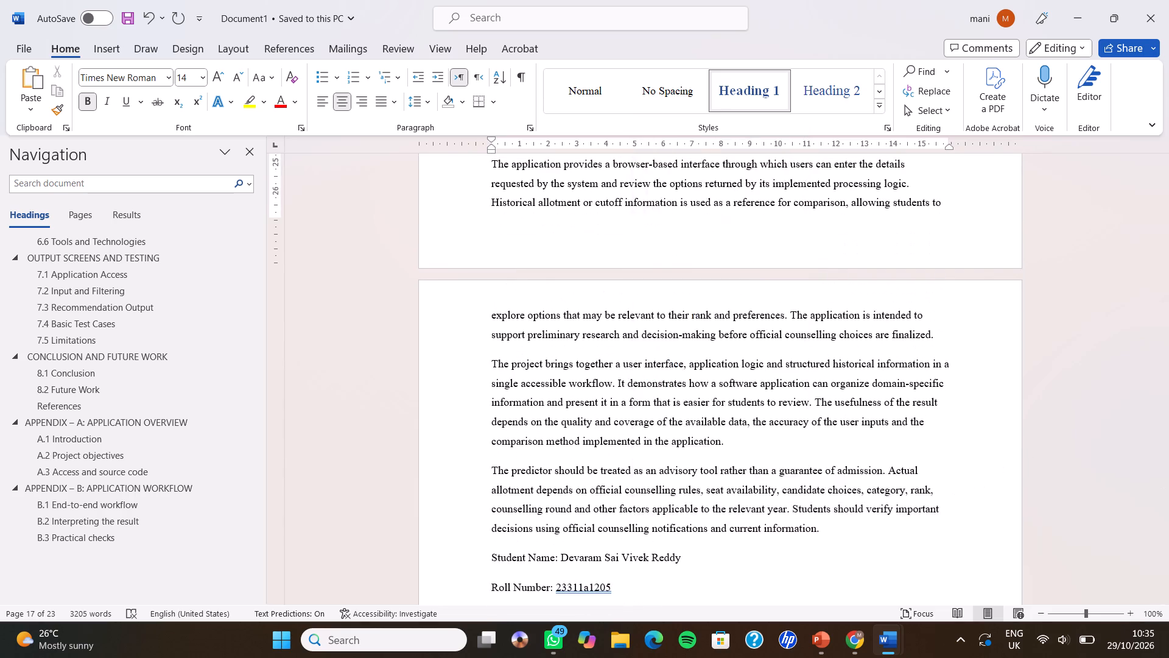
scroll(518, 278, "up", 2)
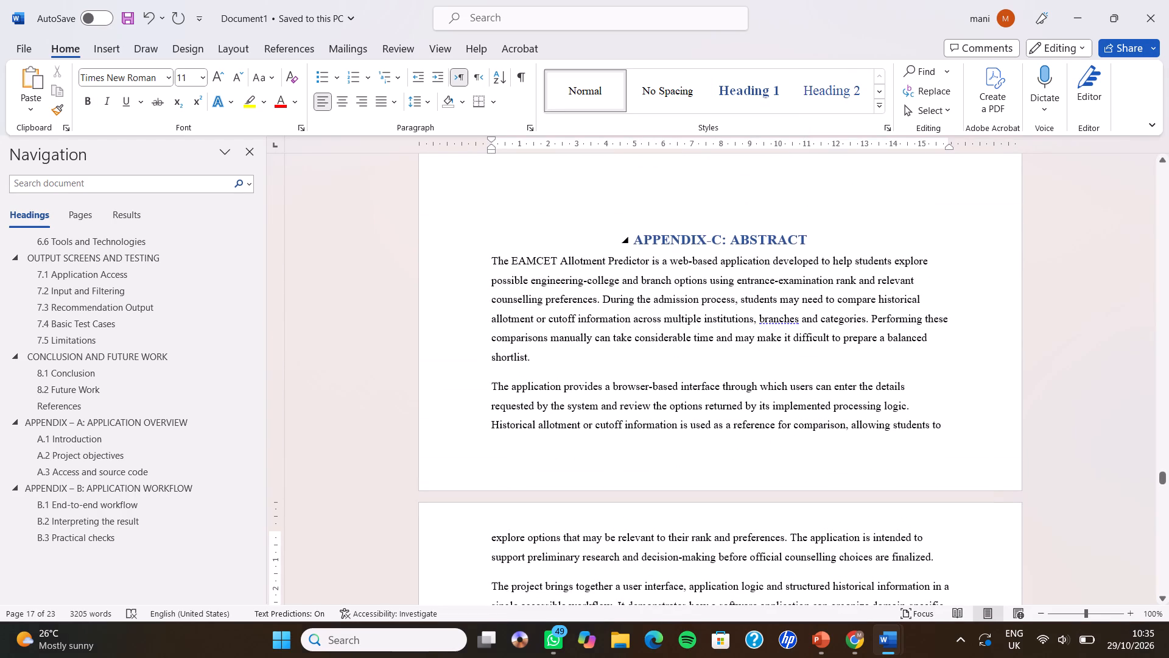
Adjust the blank lines above the APPENDIX-C: ABSTRACT heading so the appendix starts on a new page.
left_click(627, 228)
key("Return")
key("Return")
key("Return")
key("Return")
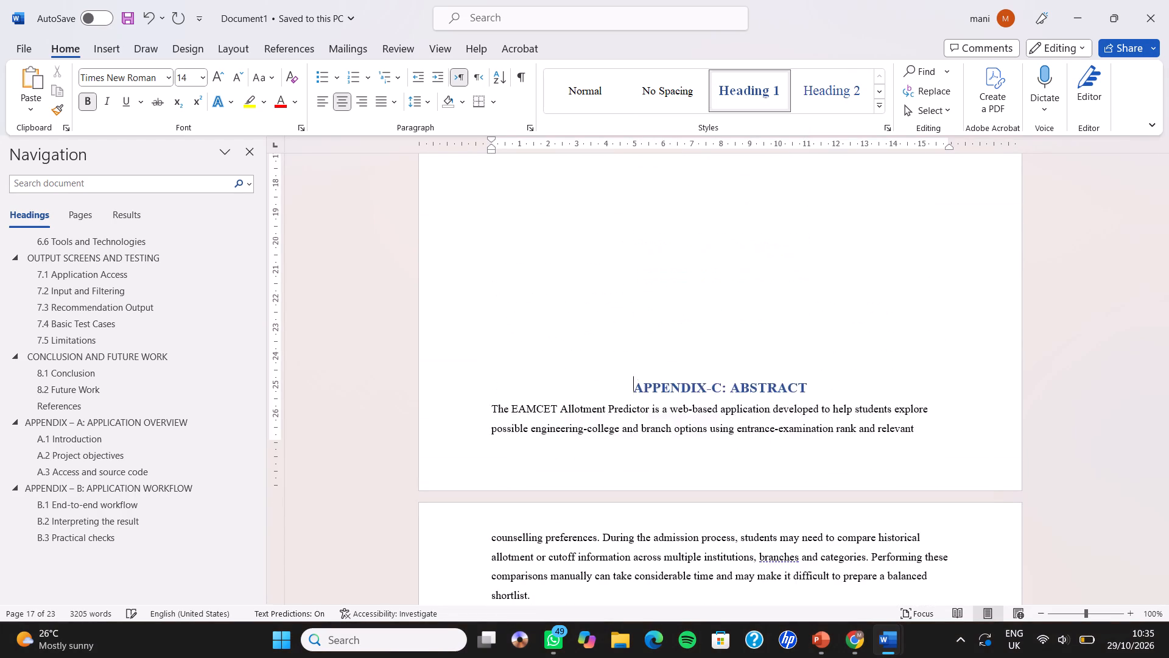
key("Return")
key("Return")
key("BackSpace")
key("BackSpace")
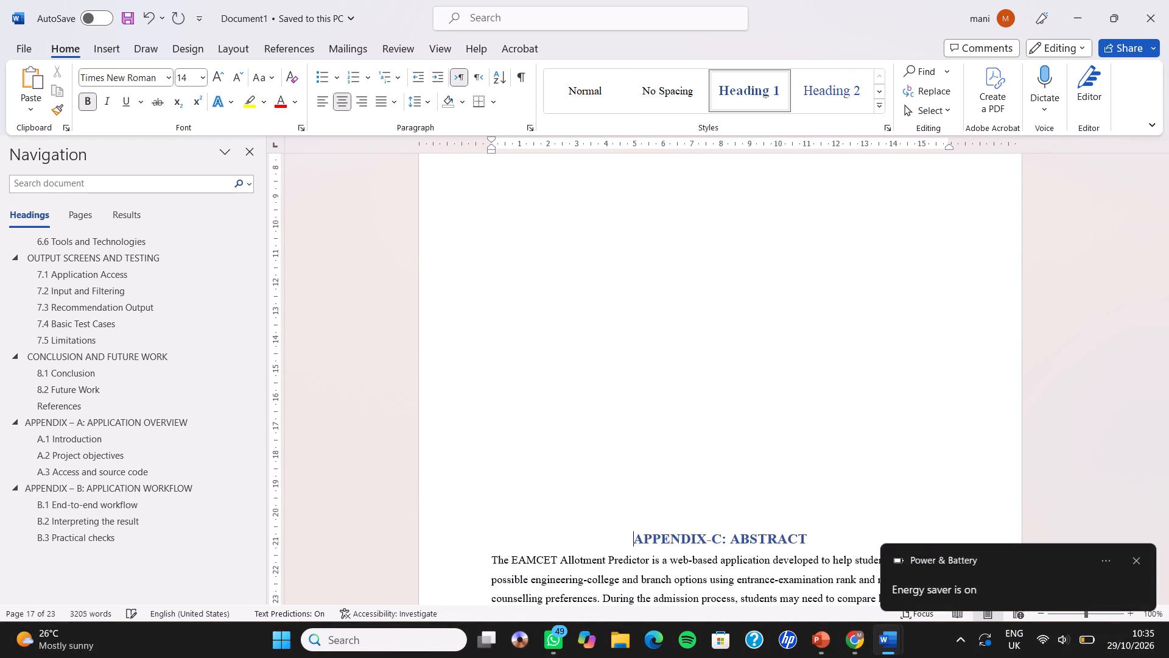
key("BackSpace")
scroll(627, 228, "up", 1)
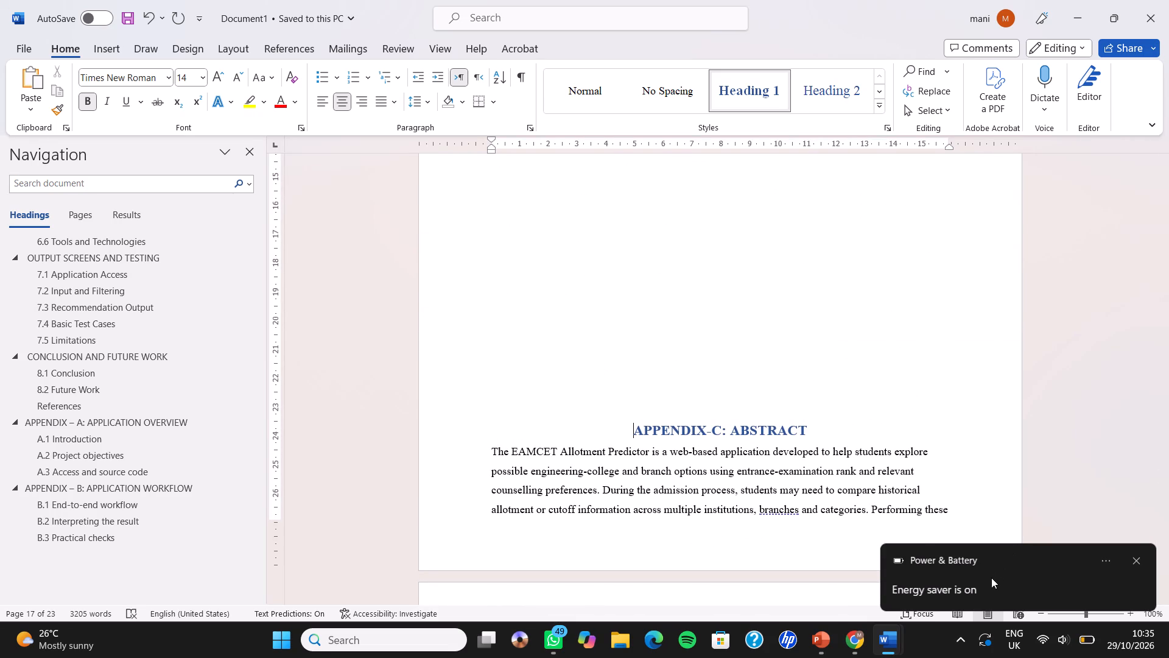
key("Return")
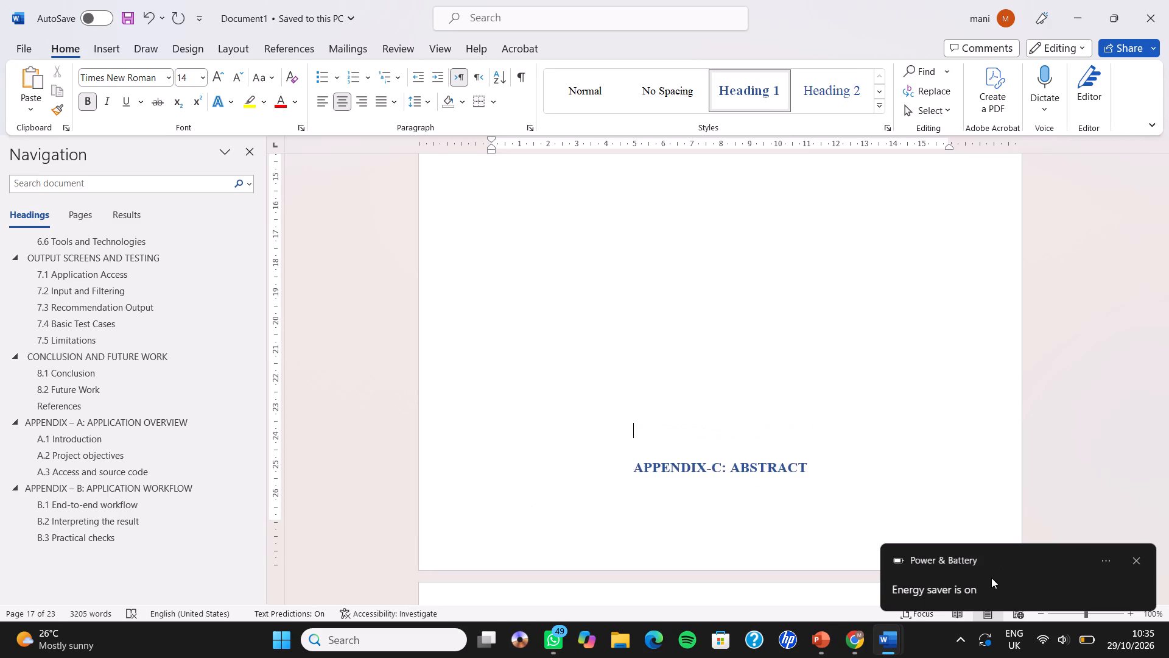
key("Return")
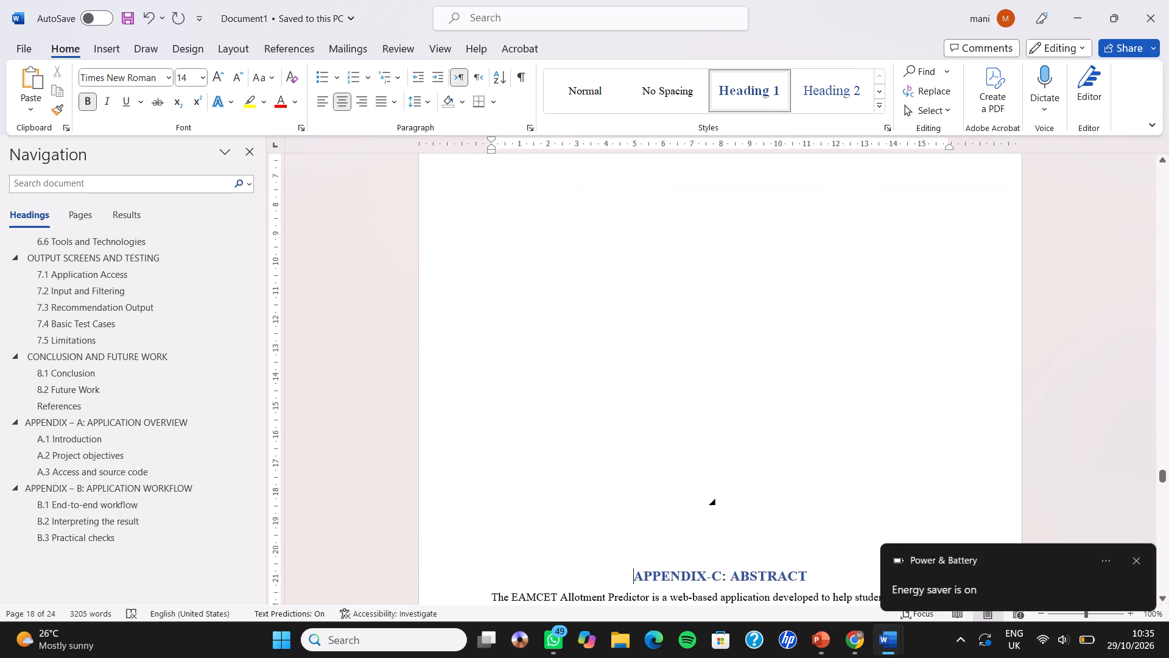
left_click(611, 456)
key("BackSpace")
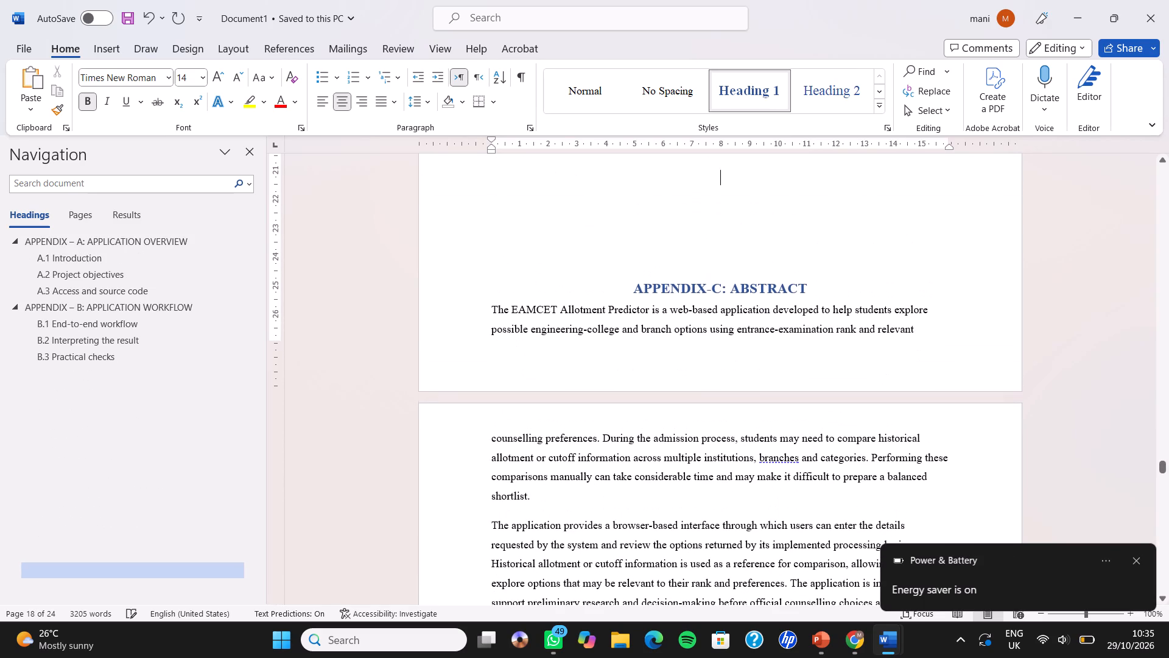
scroll(611, 456, "up", 1)
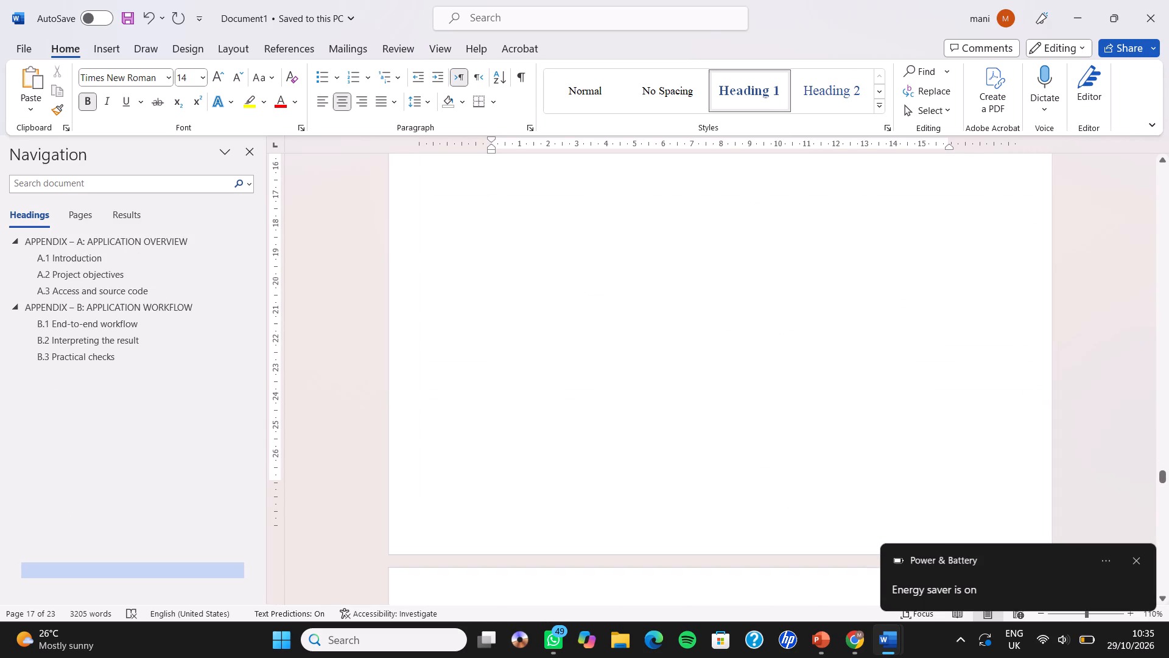
scroll(611, 456, "down", 1)
key("Return")
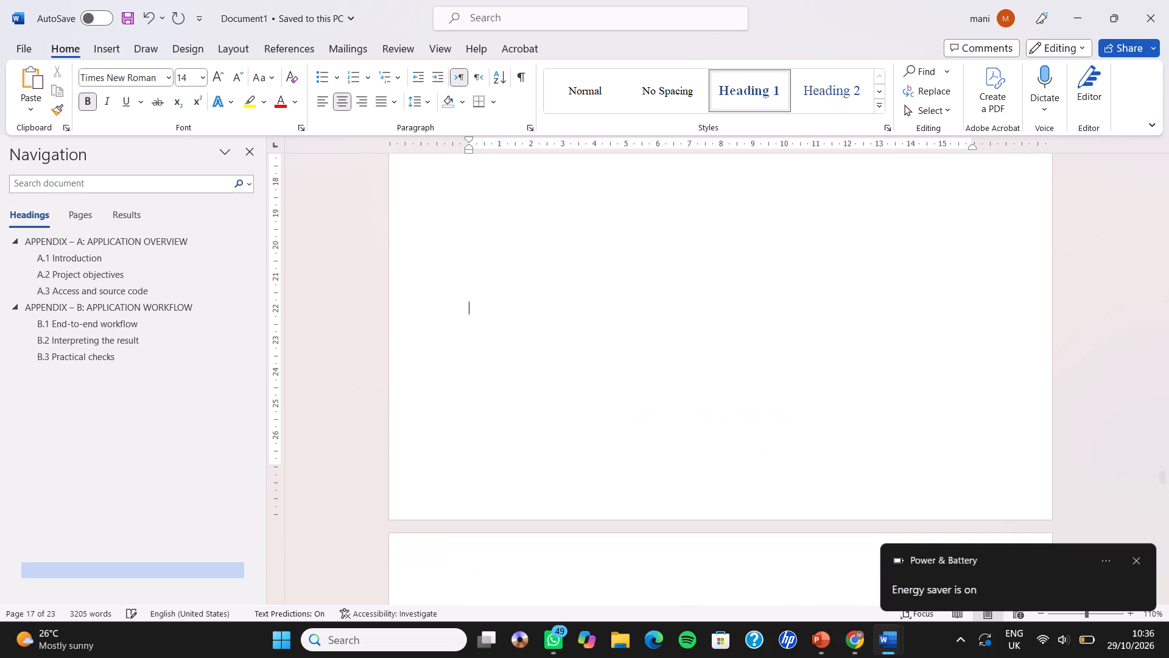
scroll(611, 456, "down", 1)
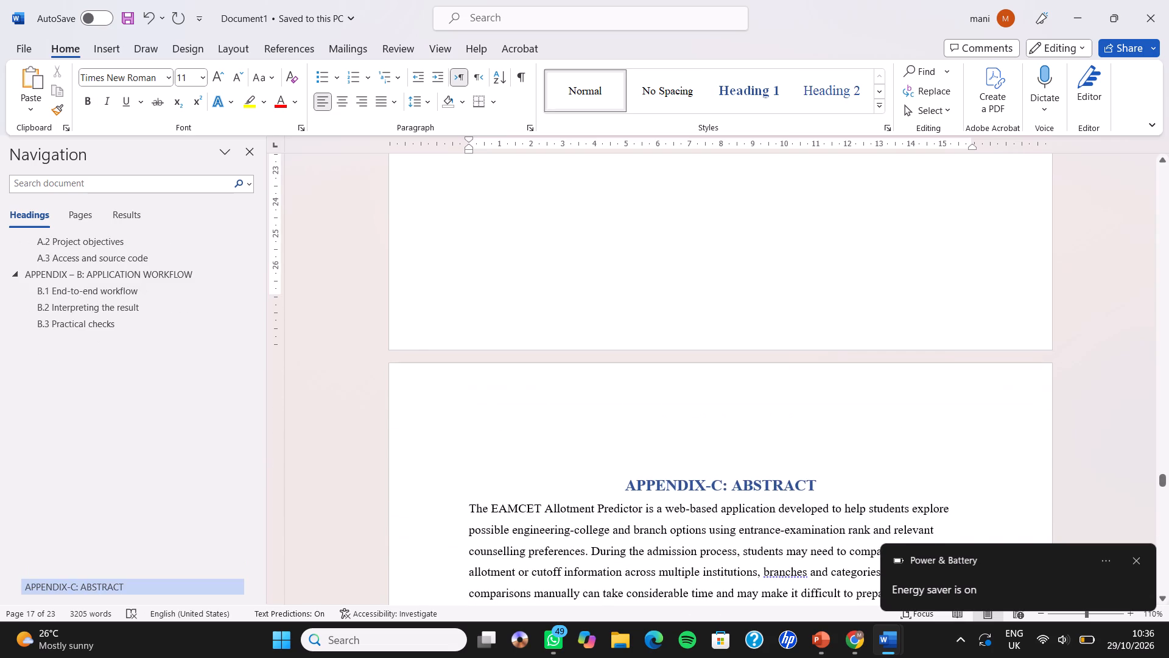
Examine the page layout around APPENDIX-C and through the APPENDIX-D program outcomes table.
scroll(620, 383, "up", 5)
scroll(620, 383, "down", 5)
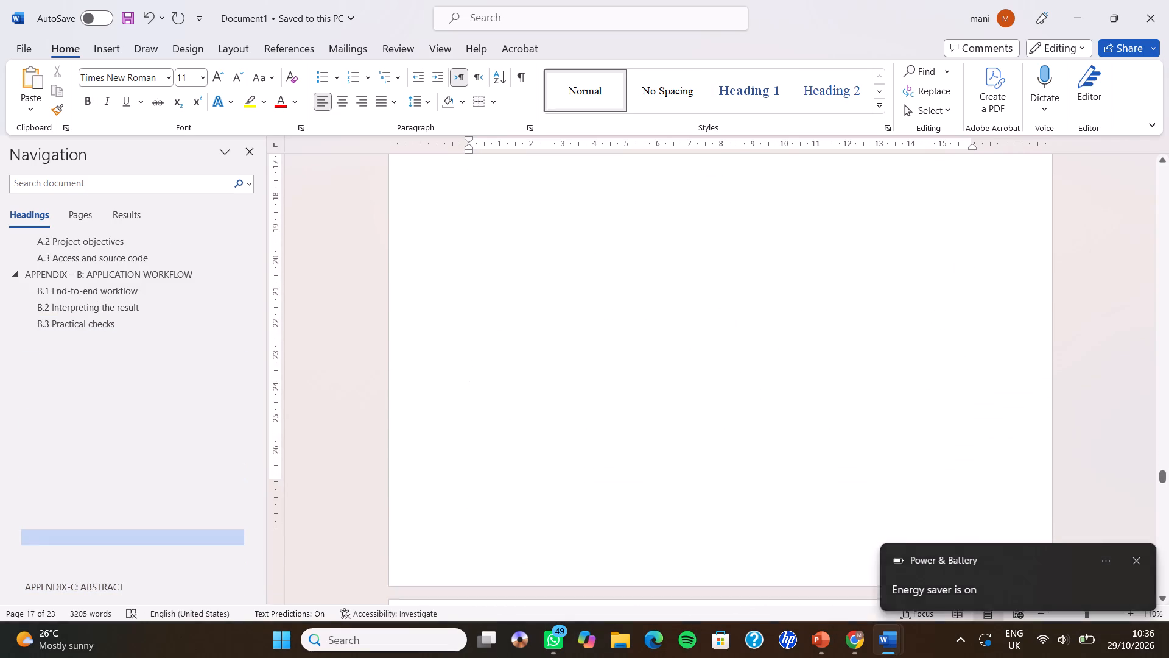
scroll(620, 383, "down", 6)
scroll(620, 383, "up", 4)
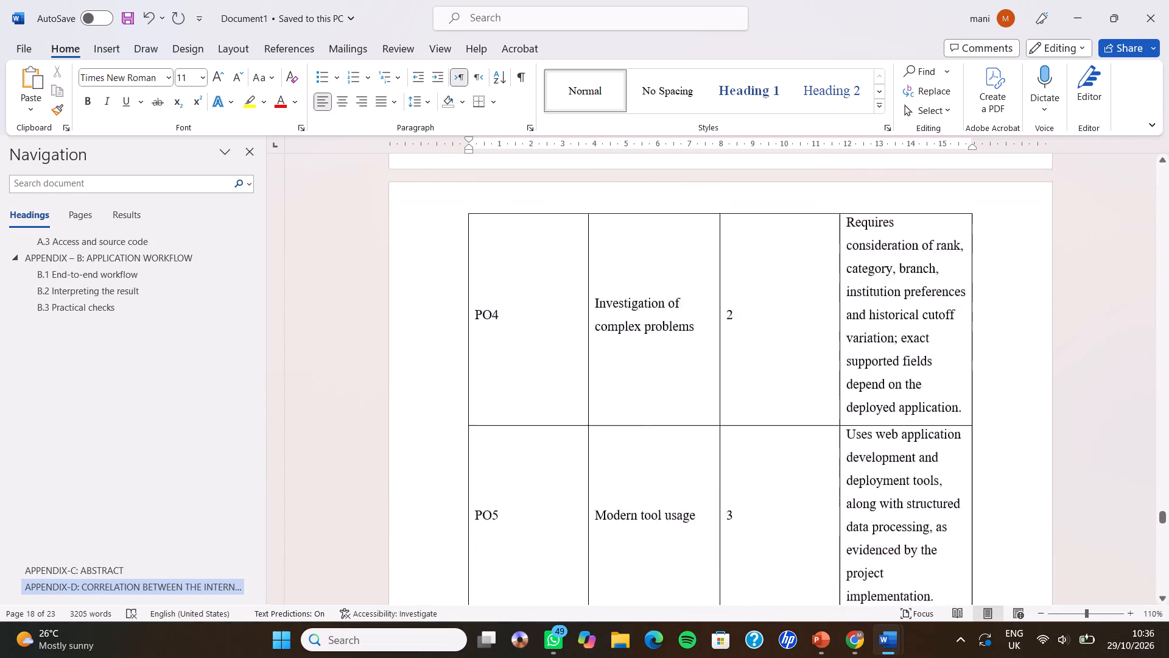
scroll(620, 383, "up", 2)
scroll(620, 383, "down", 4)
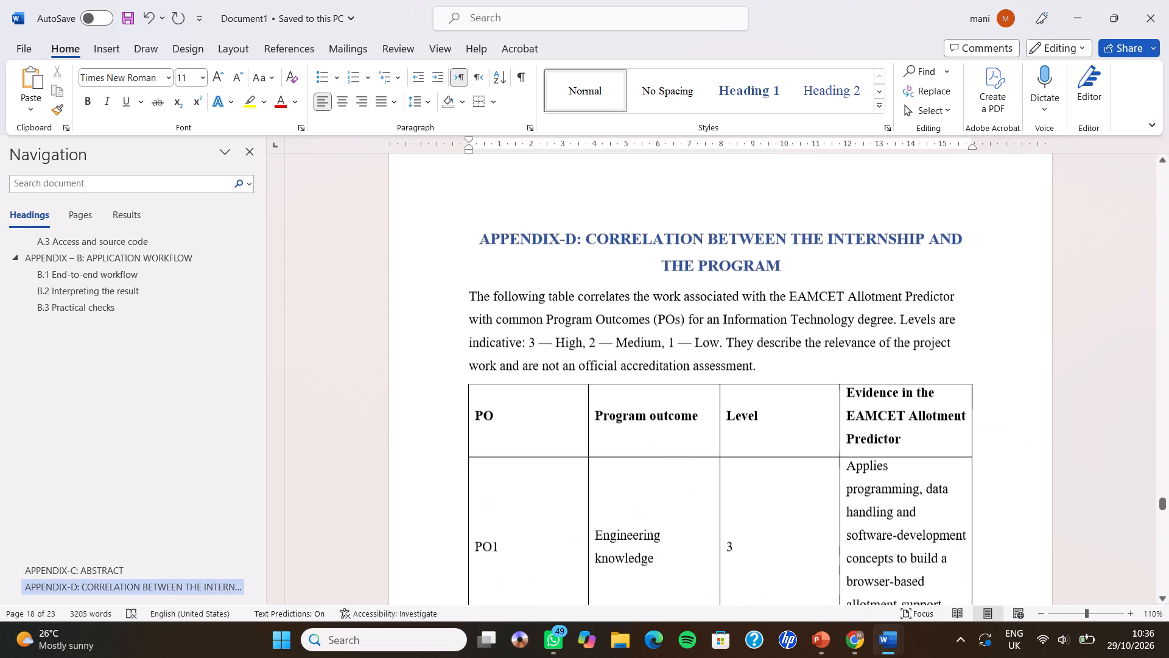
scroll(620, 383, "down", 5)
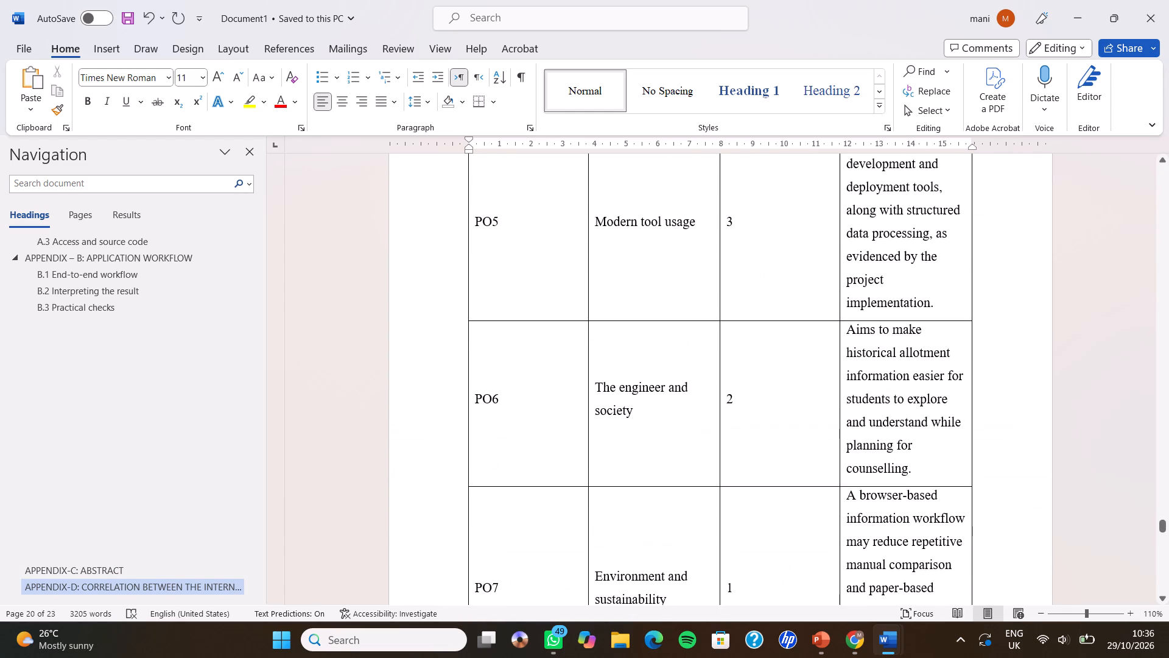
Add one more blank line above the APPENDIX-C: ABSTRACT heading and check the layout from B.2 Interpreting the result onward.
key("Return")
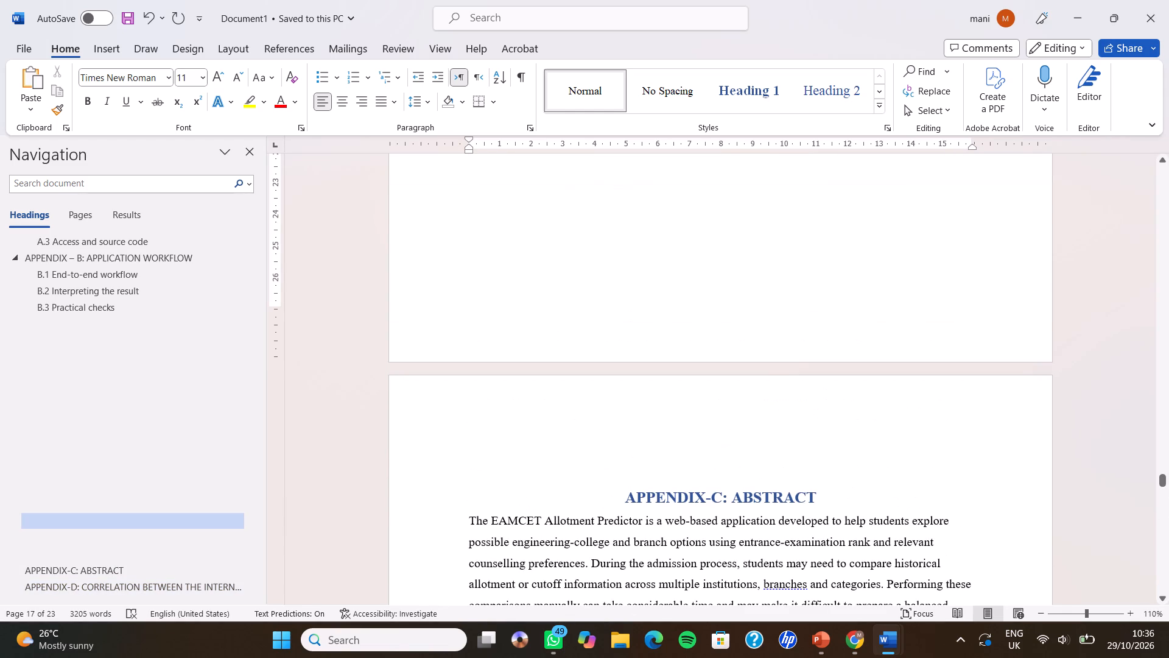
scroll(620, 383, "up", 3)
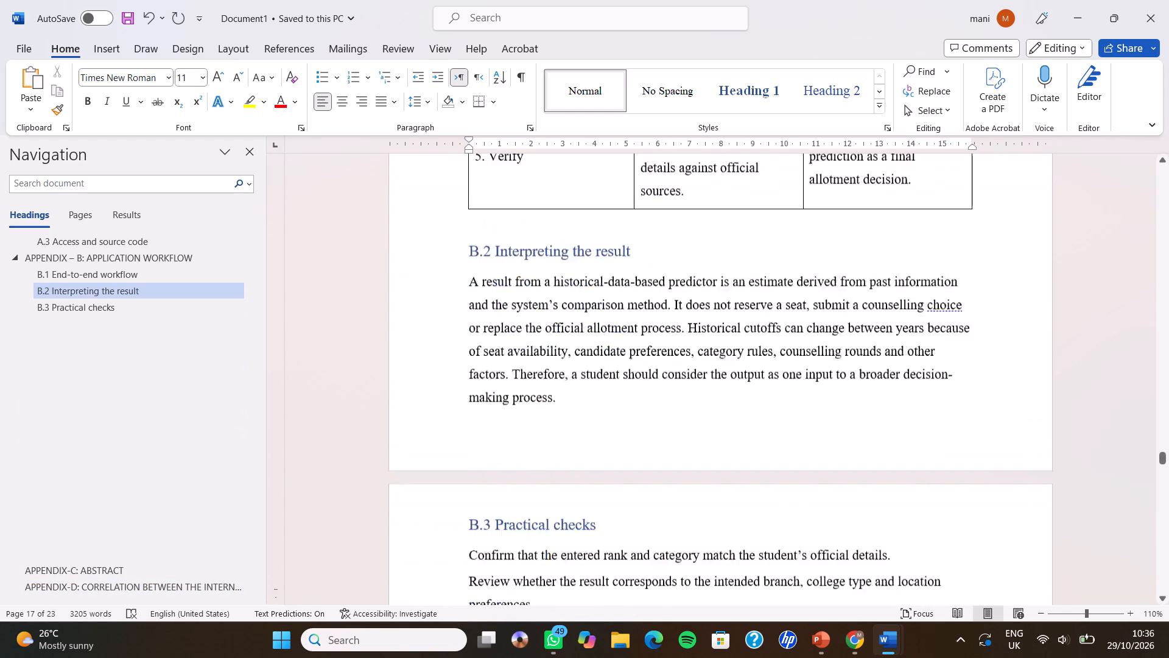
scroll(620, 383, "up", 1)
scroll(620, 383, "down", 1)
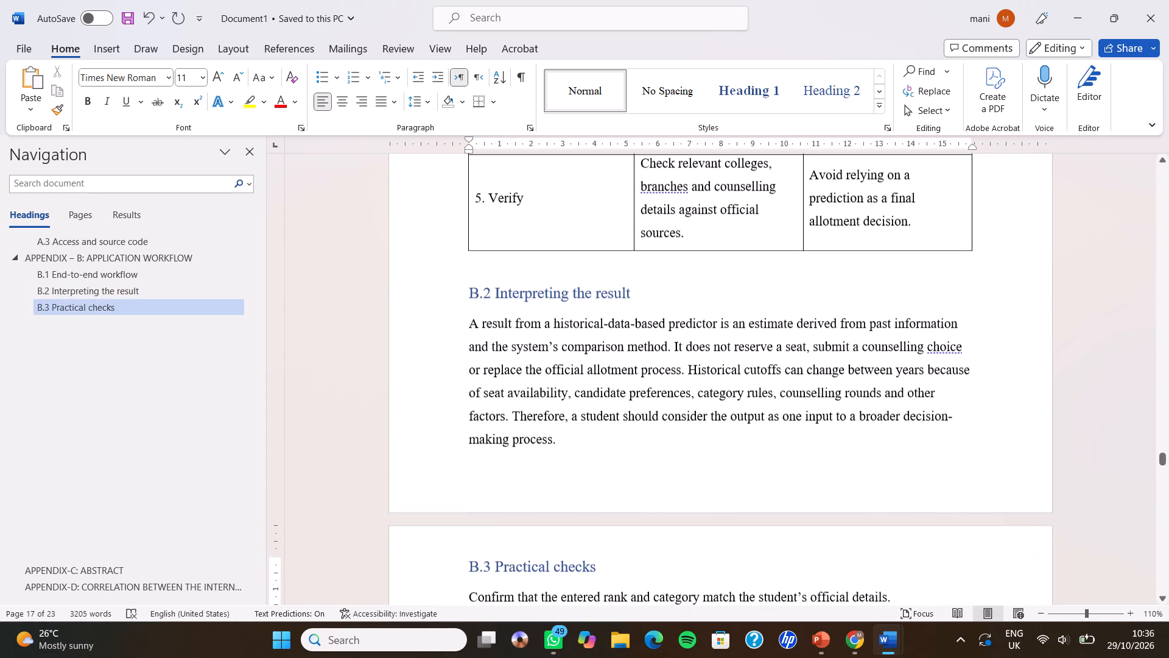
scroll(553, 490, "down", 4)
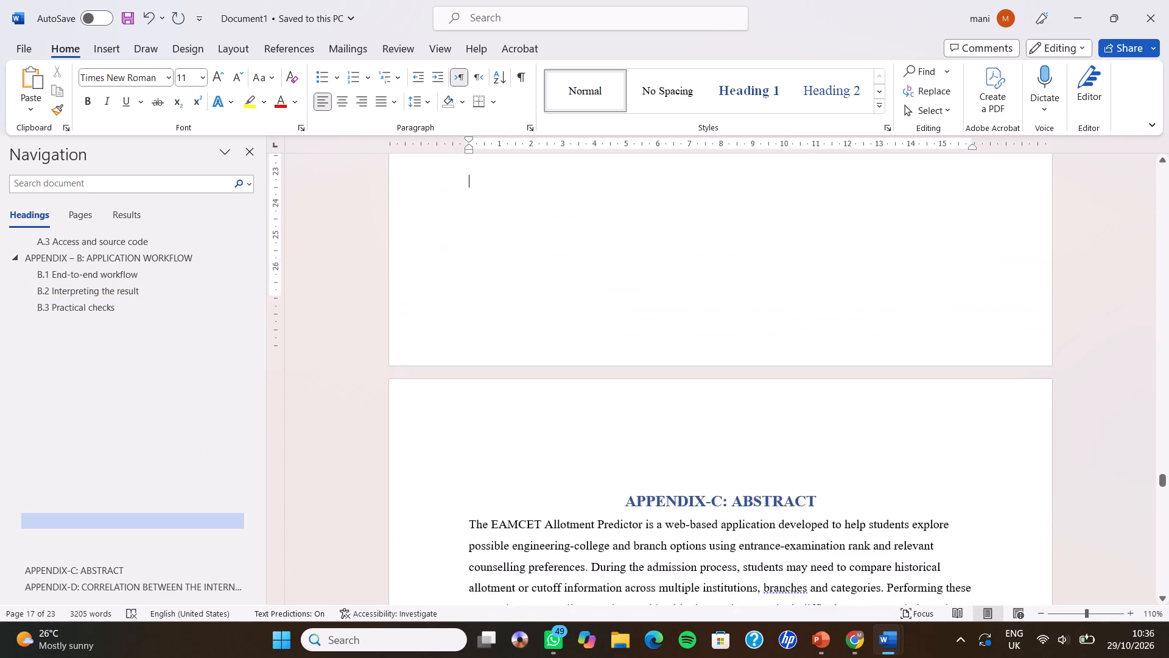
Remove the surplus blank lines above the APPENDIX-E: DOMAIN OF INTERNSHIP AND NATURE OF INTERNSHIP heading to move it near the top of its page.
scroll(553, 490, "down", 6)
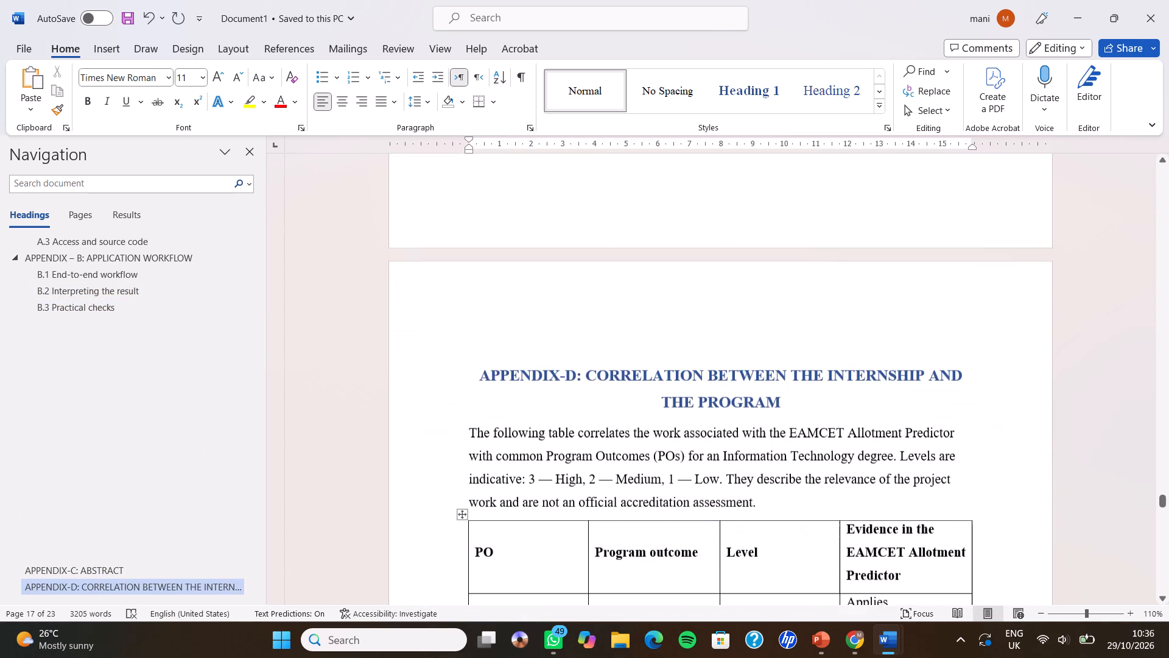
scroll(553, 490, "down", 6)
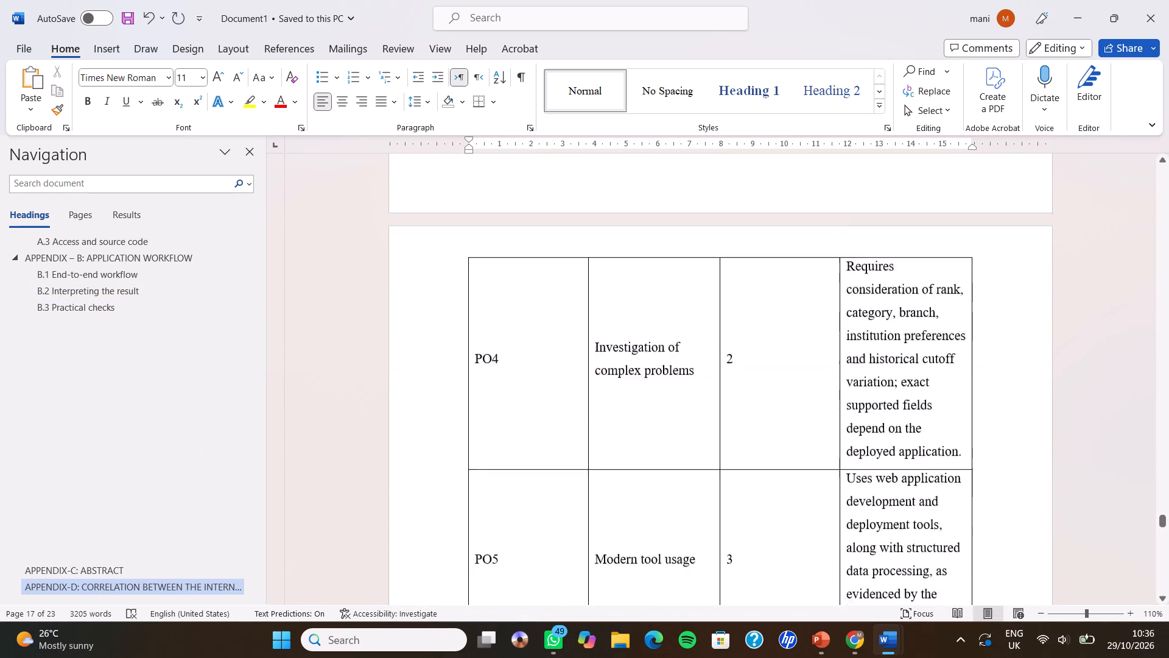
scroll(553, 490, "down", 8)
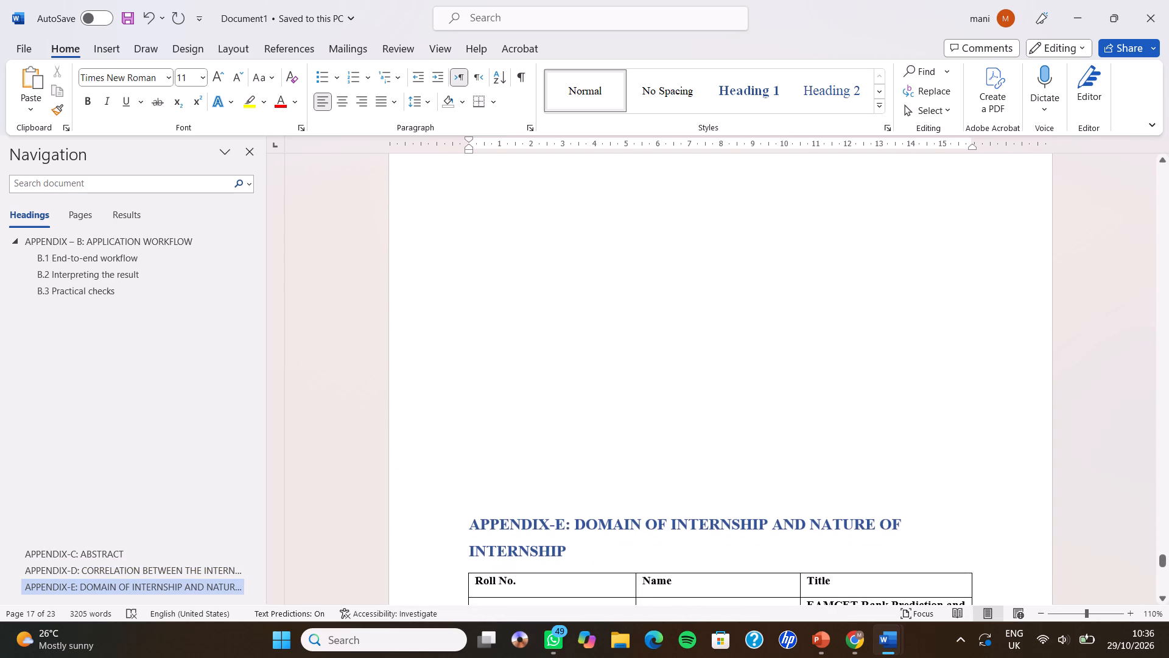
left_click(536, 495)
key("BackSpace")
key("BackSpace")
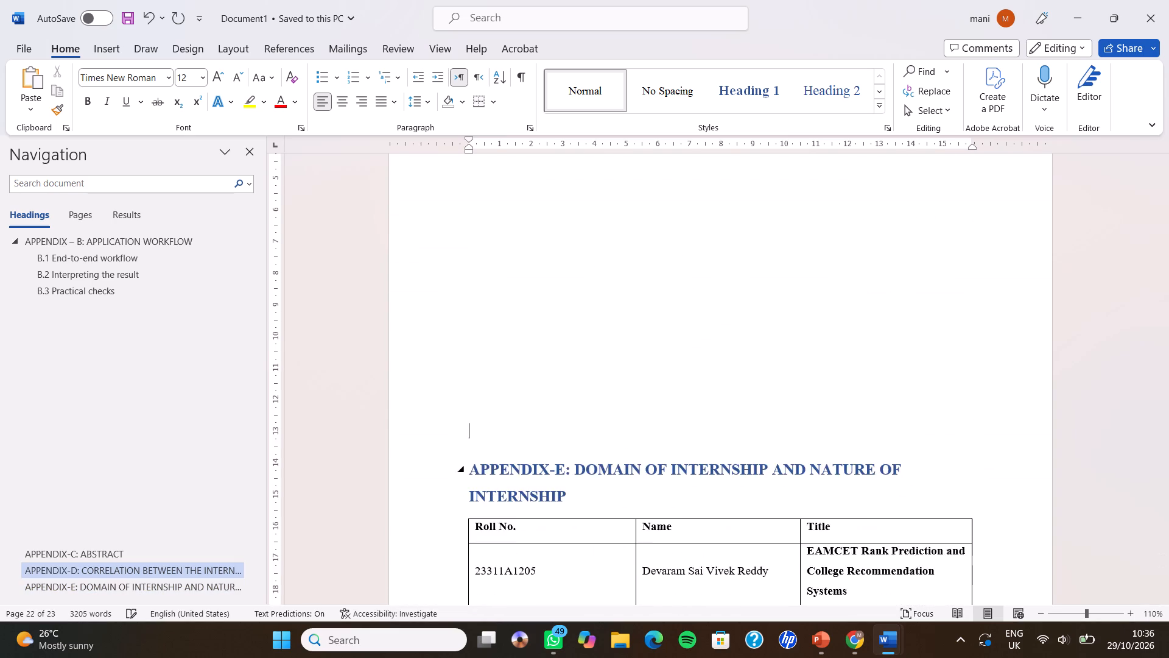
key("BackSpace")
key("BackSpace")
key("BackSpace")
key("BackSpace")
key("BackSpace")
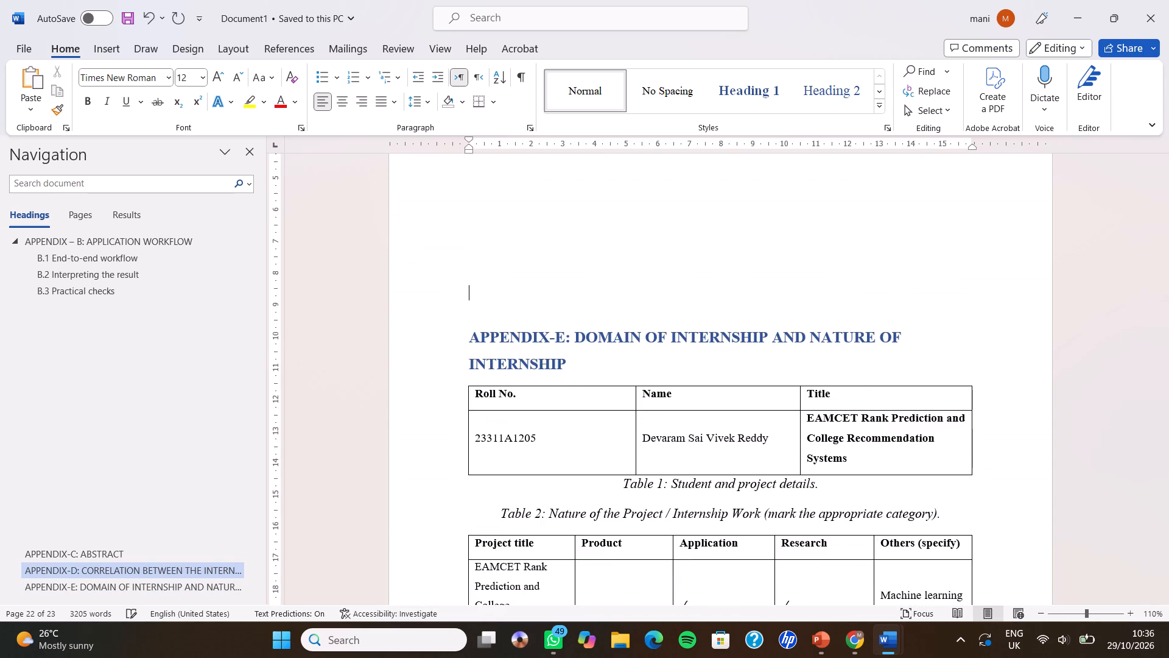
key("BackSpace")
key("BackSpace")
key("BackSpace")
scroll(536, 495, "up", 1)
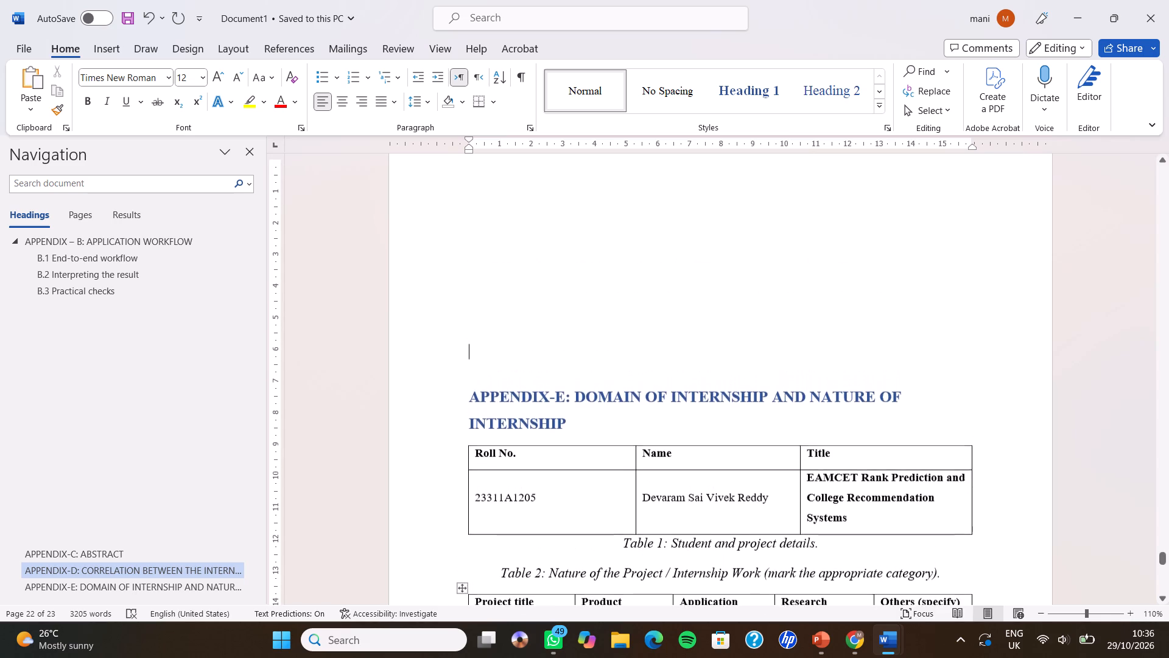
key("BackSpace")
key("BackSpace")
key("BackSpace")
scroll(536, 495, "up", 1)
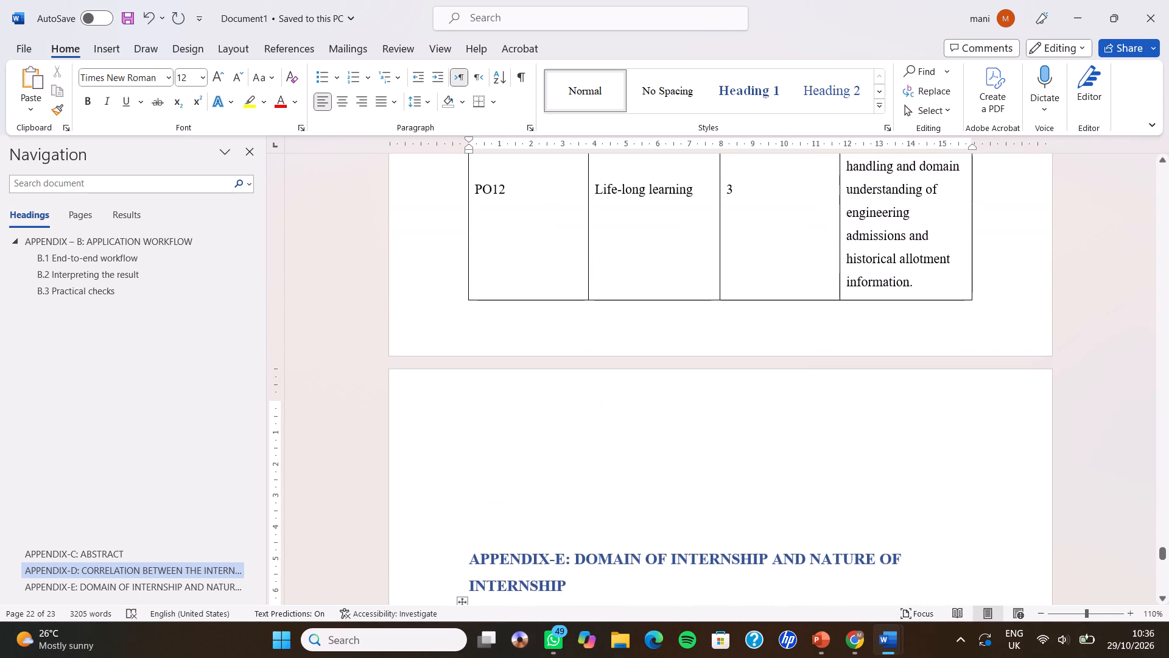
key("BackSpace")
key("BackSpace")
key("BackSpace")
key("BackSpace")
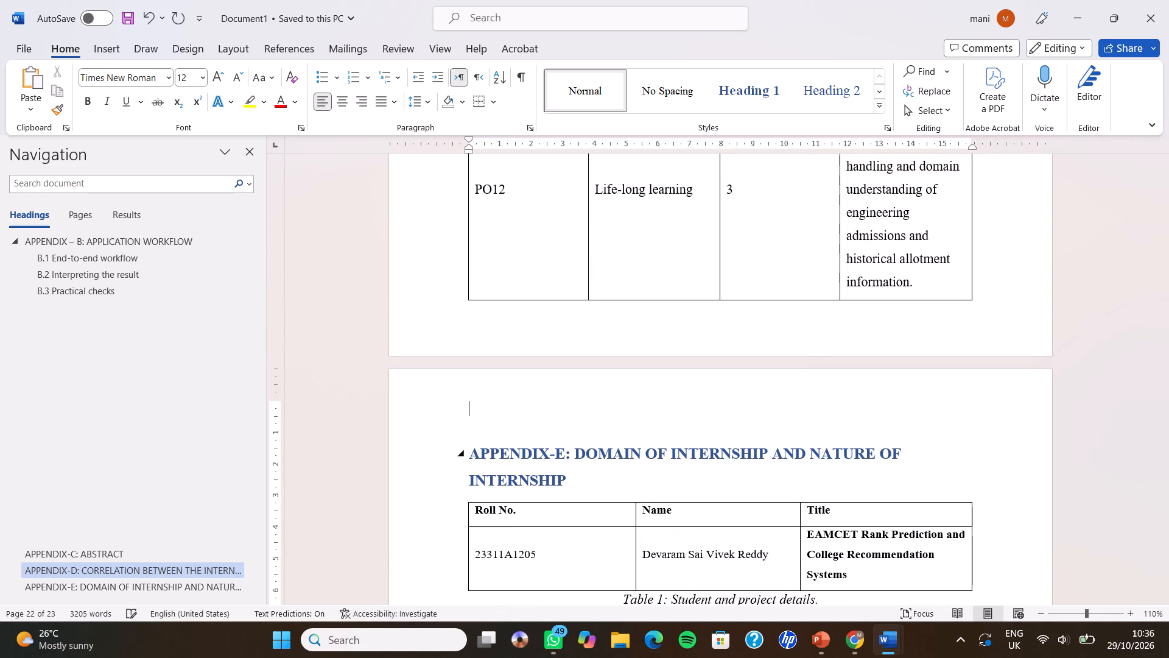
Remove the remaining blank line above the APPENDIX-E: DOMAIN OF INTERNSHIP AND NATURE OF INTERNSHIP heading so it starts its page.
key("BackSpace")
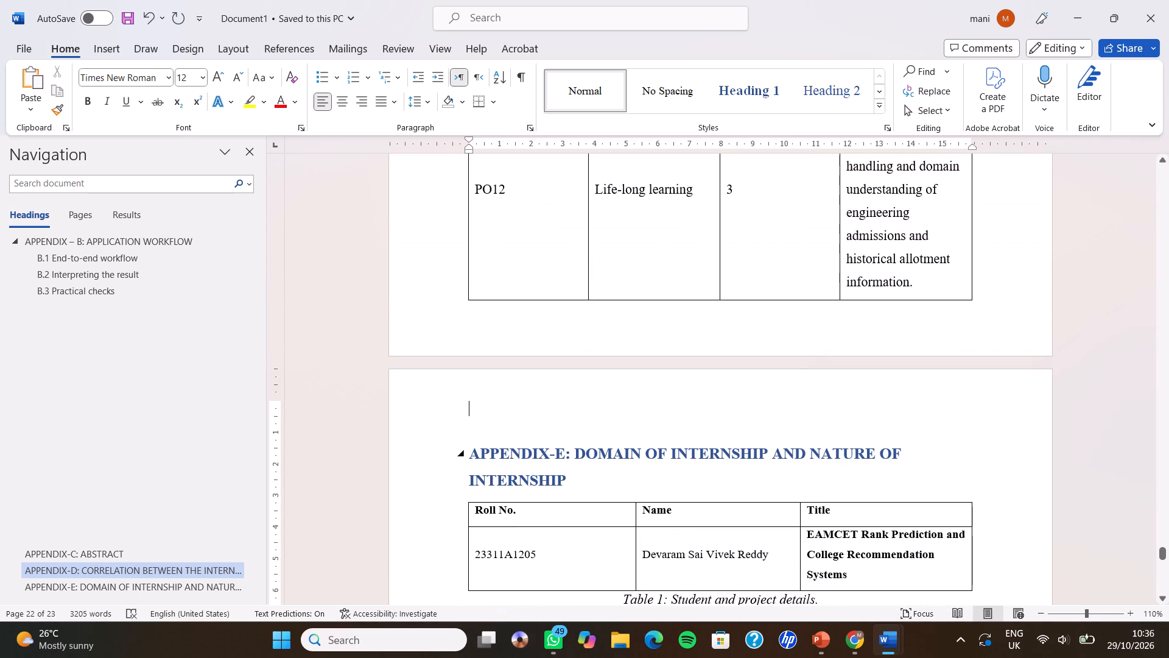
left_click(467, 452)
key("BackSpace")
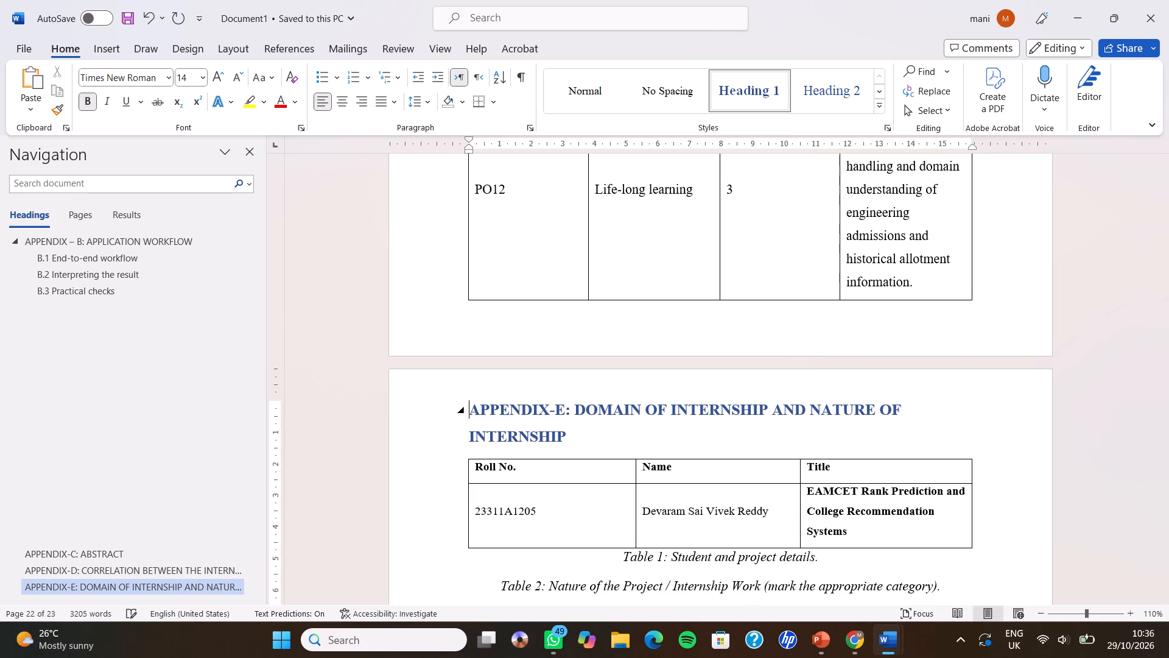
Delete one blank line between the Table 3 domain table and the Student/Internal Guide/HOD-IT signature block in APPENDIX-E.
scroll(467, 452, "down", 4)
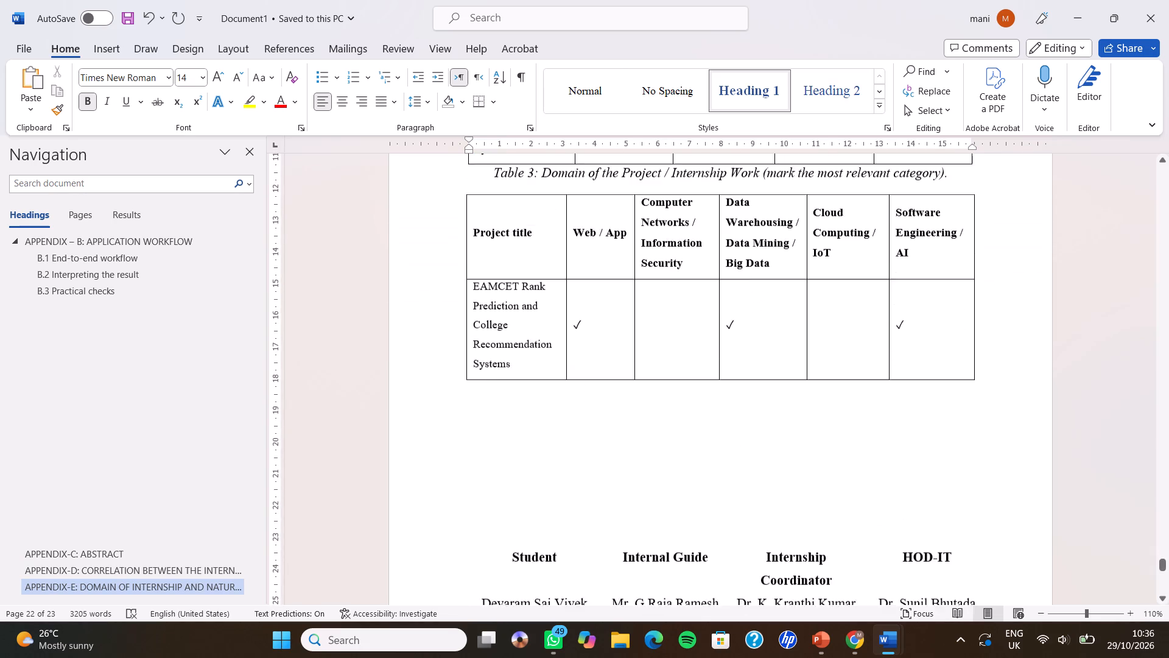
scroll(467, 452, "down", 3)
scroll(467, 452, "up", 2)
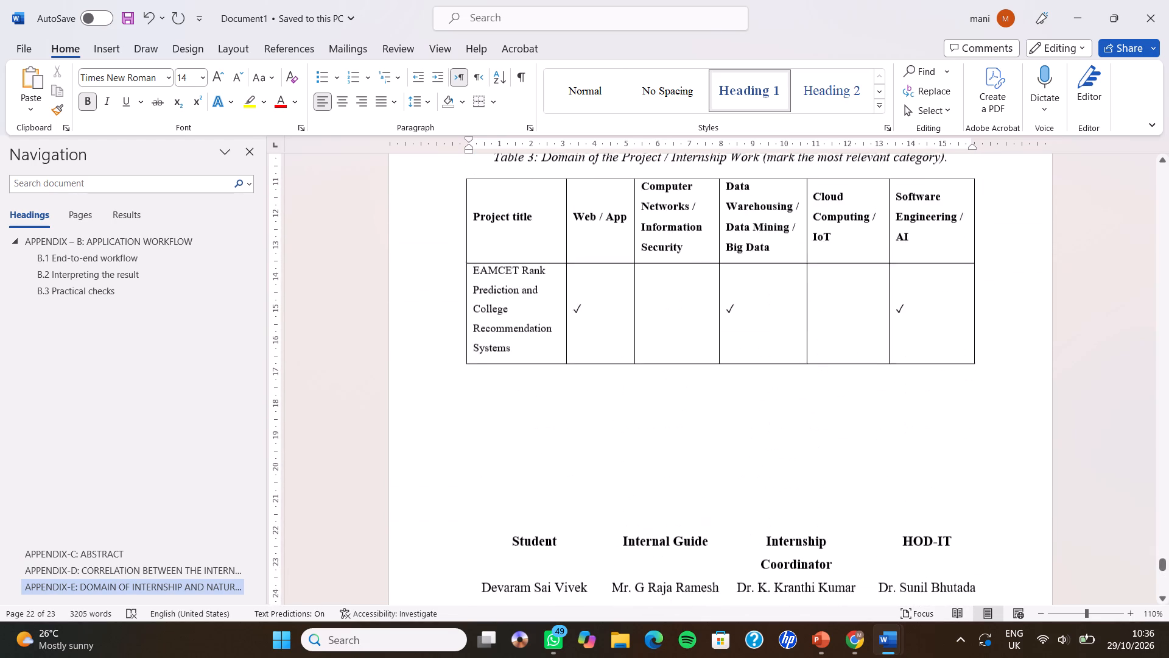
left_click(478, 473)
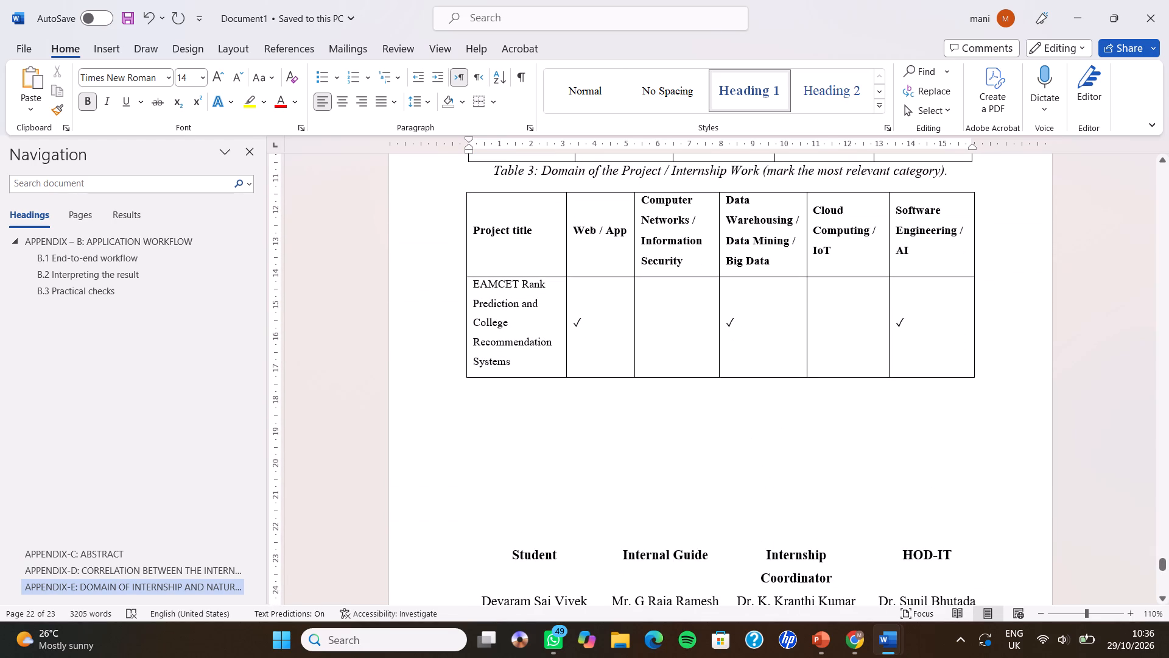
key("BackSpace")
scroll(478, 473, "down", 1)
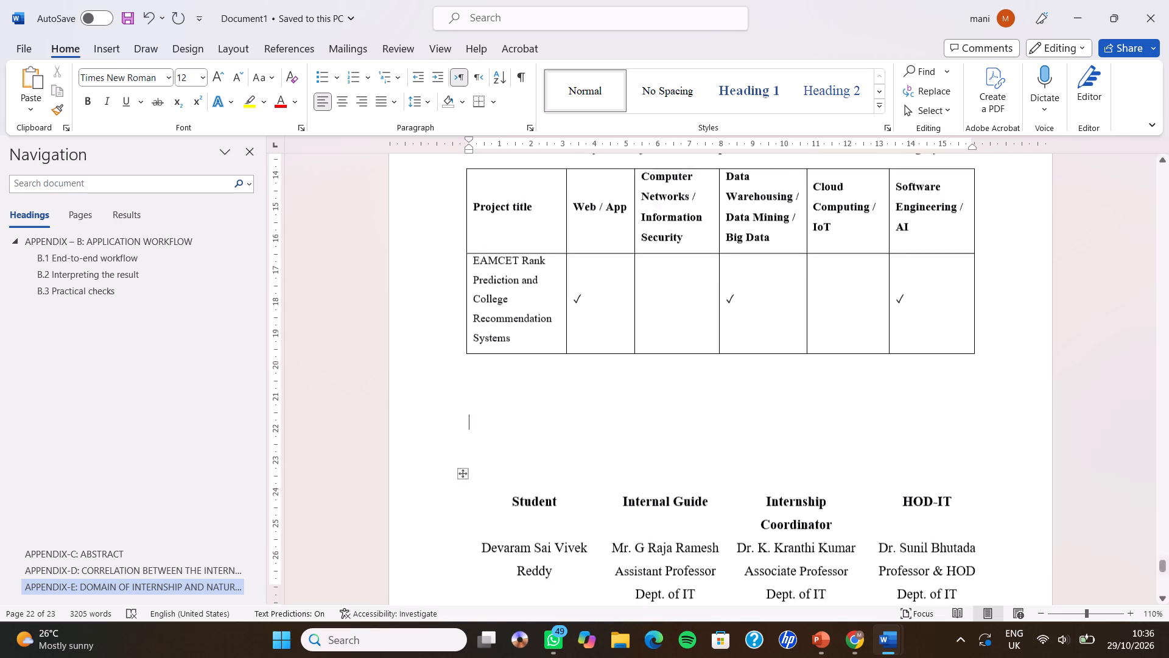
scroll(478, 473, "down", 1)
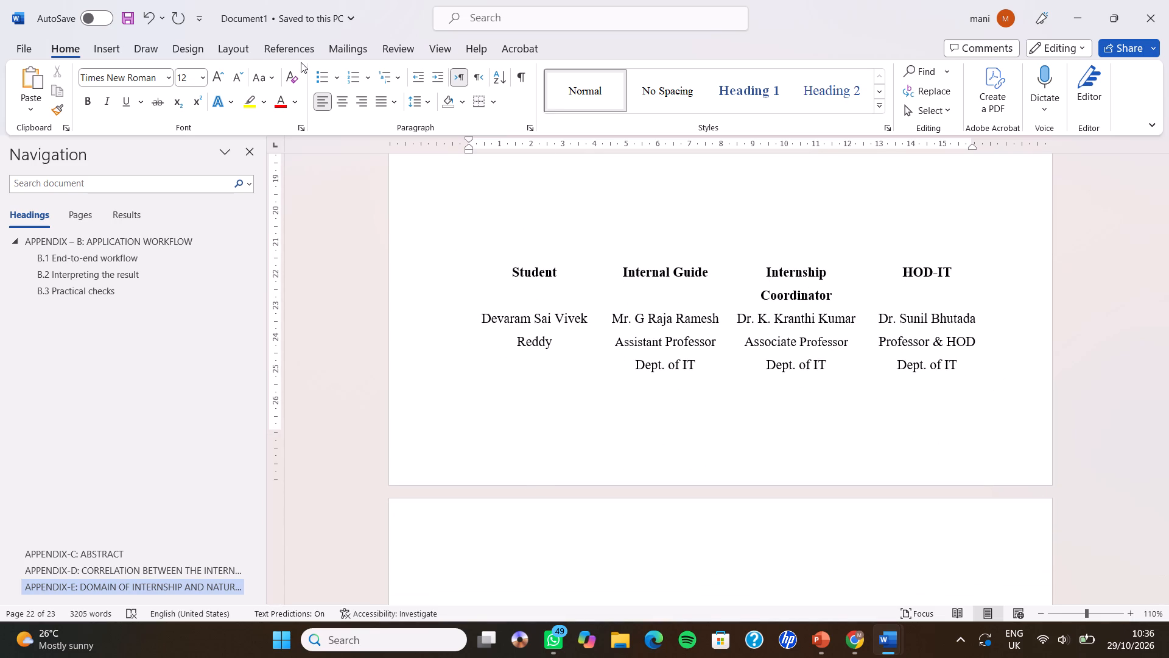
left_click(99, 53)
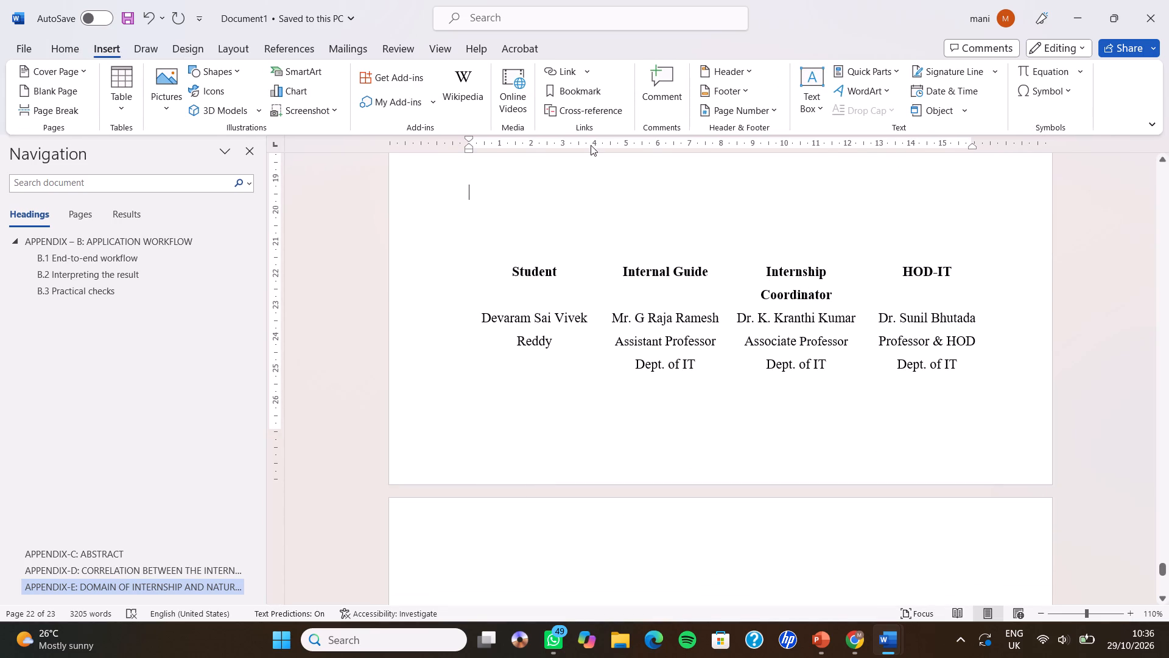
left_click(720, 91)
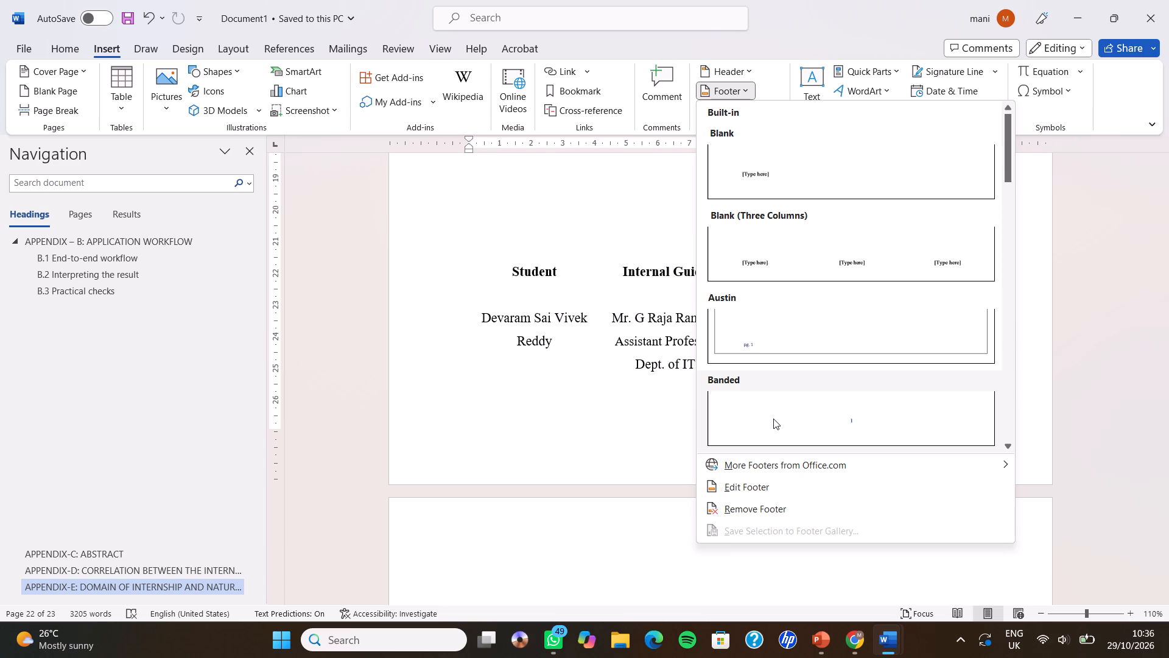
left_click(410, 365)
Examine the page layout of the appendices, especially the pages around B.3 Practical checks and APPENDIX-C: ABSTRACT.
scroll(410, 365, "up", 12)
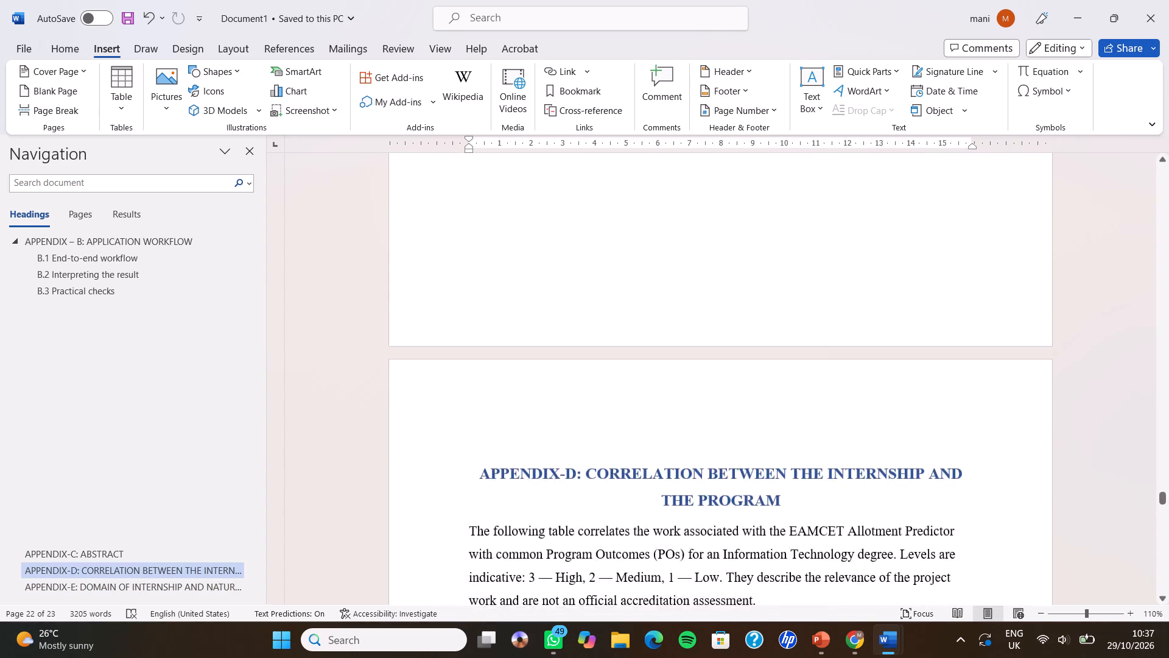
scroll(410, 365, "up", 11)
scroll(410, 365, "right", 1)
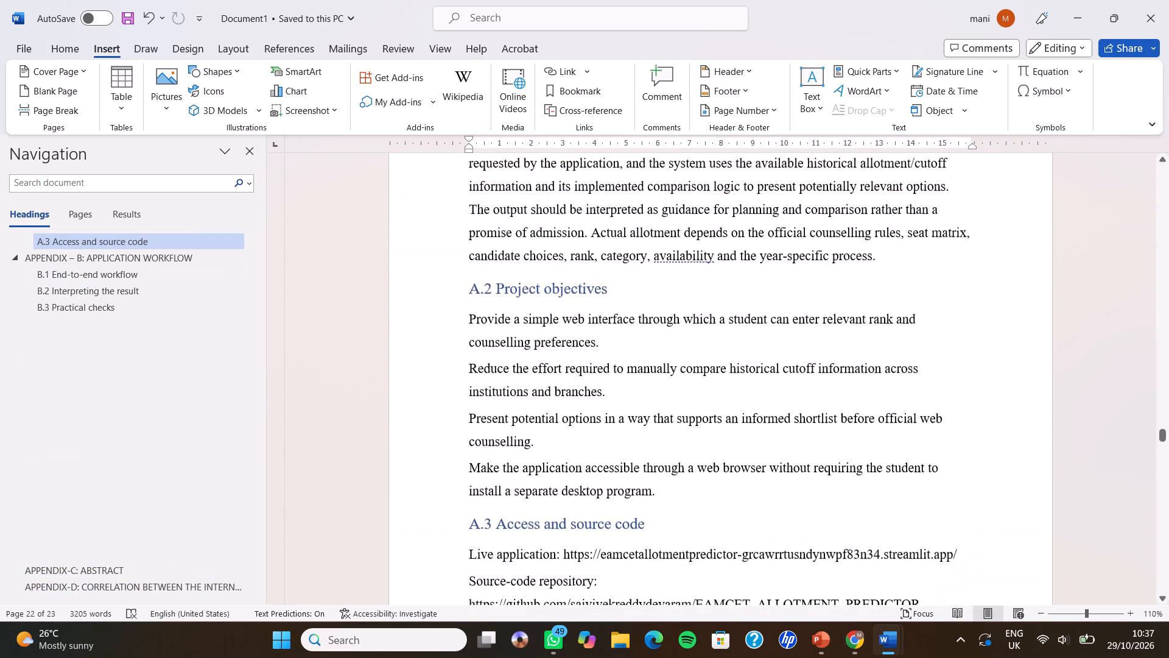
scroll(410, 365, "right", 1)
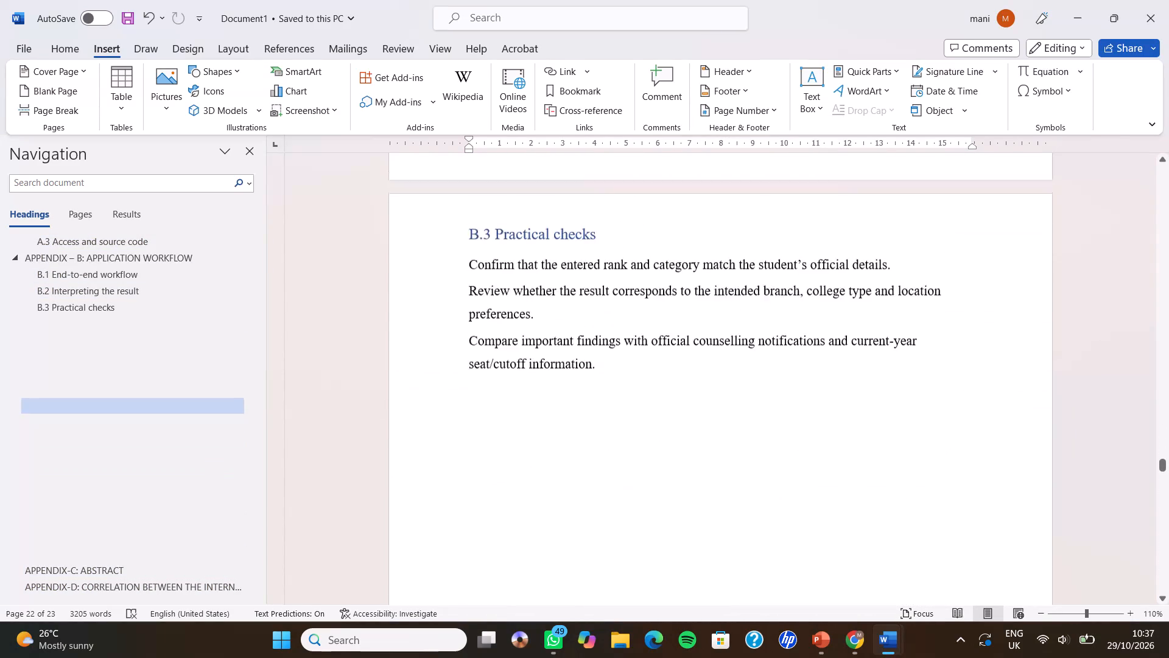
scroll(410, 365, "right", 2)
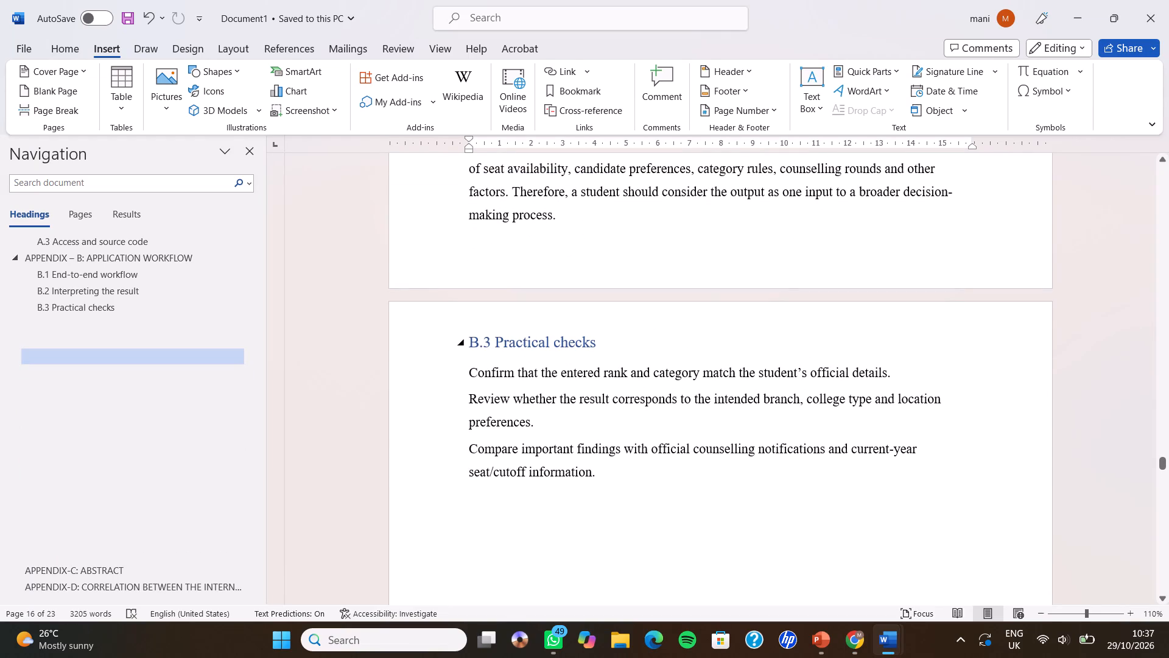
left_click(466, 341)
scroll(466, 341, "down", 2)
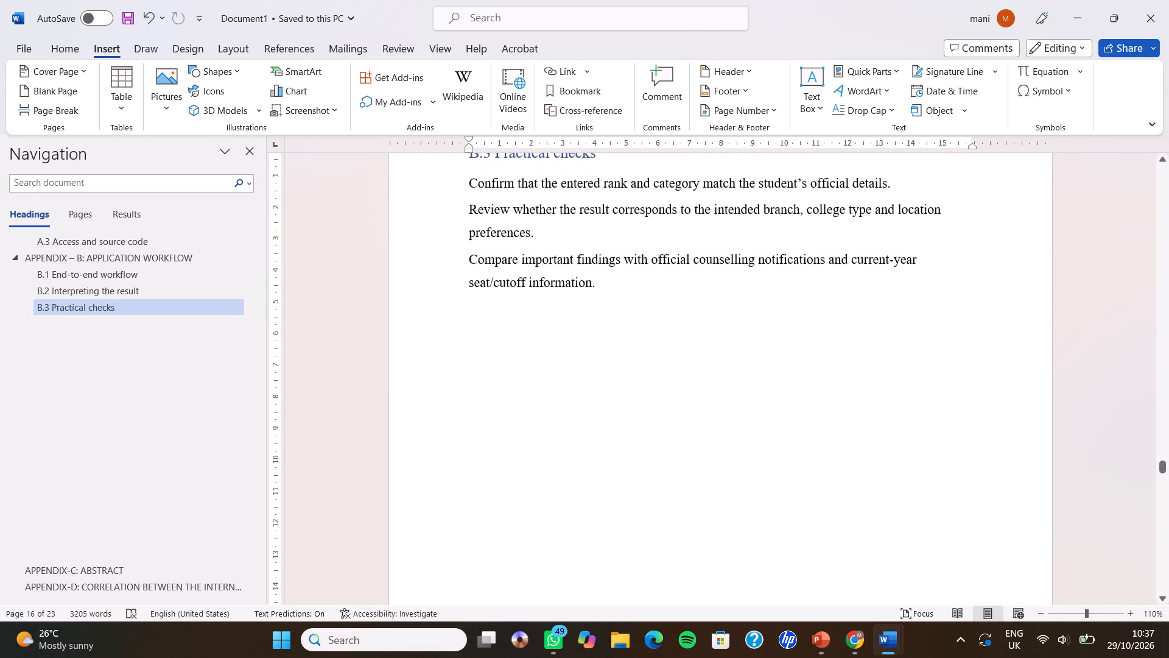
scroll(466, 341, "down", 3)
scroll(466, 341, "up", 2)
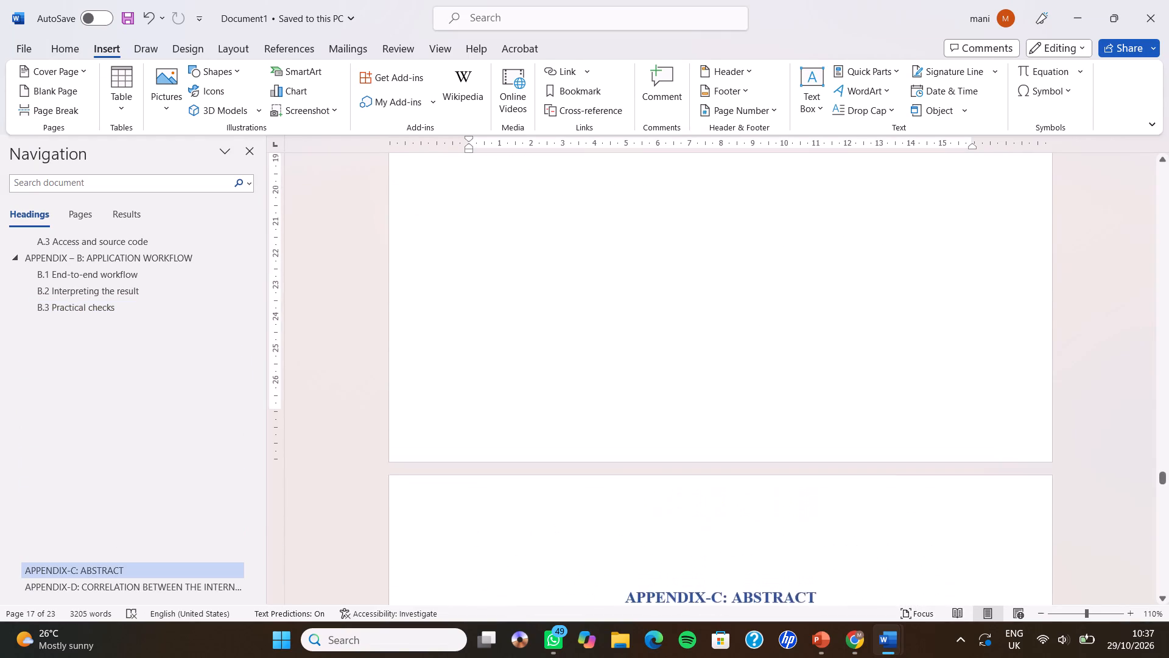
scroll(466, 341, "up", 3)
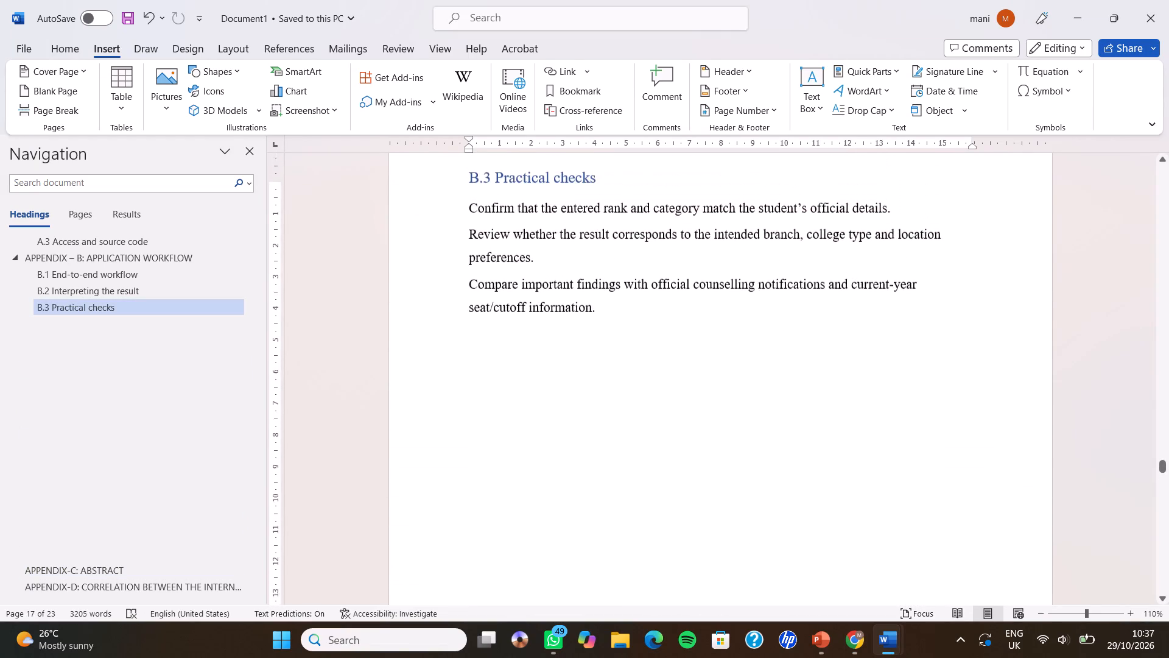
scroll(466, 341, "up", 2)
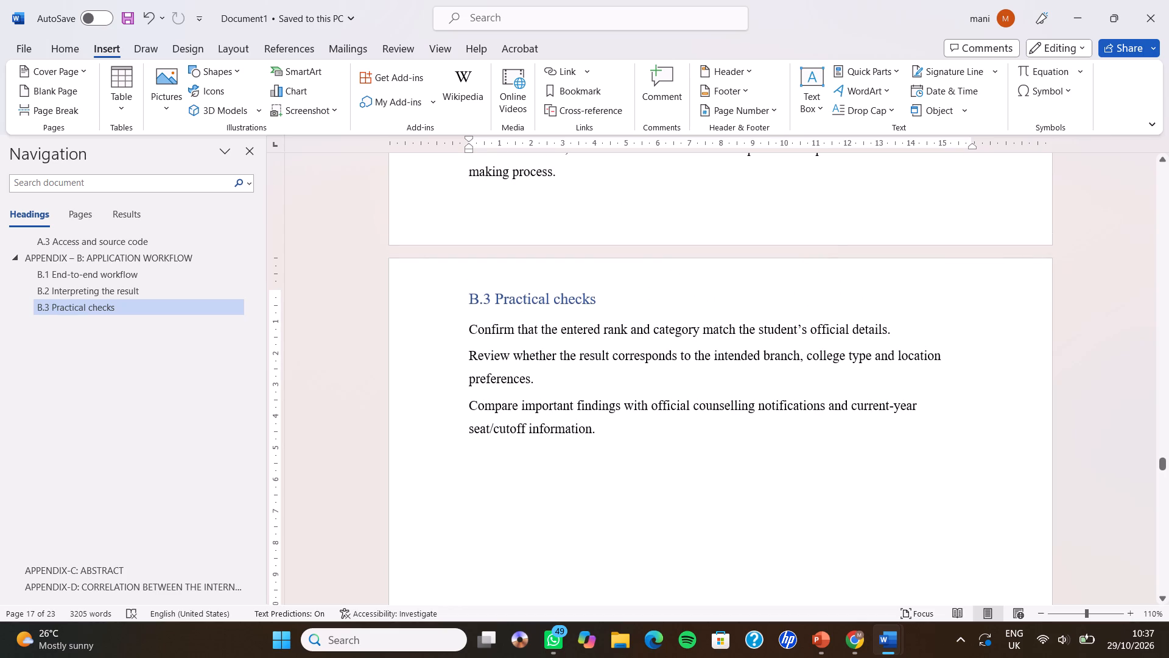
Review the page layout from APPENDIX – A back through the report's chapters to the 1. INTRODUCTION page.
scroll(469, 325, "up", 6)
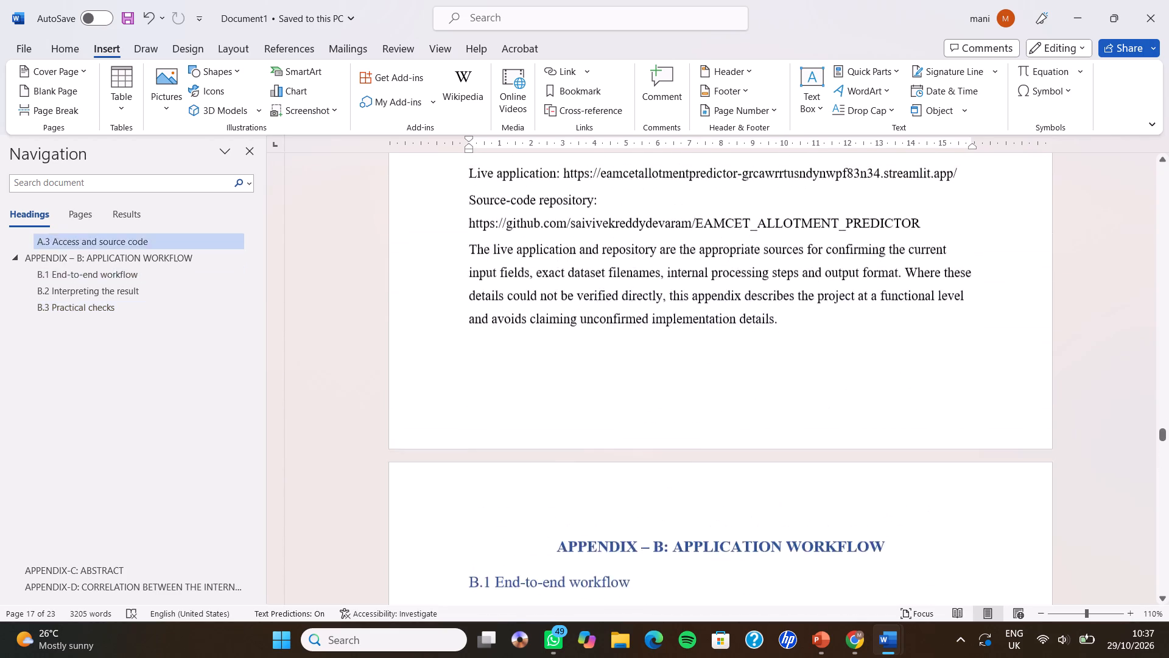
scroll(469, 325, "up", 7)
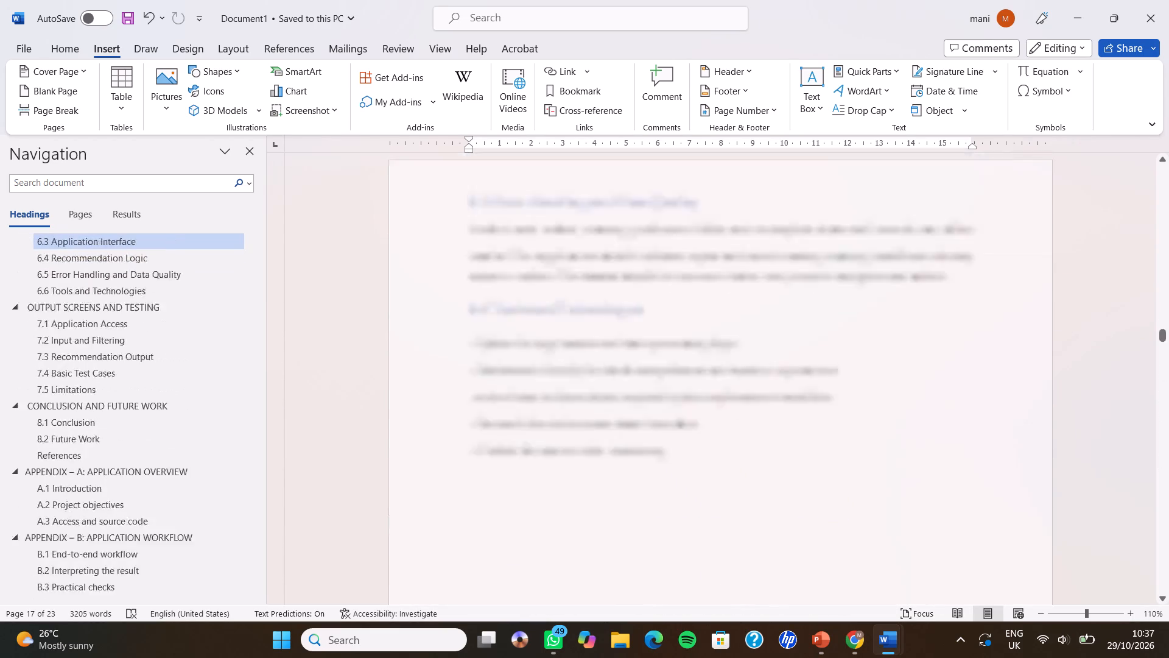
scroll(469, 325, "up", 3)
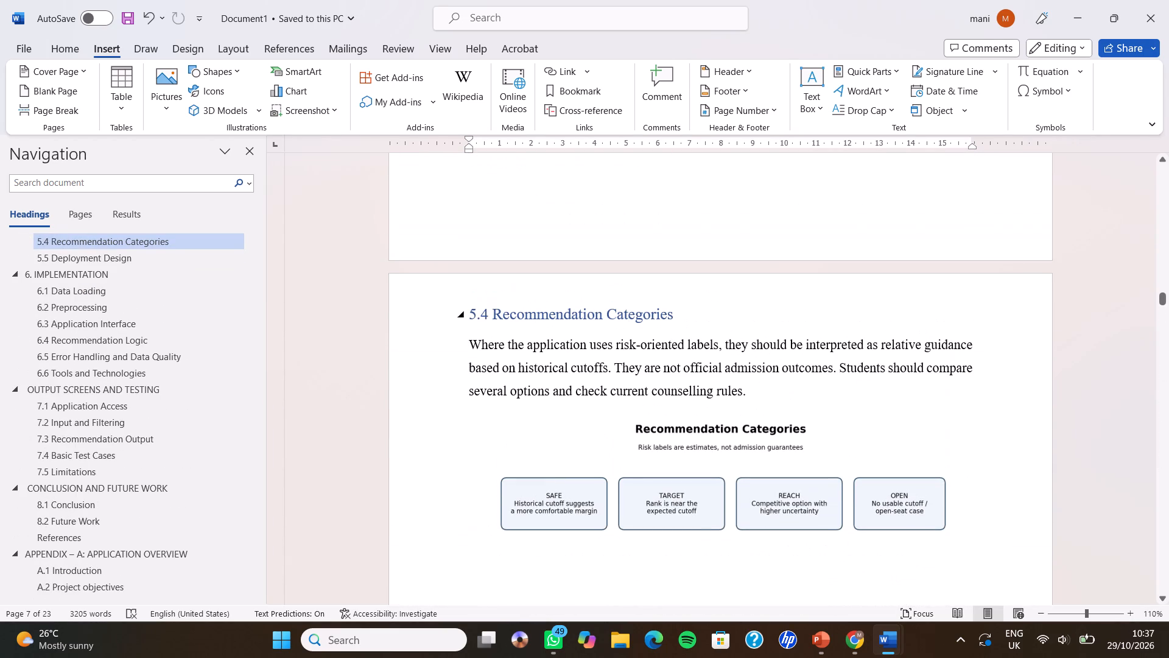
scroll(469, 325, "up", 4)
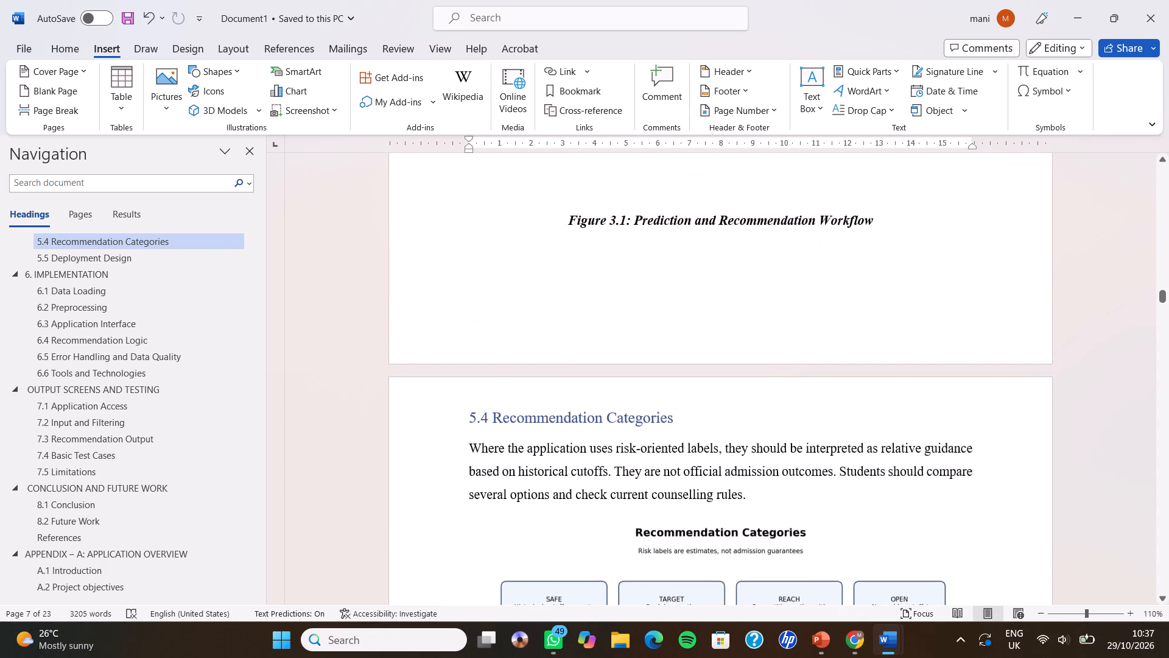
scroll(469, 325, "up", 11)
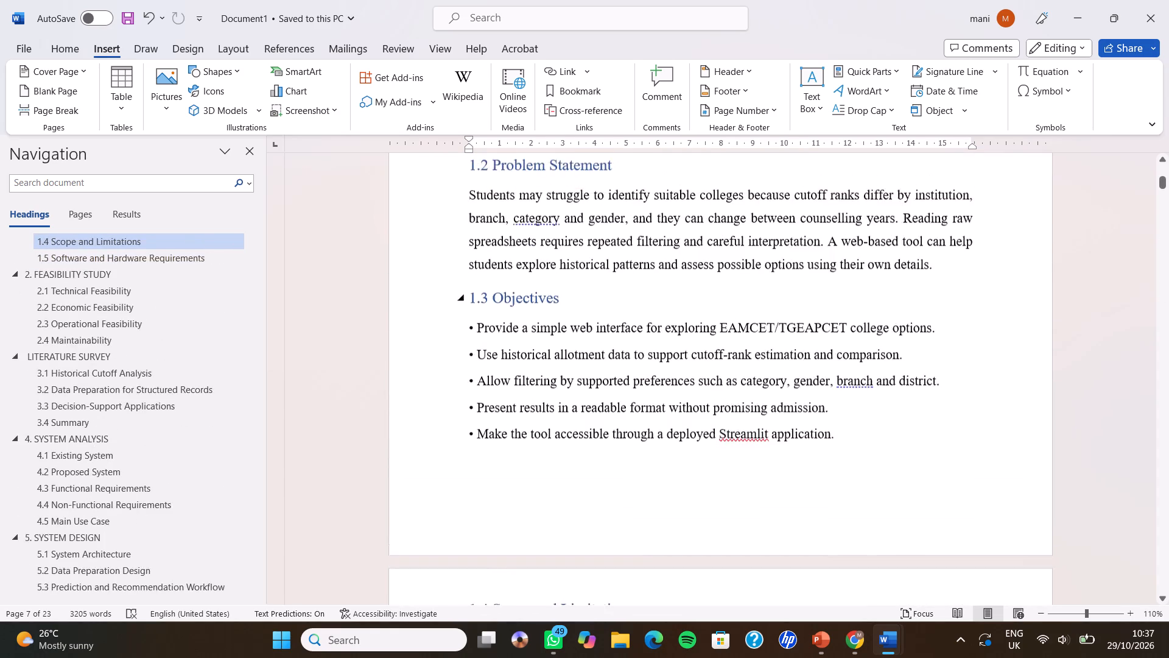
scroll(469, 325, "up", 5)
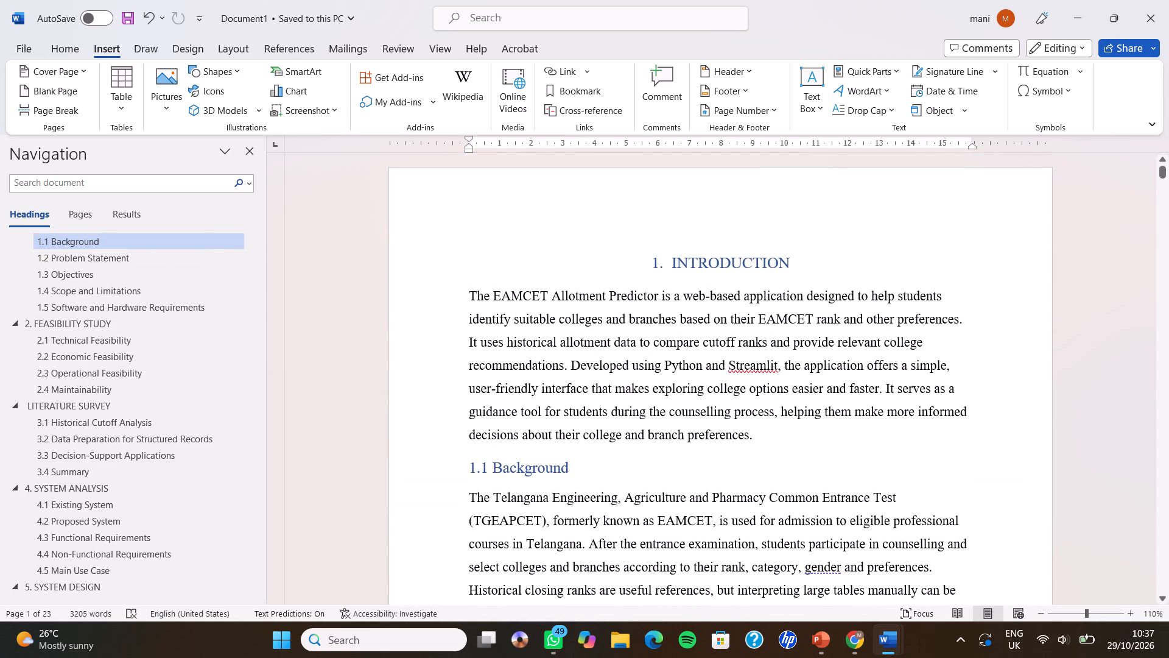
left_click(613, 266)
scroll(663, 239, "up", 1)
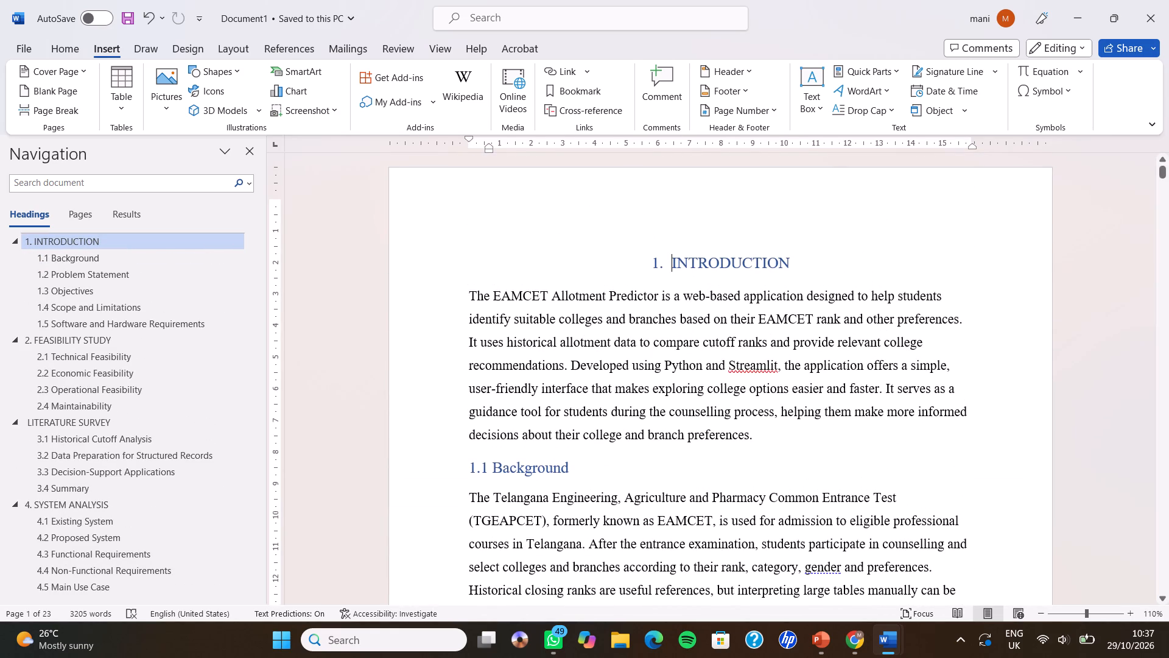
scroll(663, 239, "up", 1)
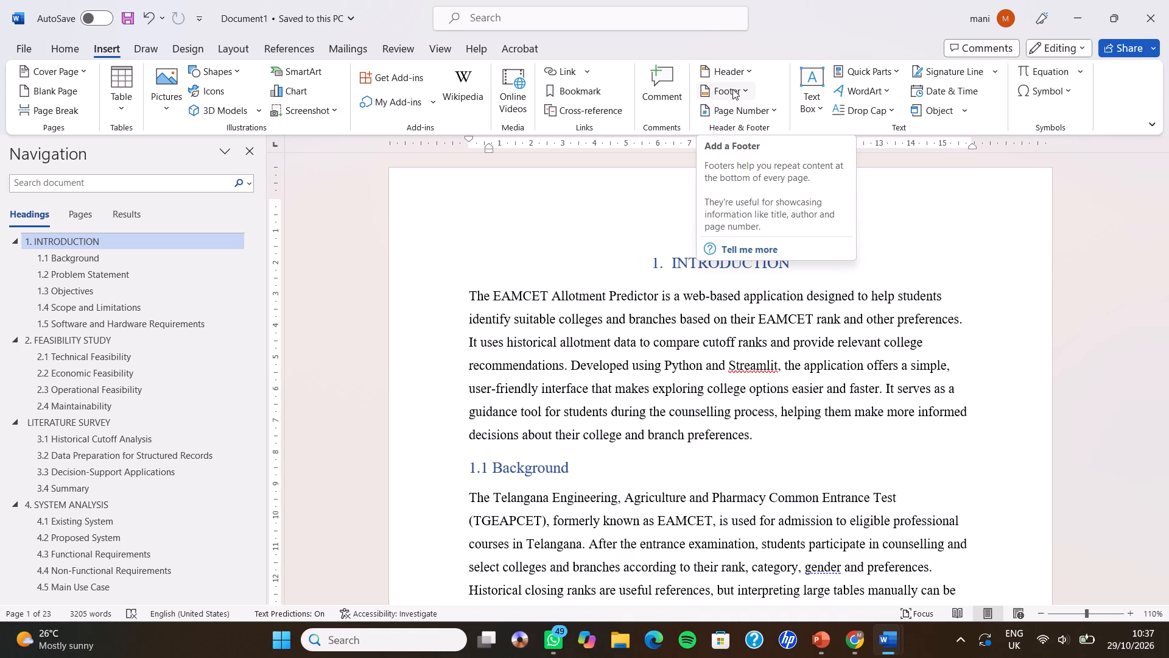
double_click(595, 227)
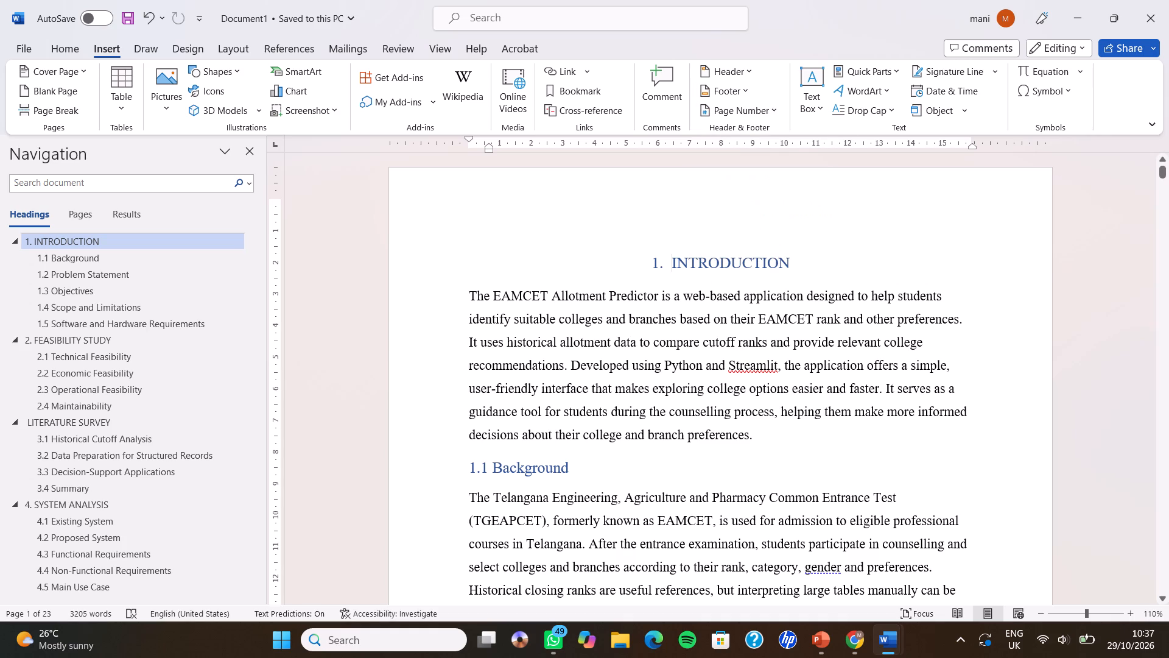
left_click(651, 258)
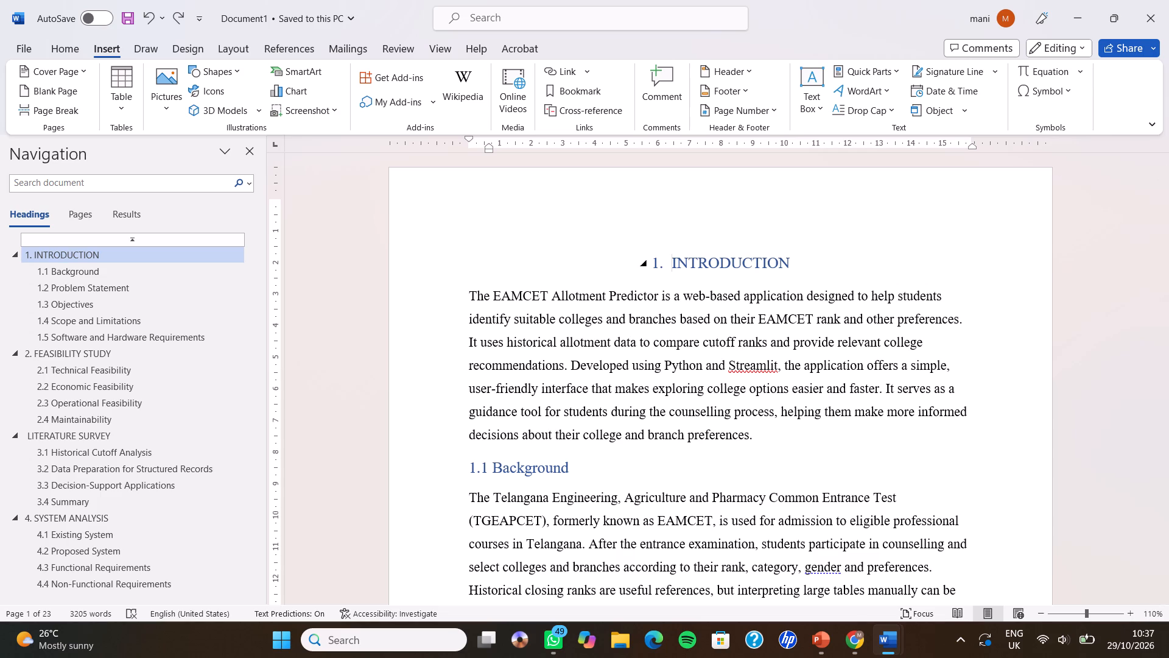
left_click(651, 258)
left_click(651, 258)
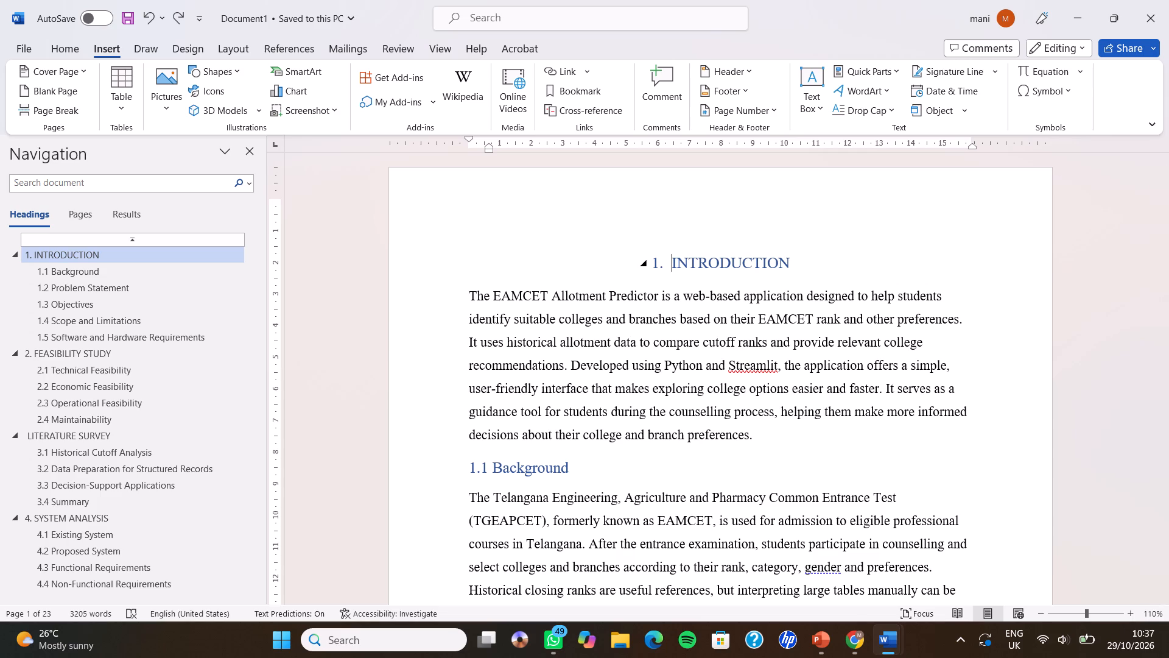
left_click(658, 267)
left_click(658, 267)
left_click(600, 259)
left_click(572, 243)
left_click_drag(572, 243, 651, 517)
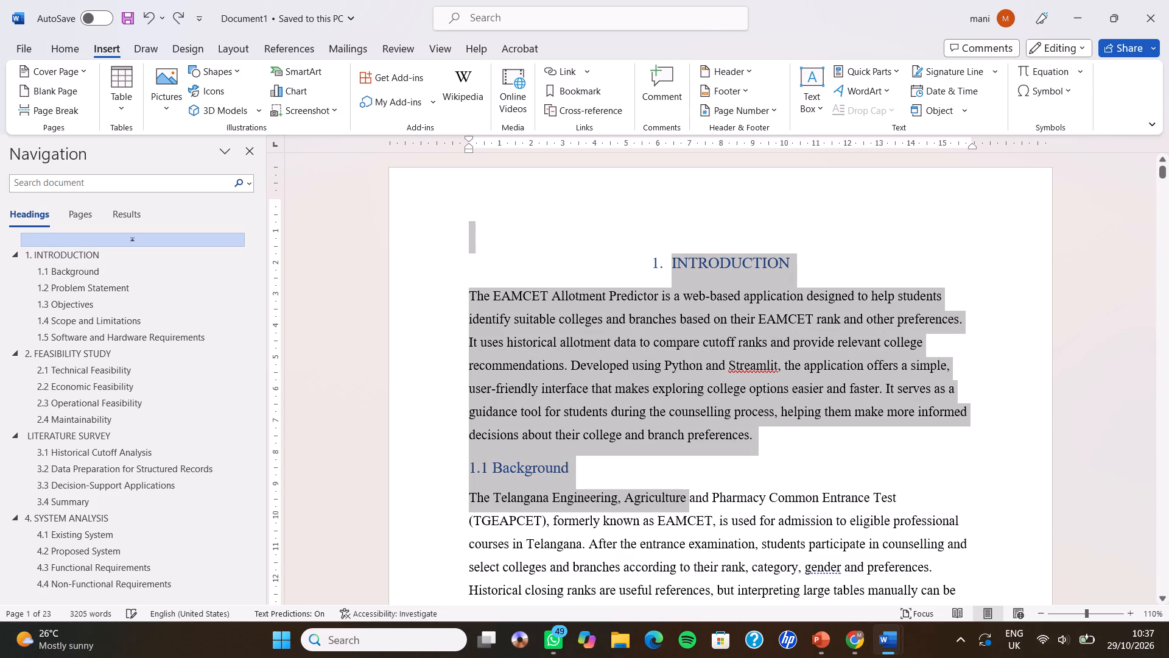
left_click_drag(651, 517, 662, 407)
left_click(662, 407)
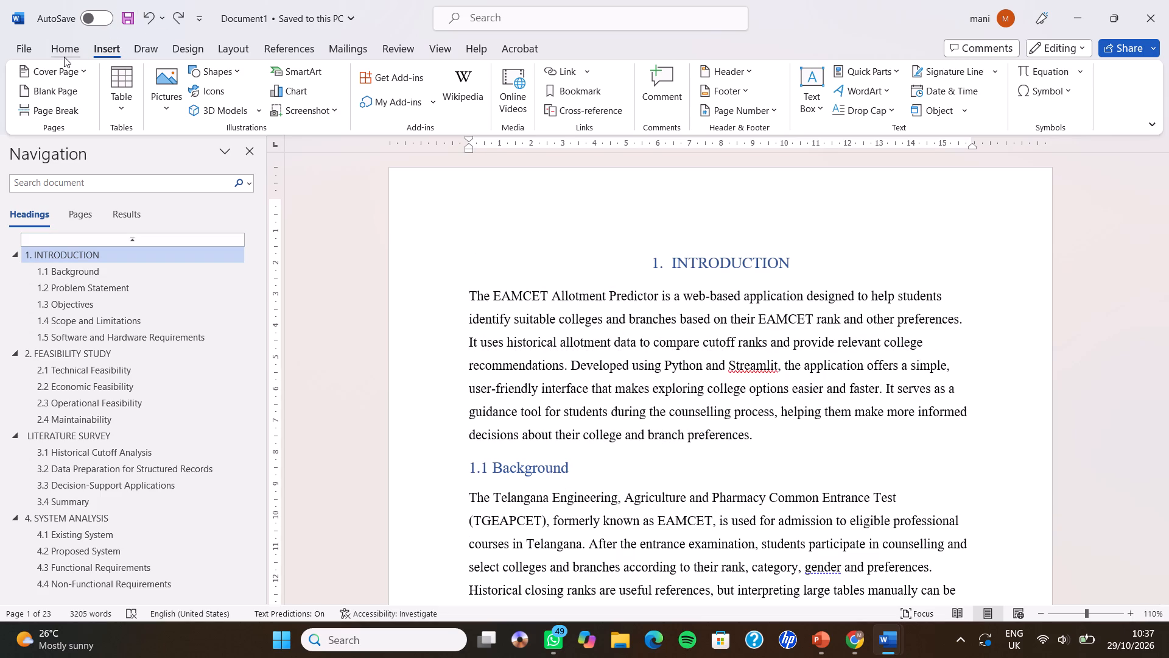
Examine the end of the report, covering the APPENDIX-E signature block and the page that follows it.
left_click(64, 57)
scroll(438, 267, "down", 11)
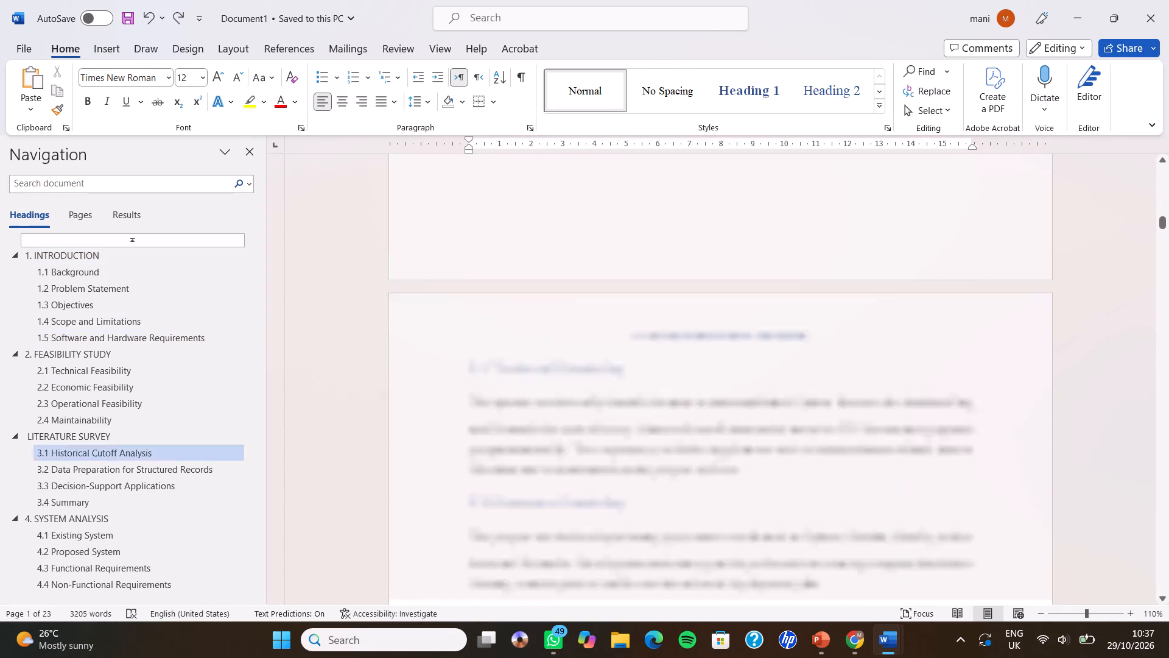
scroll(438, 267, "down", 16)
scroll(438, 267, "up", 3)
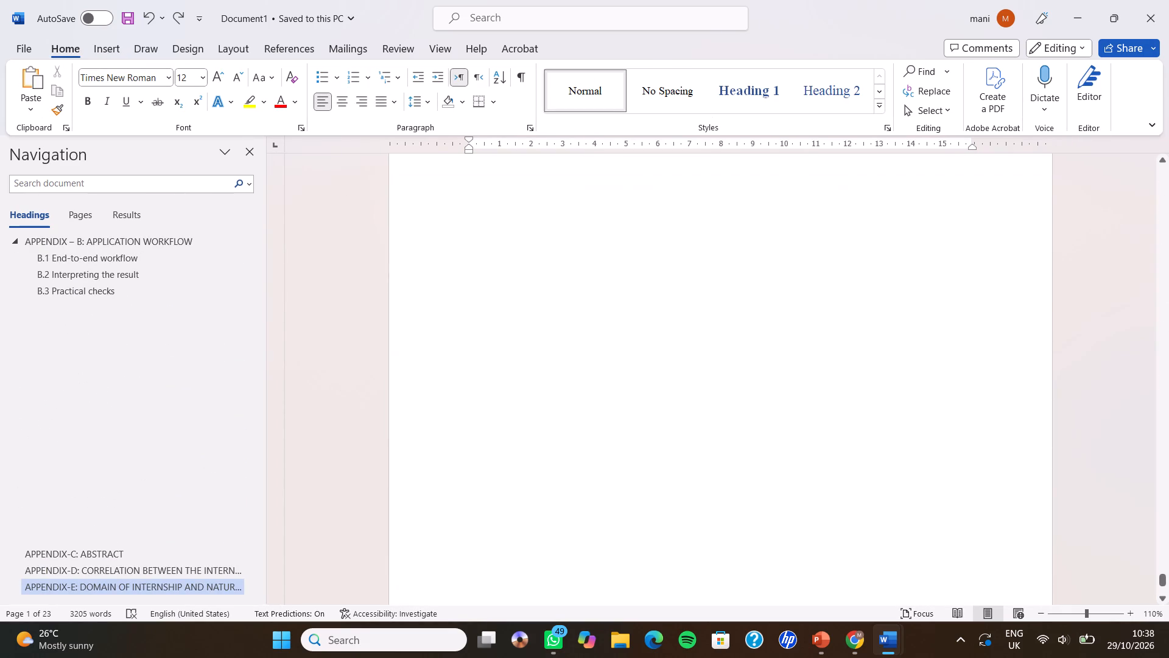
scroll(438, 267, "up", 6)
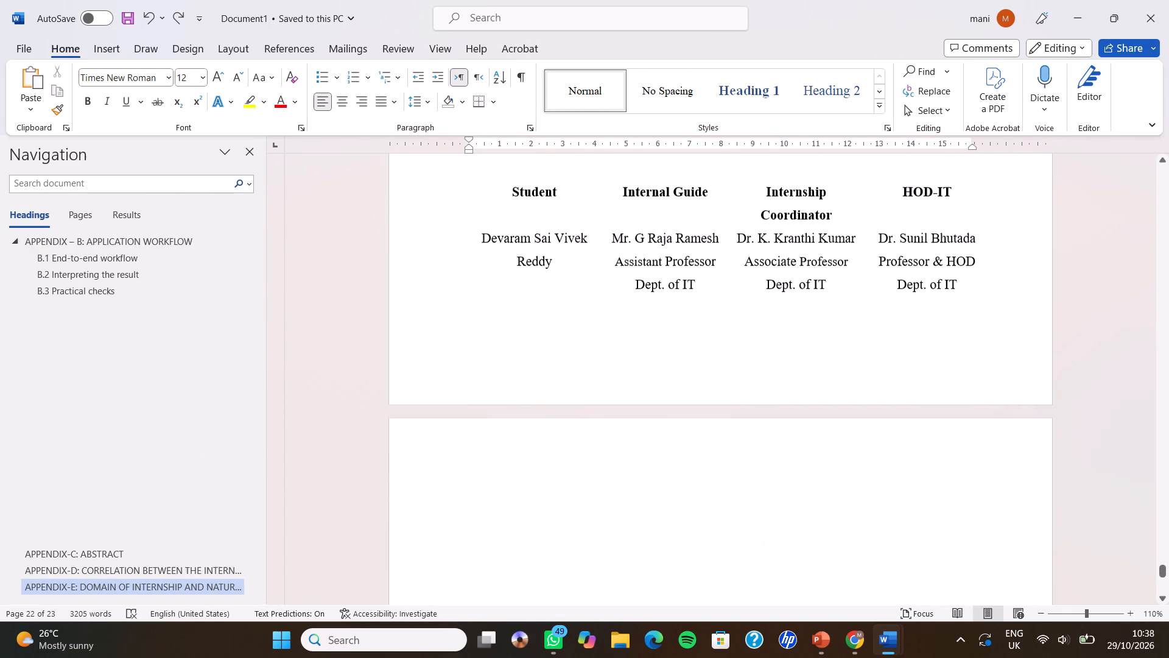
Justify all the text under APPENDIX-C: ABSTRACT, from the opening paragraph through the Project Title line.
scroll(438, 267, "up", 5)
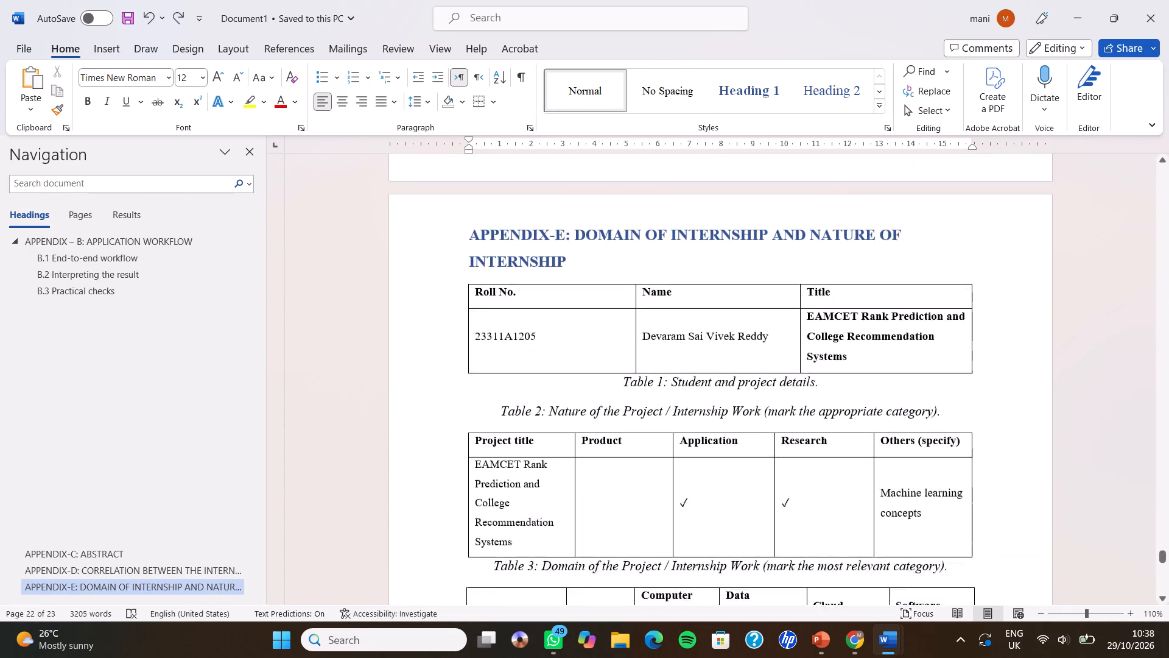
scroll(438, 267, "up", 4)
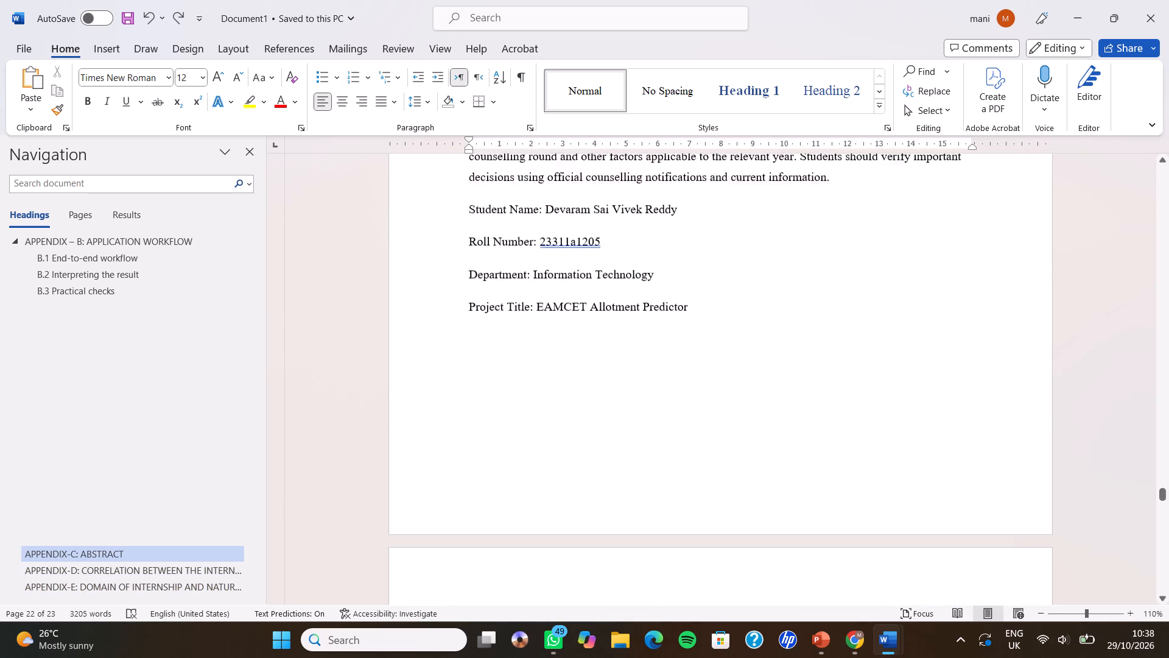
scroll(438, 267, "up", 1)
scroll(438, 267, "down", 2)
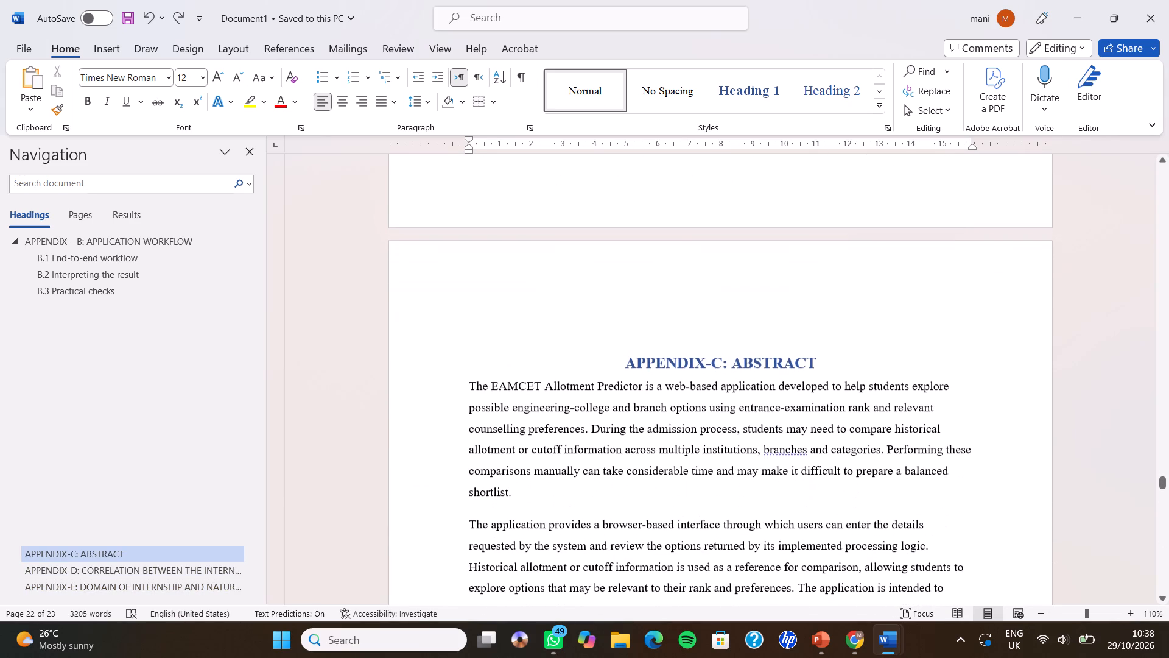
left_click(469, 383)
scroll(569, 495, "down", 1)
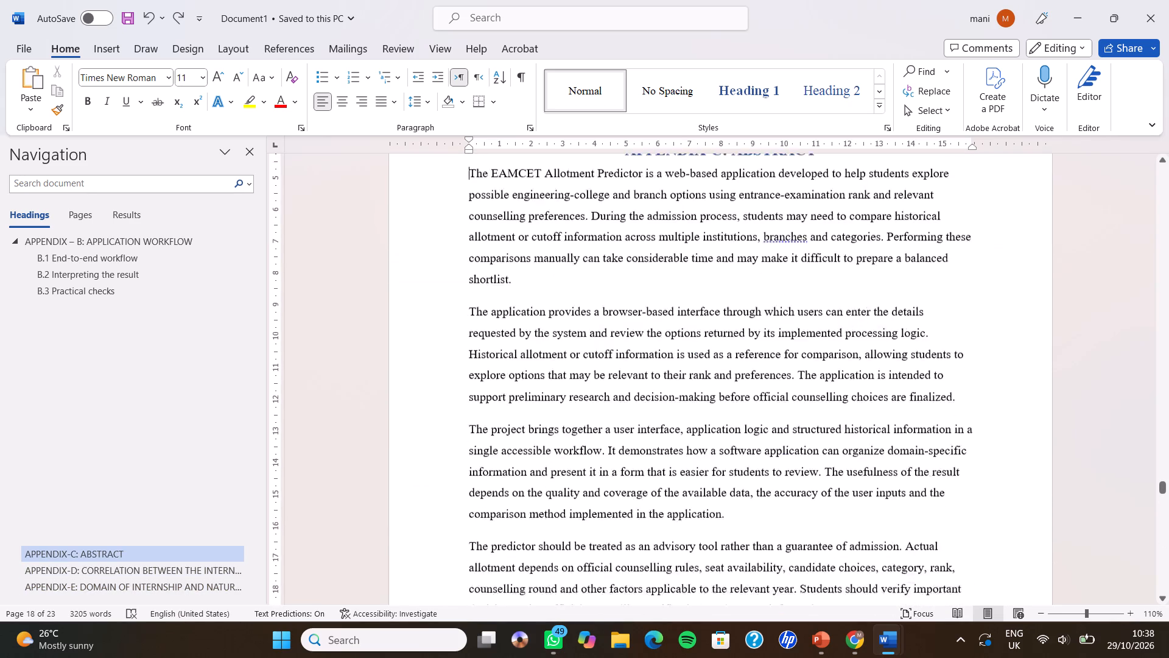
scroll(569, 495, "down", 2)
left_click(569, 495)
scroll(569, 495, "down", 1)
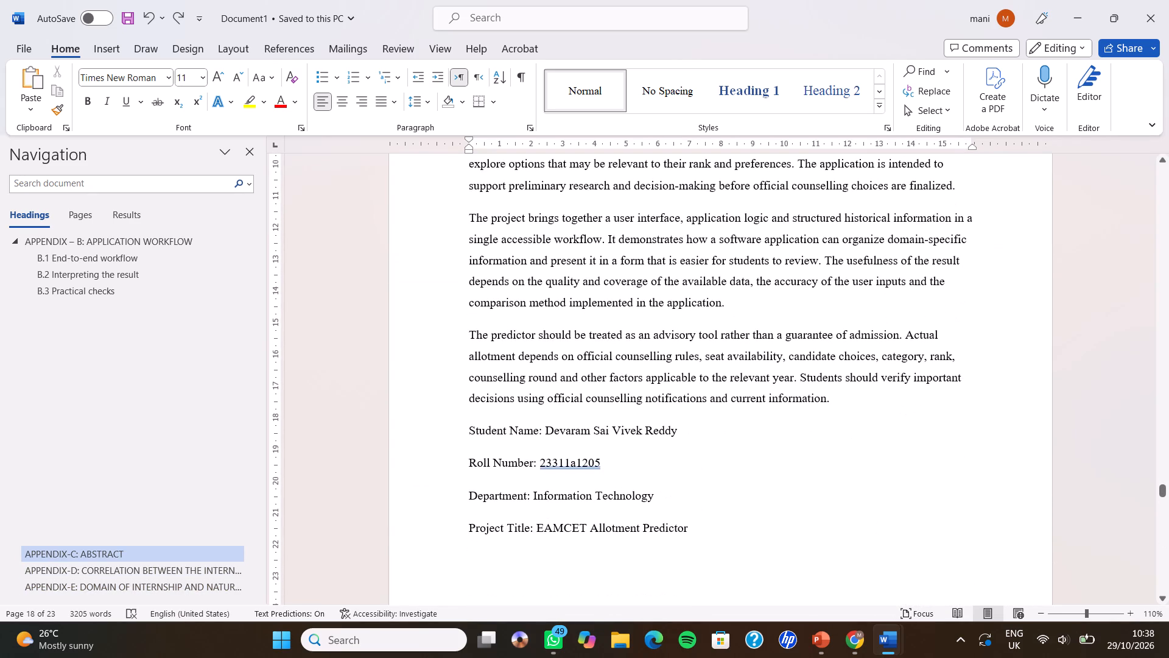
left_click(685, 528)
left_click_drag(685, 528, 566, 440)
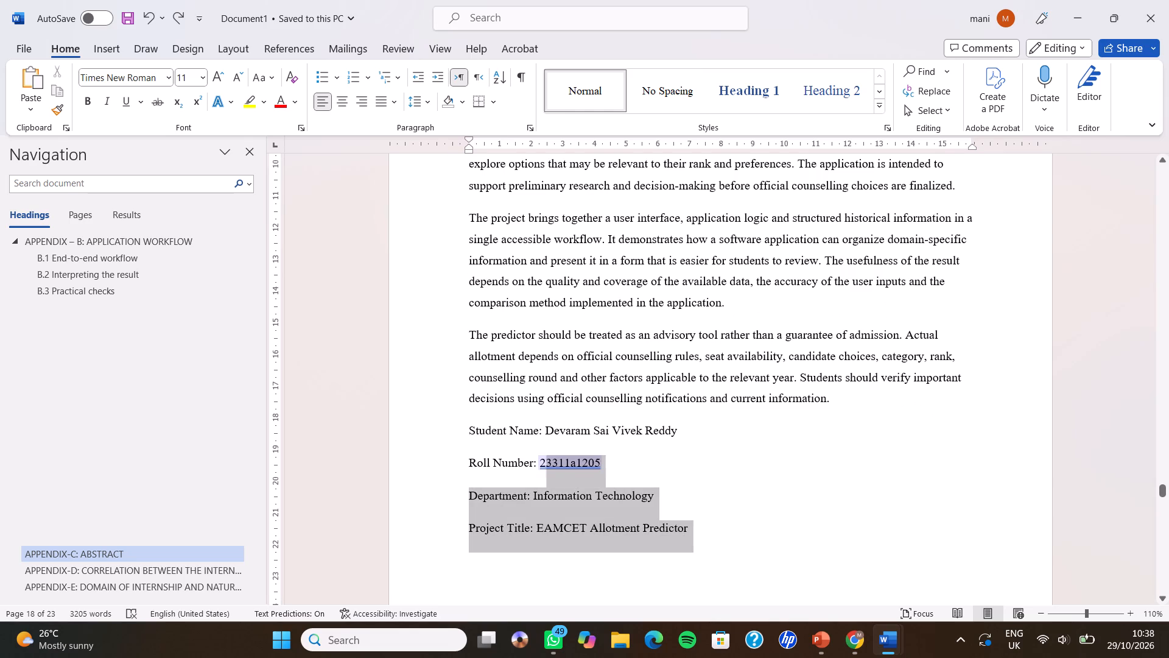
left_click_drag(566, 440, 505, 181)
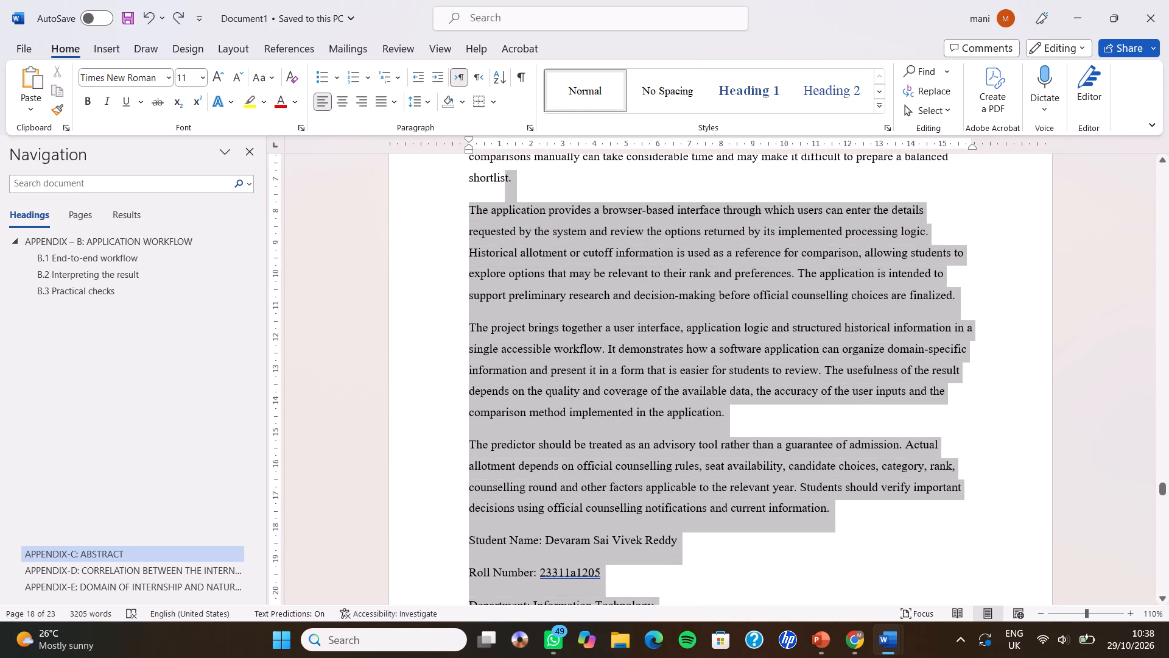
left_click_drag(505, 181, 466, 241)
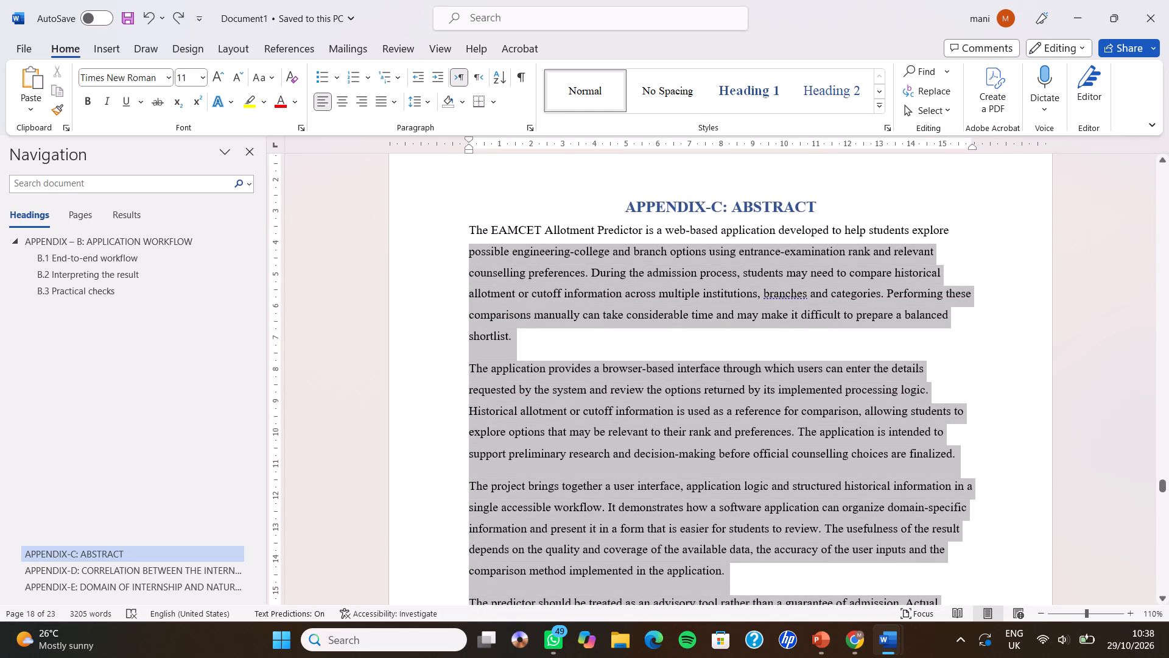
left_click_drag(466, 241, 467, 239)
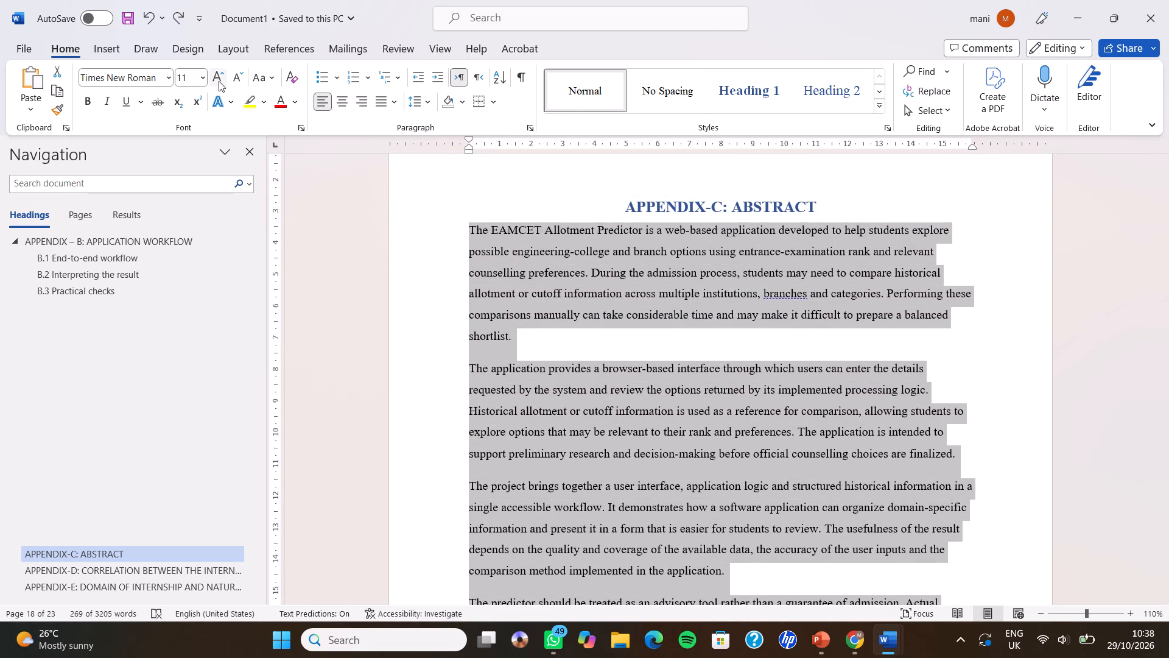
left_click(377, 101)
left_click(388, 116)
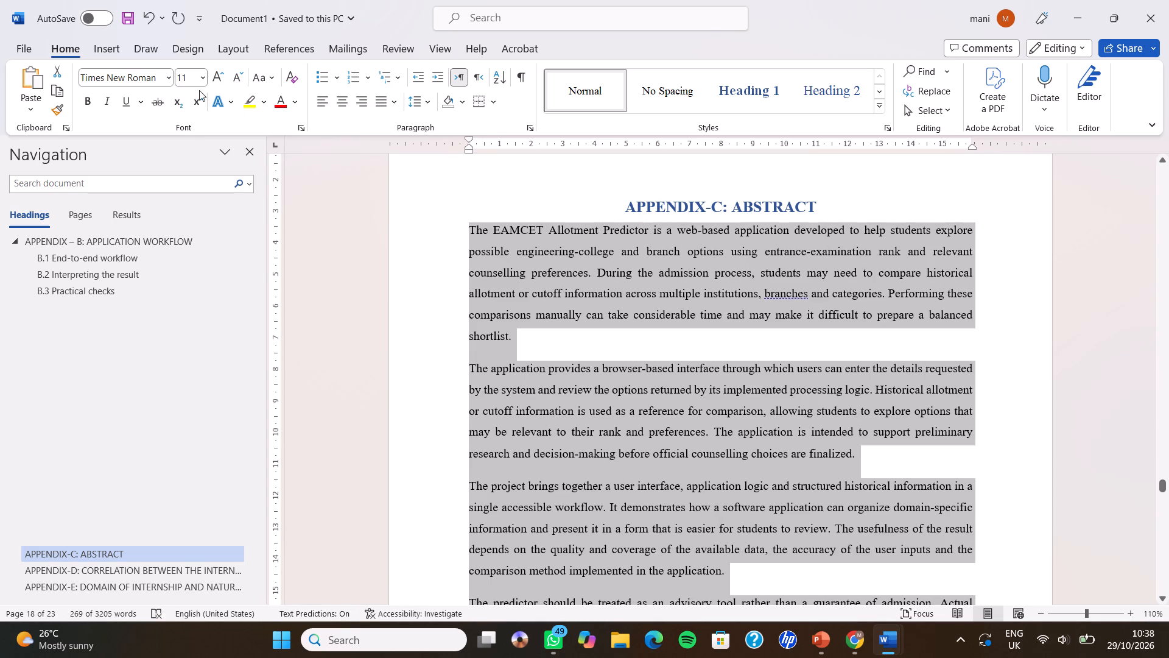
Increase the font size of the selected APPENDIX-C: ABSTRACT text to 12.
left_click(218, 73)
left_click(481, 305)
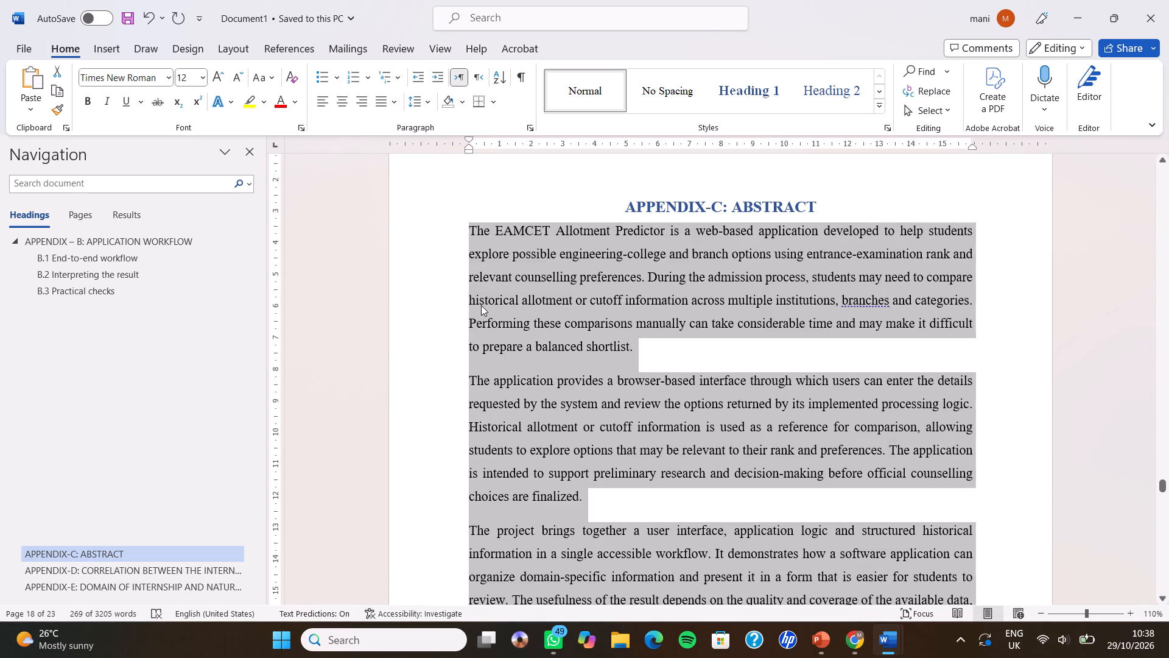
Examine the pages following the abstract, covering the APPENDIX-D program outcomes table and the APPENDIX-E tables.
scroll(481, 305, "down", 3)
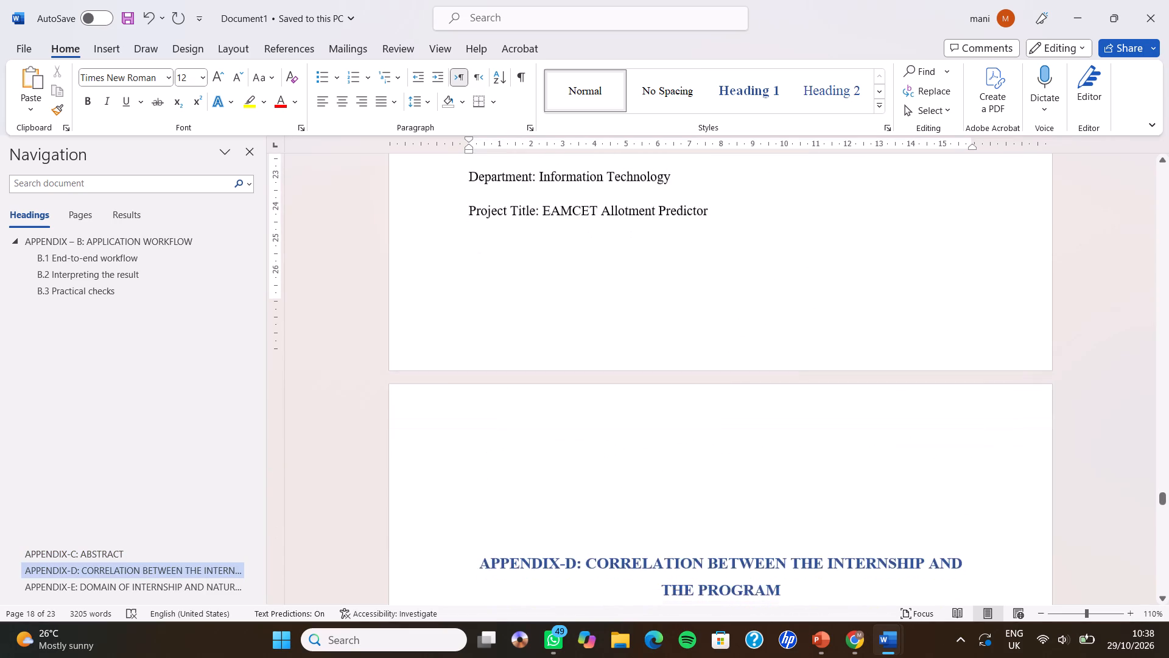
scroll(481, 305, "down", 5)
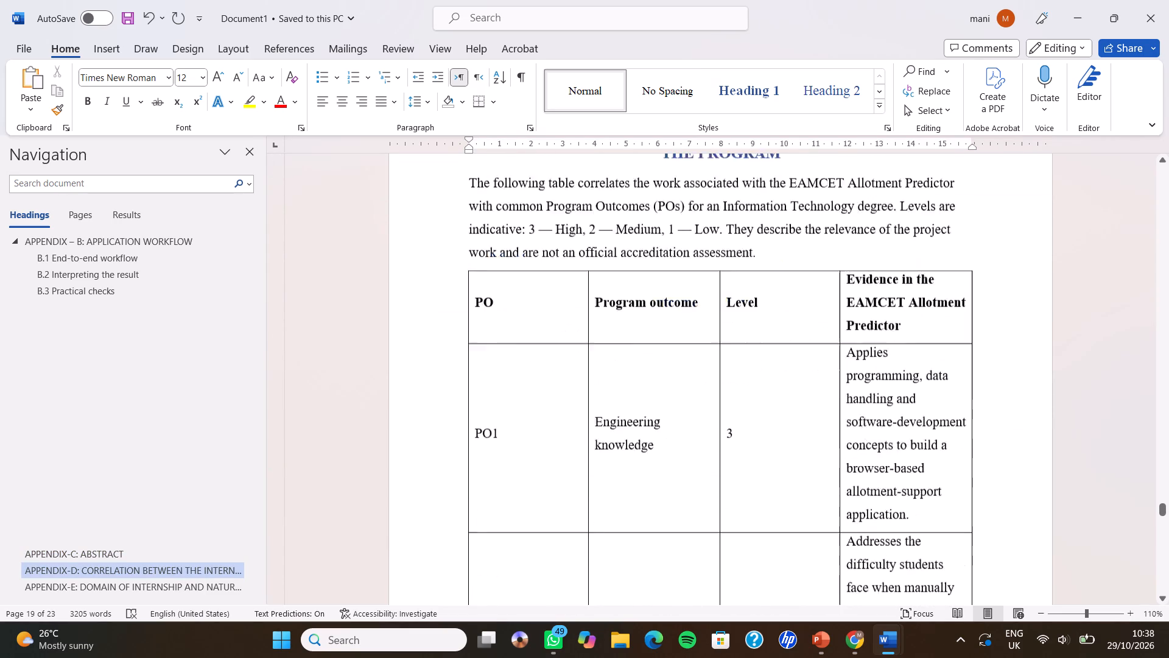
scroll(481, 305, "down", 9)
scroll(481, 305, "up", 5)
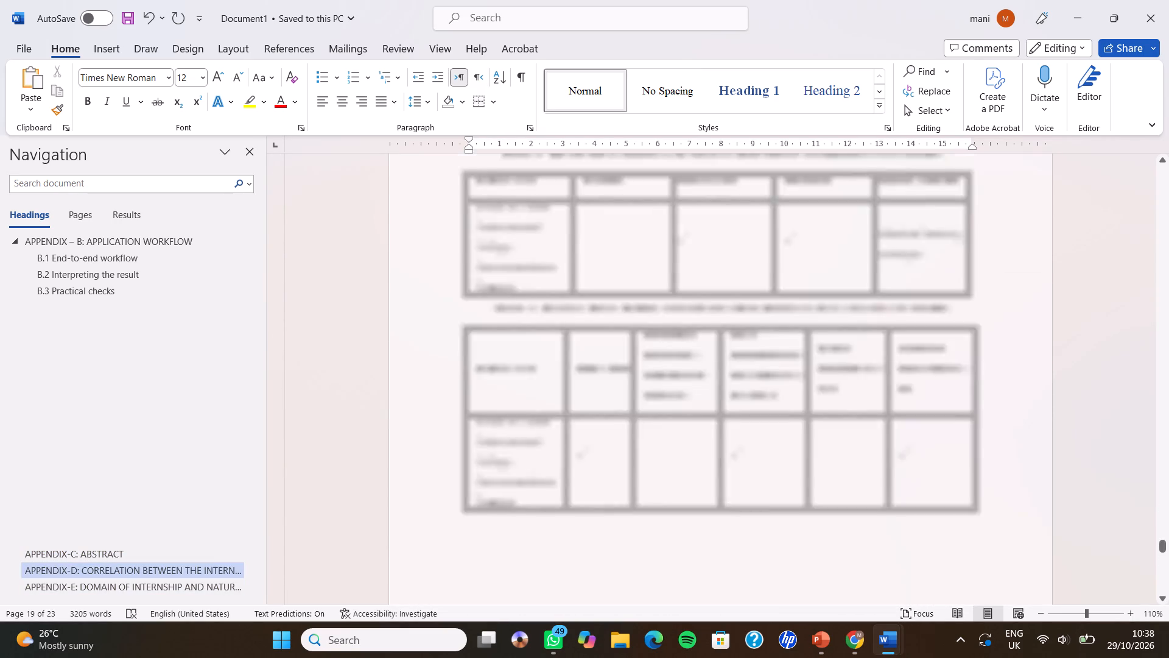
scroll(481, 305, "up", 5)
scroll(481, 305, "down", 1)
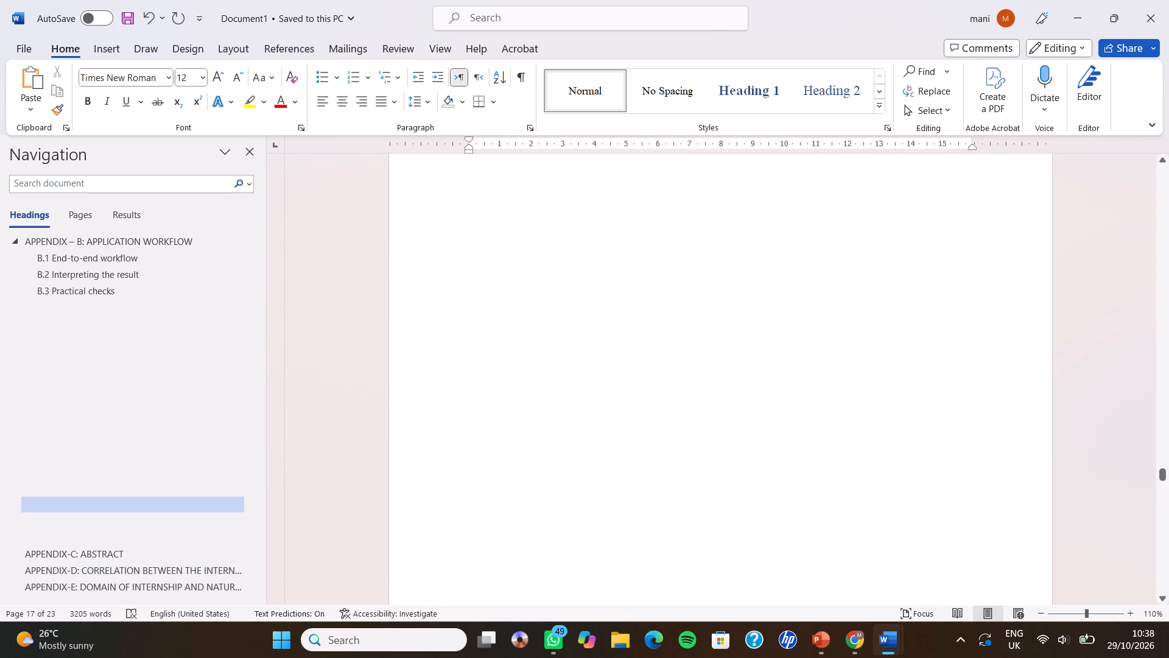
scroll(481, 305, "down", 2)
Justify the three practical-check statements under the B.3 Practical checks heading.
scroll(481, 305, "up", 3)
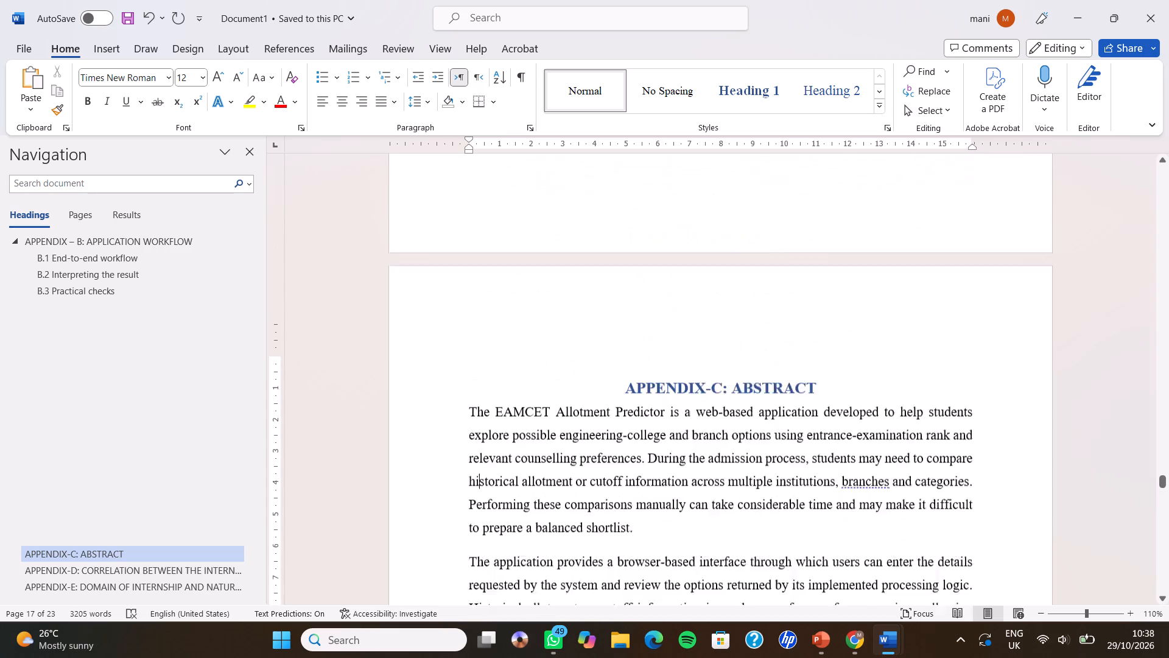
scroll(481, 305, "up", 3)
scroll(481, 305, "down", 1)
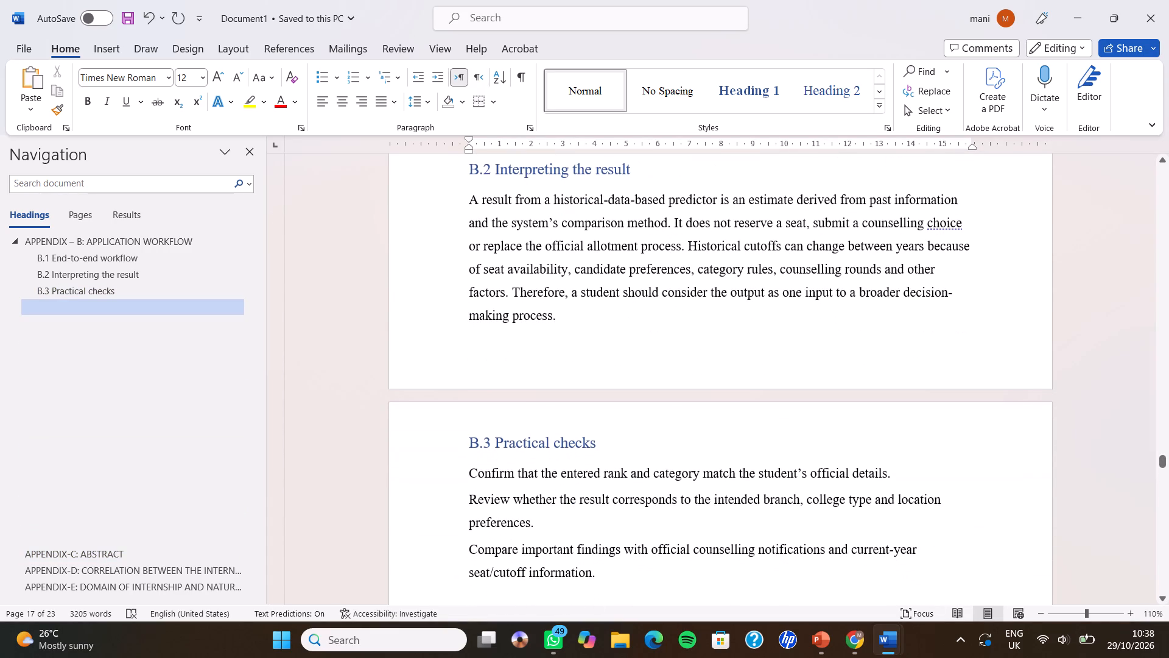
left_click(535, 478)
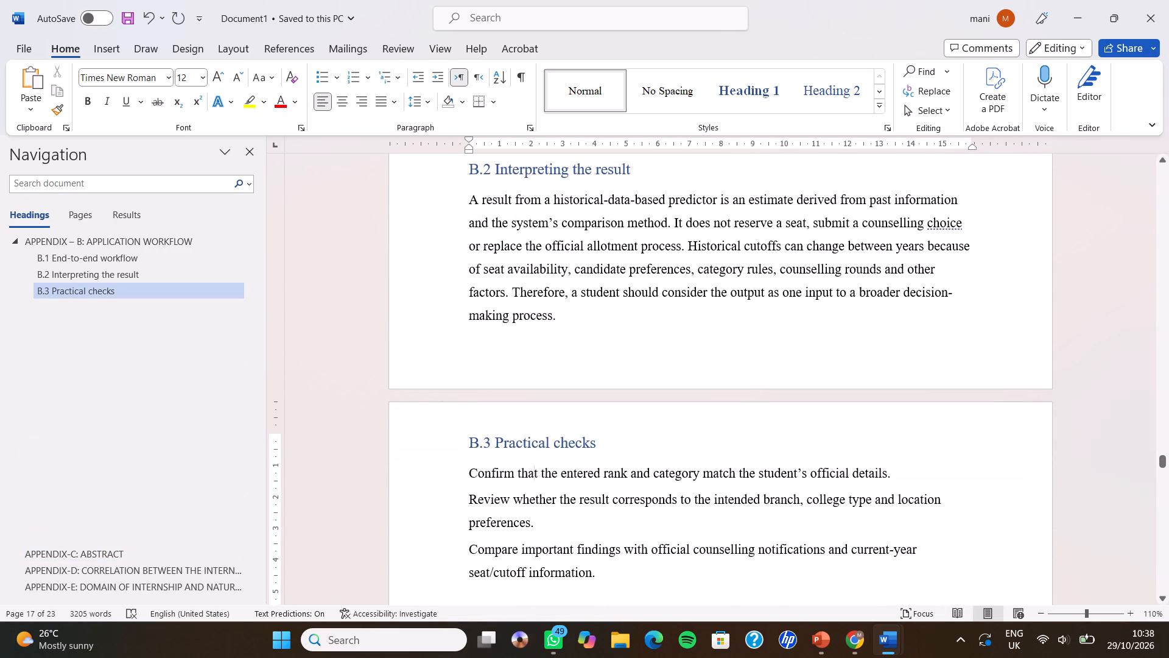
left_click_drag(469, 478, 561, 559)
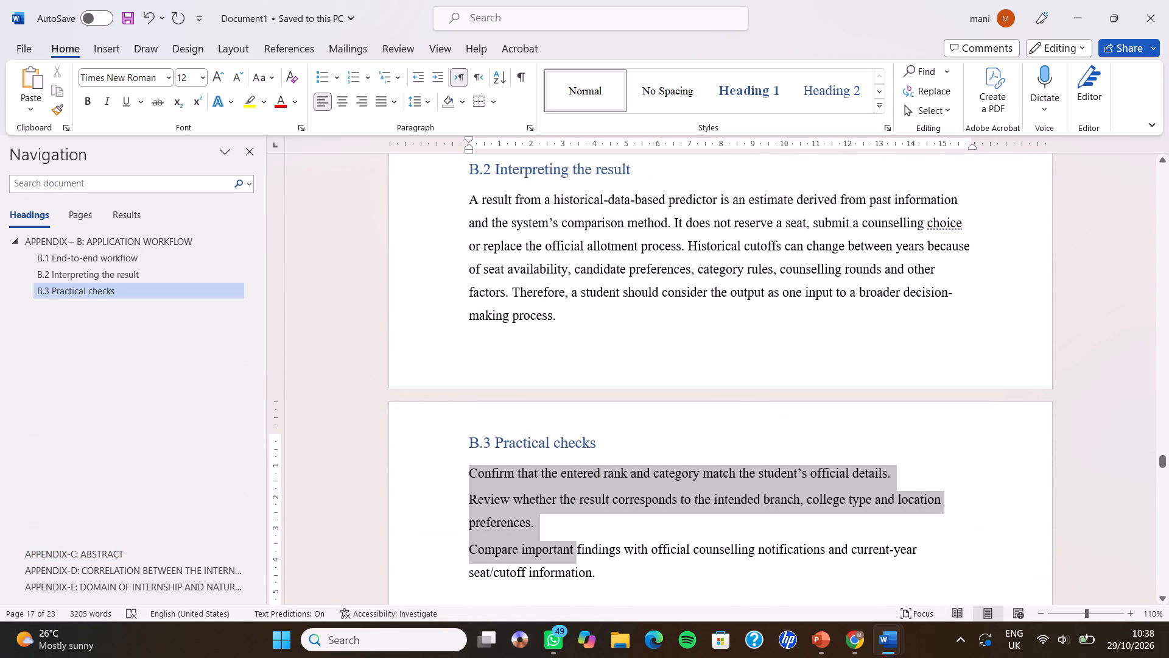
left_click_drag(561, 559, 599, 574)
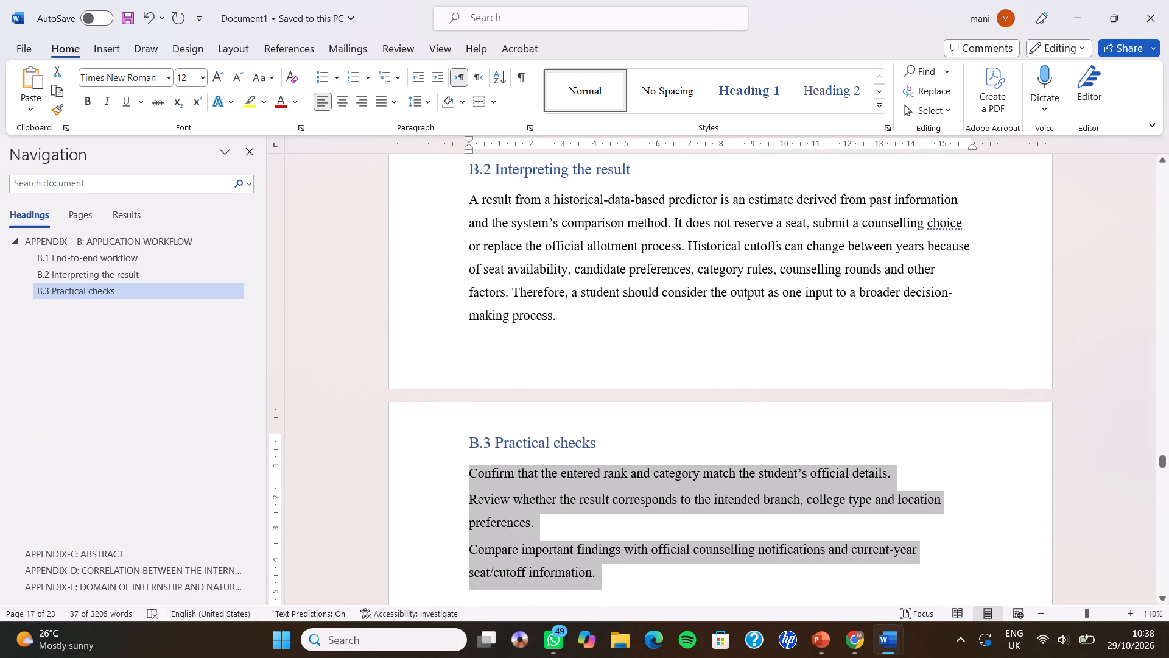
left_click(382, 107)
left_click(391, 121)
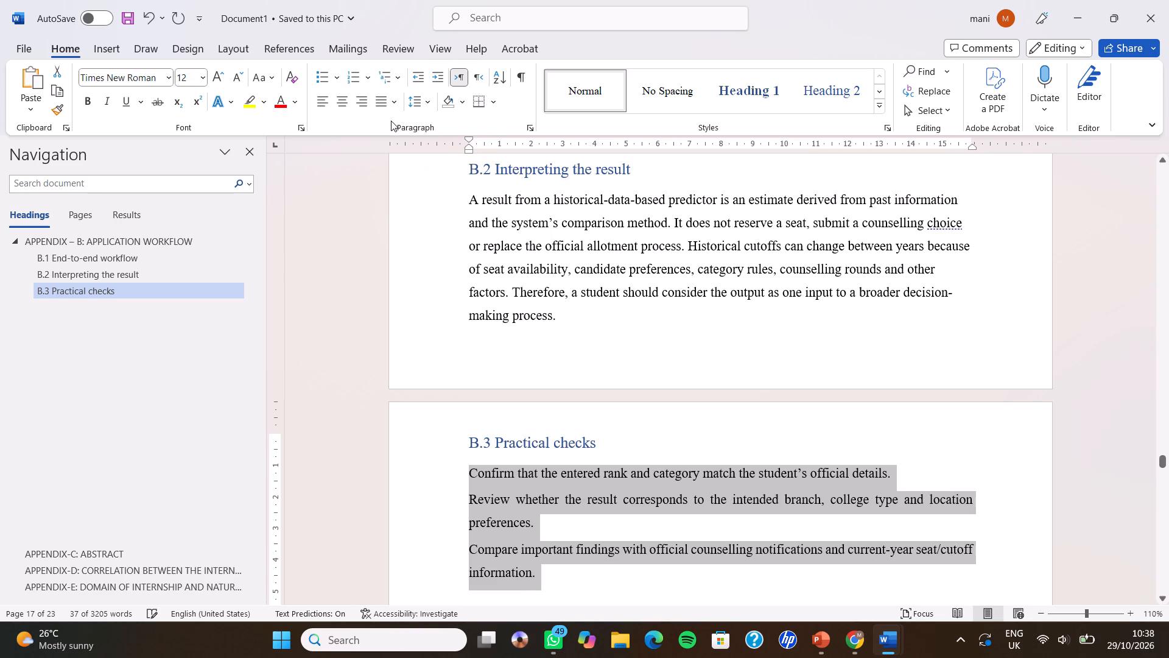
left_click(501, 486)
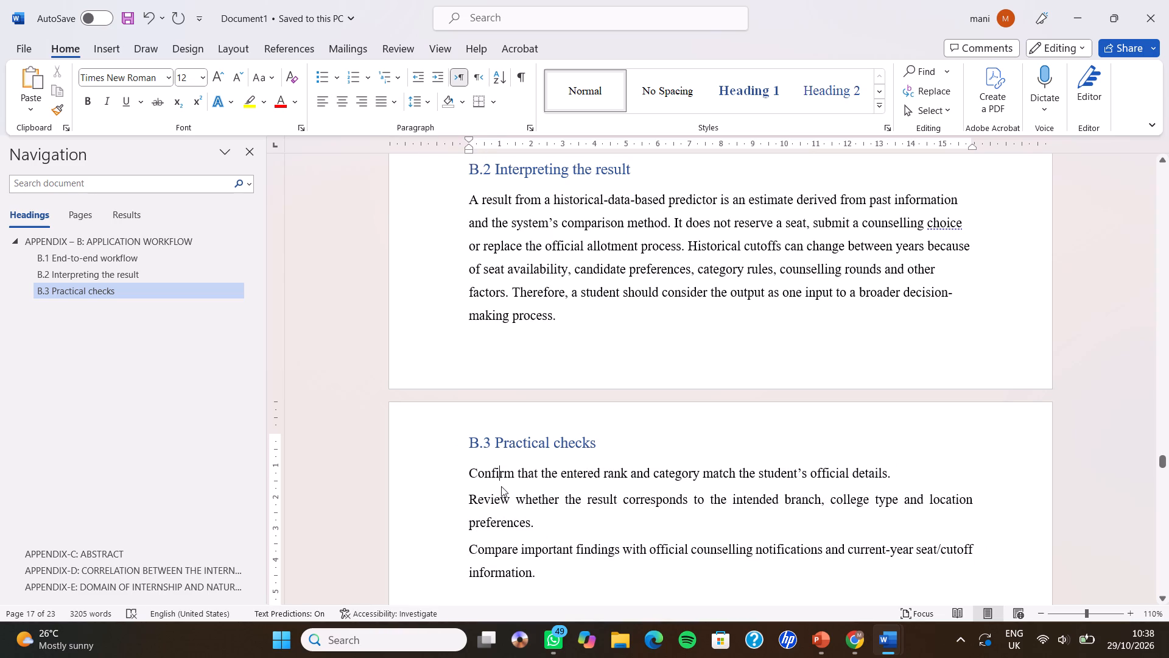
left_click(903, 479)
Justify the body paragraph under the B.2 Interpreting the result heading.
scroll(903, 479, "up", 1)
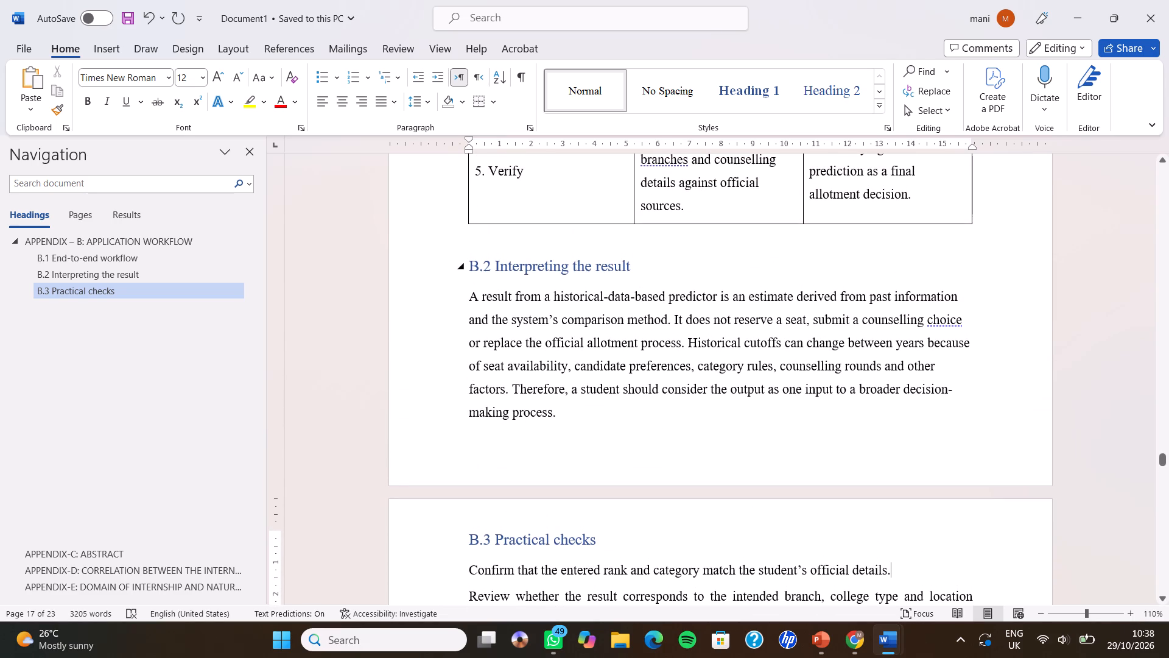
left_click_drag(466, 291, 570, 399)
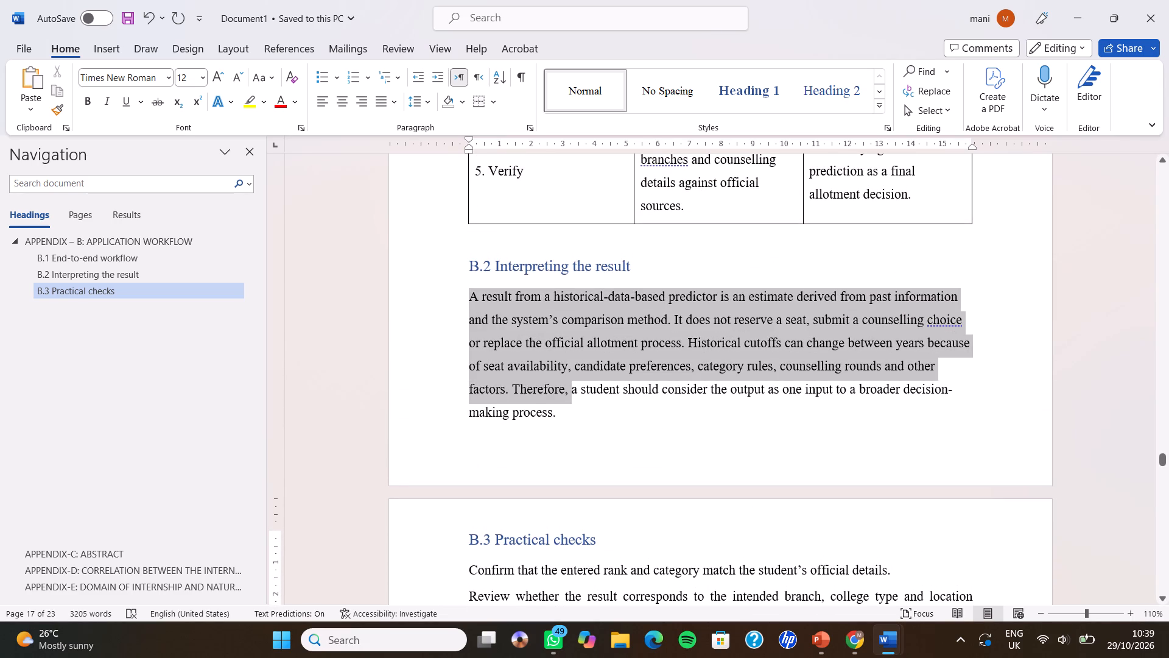
left_click_drag(570, 399, 572, 416)
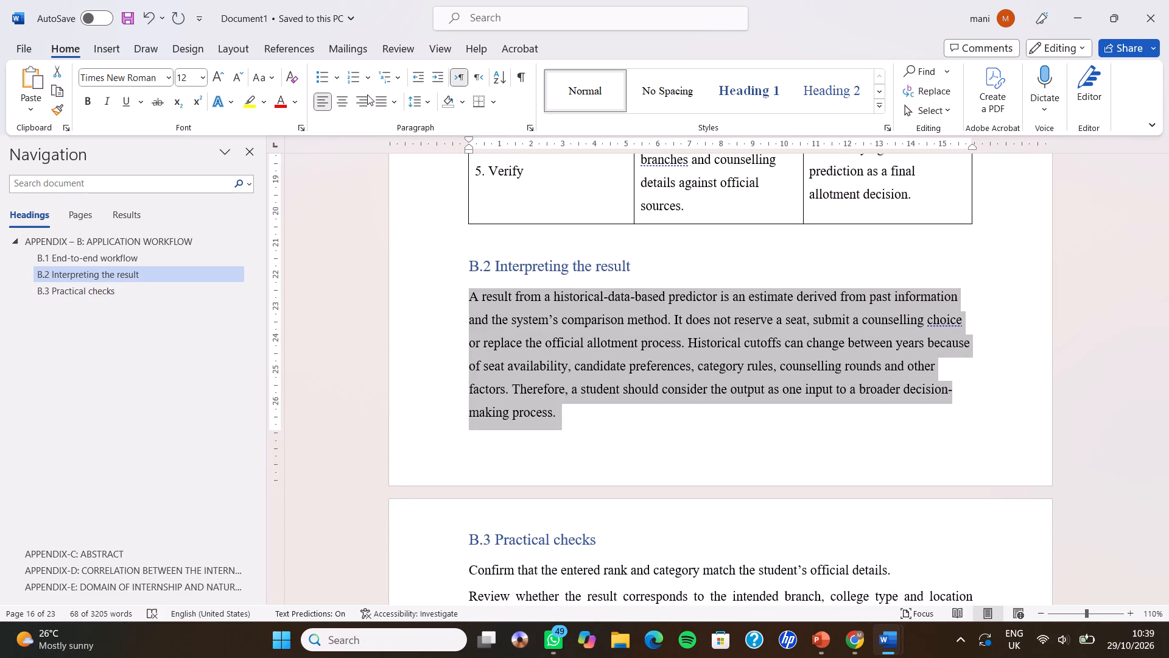
left_click(381, 99)
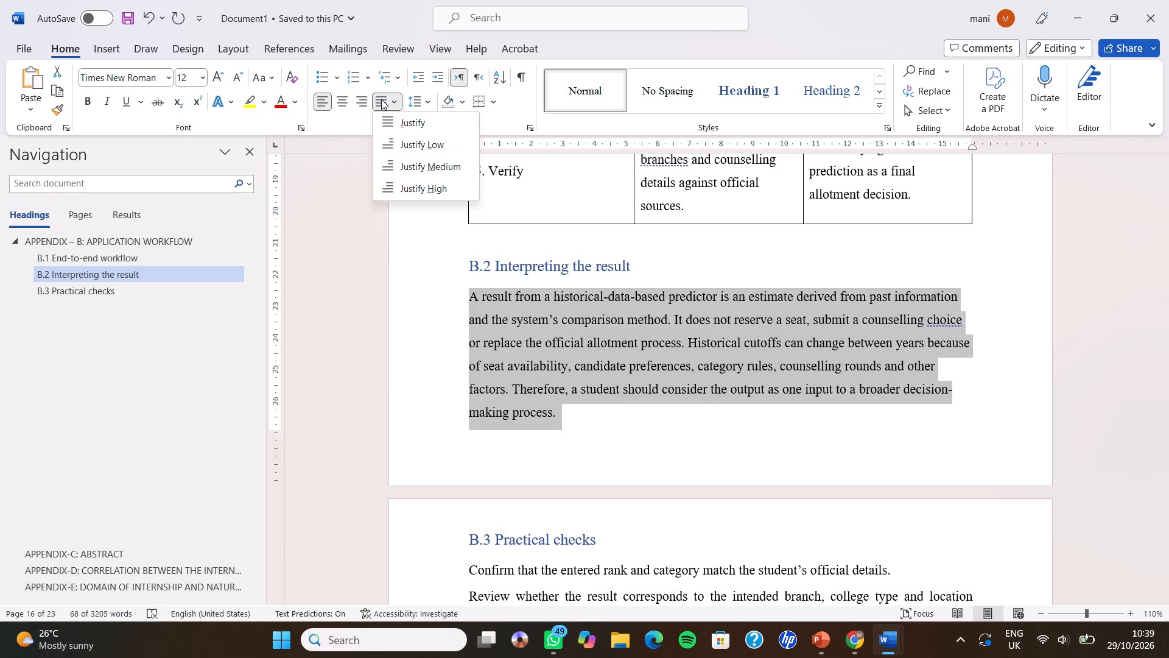
left_click(381, 99)
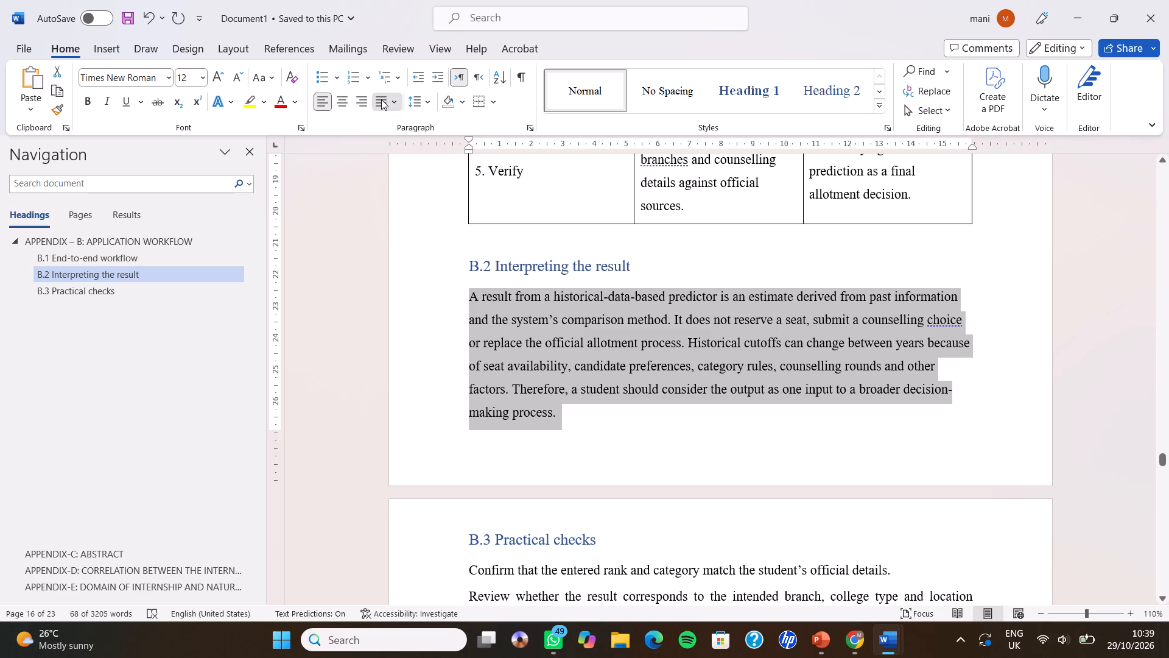
left_click(381, 99)
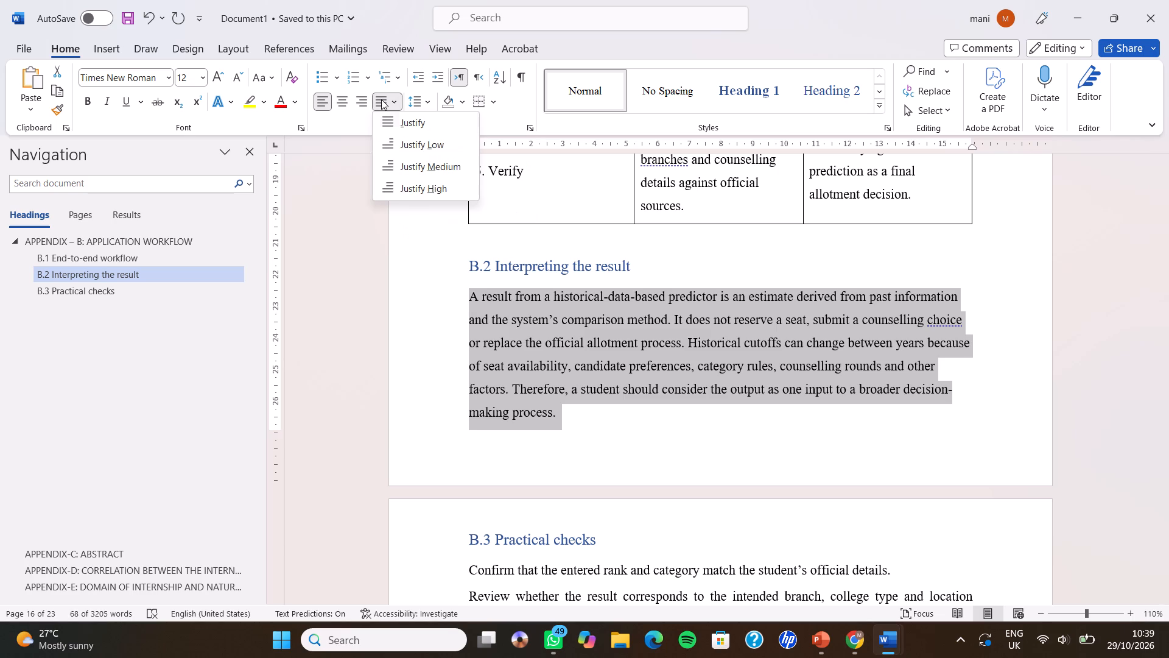
left_click(404, 128)
left_click(485, 251)
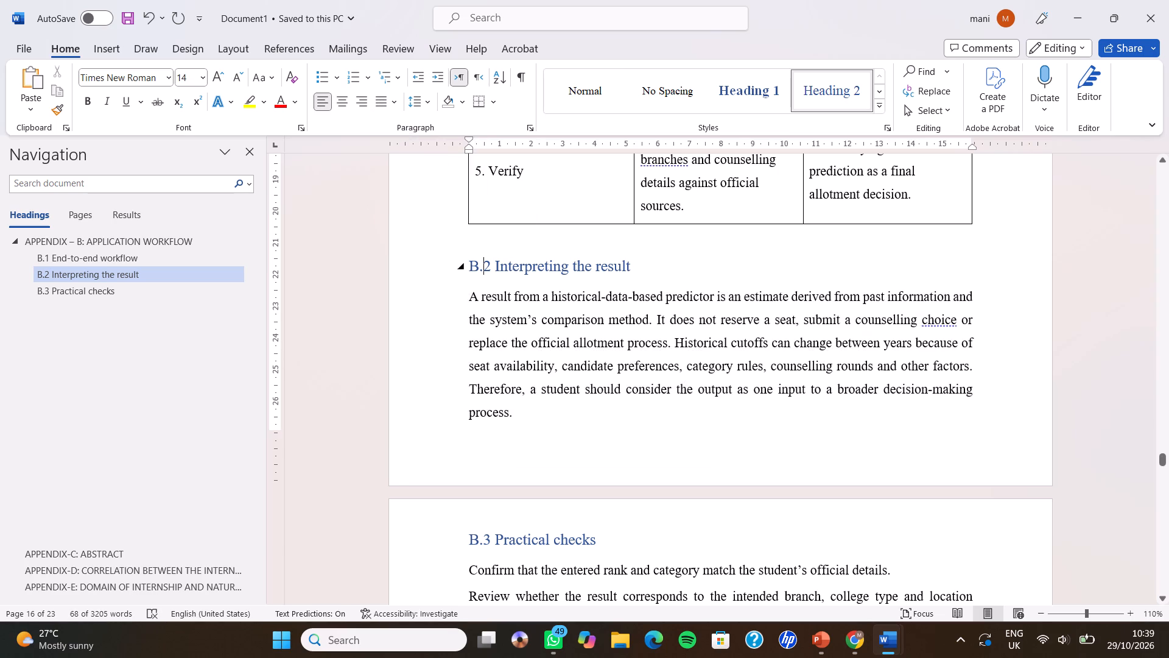
Justify the text under A.3 Access and source code, including the live application and source-code repository lines.
scroll(485, 251, "up", 6)
scroll(485, 251, "down", 1)
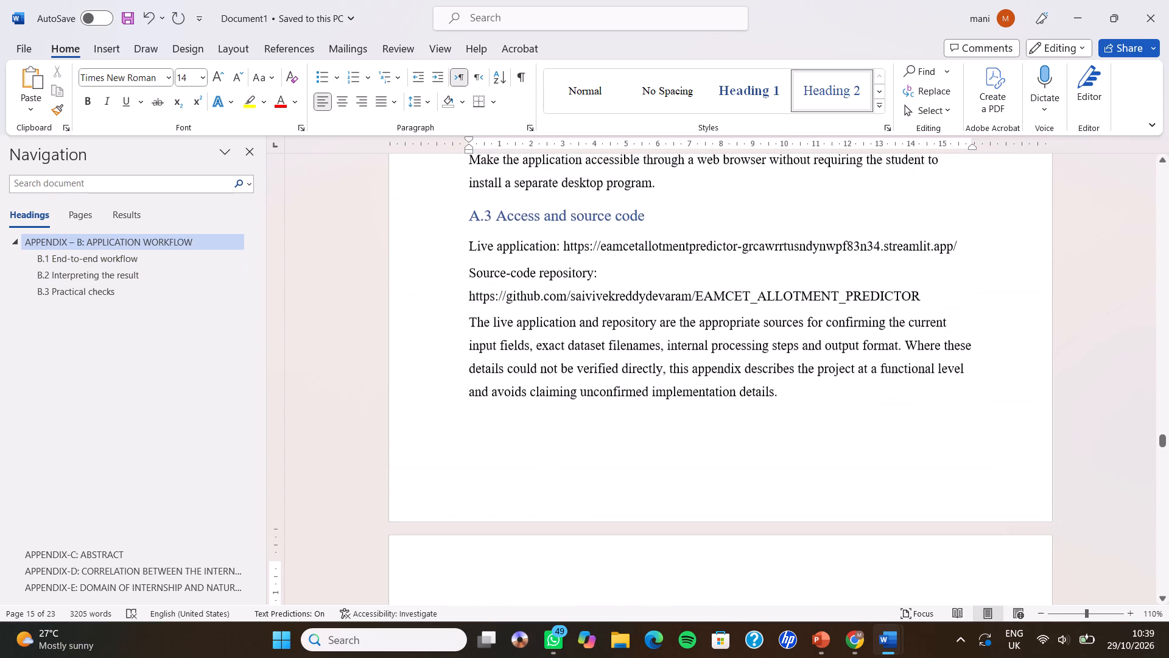
left_click_drag(469, 238, 778, 392)
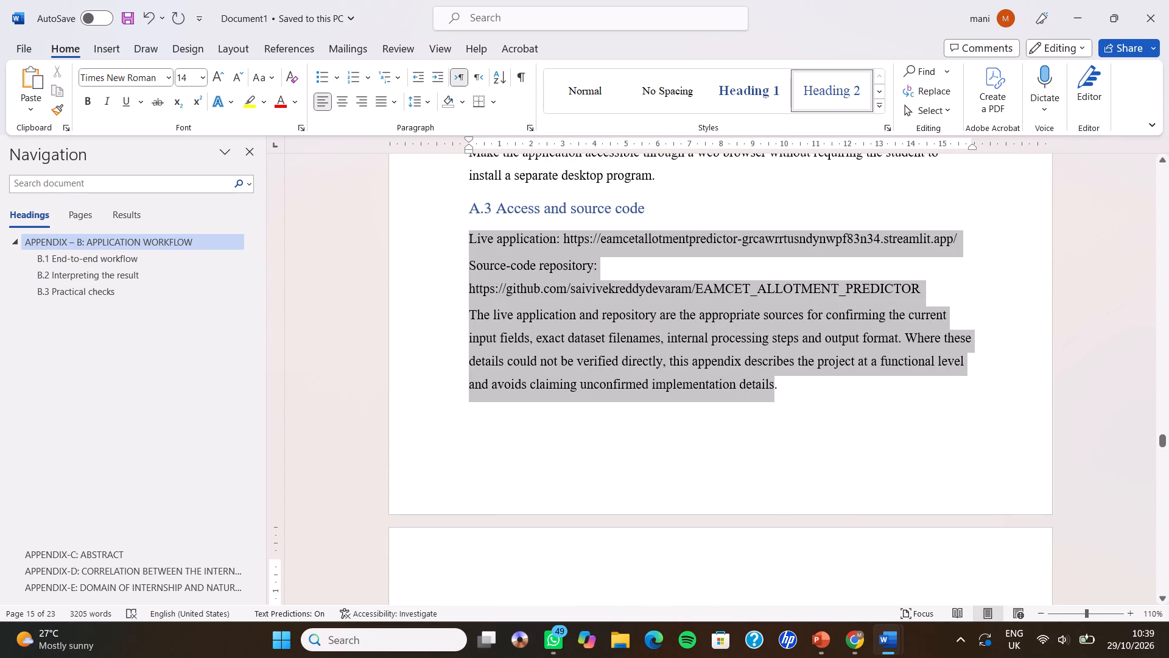
left_click_drag(778, 392, 781, 395)
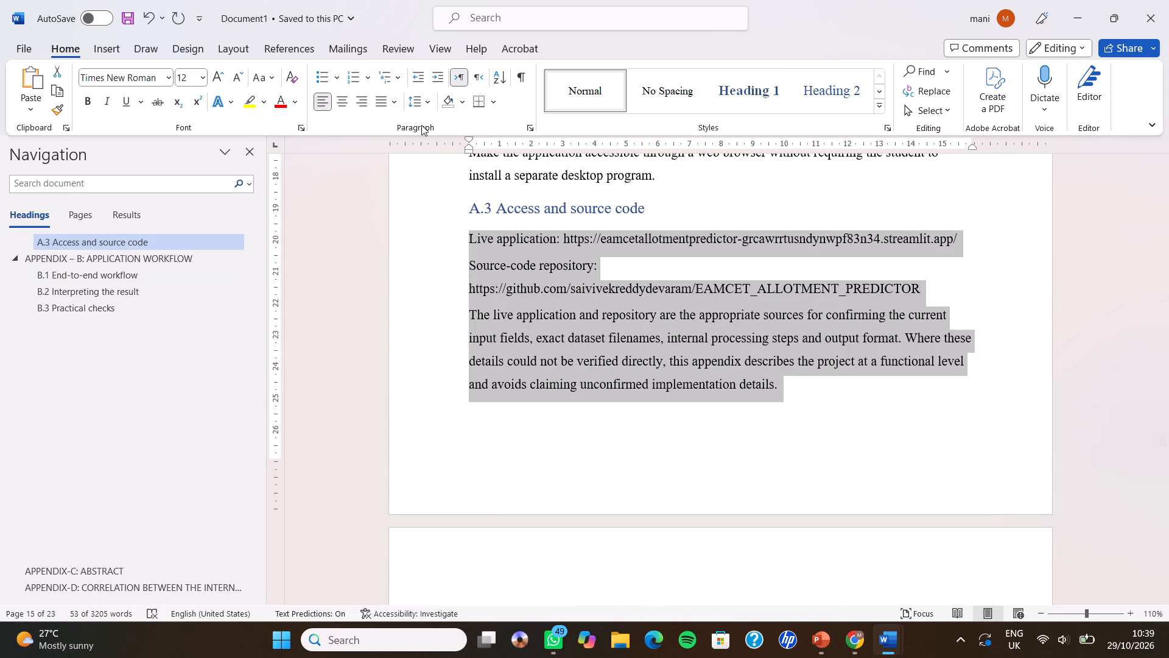
left_click(390, 101)
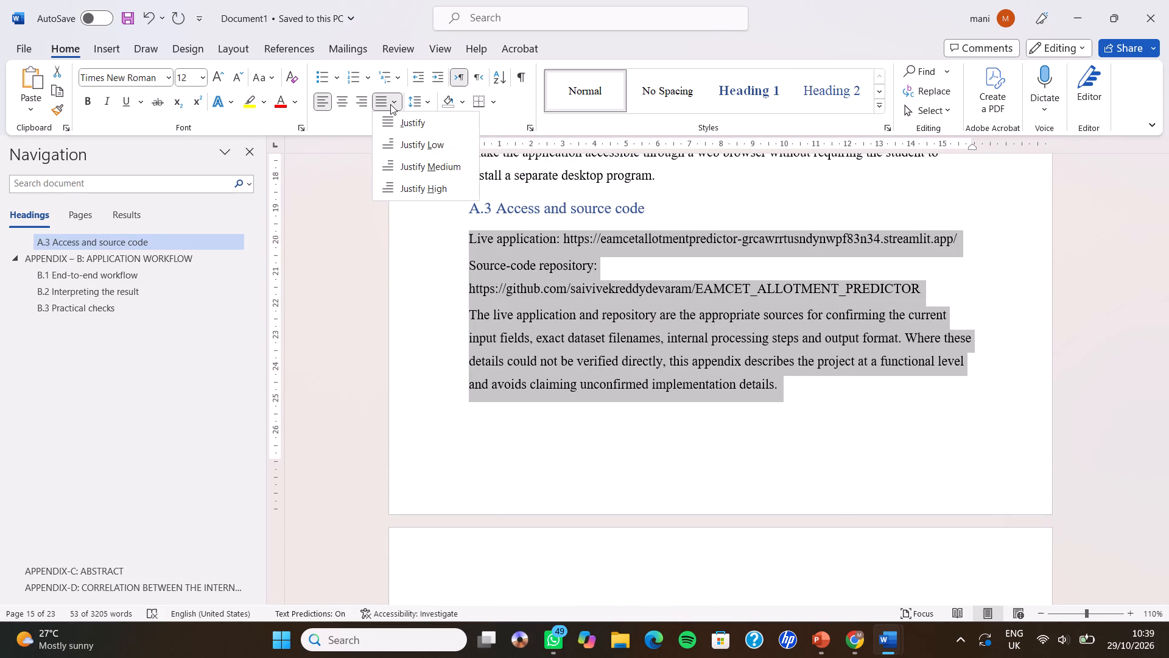
left_click(399, 118)
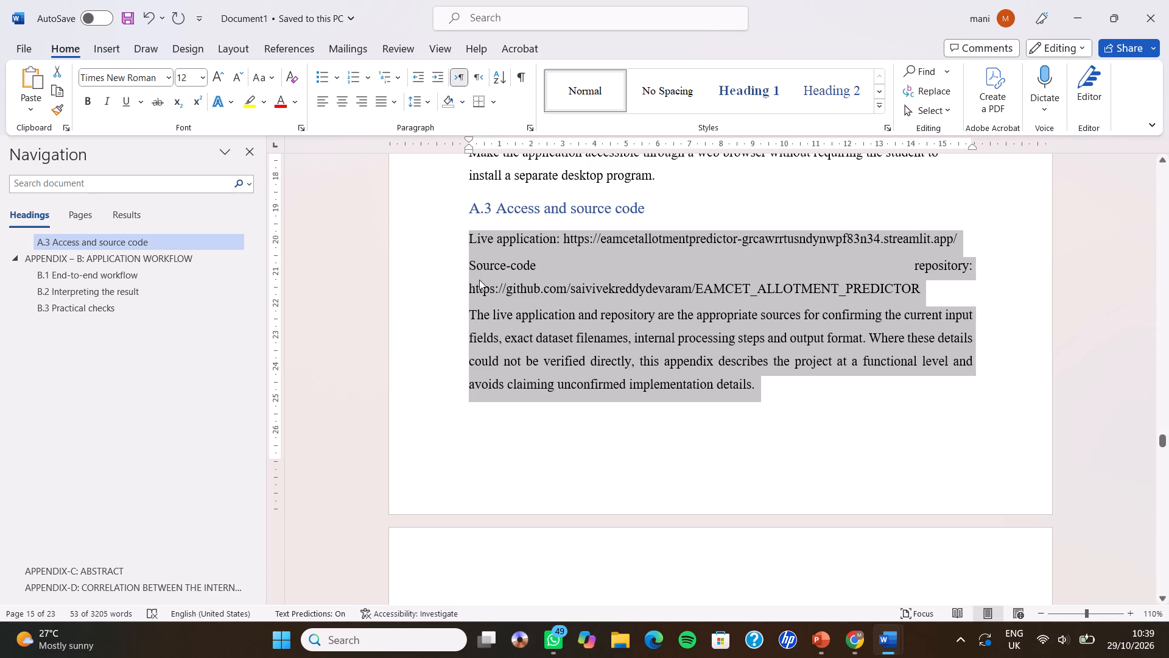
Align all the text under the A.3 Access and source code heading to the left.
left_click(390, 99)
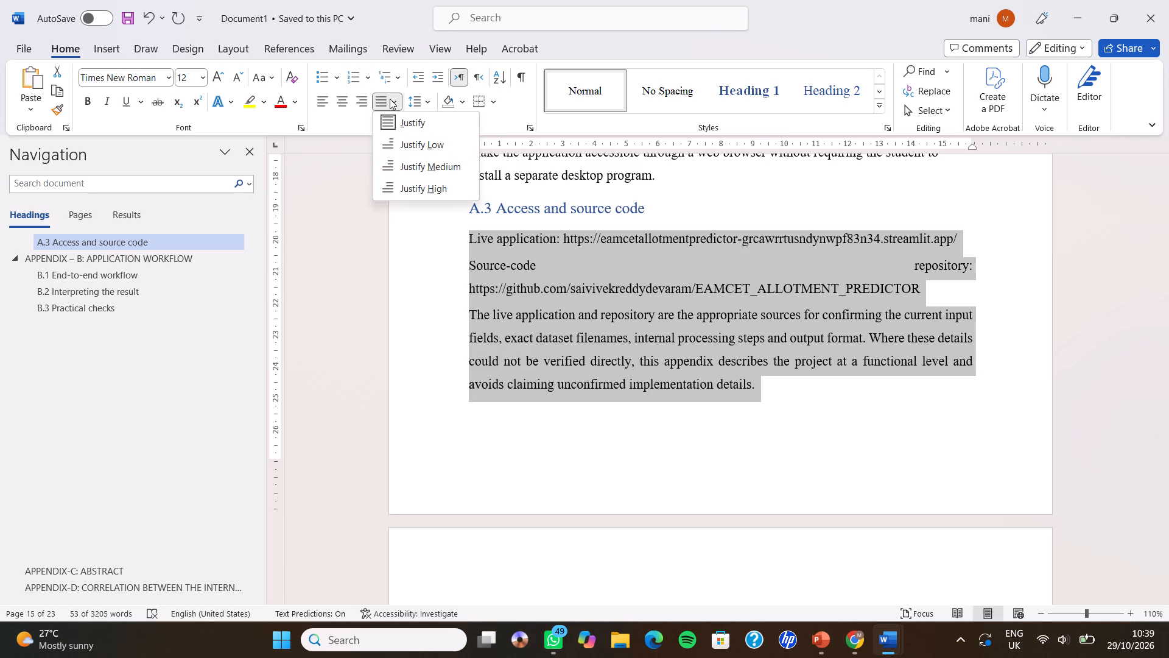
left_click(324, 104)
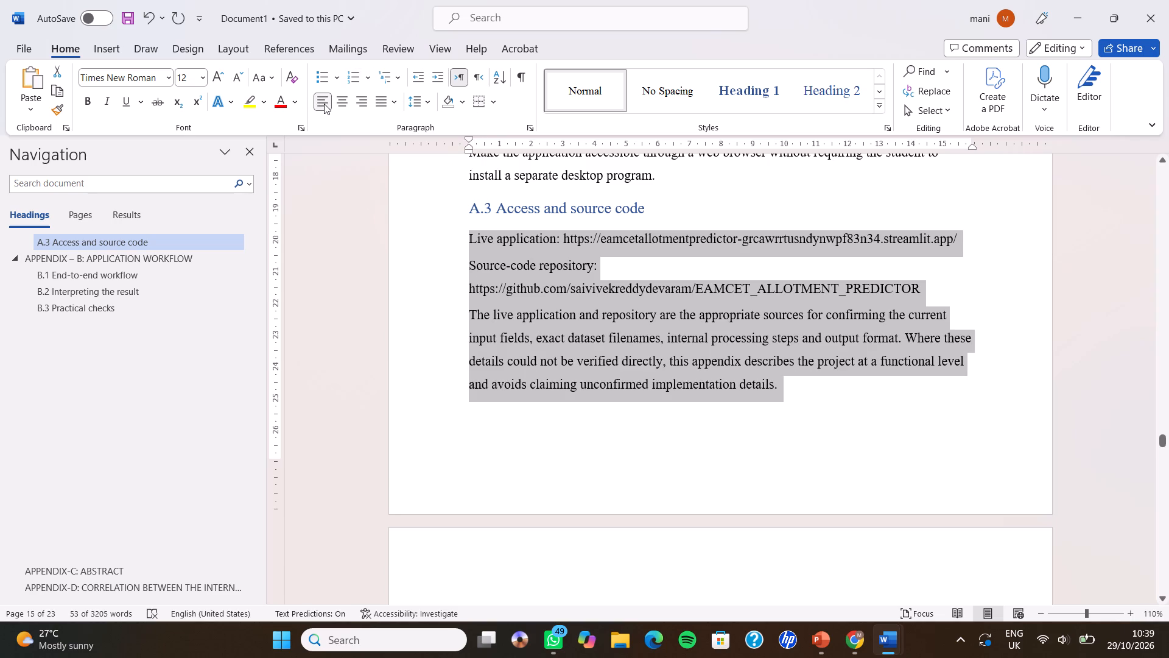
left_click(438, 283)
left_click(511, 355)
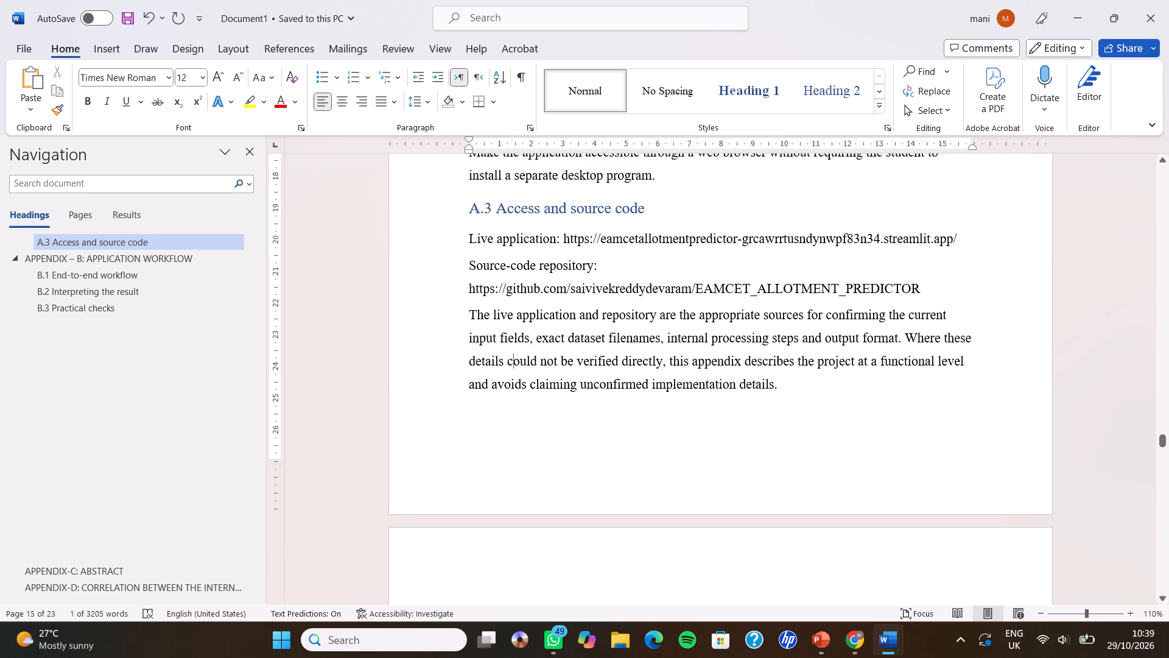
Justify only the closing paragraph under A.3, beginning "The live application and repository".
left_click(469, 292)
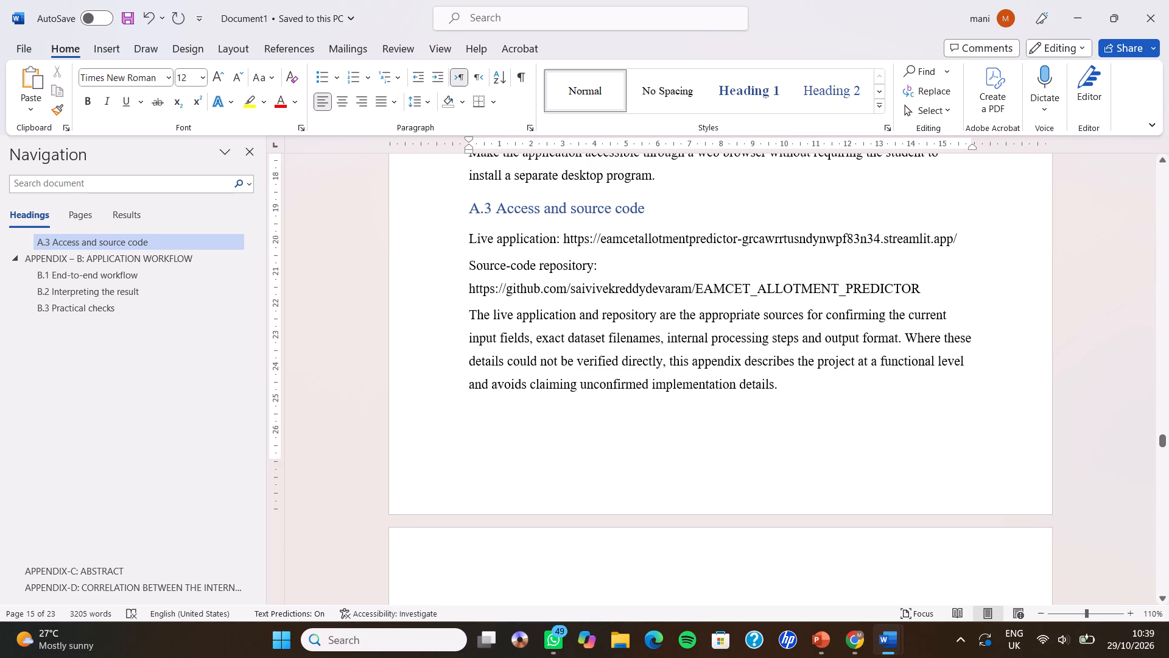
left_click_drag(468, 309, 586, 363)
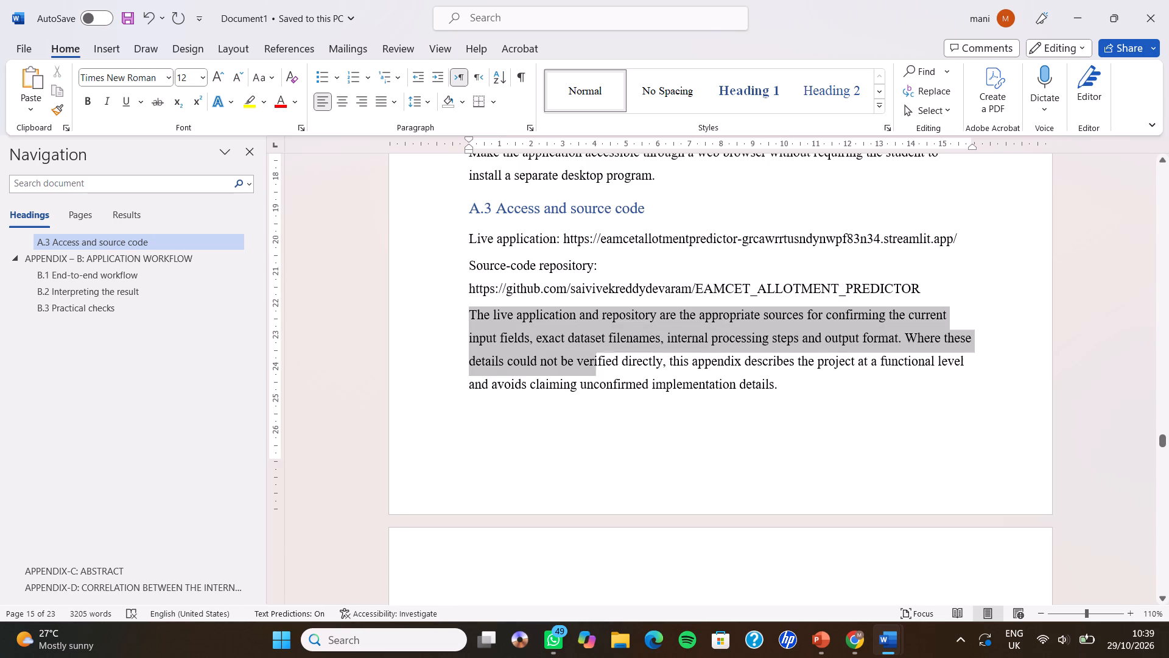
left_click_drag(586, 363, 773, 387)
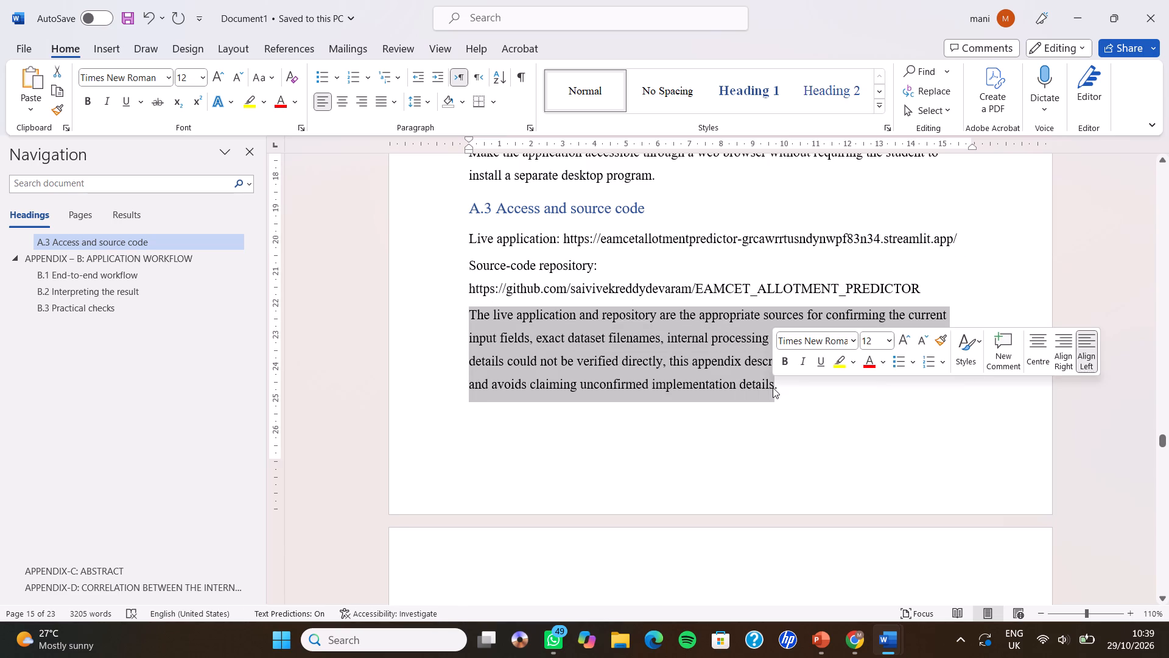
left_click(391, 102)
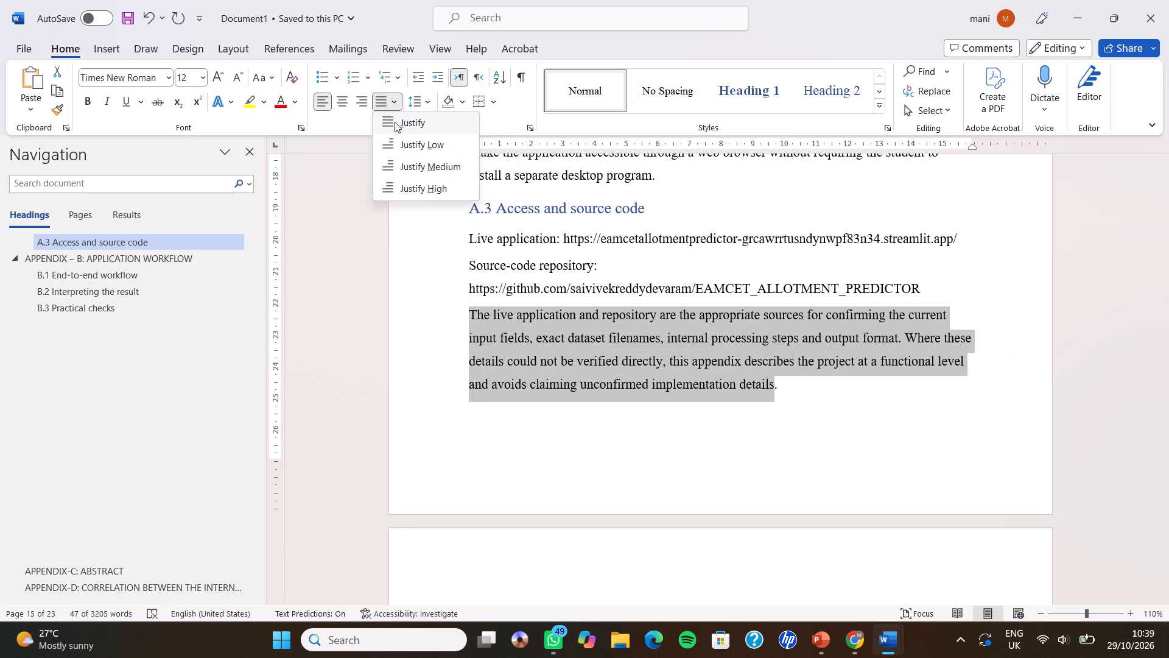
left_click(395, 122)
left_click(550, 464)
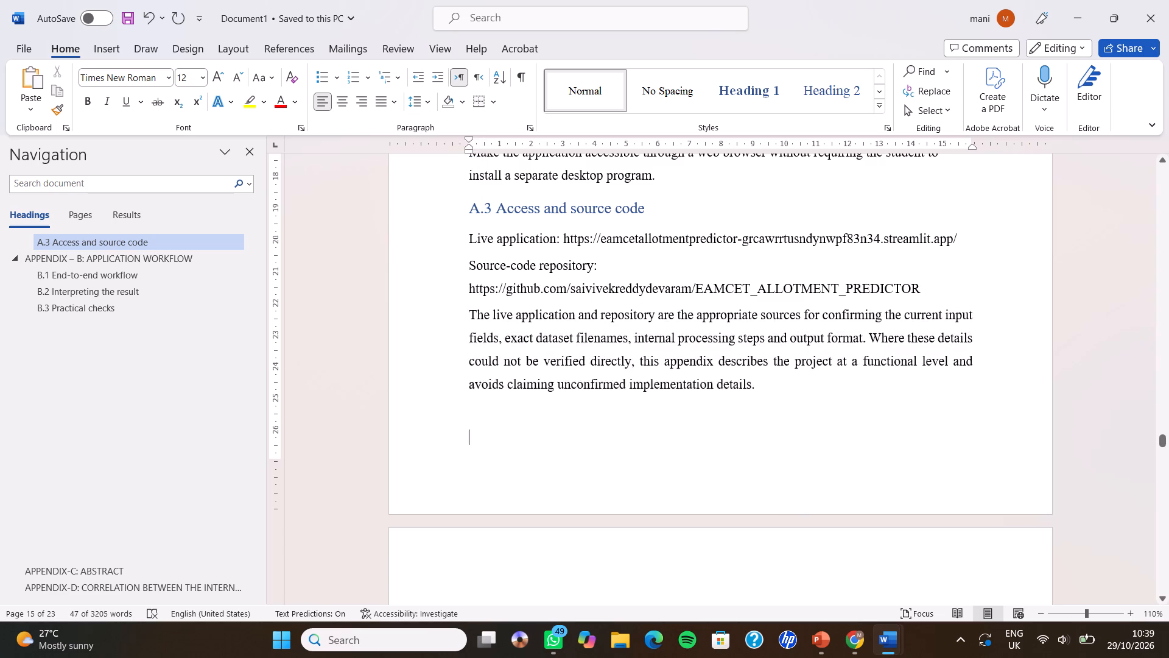
Justify the text of the entire document.
scroll(550, 464, "up", 2)
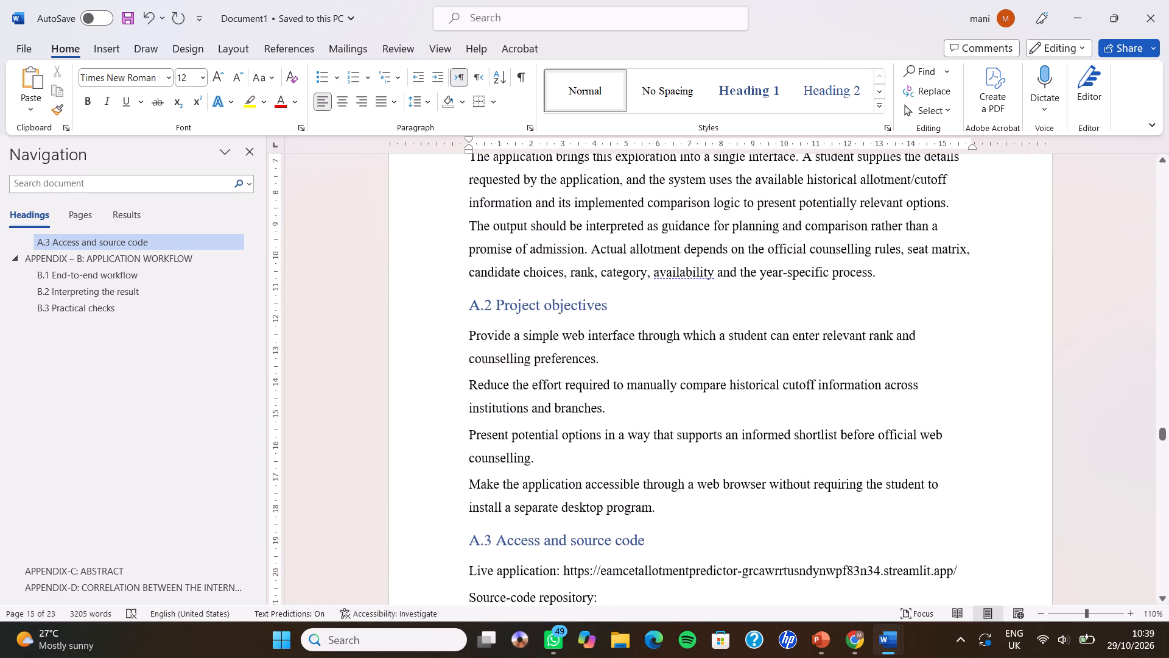
left_click(472, 343)
key("ctrl+a")
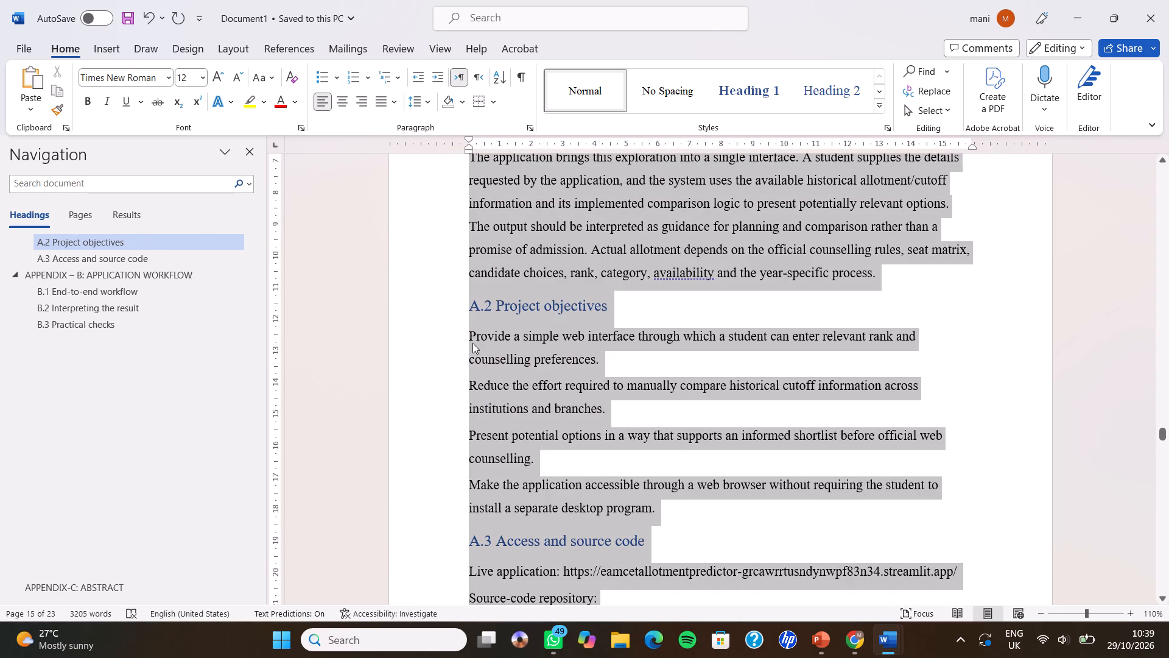
left_click(395, 104)
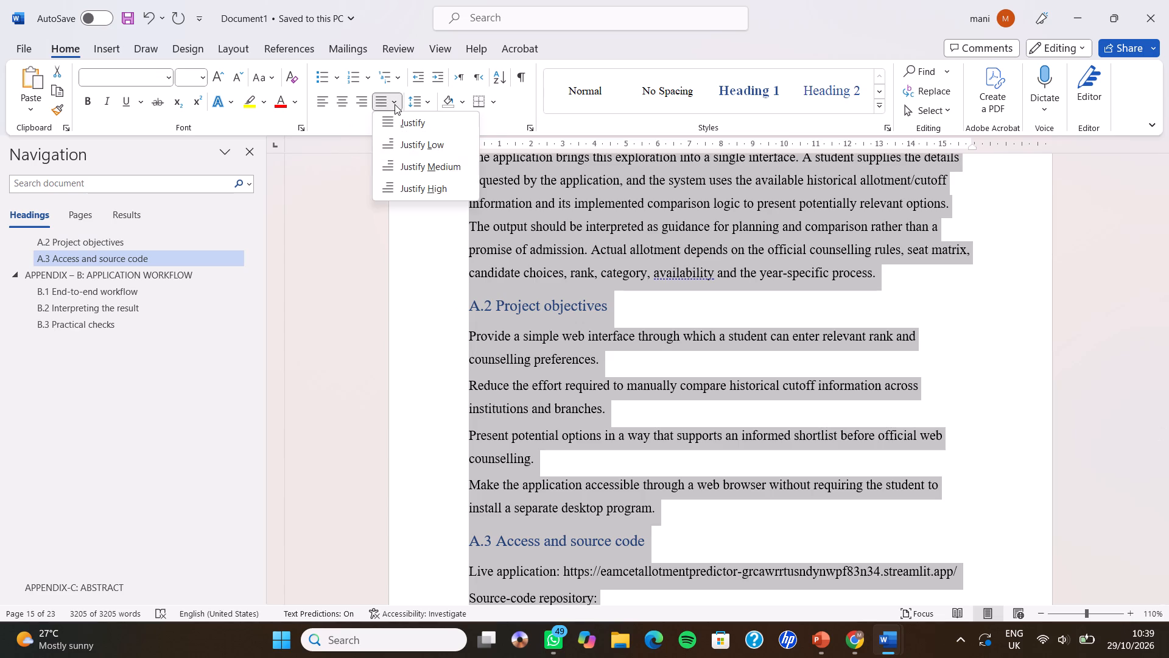
left_click(399, 120)
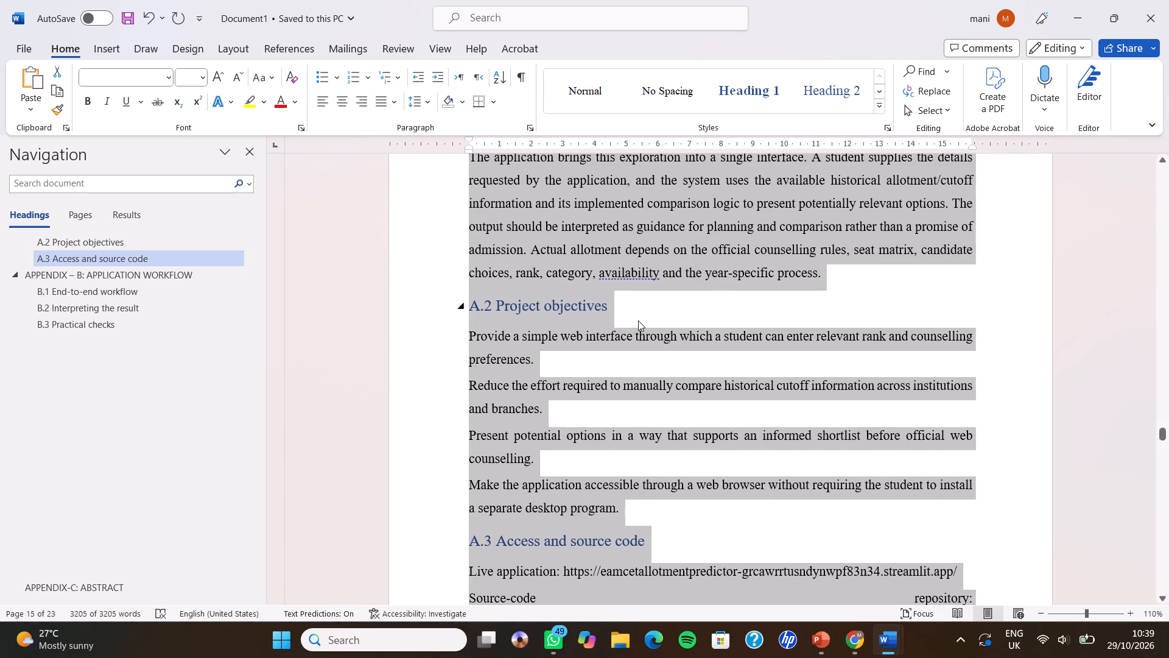
left_click(638, 320)
Examine the text alignment from APPENDIX – A back to the introduction and through sections 1.1 to 1.5.
scroll(638, 320, "up", 4)
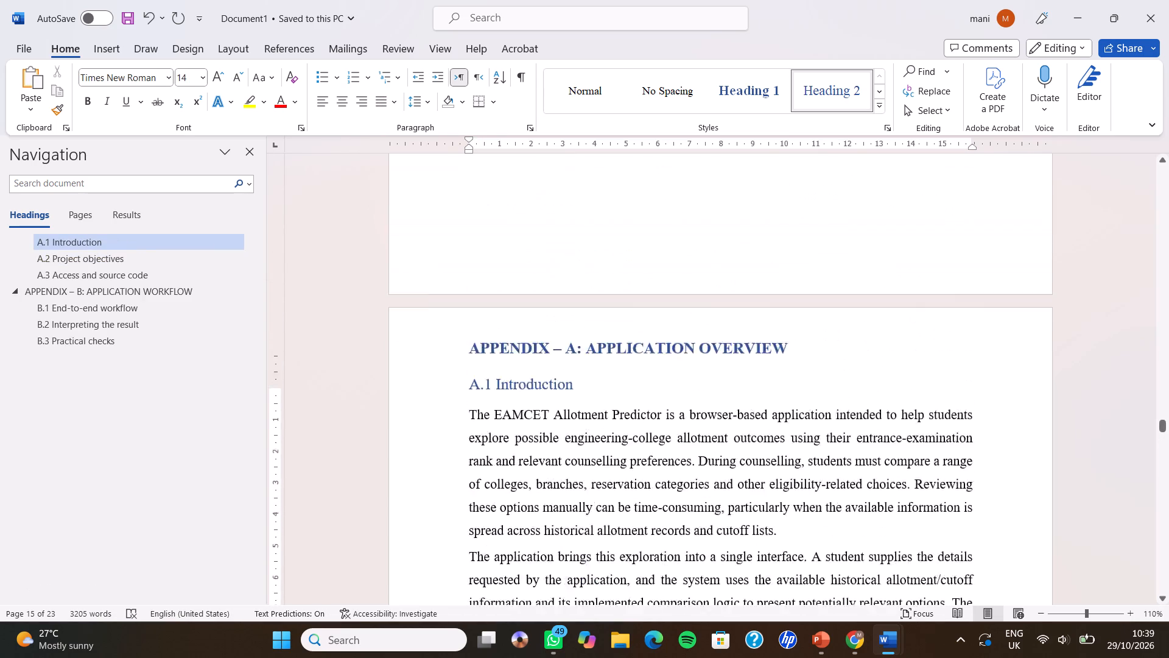
scroll(638, 320, "up", 6)
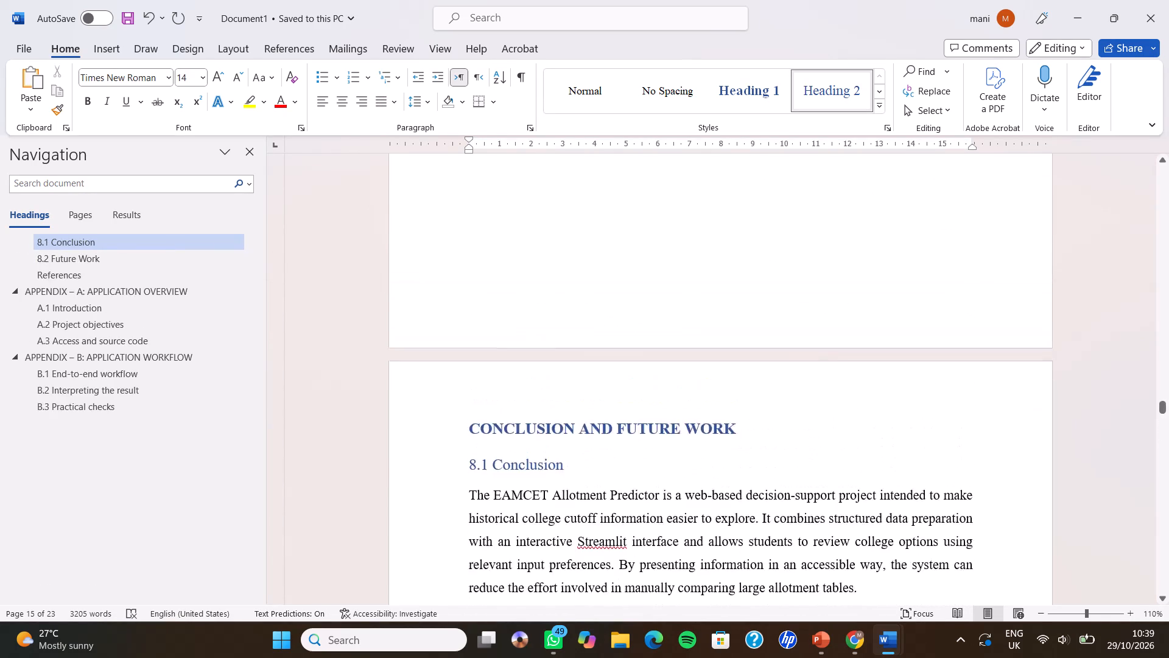
scroll(638, 320, "up", 2)
scroll(638, 320, "down", 1)
scroll(638, 320, "up", 6)
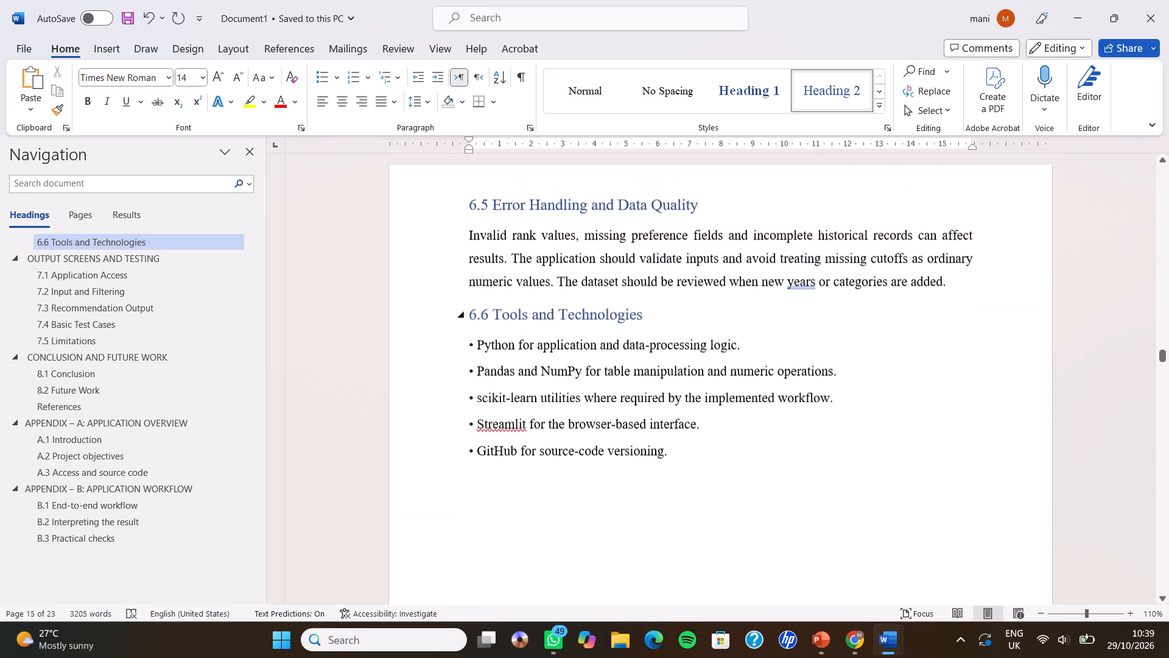
scroll(638, 320, "up", 15)
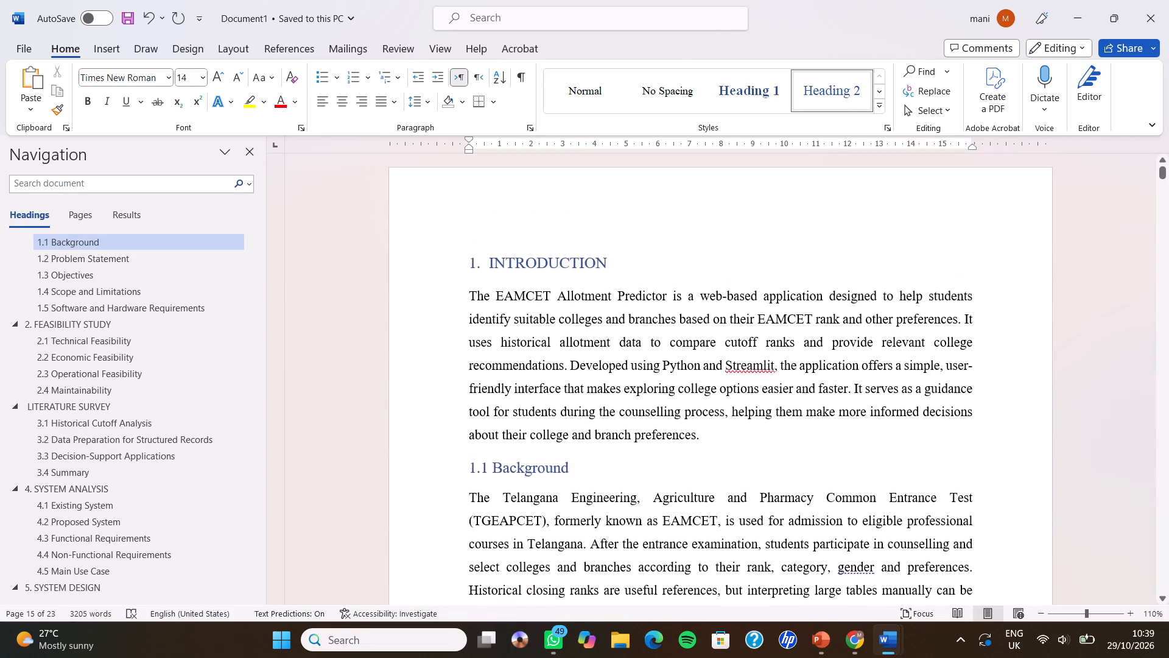
scroll(638, 320, "up", 1)
scroll(638, 320, "down", 5)
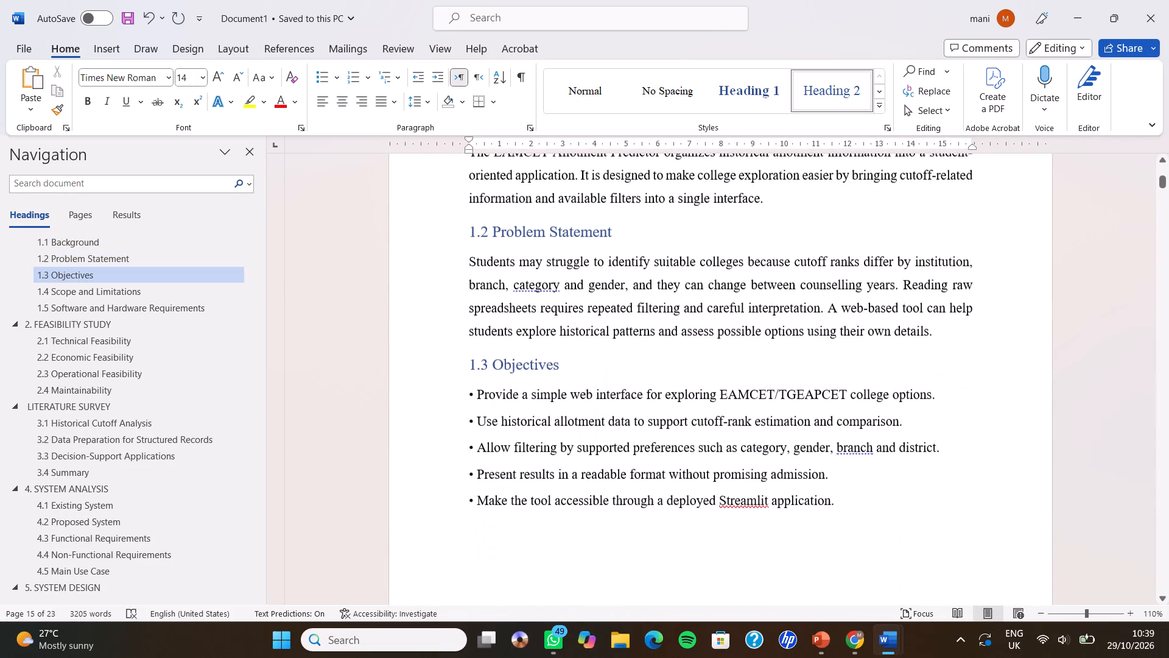
scroll(638, 320, "down", 2)
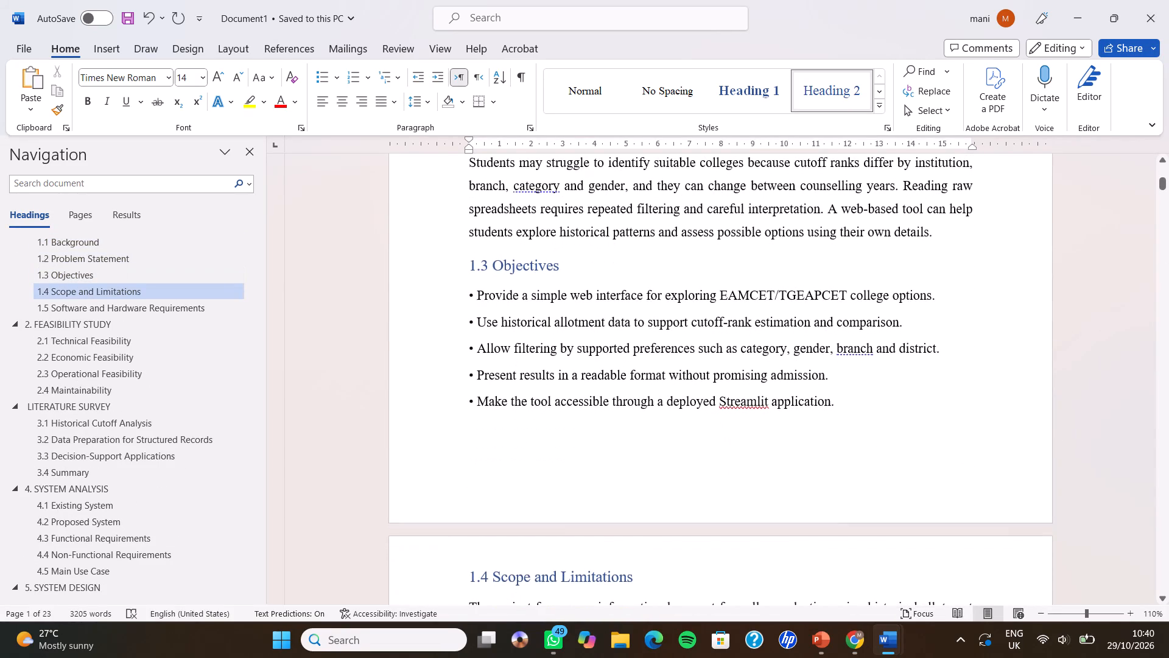
scroll(638, 320, "down", 2)
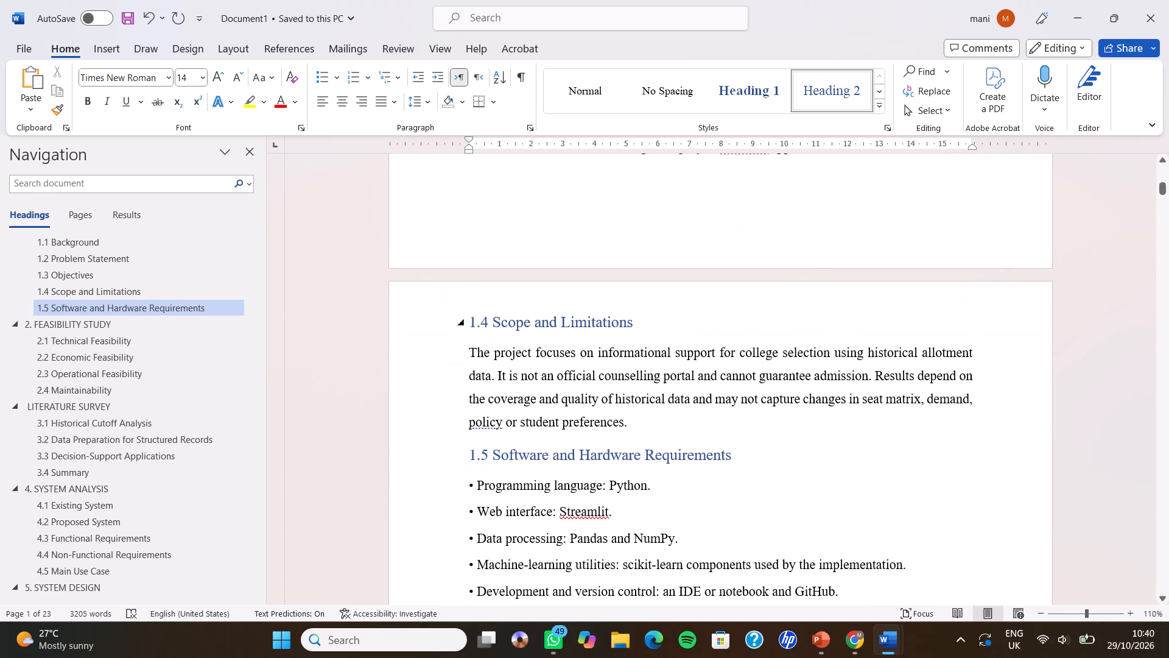
scroll(638, 320, "up", 7)
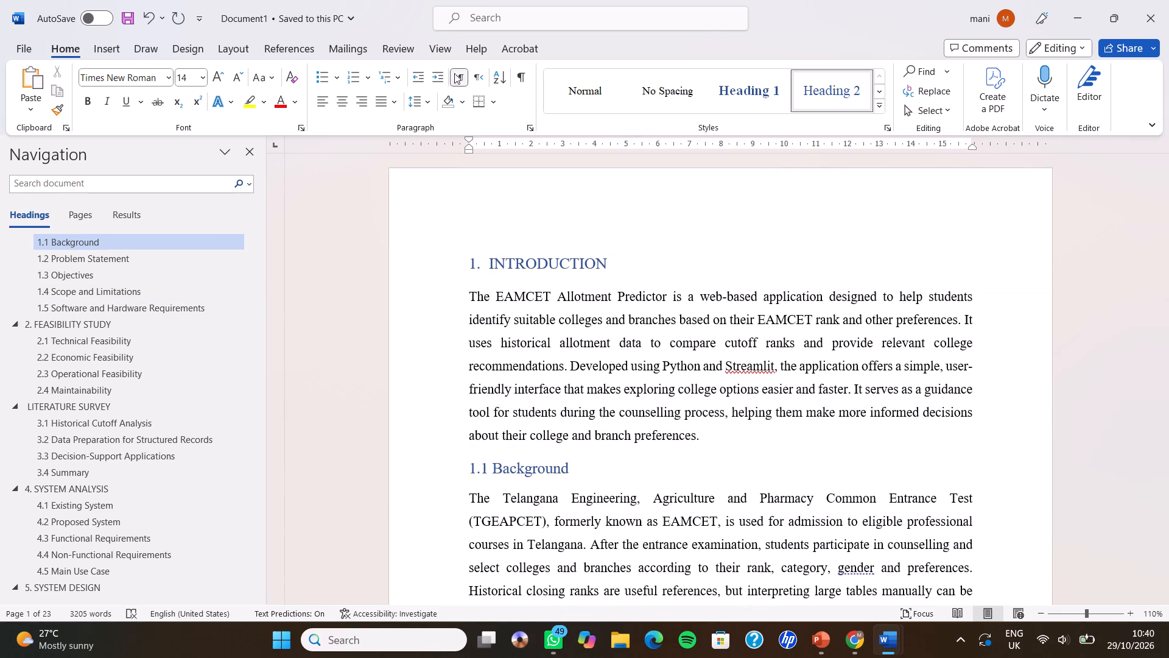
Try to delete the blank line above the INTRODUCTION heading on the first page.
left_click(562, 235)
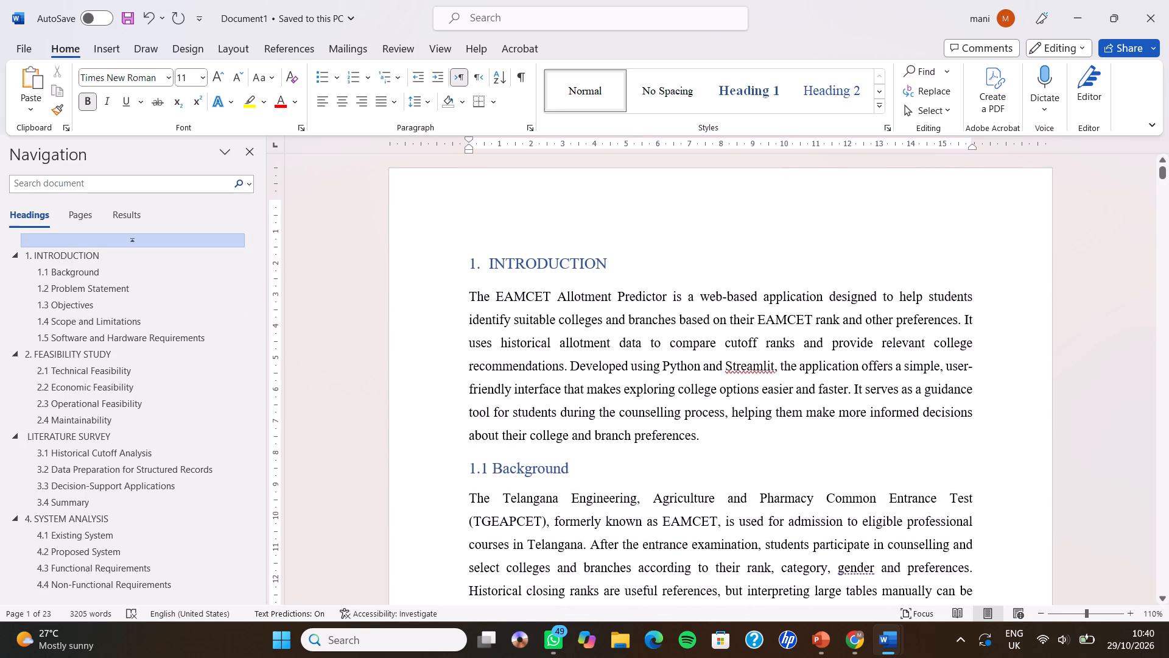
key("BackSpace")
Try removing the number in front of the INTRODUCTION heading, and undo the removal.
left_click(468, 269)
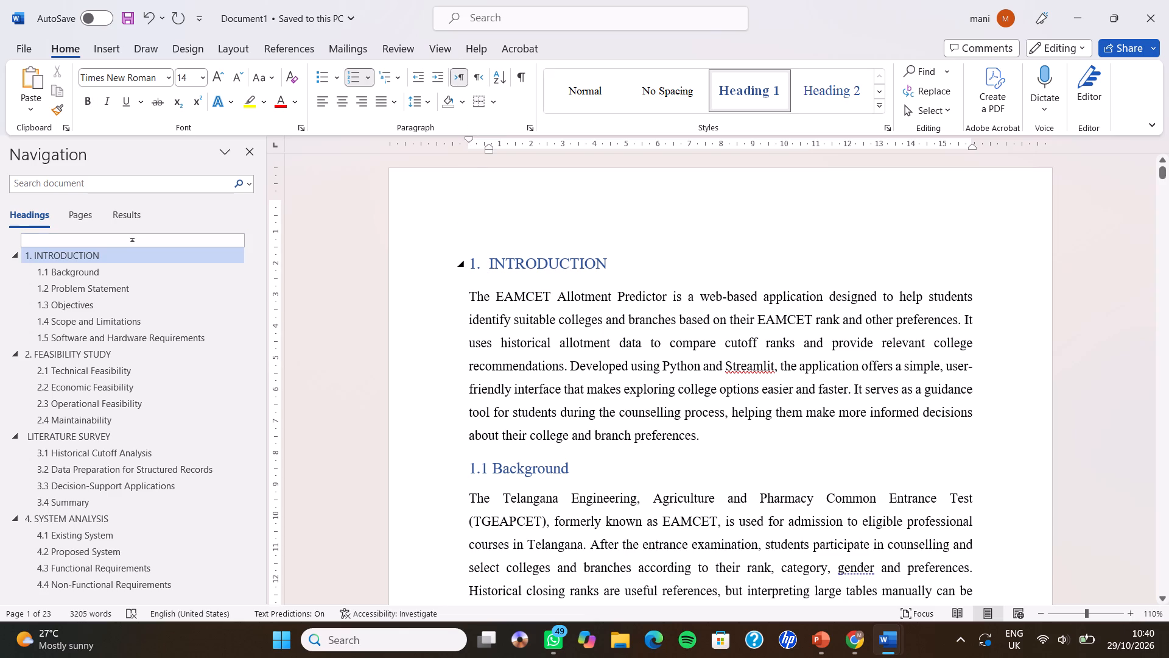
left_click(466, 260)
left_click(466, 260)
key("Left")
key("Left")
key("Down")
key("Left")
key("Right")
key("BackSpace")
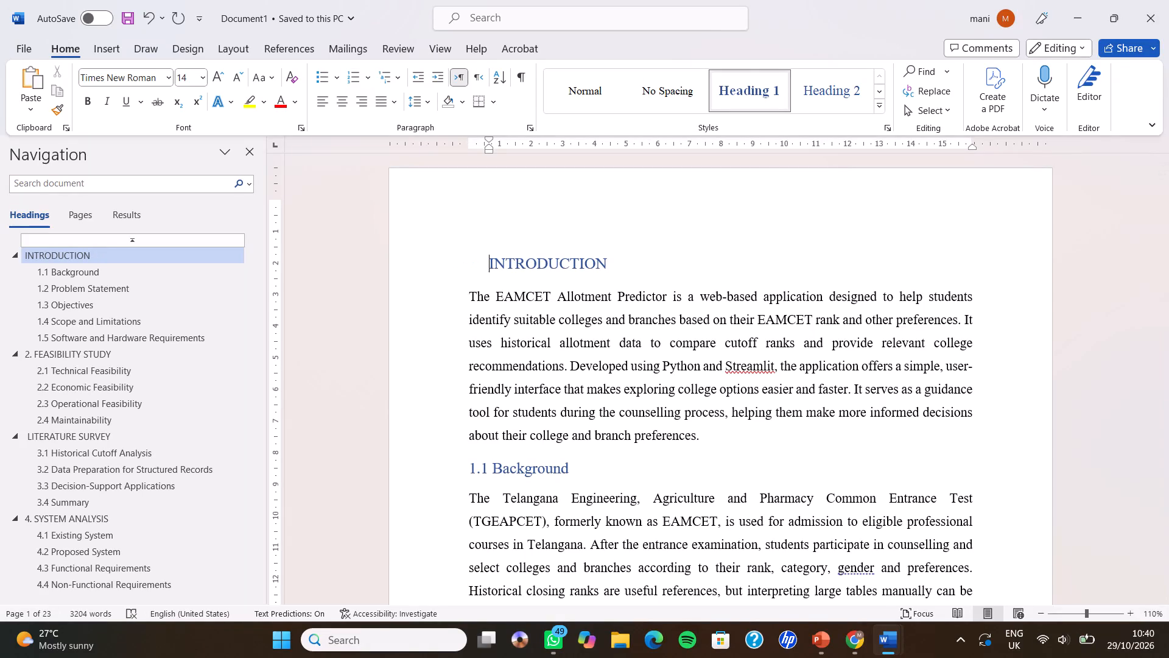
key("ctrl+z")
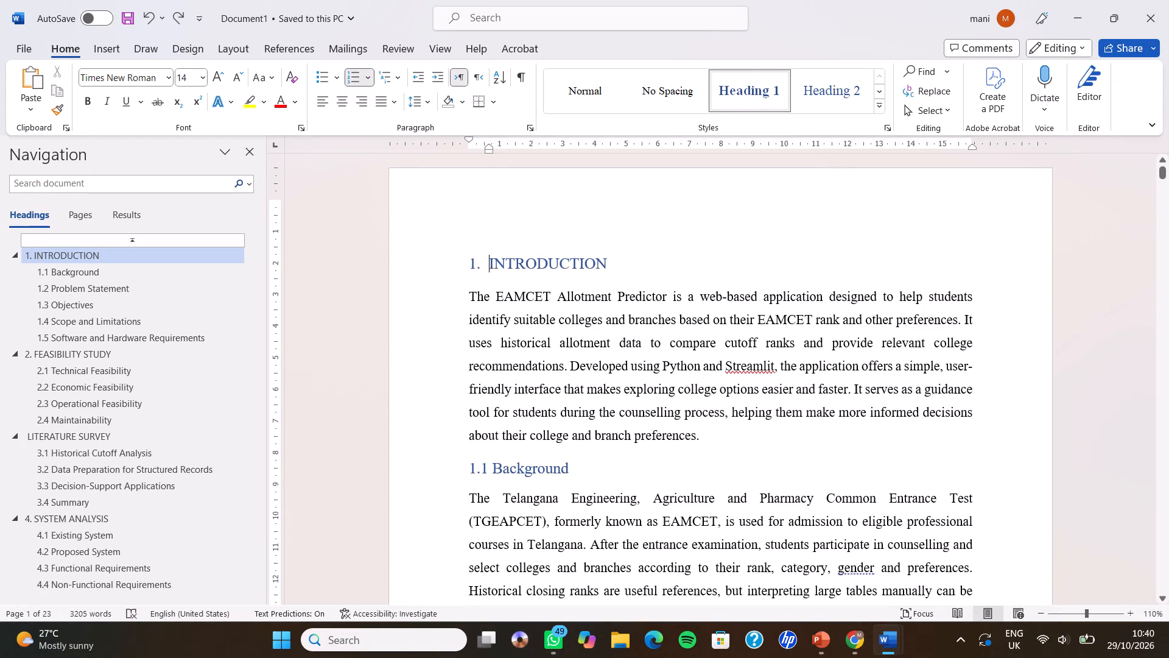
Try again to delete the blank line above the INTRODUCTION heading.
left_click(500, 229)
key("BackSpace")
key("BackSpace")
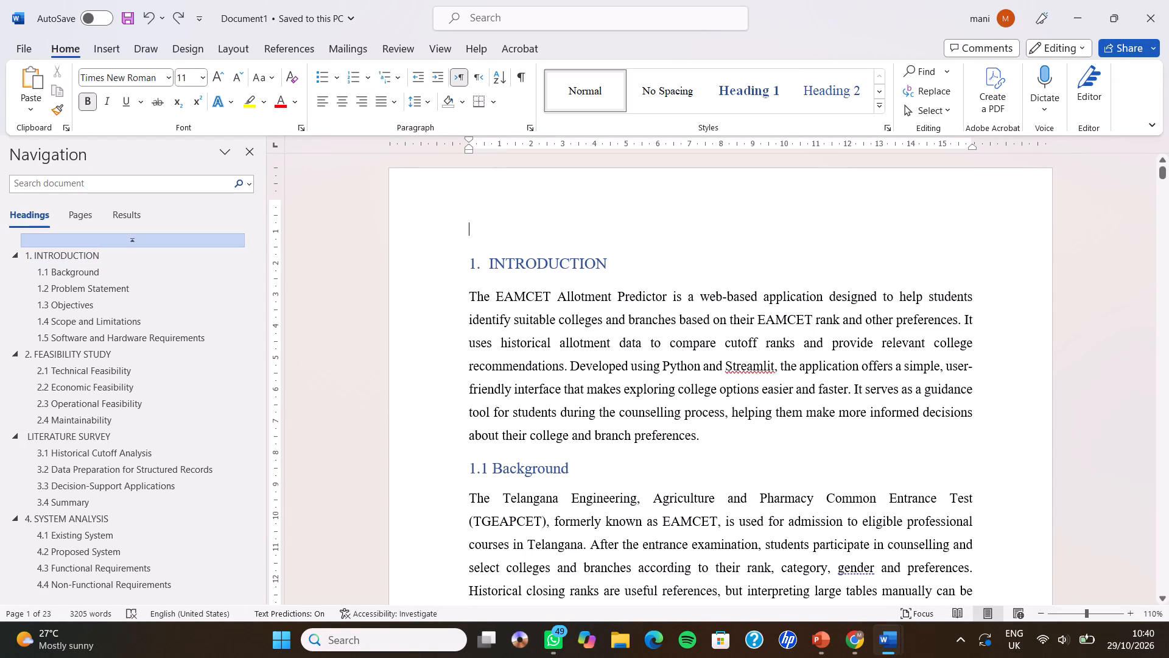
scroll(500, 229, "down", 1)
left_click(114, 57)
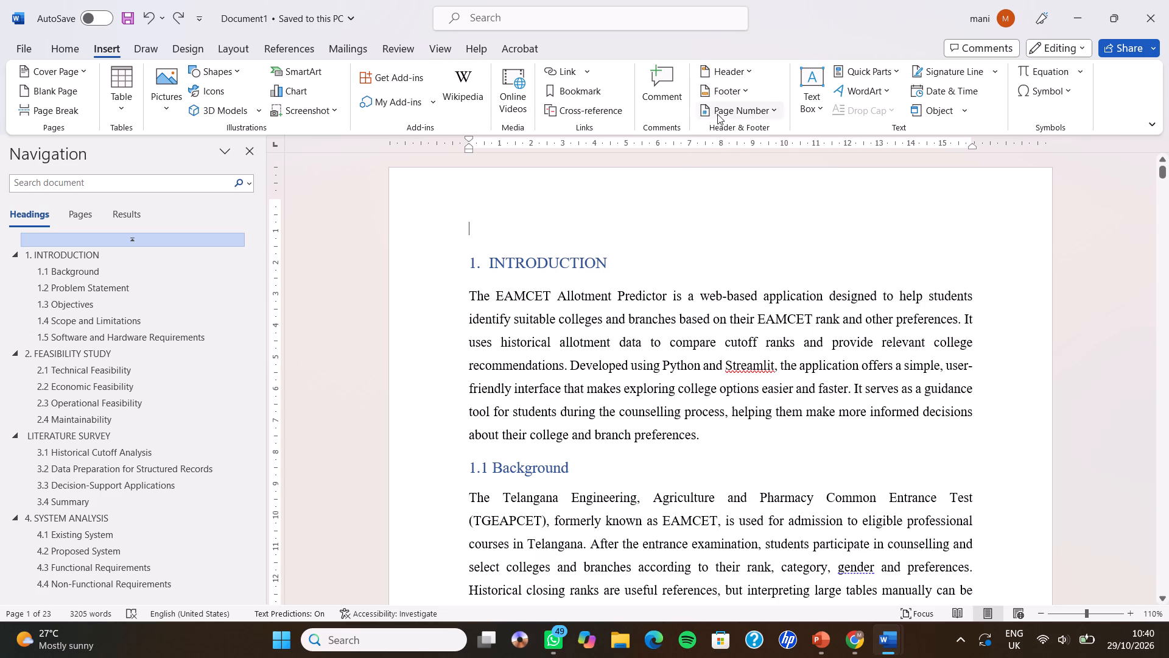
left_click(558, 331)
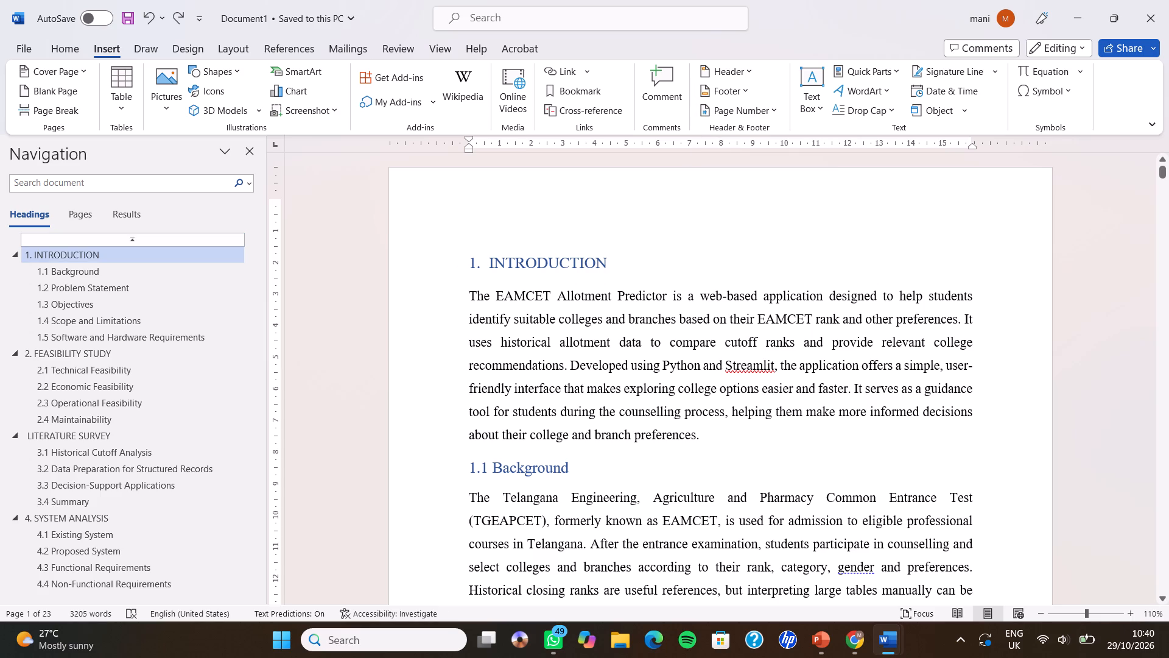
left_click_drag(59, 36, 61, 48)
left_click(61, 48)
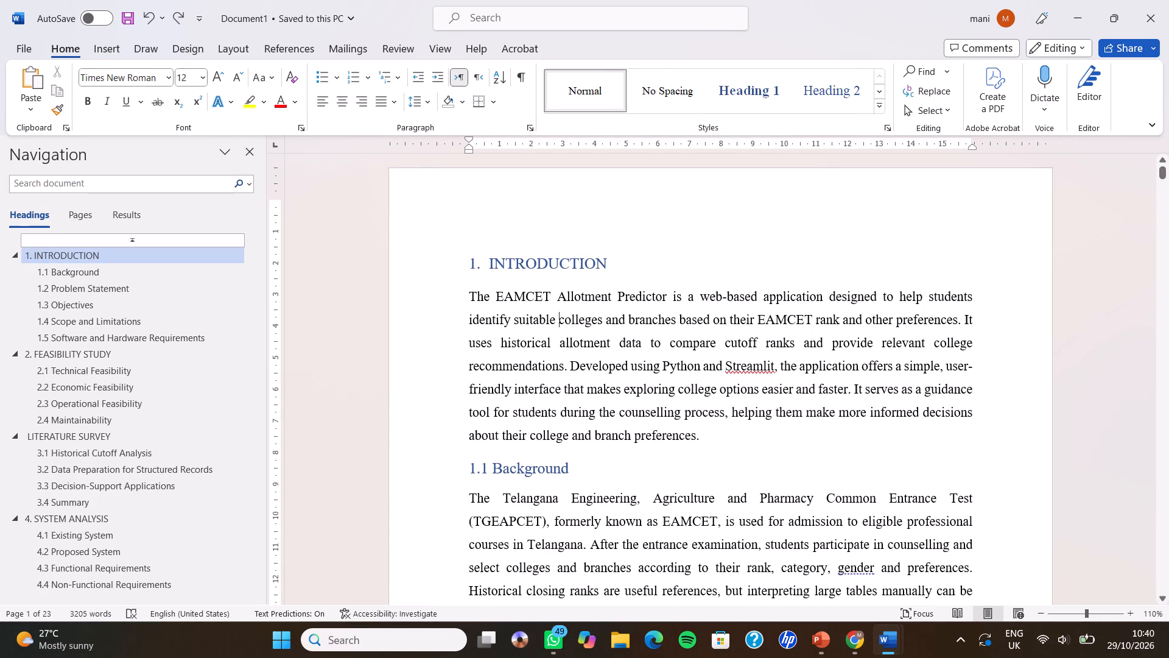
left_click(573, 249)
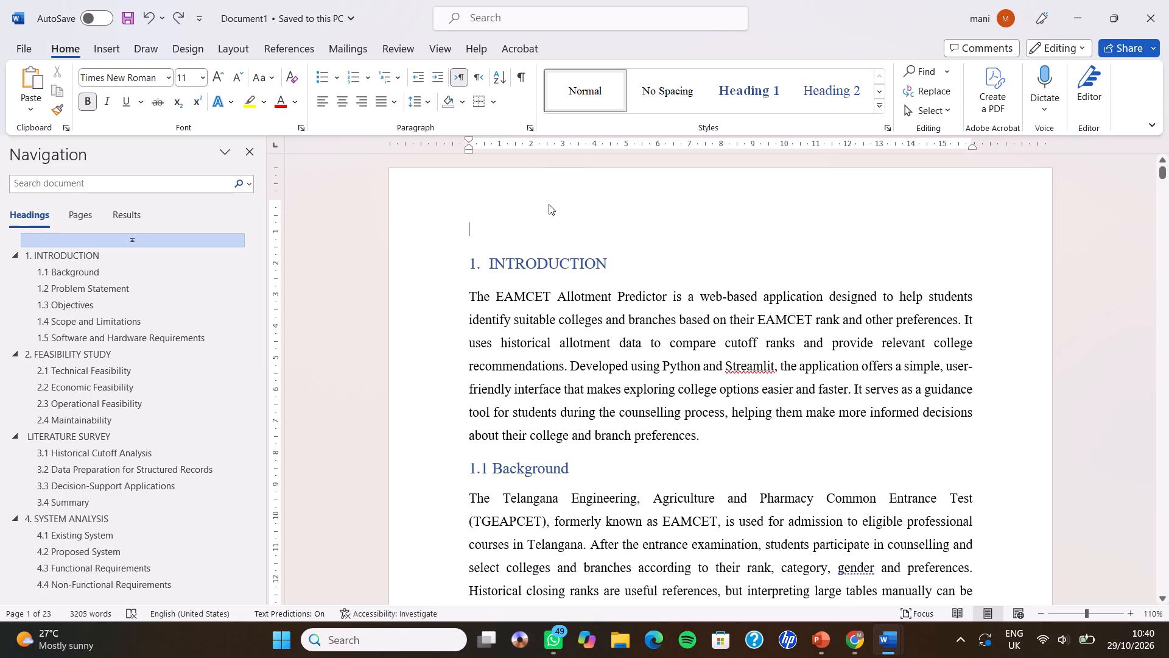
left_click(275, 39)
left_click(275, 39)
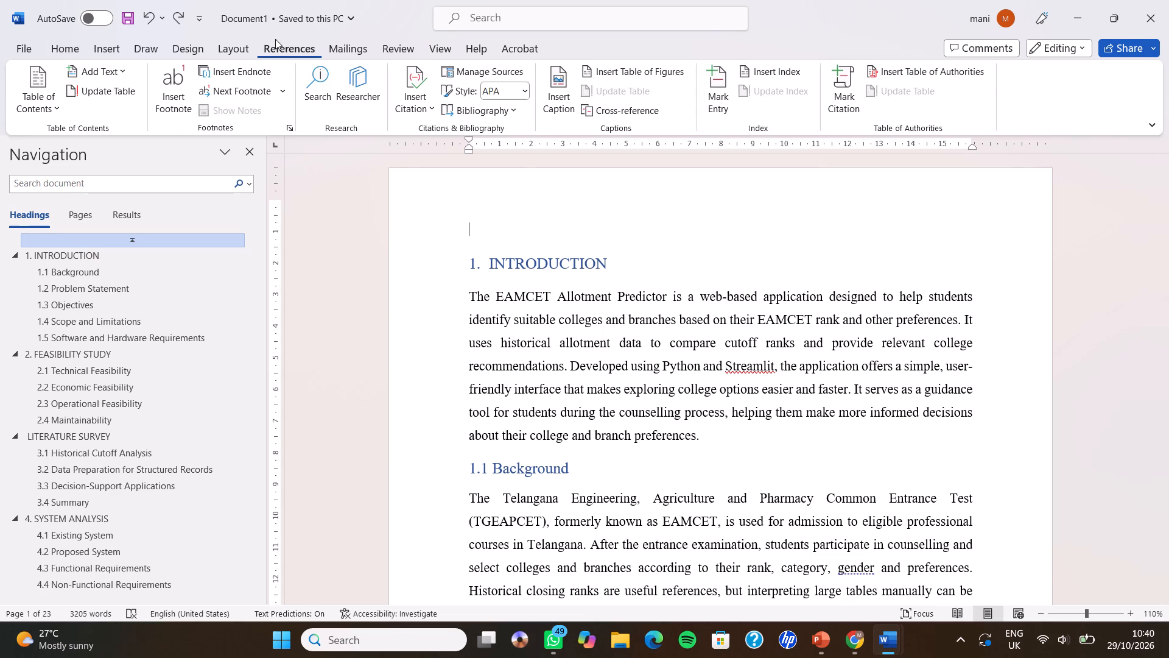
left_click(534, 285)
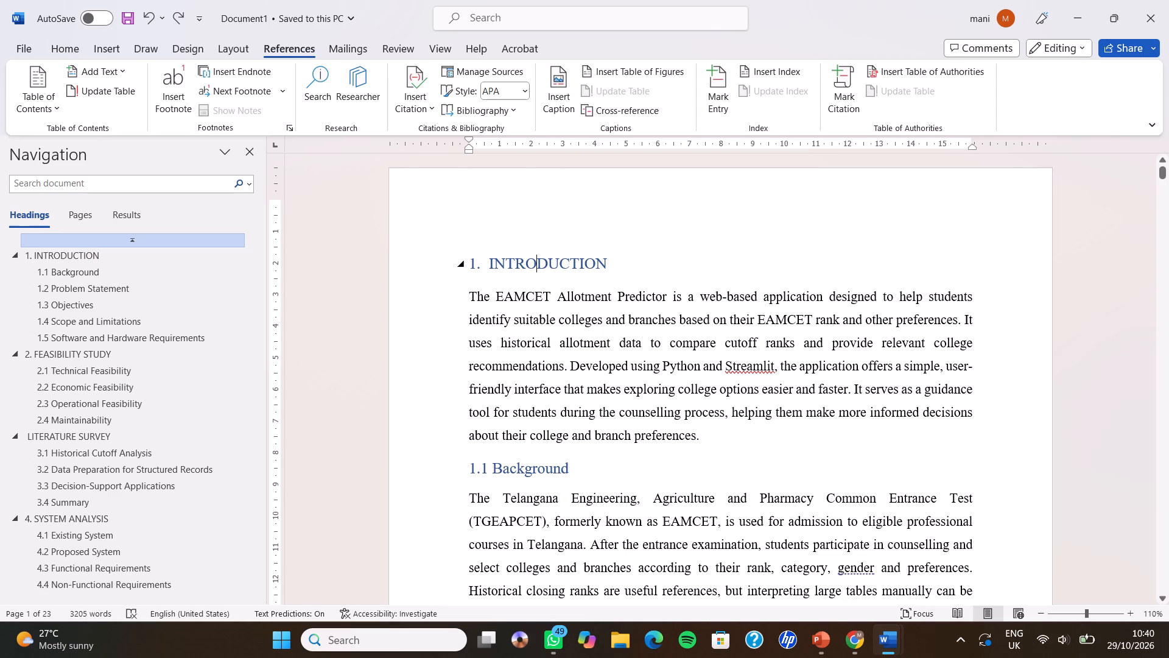
Open the first page's footer for editing and insert a Plain Number 2 page number at the bottom of the page.
left_click(534, 290)
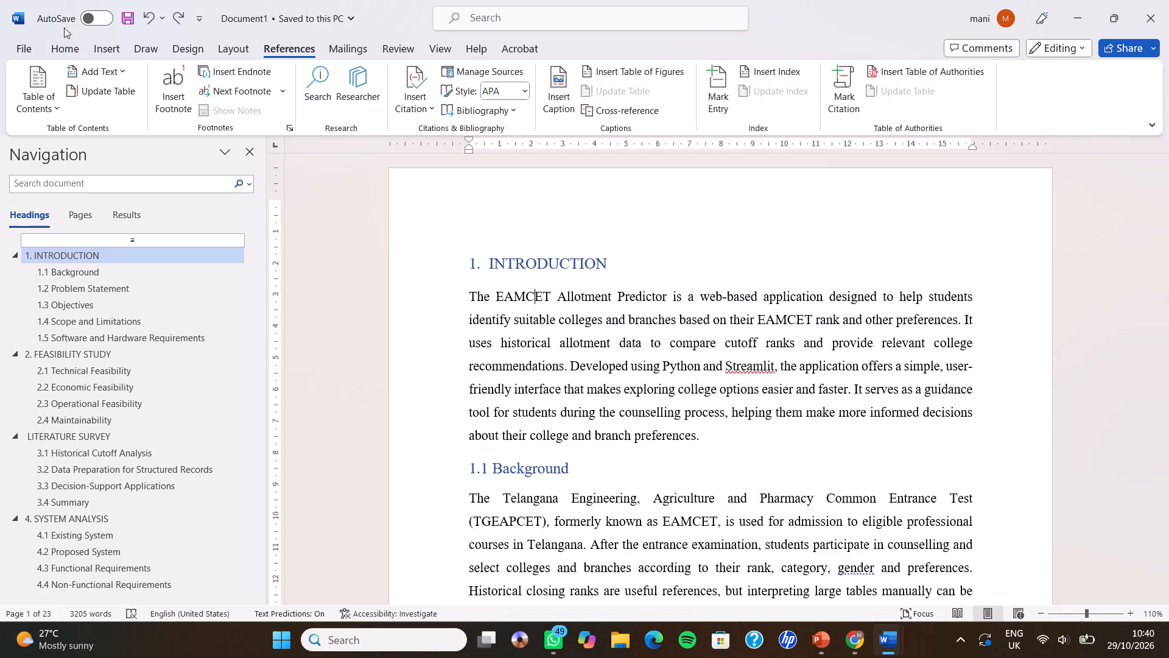
left_click(125, 63)
left_click(118, 57)
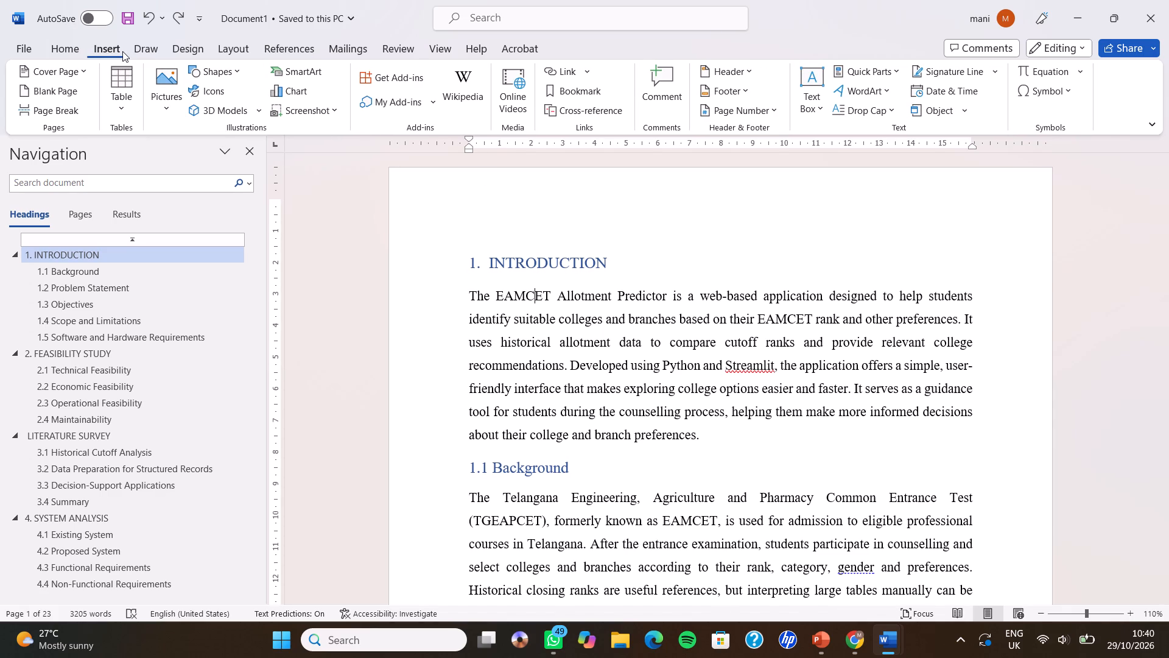
left_click(56, 51)
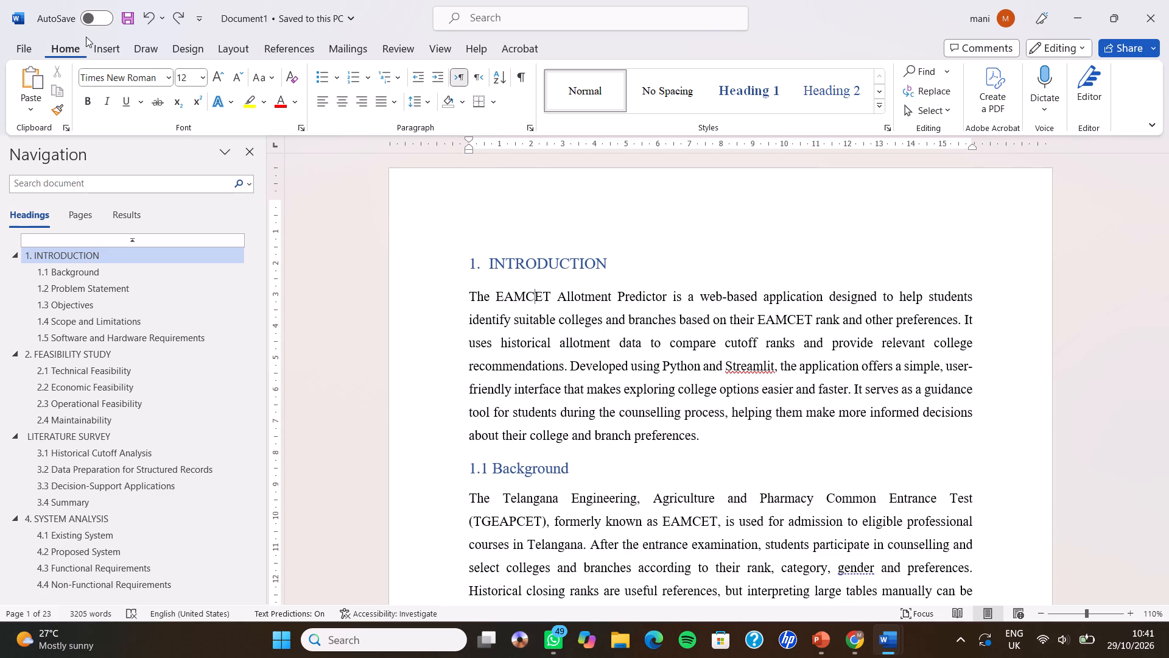
left_click(111, 55)
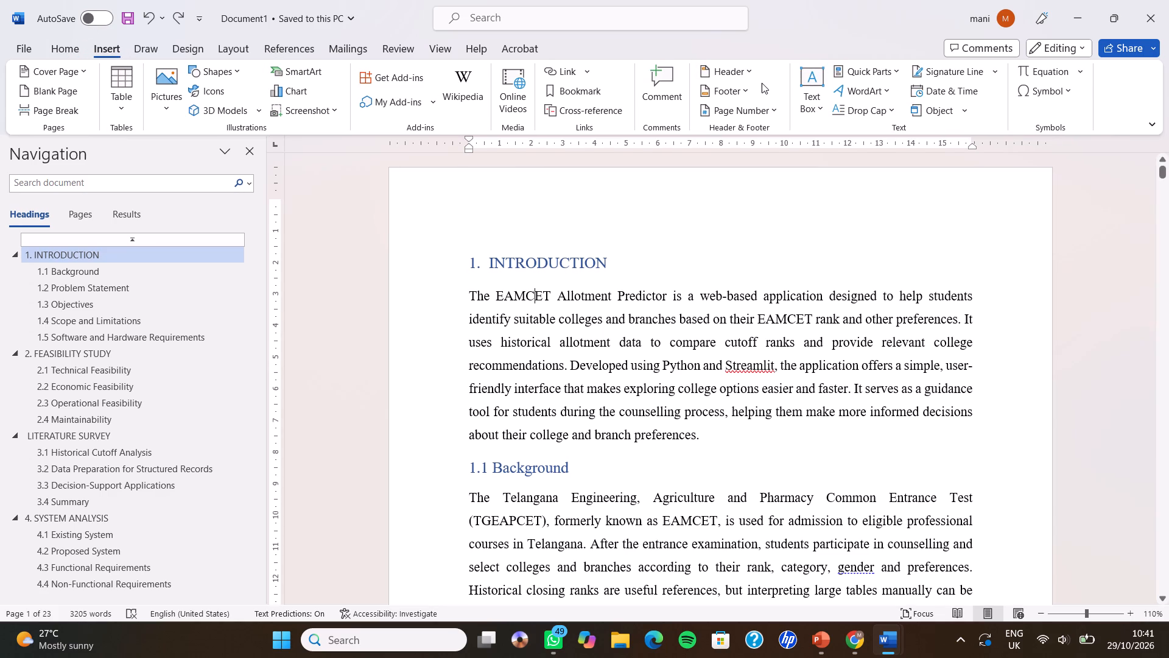
left_click(748, 93)
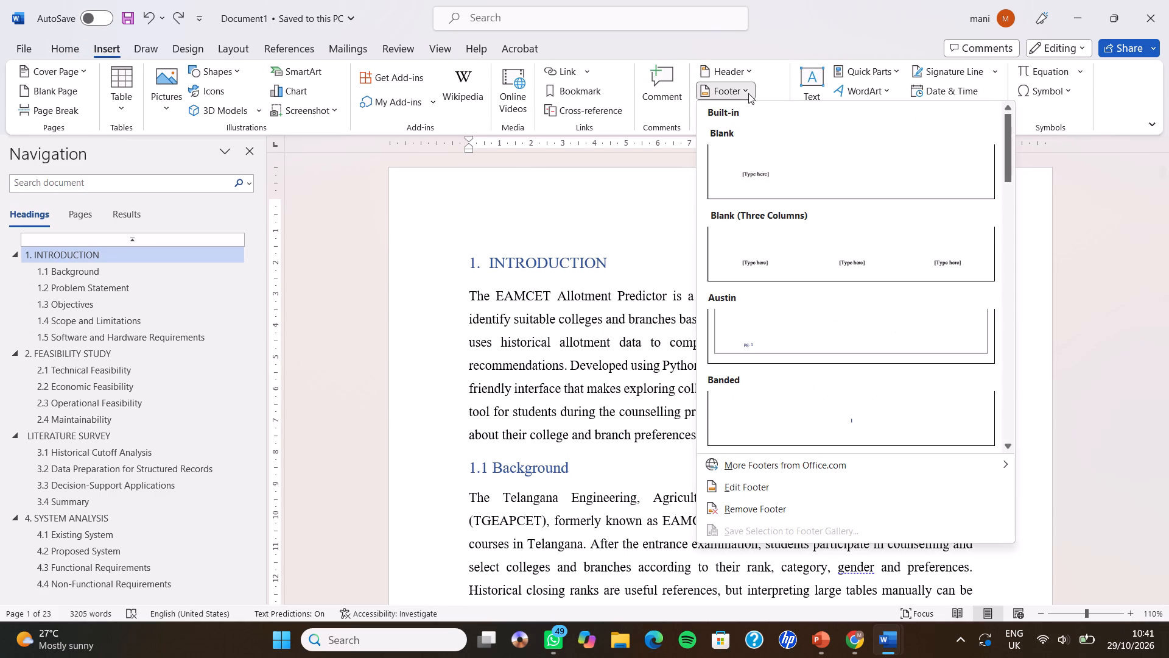
left_click(765, 490)
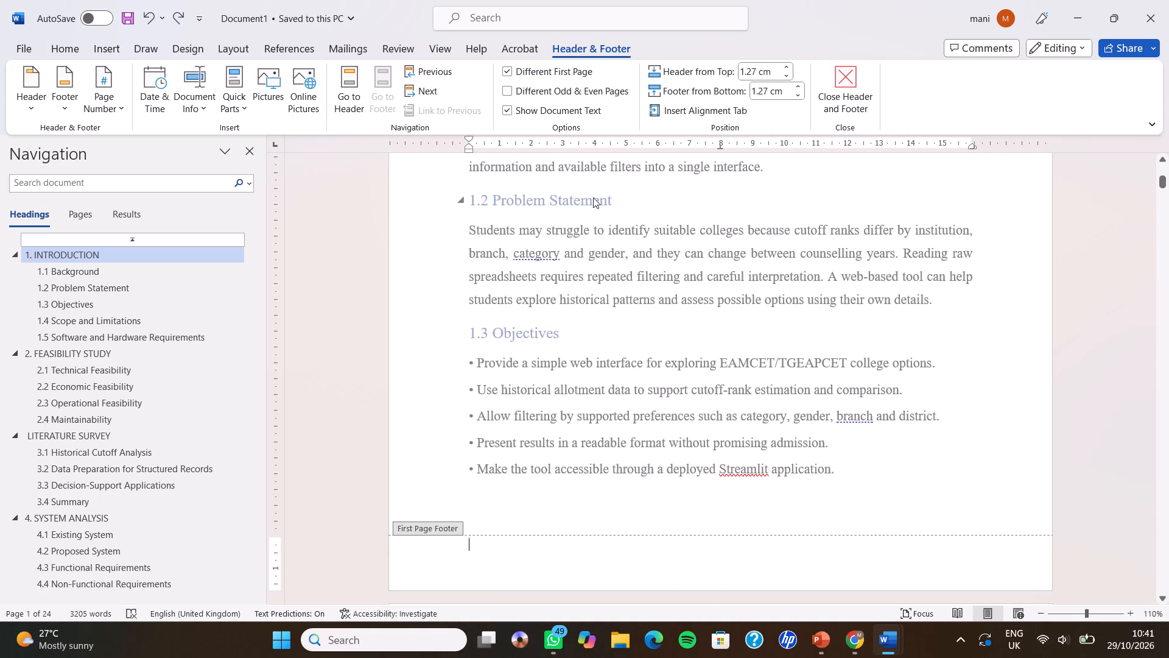
left_click(101, 68)
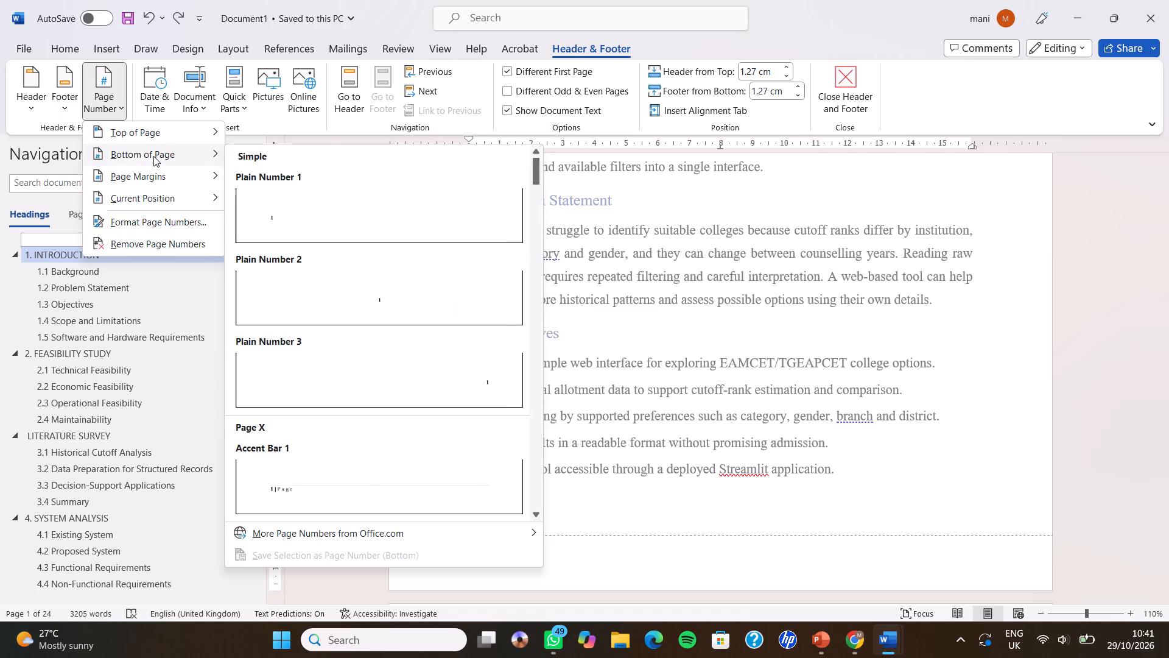
left_click(374, 327)
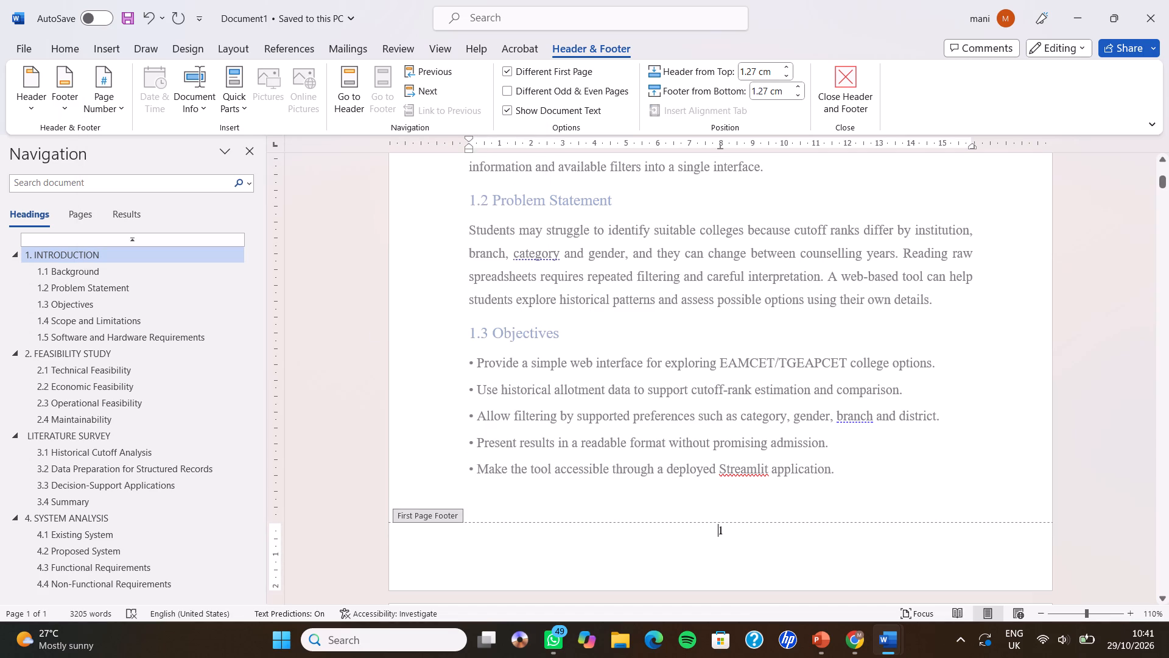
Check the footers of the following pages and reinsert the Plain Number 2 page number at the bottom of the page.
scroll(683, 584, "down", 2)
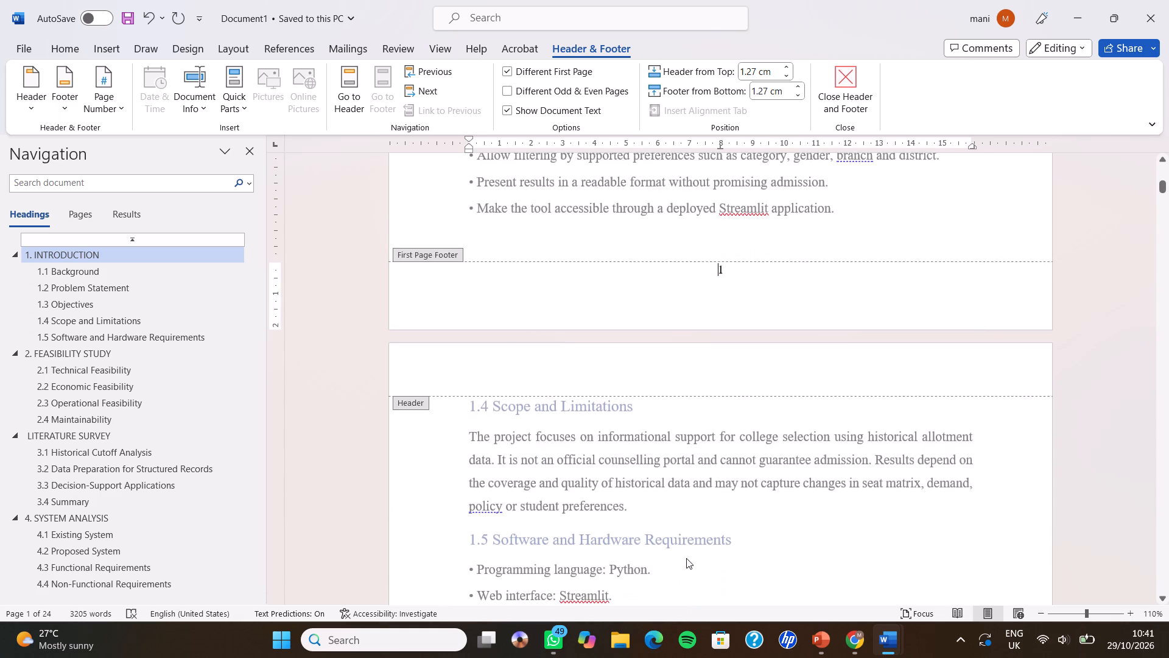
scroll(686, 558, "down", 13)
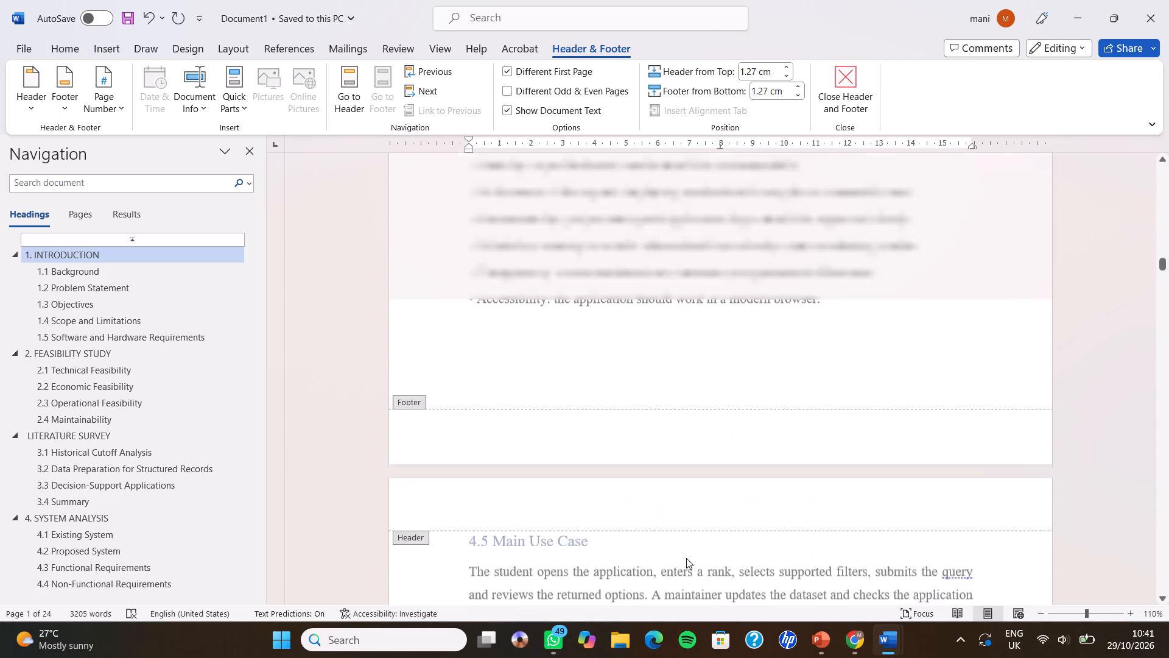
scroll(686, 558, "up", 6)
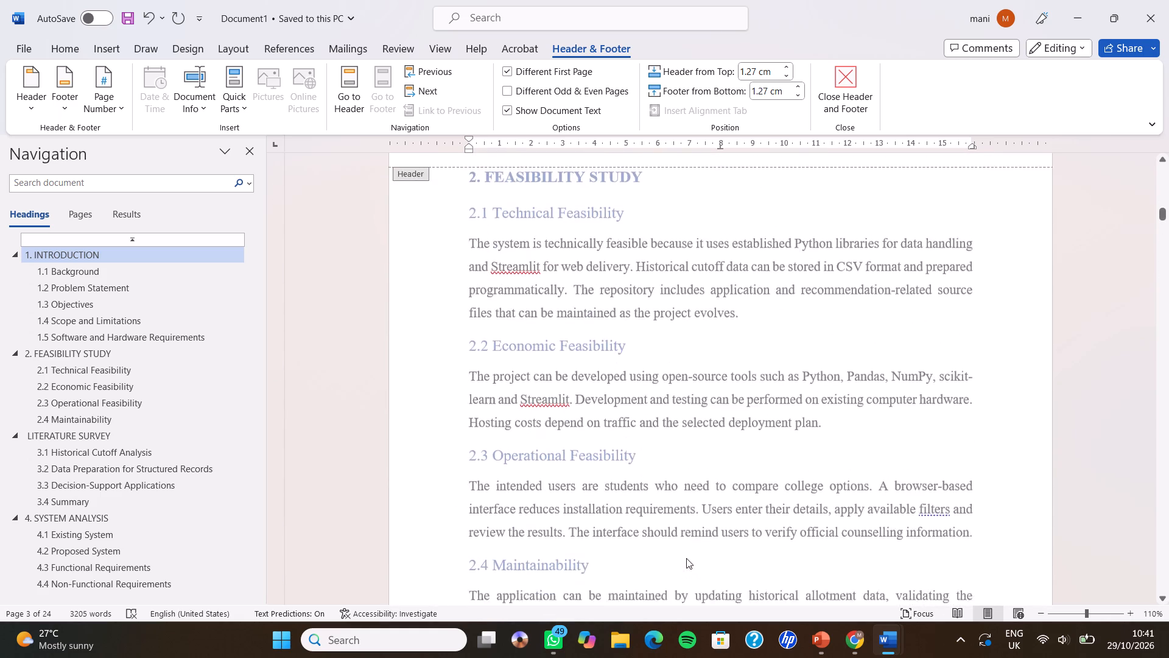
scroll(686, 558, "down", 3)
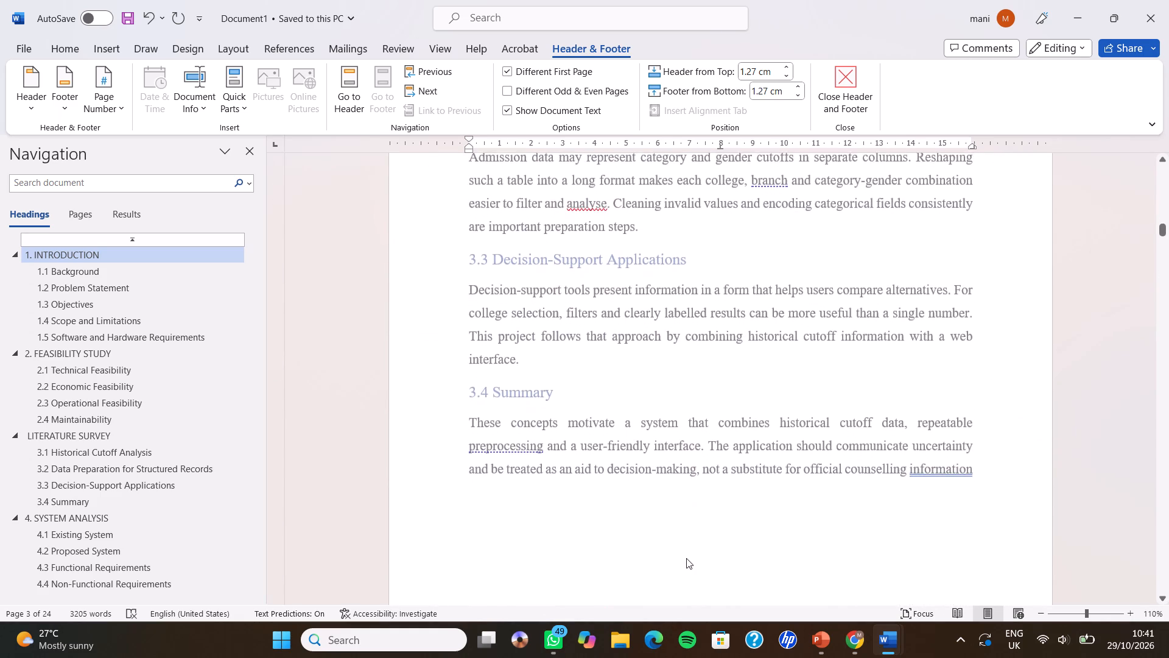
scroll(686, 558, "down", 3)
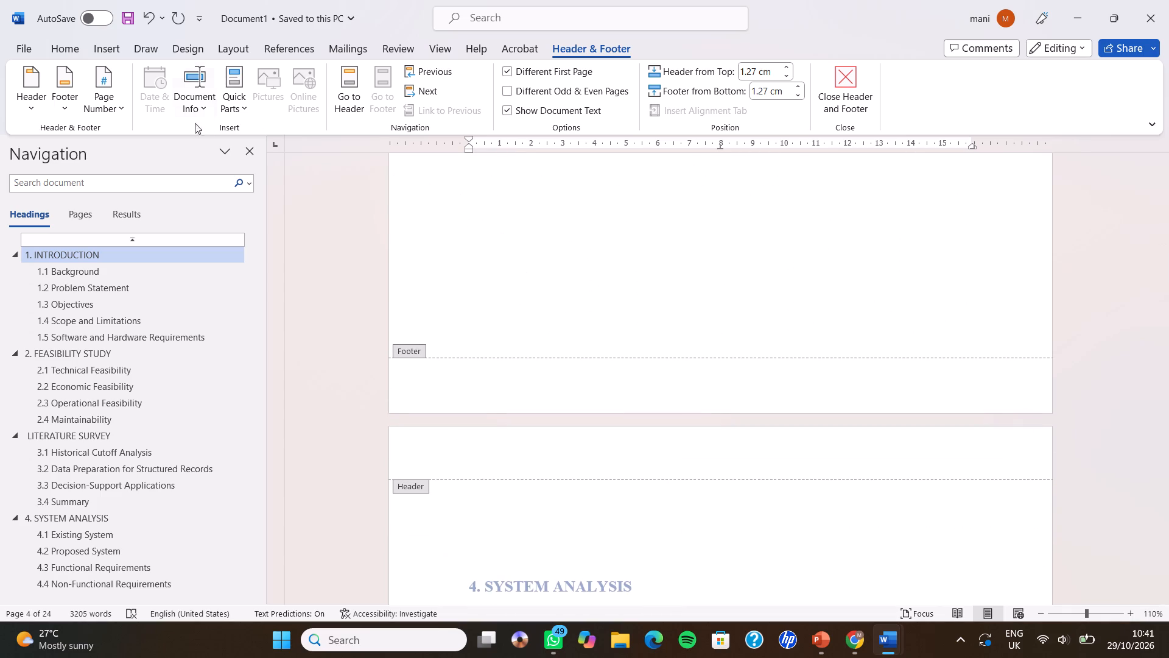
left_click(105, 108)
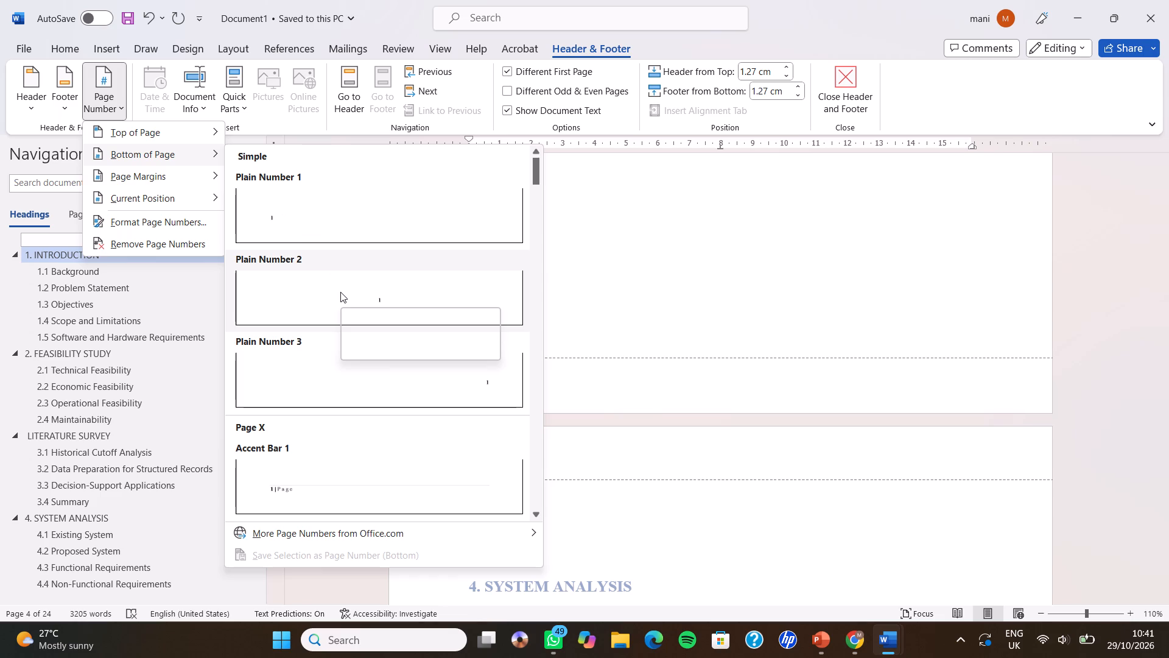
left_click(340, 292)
Turn off the Different First Page option from the footer of page 2.
scroll(340, 292, "up", 8)
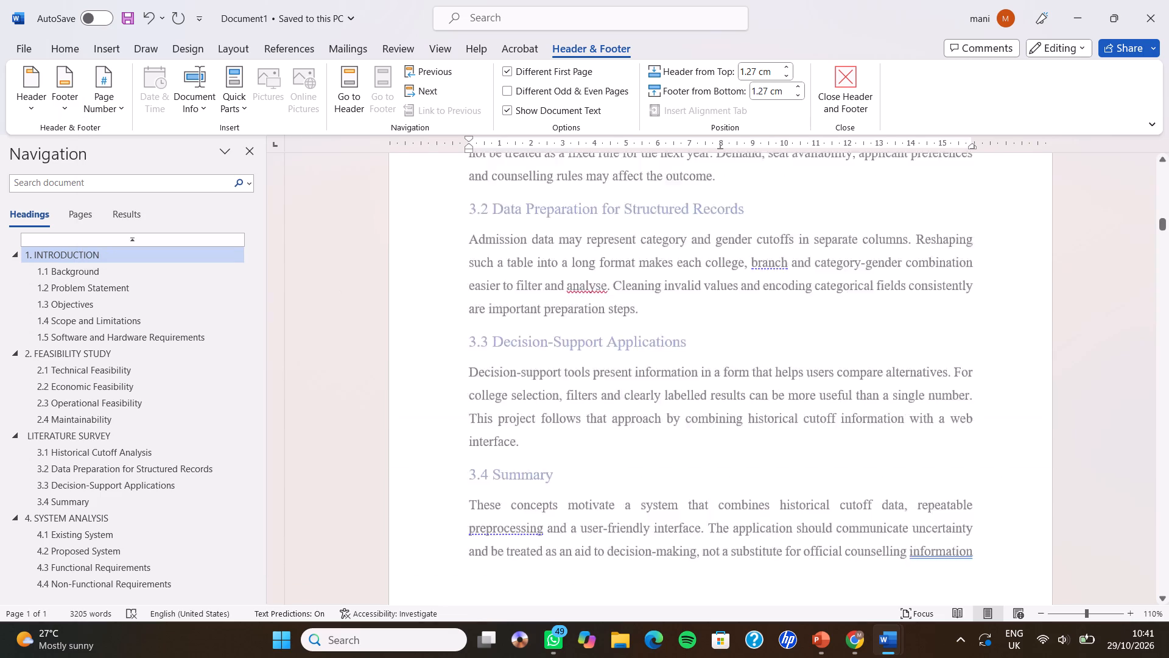
scroll(340, 292, "up", 13)
scroll(340, 292, "down", 4)
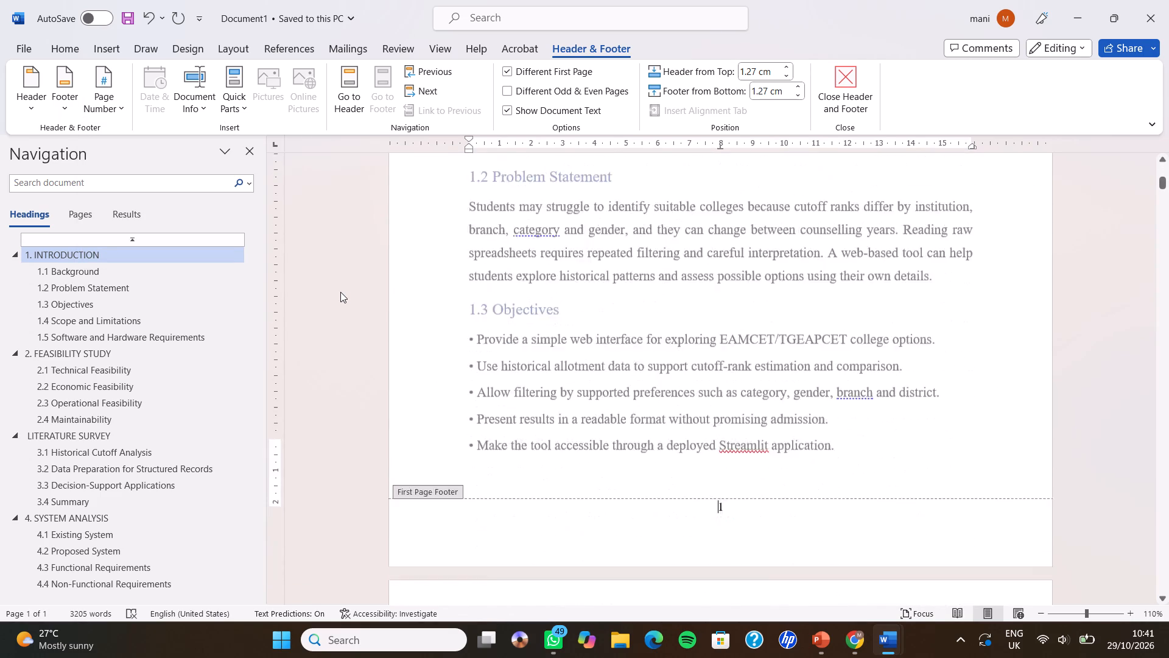
scroll(340, 292, "down", 2)
scroll(644, 432, "down", 4)
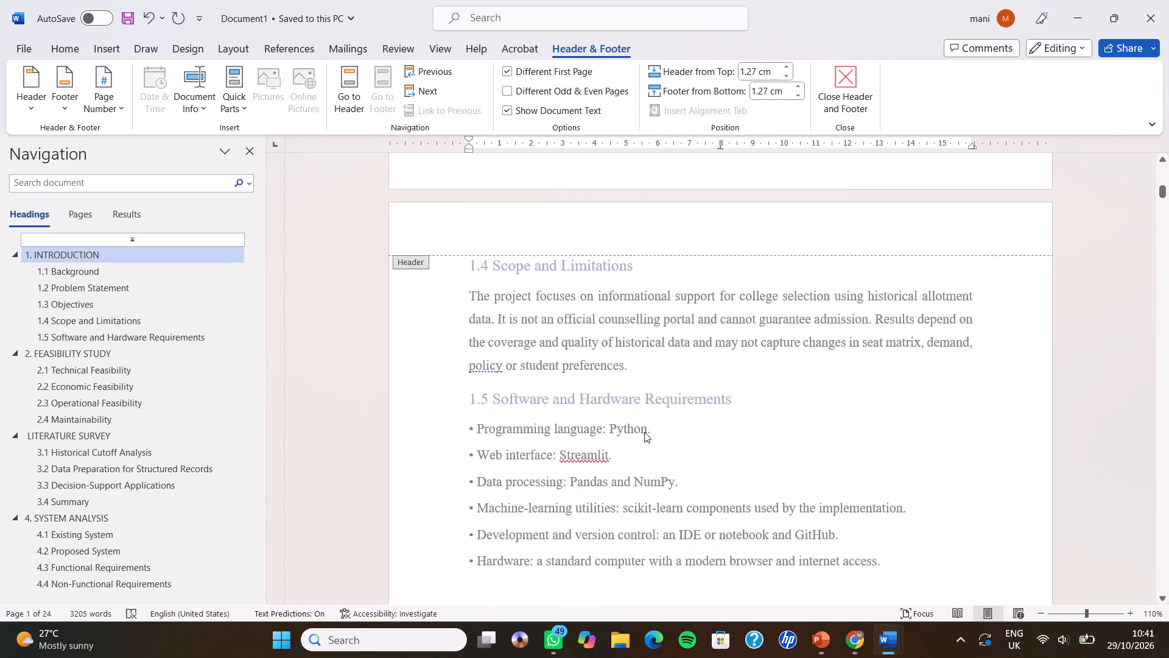
scroll(644, 432, "down", 2)
scroll(644, 432, "up", 1)
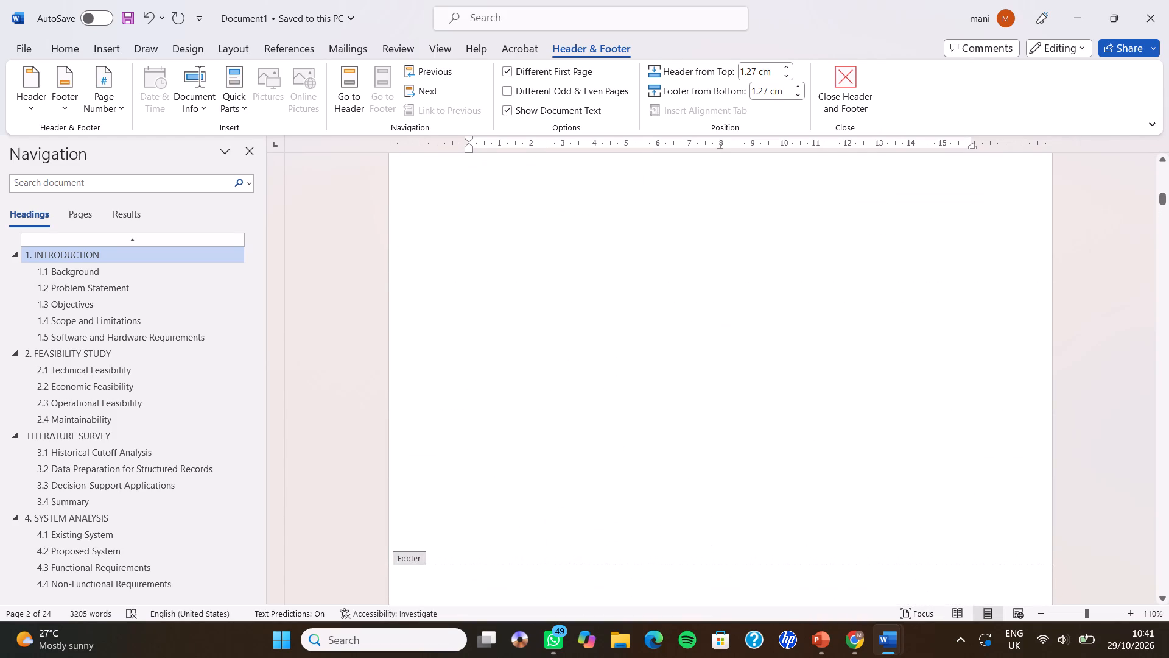
left_click(728, 588)
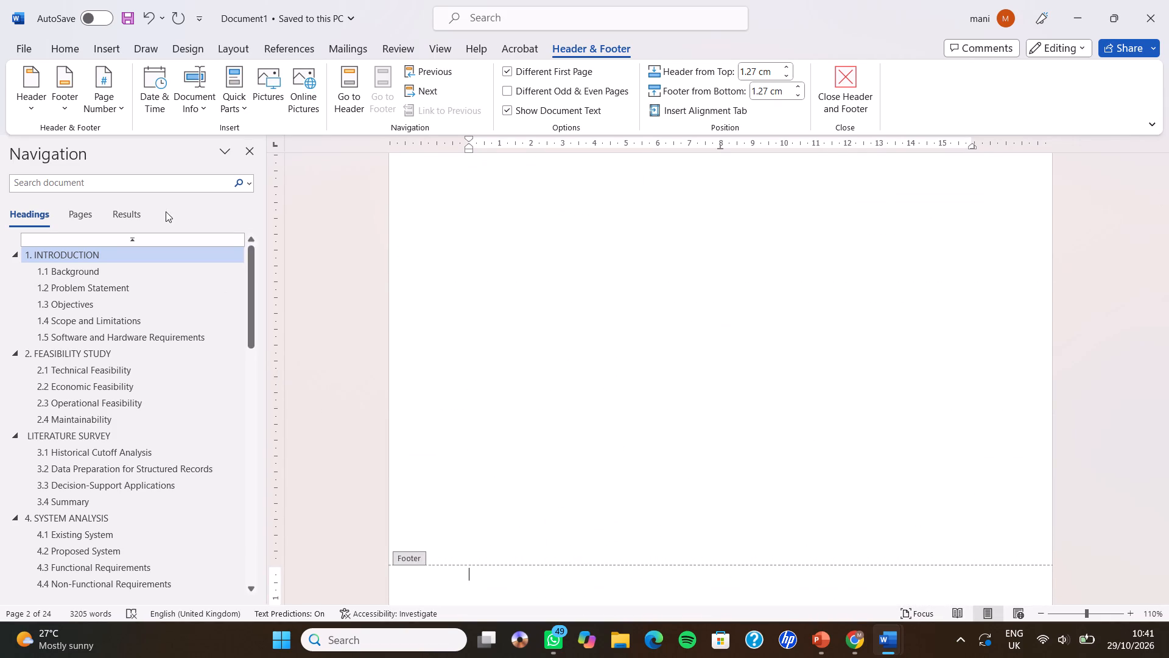
left_click(108, 87)
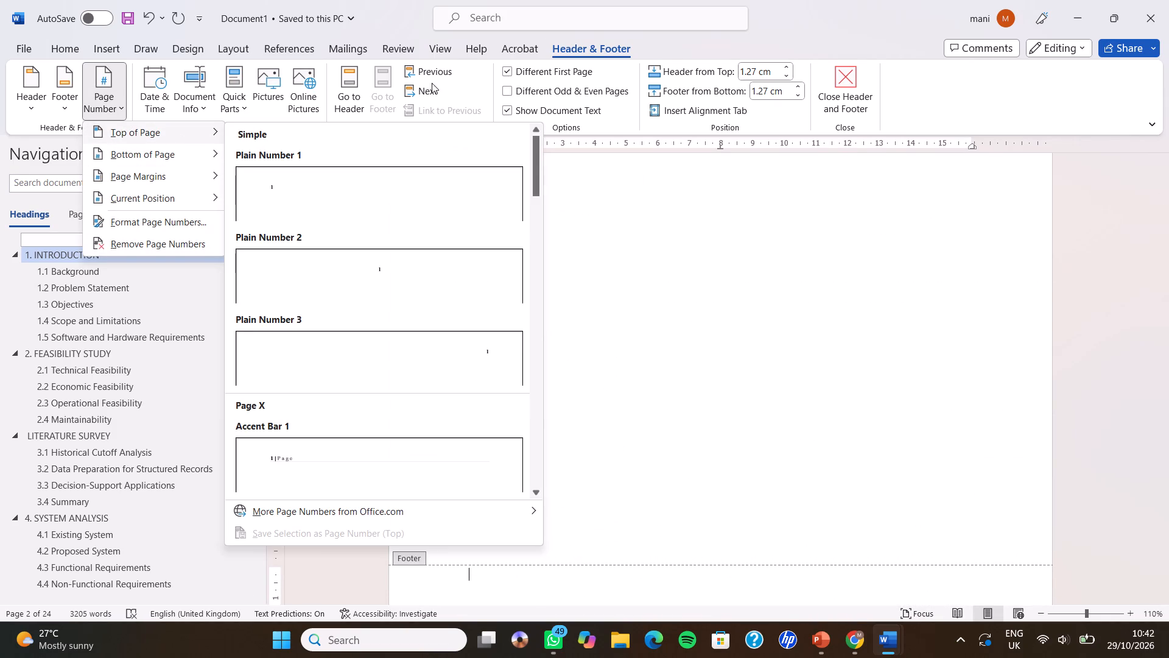
left_click(585, 66)
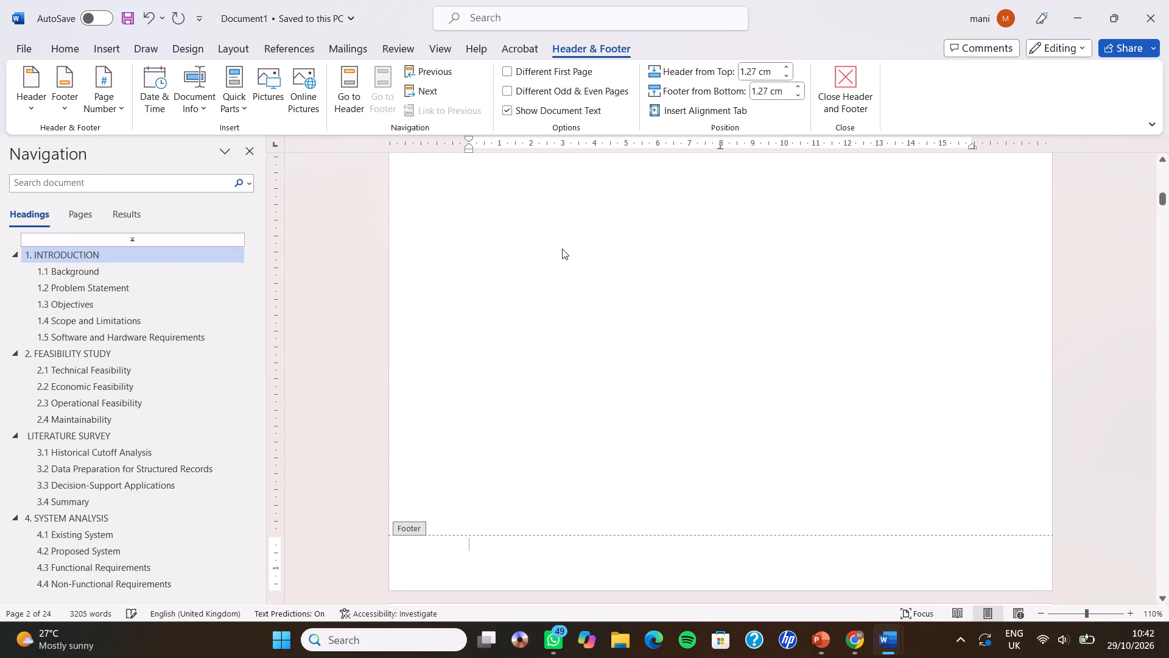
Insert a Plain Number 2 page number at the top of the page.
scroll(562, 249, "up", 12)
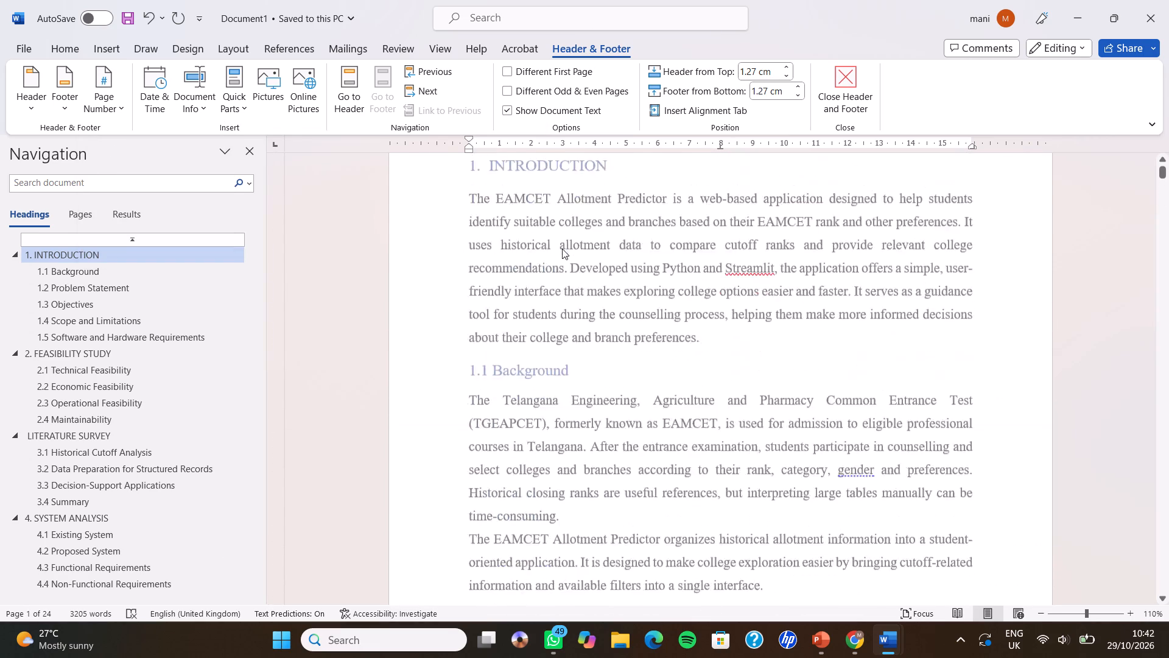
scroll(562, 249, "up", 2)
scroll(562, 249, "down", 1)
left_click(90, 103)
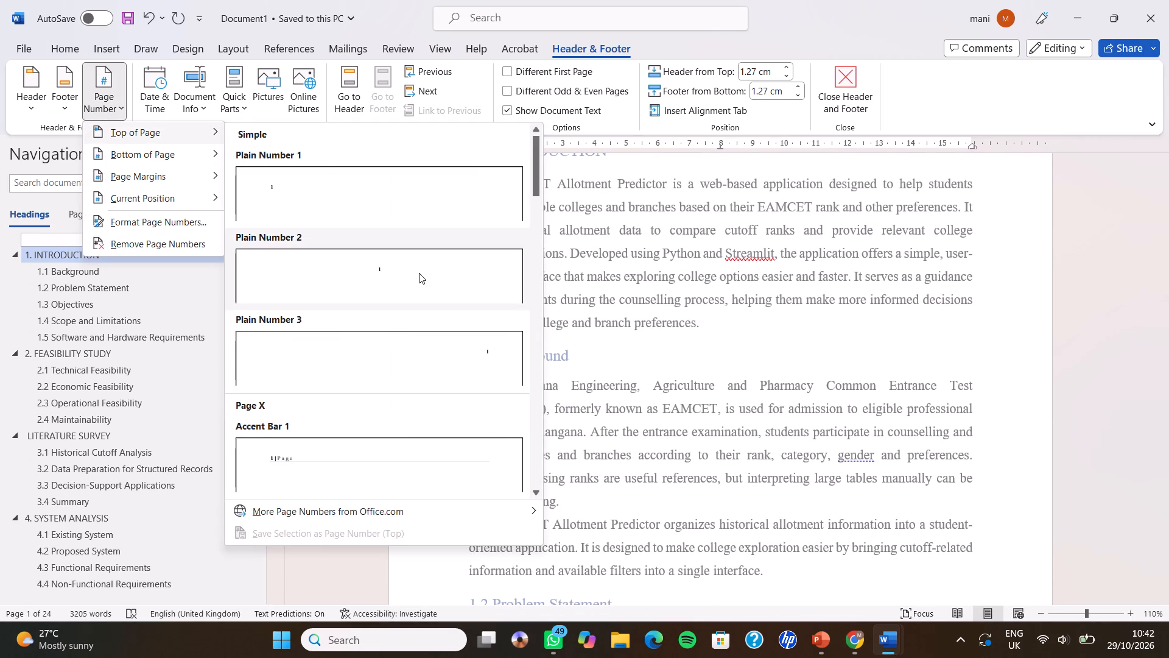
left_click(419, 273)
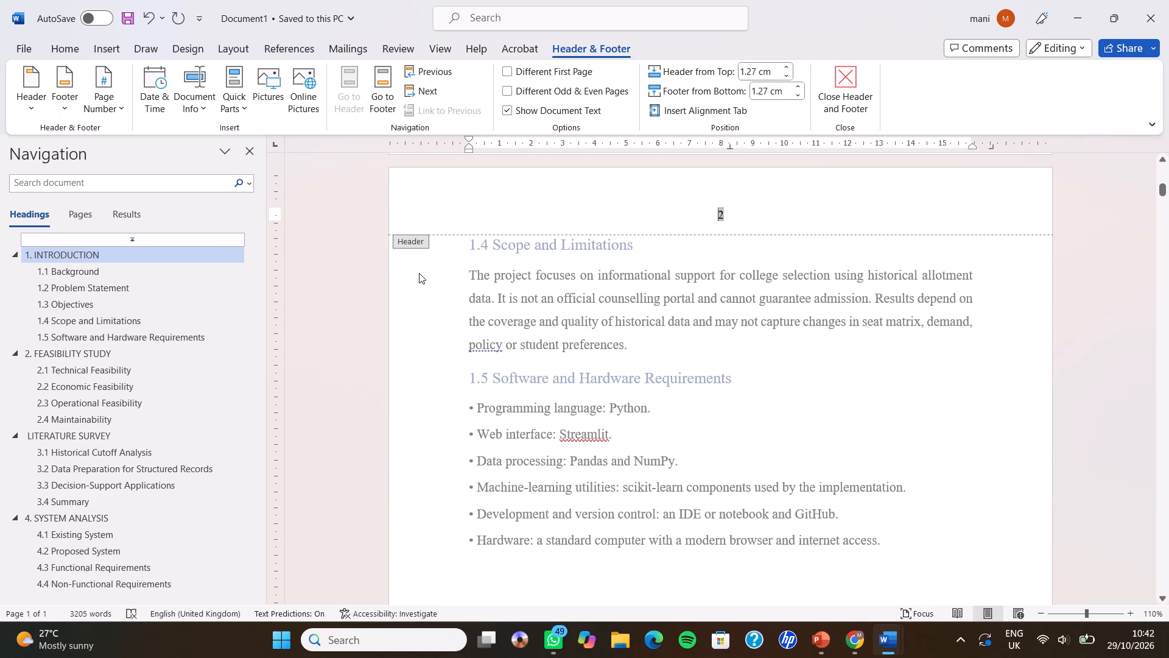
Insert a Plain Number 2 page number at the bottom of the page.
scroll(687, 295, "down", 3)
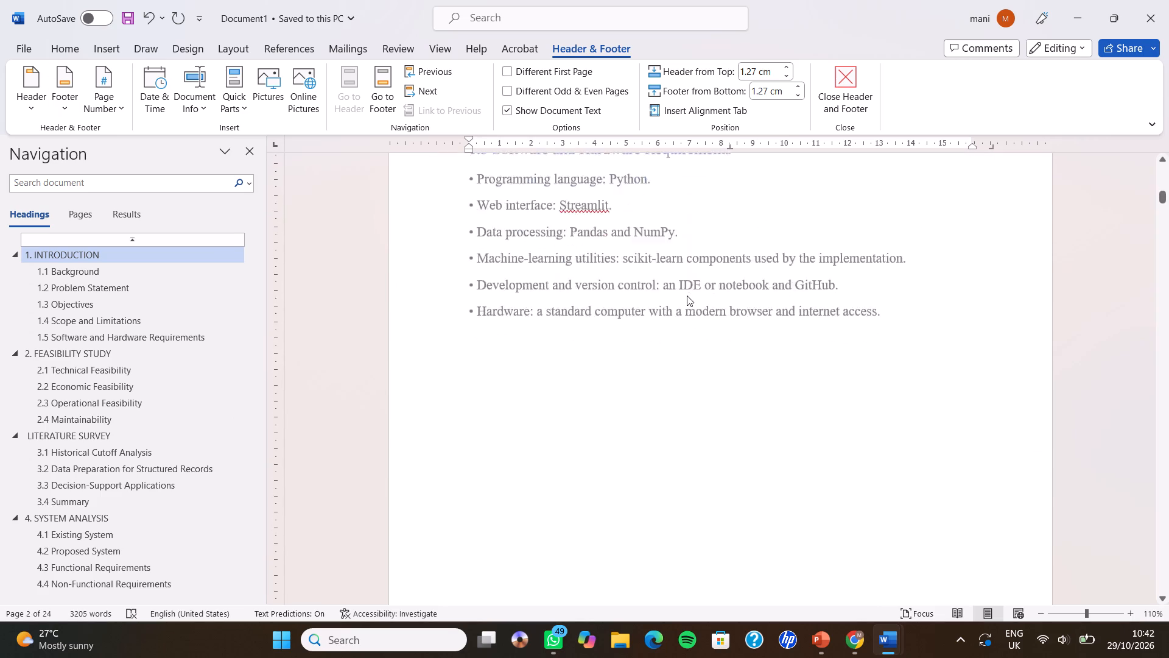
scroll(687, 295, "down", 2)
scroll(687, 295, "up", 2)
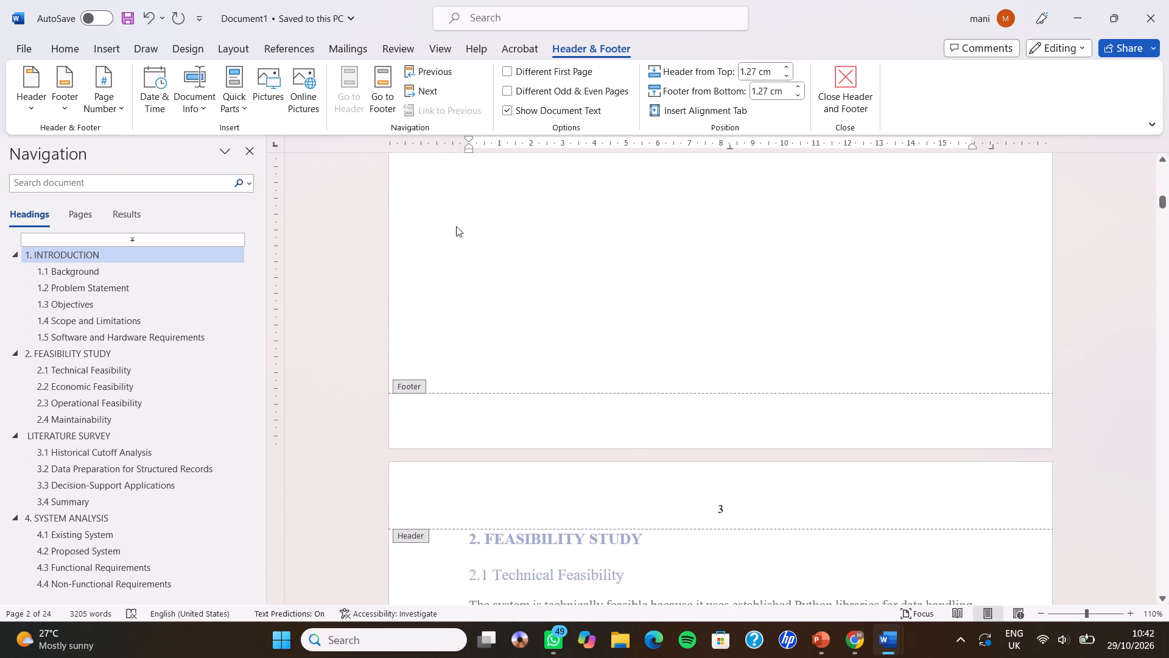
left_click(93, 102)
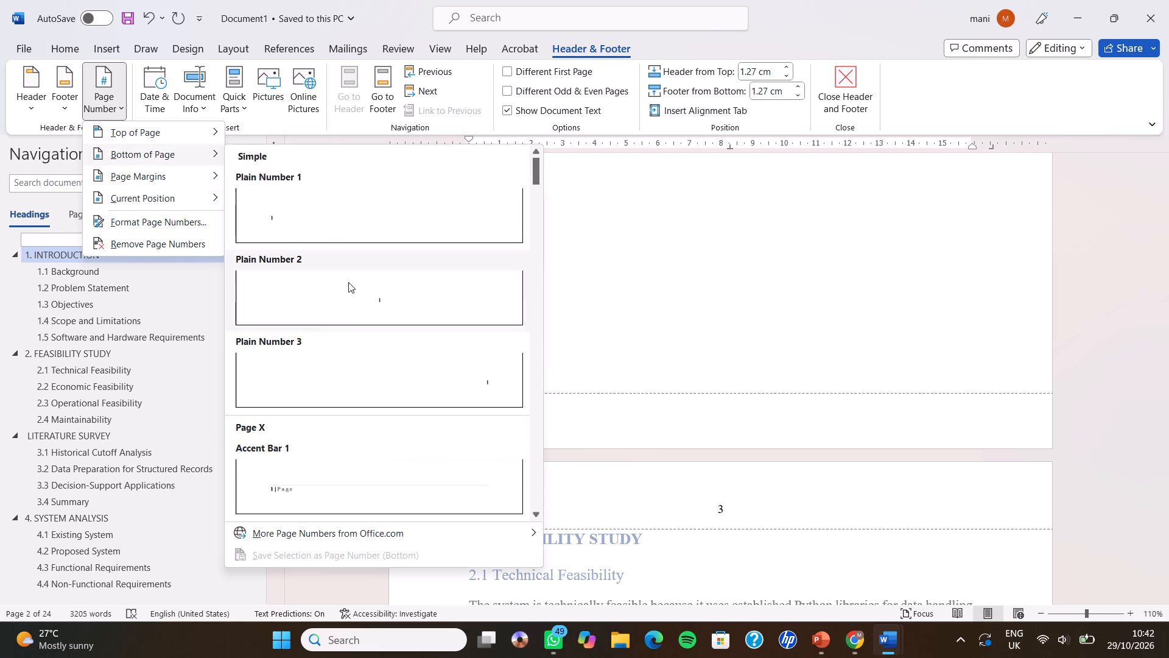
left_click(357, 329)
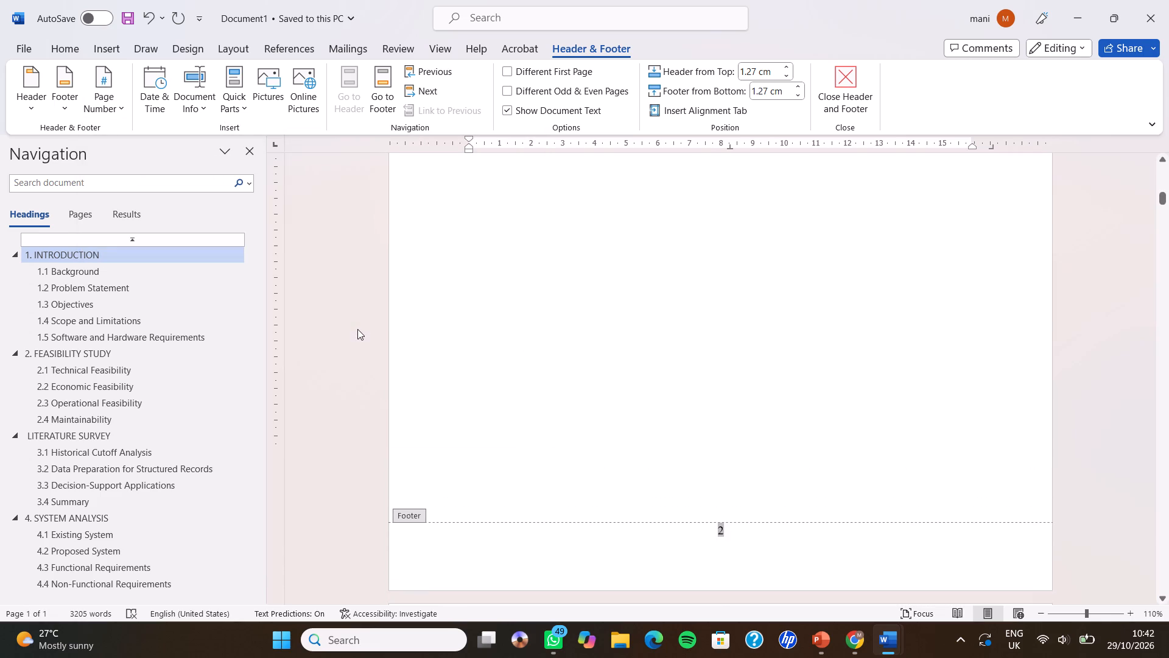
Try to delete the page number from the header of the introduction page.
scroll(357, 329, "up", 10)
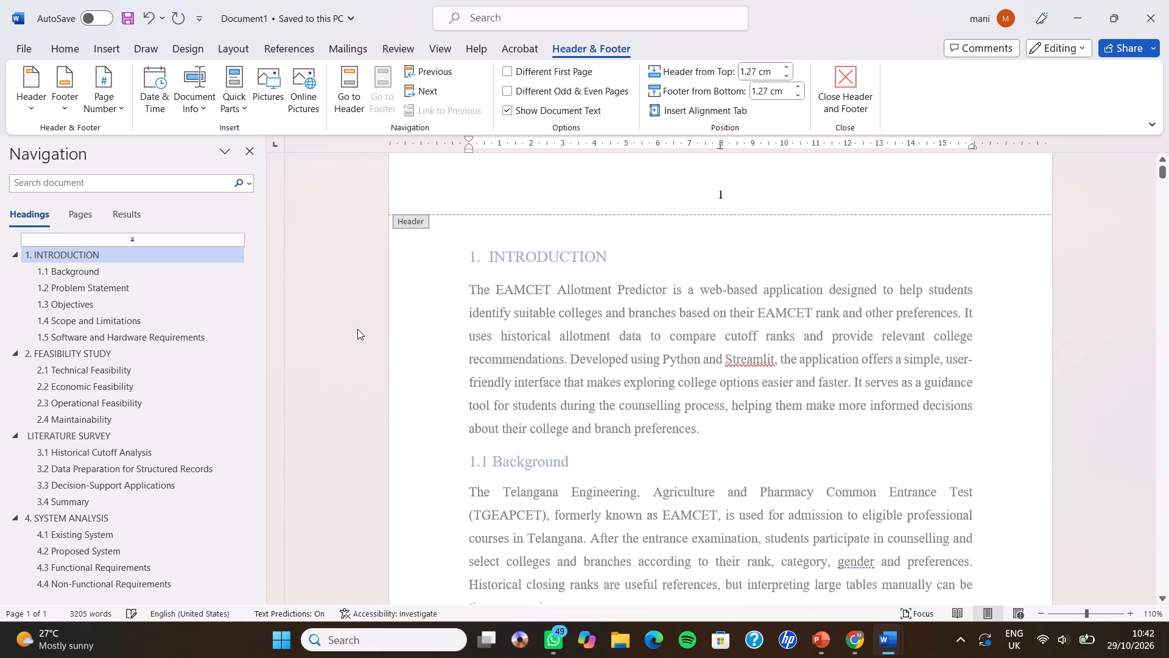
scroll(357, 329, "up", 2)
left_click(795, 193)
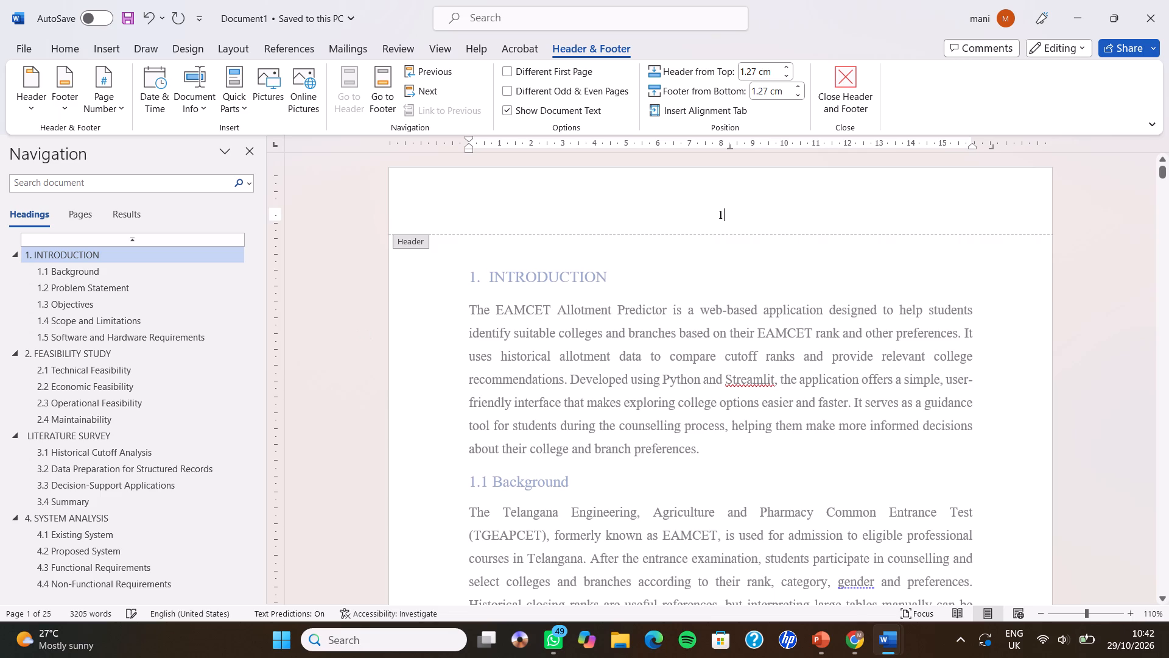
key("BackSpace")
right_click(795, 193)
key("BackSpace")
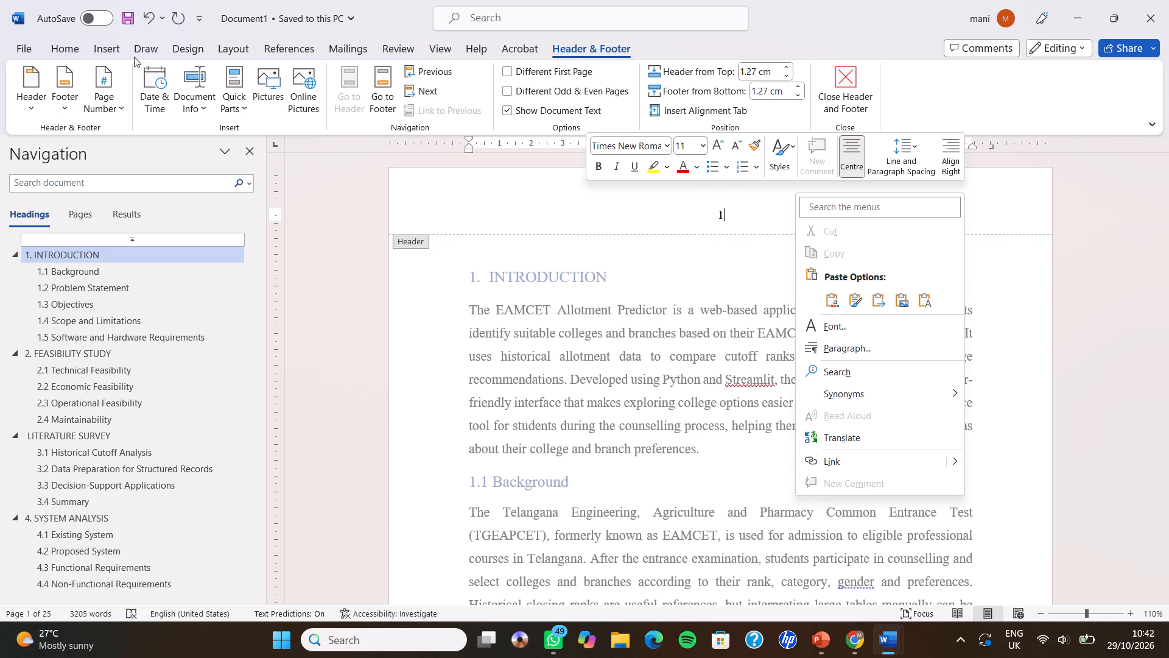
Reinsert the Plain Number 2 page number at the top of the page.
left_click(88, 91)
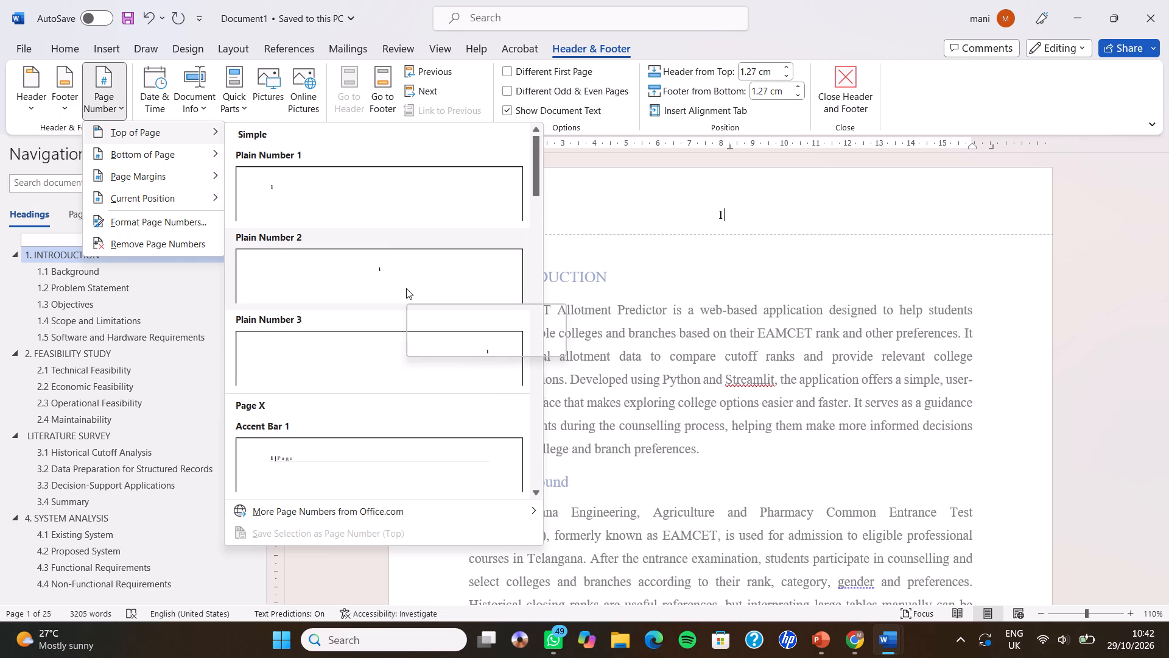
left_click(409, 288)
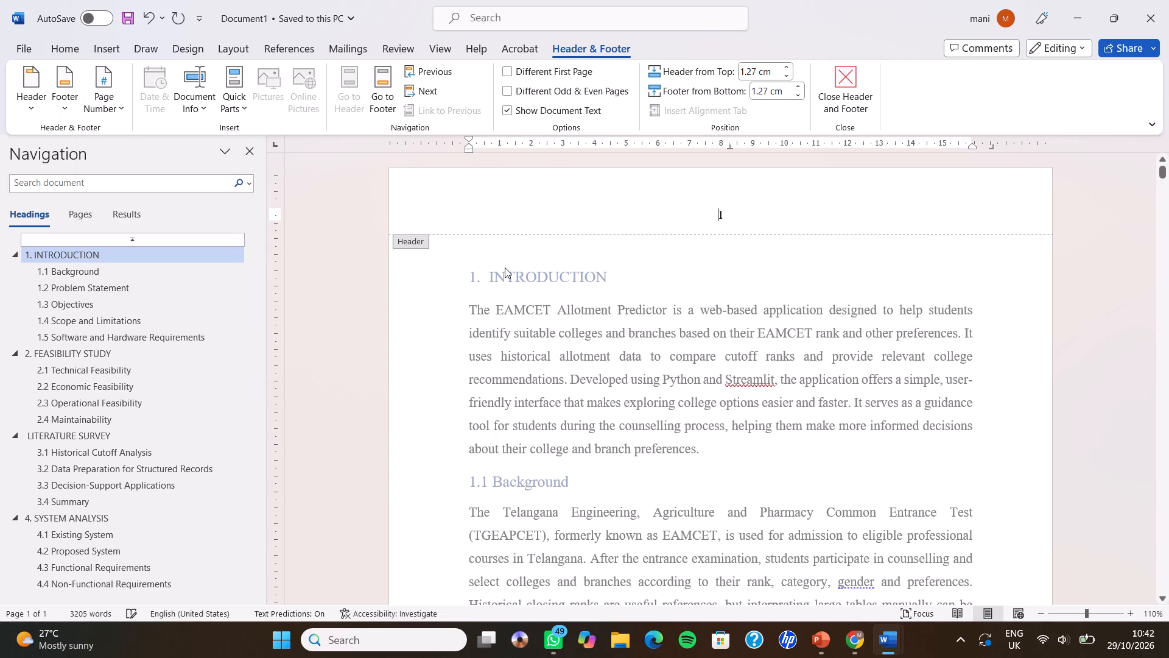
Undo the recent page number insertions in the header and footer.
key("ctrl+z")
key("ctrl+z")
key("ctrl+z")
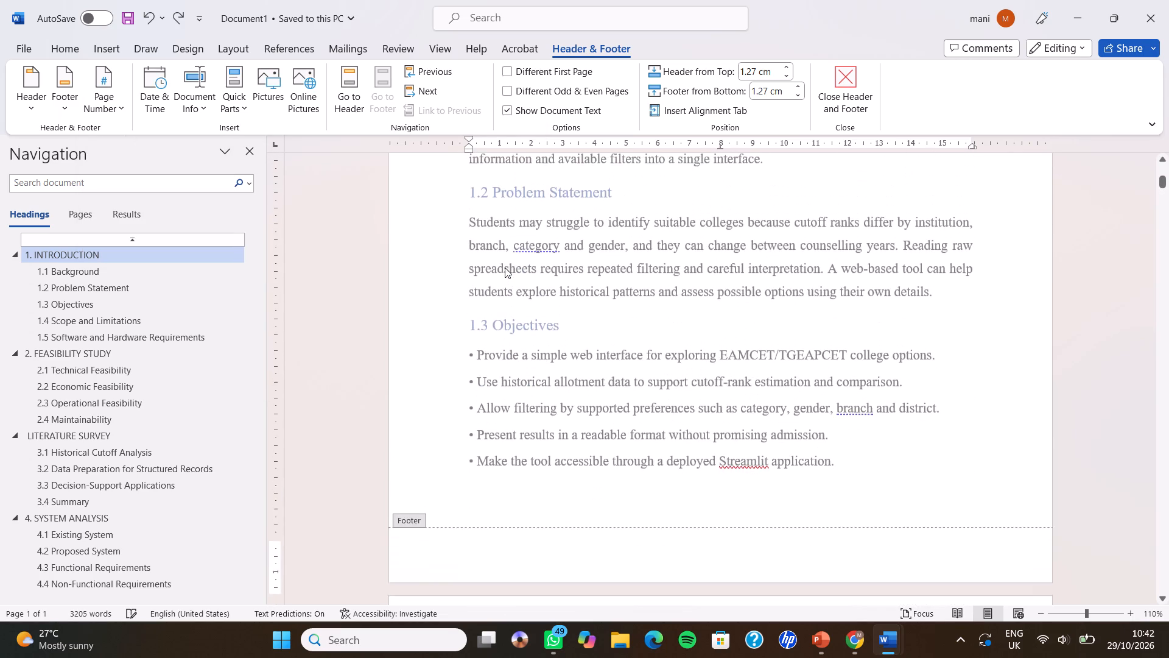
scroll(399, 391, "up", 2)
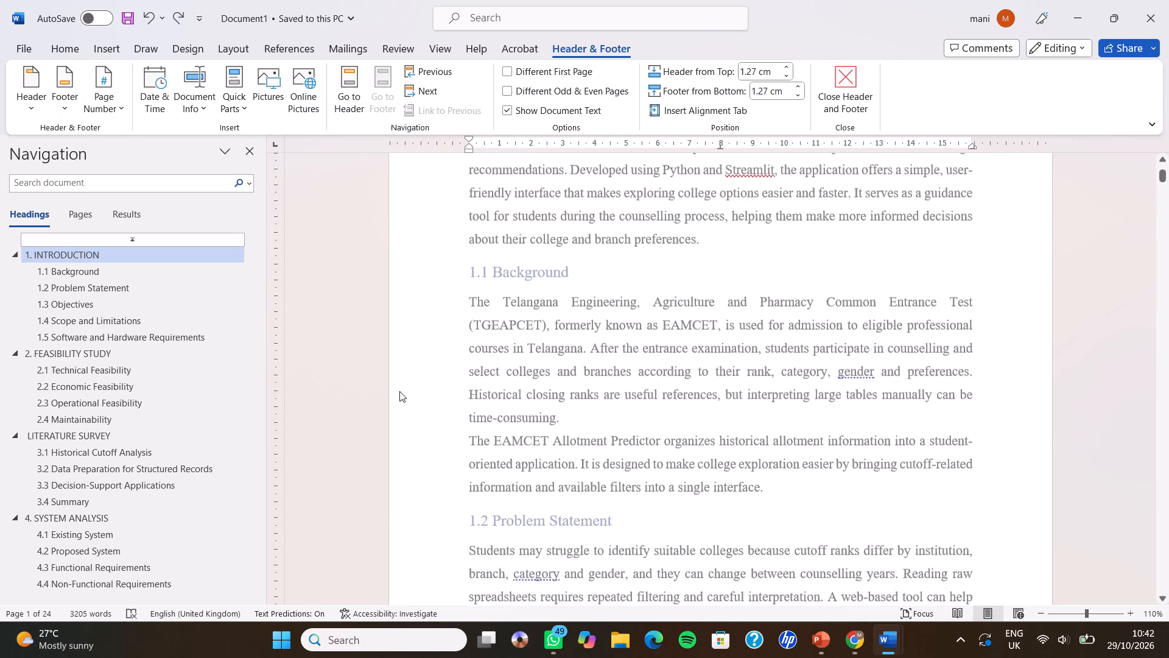
Insert a Plain Number 2 page number at the bottom of the page, check the footers, and close header and footer editing.
scroll(399, 391, "up", 2)
left_click(120, 110)
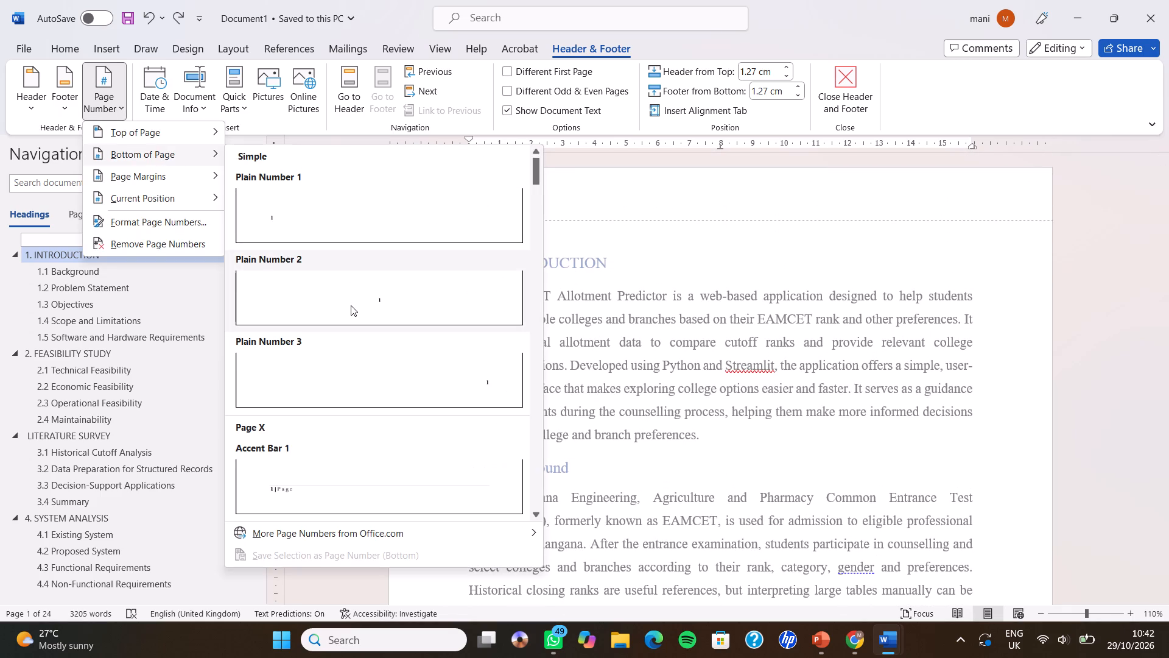
left_click(351, 305)
scroll(351, 305, "down", 3)
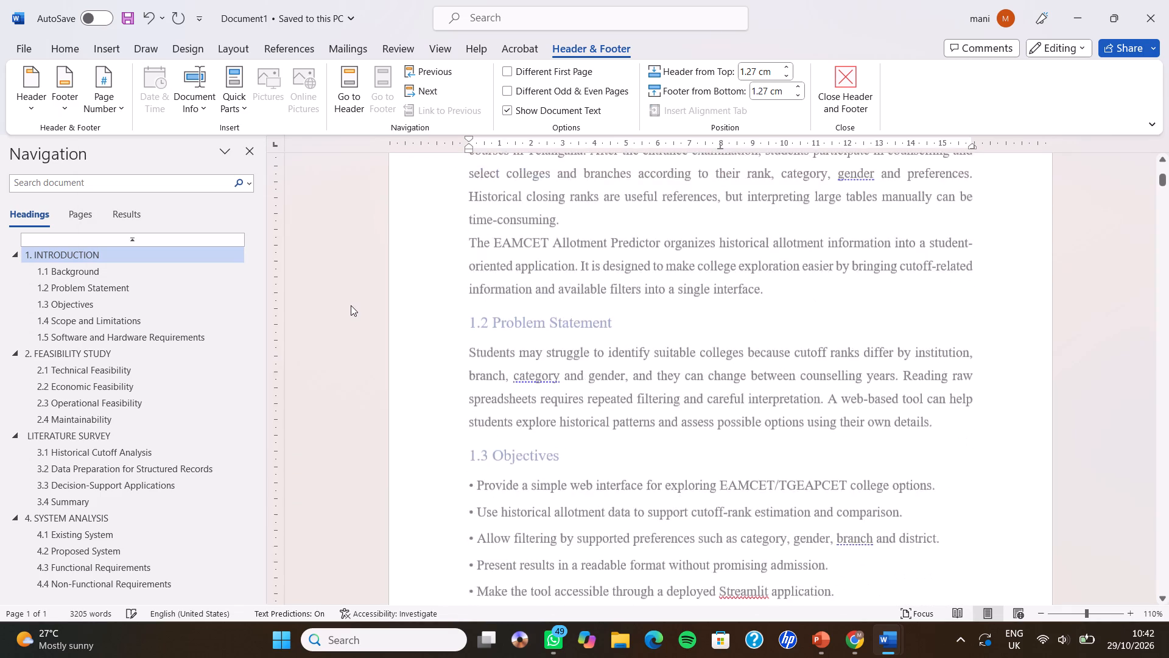
scroll(351, 305, "down", 3)
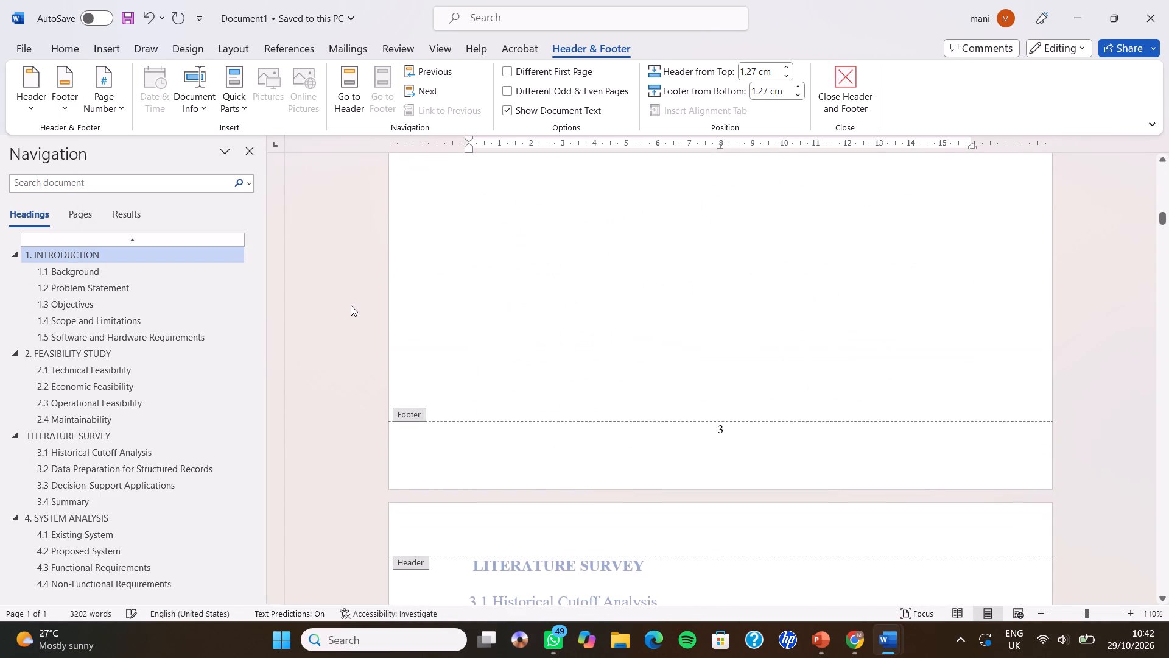
left_click(398, 311)
scroll(398, 311, "up", 5)
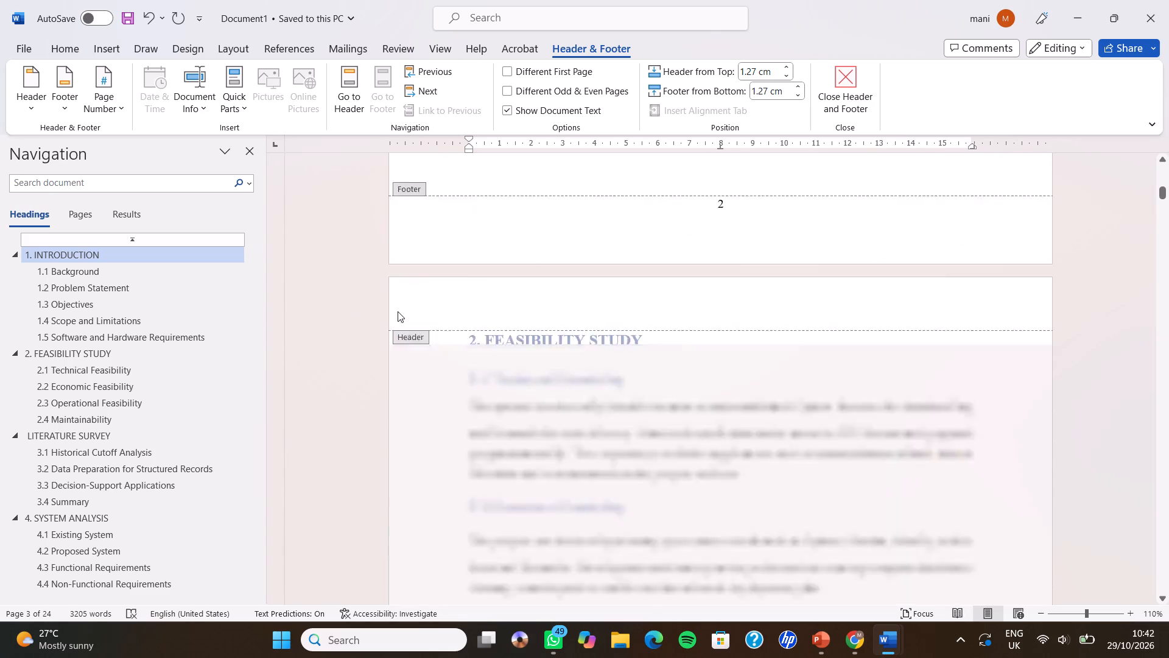
scroll(398, 311, "up", 8)
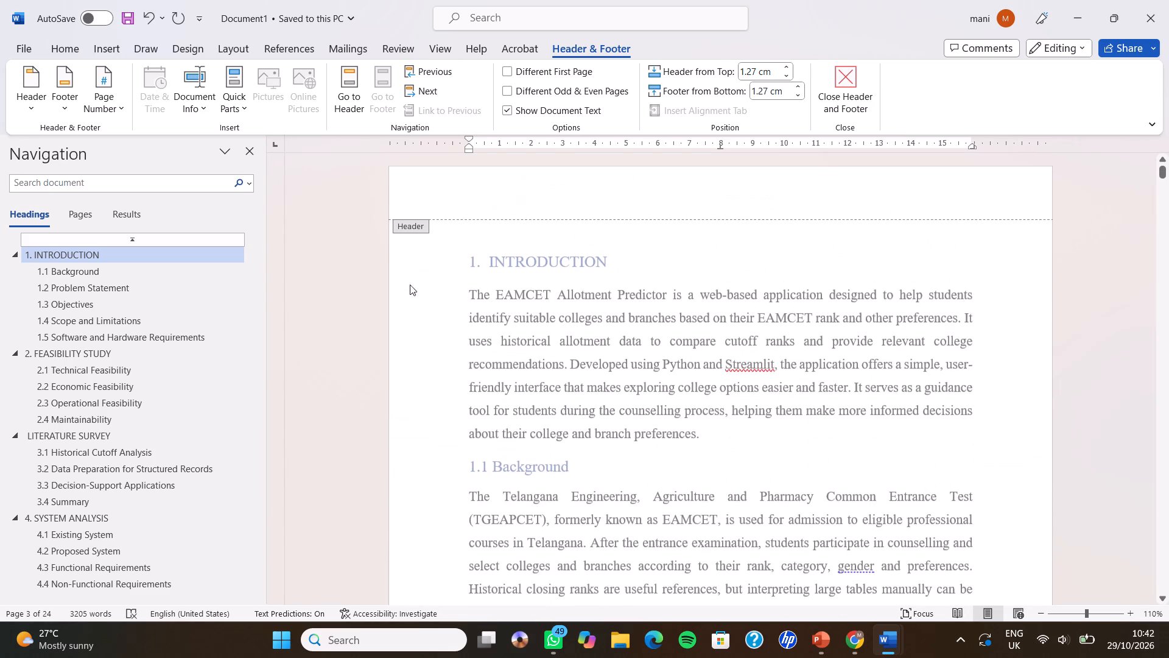
left_click(864, 99)
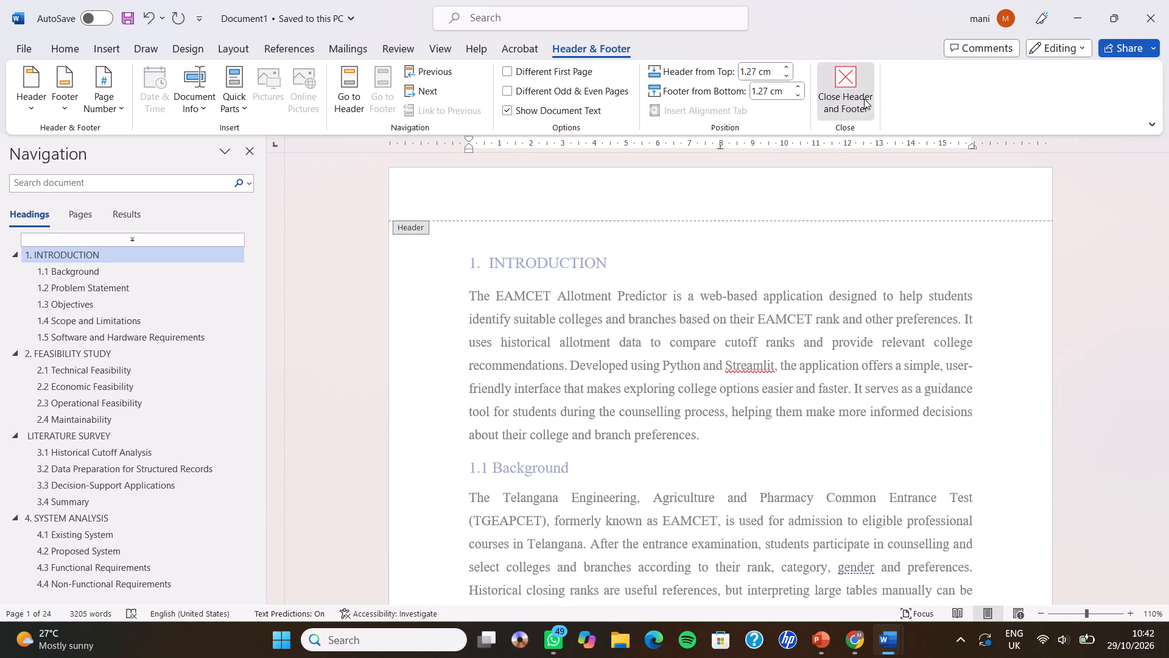
Review the footer page numbers and page layout through the report, from the introduction to the Appendix-E pages.
scroll(768, 189, "up", 1)
scroll(768, 189, "down", 2)
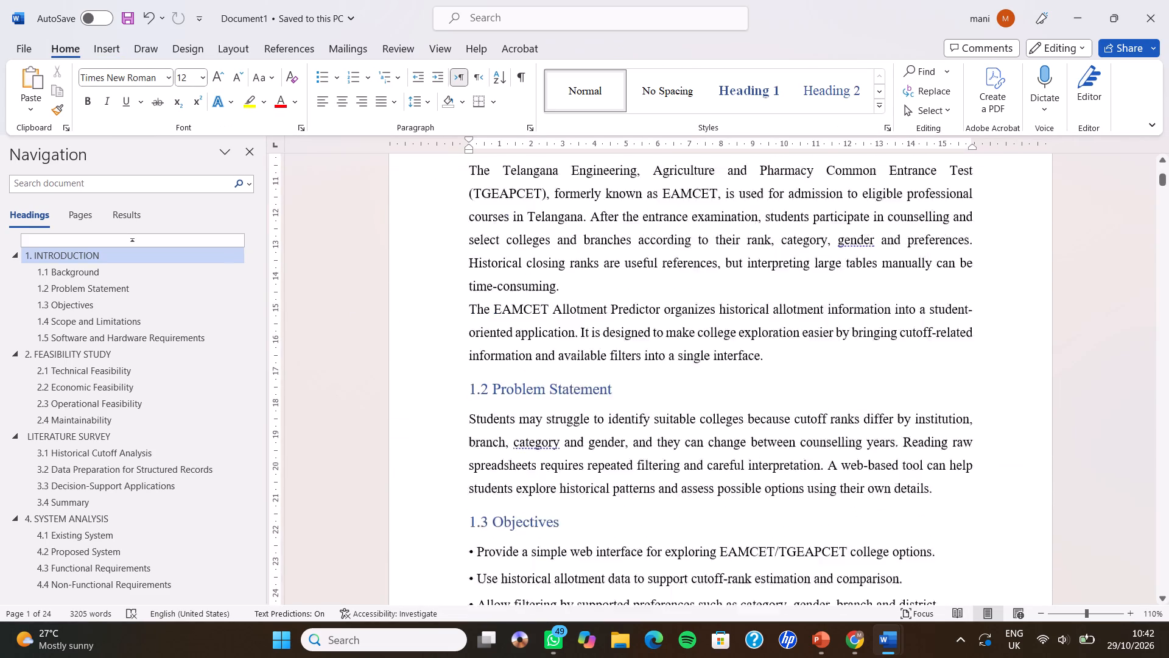
scroll(768, 189, "down", 5)
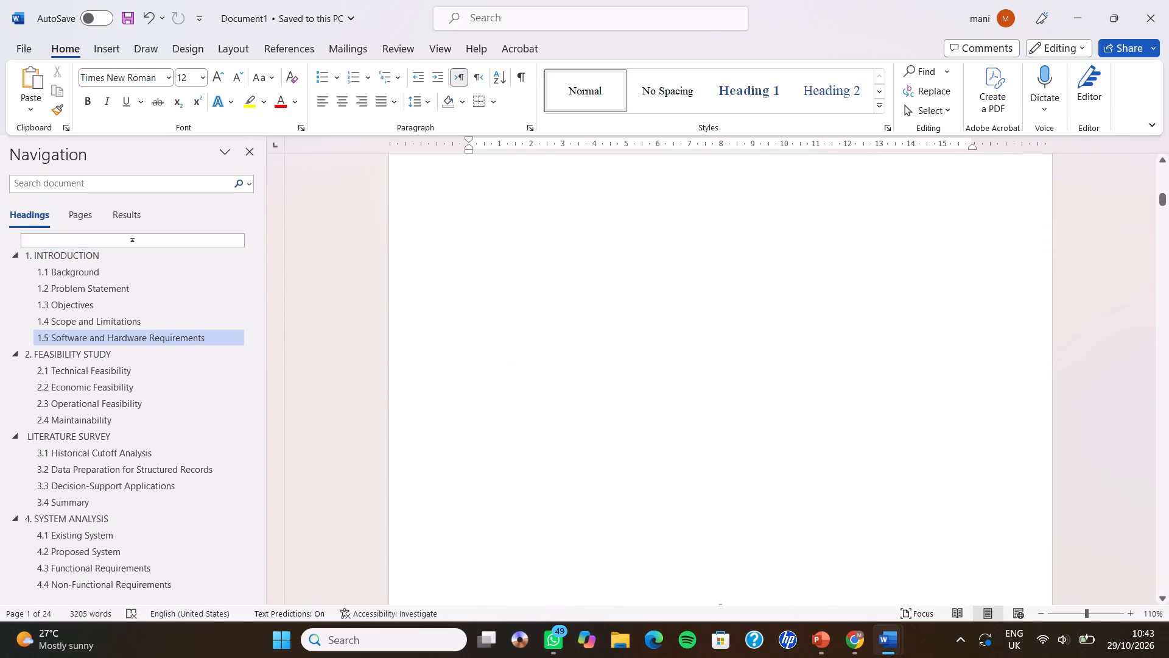
scroll(768, 189, "down", 3)
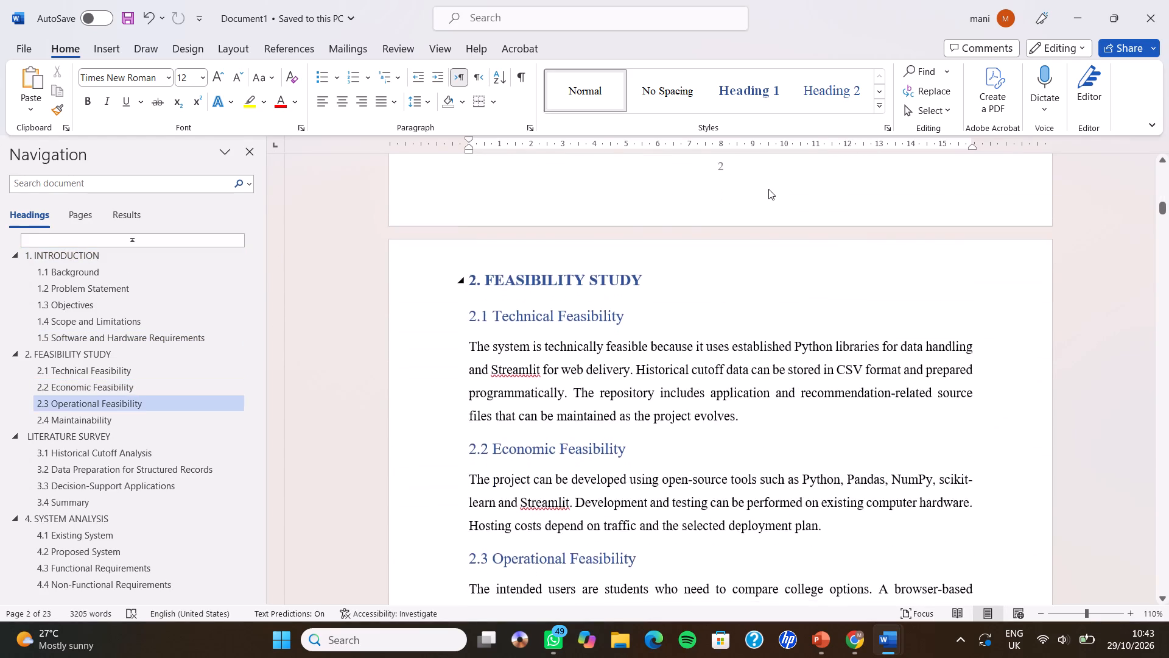
scroll(768, 189, "down", 3)
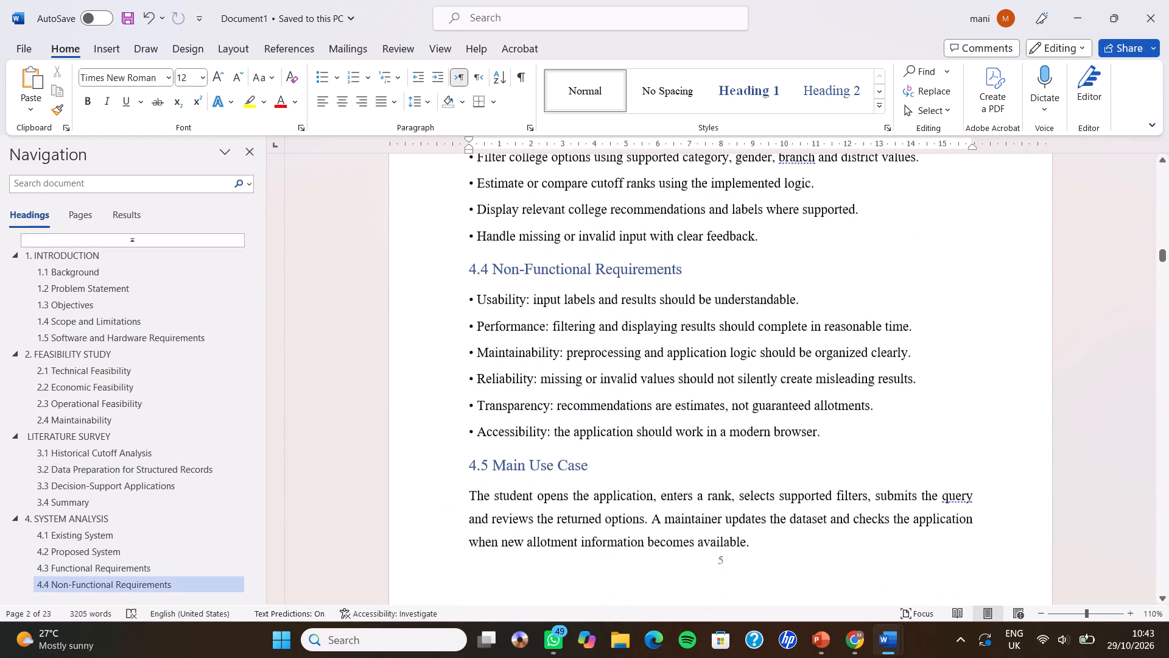
scroll(768, 189, "down", 9)
scroll(865, 0, "down", 3)
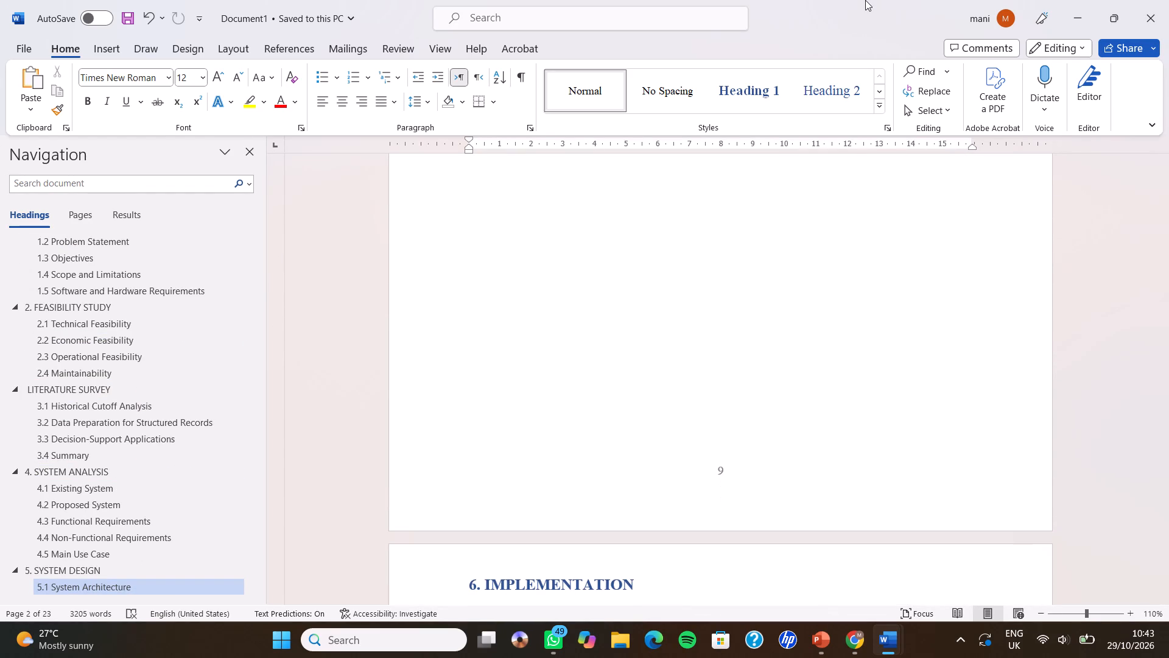
scroll(865, 0, "down", 4)
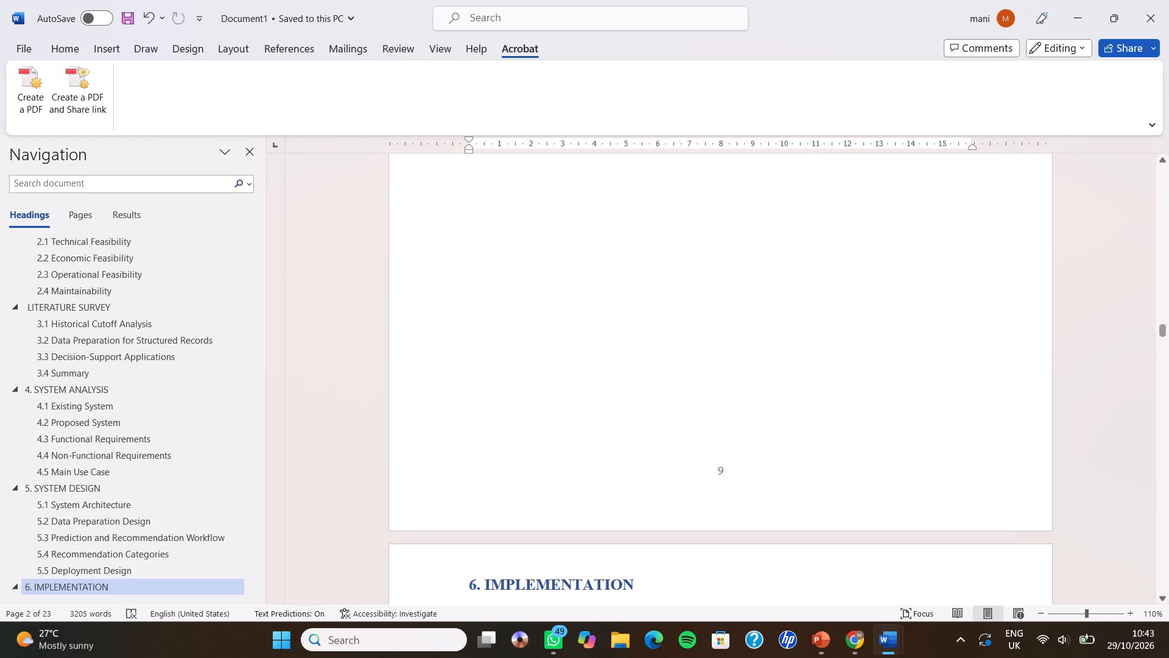
scroll(915, 295, "down", 15)
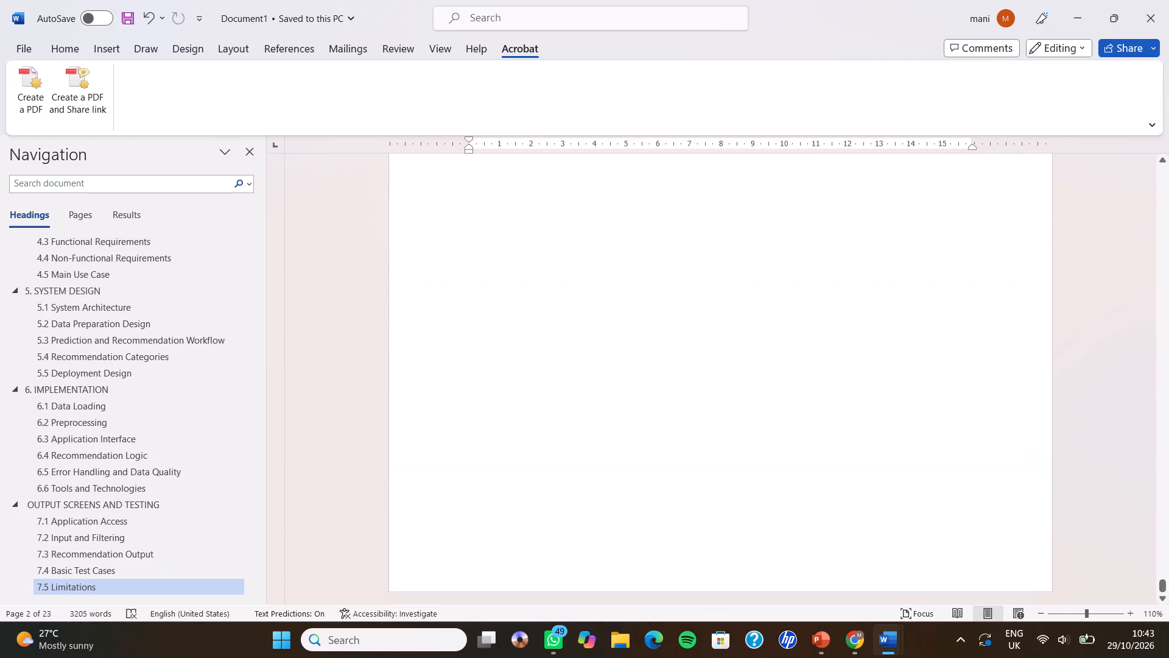
scroll(915, 295, "down", 4)
scroll(915, 295, "up", 4)
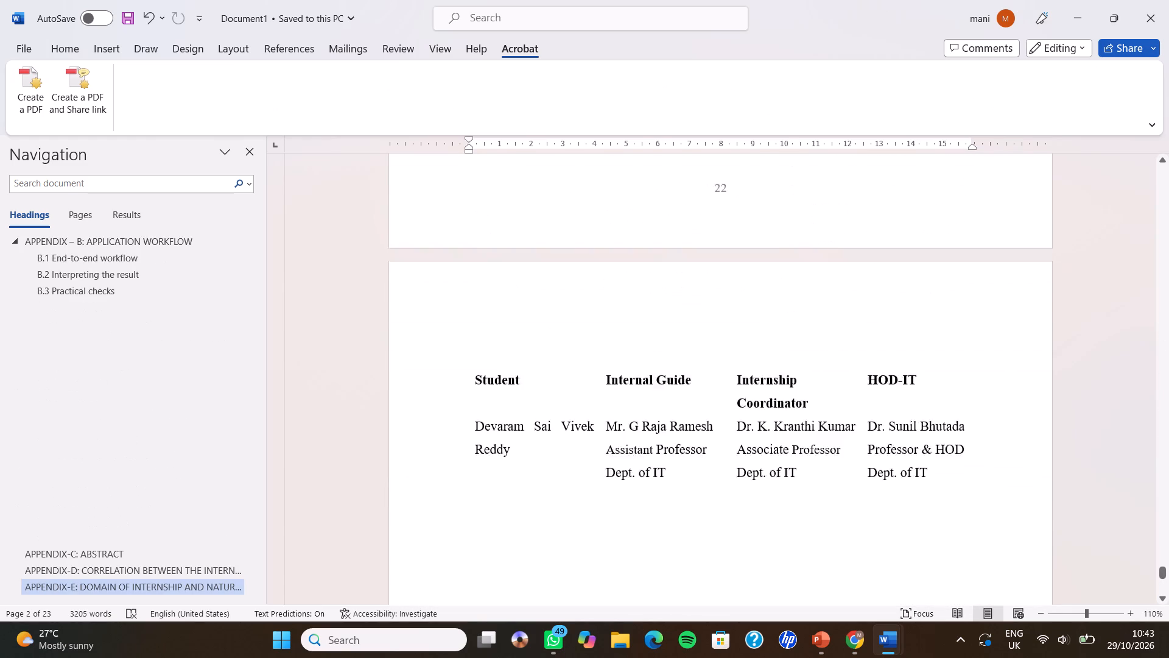
scroll(915, 295, "up", 5)
scroll(915, 295, "down", 1)
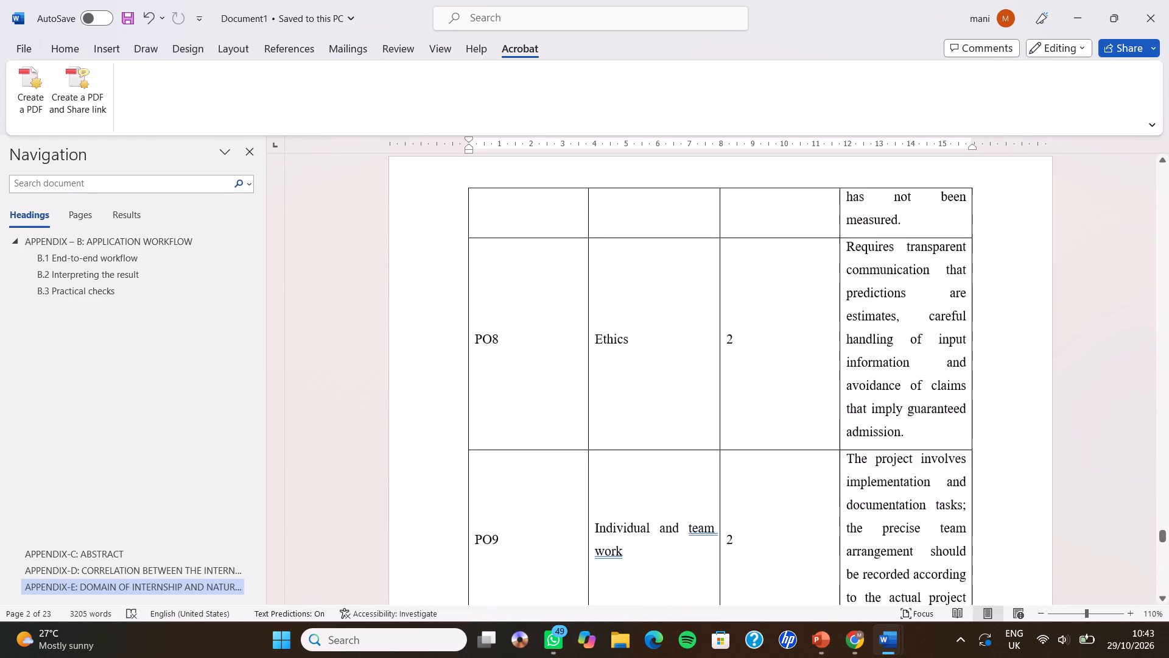
scroll(915, 295, "down", 1)
scroll(915, 295, "up", 1)
scroll(915, 295, "right", 1)
scroll(915, 295, "up", 1)
scroll(915, 295, "right", 1)
scroll(915, 295, "up", 1)
scroll(915, 295, "right", 1)
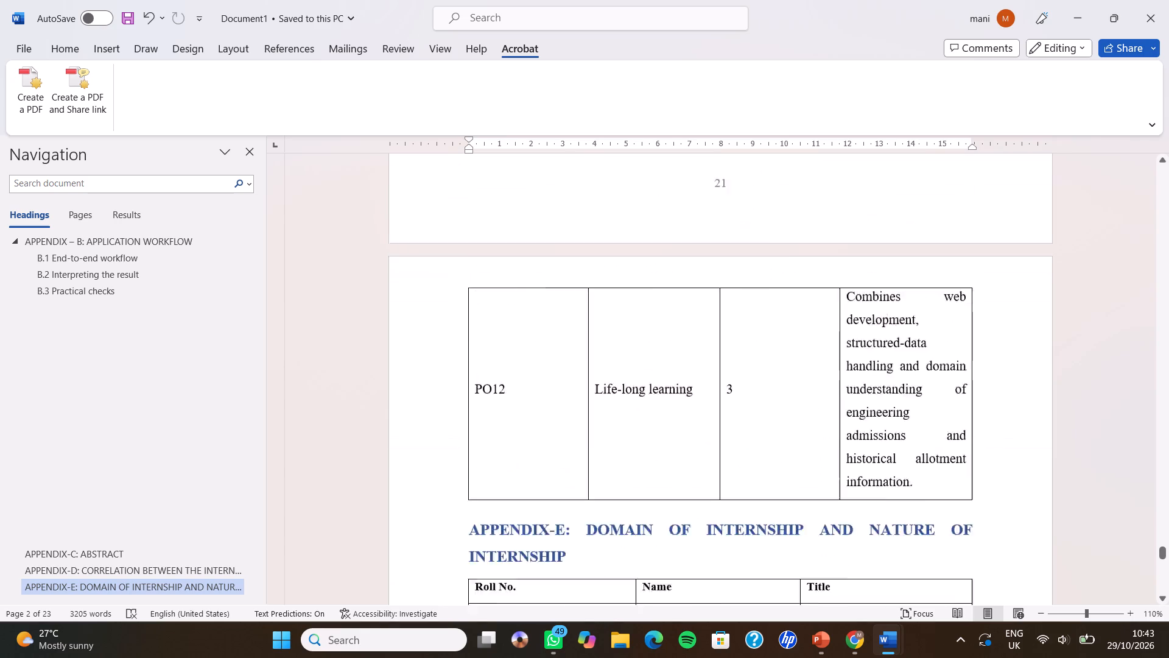
scroll(915, 295, "right", 1)
scroll(915, 295, "up", 1)
scroll(915, 295, "right", 2)
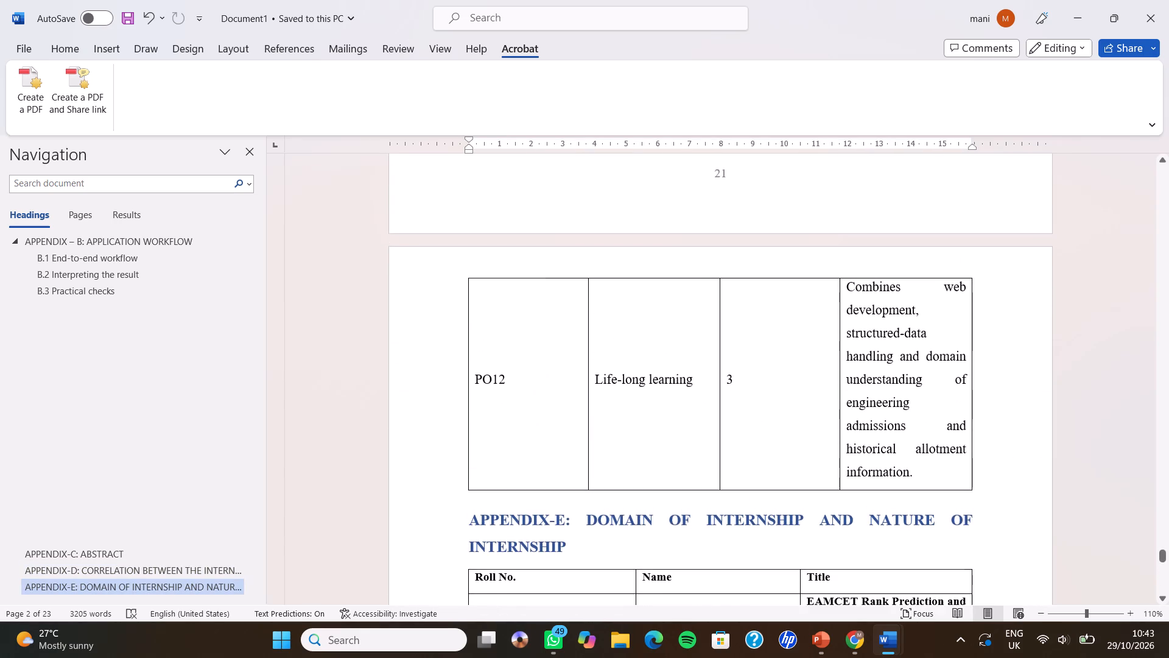
scroll(915, 295, "right", 1)
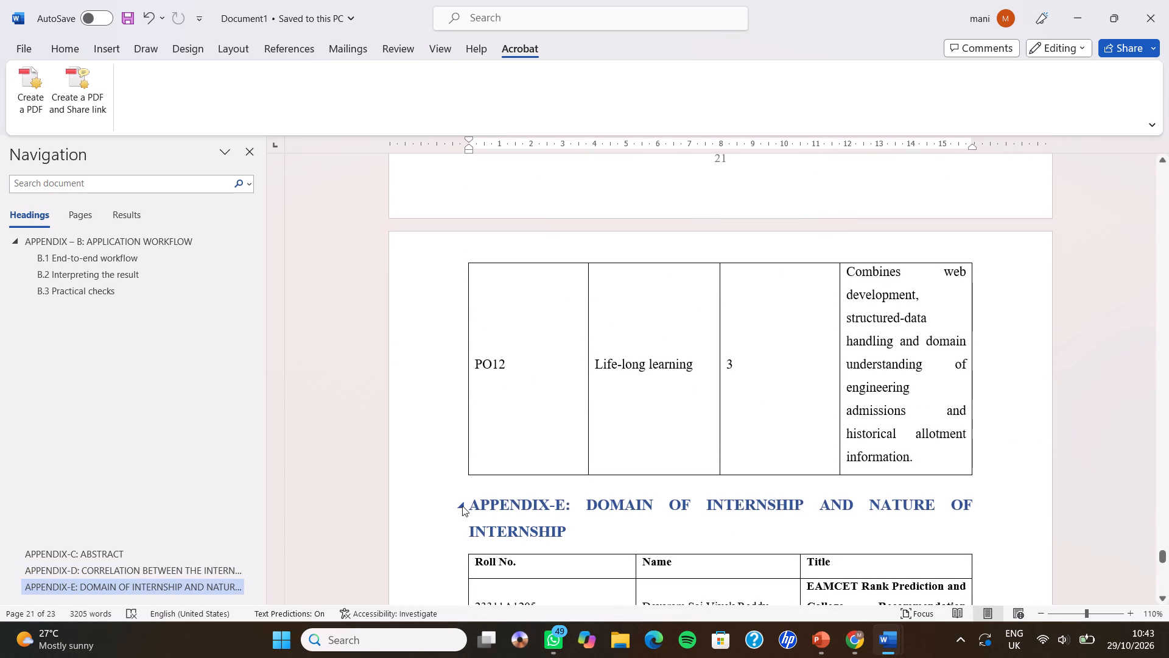
Insert blank lines before the APPENDIX-E heading until it starts on the next page, undoing the excess ones.
left_click(472, 503)
key("Return")
key("Return")
key("Return")
scroll(472, 503, "down", 1)
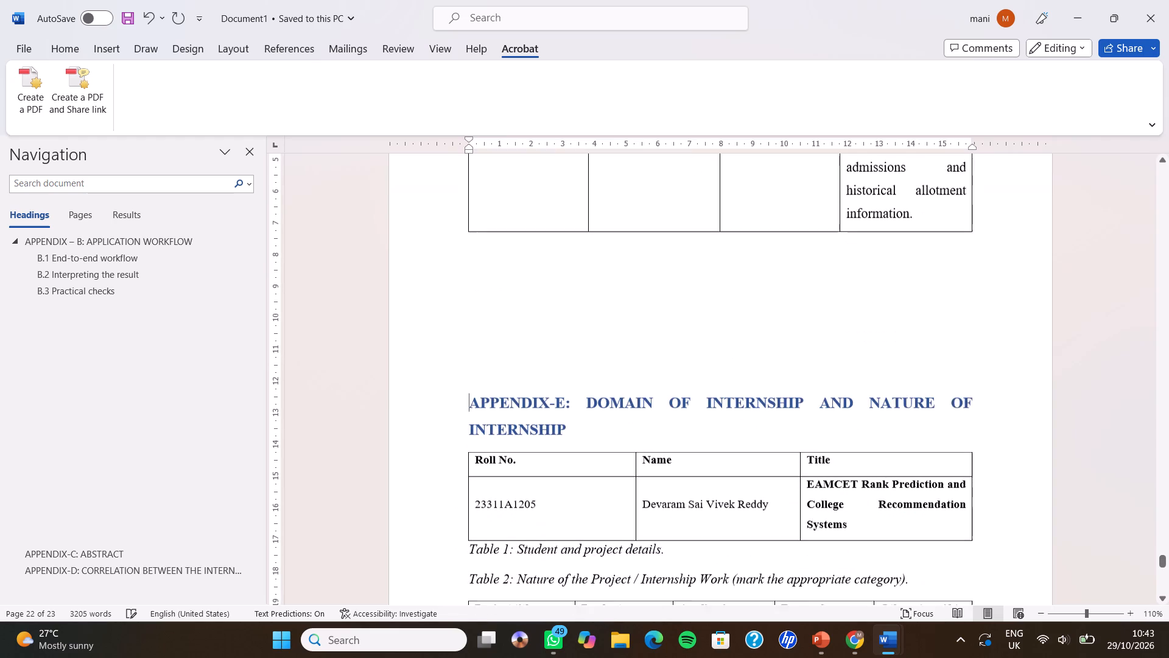
scroll(472, 503, "down", 1)
key("Return")
key("Return")
scroll(472, 503, "down", 1)
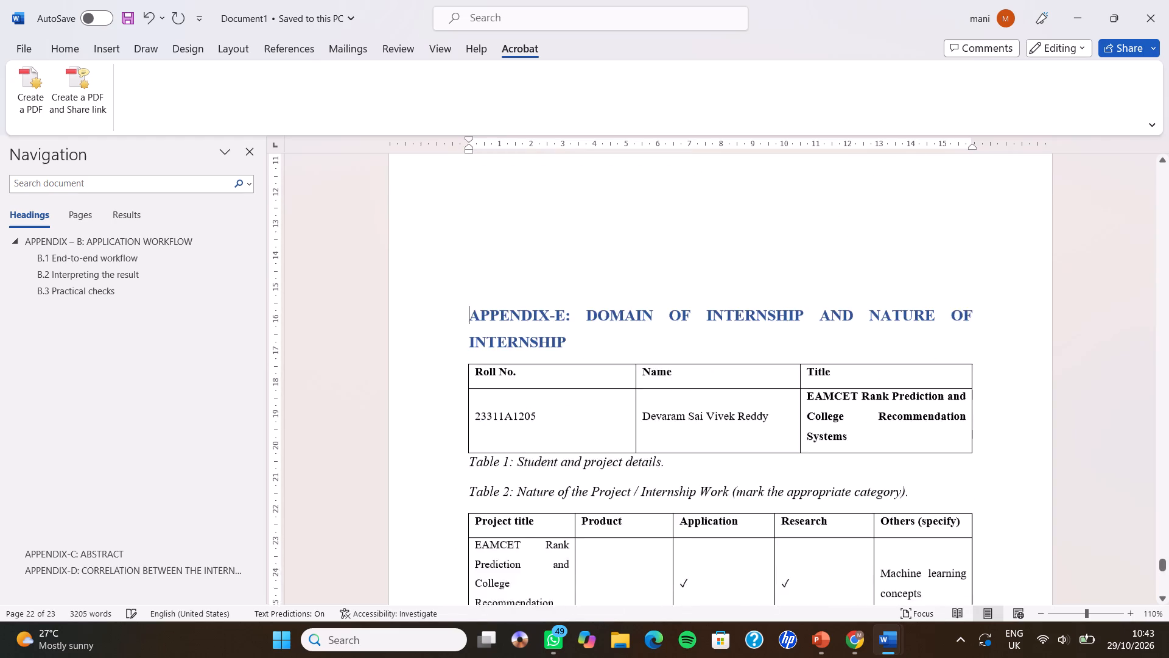
scroll(472, 503, "down", 1)
key("Return")
key("Return")
key("Return")
key("Return")
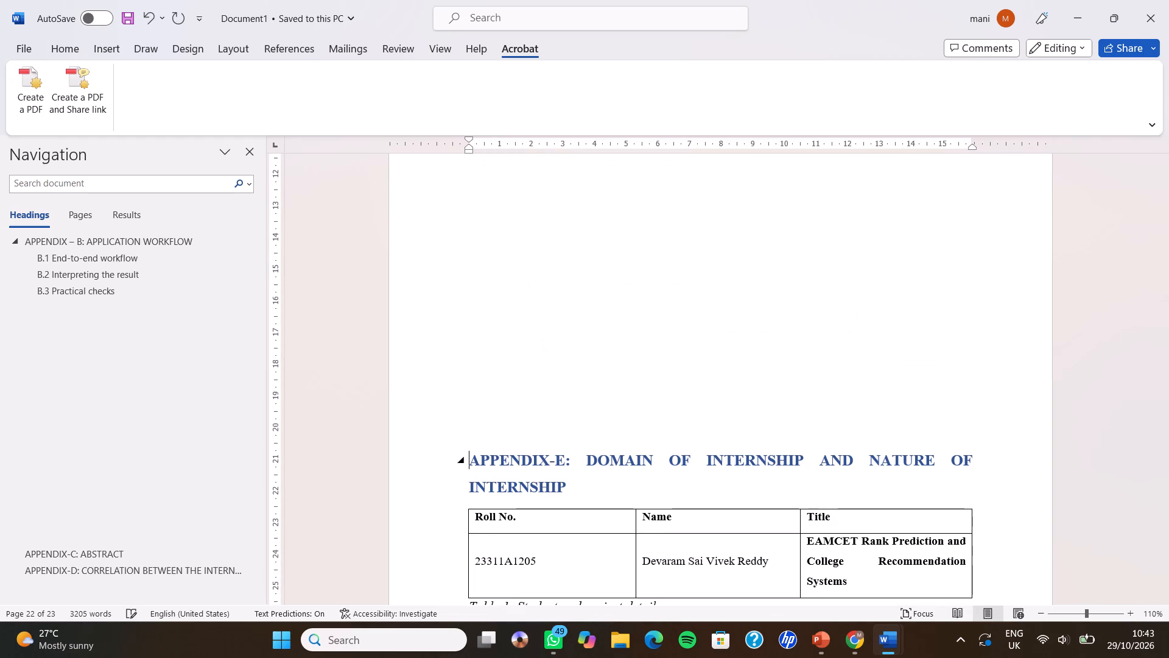
scroll(472, 503, "down", 2)
key("Return")
key("Return")
key("Return")
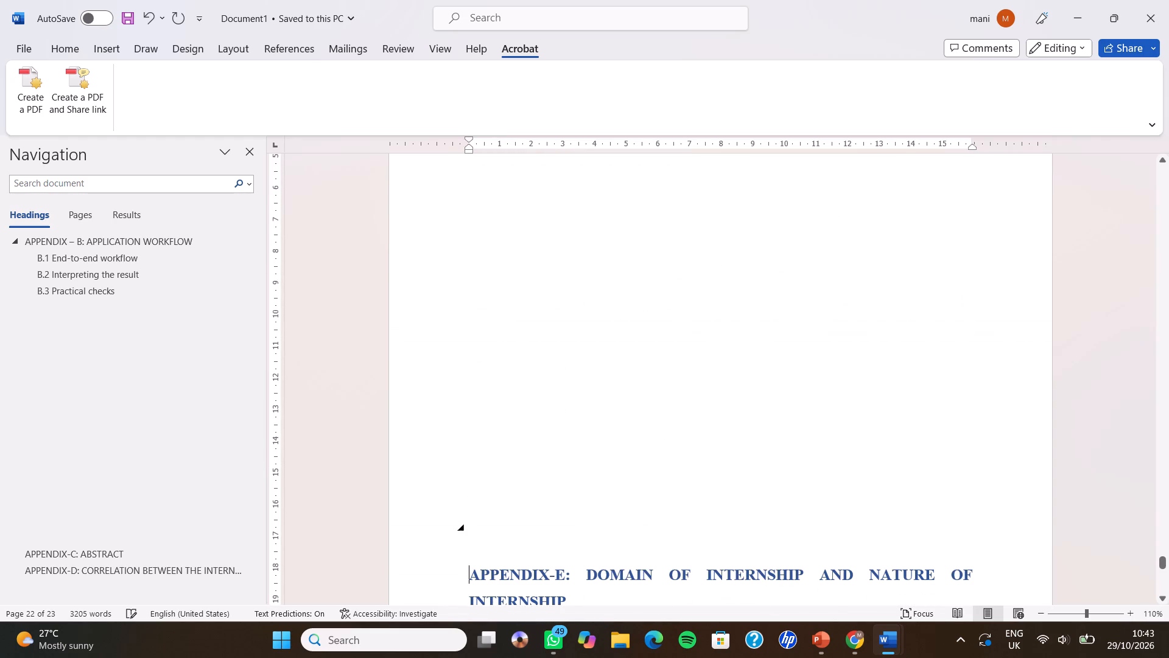
scroll(472, 503, "down", 2)
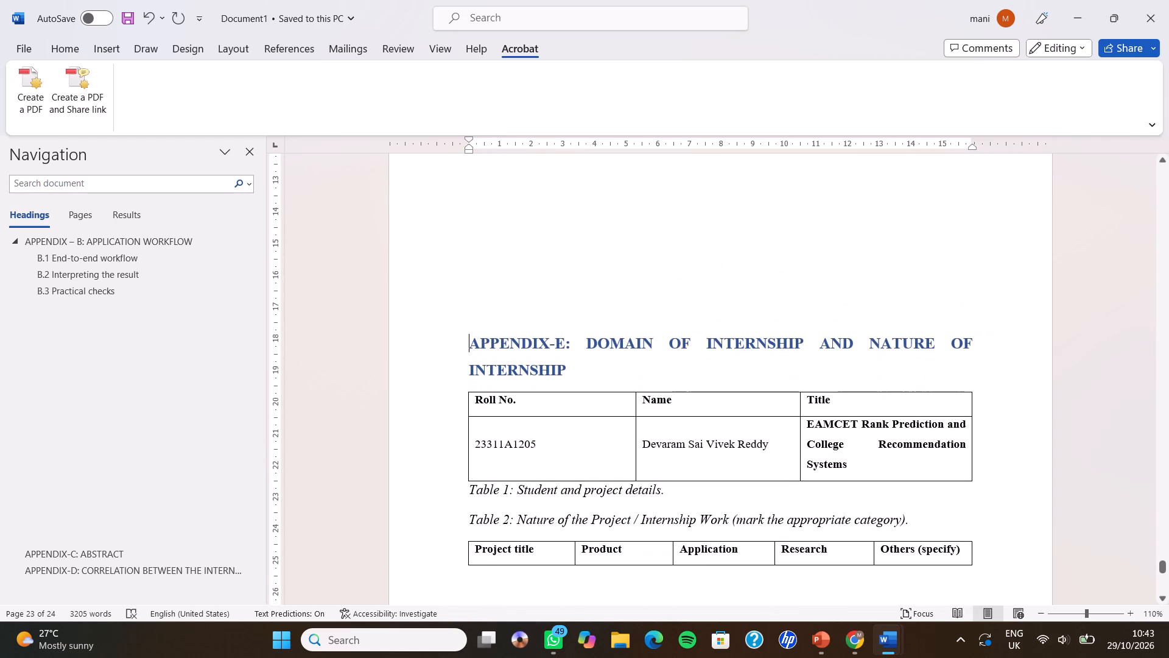
key("ctrl+z")
scroll(472, 503, "up", 1)
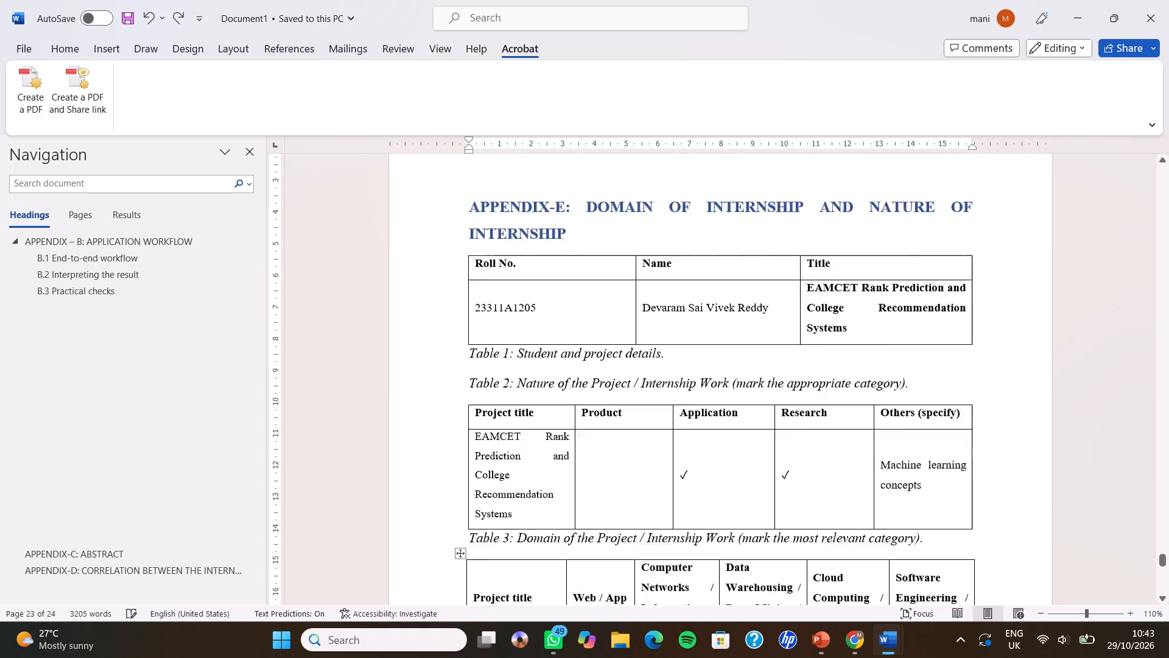
scroll(472, 503, "up", 2)
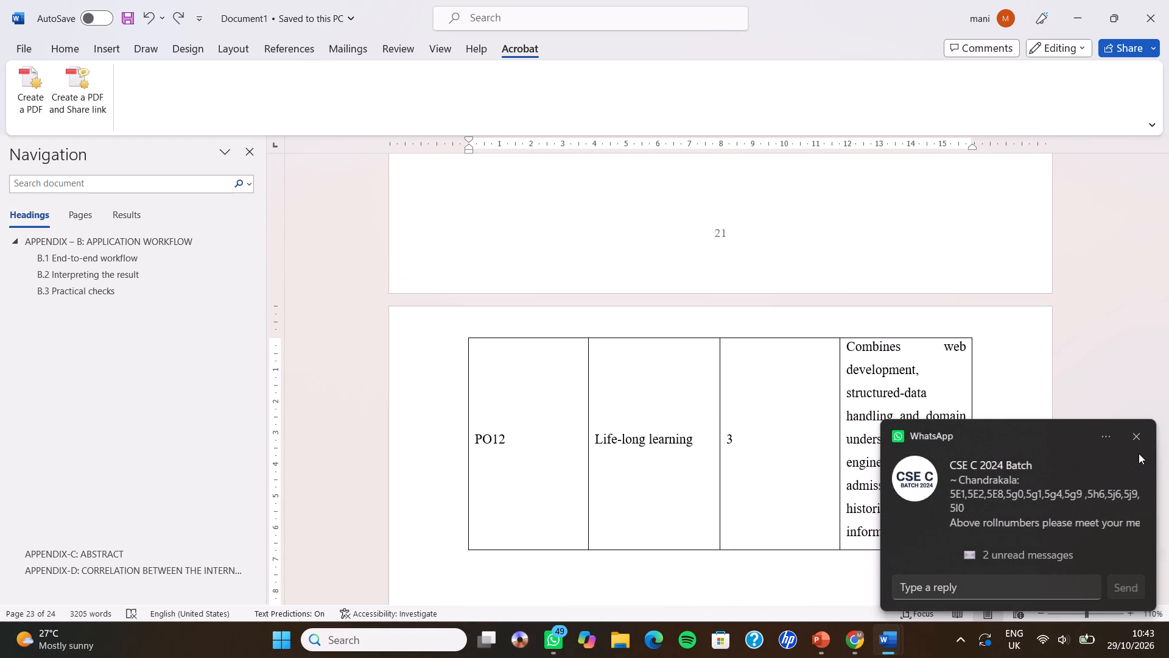
Dismiss the WhatsApp message notification.
left_click(1142, 440)
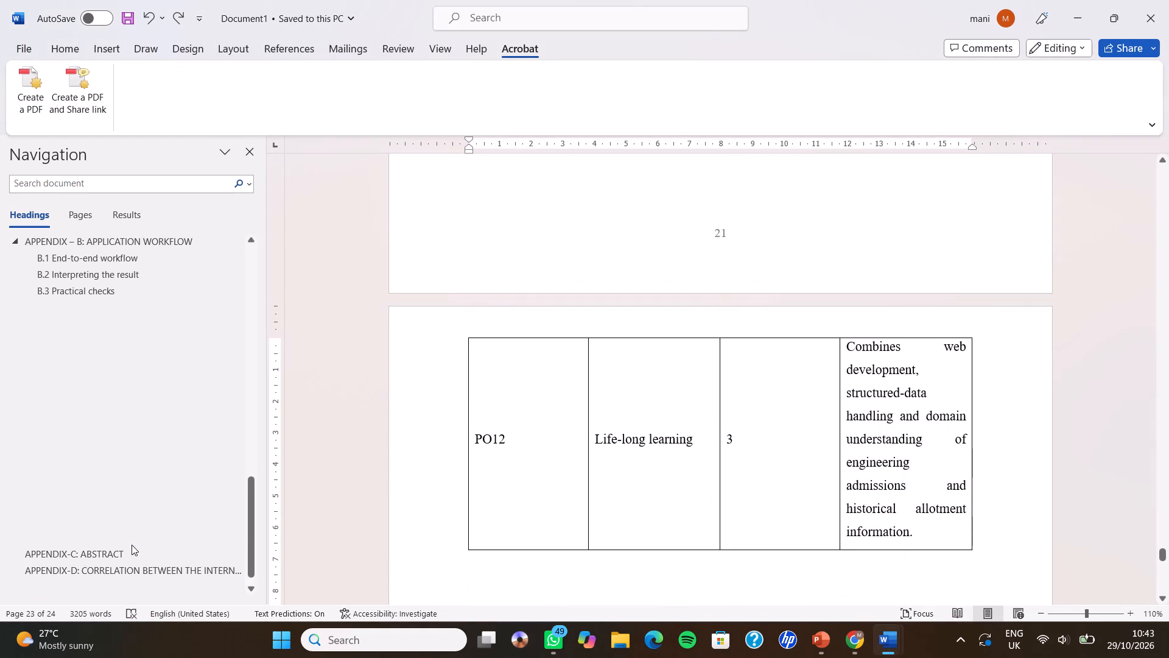
Delete the two empty headings directly before APPENDIX-C: ABSTRACT in the document outline.
left_click(137, 530)
right_click(137, 530)
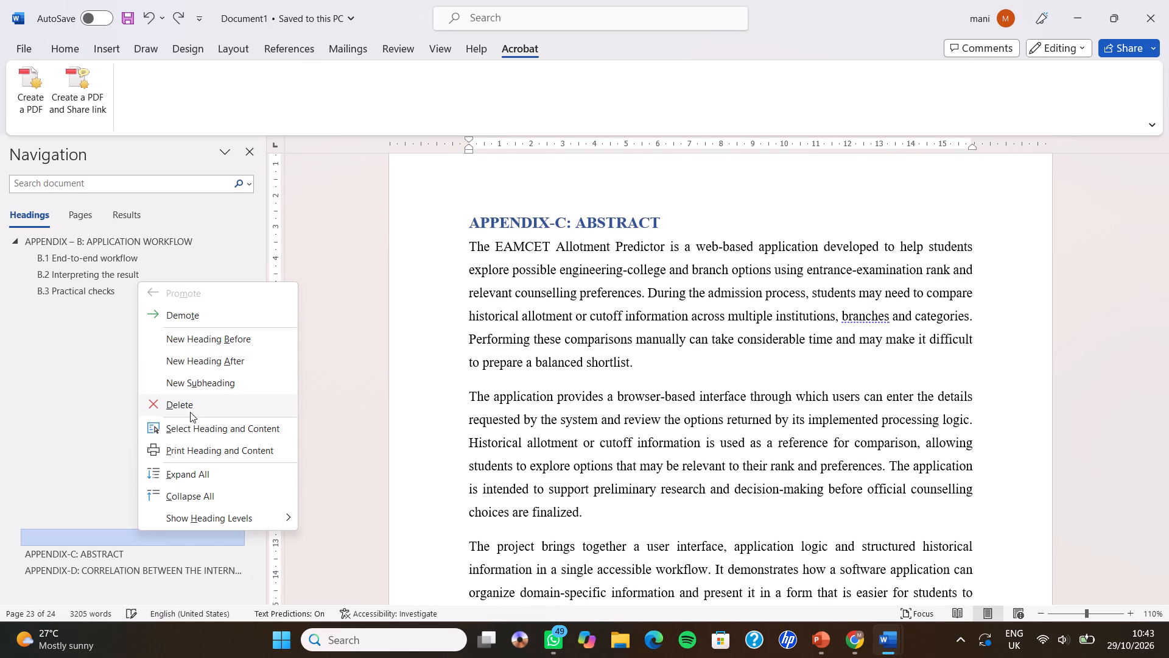
left_click(189, 414)
left_click(125, 518)
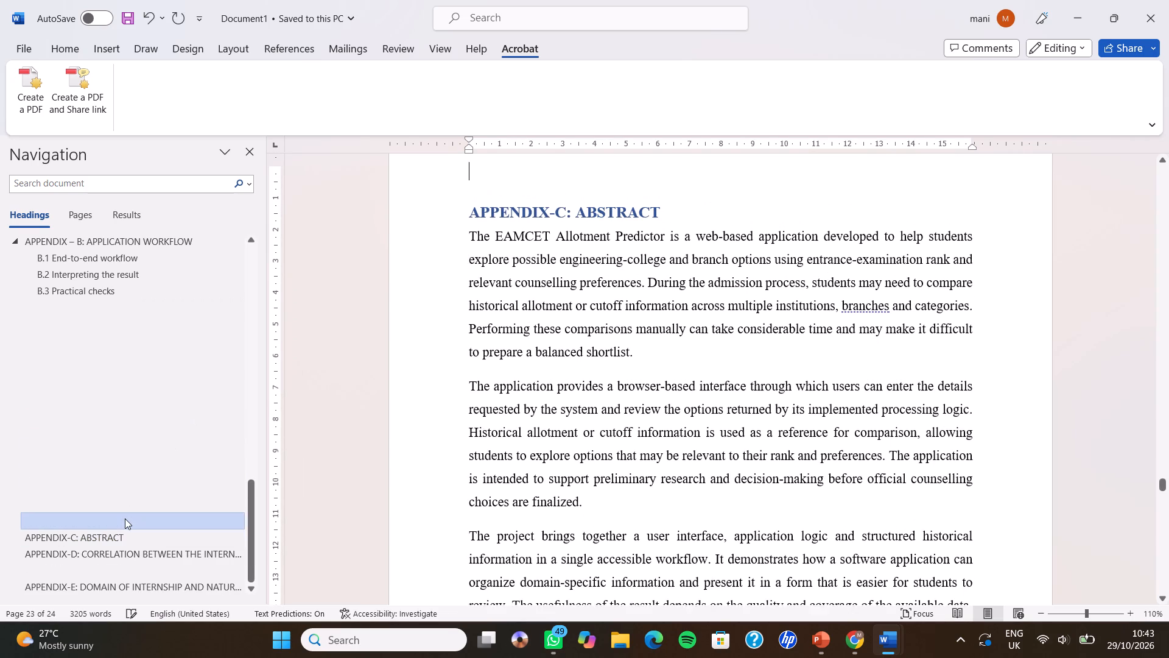
right_click(125, 518)
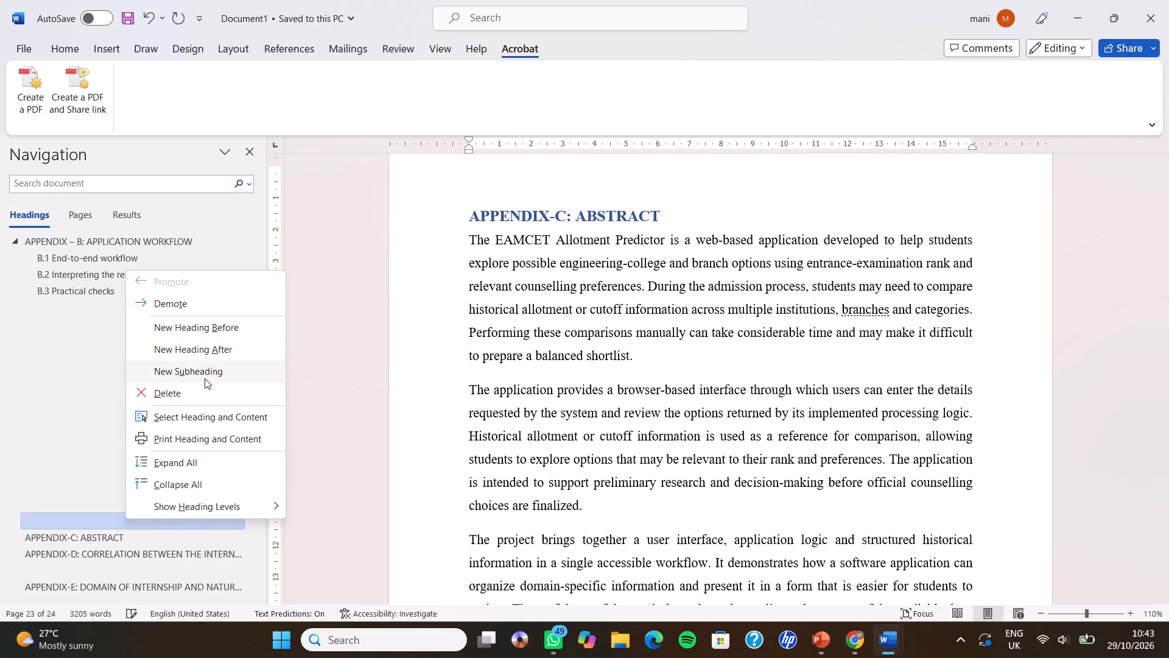
left_click(202, 384)
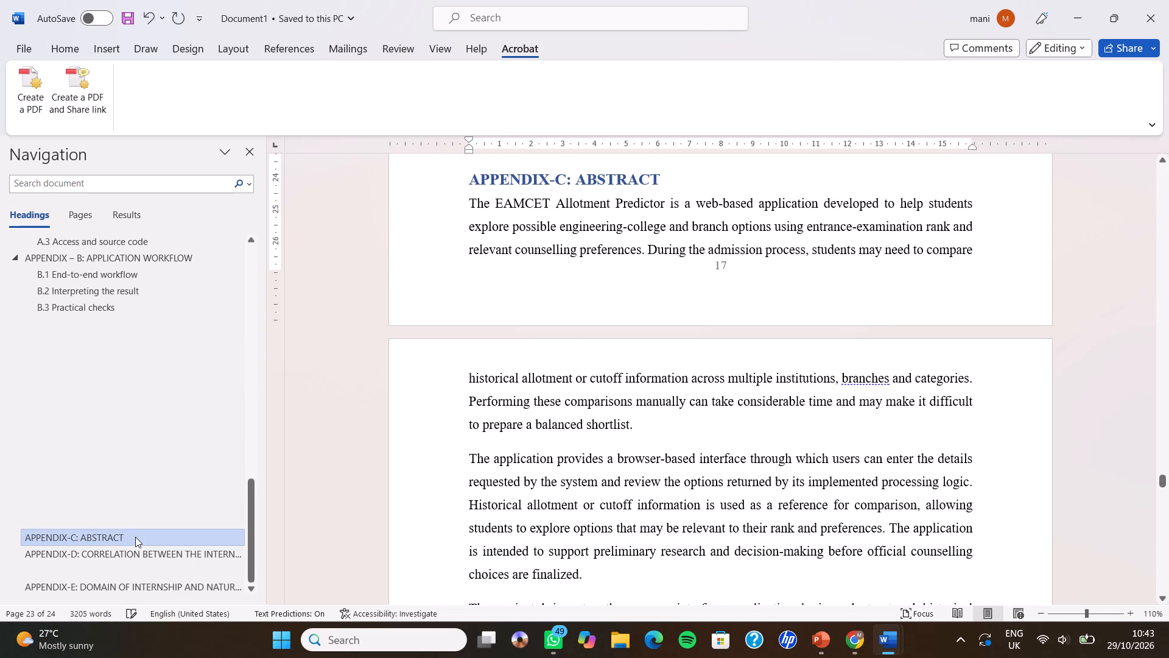
Delete two empty headings from the run above APPENDIX-C: ABSTRACT, plus the blank lines directly before its title.
left_click(178, 466)
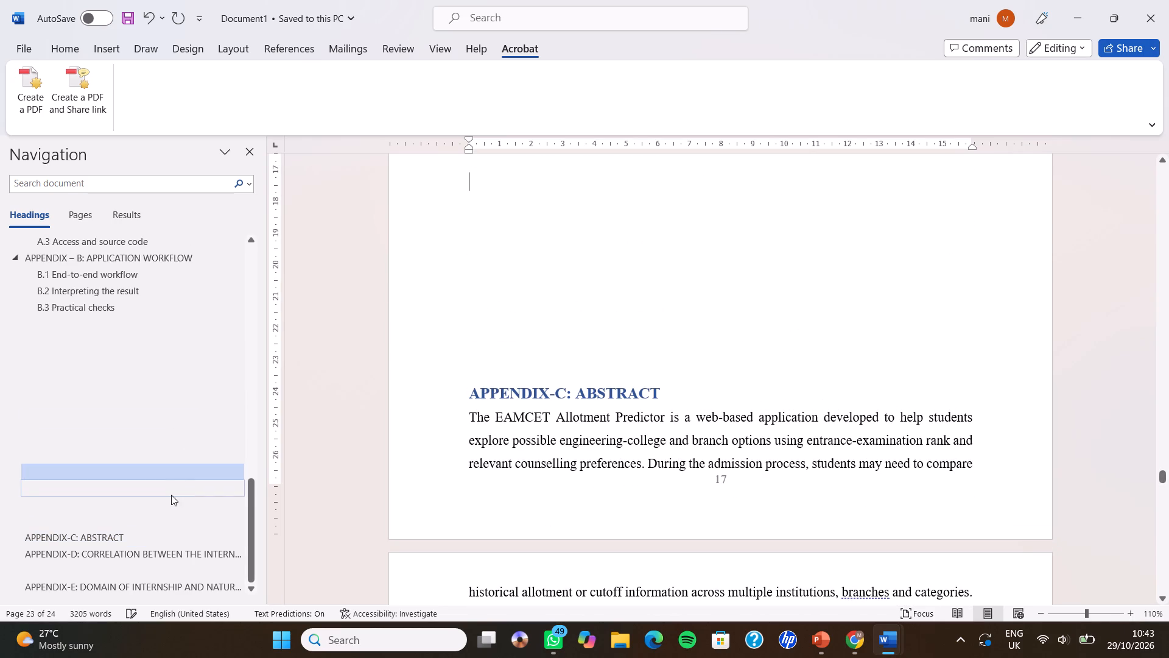
left_click(170, 511, "shift")
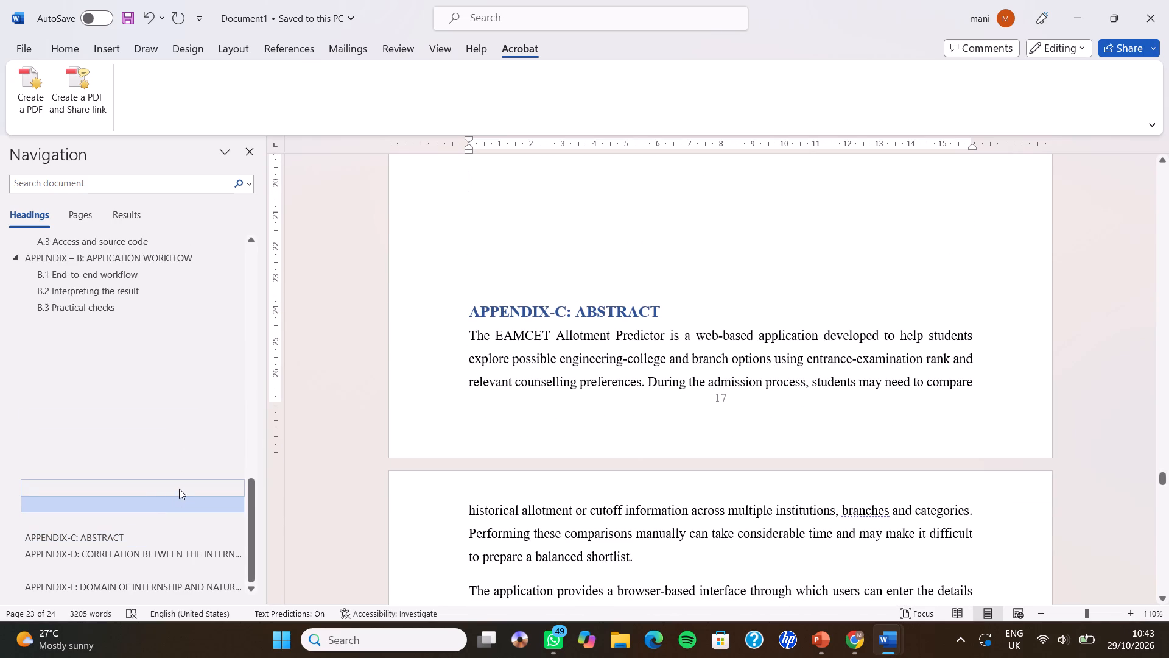
left_click(179, 489, "shift")
left_click(179, 489, "ctrl")
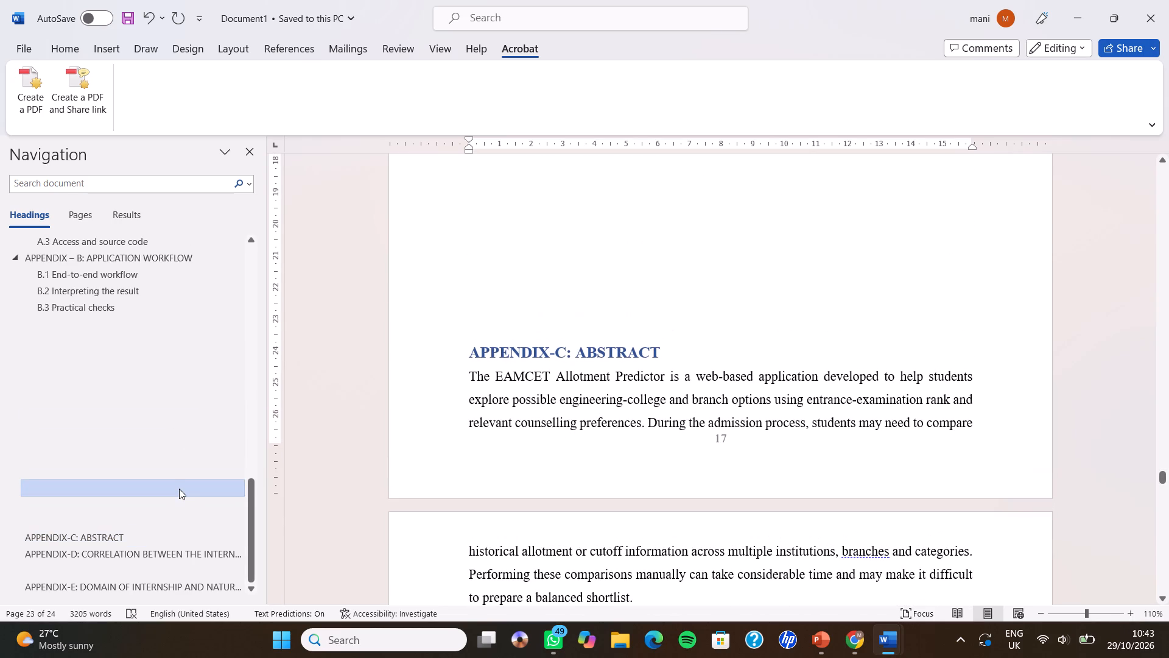
left_click(182, 475, "ctrl")
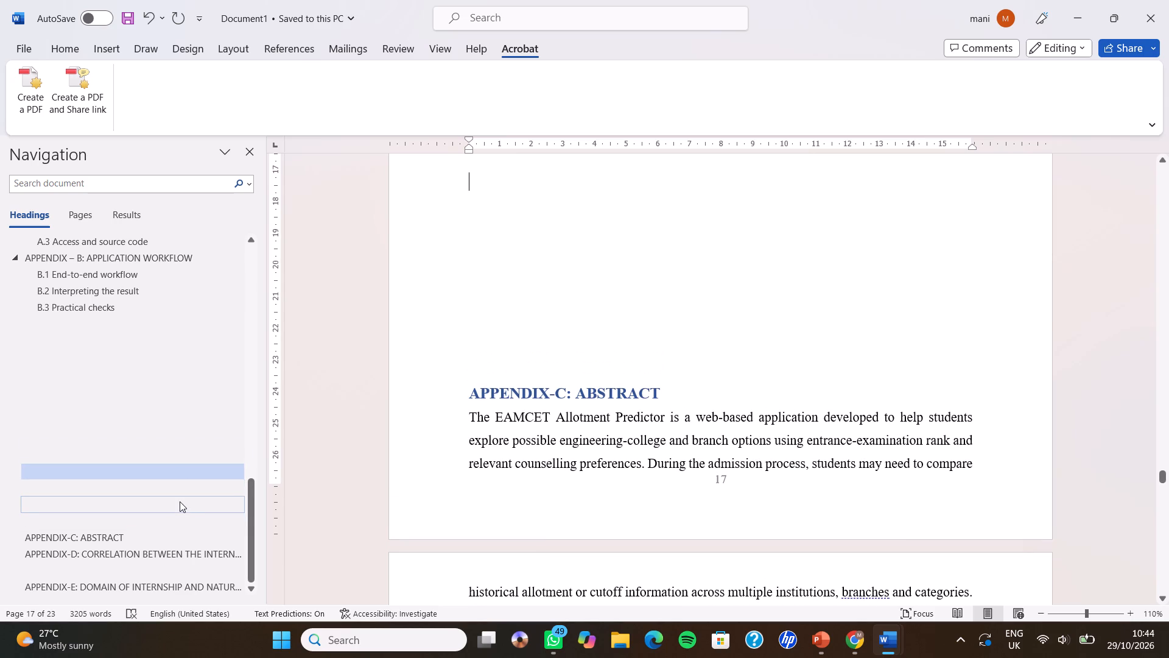
key("Delete")
key("Delete")
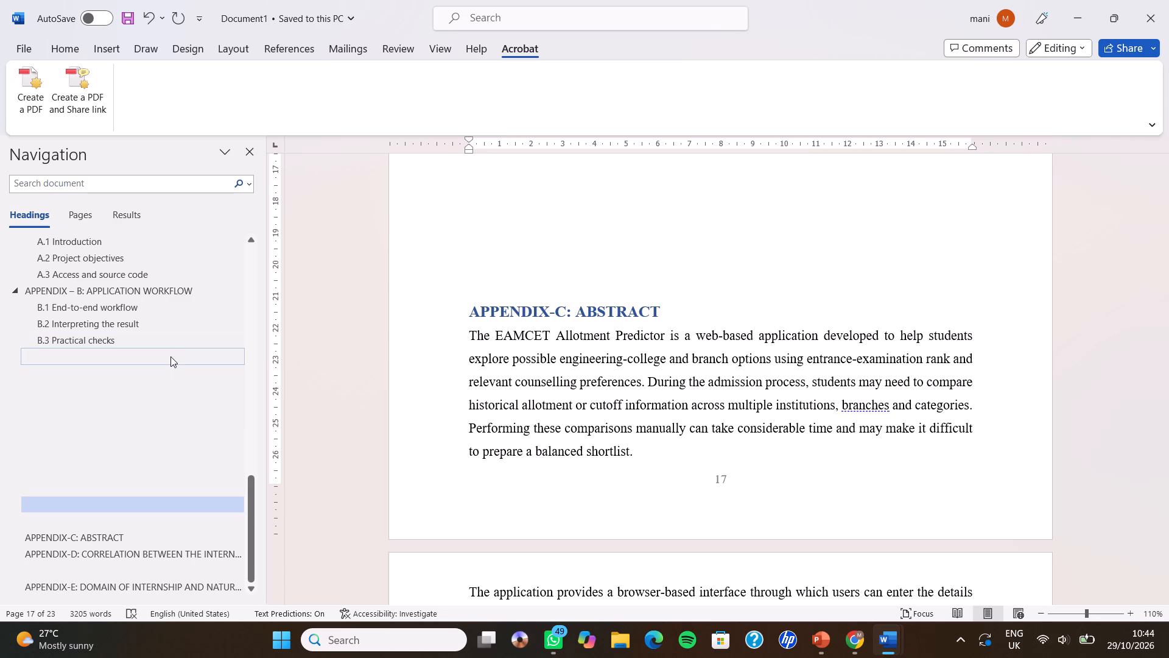
left_click(170, 357)
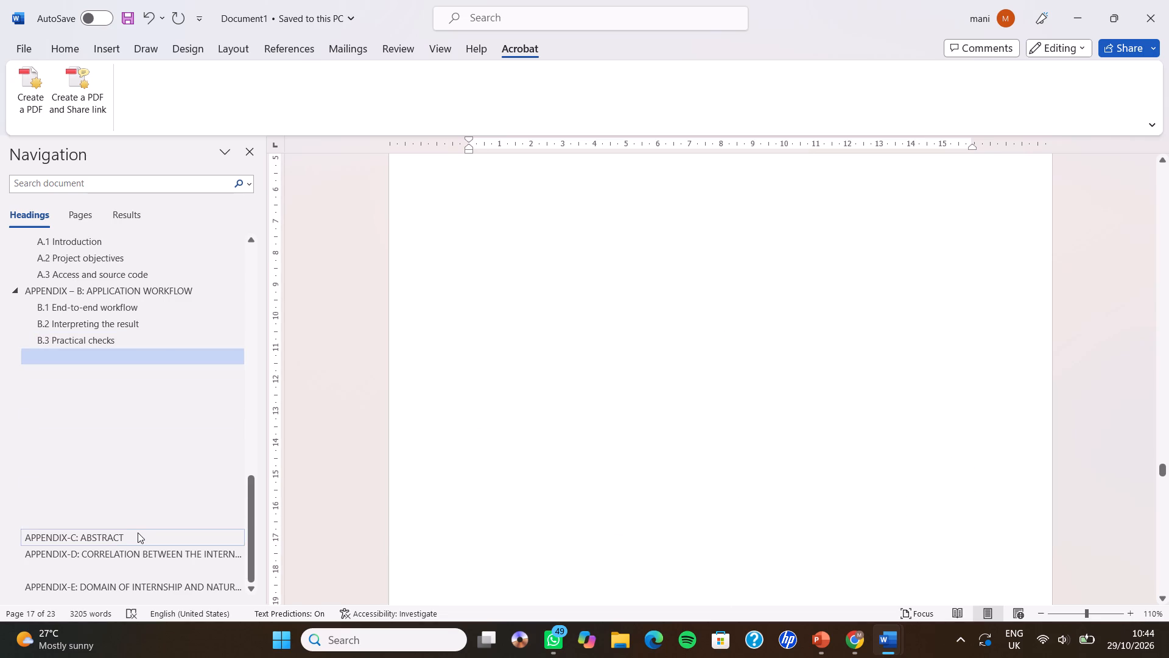
left_click(139, 528)
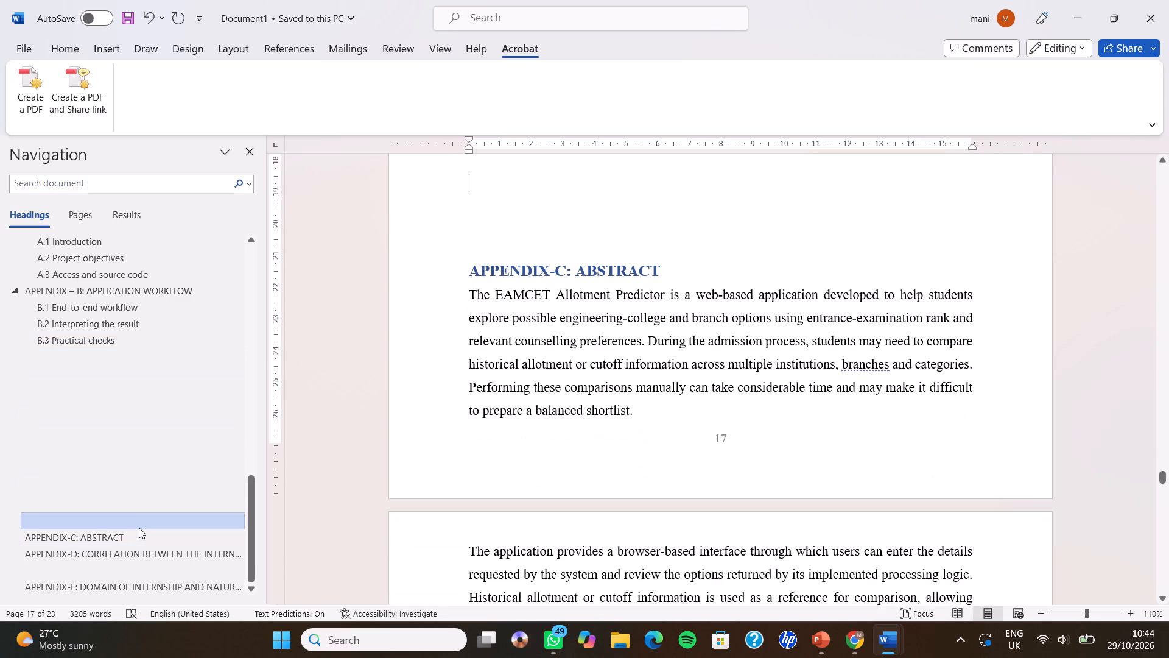
key("Delete")
key("Delete")
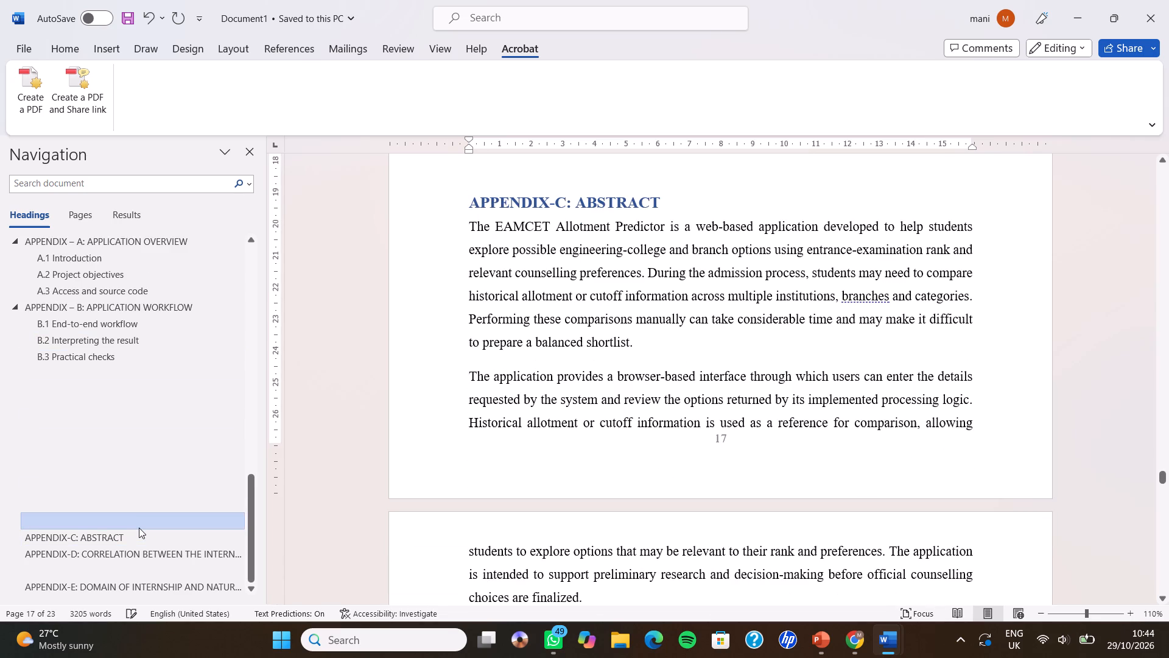
key("Delete")
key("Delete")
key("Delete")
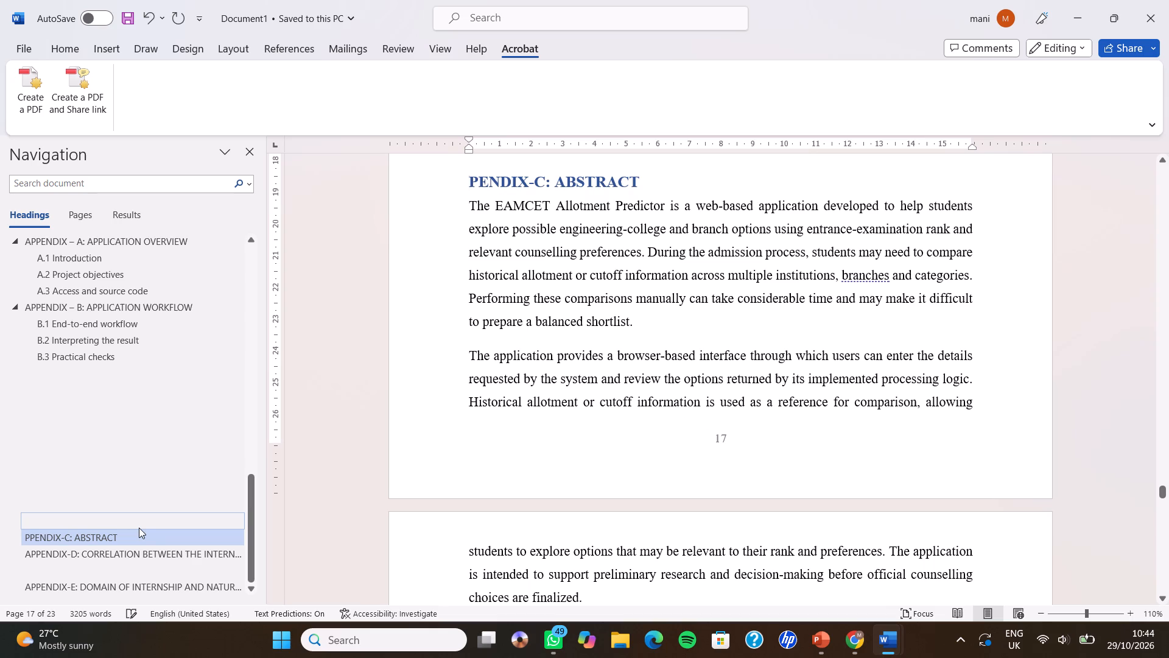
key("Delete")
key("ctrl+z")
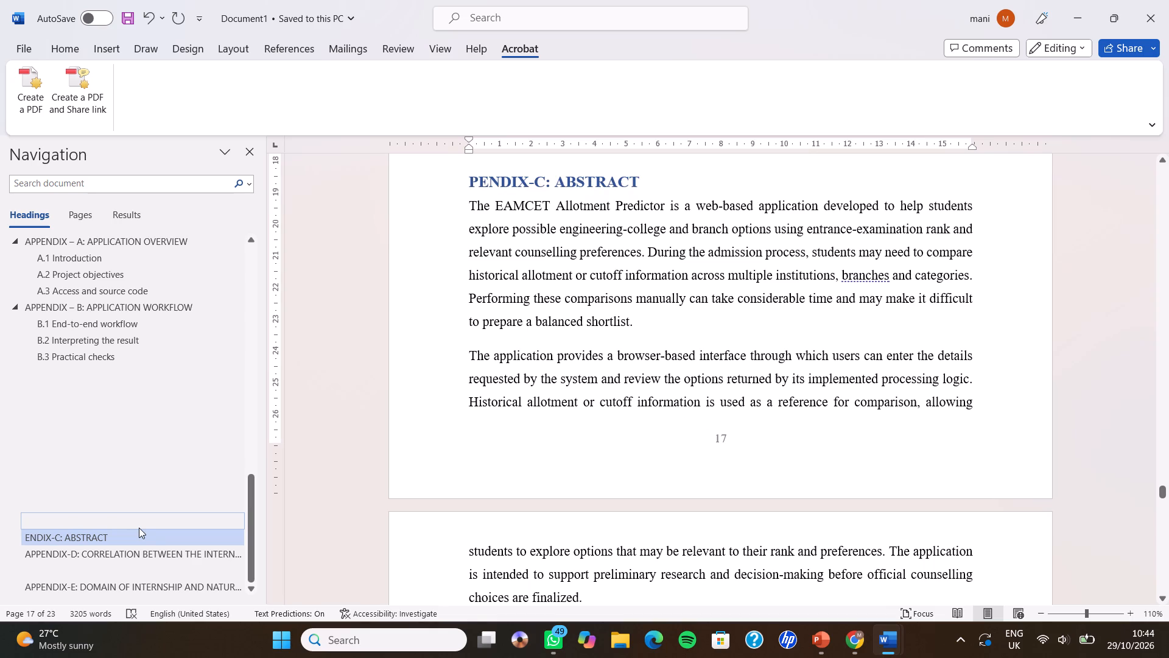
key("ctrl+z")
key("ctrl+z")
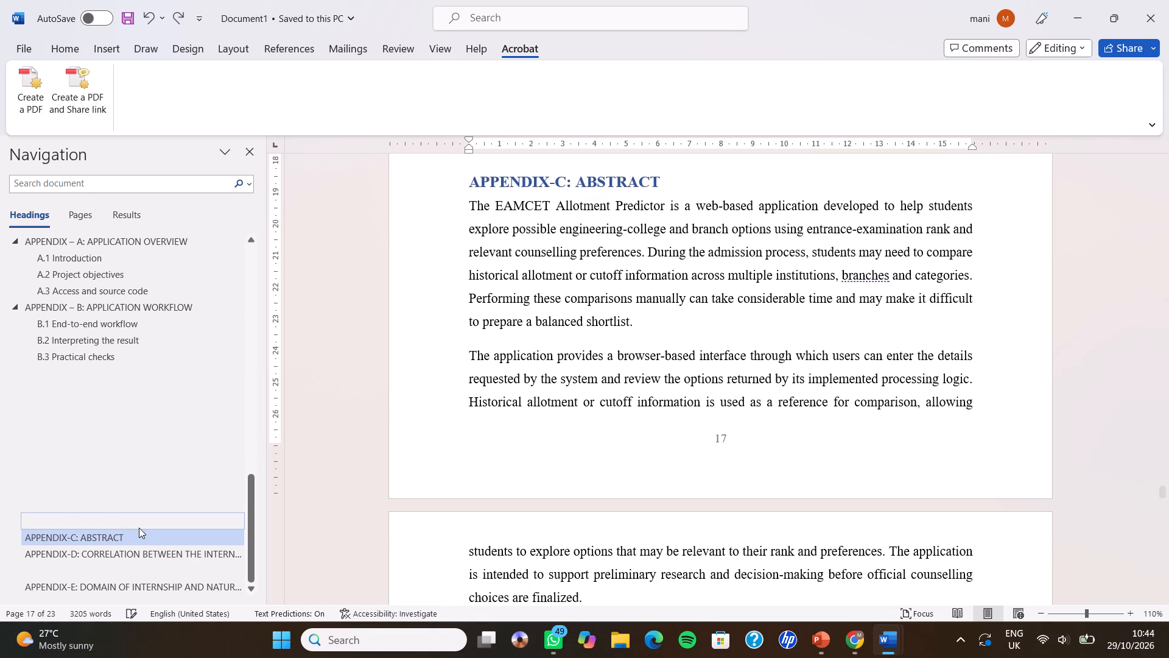
Delete all remaining empty headings between B.3 Practical checks and APPENDIX-C: ABSTRACT.
left_click(170, 404)
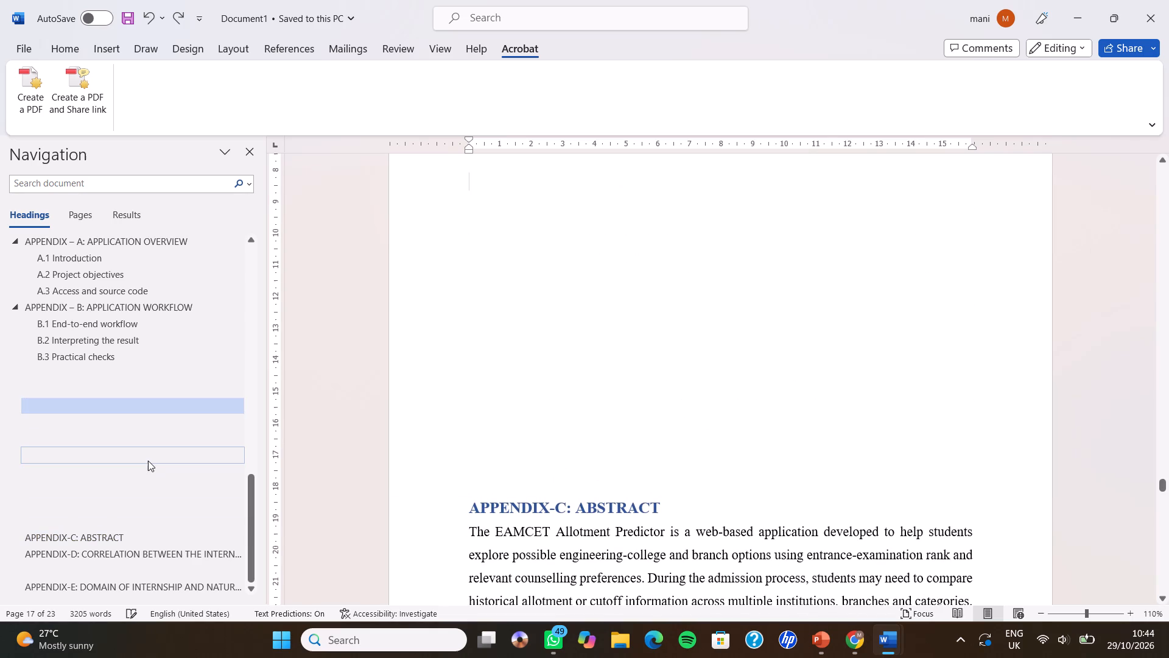
key("Delete")
key("Delete")
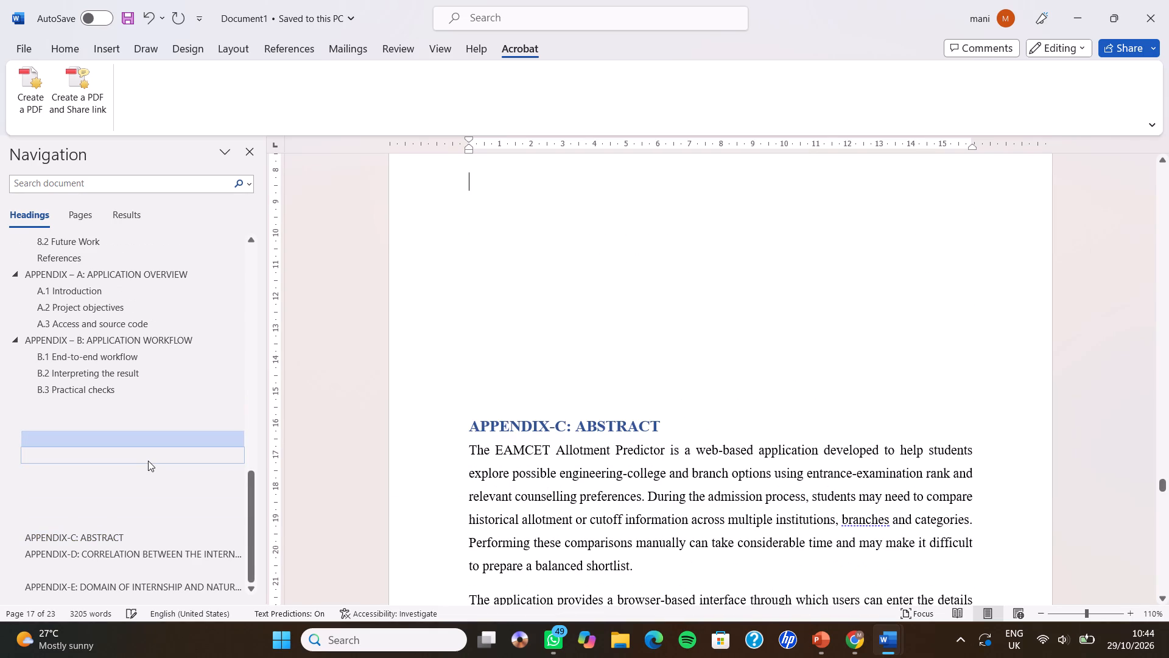
key("Delete")
key("Delete")
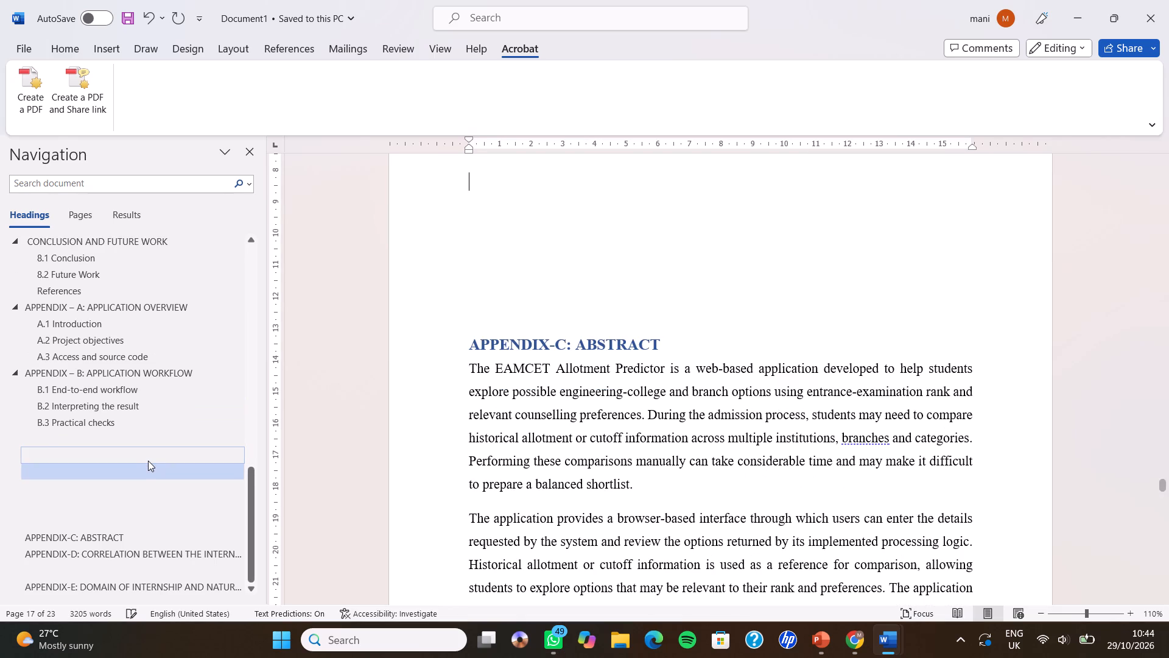
key("Delete")
key("Delete")
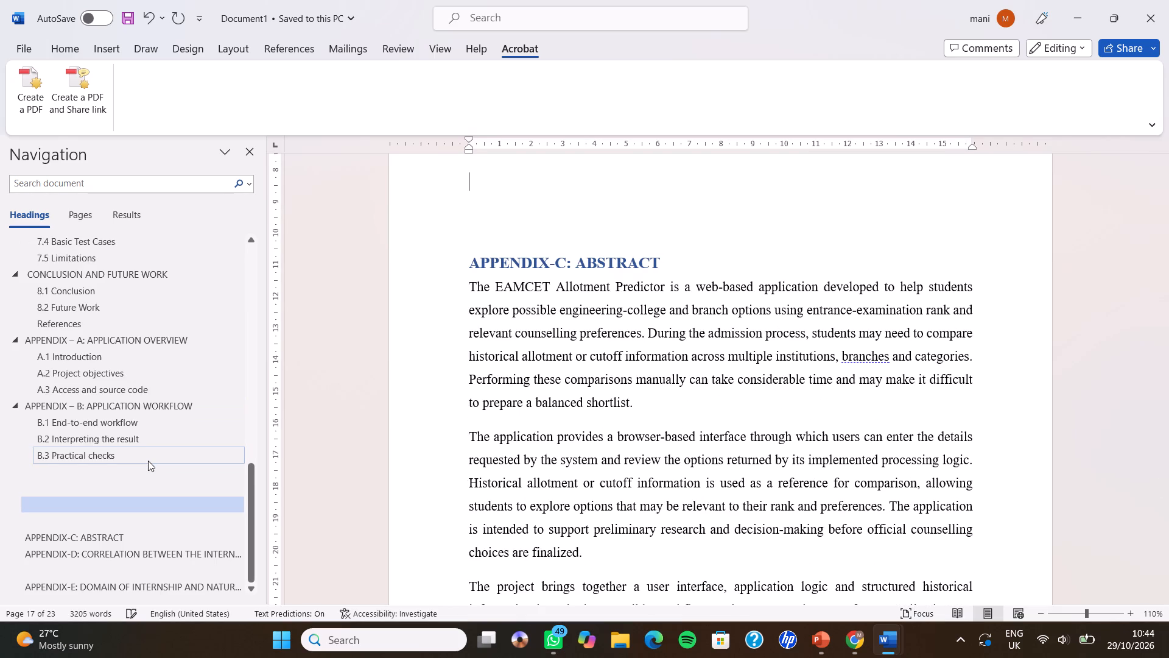
key("Delete")
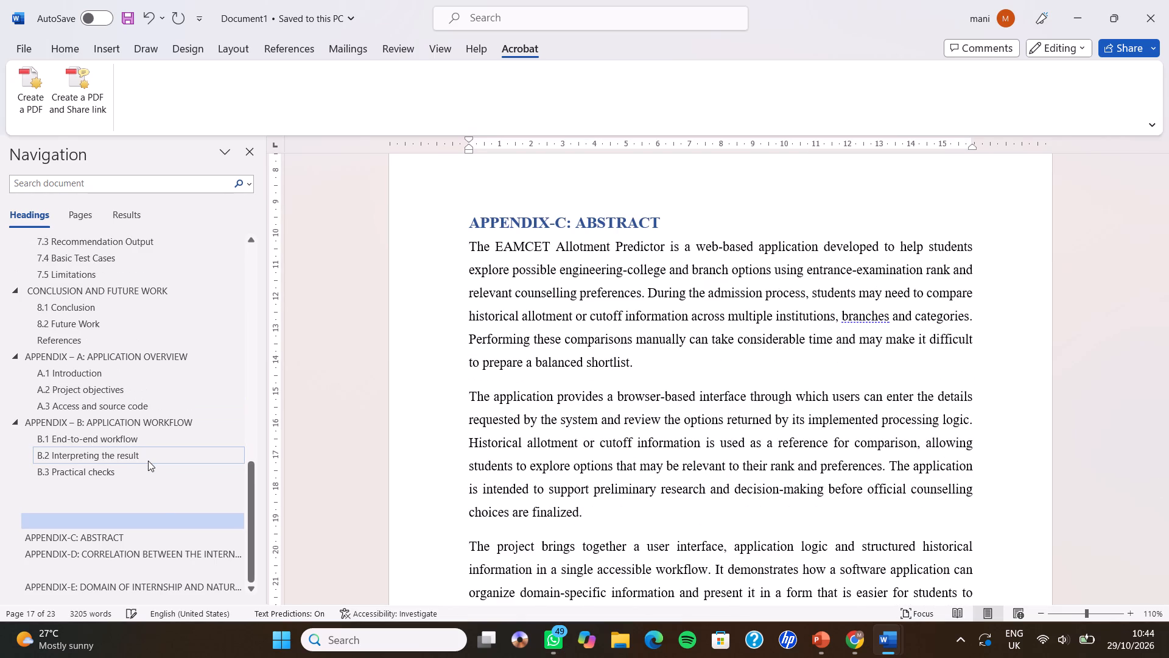
left_click(163, 509)
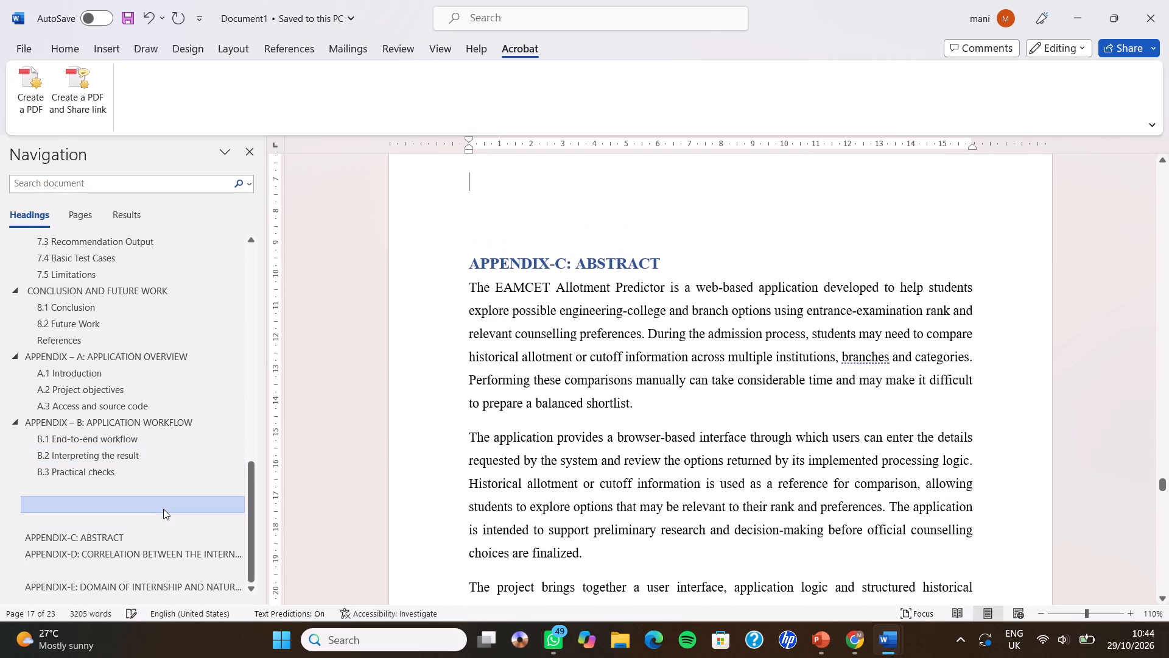
key("Delete")
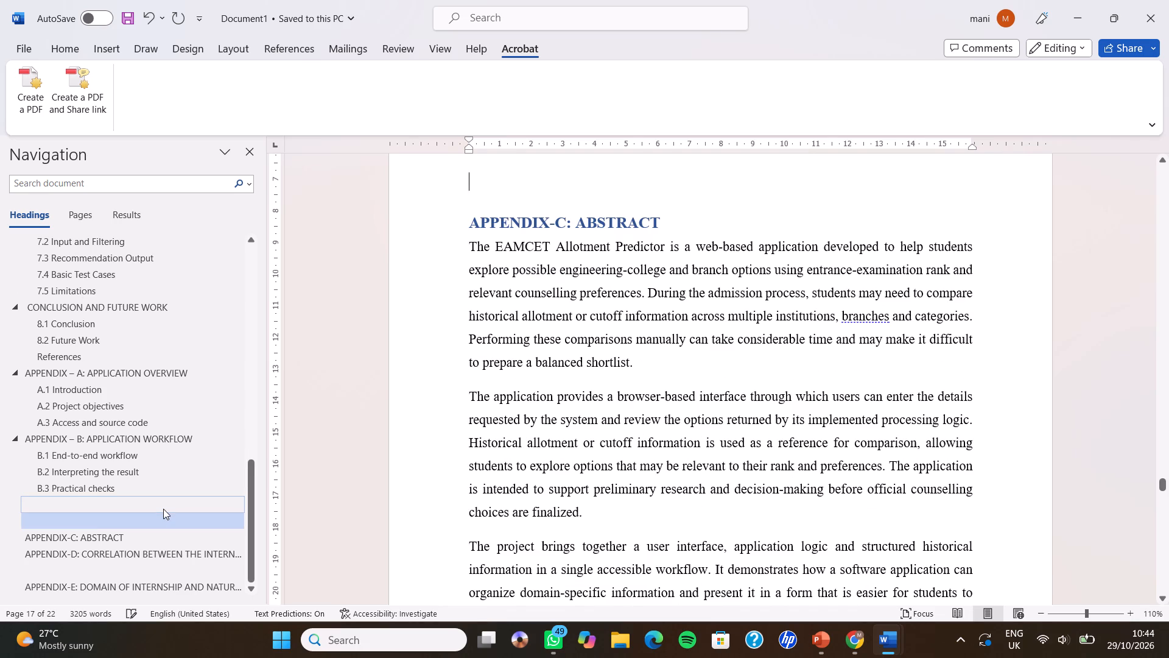
key("Delete")
left_click(167, 517)
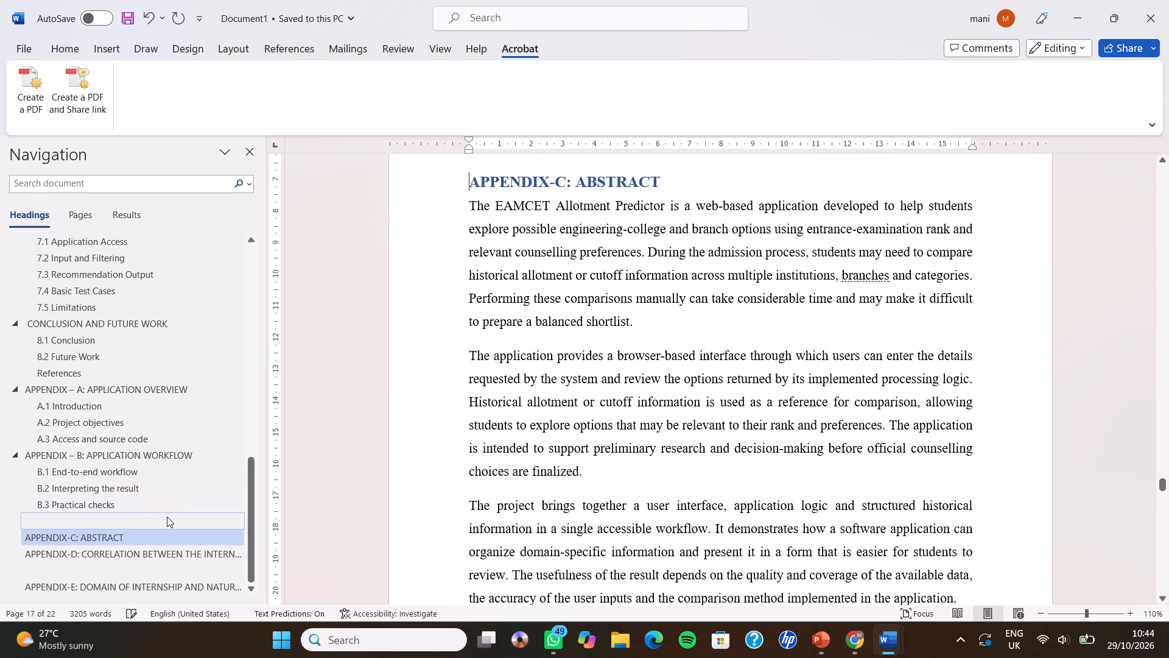
key("Delete")
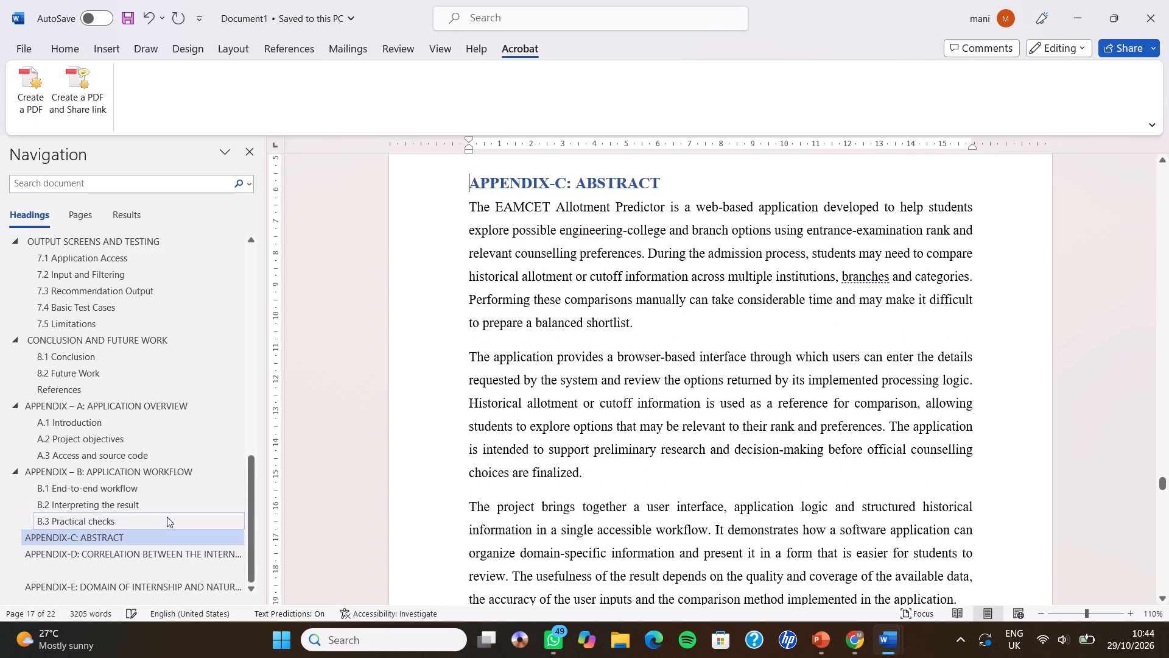
Delete the empty heading between APPENDIX-D and APPENDIX-E.
scroll(167, 517, "down", 1)
left_click(148, 566)
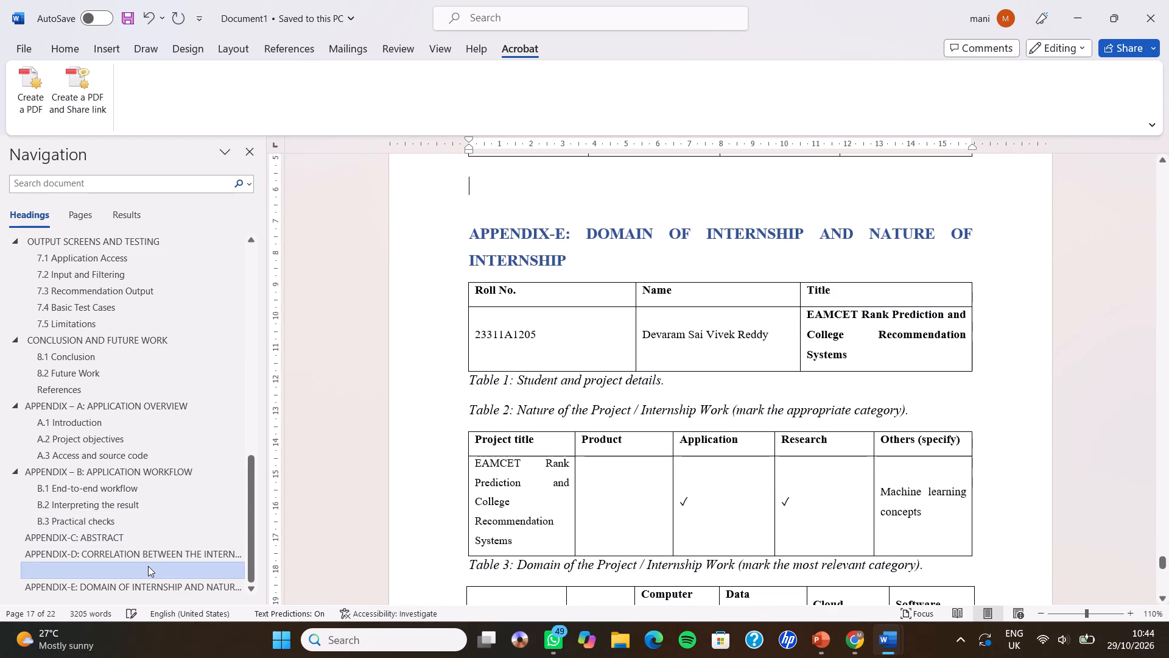
key("Delete")
Insert a blank line before the APPENDIX-E: DOMAIN OF INTERNSHIP AND NATURE OF INTERNSHIP heading, below the preceding table.
scroll(148, 566, "down", 2)
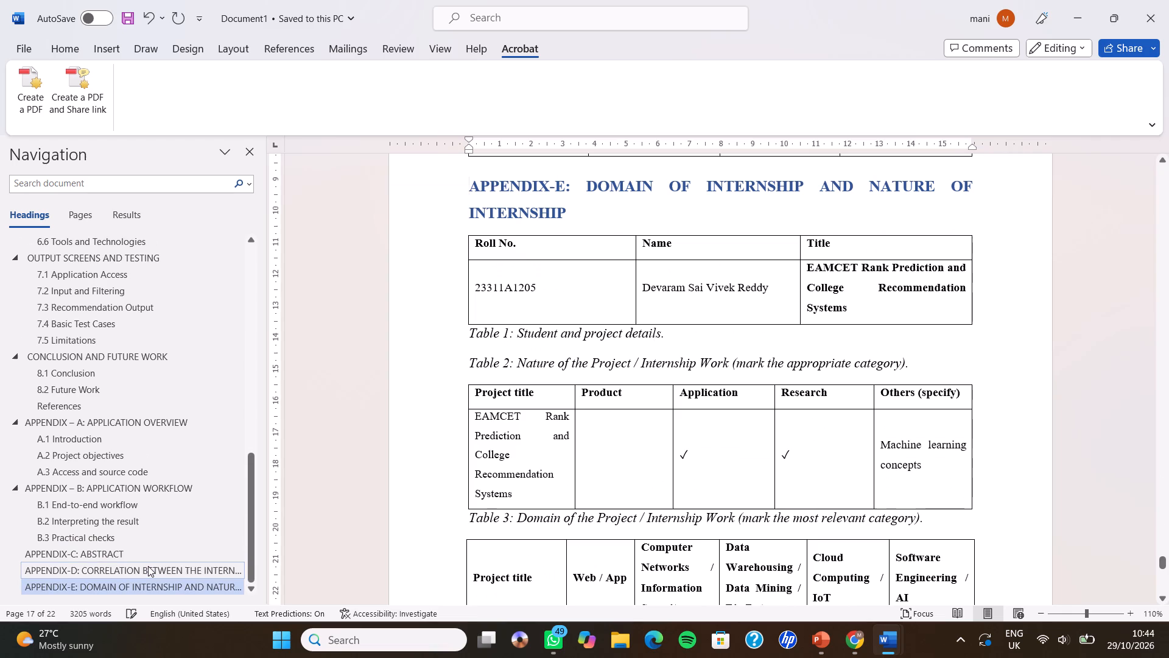
scroll(428, 446, "down", 3)
scroll(428, 446, "up", 1)
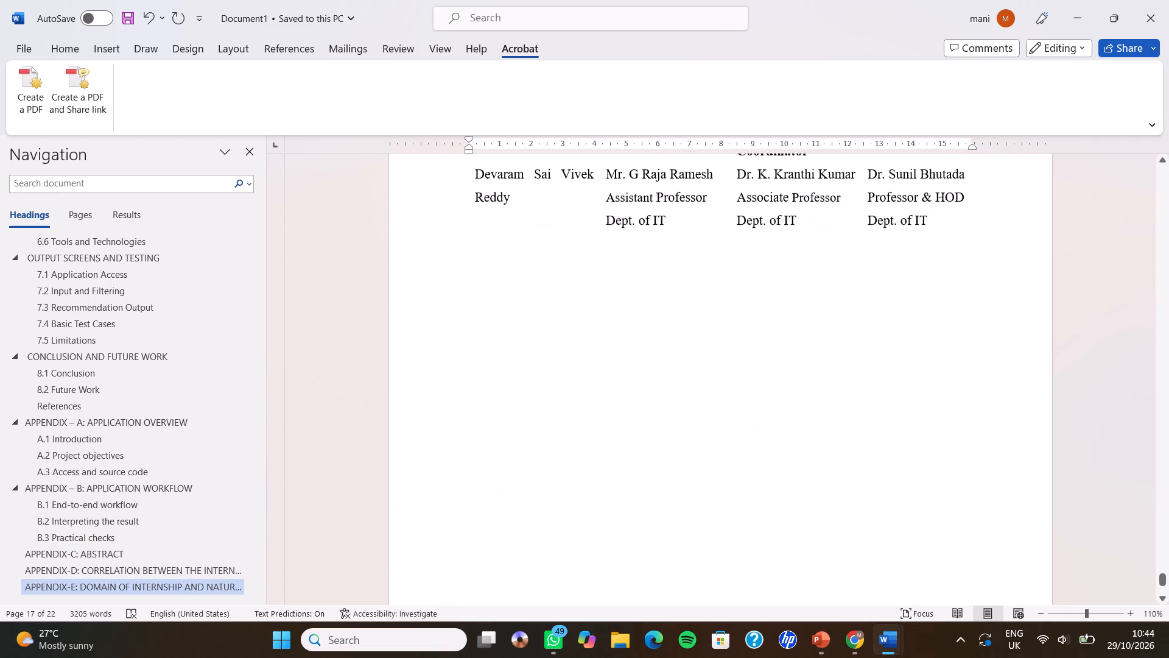
scroll(428, 446, "up", 1)
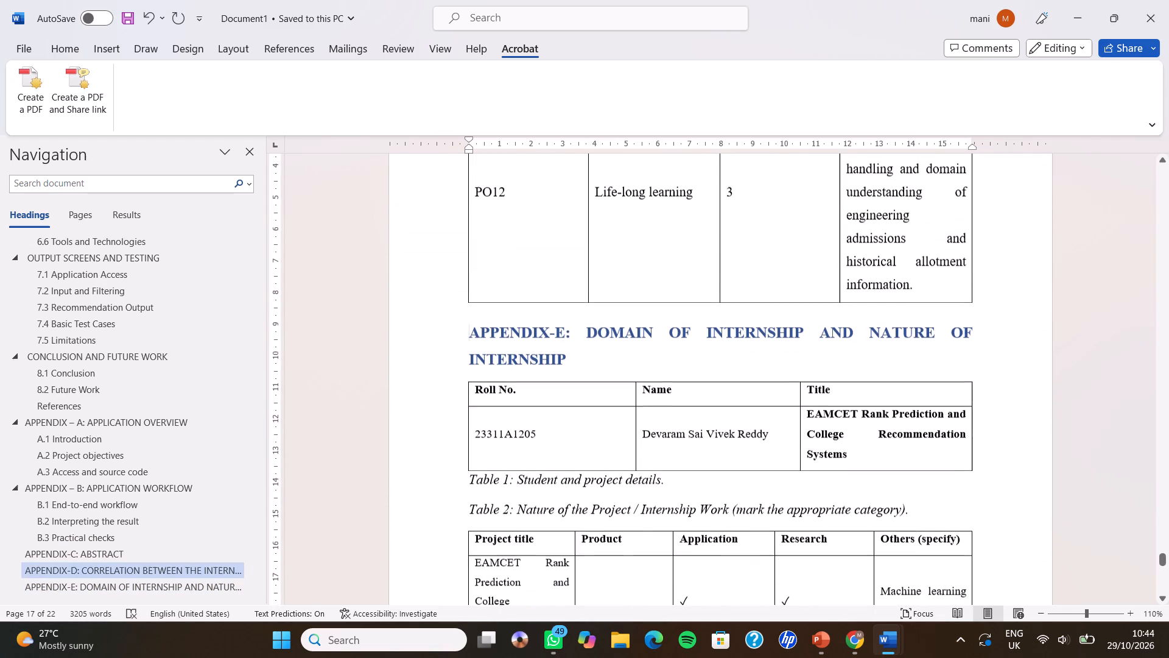
scroll(428, 446, "up", 1)
key("Return")
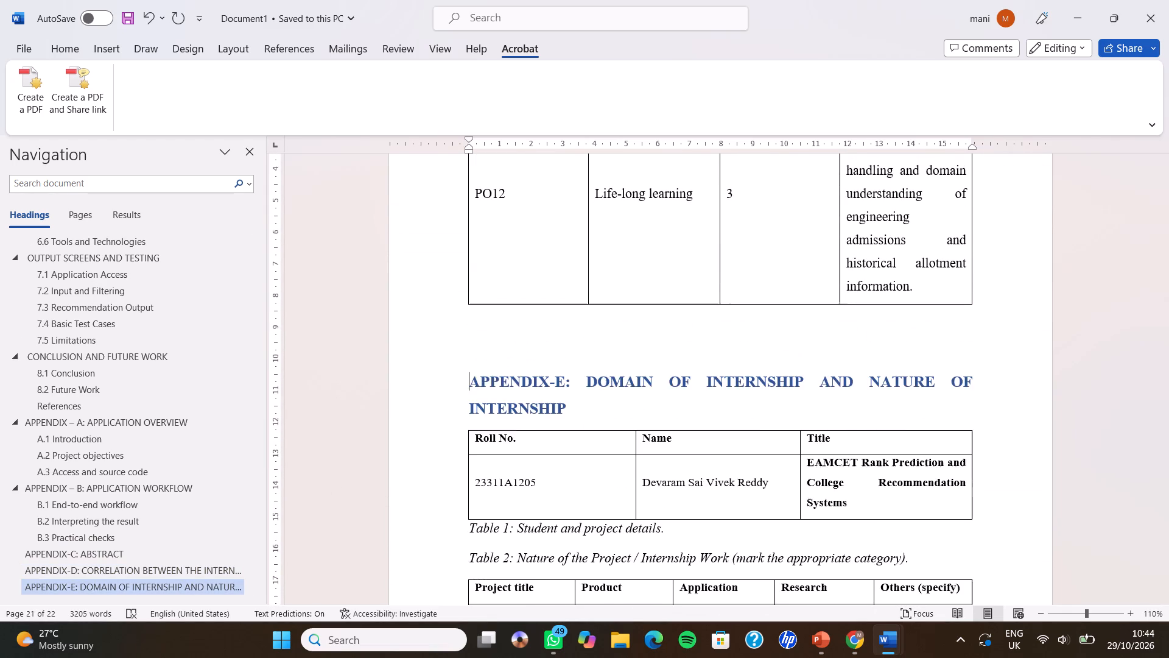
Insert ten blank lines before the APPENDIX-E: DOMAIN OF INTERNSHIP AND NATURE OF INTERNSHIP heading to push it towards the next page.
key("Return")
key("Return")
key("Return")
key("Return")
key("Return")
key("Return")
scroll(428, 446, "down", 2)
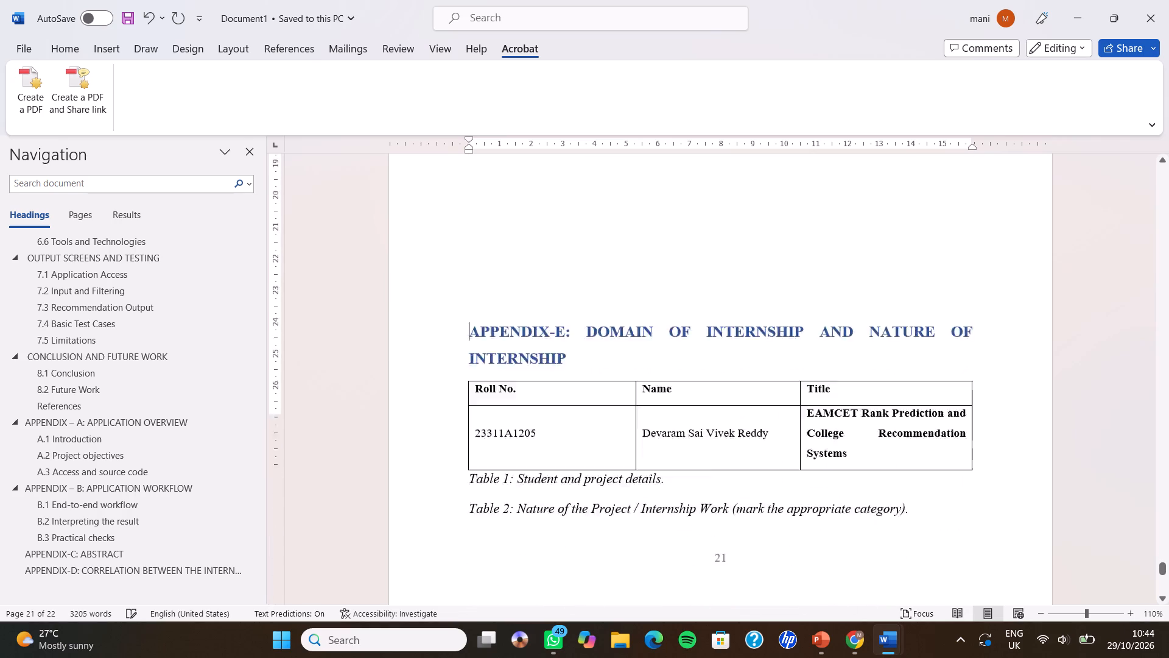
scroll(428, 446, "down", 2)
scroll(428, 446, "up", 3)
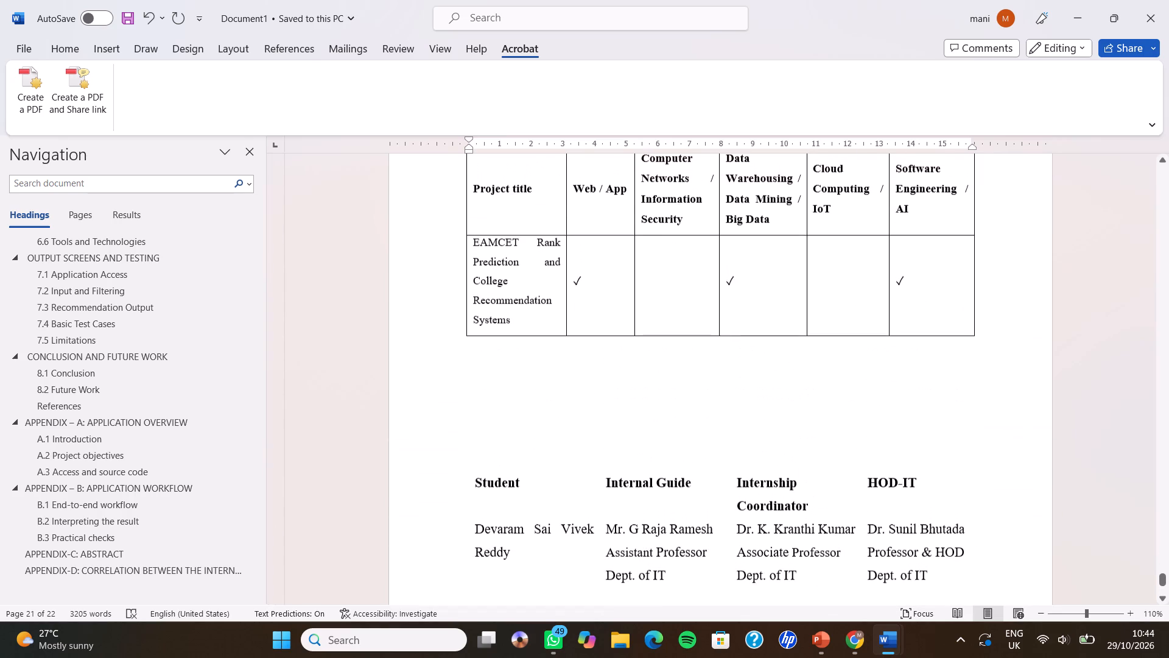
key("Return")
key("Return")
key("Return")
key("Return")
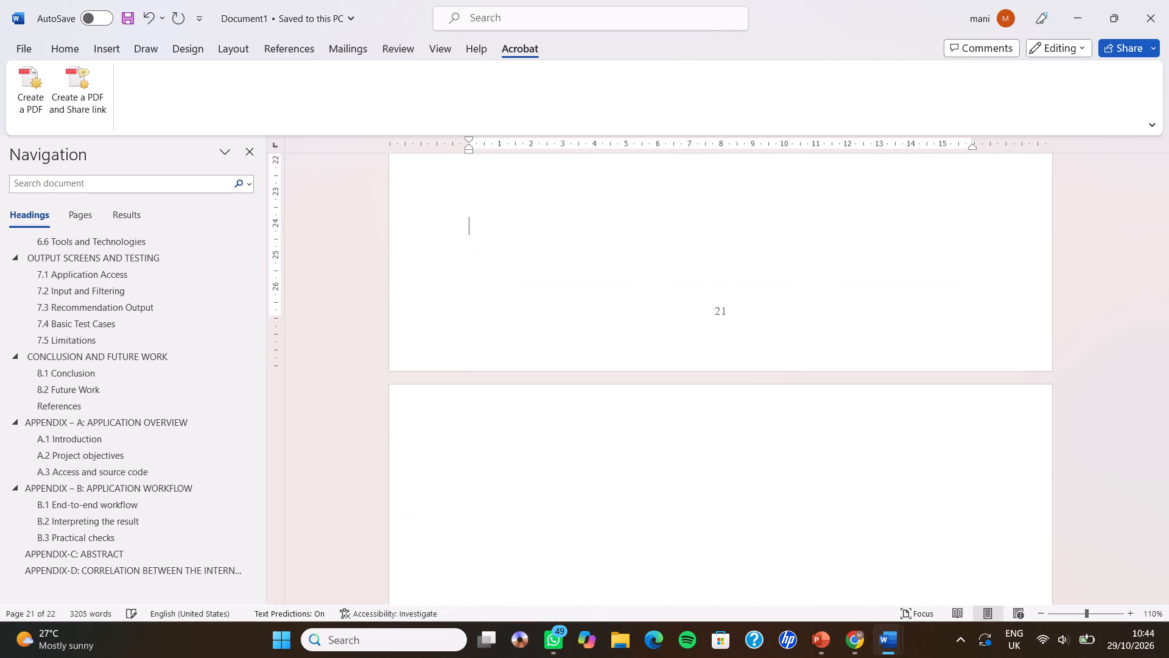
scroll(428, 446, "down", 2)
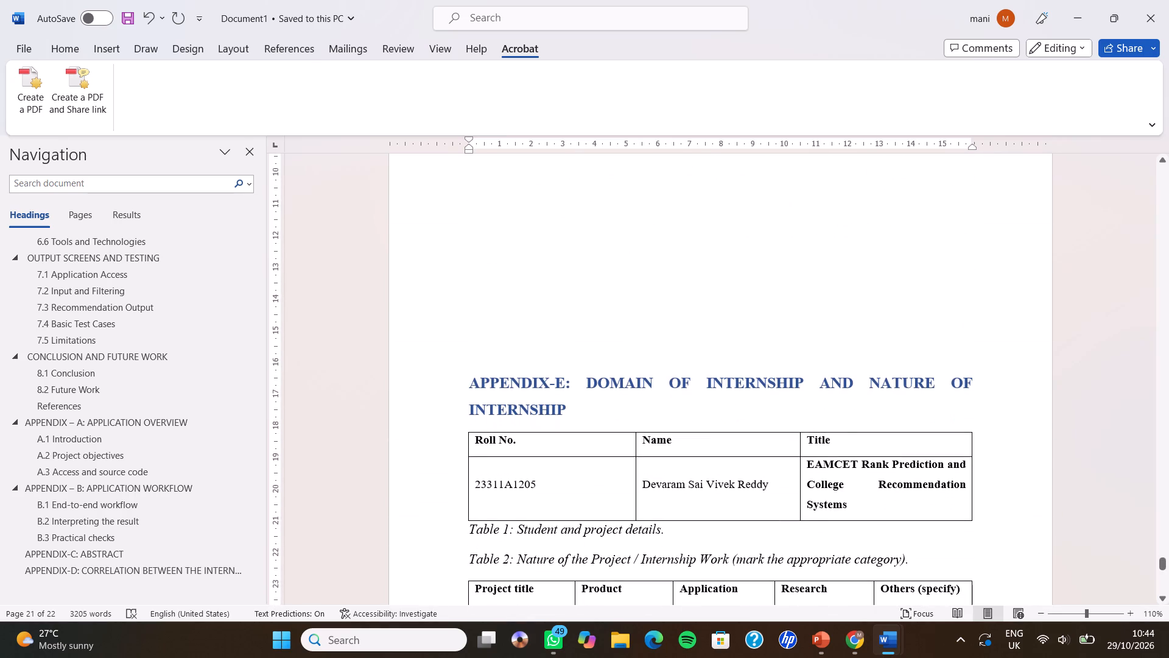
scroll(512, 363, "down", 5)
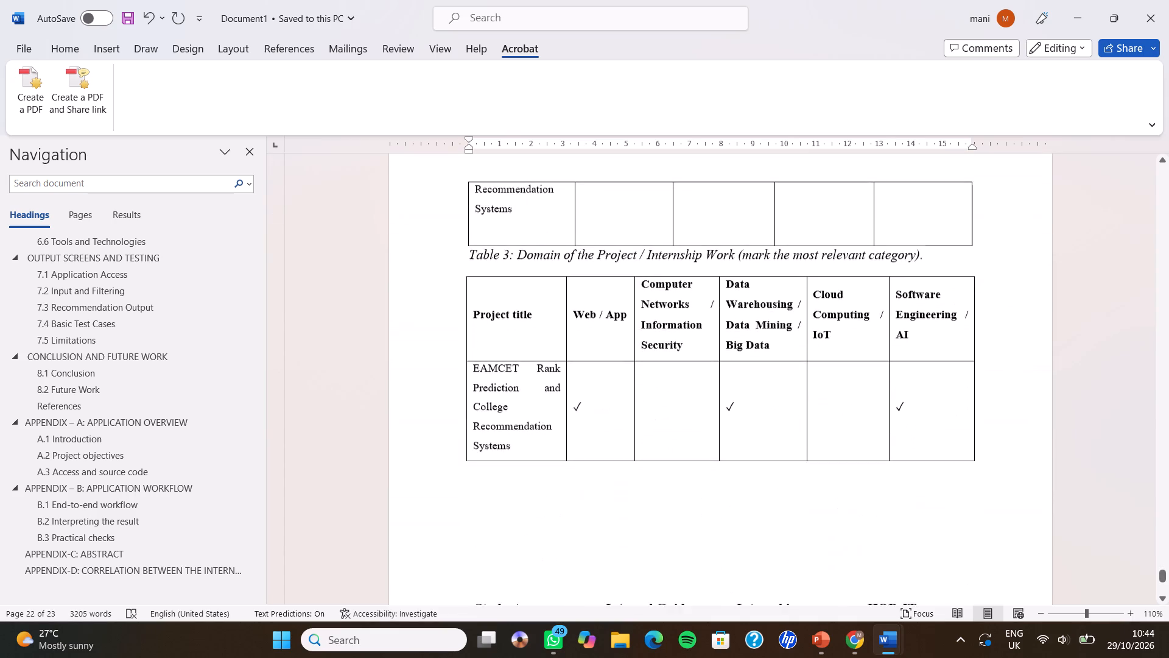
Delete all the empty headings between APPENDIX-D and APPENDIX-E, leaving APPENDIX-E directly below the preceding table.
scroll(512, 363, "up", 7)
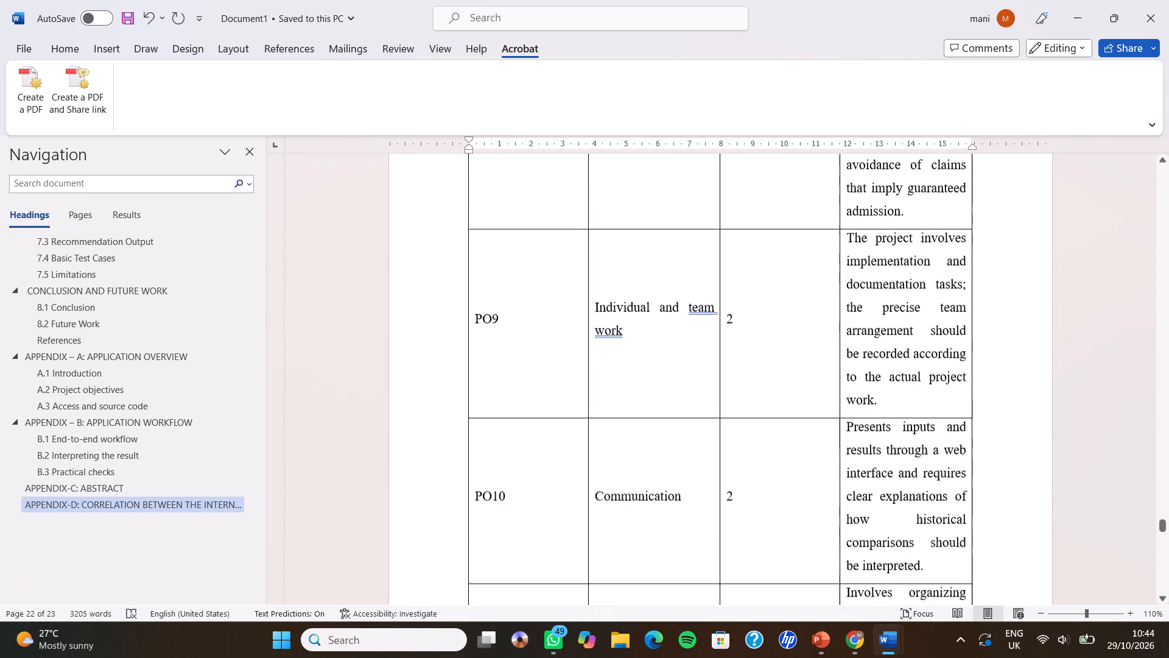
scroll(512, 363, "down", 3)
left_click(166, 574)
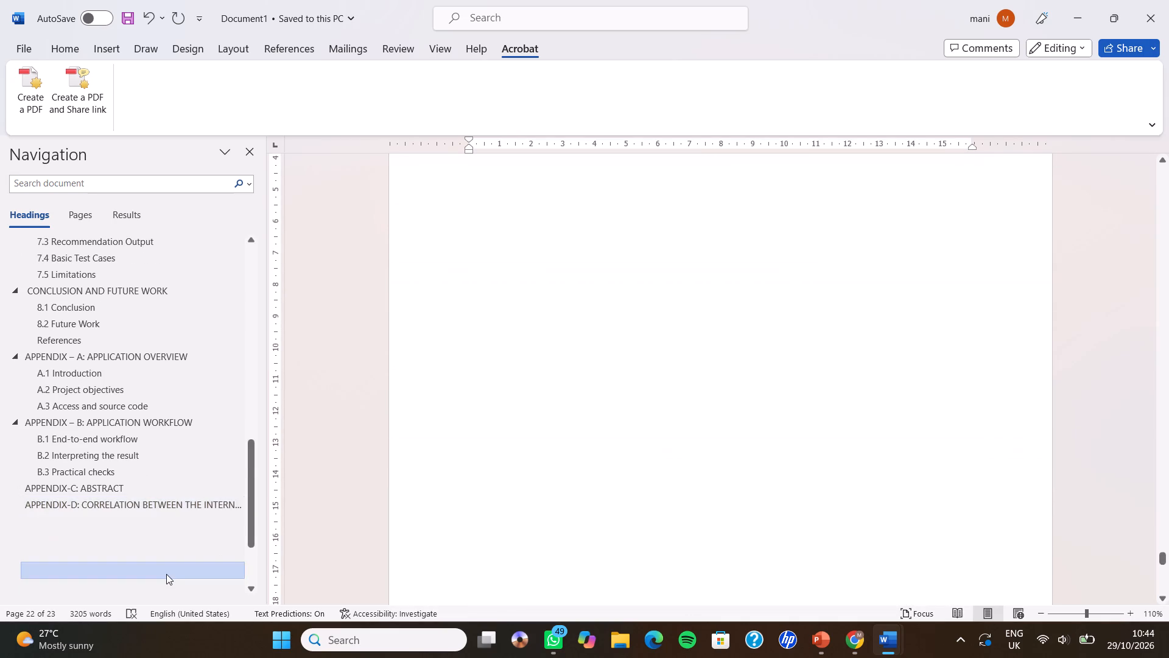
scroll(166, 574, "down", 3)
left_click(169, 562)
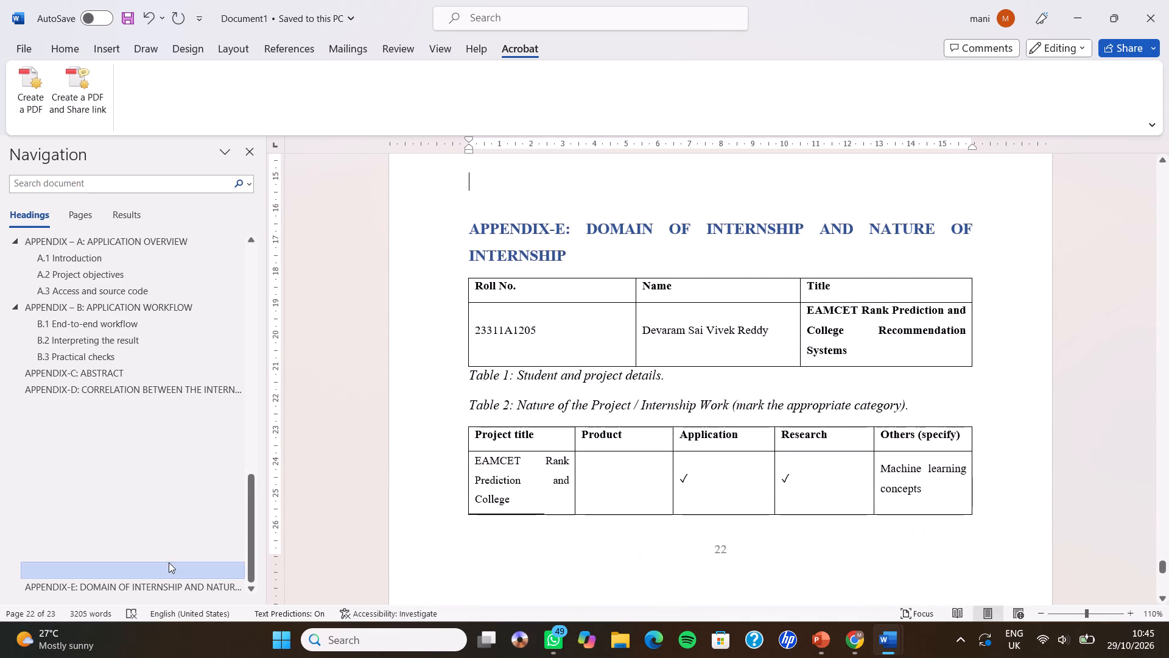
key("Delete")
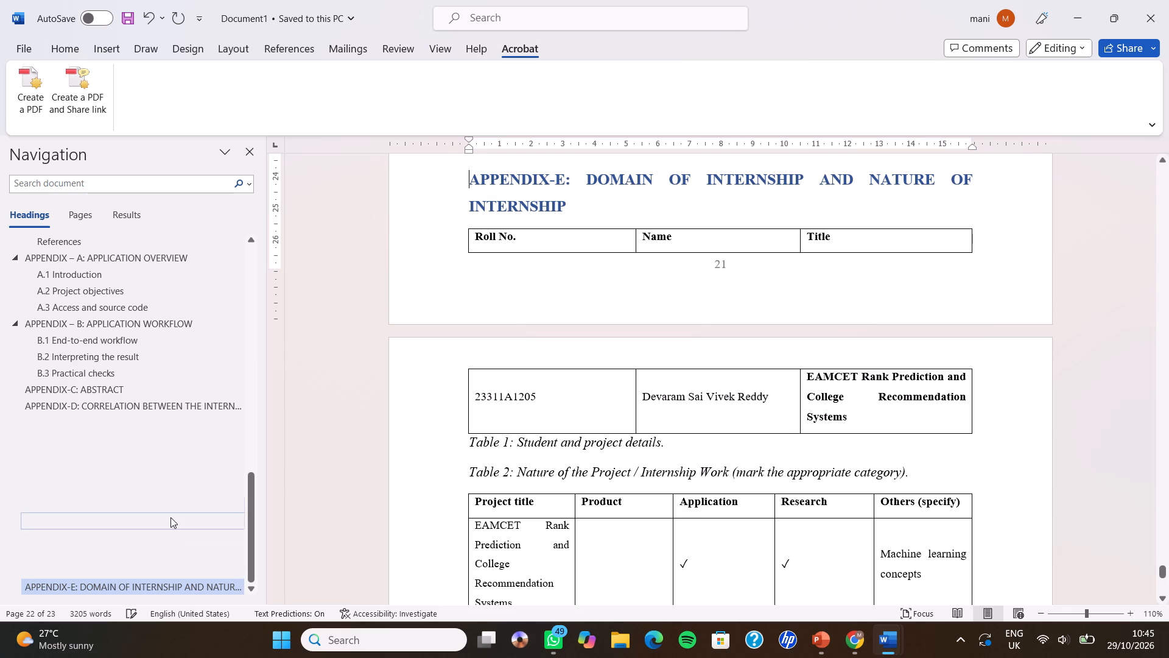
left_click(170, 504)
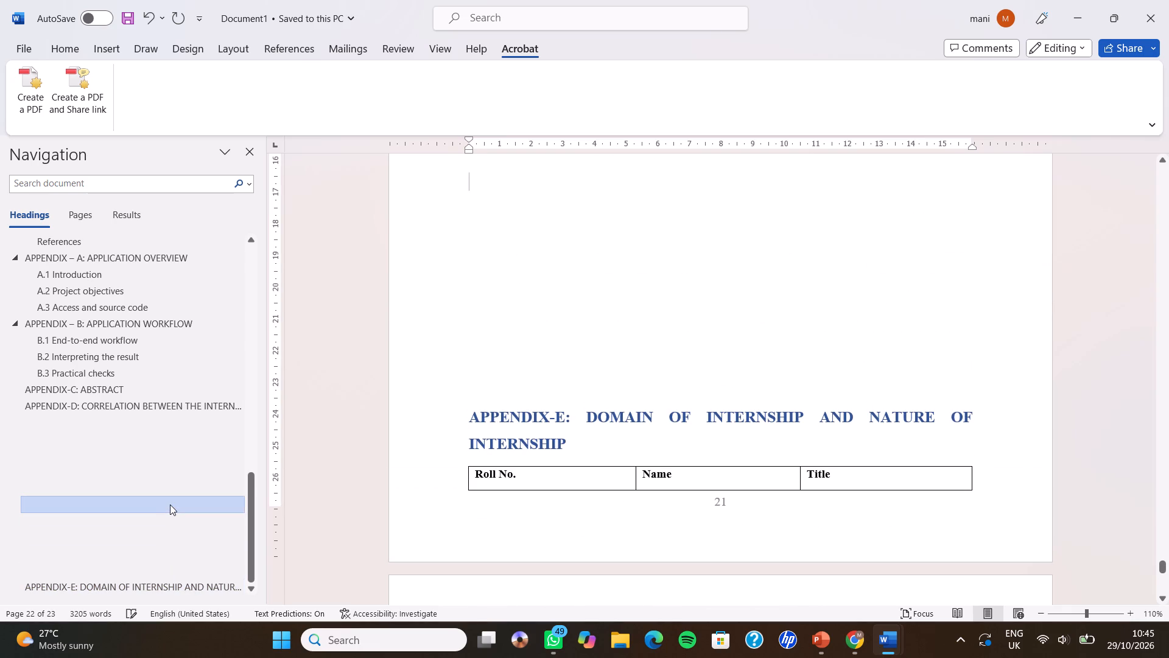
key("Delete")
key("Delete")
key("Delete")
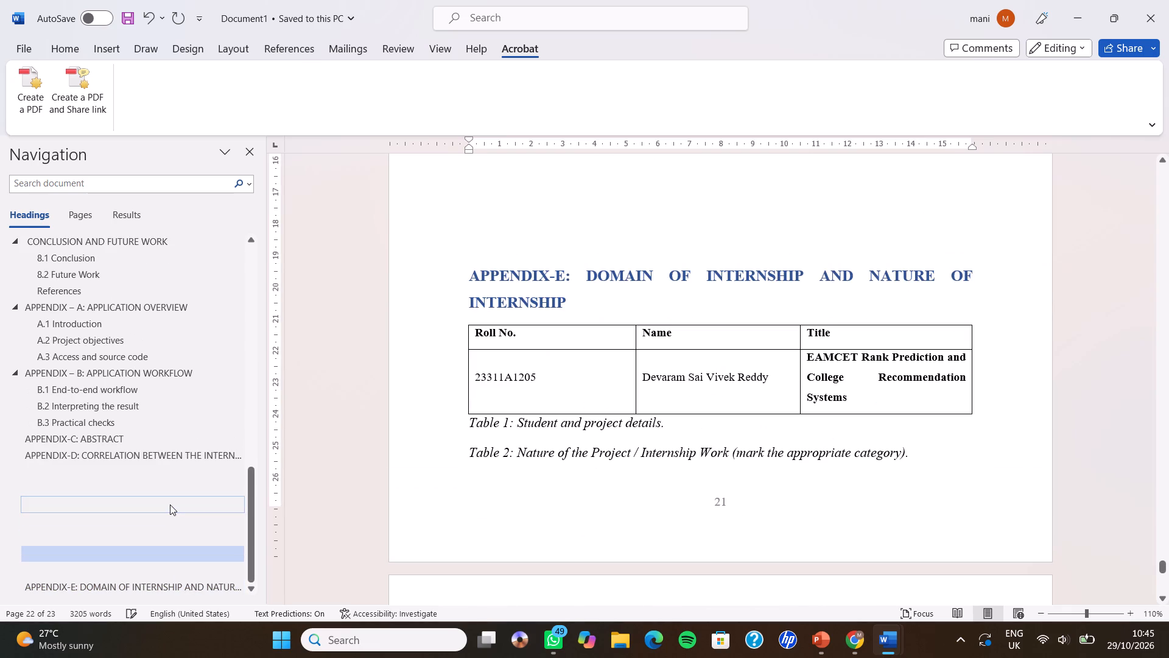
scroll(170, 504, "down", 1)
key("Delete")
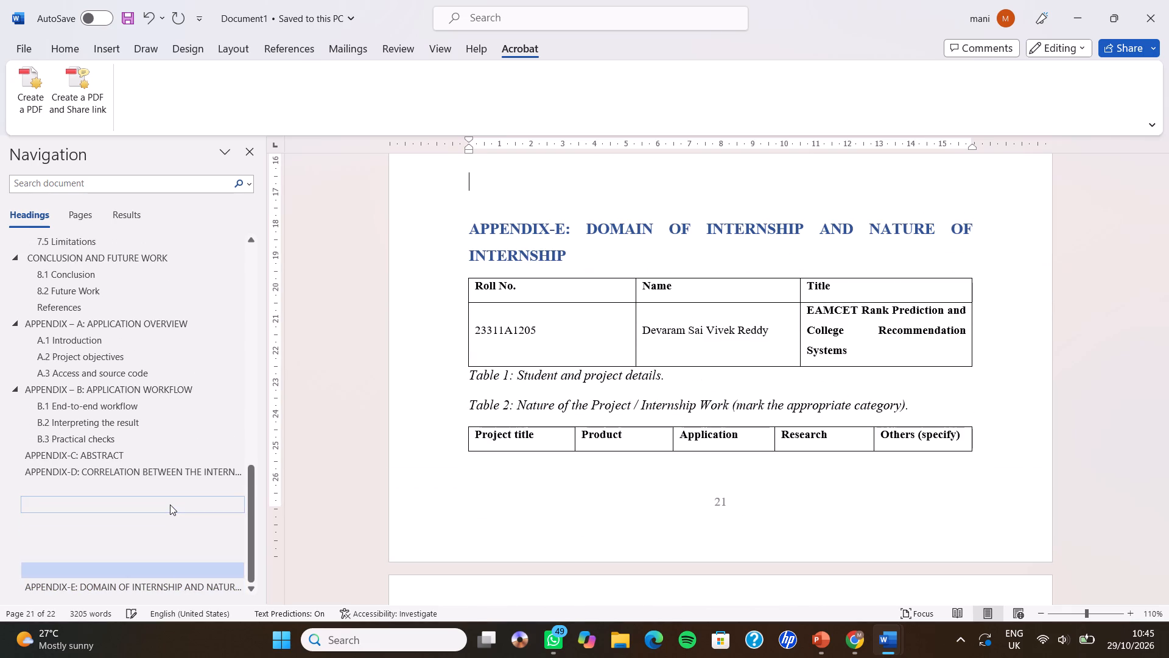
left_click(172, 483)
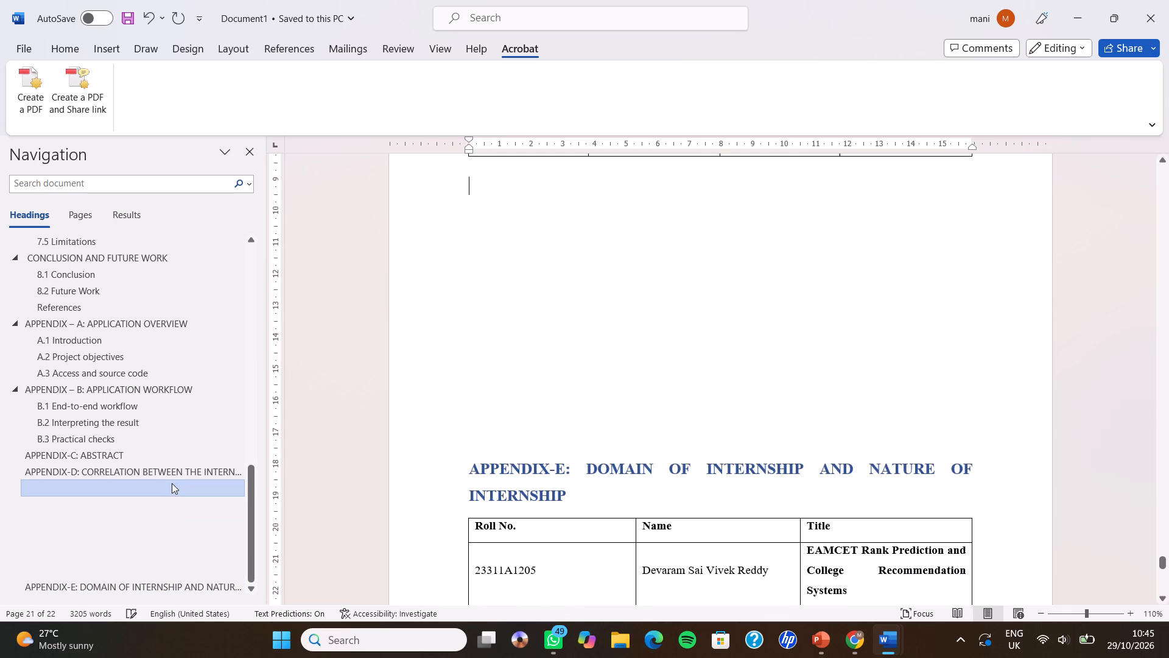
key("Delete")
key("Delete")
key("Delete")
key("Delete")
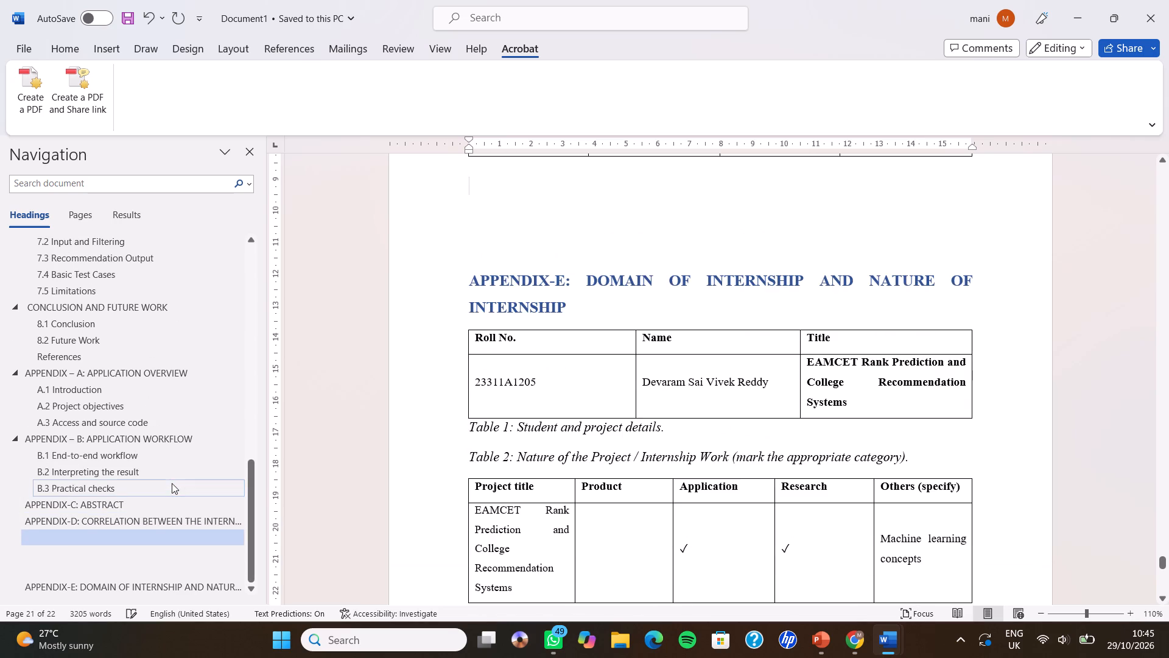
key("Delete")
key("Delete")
Insert eleven blank lines between the PO12 table row and the APPENDIX-E heading to push the heading down.
scroll(172, 483, "up", 1)
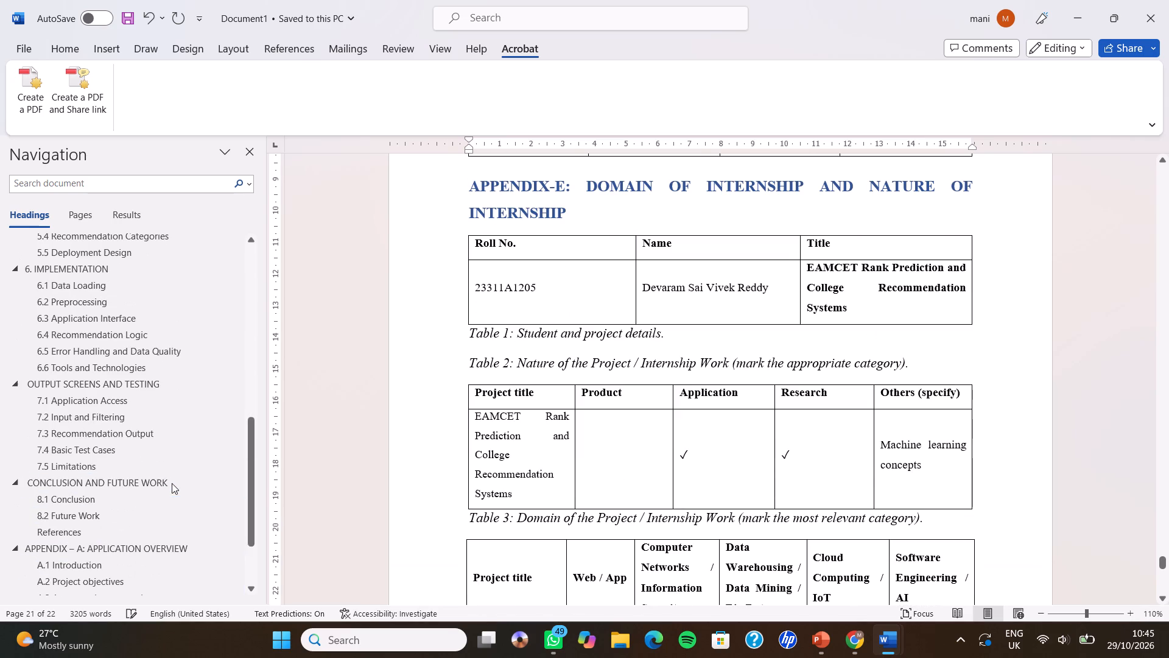
scroll(172, 483, "up", 1)
scroll(340, 359, "up", 3)
scroll(340, 359, "down", 2)
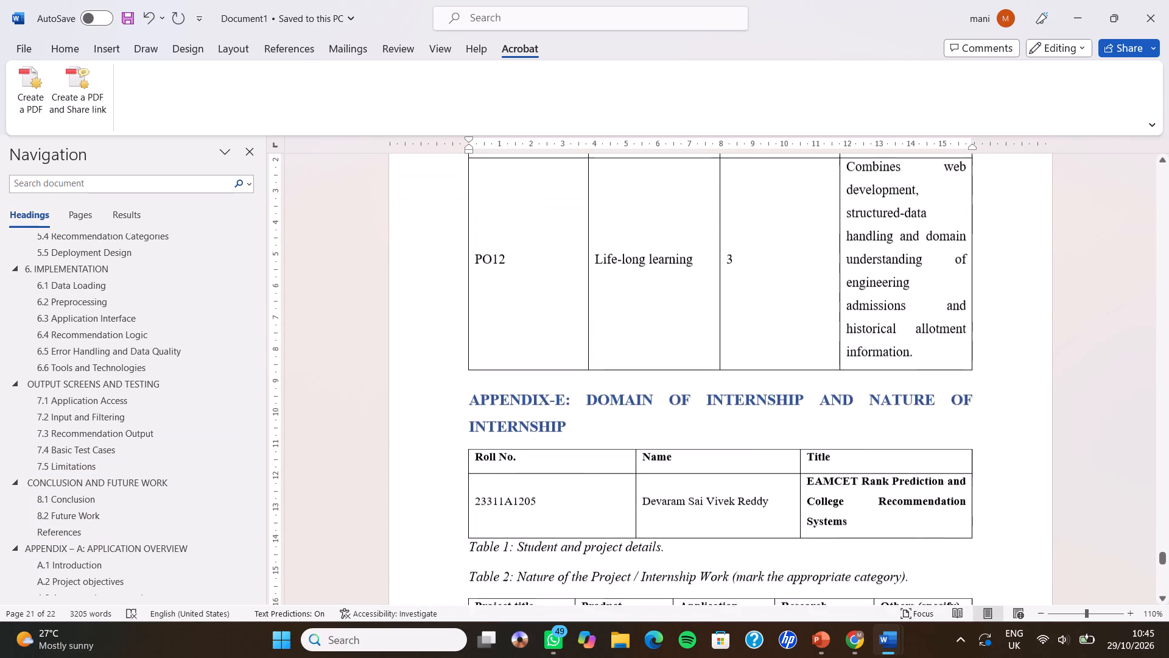
key("Return")
key("Return")
key("Return")
key("Return")
scroll(340, 359, "down", 1)
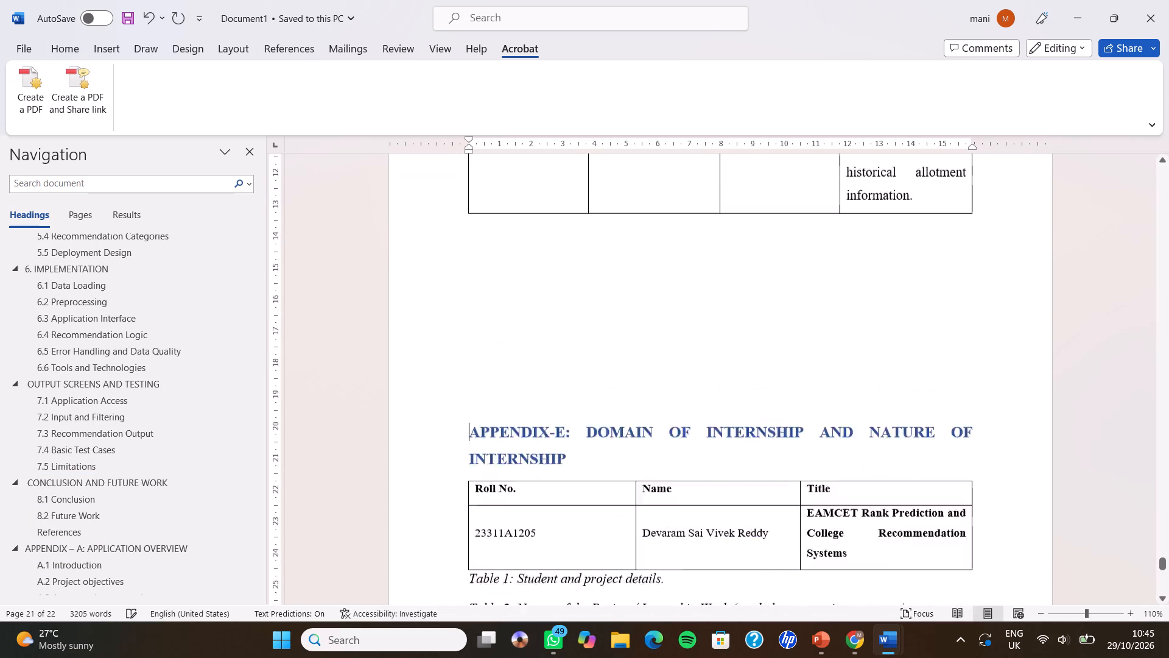
scroll(340, 359, "down", 2)
key("Return")
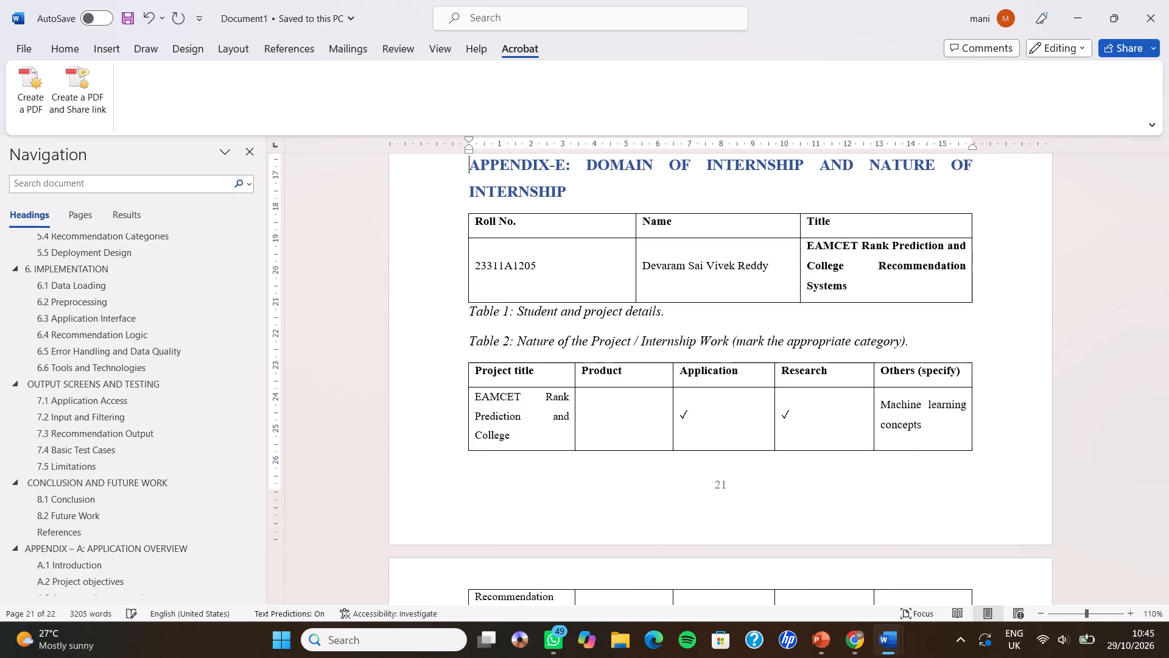
key("Return")
key("Return")
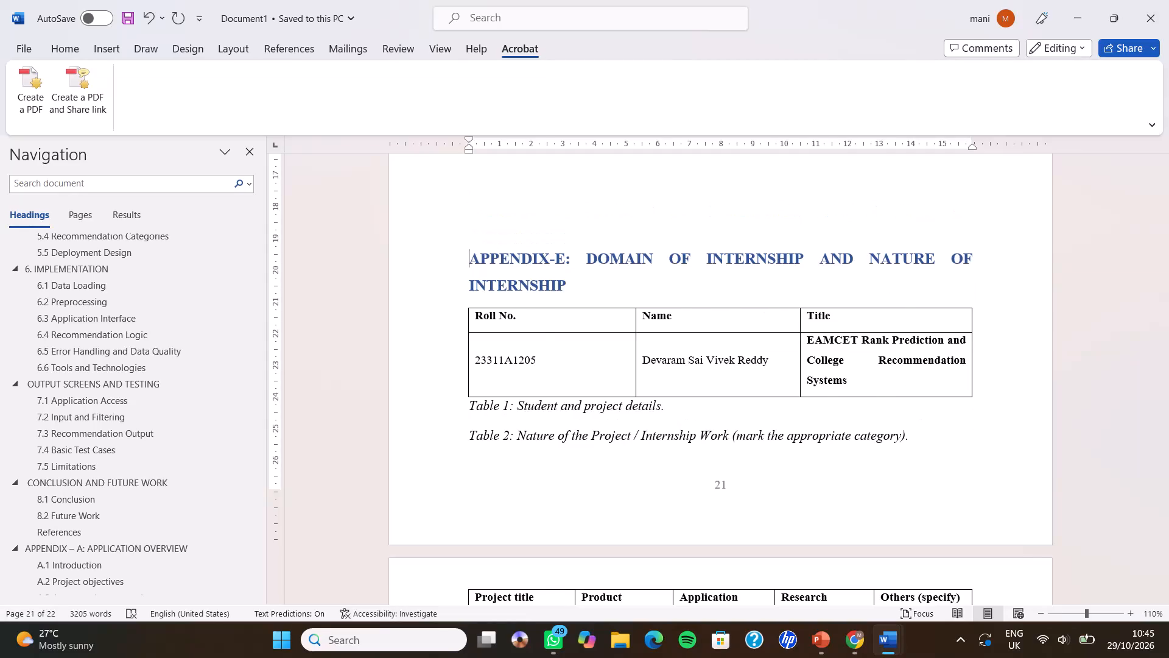
key("Return")
key("Return")
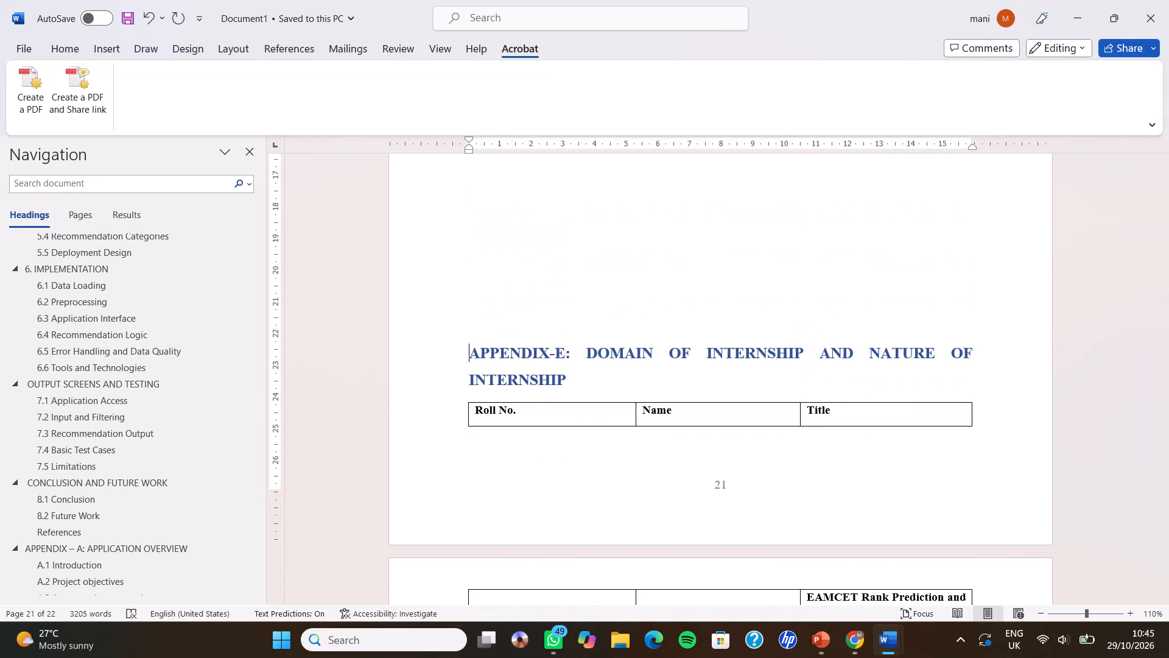
key("Return")
key("Return")
scroll(340, 359, "down", 1)
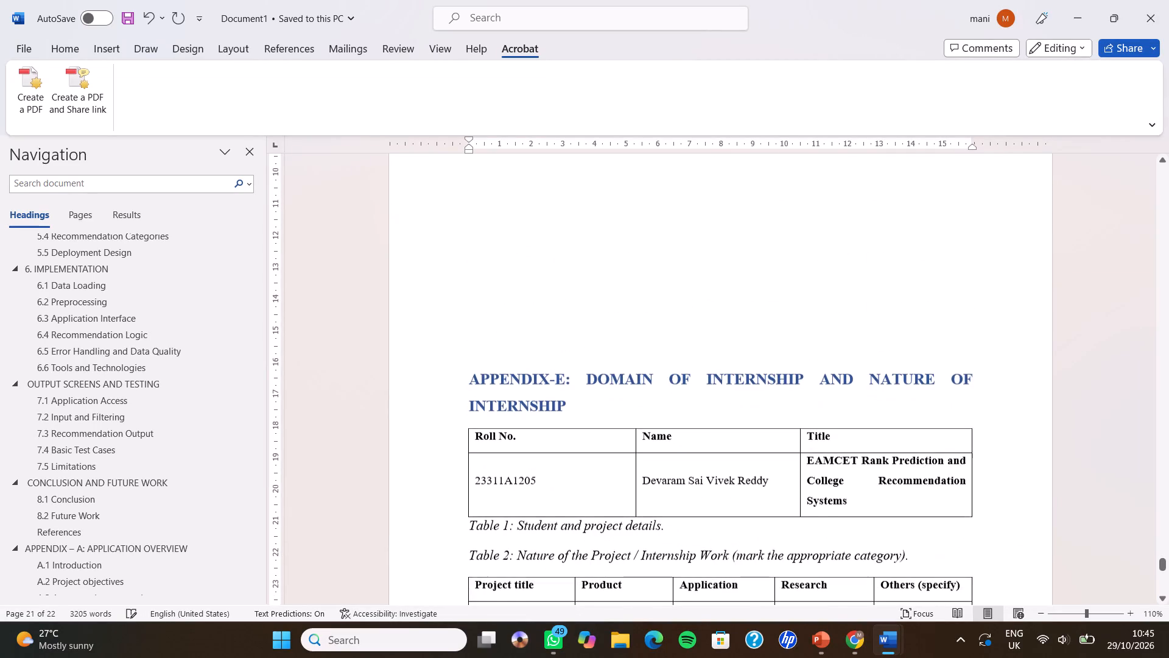
scroll(340, 359, "down", 1)
Adjust the blank lines directly above the APPENDIX-E heading so that it starts at the top of page 22.
left_click(619, 345)
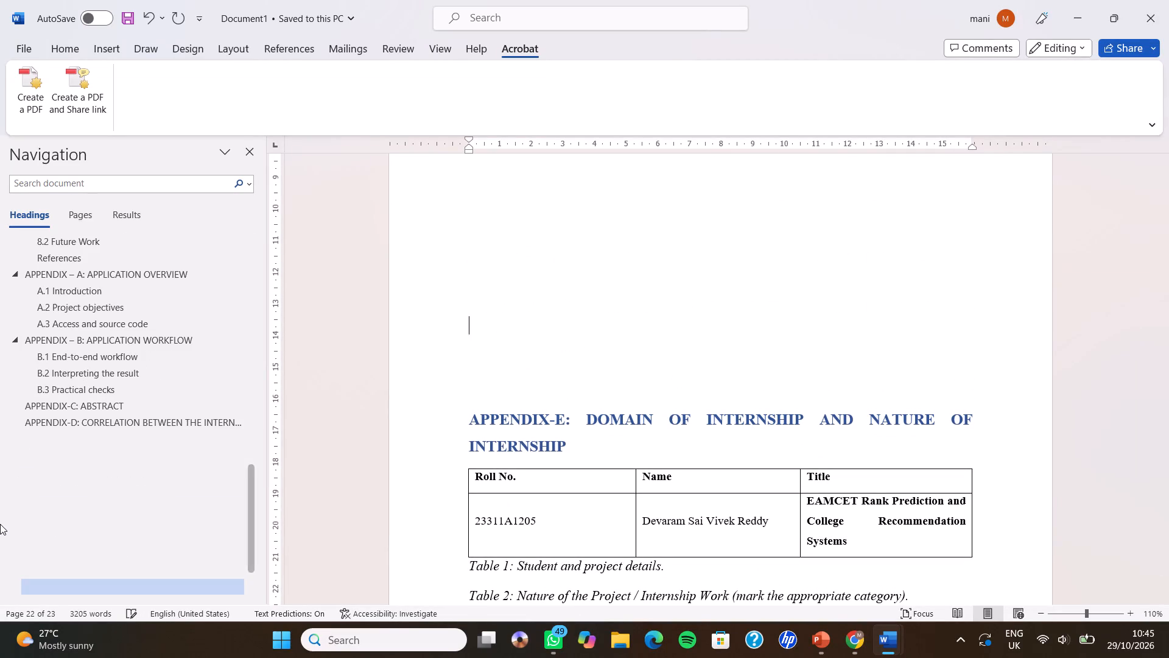
scroll(138, 544, "down", 2)
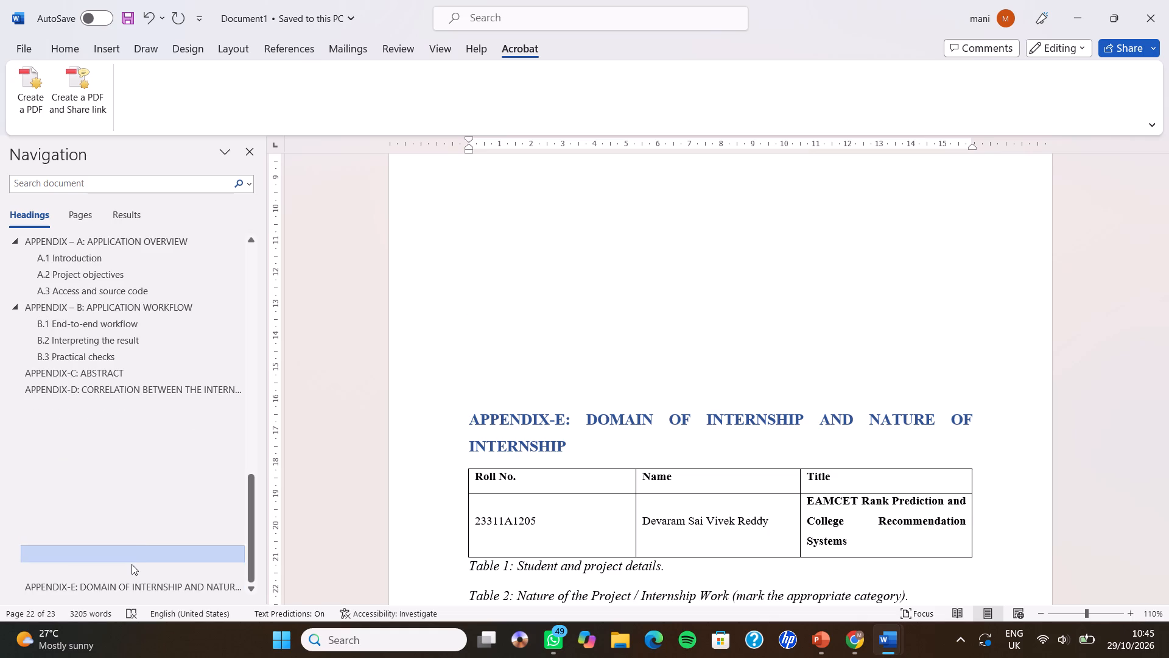
left_click(132, 564)
scroll(132, 564, "down", 2)
scroll(418, 391, "up", 1)
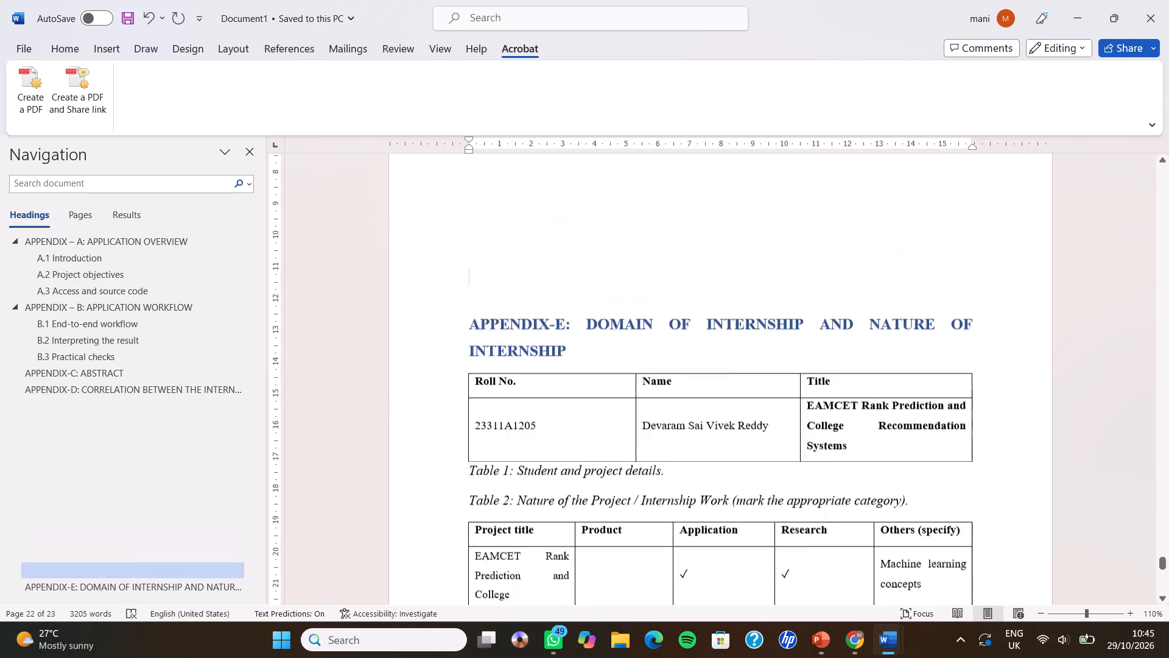
scroll(418, 391, "up", 1)
key("BackSpace")
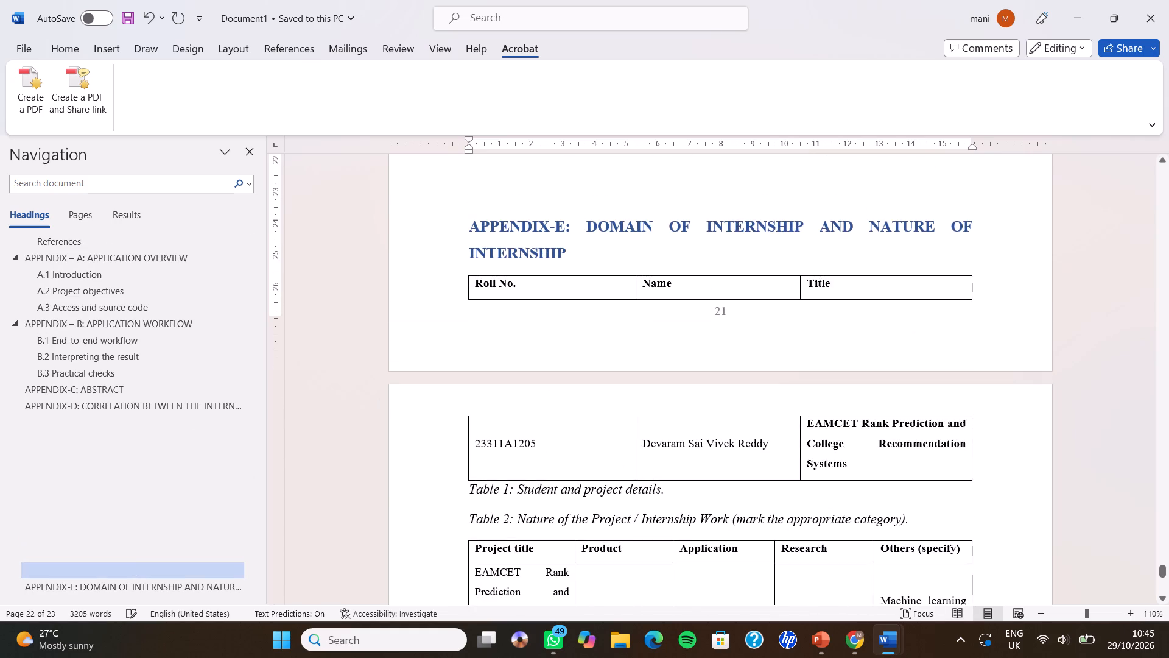
scroll(460, 420, "up", 2)
key("Return")
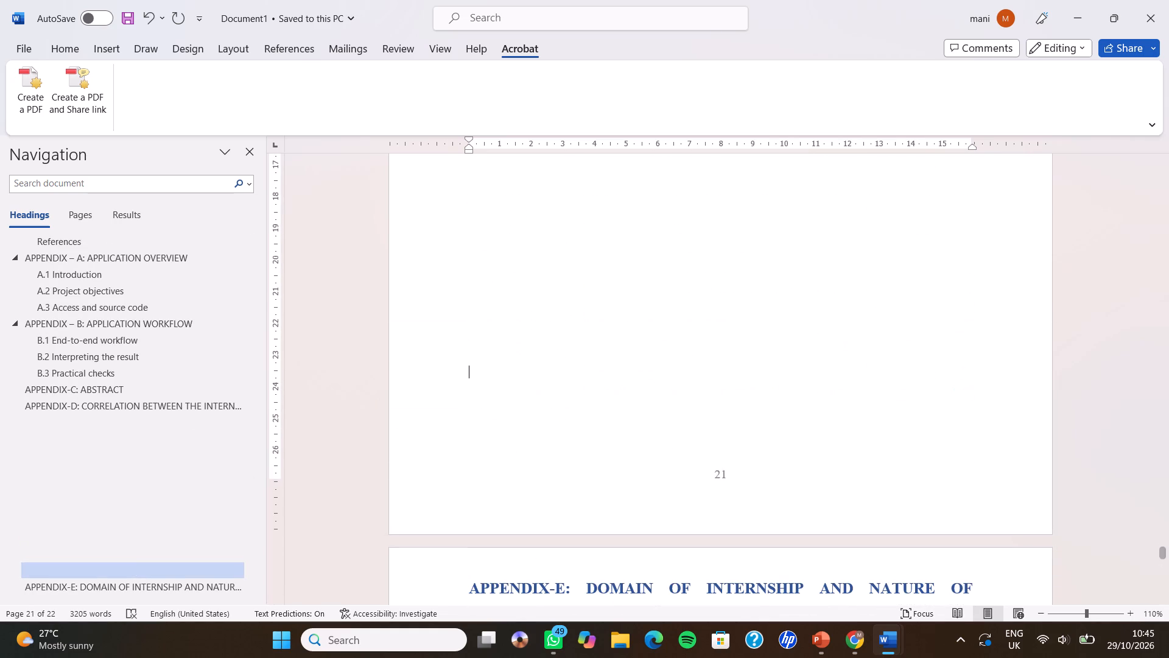
Check the layout of APPENDIX-E's tables and signature block through to the document's last page.
scroll(494, 375, "down", 3)
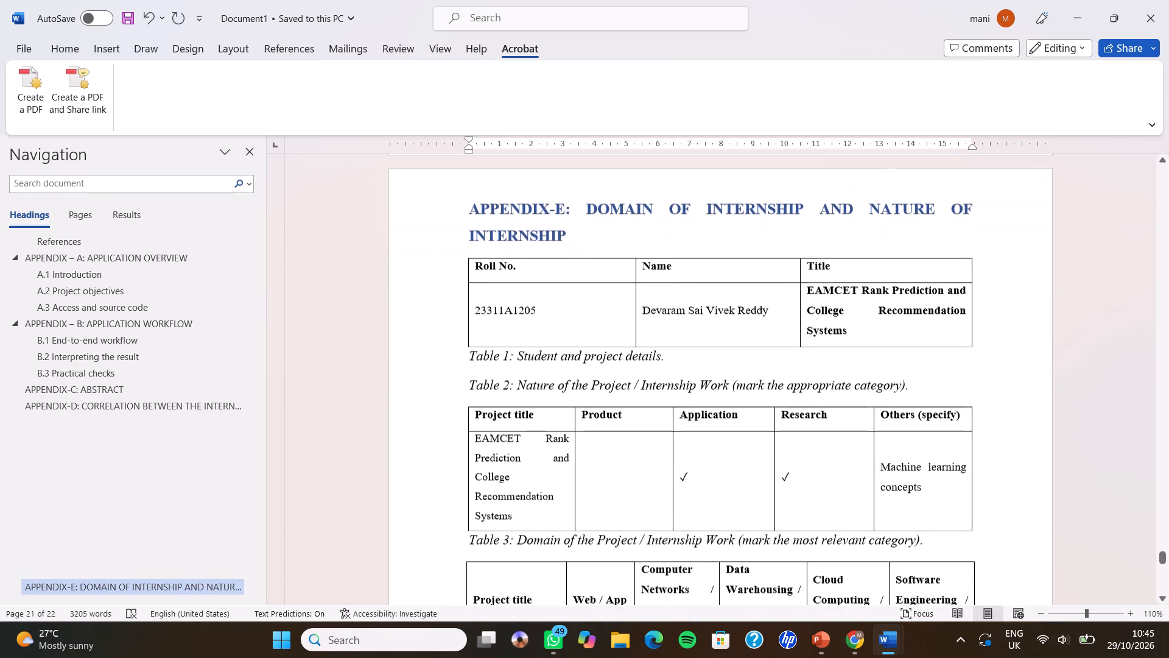
scroll(494, 375, "down", 4)
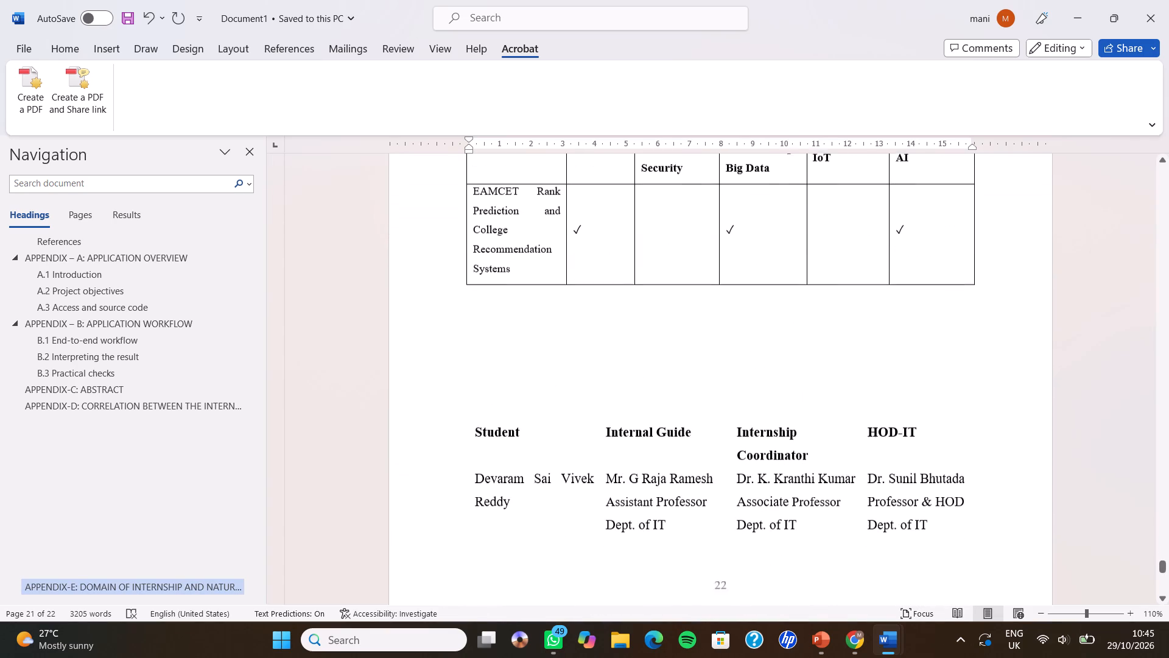
scroll(494, 375, "down", 5)
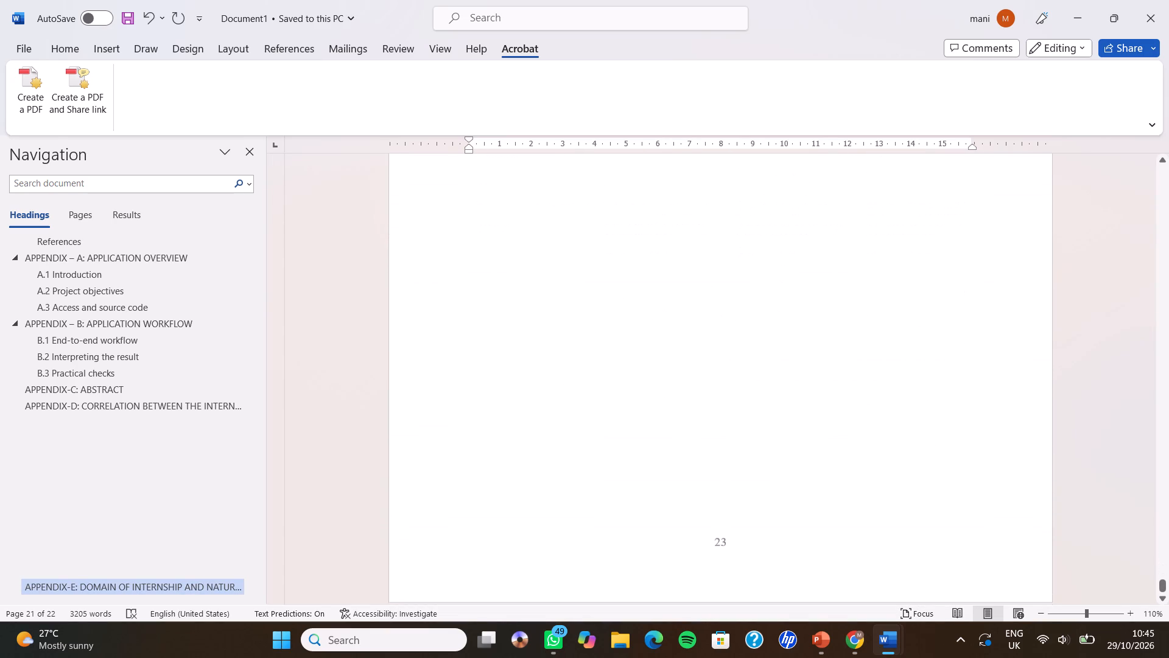
left_click(729, 415)
scroll(729, 415, "up", 3)
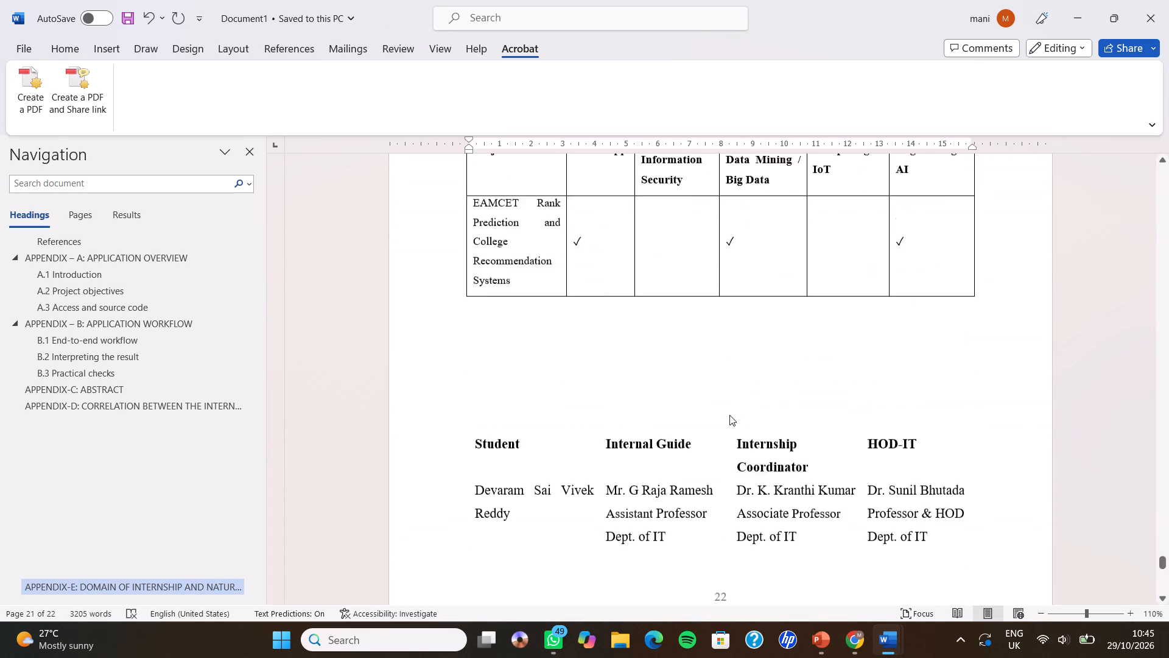
scroll(729, 415, "up", 1)
Save the document as INTRODUCTION.docx in the OneDrive - Personal Documents folder.
key("ctrl+s")
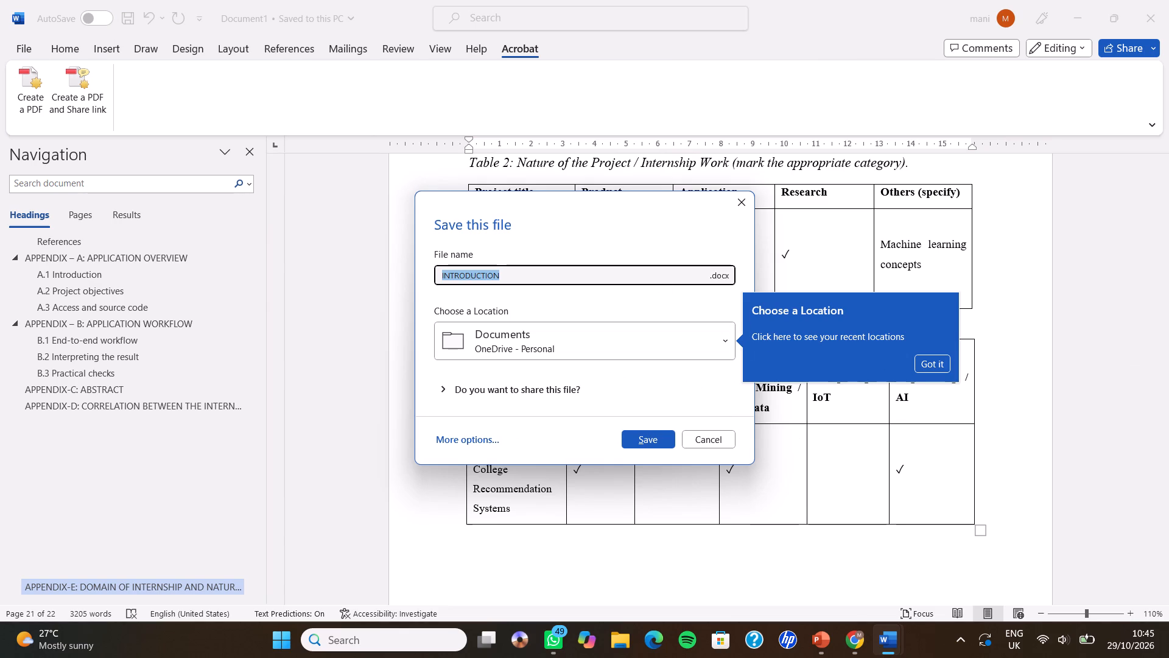
left_click(538, 344)
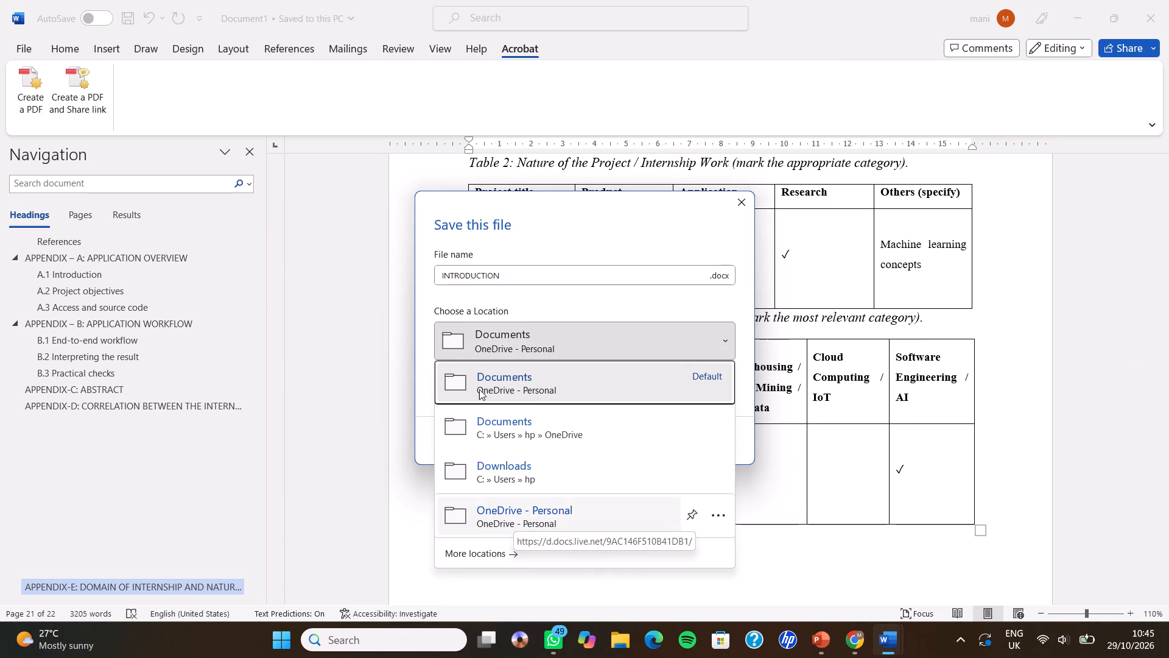
left_click(536, 331)
left_click(634, 444)
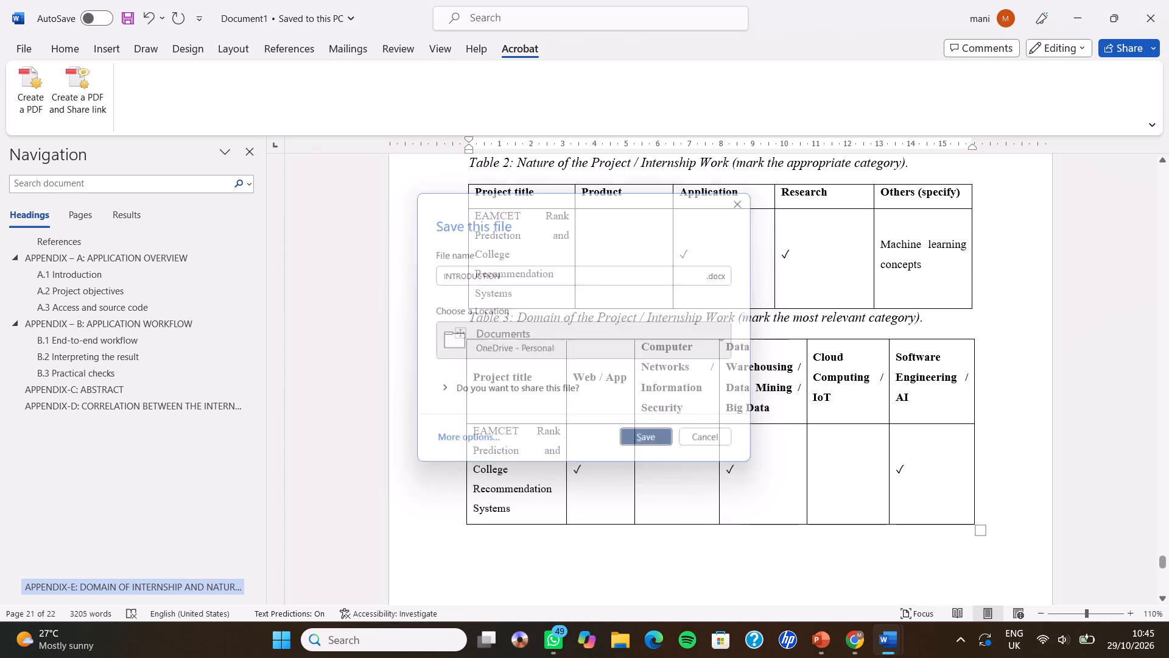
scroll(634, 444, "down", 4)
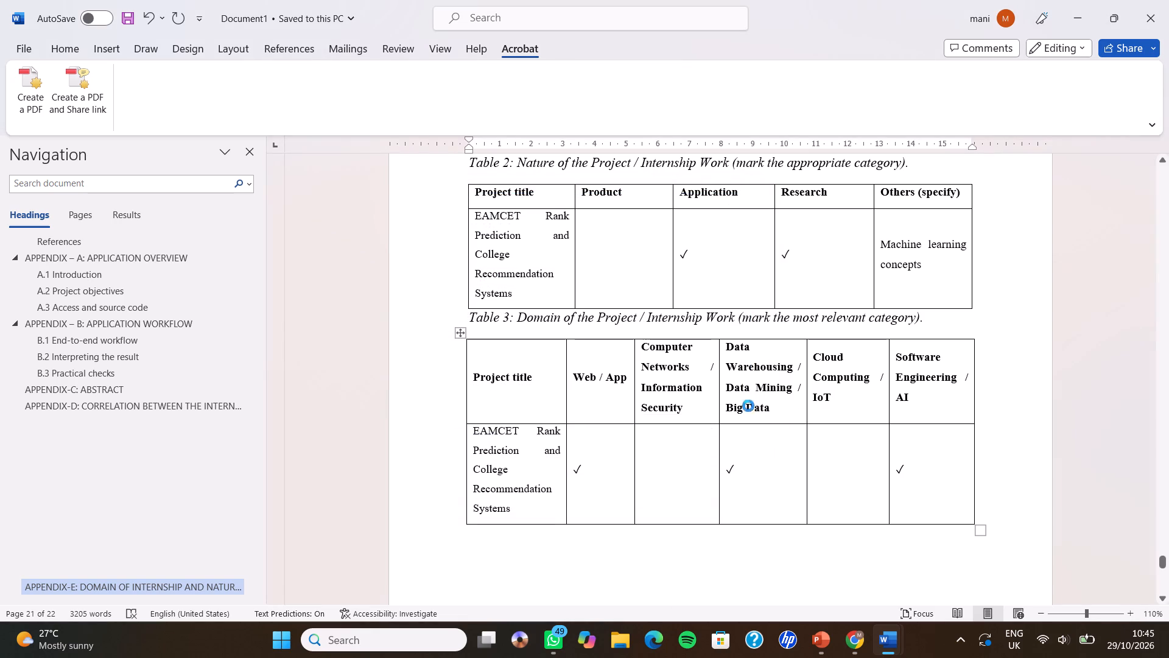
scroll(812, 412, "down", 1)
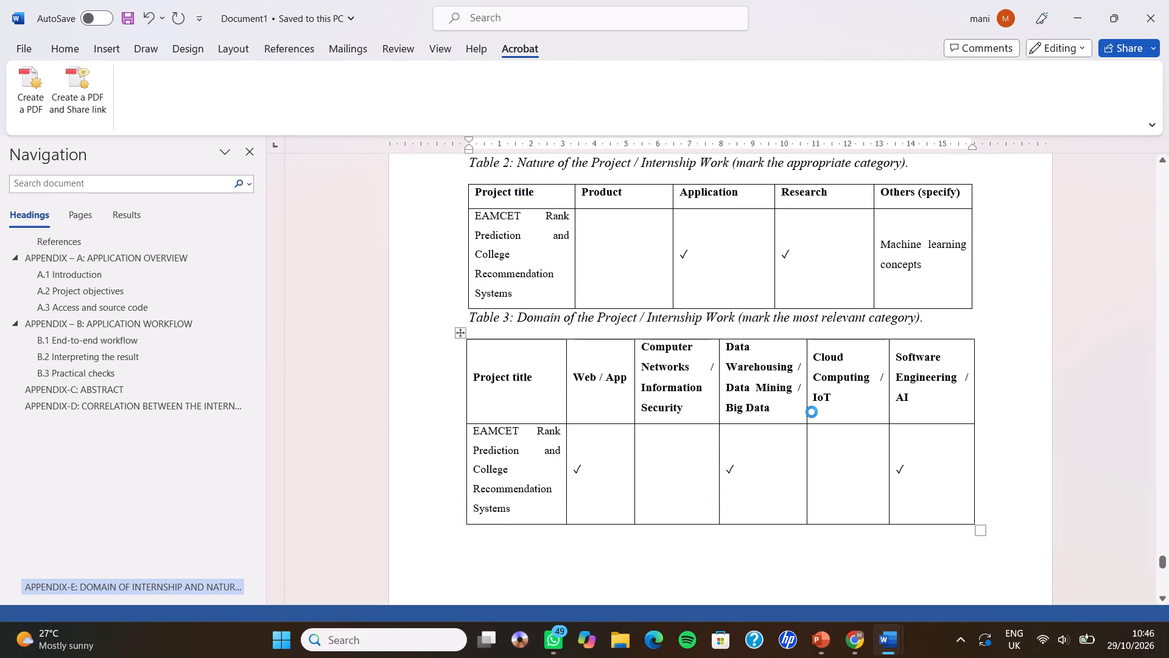
Check the layout and page numbers of the saved INTRODUCTION document, from APPENDIX-E back to the introduction on page 1.
scroll(812, 412, "down", 1)
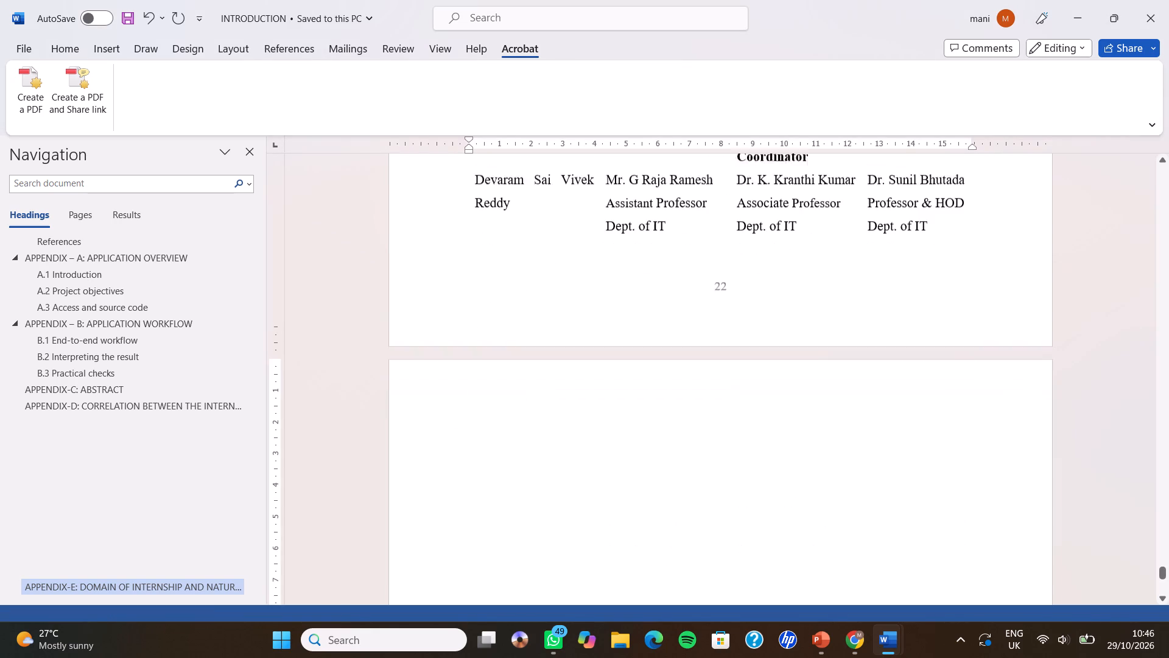
scroll(812, 412, "down", 1)
scroll(812, 412, "up", 2)
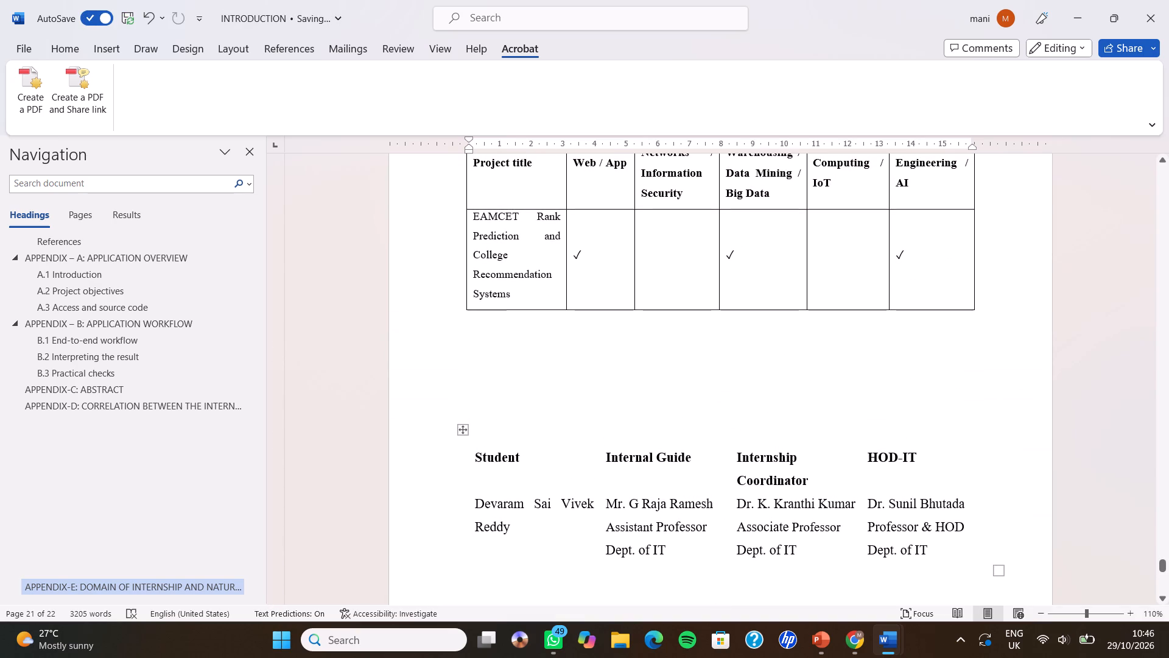
scroll(812, 412, "up", 6)
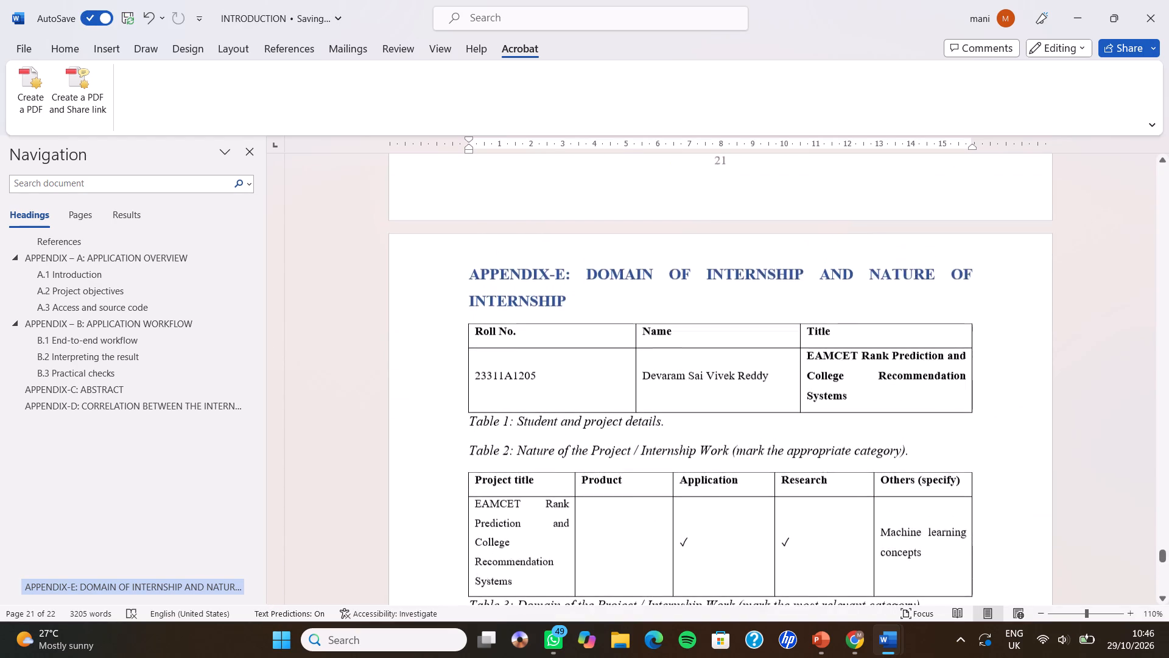
scroll(812, 412, "up", 9)
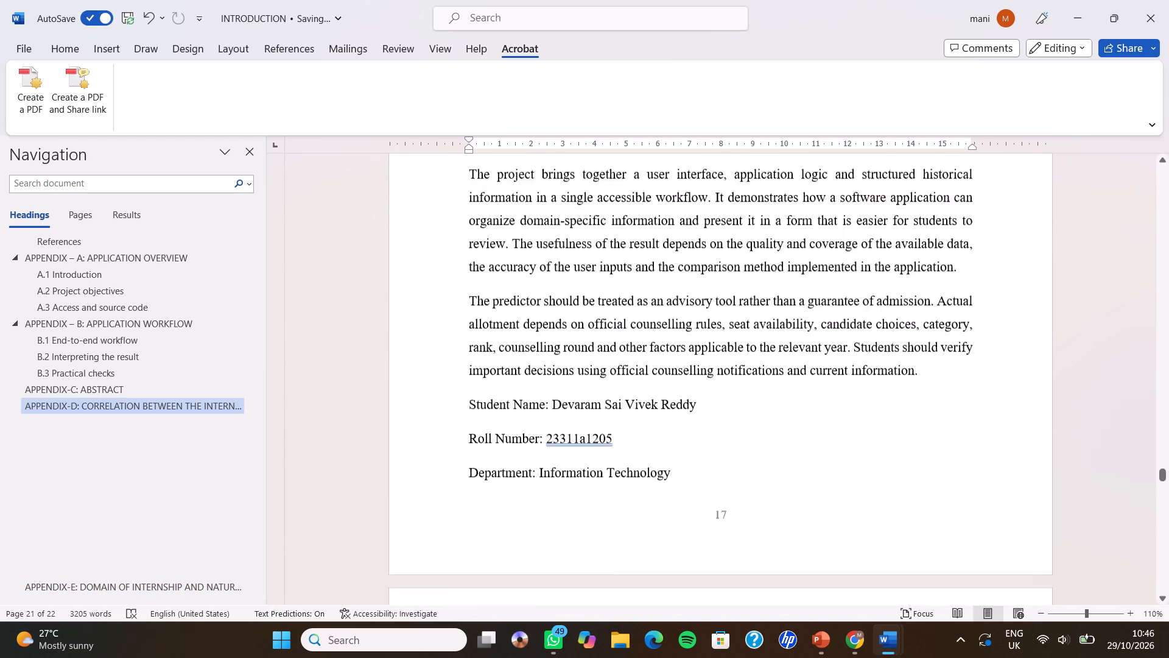
scroll(812, 412, "up", 18)
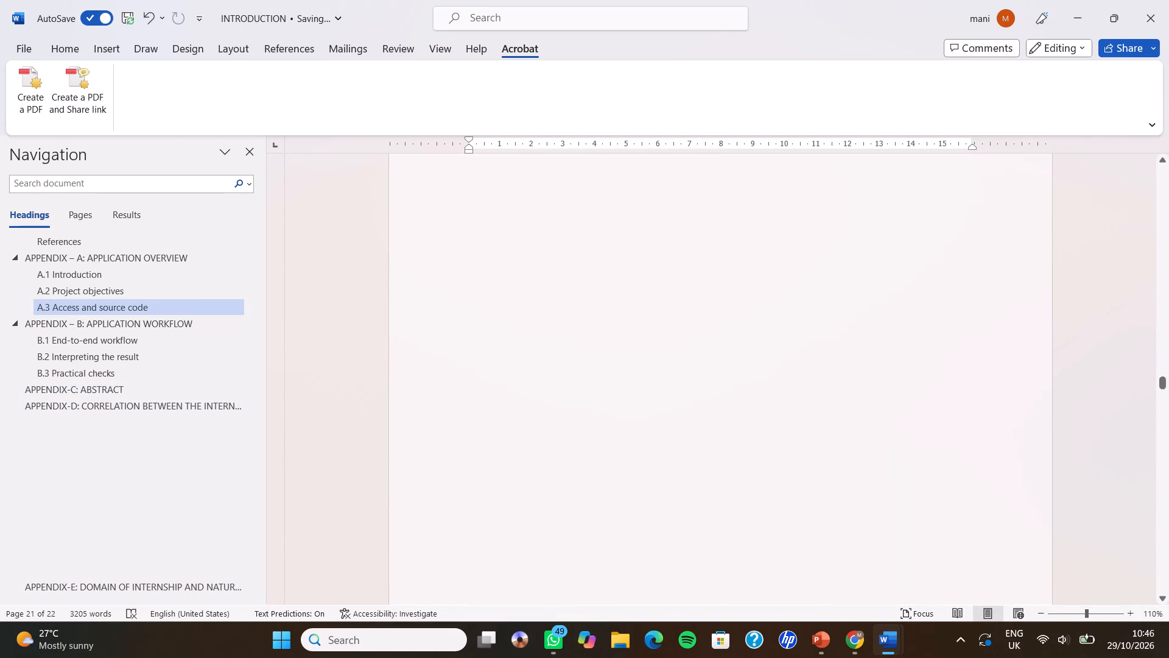
scroll(812, 412, "up", 7)
scroll(812, 412, "down", 2)
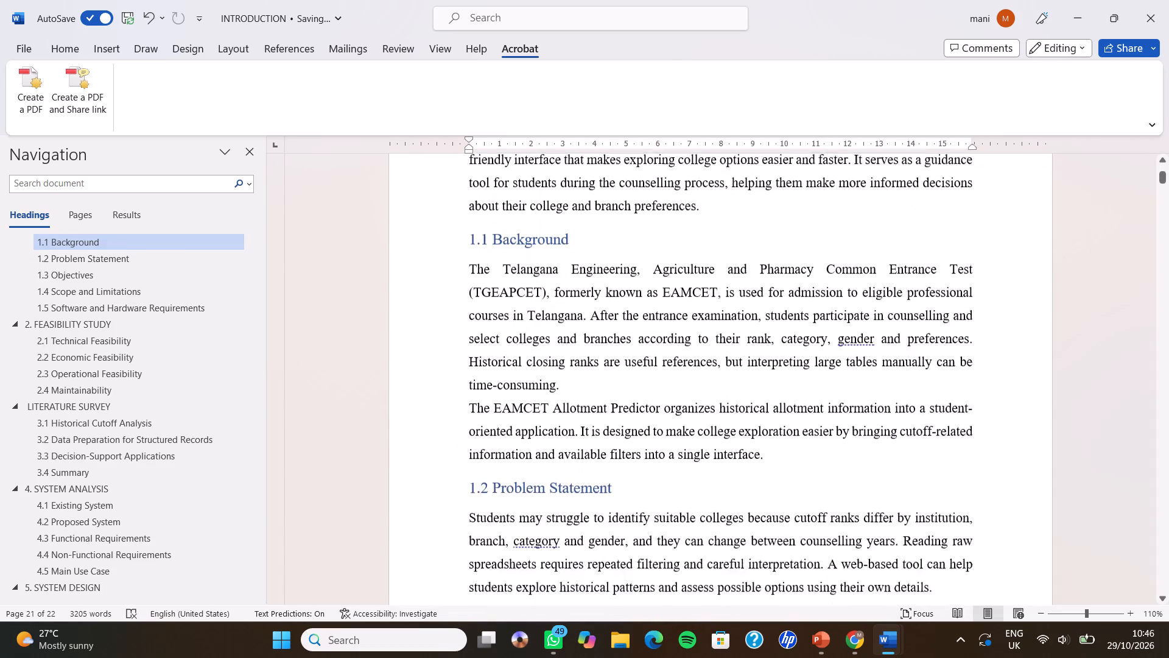
scroll(812, 412, "down", 4)
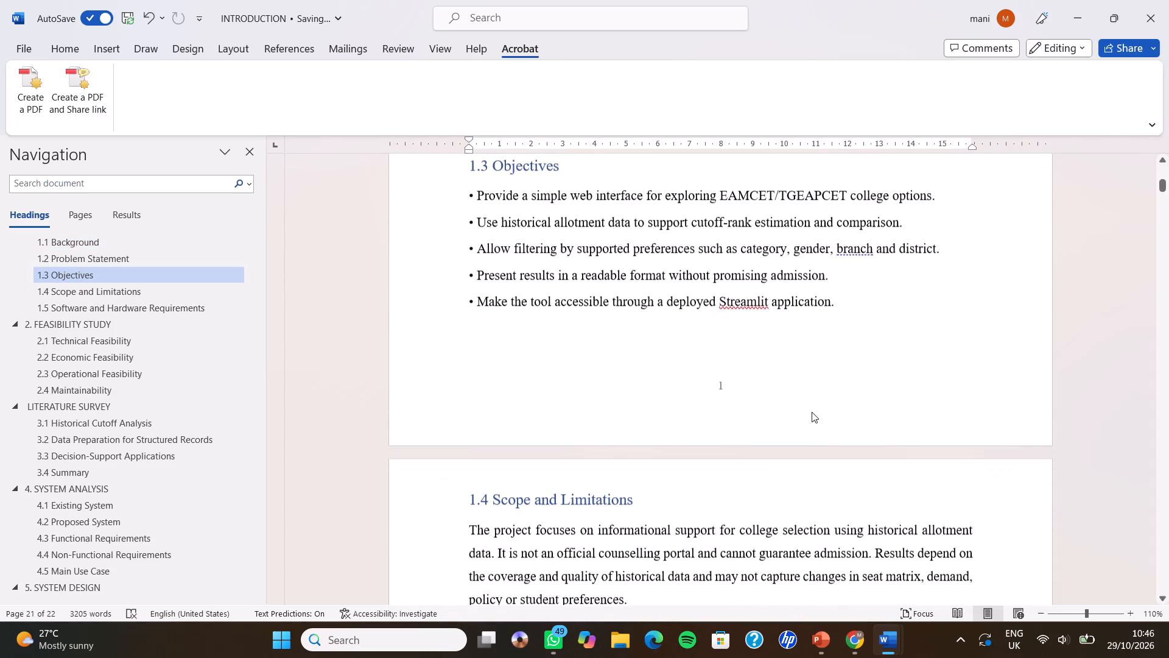
scroll(660, 321, "up", 8)
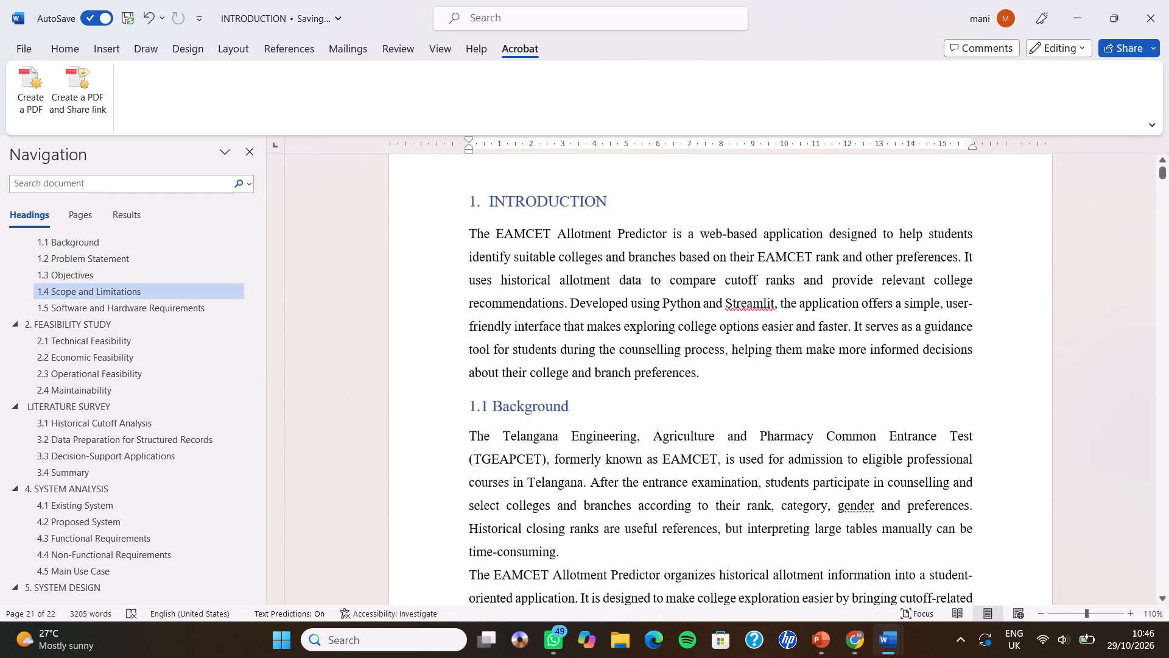
scroll(660, 321, "up", 1)
Switch to the final_report document and examine its front pages from the title page through to the Contents page.
left_click(1087, 8)
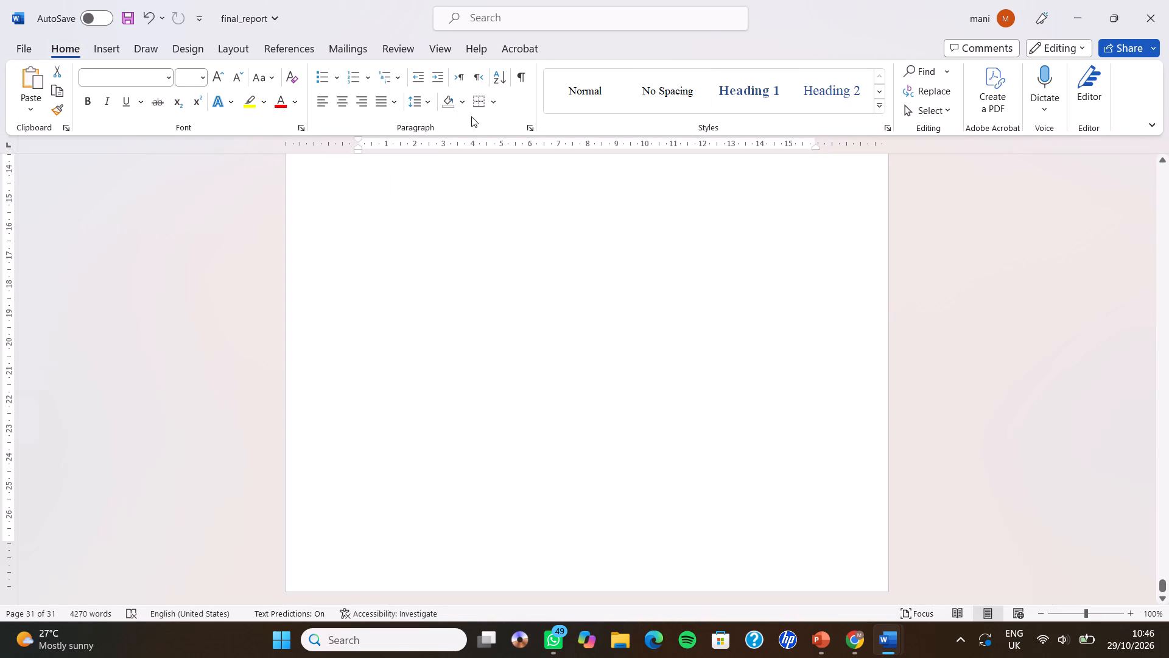
scroll(518, 416, "up", 7)
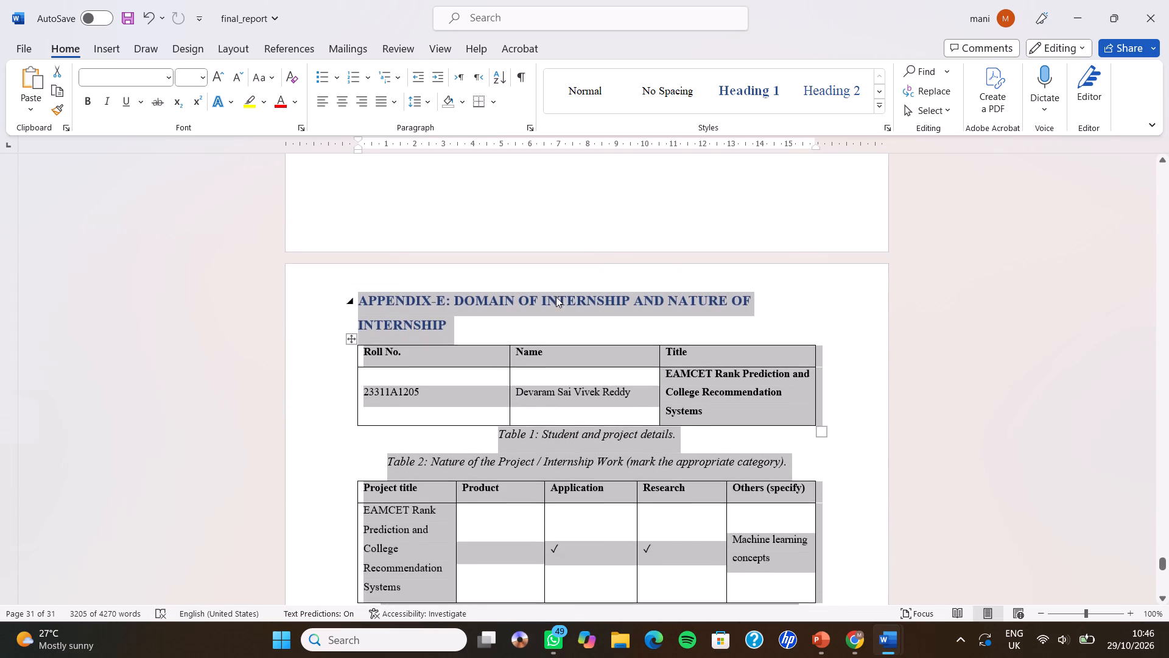
left_click(561, 286)
scroll(561, 286, "up", 20)
scroll(561, 286, "up", 8)
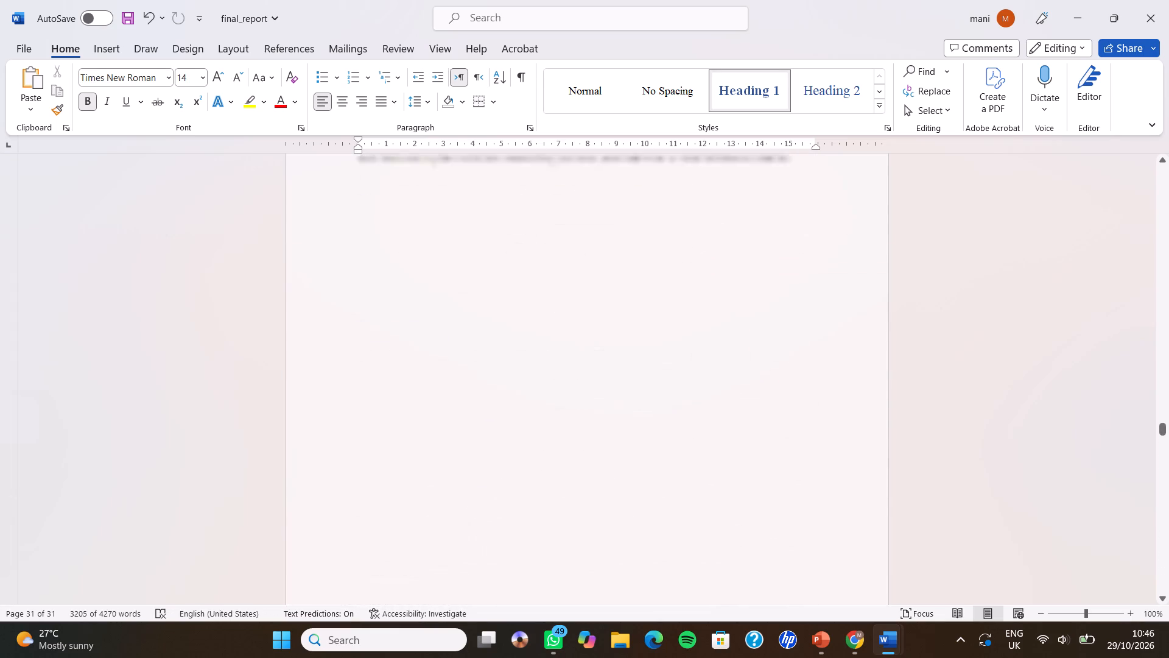
scroll(561, 286, "up", 13)
scroll(561, 286, "up", 9)
scroll(561, 286, "down", 3)
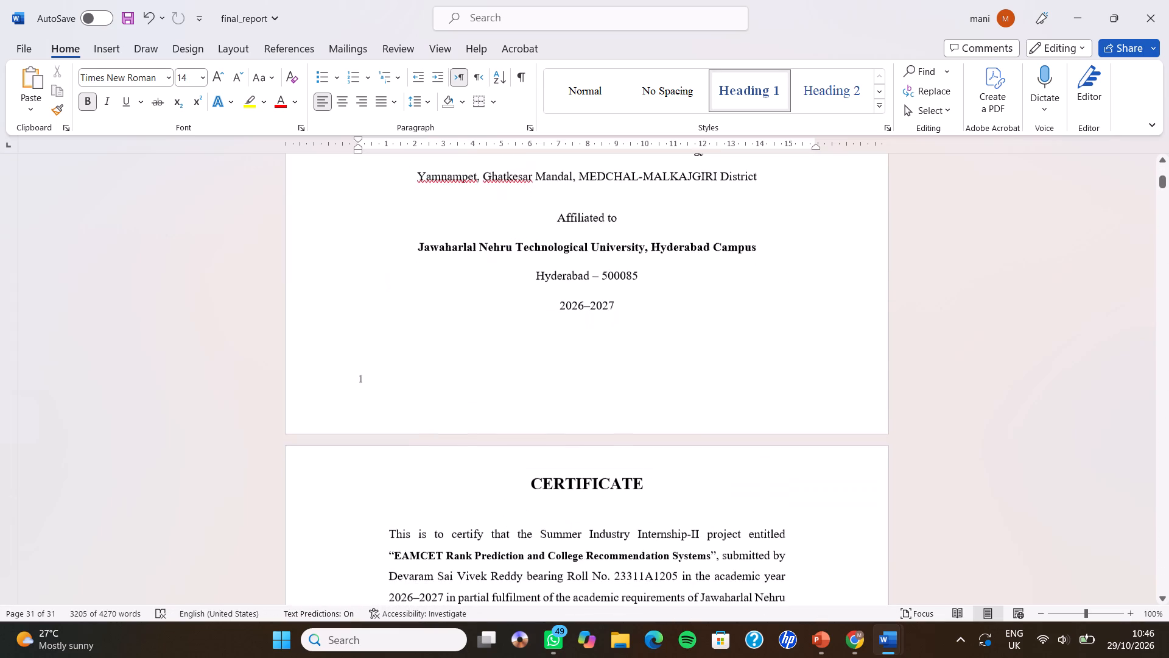
scroll(561, 286, "down", 7)
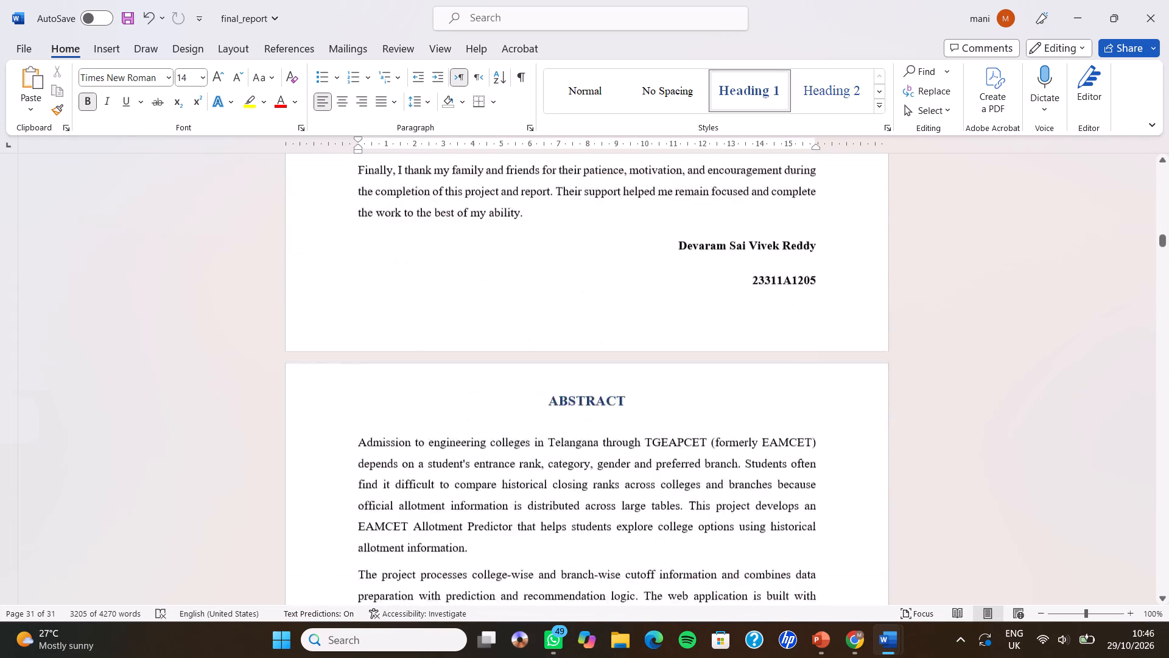
scroll(561, 286, "down", 3)
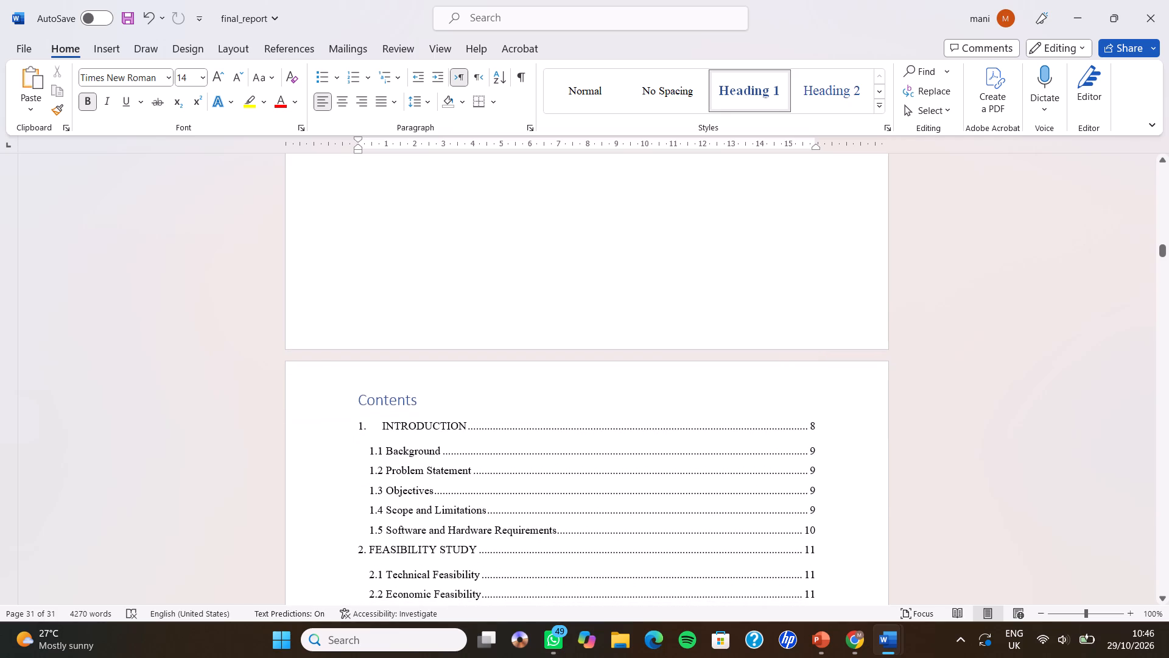
left_click(817, 423)
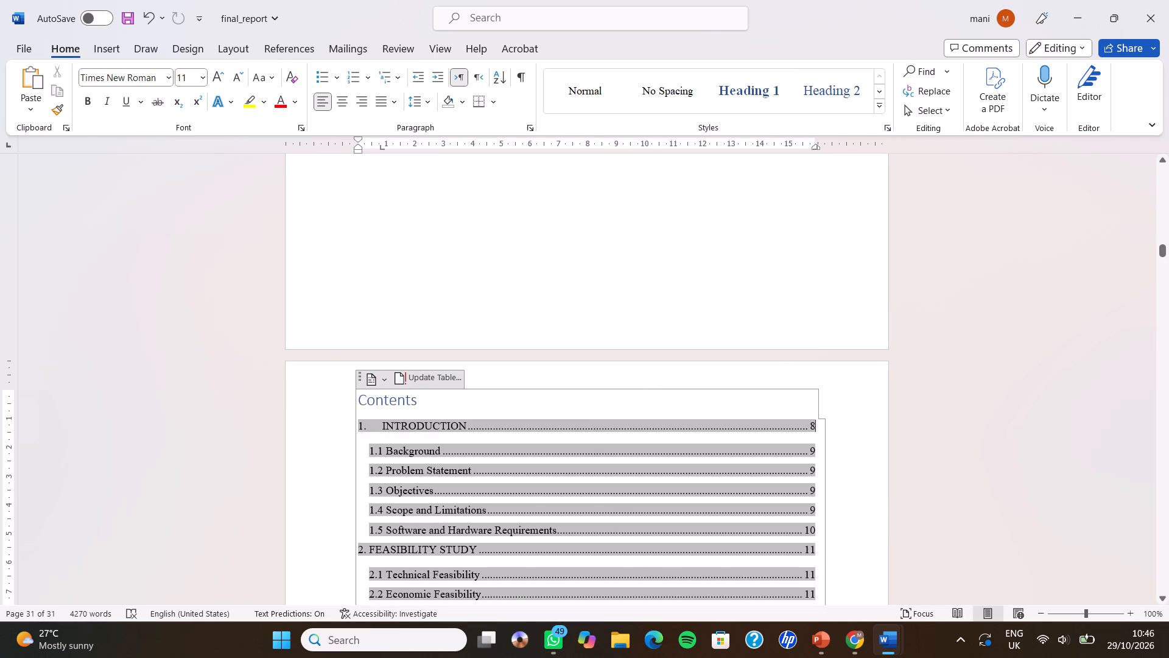
left_click(362, 401)
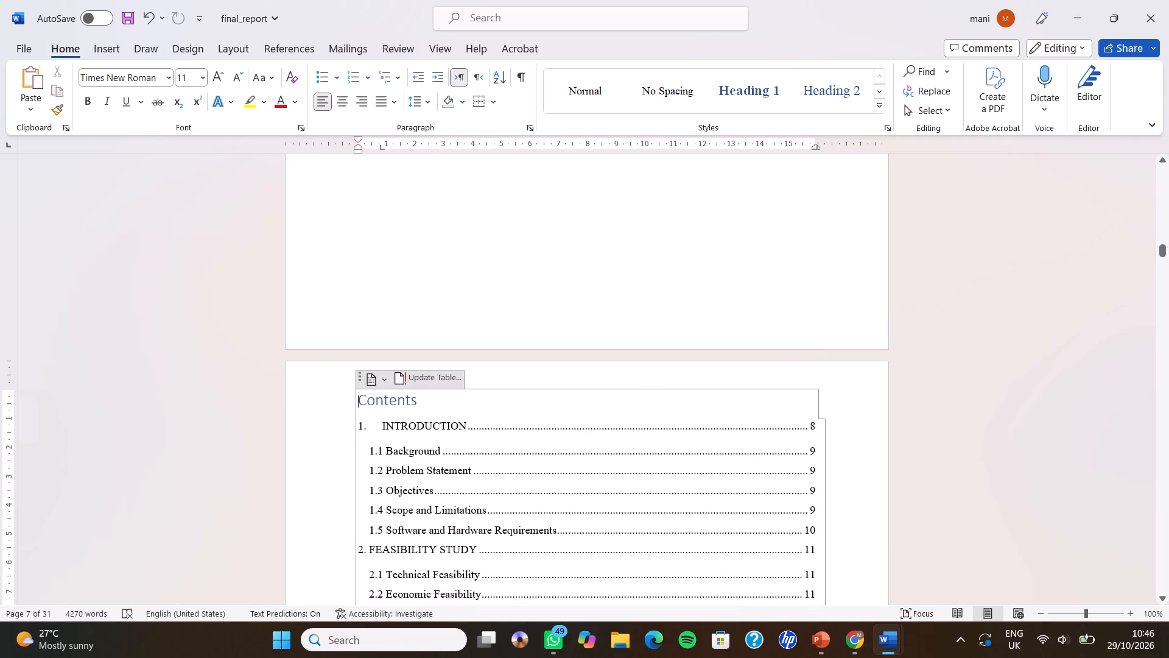
scroll(362, 401, "up", 1)
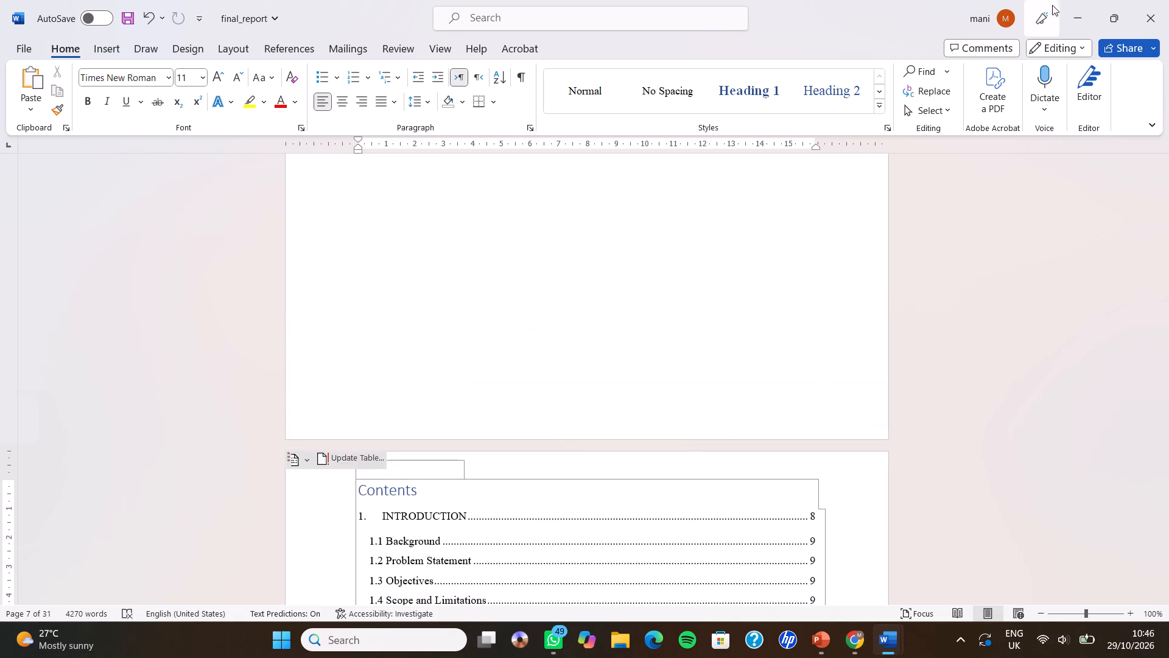
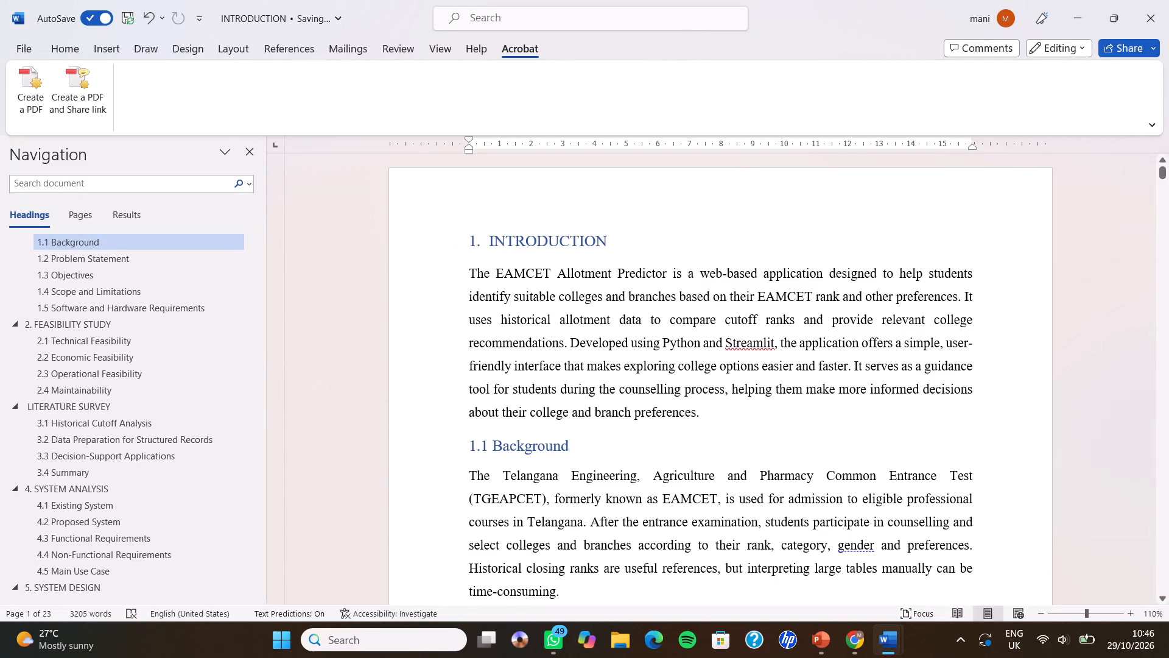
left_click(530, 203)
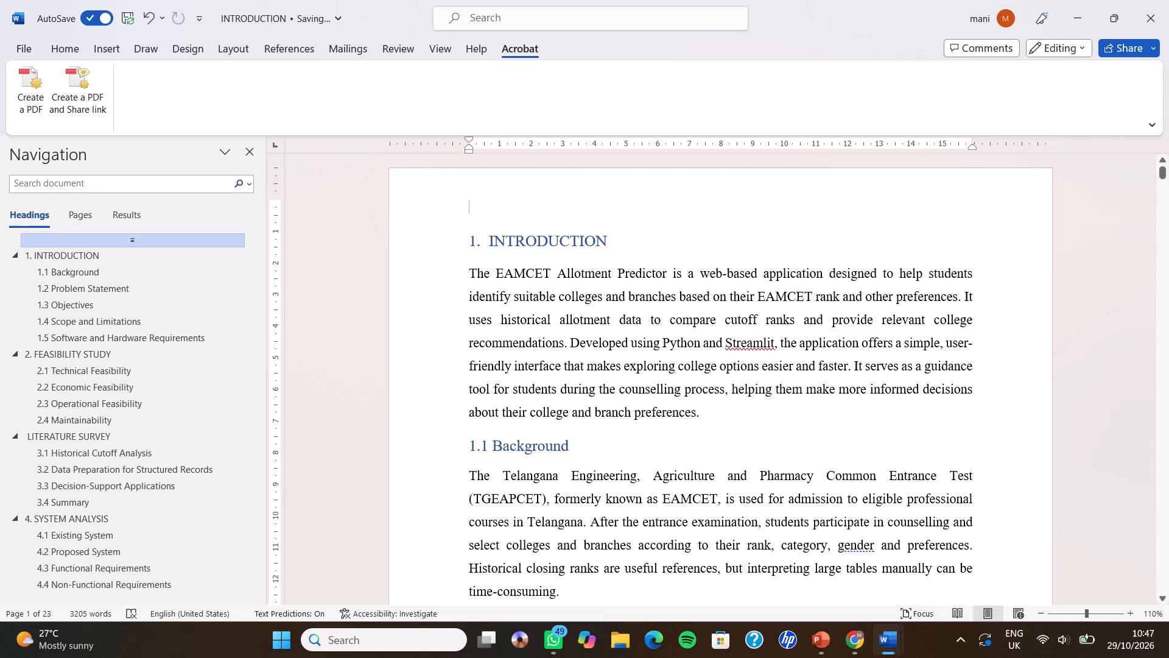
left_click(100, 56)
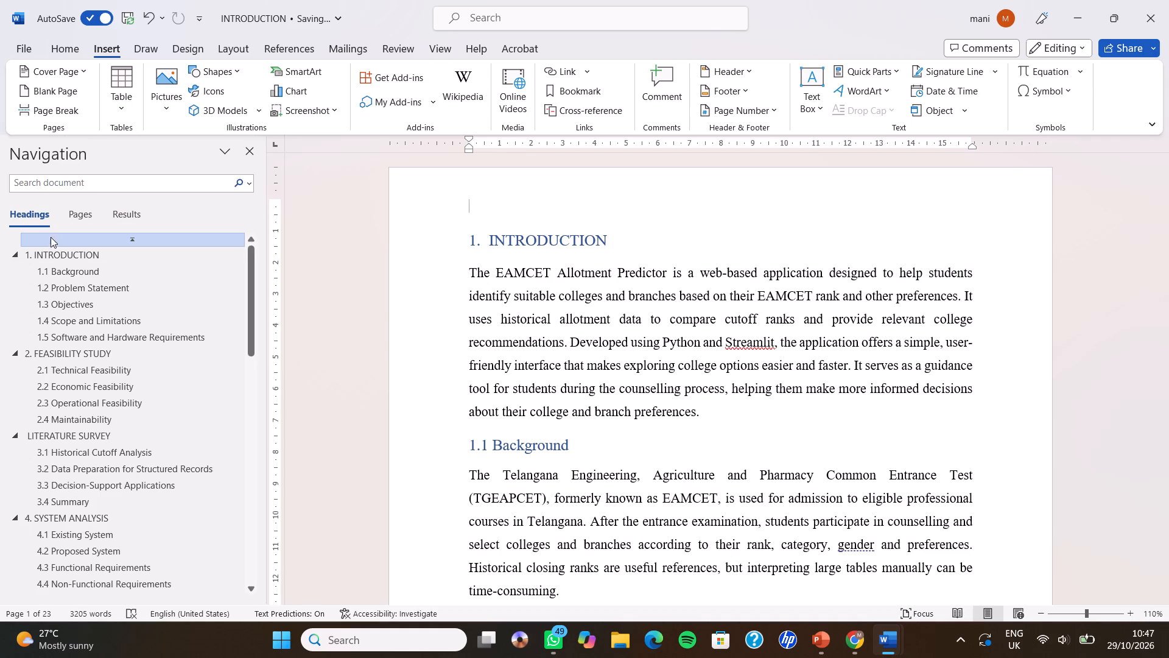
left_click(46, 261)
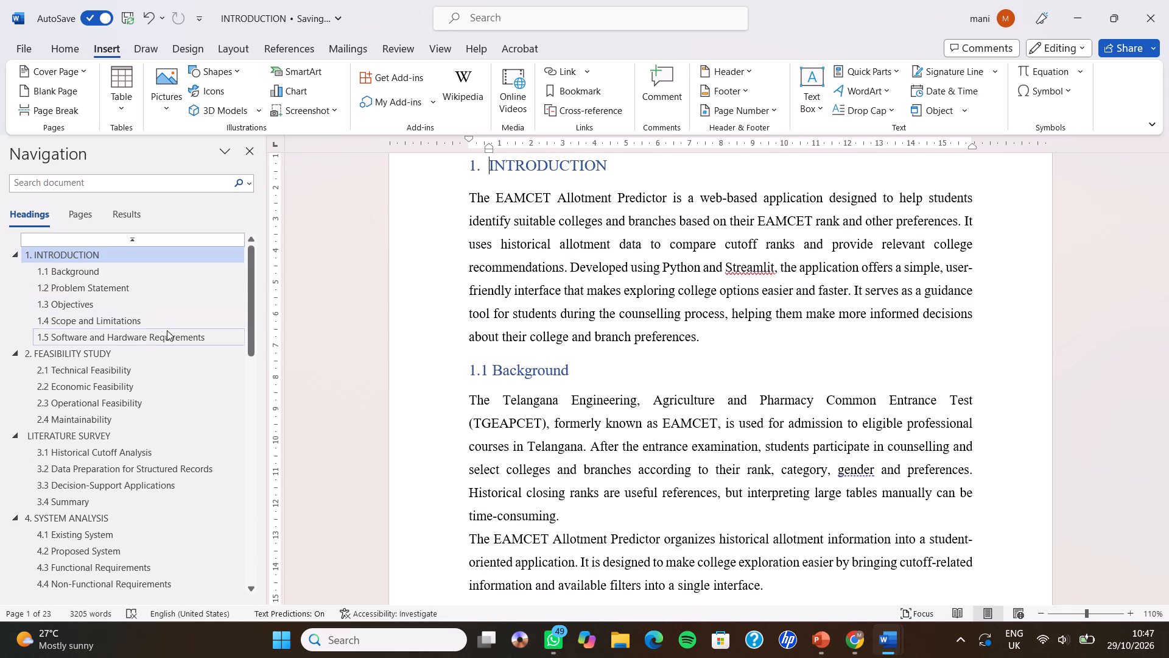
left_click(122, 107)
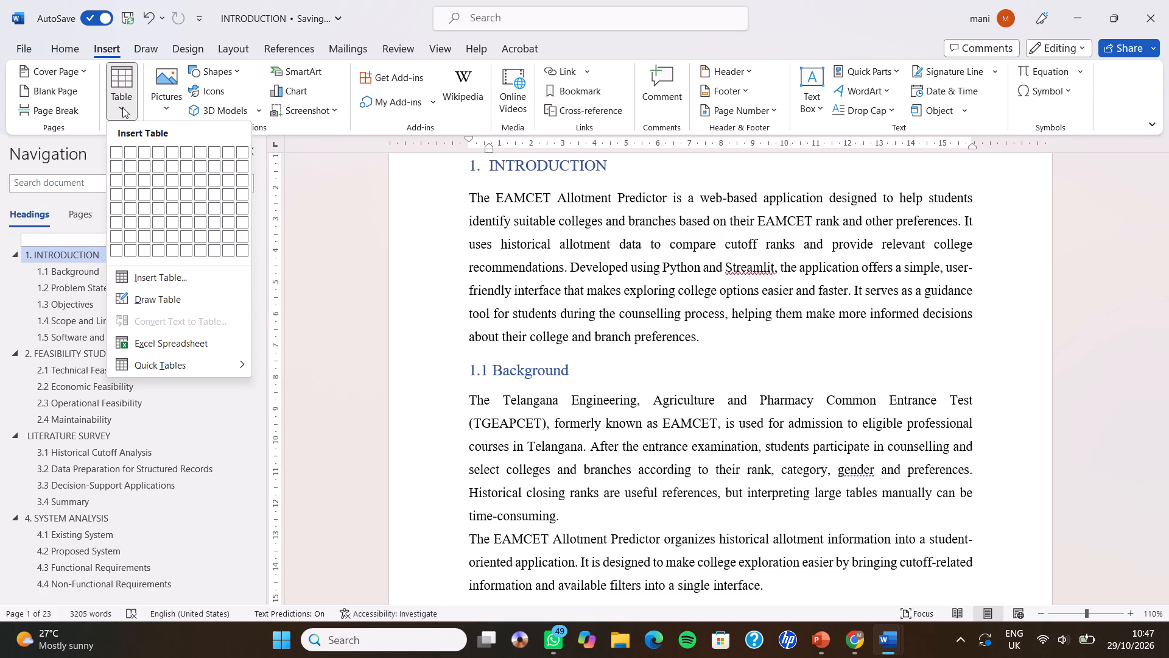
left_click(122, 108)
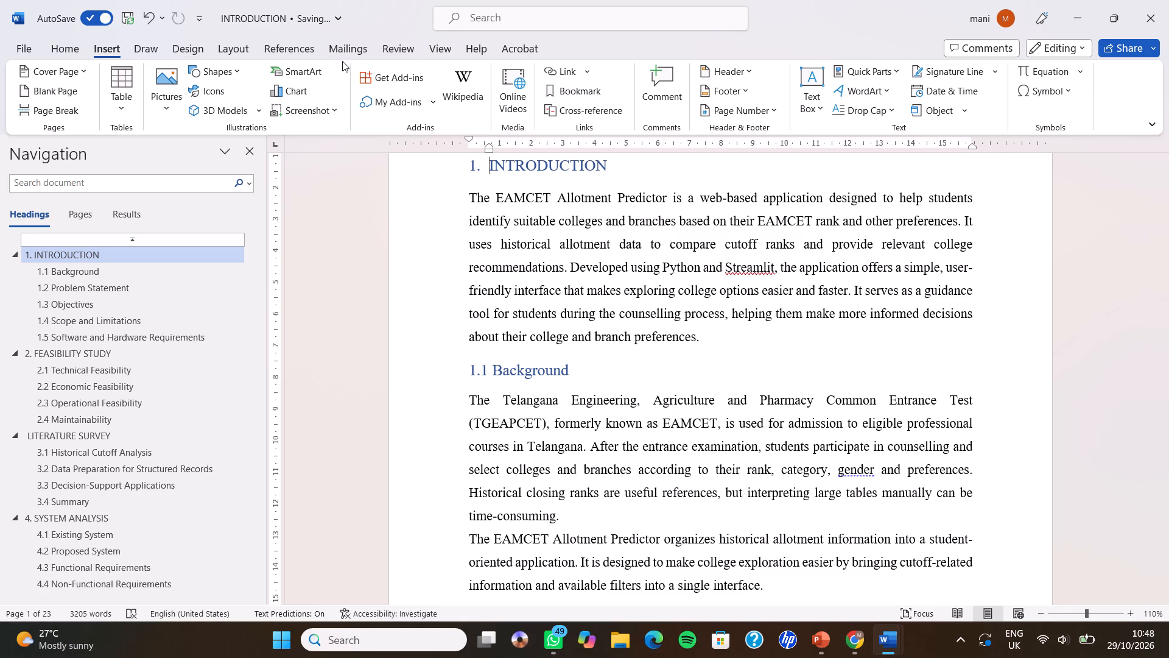
Insert an Automatic Table 1 table of contents on the blank line above the "1. INTRODUCTION" heading.
left_click(311, 57)
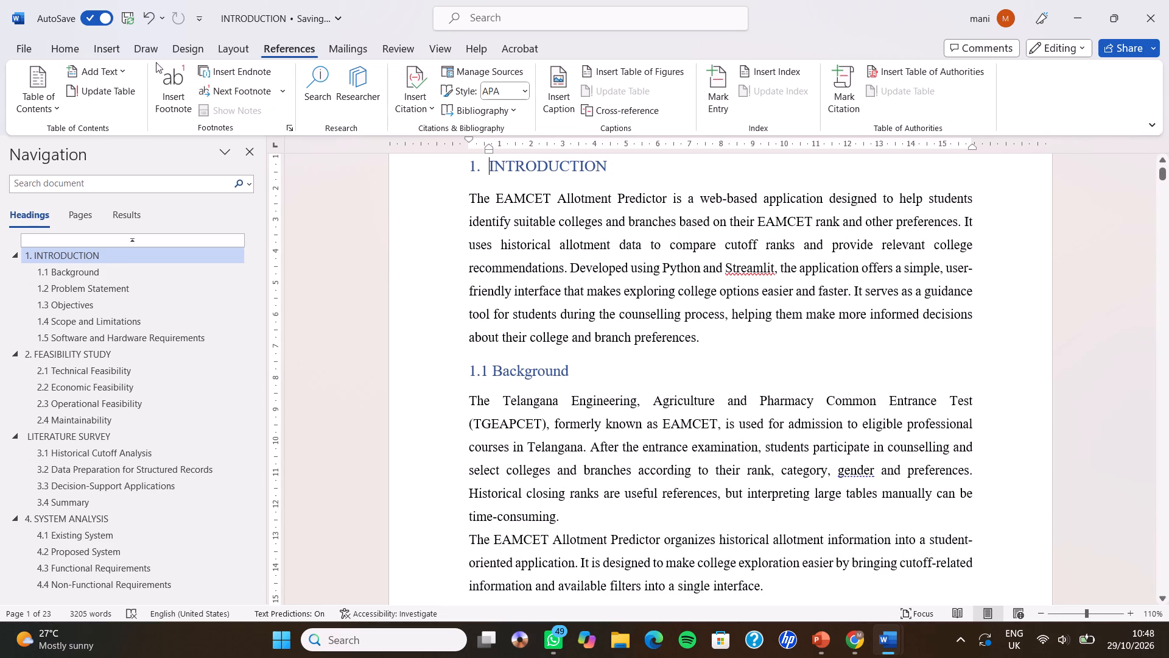
scroll(539, 285, "up", 1)
left_click(501, 202)
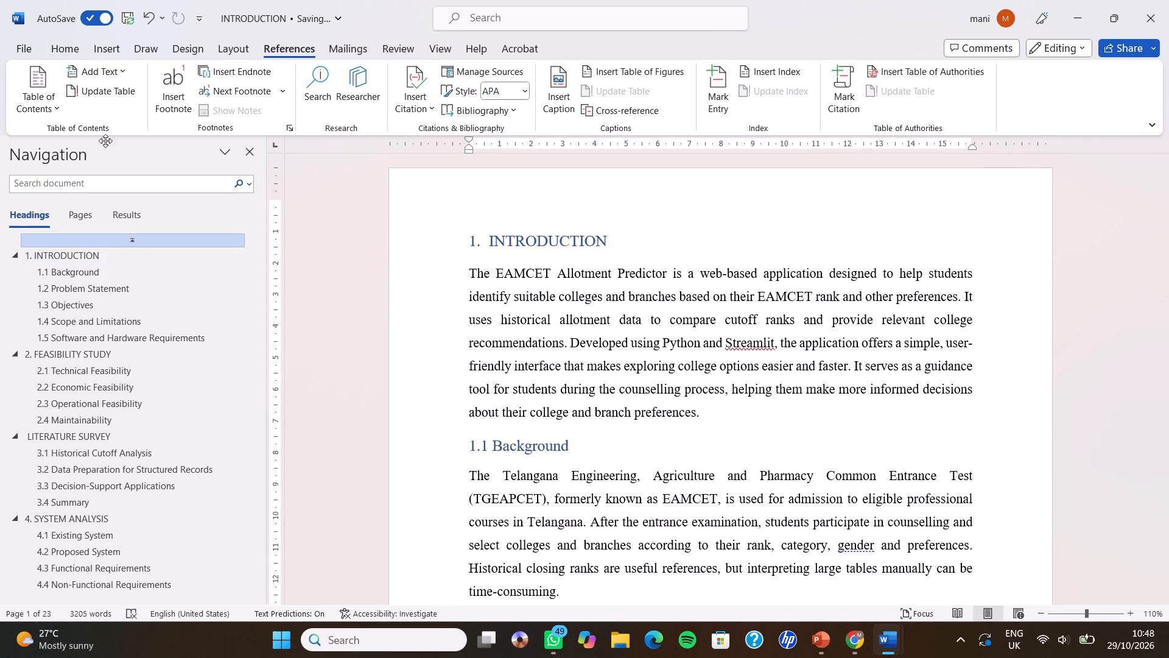
left_click(55, 101)
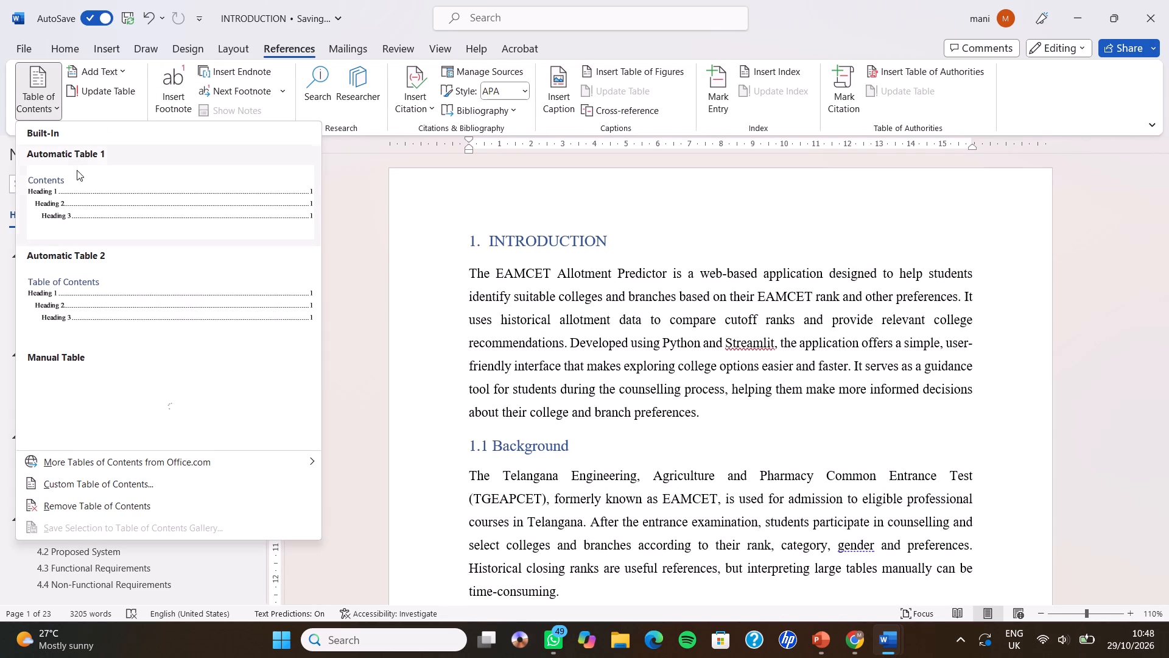
scroll(83, 336, "down", 1)
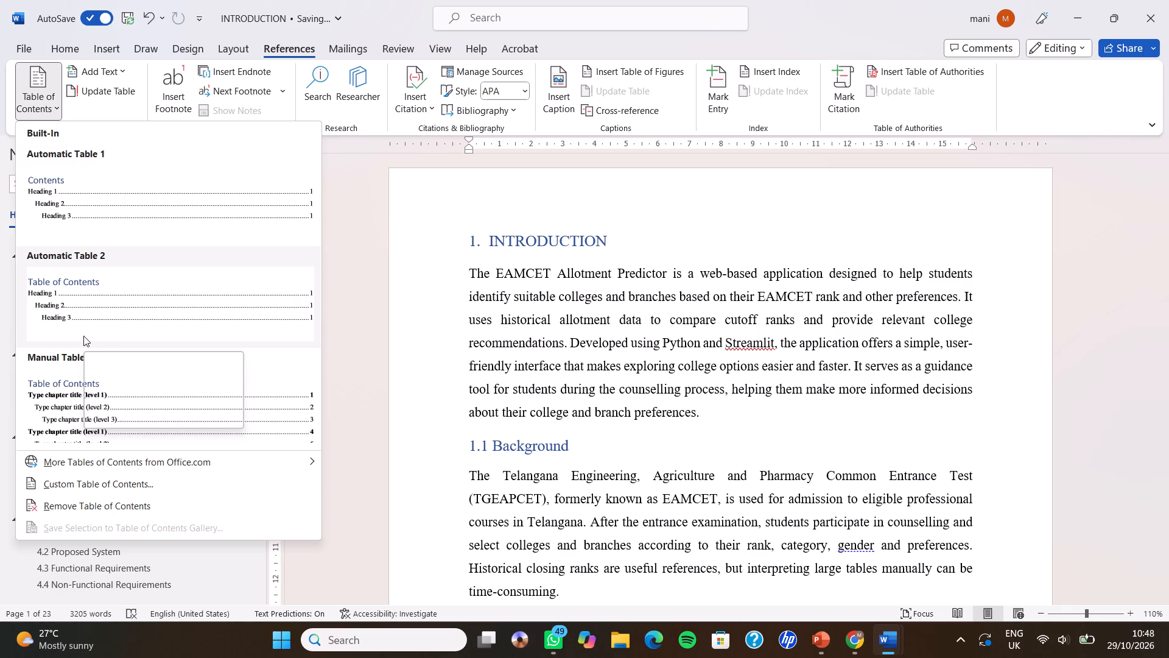
scroll(83, 336, "down", 1)
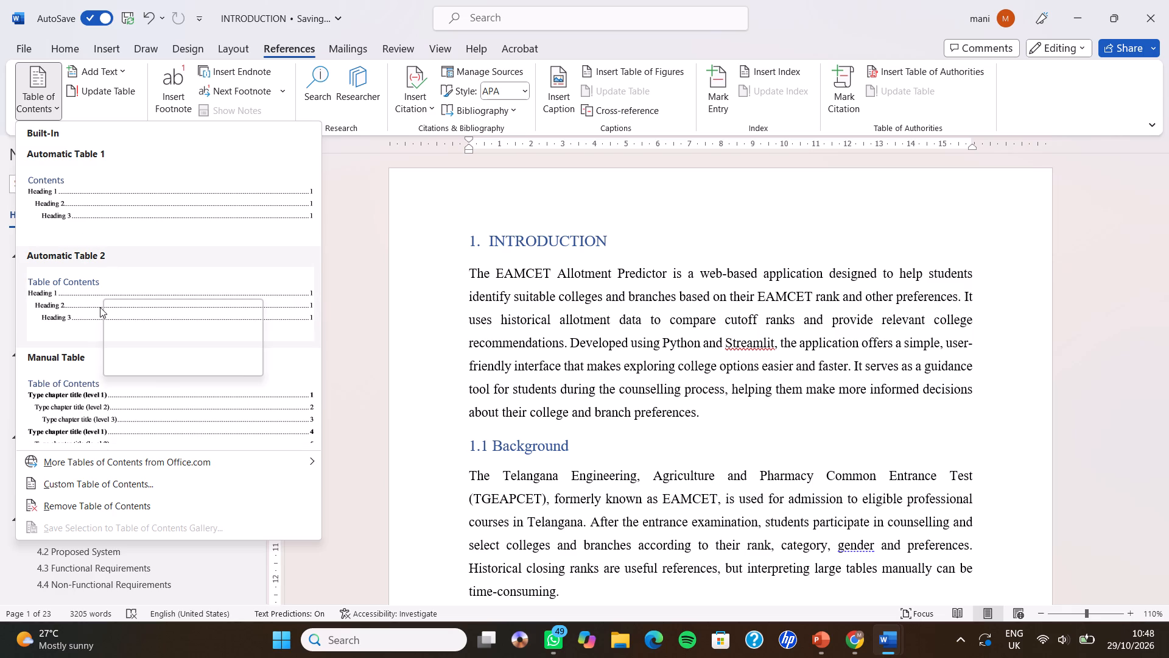
scroll(100, 307, "down", 2)
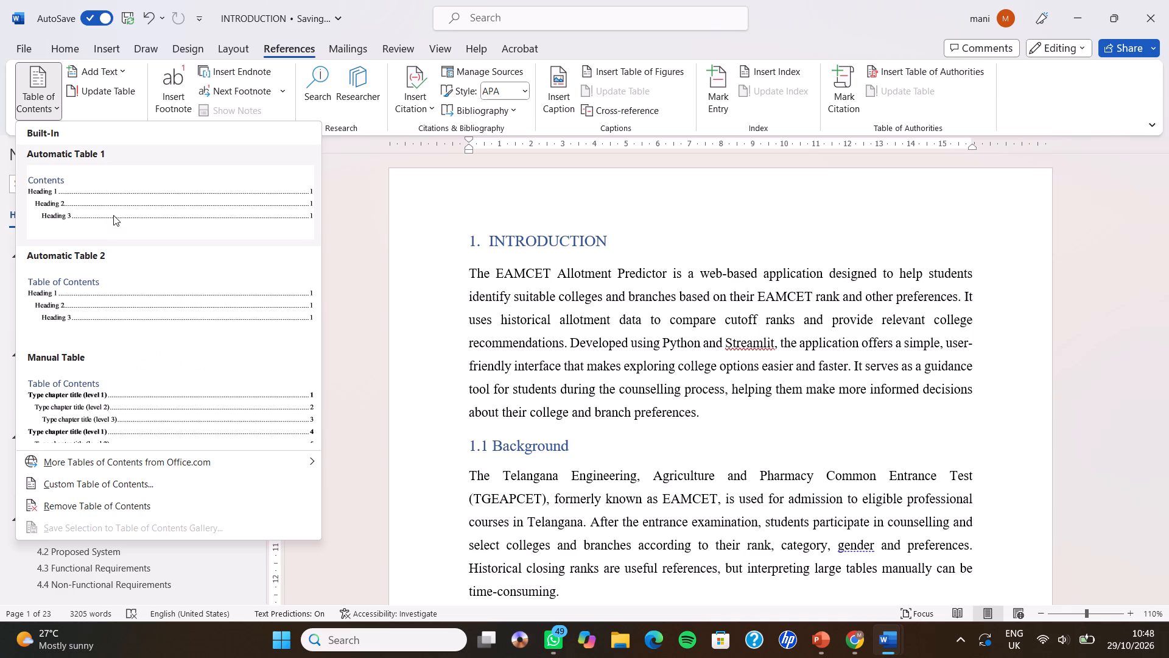
left_click(475, 221)
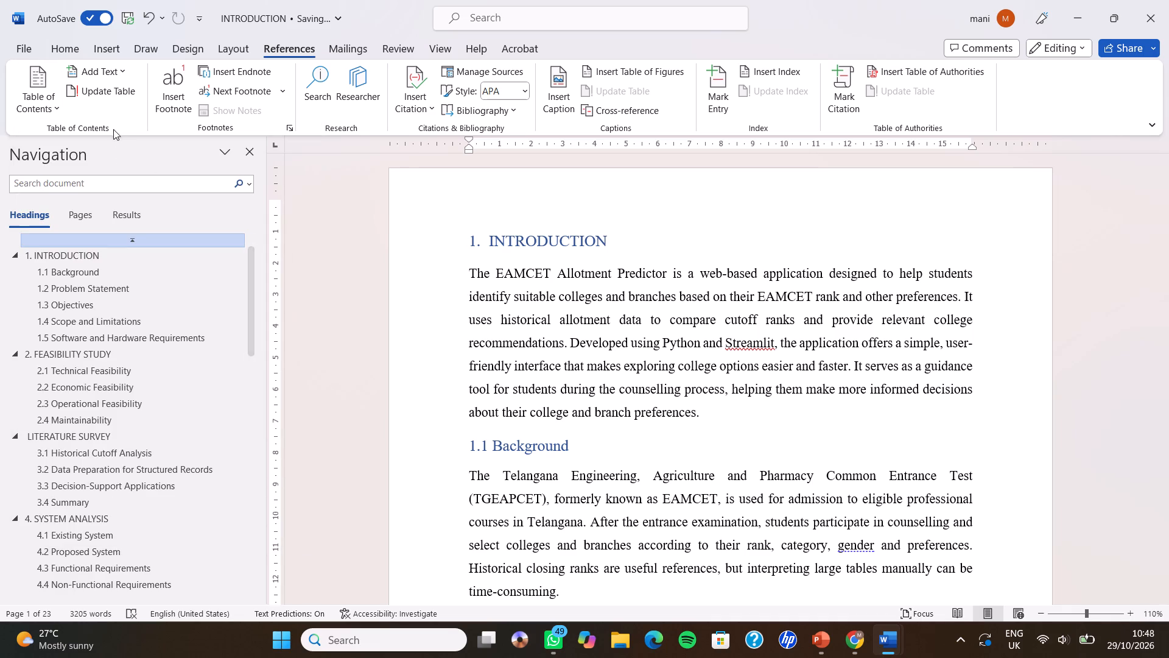
left_click(45, 91)
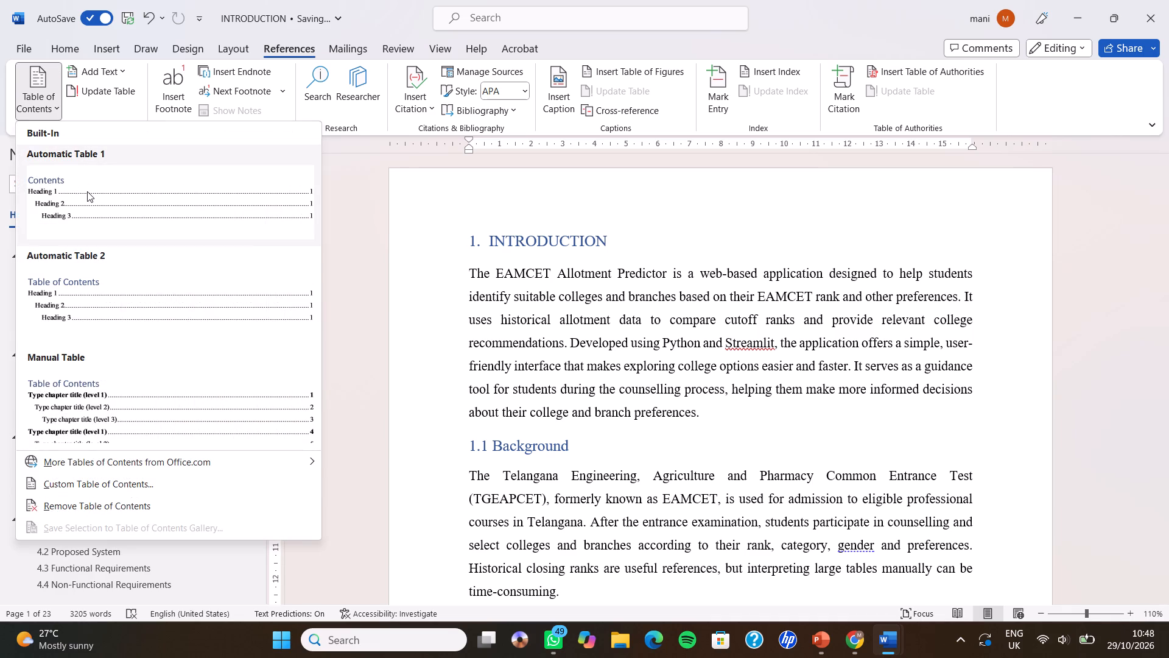
left_click(87, 191)
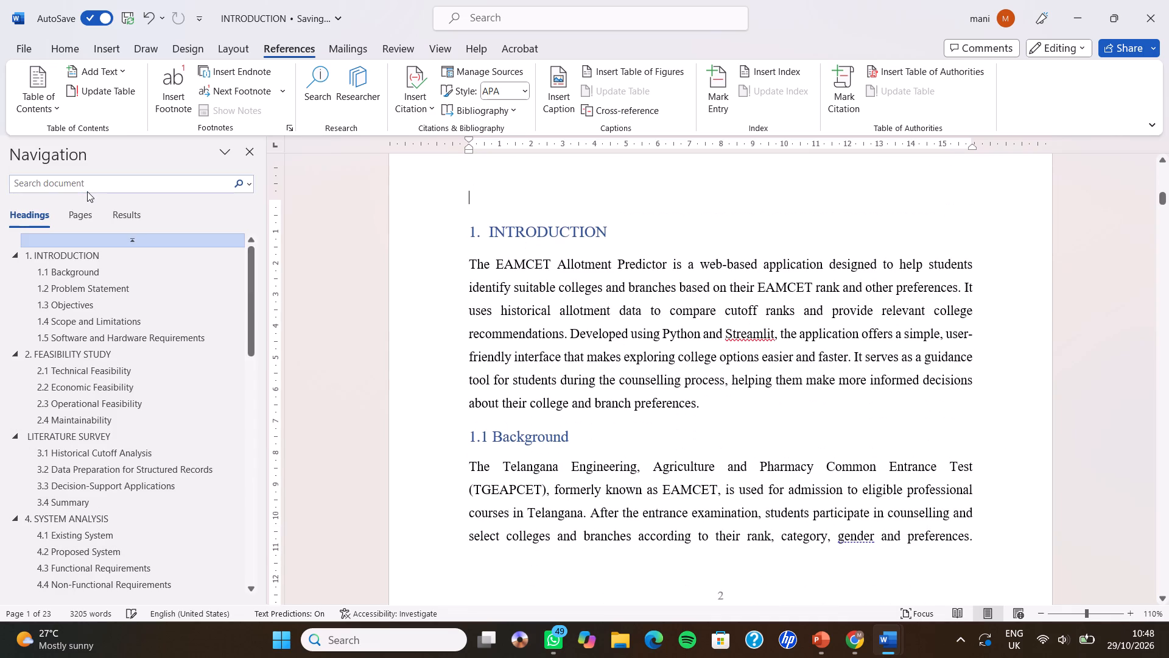
Examine the new table of contents, checking its chapter, section and appendix entries with their page numbers.
scroll(225, 285, "up", 4)
scroll(482, 248, "up", 1)
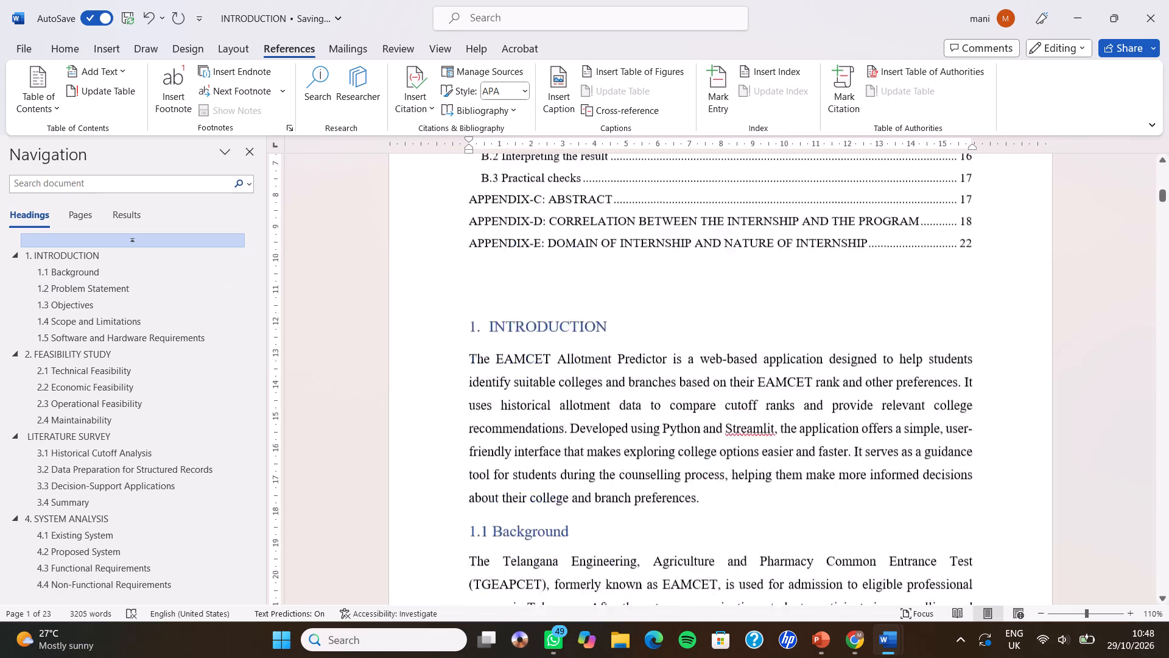
scroll(482, 248, "up", 2)
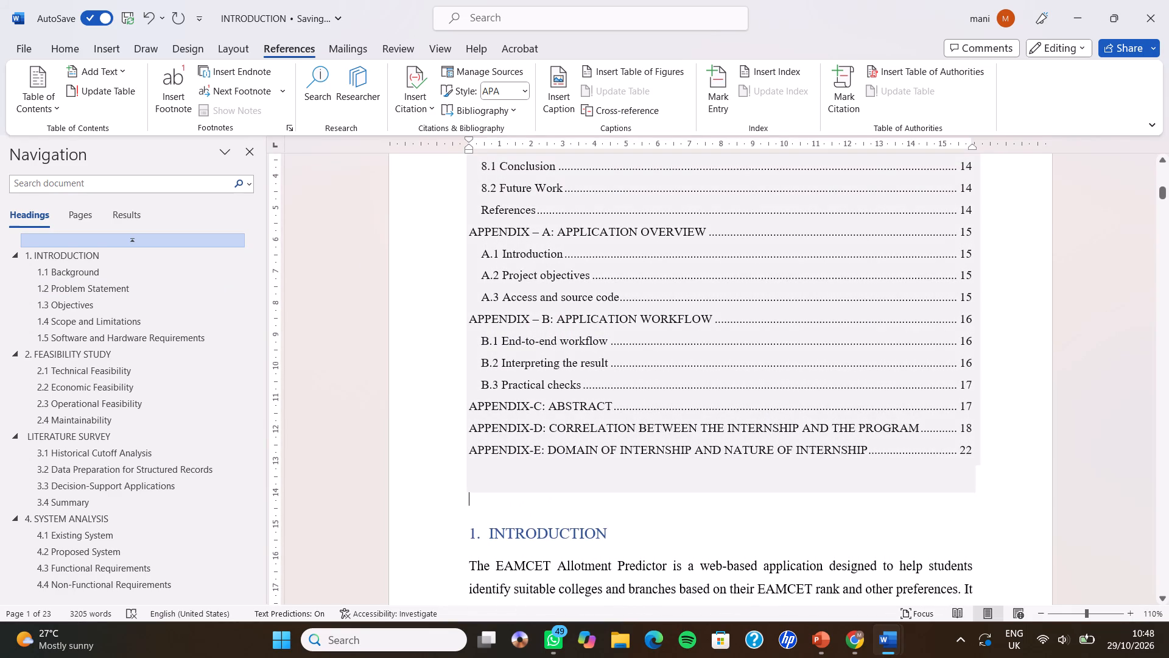
scroll(482, 248, "up", 3)
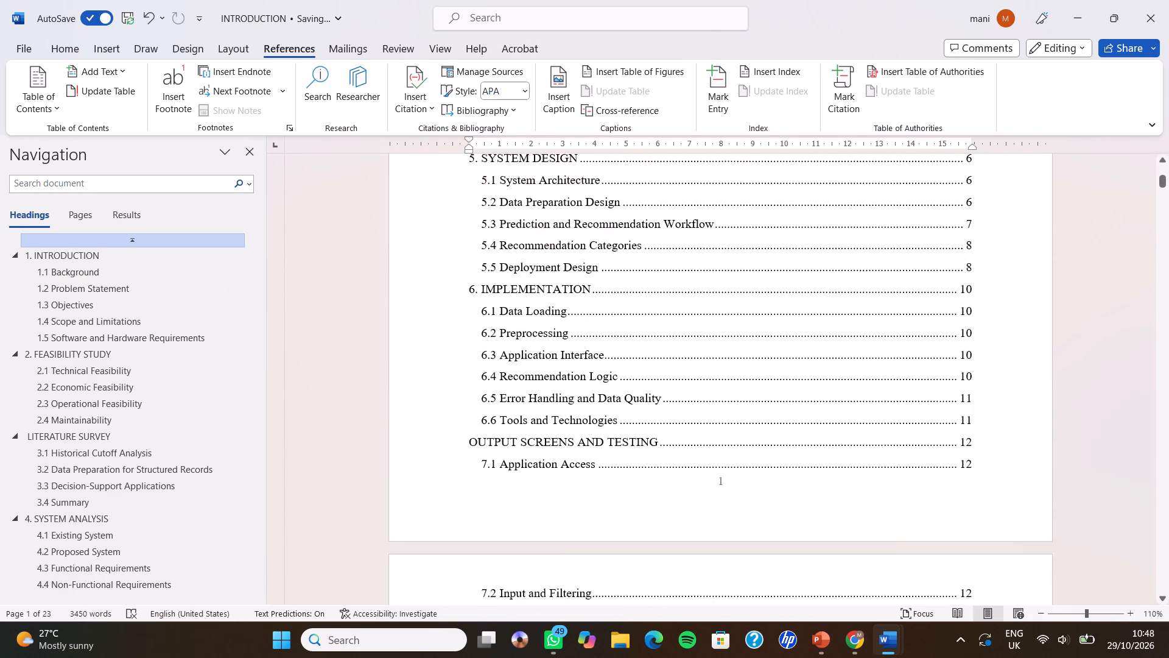
scroll(482, 248, "up", 2)
scroll(482, 248, "down", 2)
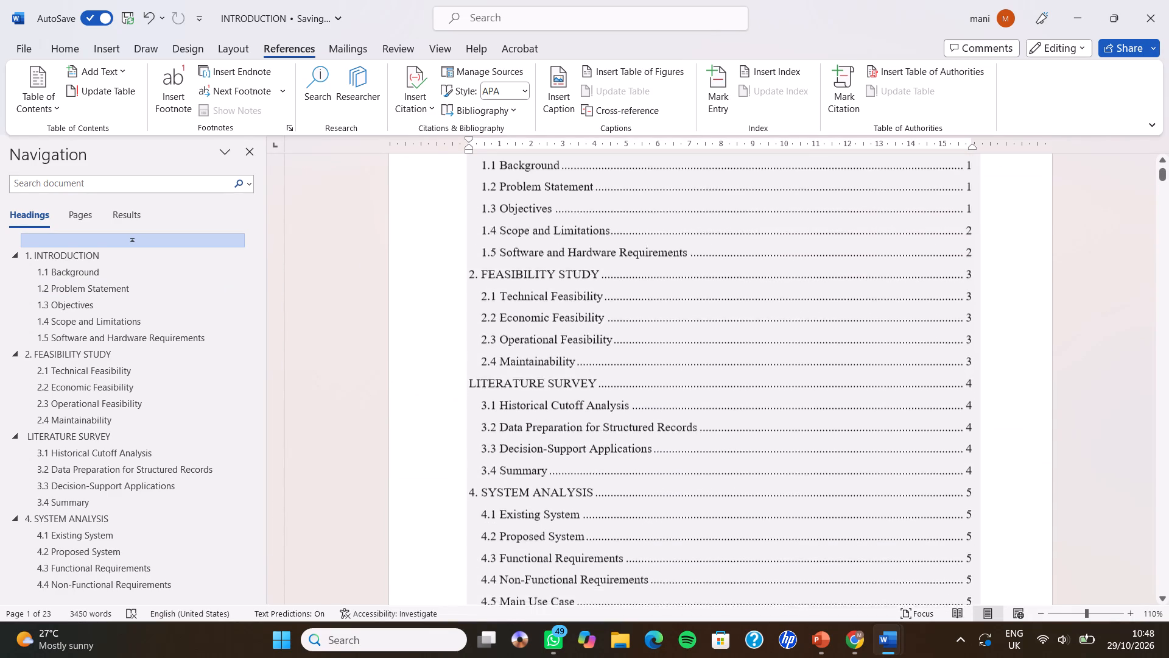
scroll(482, 248, "down", 4)
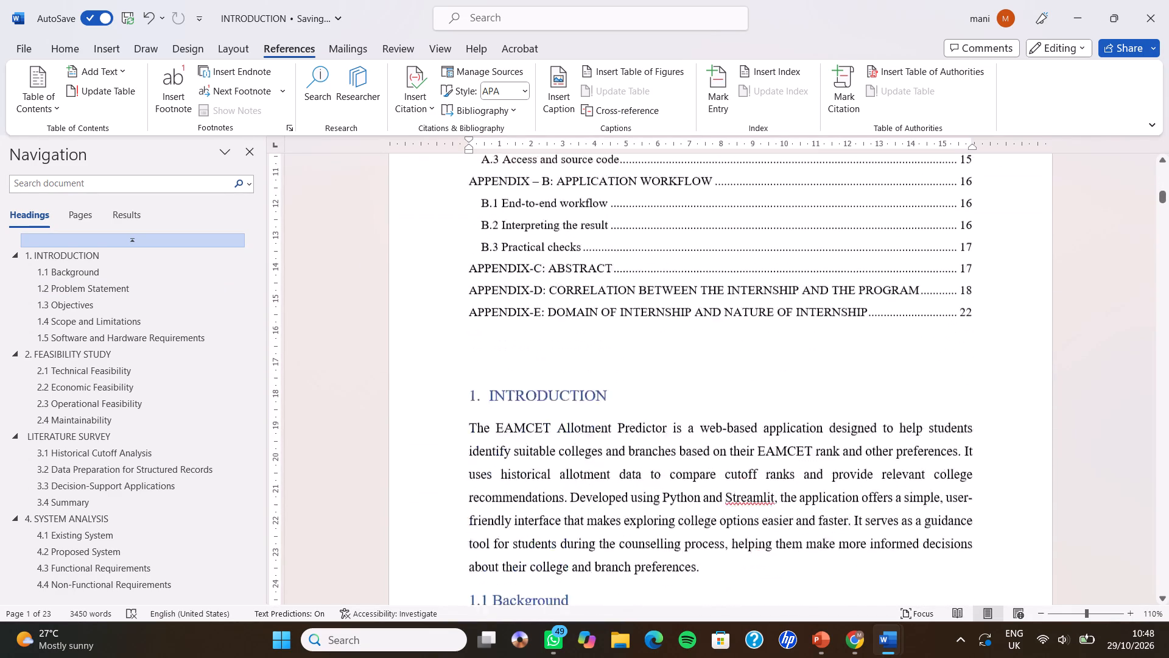
scroll(482, 248, "down", 1)
Add blank lines between the table of contents and the "1. INTRODUCTION" heading to push the heading onto a new page.
key("Return")
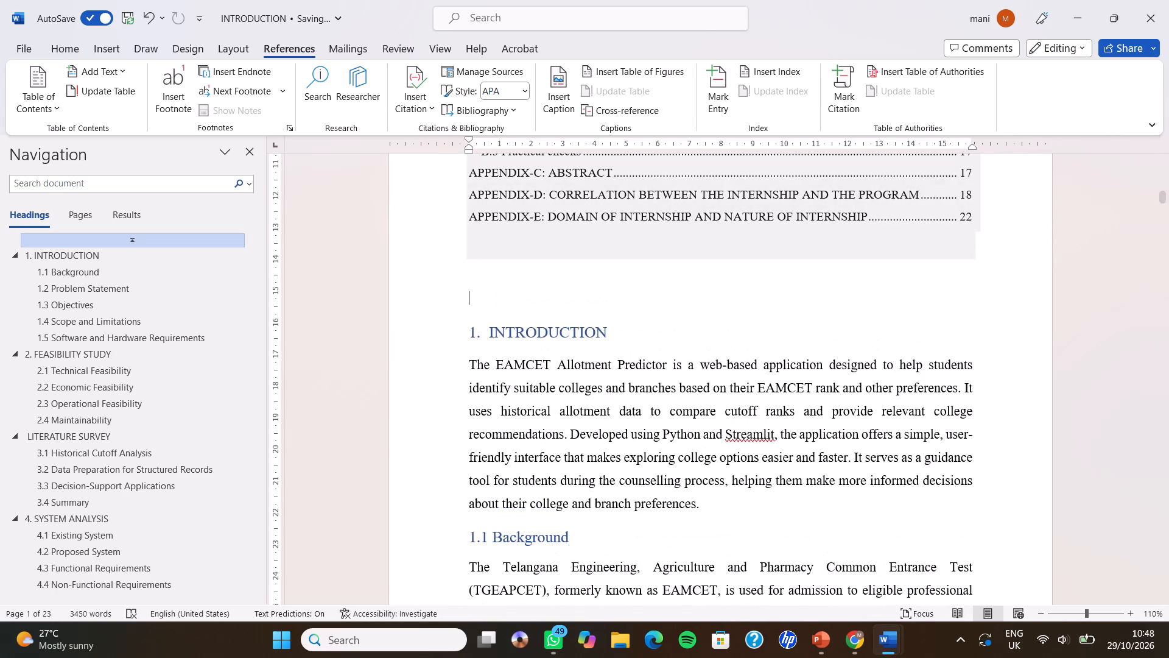
key("Return")
key("Return")
key("Return")
key("Return")
scroll(466, 282, "down", 3)
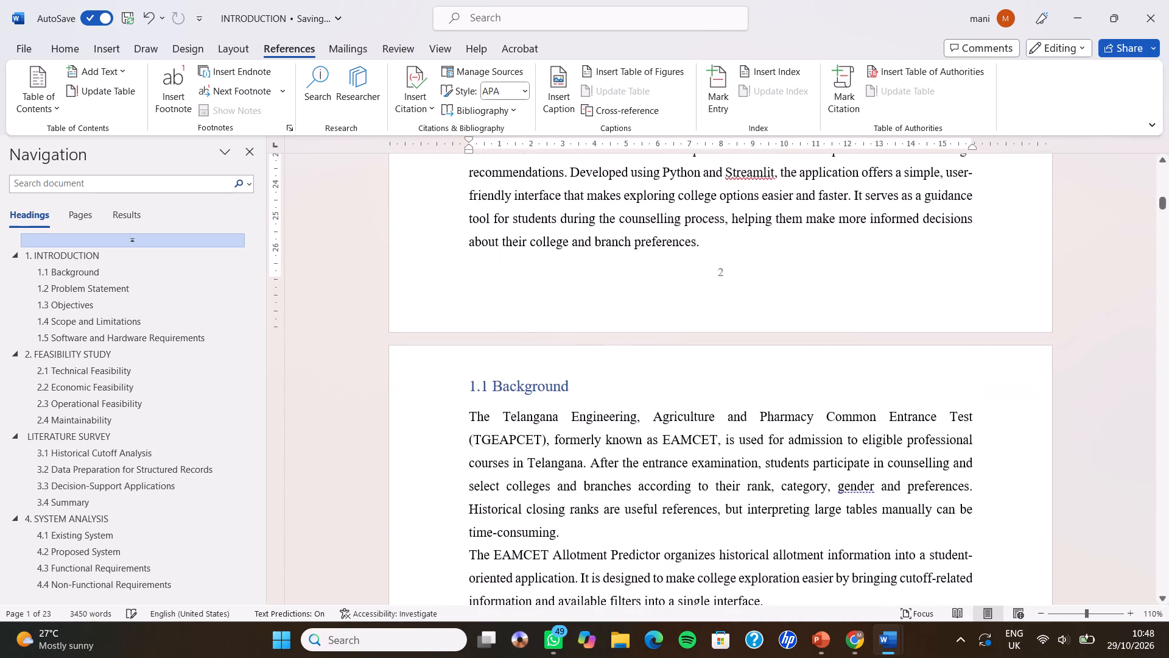
key("Return")
key("Return")
key("Return")
key("Return")
key("Return")
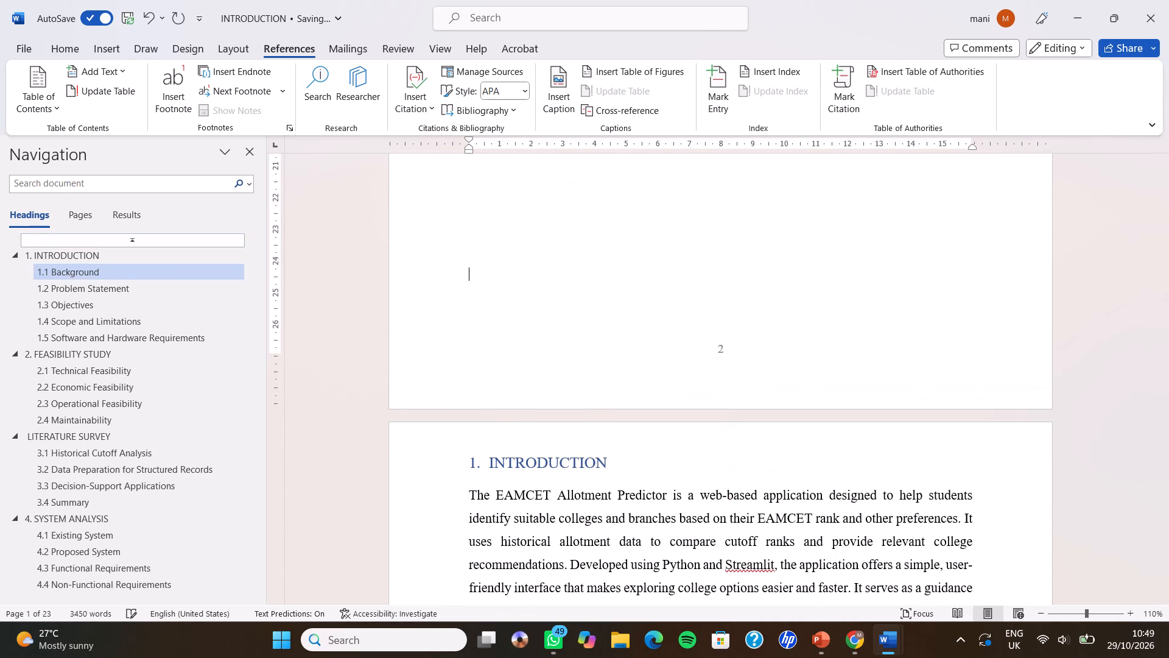
Review the full Contents list from the Introduction entry through the Appendix-E entry.
scroll(466, 282, "up", 4)
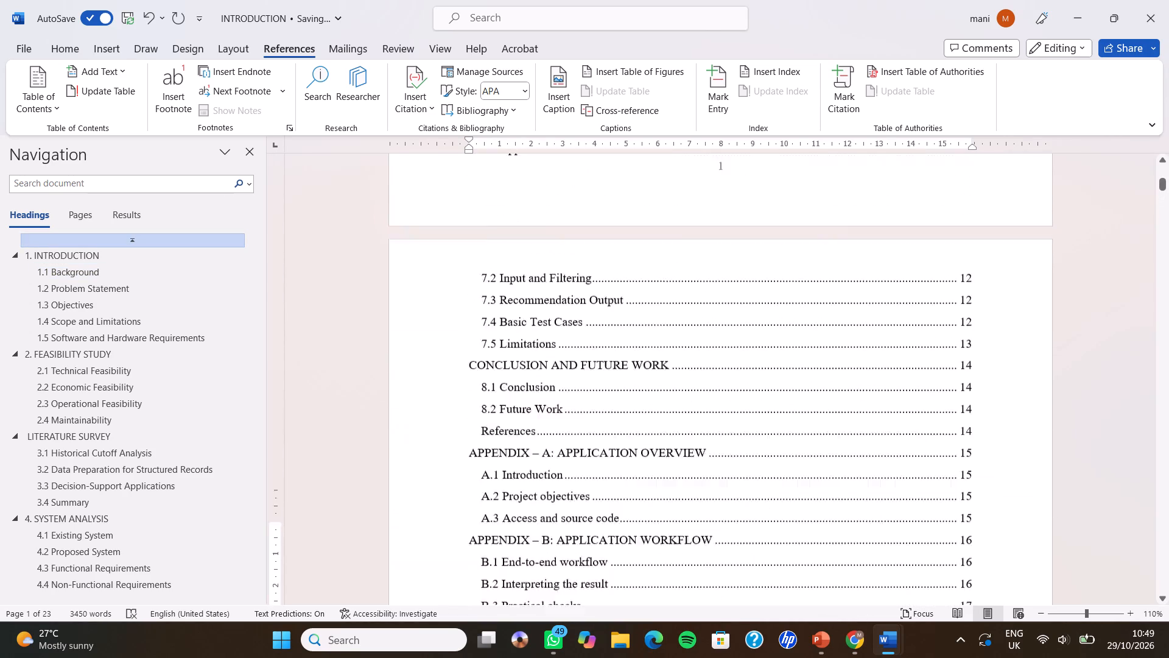
scroll(466, 282, "up", 3)
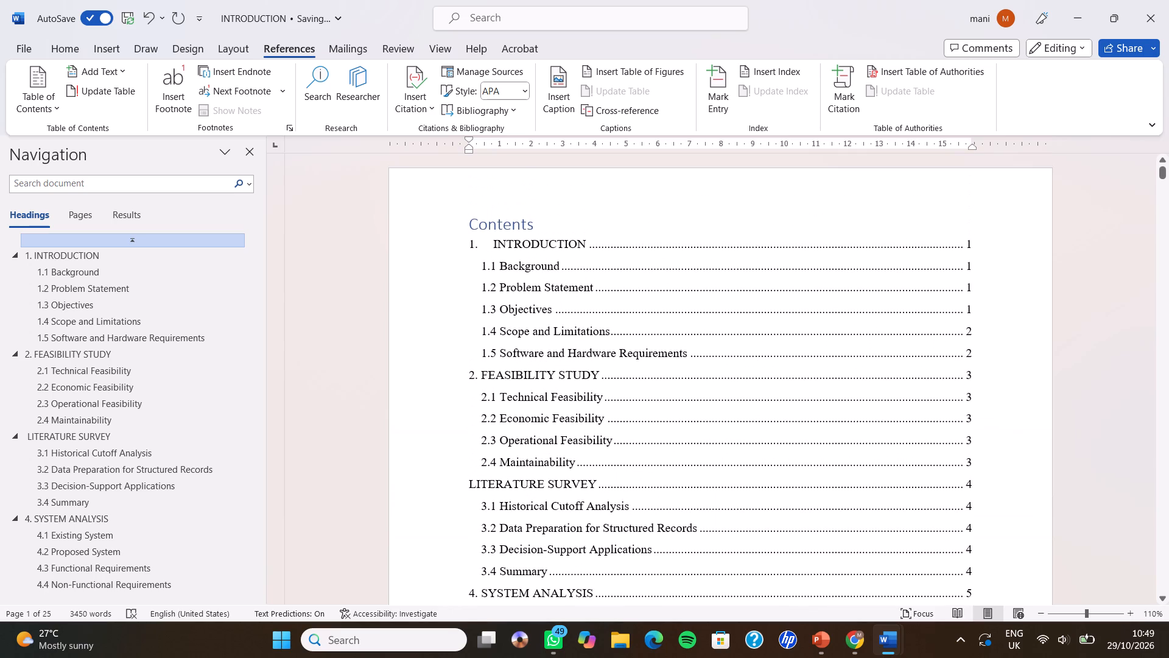
scroll(466, 282, "down", 2)
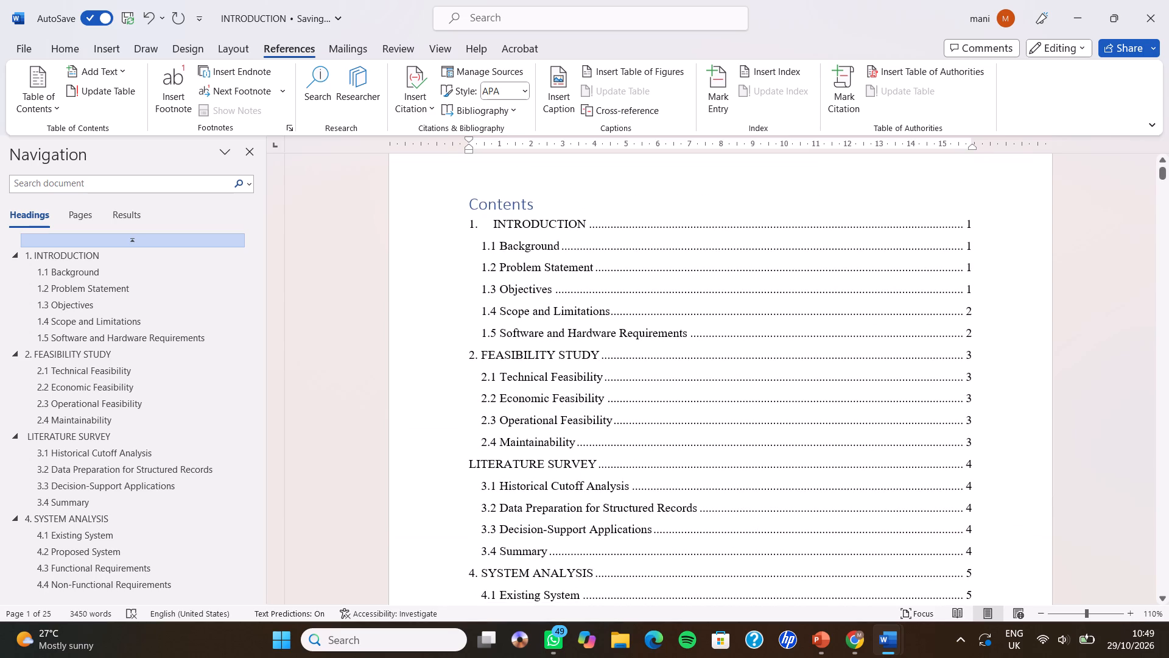
scroll(466, 282, "down", 4)
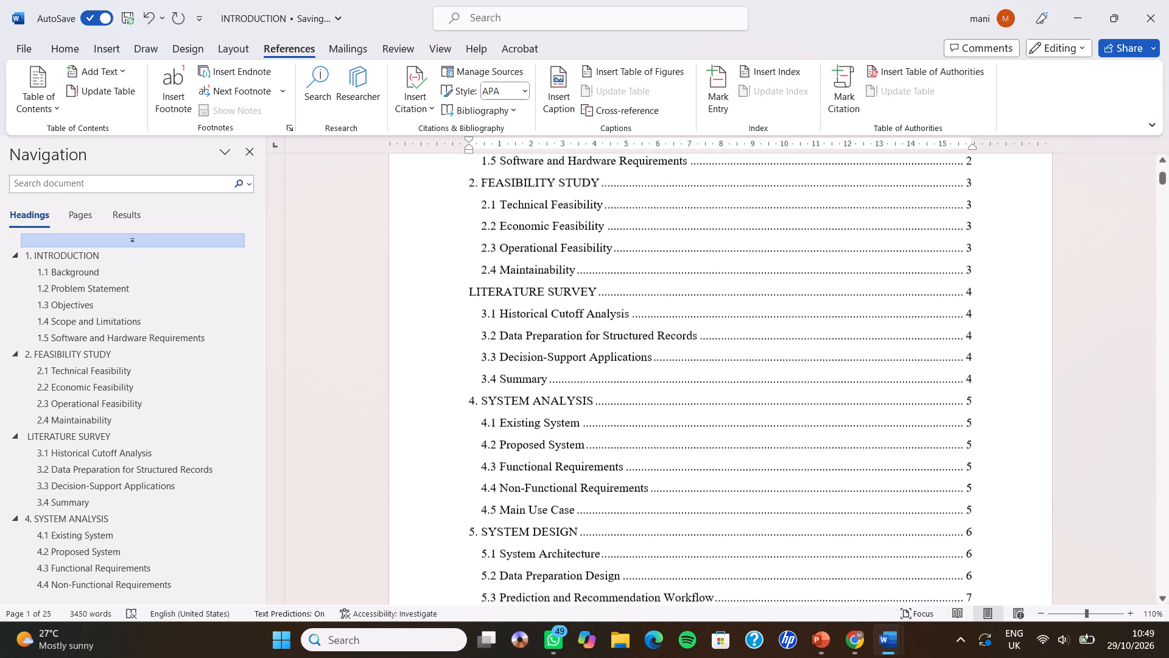
scroll(466, 282, "down", 3)
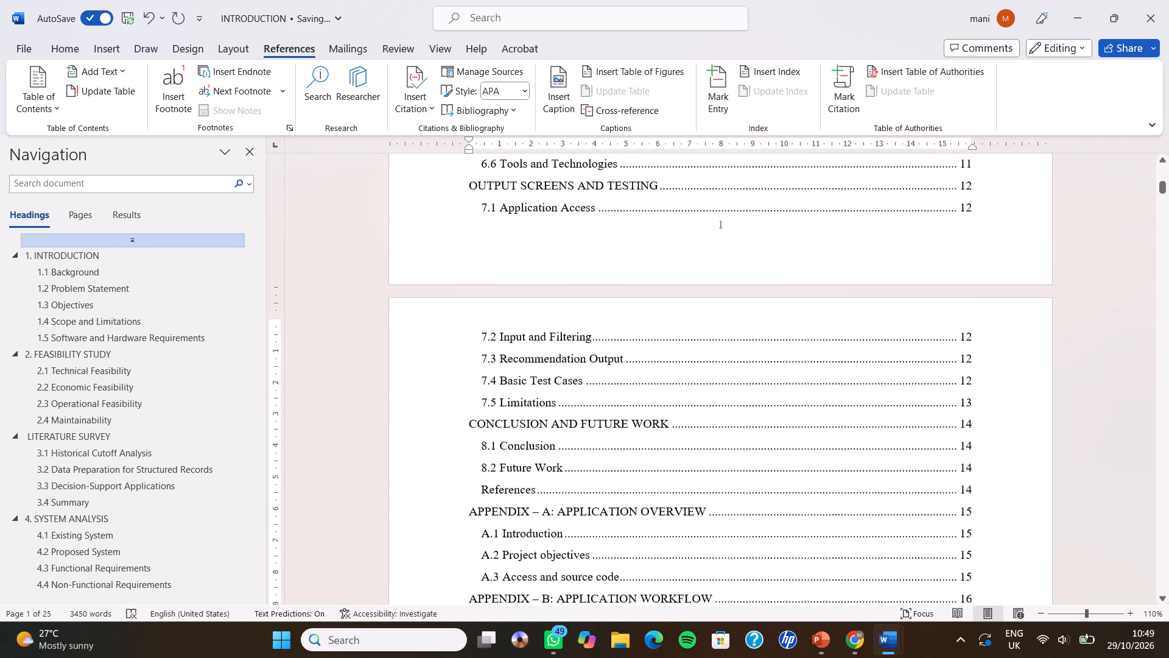
scroll(466, 282, "down", 1)
scroll(802, 414, "up", 2)
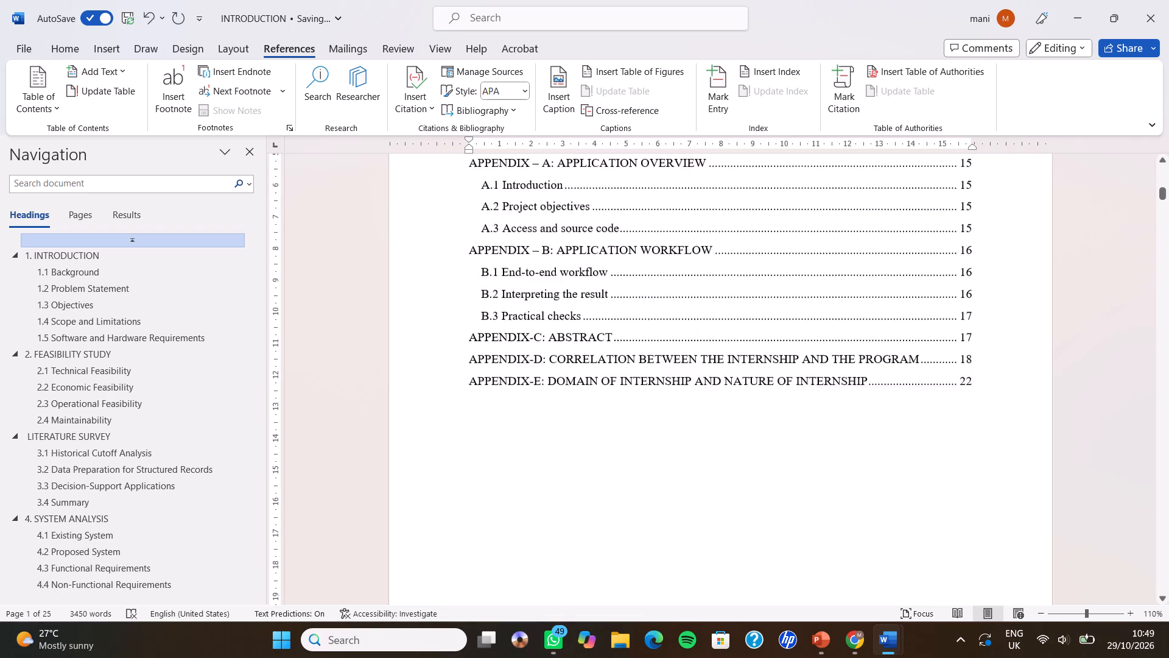
scroll(802, 414, "up", 6)
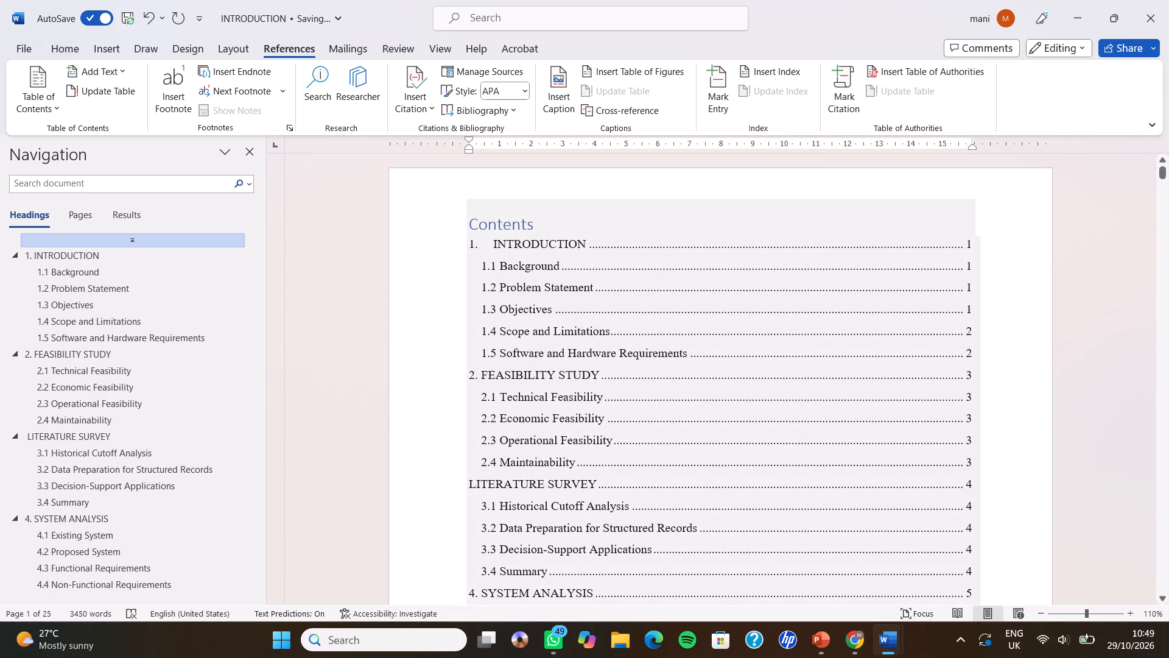
Cut the whole table of contents, including its Contents title, from the INTRODUCTION document.
left_click(471, 220)
left_click_drag(471, 220, 566, 331)
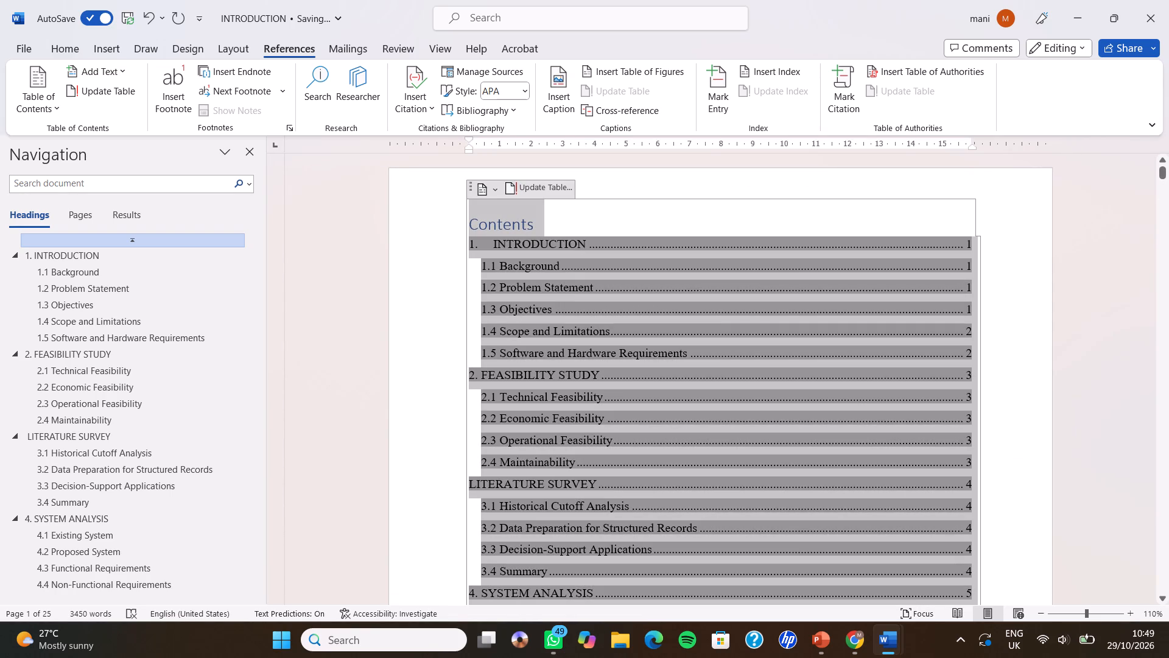
key("ctrl+x")
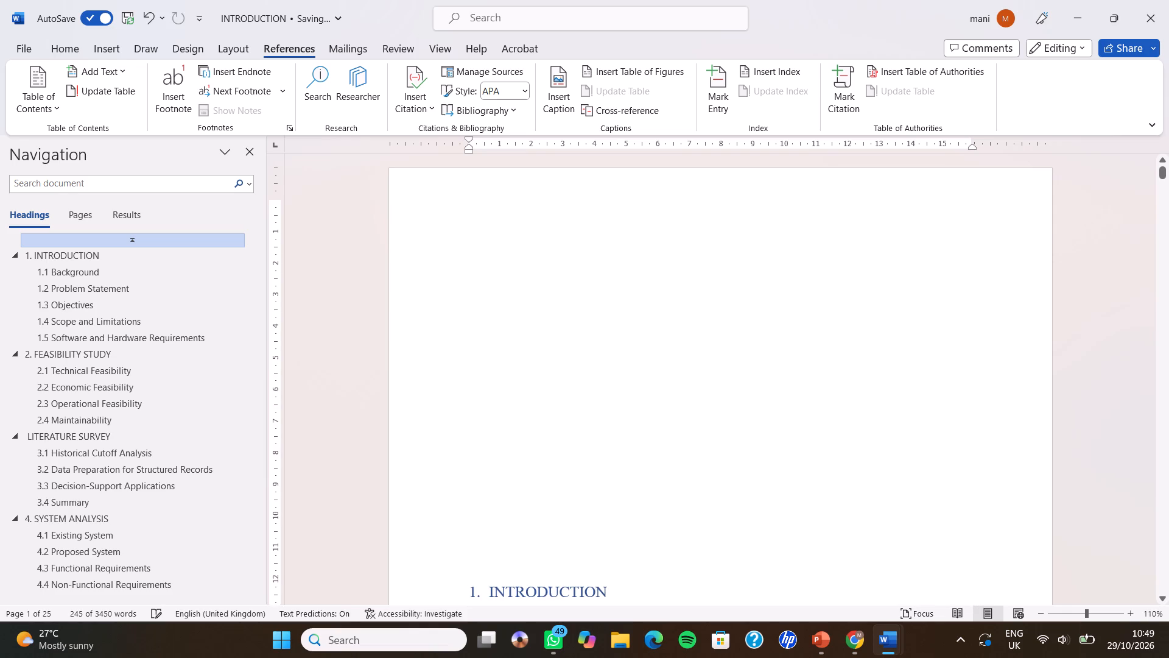
Switch to the final_report document and check where its Contents list starts.
key("alt+Tab")
key("alt+Tab")
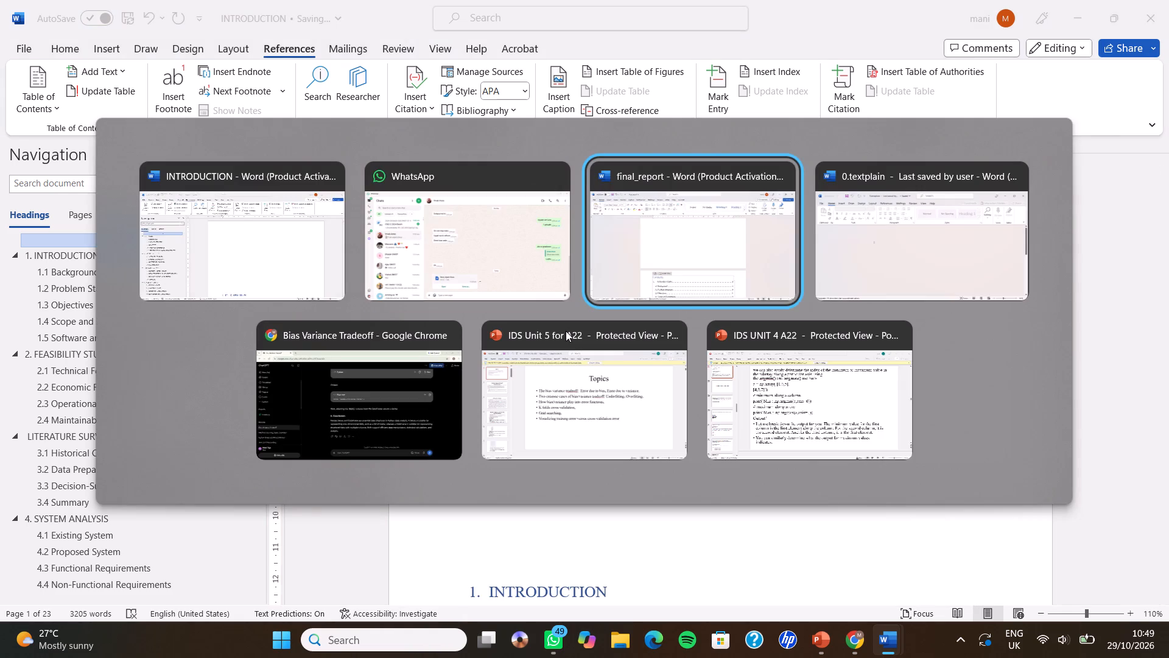
scroll(566, 331, "down", 1)
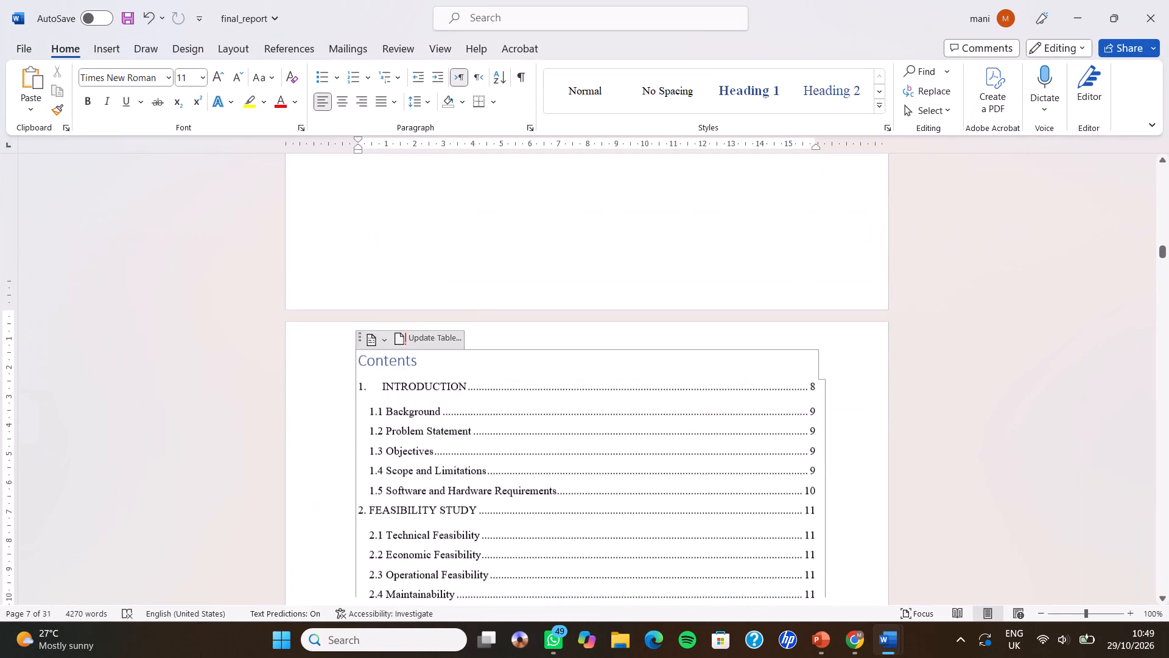
scroll(566, 331, "down", 1)
left_click(438, 252)
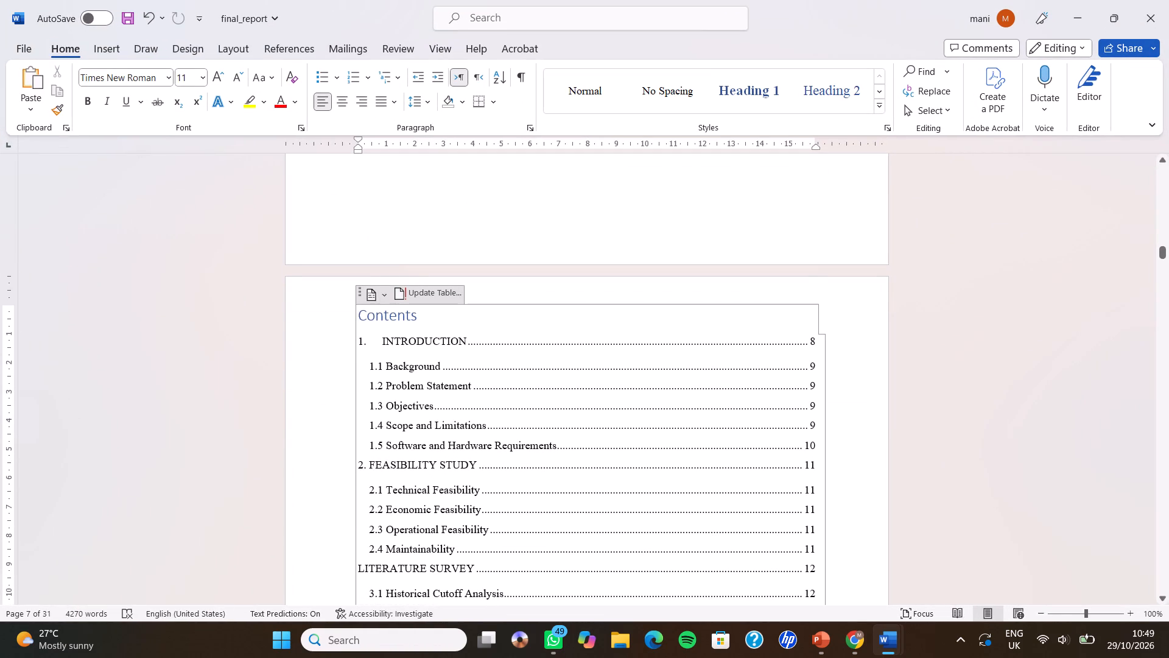
scroll(438, 252, "up", 5)
scroll(438, 252, "down", 2)
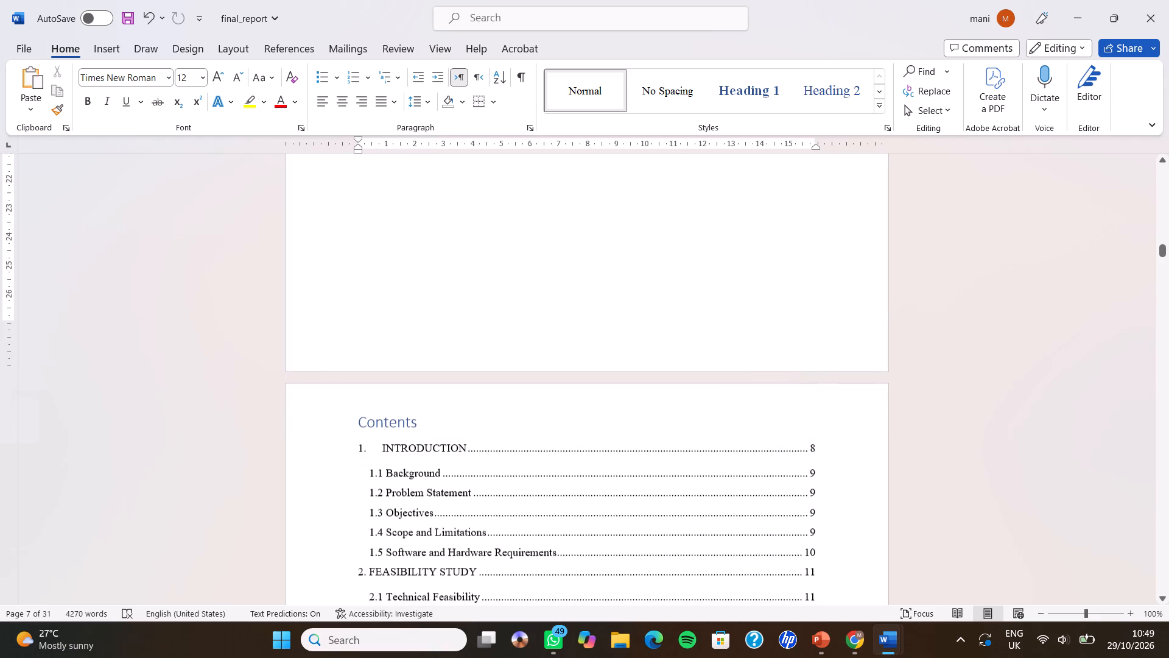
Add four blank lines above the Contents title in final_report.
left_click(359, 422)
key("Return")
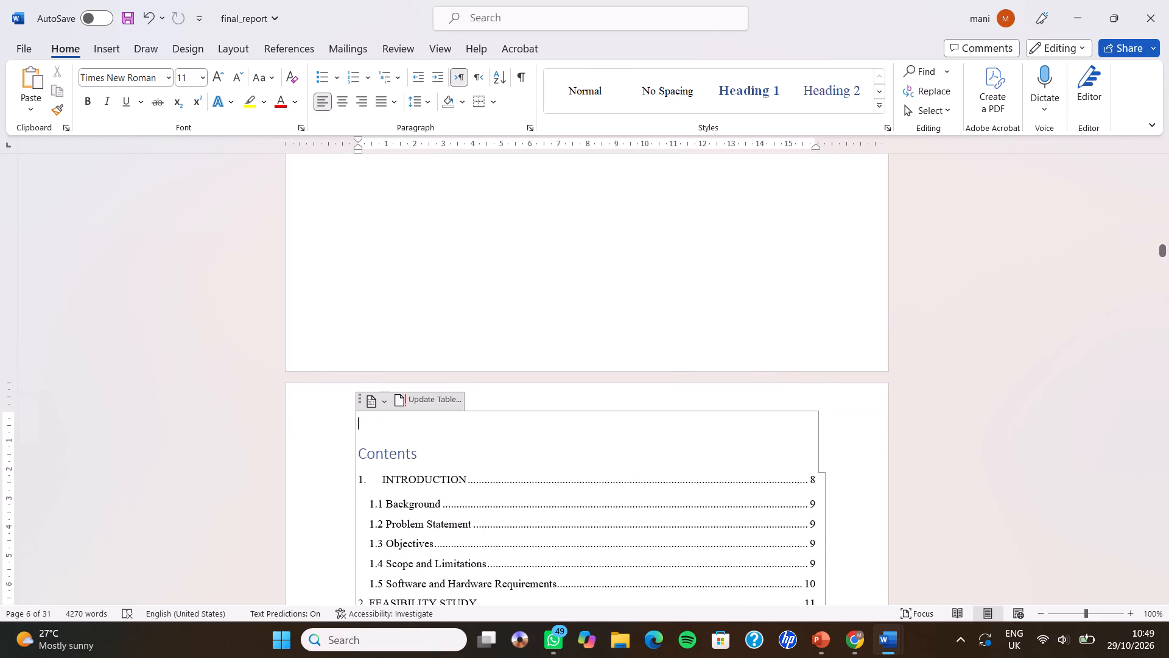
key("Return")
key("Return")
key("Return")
Hide the white space between pages and look over the Acknowledgement, Abstract and Contents pages.
double_click(529, 382)
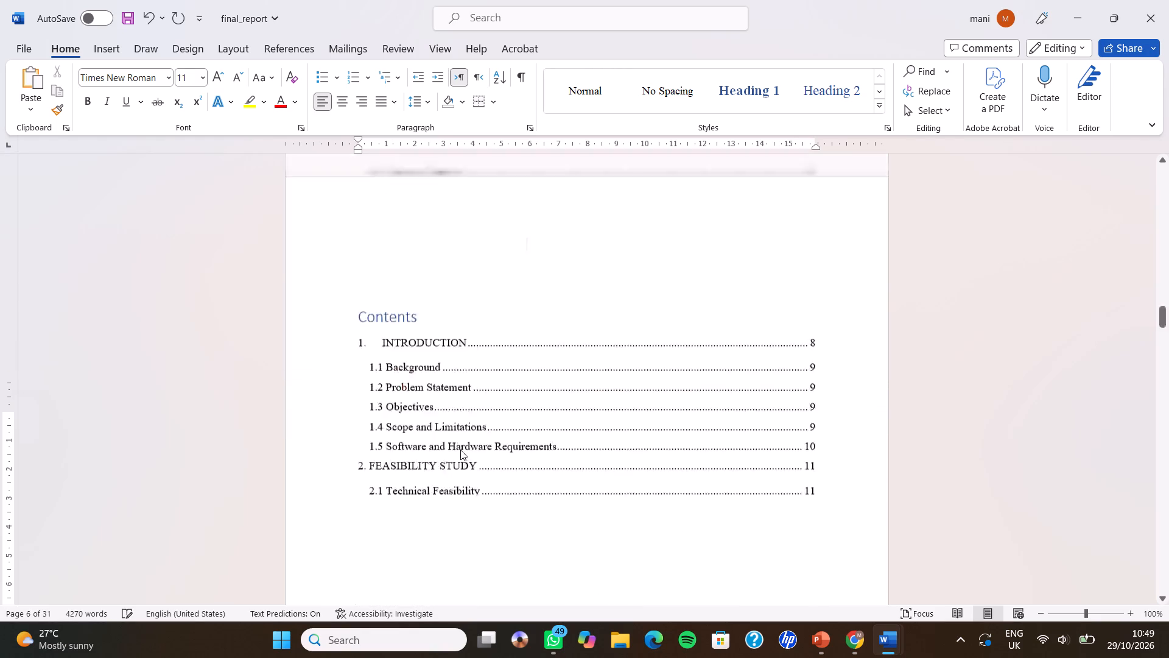
scroll(413, 475, "up", 5)
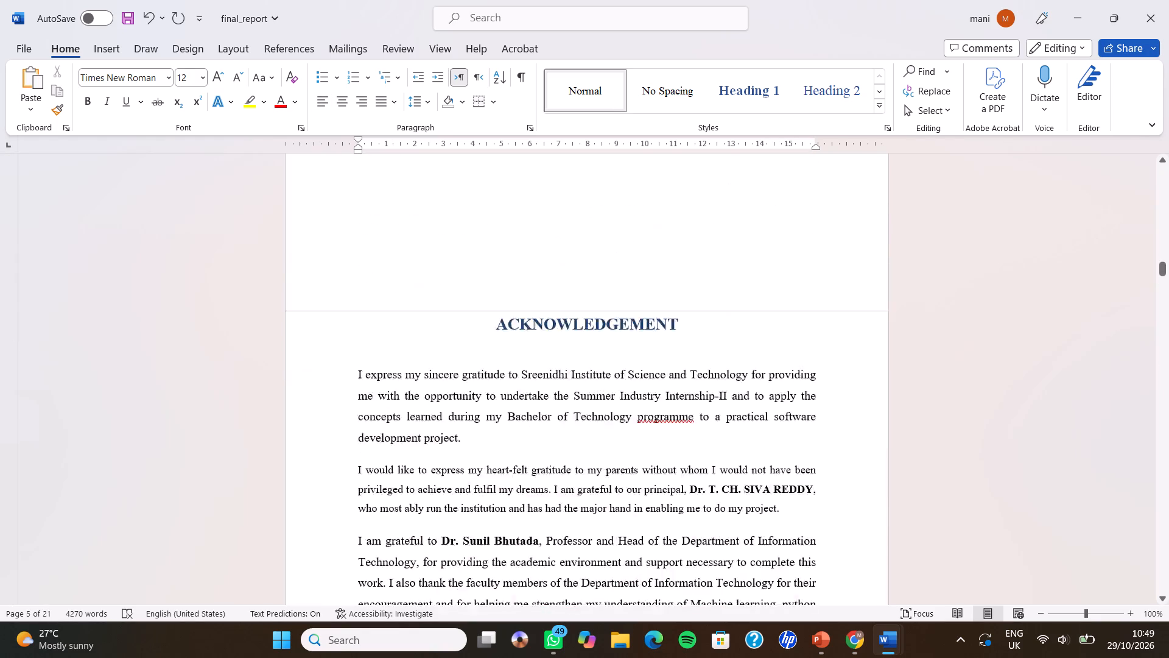
scroll(413, 475, "up", 2)
scroll(413, 475, "down", 6)
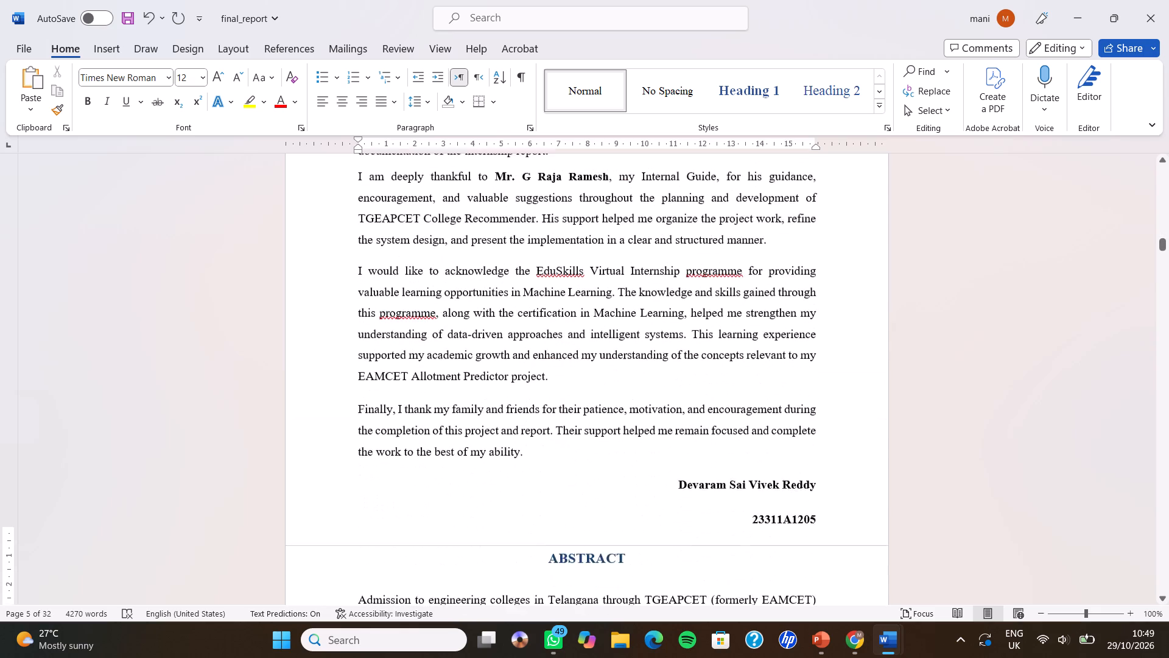
scroll(413, 475, "down", 6)
scroll(413, 475, "up", 1)
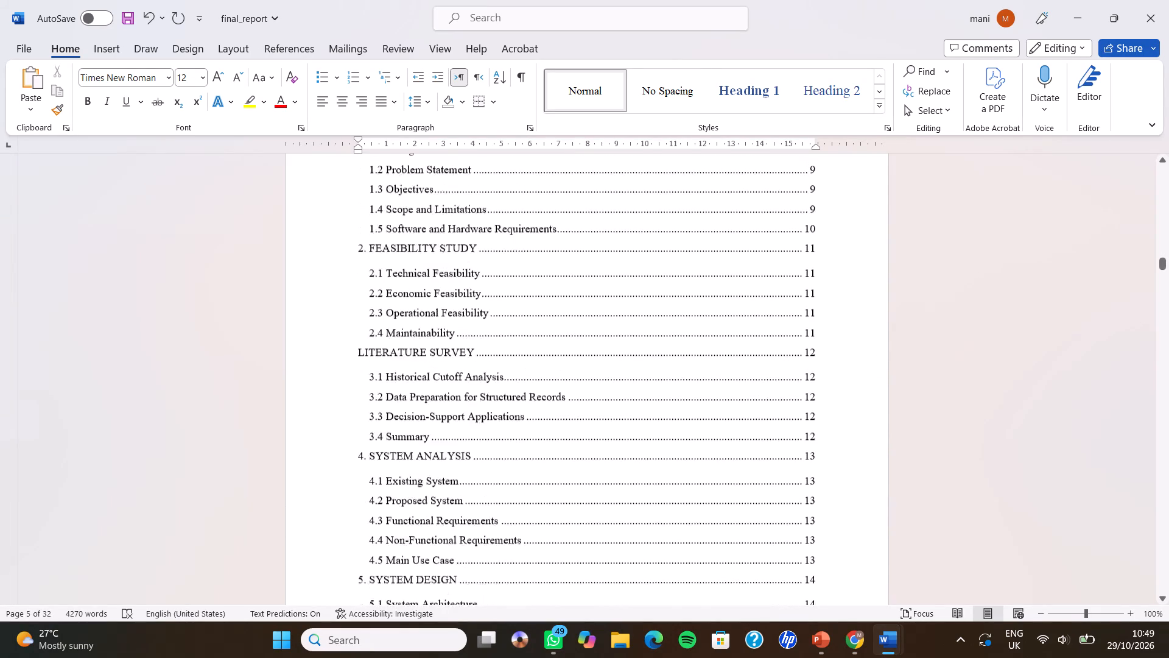
scroll(413, 475, "up", 1)
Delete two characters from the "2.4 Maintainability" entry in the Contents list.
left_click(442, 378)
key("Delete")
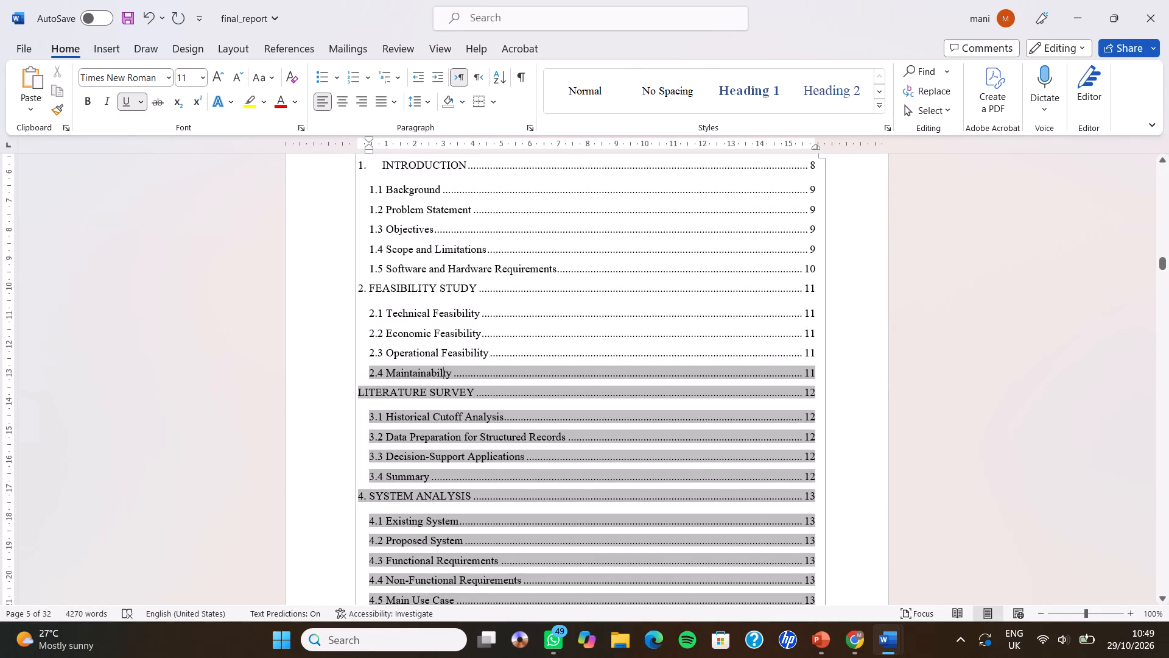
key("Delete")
Examine the blank space between the end of the Abstract and the Contents title.
scroll(442, 378, "up", 1)
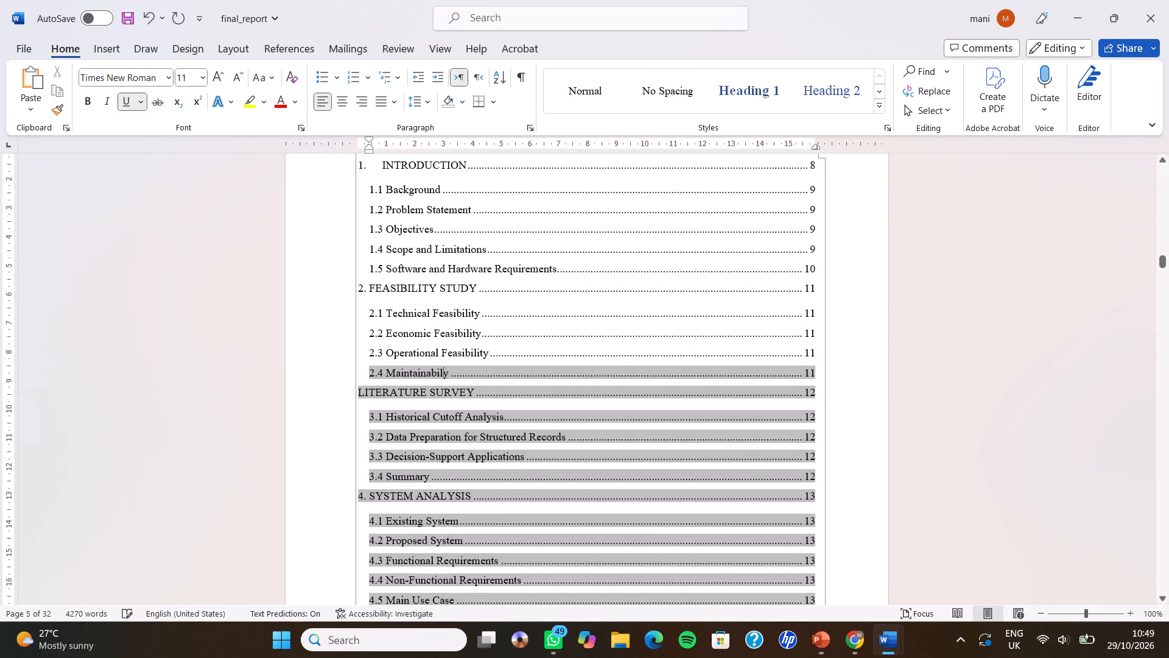
scroll(442, 378, "up", 1)
left_click(387, 473)
right_click(387, 473)
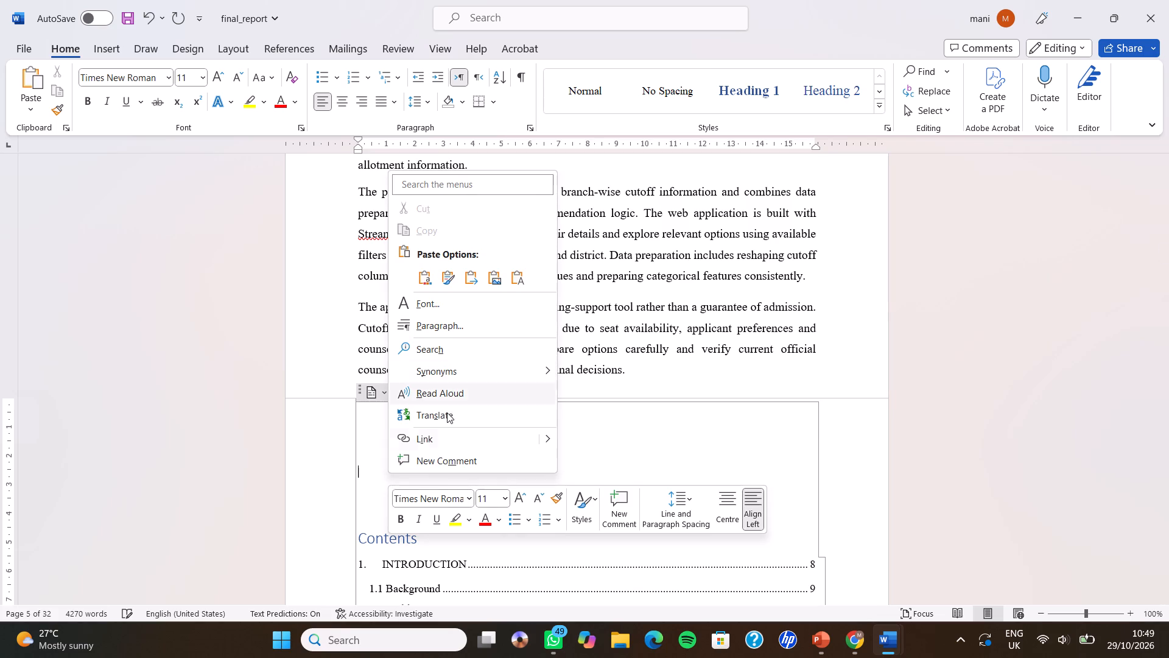
left_click(329, 514)
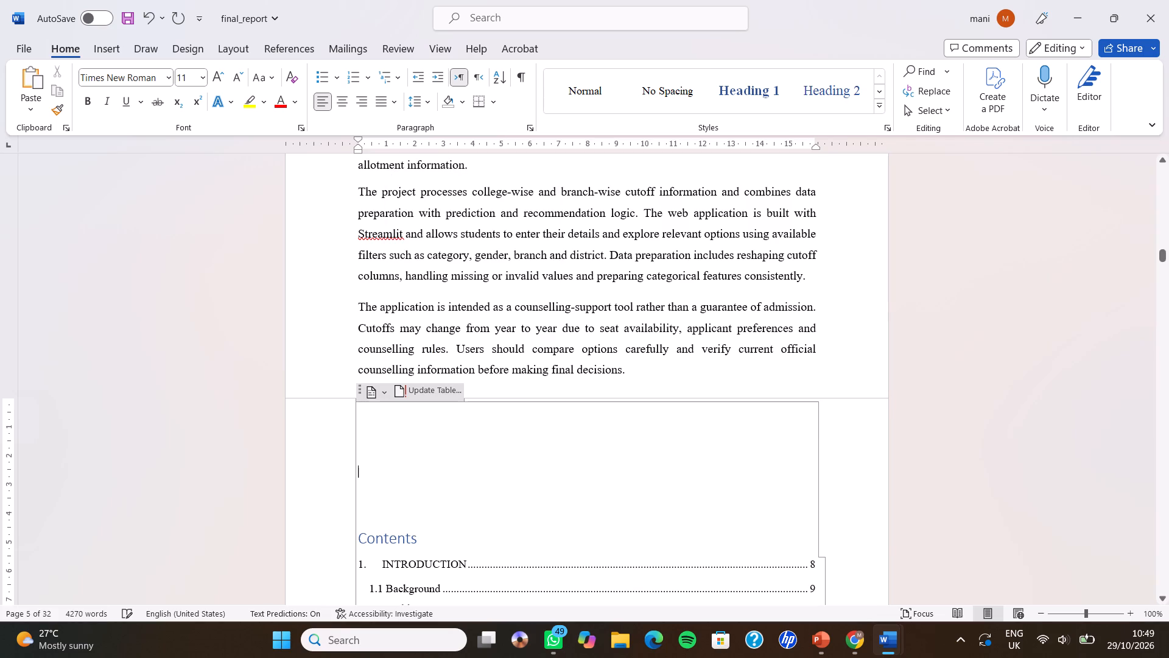
scroll(354, 453, "up", 2)
scroll(354, 453, "down", 6)
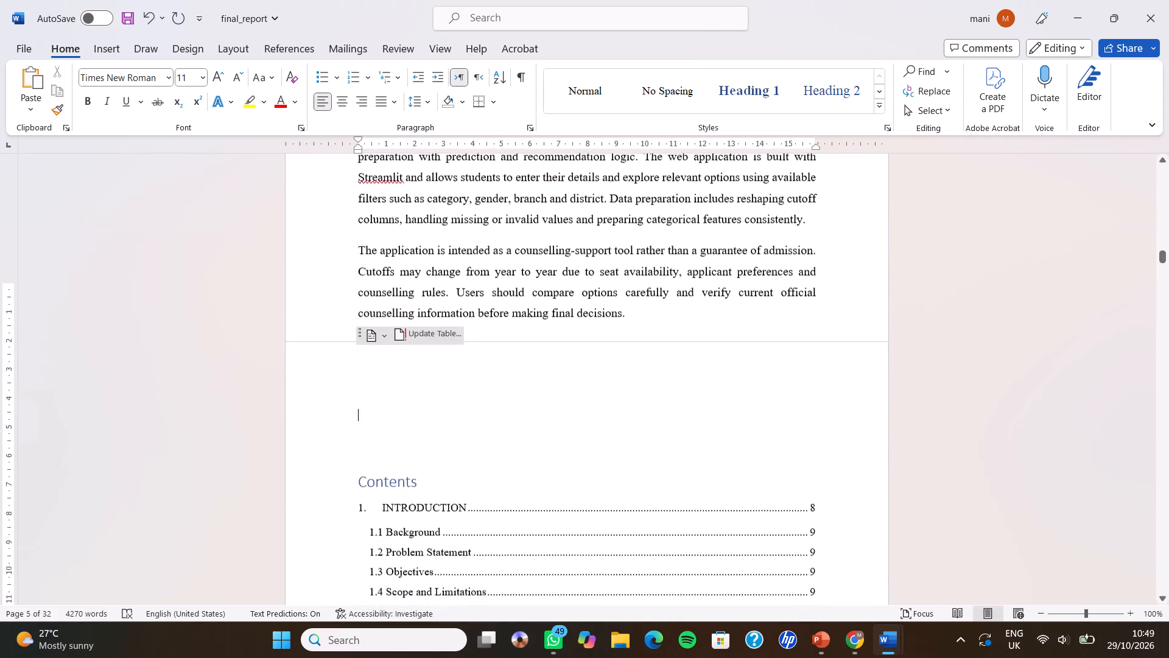
scroll(354, 453, "down", 1)
scroll(354, 453, "up", 3)
scroll(354, 453, "down", 1)
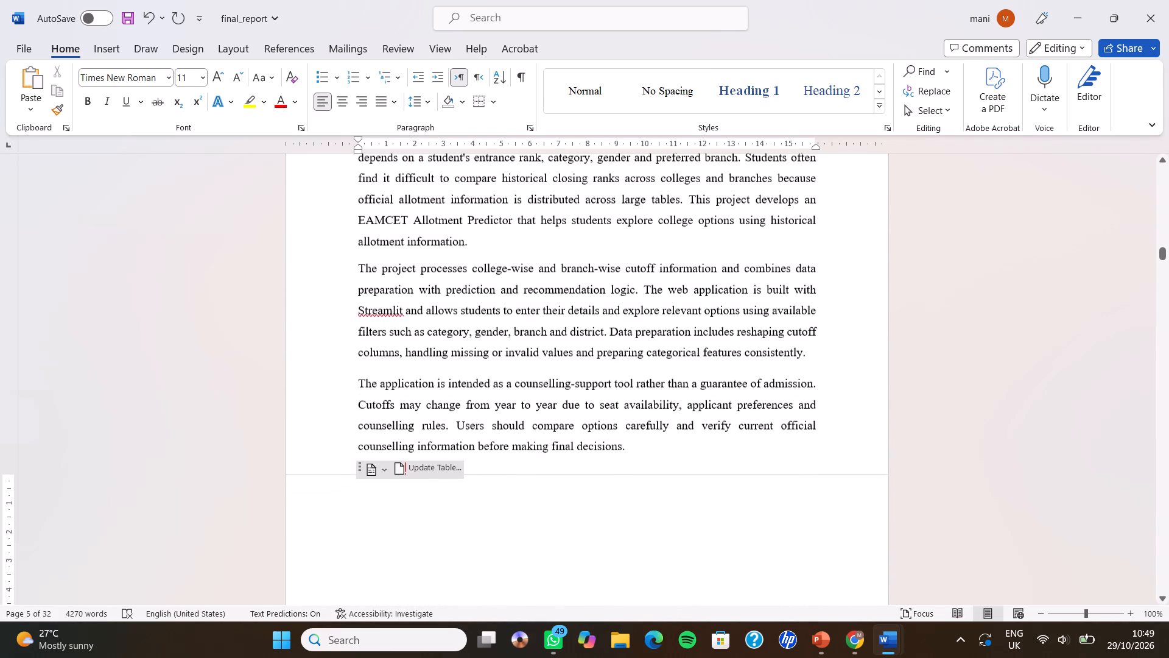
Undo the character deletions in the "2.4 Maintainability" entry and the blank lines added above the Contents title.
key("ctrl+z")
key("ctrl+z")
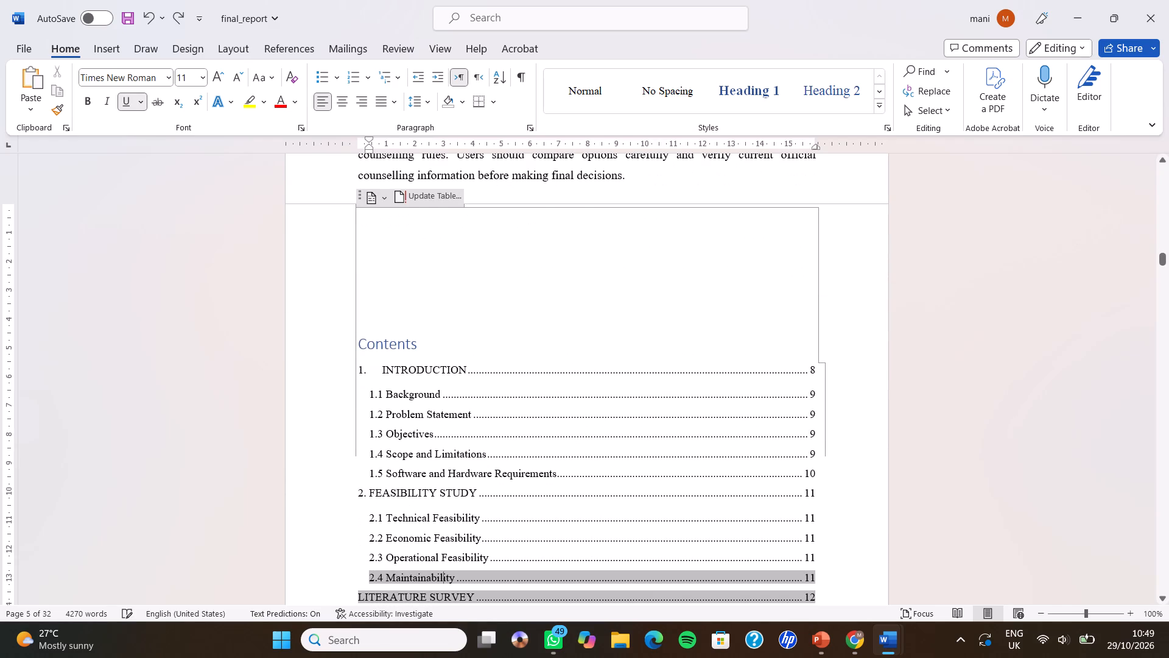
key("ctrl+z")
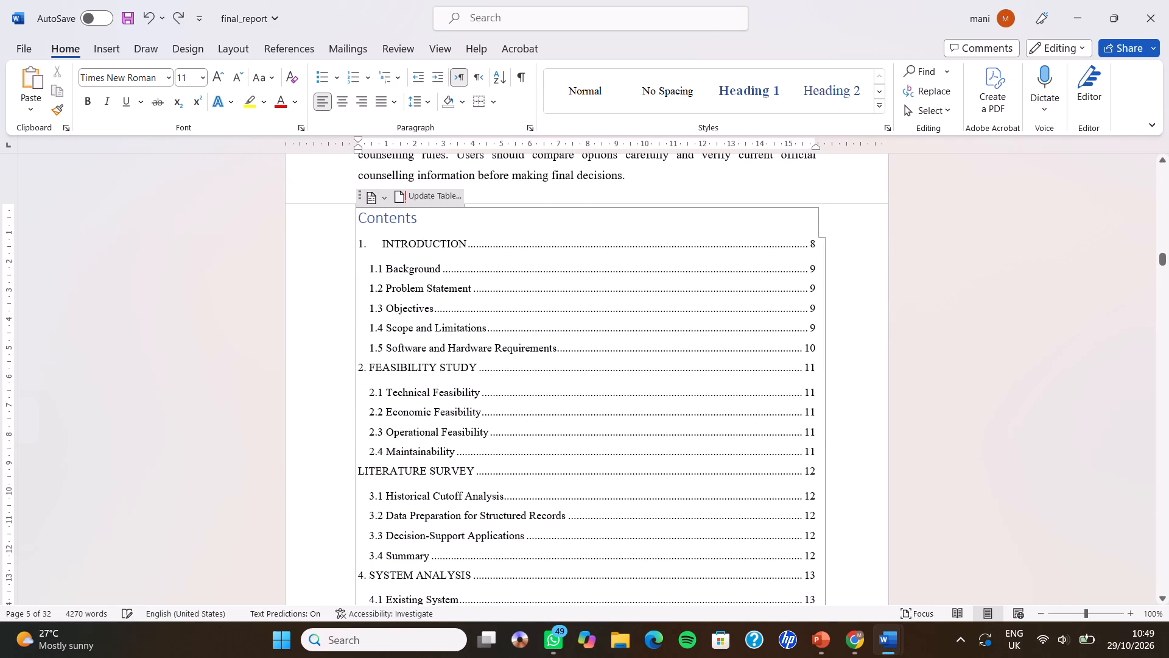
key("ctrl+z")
Review the Abstract page and the Contents list that follows it.
scroll(497, 547, "up", 1)
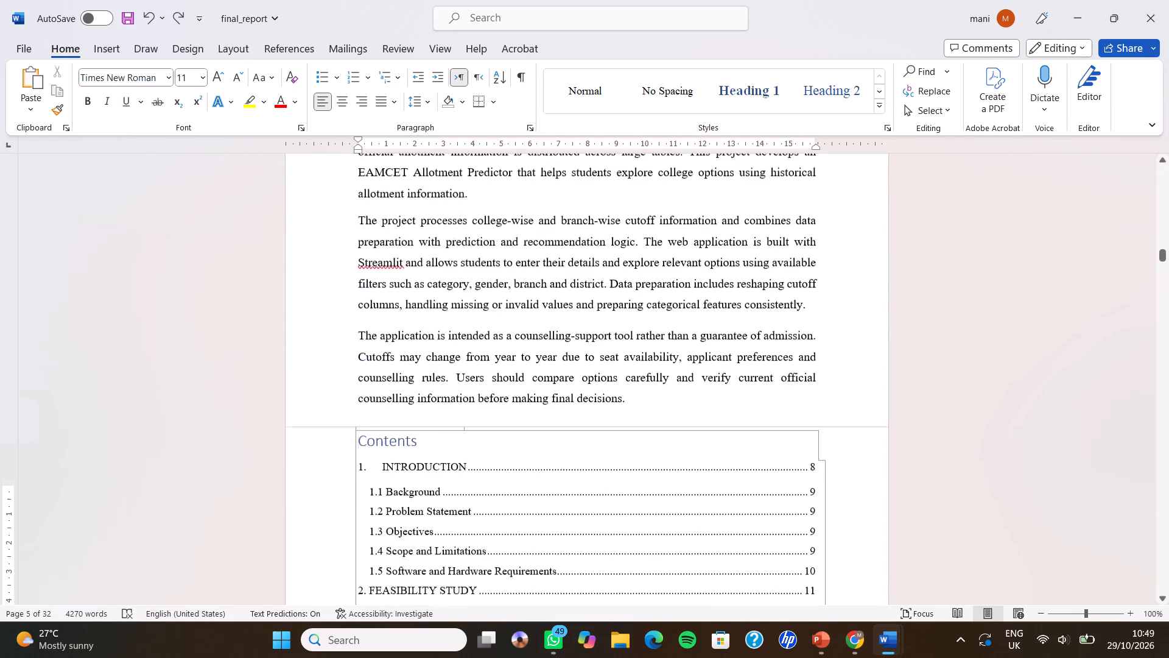
scroll(497, 547, "up", 2)
scroll(497, 547, "down", 1)
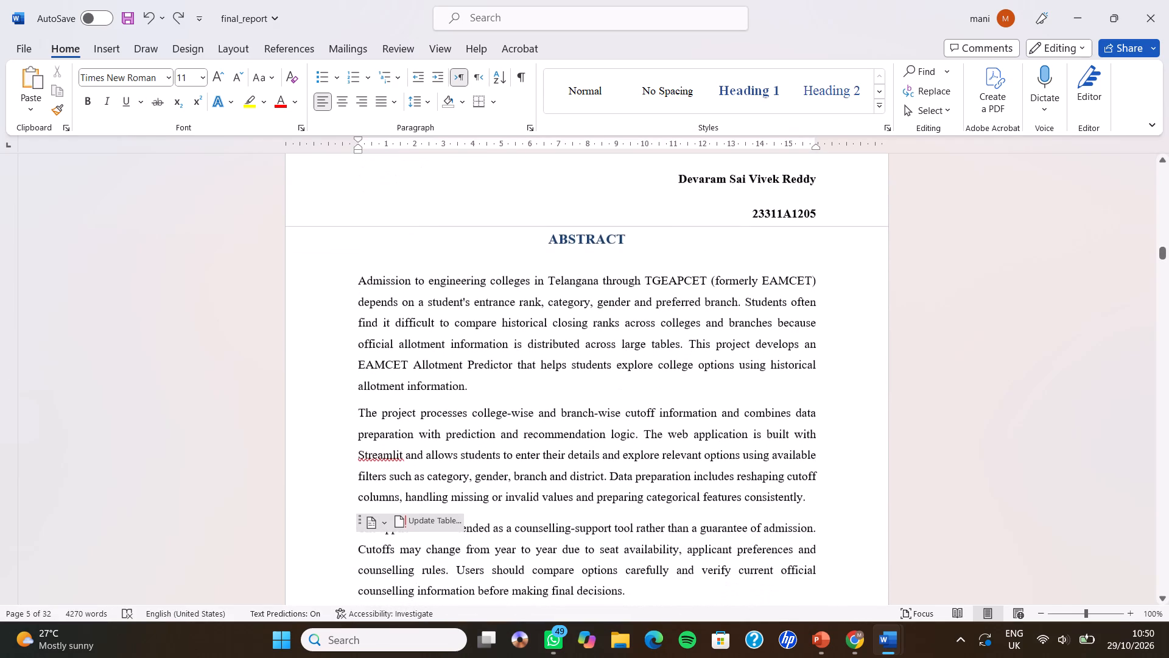
scroll(497, 547, "down", 1)
scroll(773, 526, "up", 1)
scroll(773, 526, "down", 1)
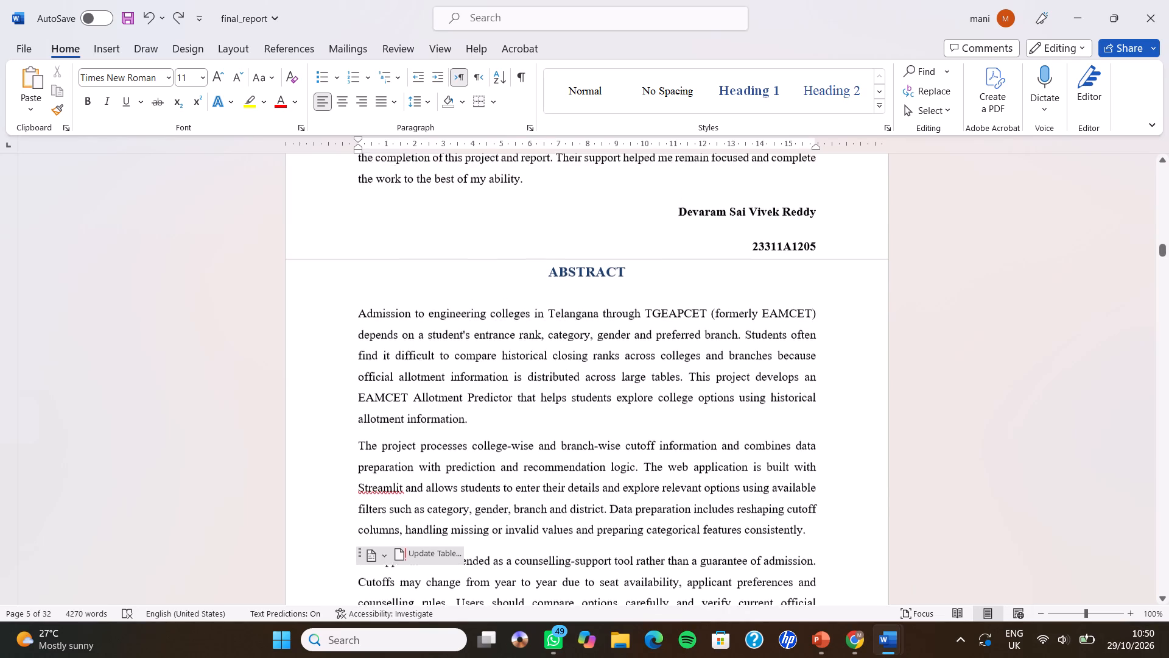
scroll(773, 526, "down", 2)
Close the final_report document and answer the closing prompt.
left_click(1168, 0)
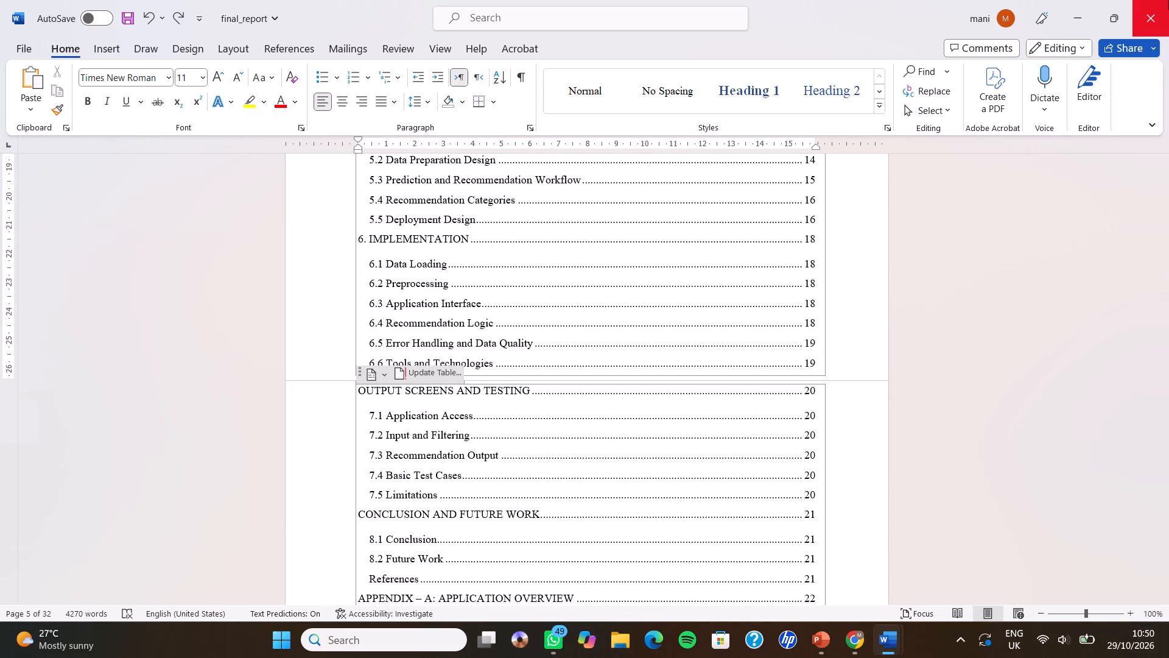
left_click(649, 348)
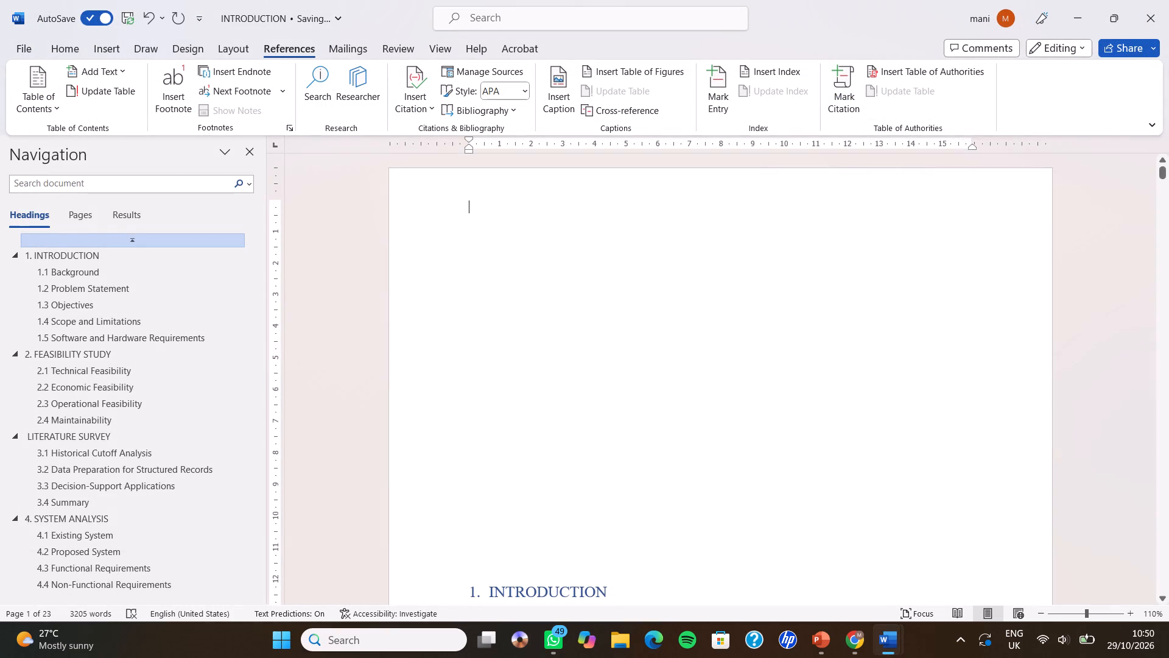
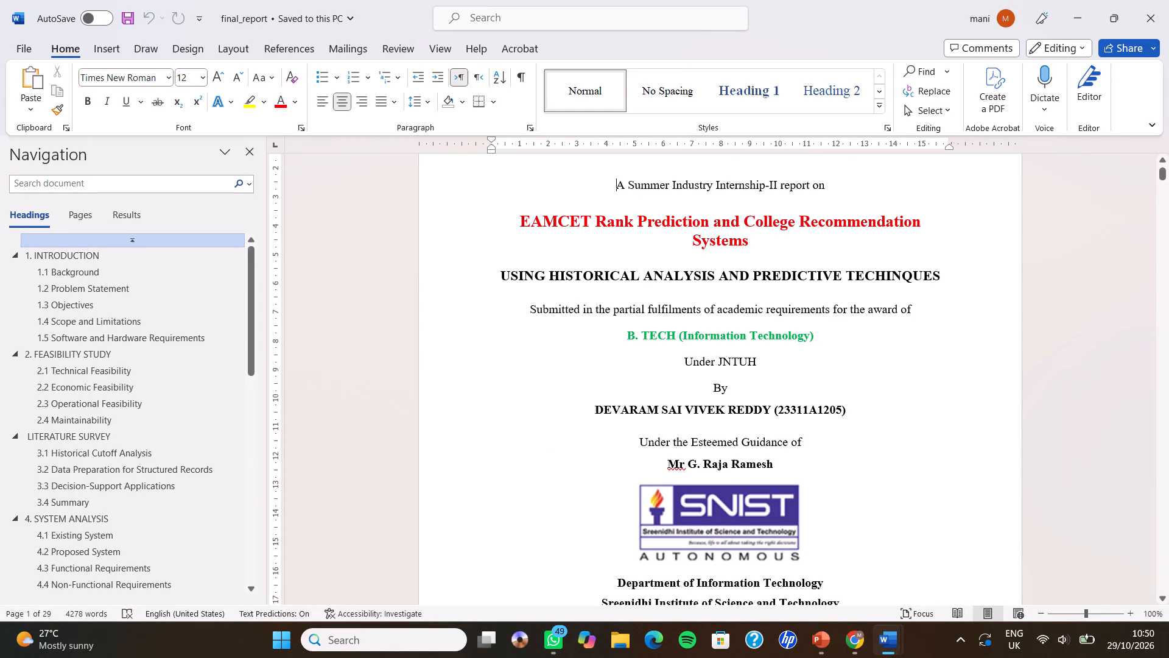
Delete the line "USING HISTORICAL ANALYSIS AND PREDICTIVE TECHINQUES" from the title page.
left_click_drag(500, 272, 997, 290)
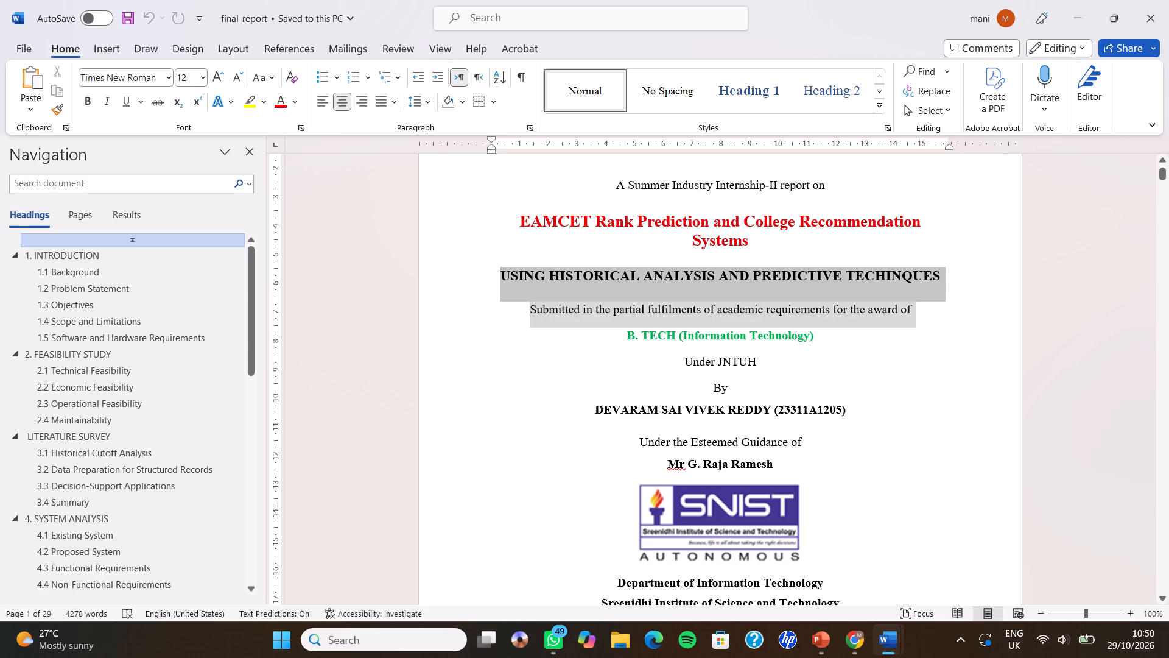
left_click_drag(997, 290, 1002, 290)
key("BackSpace")
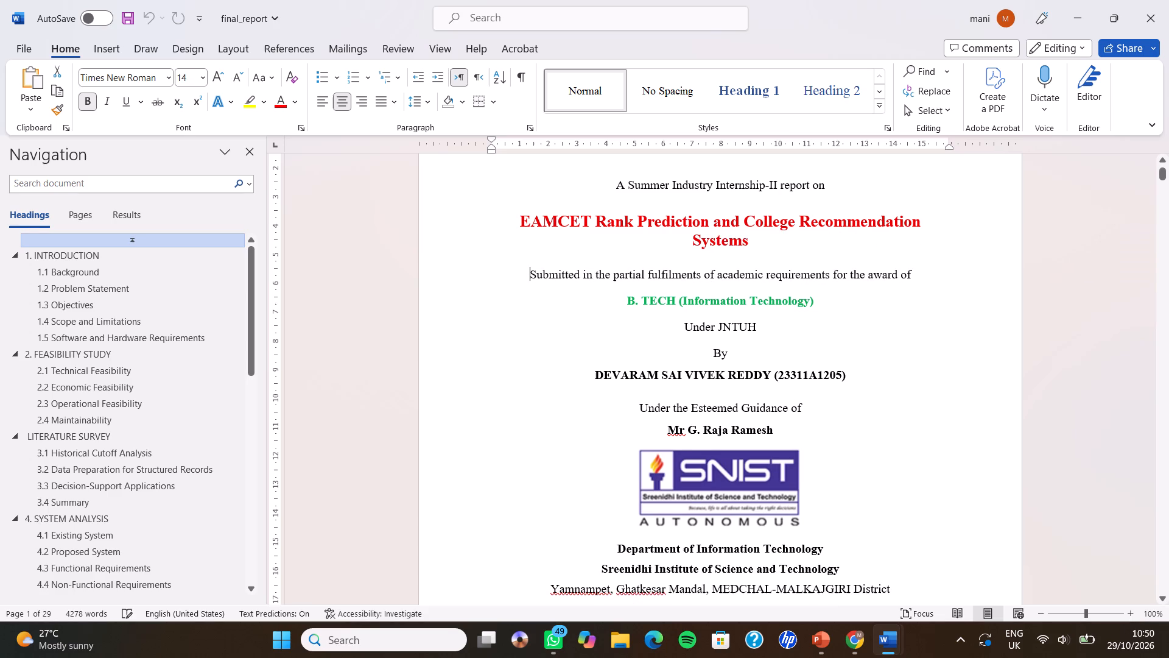
Close the Navigation pane.
scroll(754, 163, "down", 2)
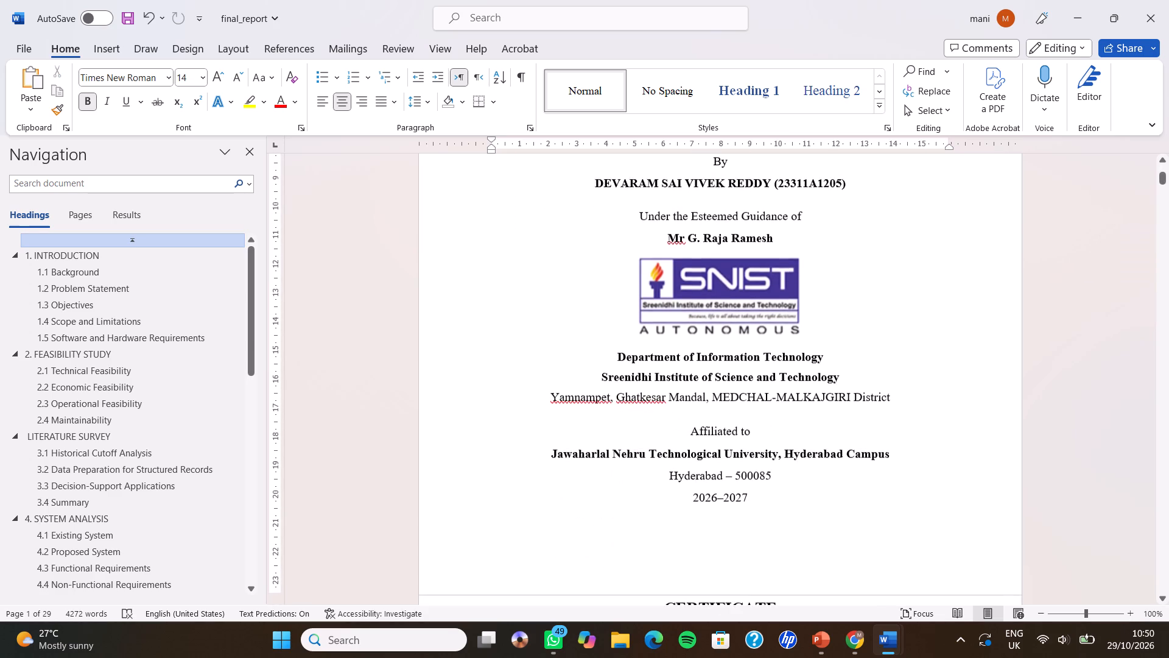
scroll(754, 163, "down", 2)
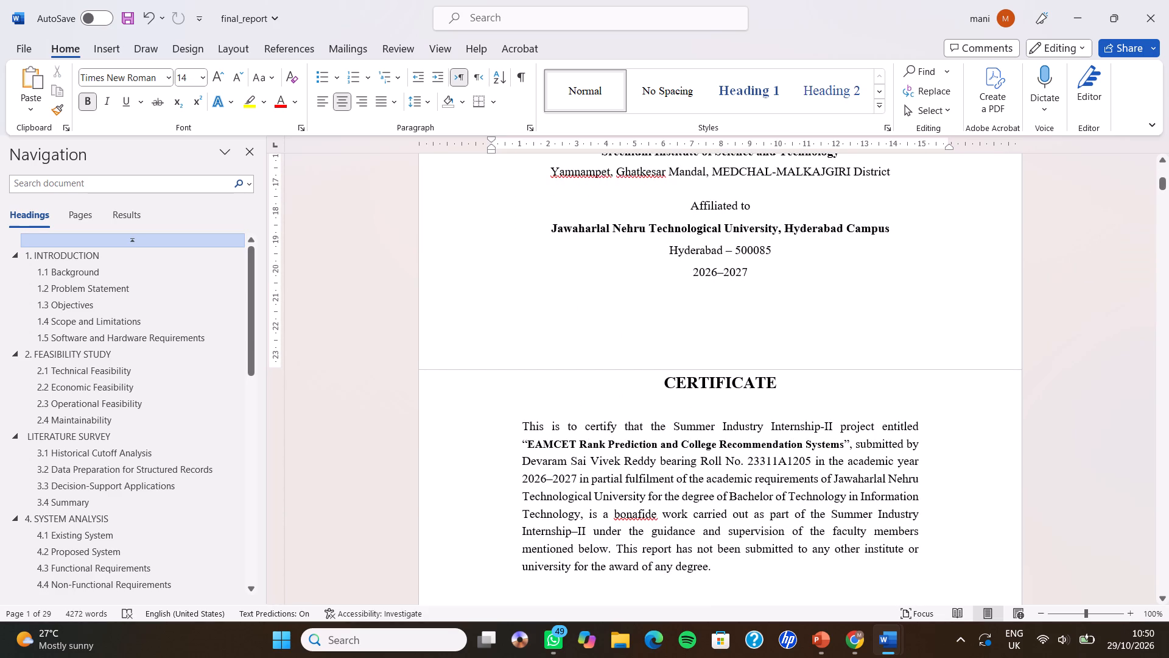
left_click(247, 156)
Remove the first-line indents from the first three paragraphs of the Acknowledgement page.
scroll(486, 475, "down", 1)
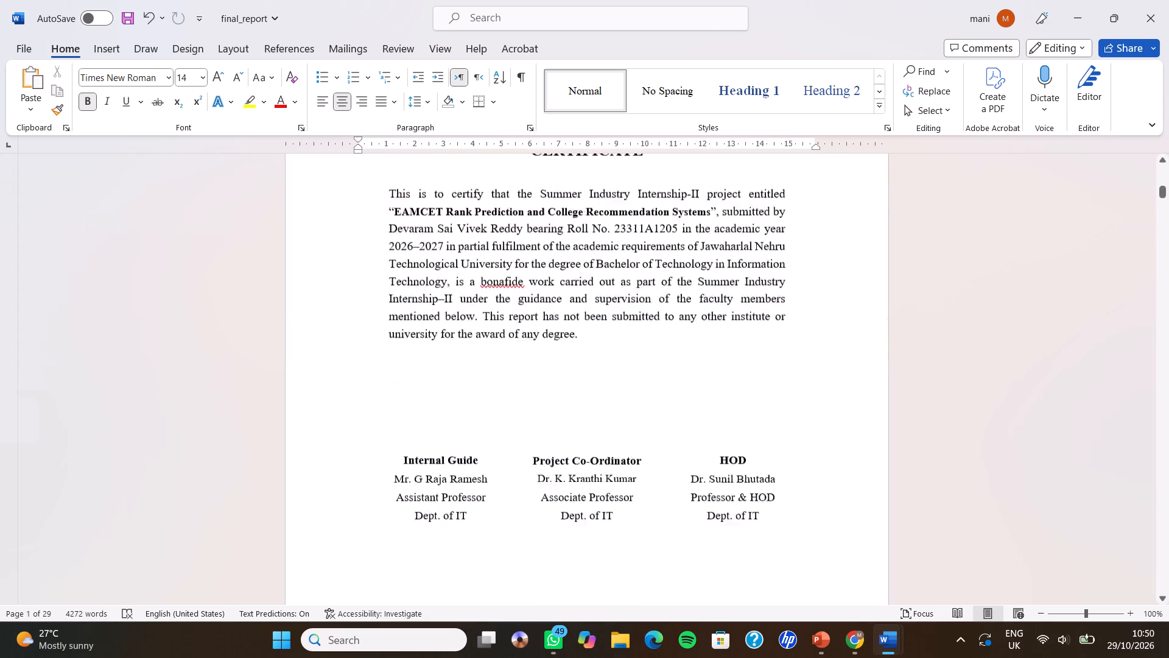
scroll(486, 475, "down", 3)
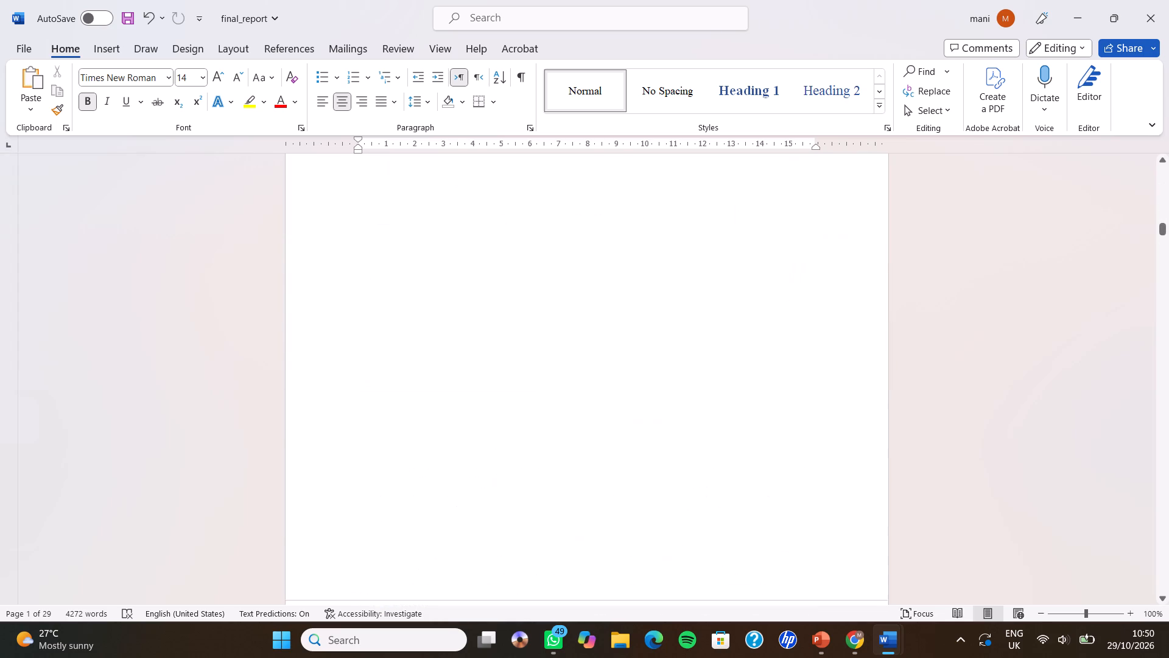
scroll(486, 475, "down", 3)
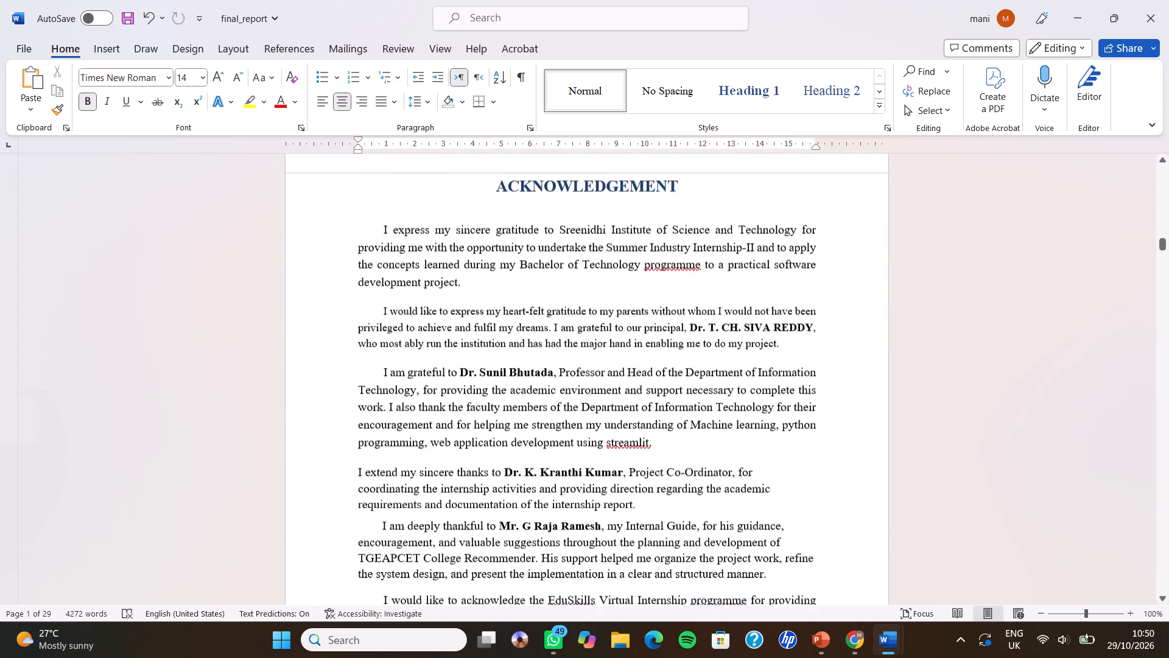
scroll(486, 475, "down", 1)
scroll(486, 475, "up", 1)
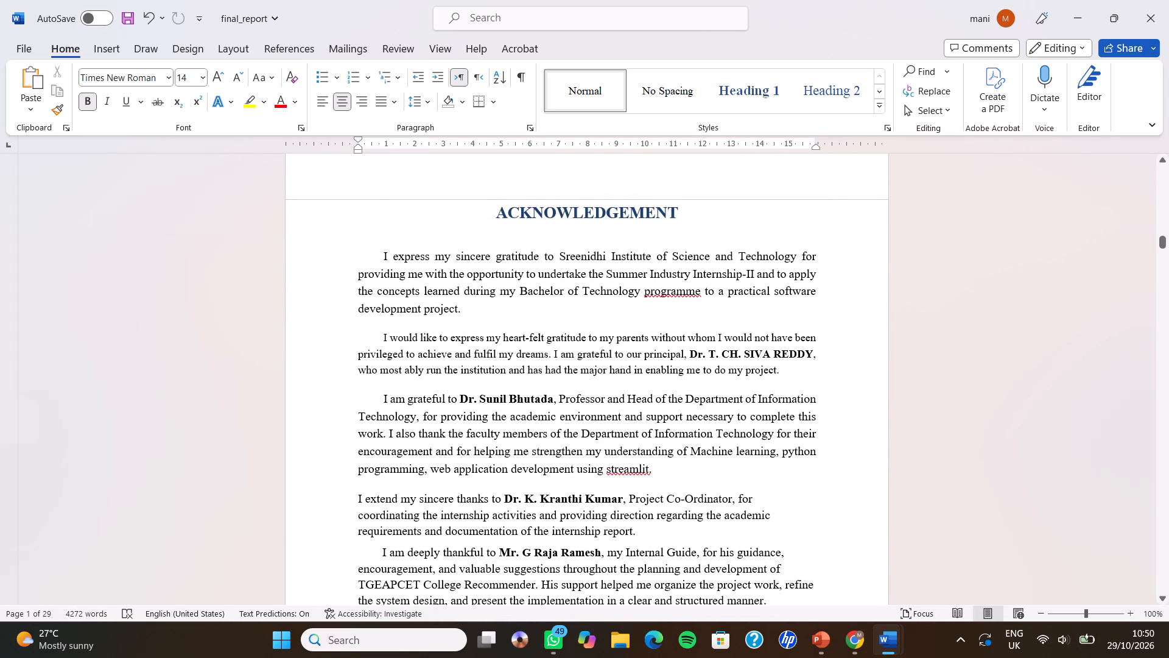
left_click(382, 256)
key("BackSpace")
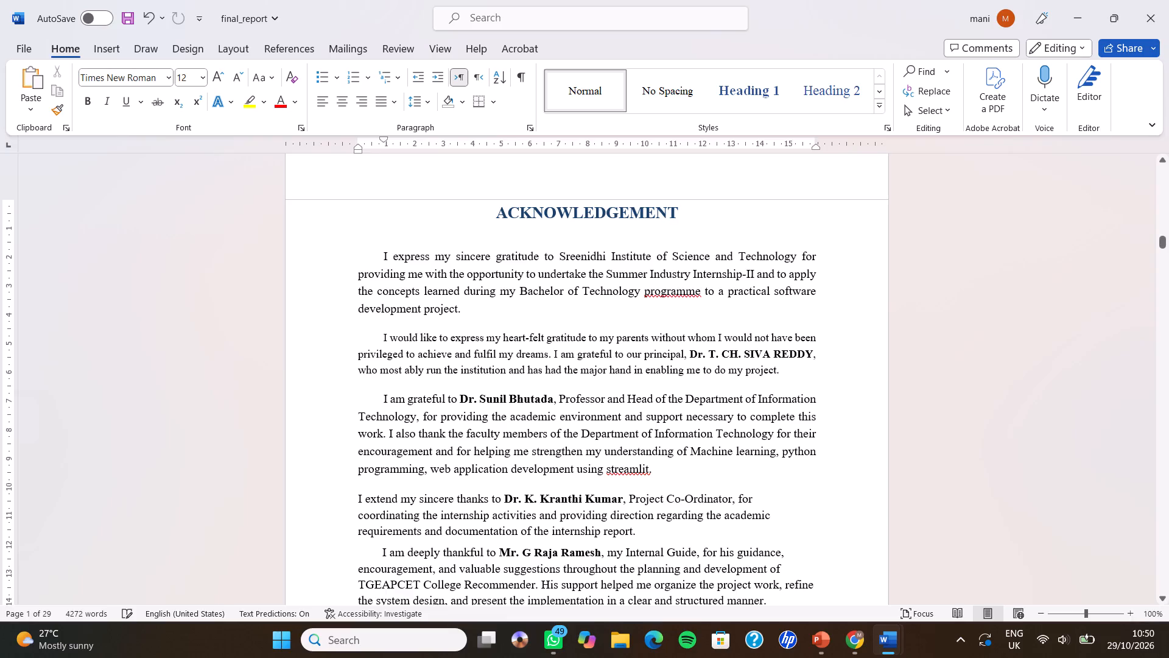
left_click(382, 338)
key("BackSpace")
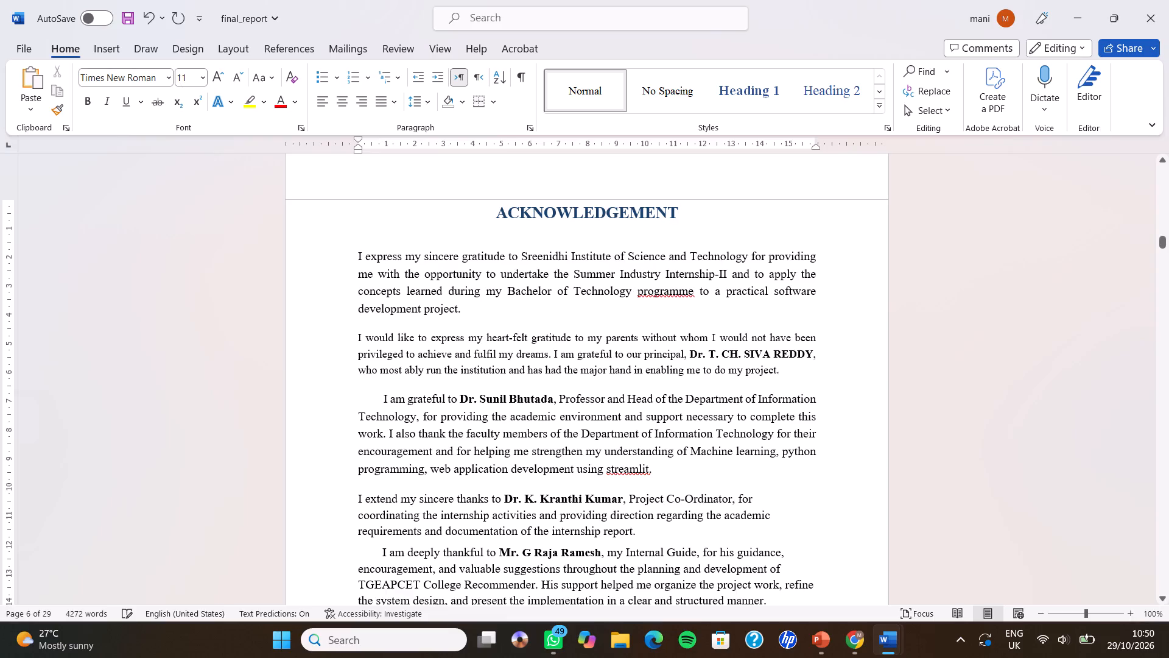
left_click(384, 398)
left_click(91, 15)
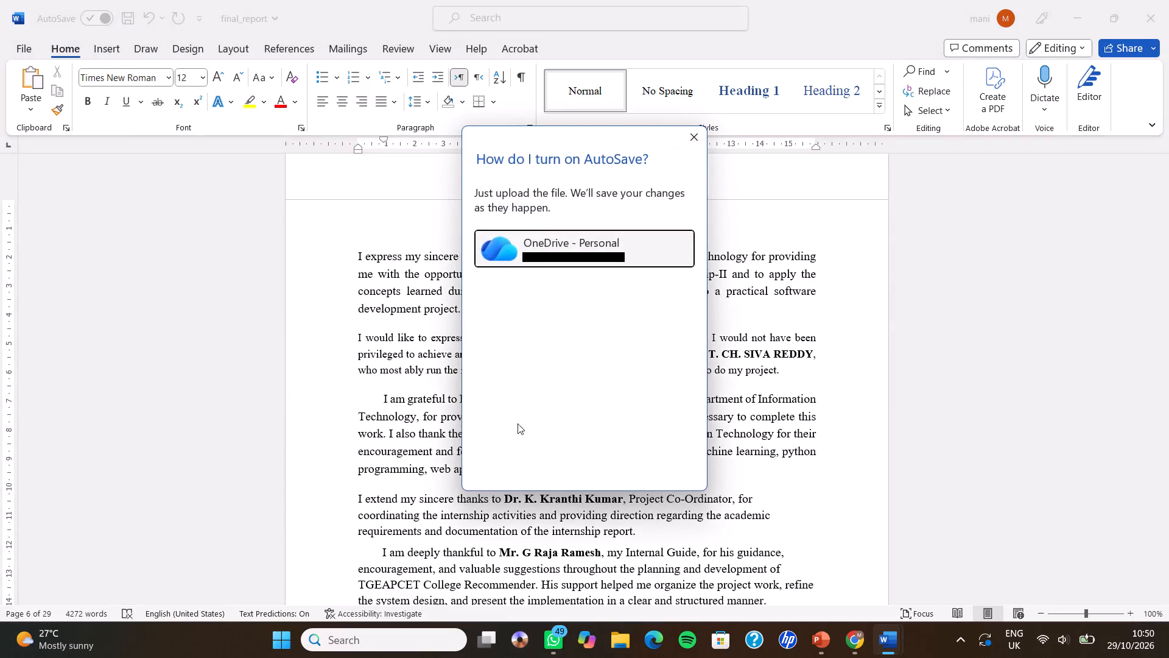
left_click(695, 141)
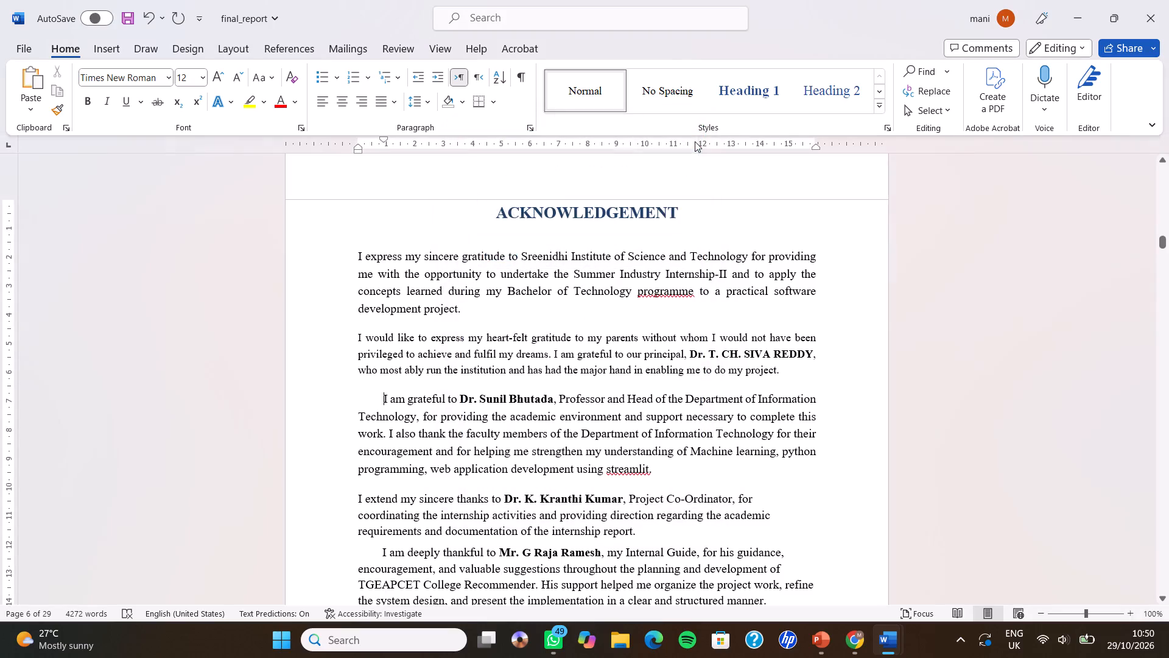
key("BackSpace")
Remove the leading spaces from the Acknowledgement paragraph that thanks the Internal Guide.
scroll(336, 455, "down", 1)
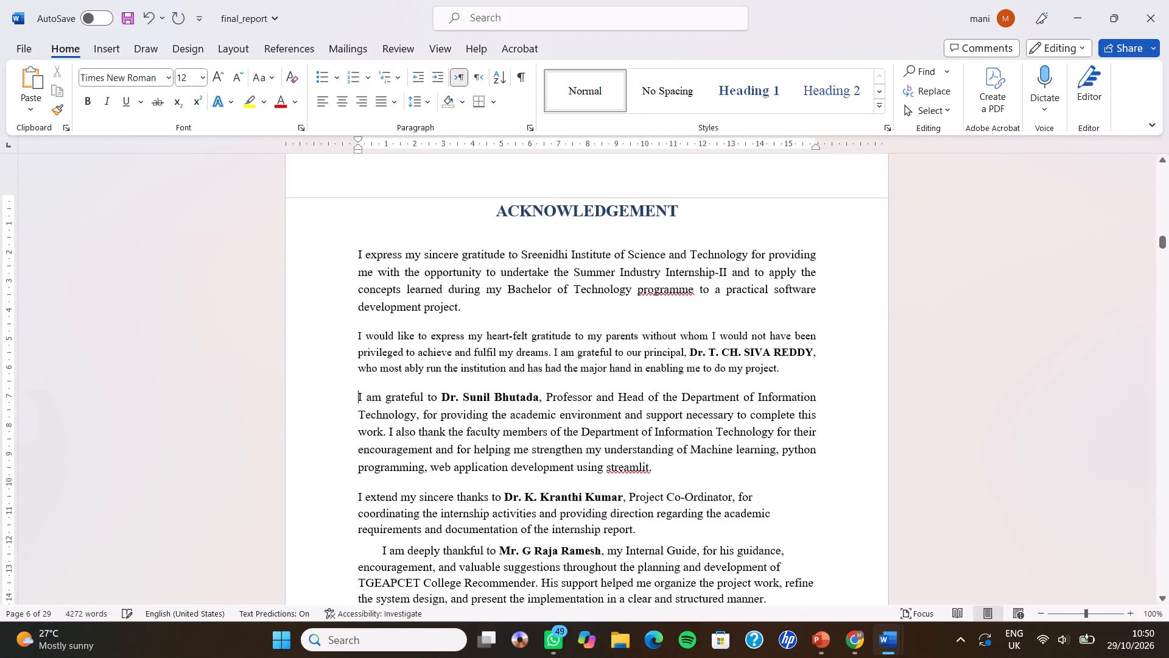
scroll(336, 455, "down", 1)
left_click(383, 487)
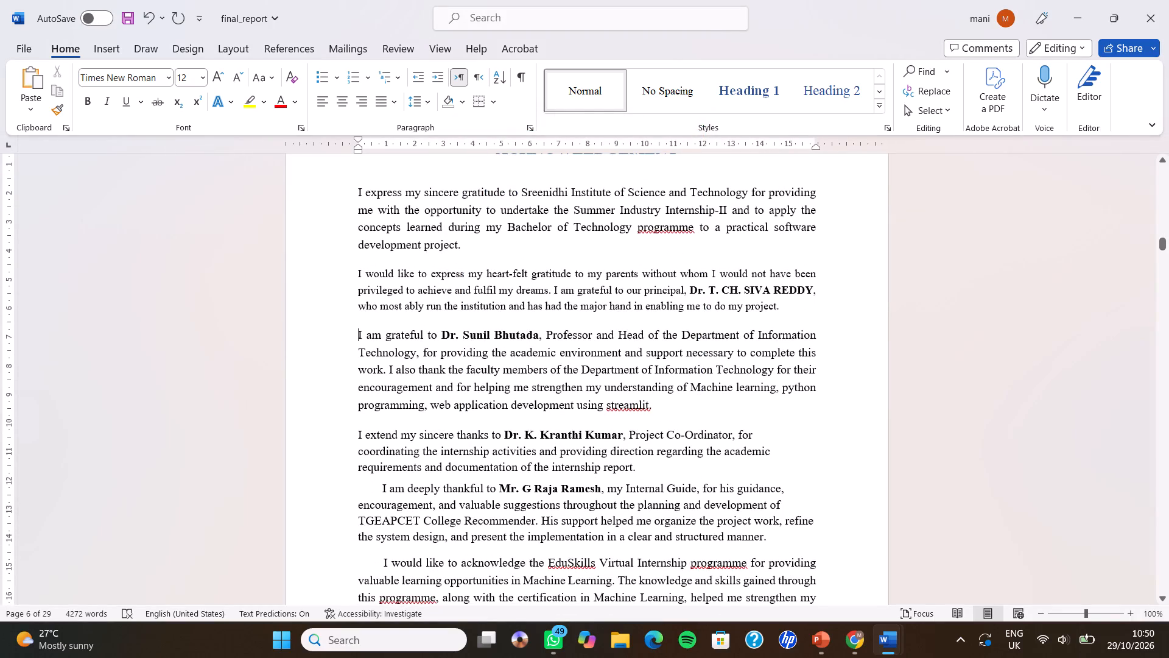
key("BackSpace")
scroll(383, 487, "down", 1)
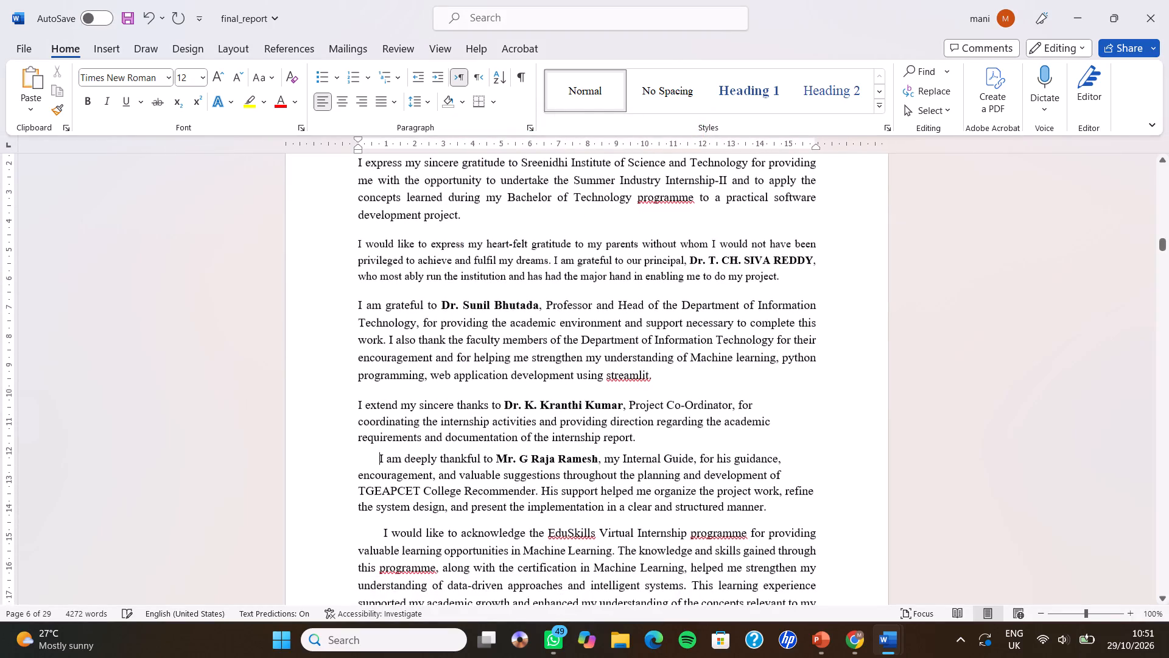
key("BackSpace")
key("BackSpace")
key("BackSpace")
key("BackSpace")
key("BackSpace")
key("BackSpace")
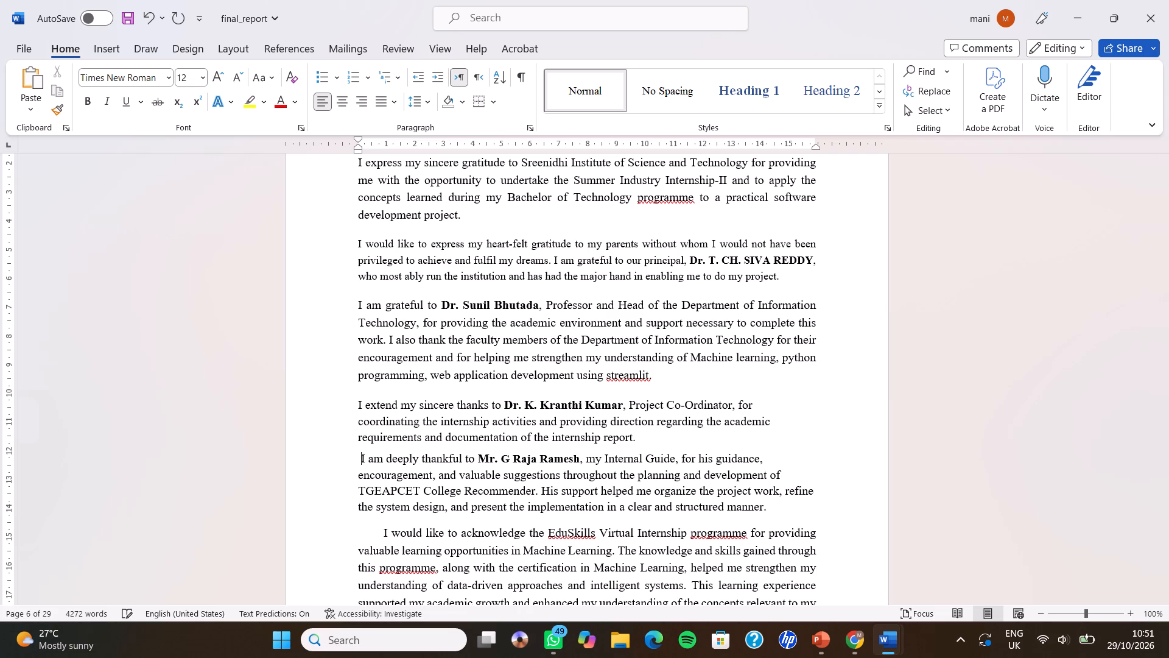
key("BackSpace")
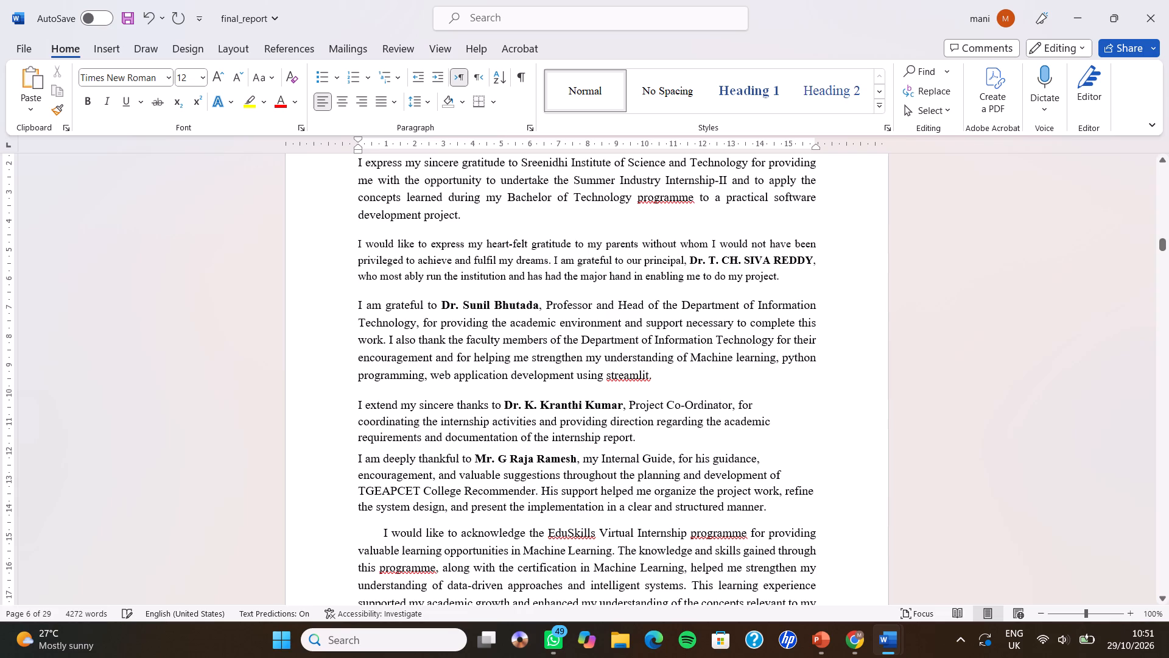
Remove the first-line indents from the EduSkills paragraph and the "Finally, I thank my family" paragraph, keeping each as a separate paragraph.
left_click(380, 533)
key("BackSpace")
key("BackSpace")
key("BackSpace")
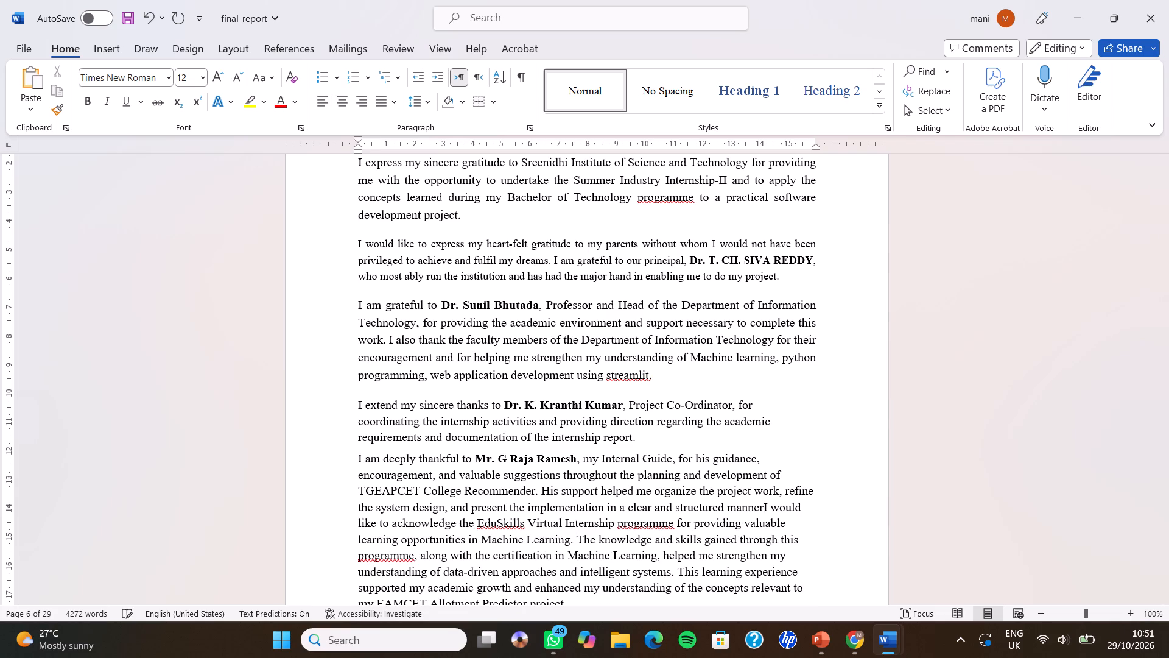
key("ctrl+z")
key("ctrl+z")
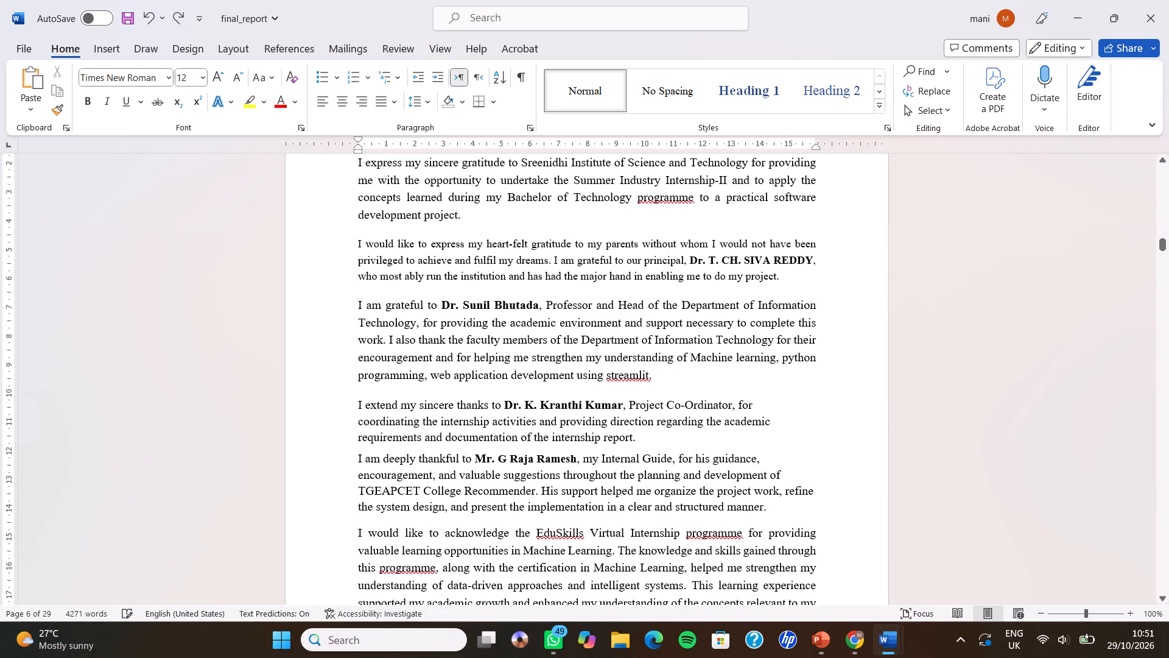
scroll(380, 533, "down", 1)
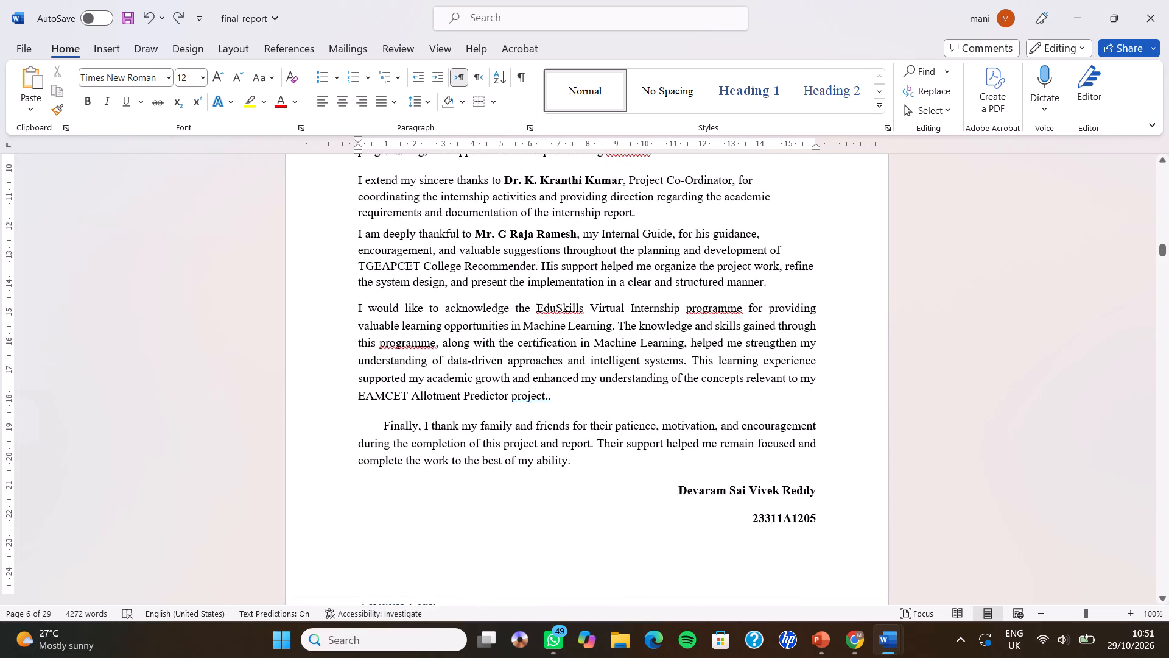
left_click(384, 429)
key("BackSpace")
Delete the "1. INTRODUCTION" entry from the Contents list.
scroll(384, 429, "down", 2)
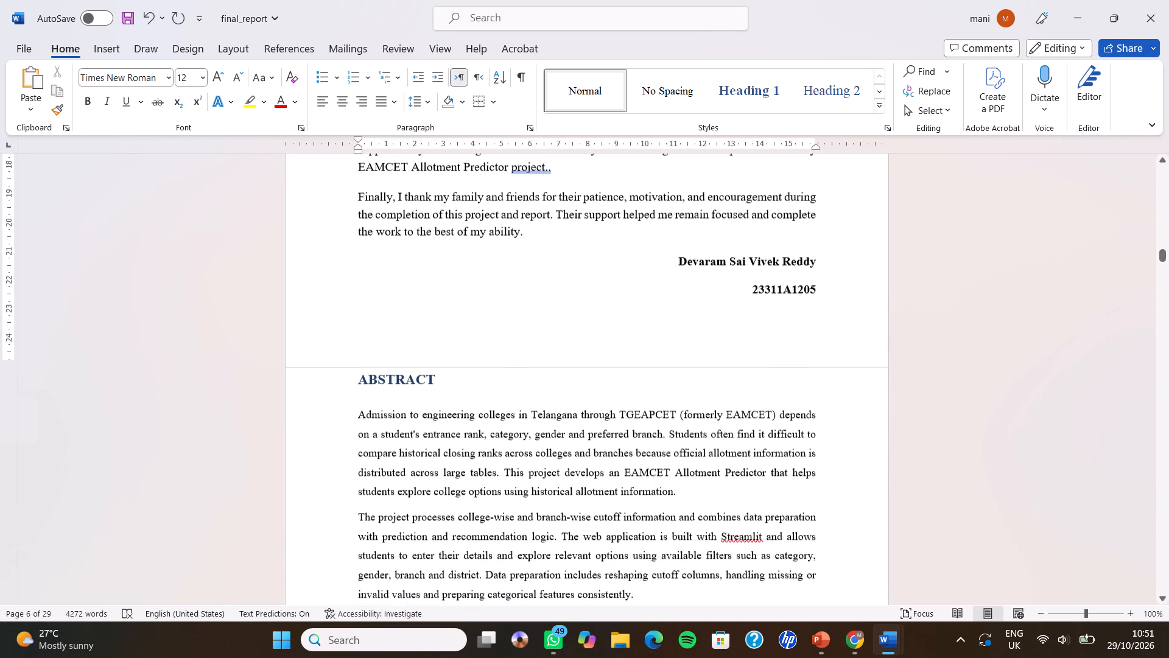
scroll(384, 429, "down", 2)
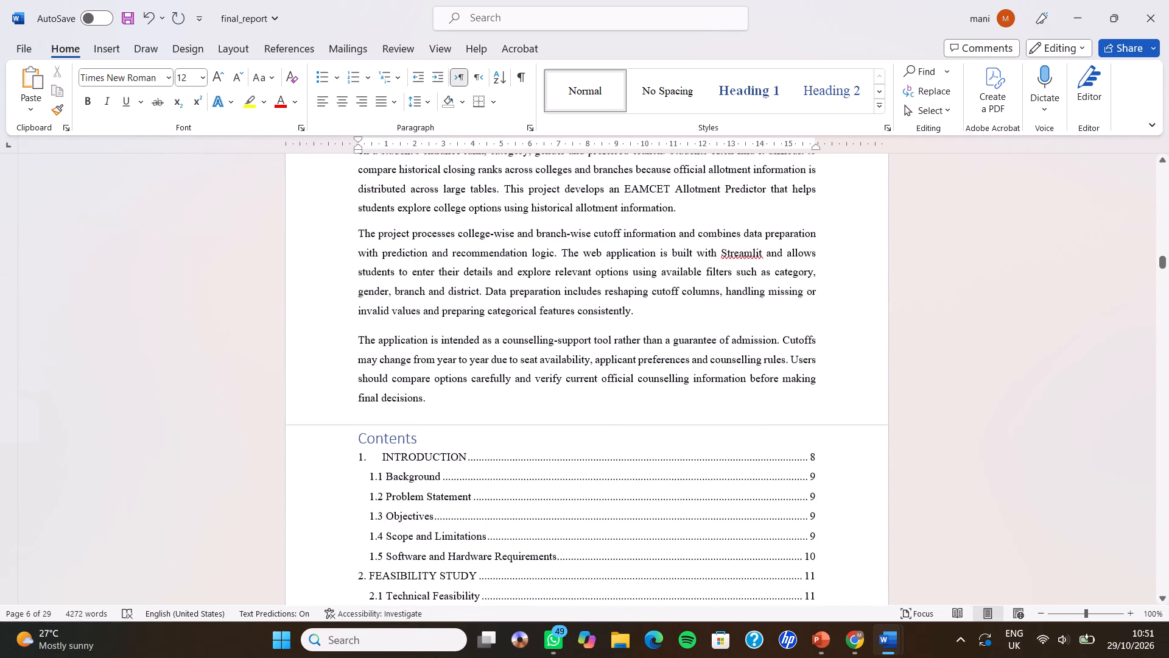
scroll(384, 429, "down", 1)
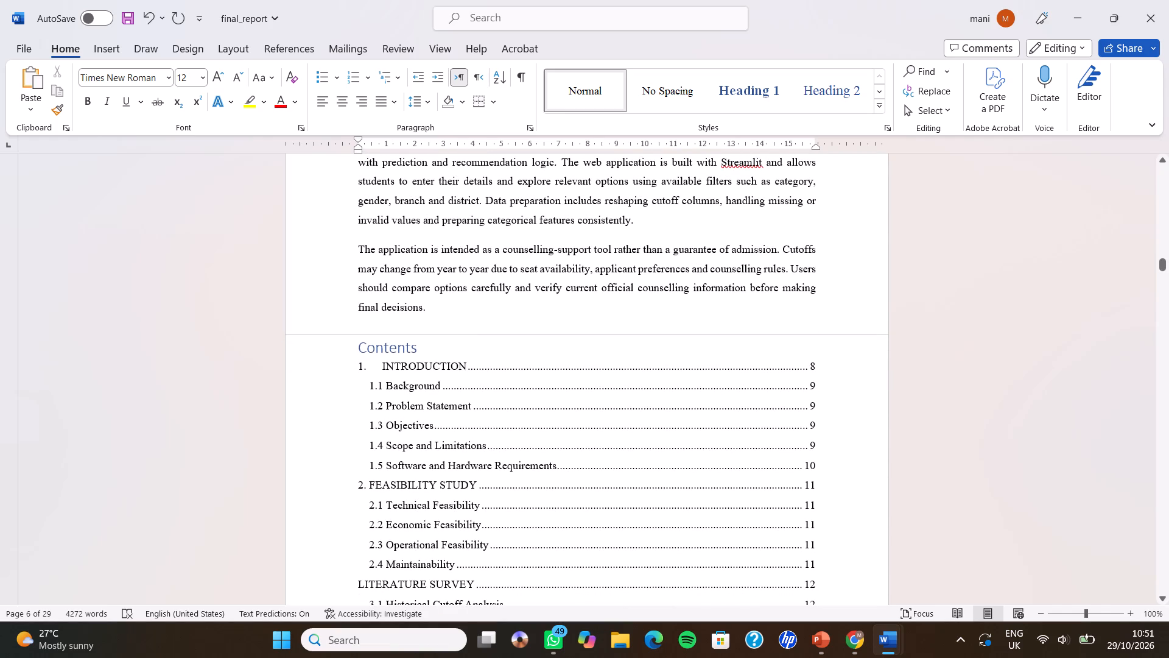
left_click(312, 343)
left_click(303, 334)
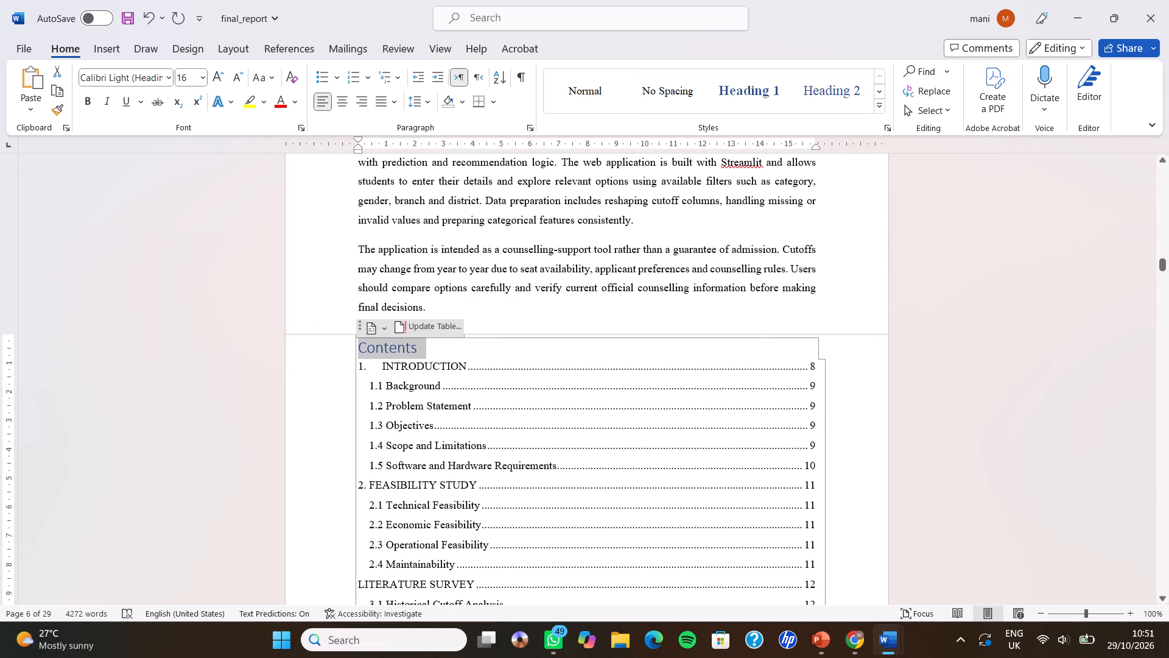
left_click_drag(305, 334, 305, 355)
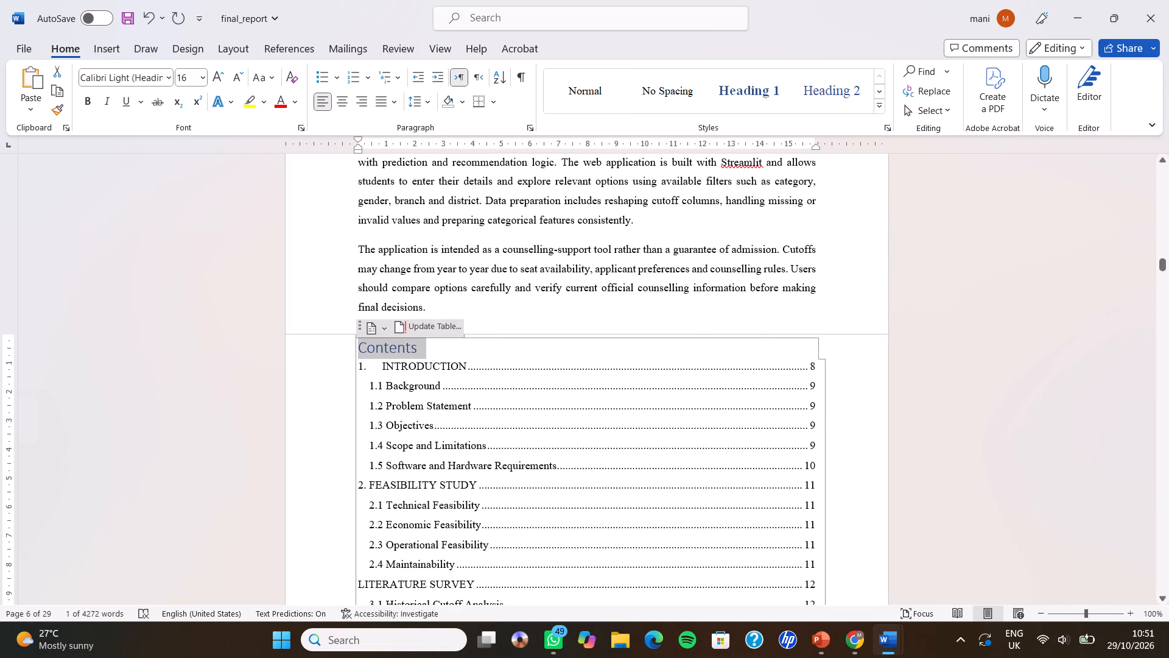
left_click_drag(305, 355, 303, 370)
left_click(303, 370)
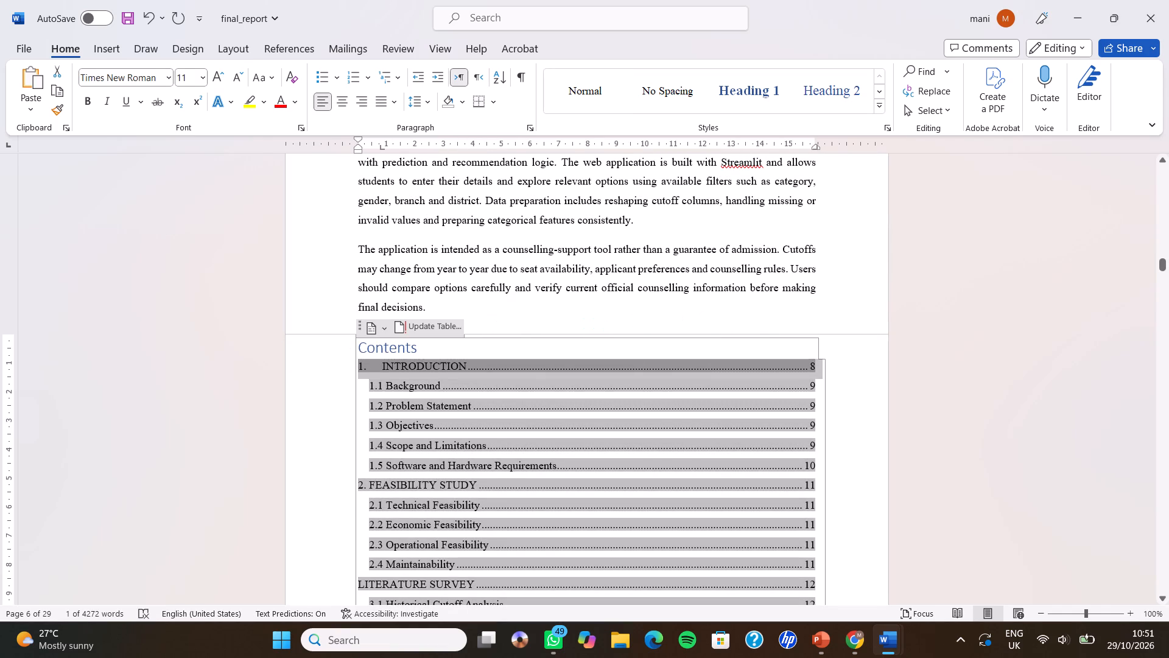
key("Delete")
key("Delete")
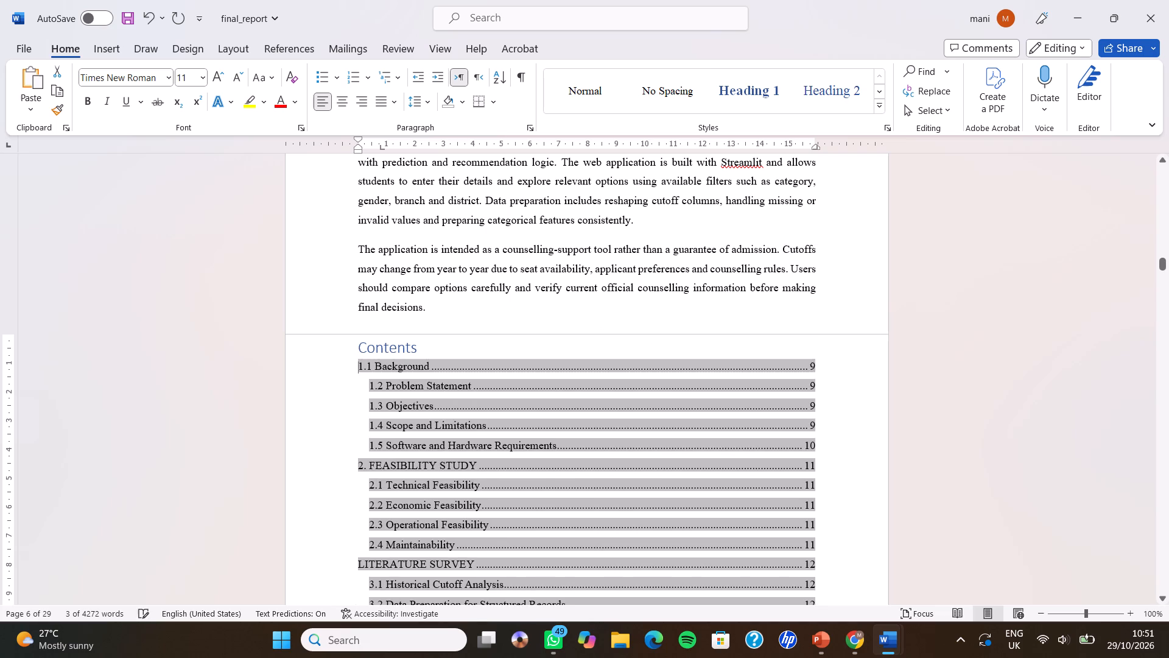
key("Delete")
Review the end of the Contents list, the Abstract page and the available document view options.
scroll(342, 384, "down", 2)
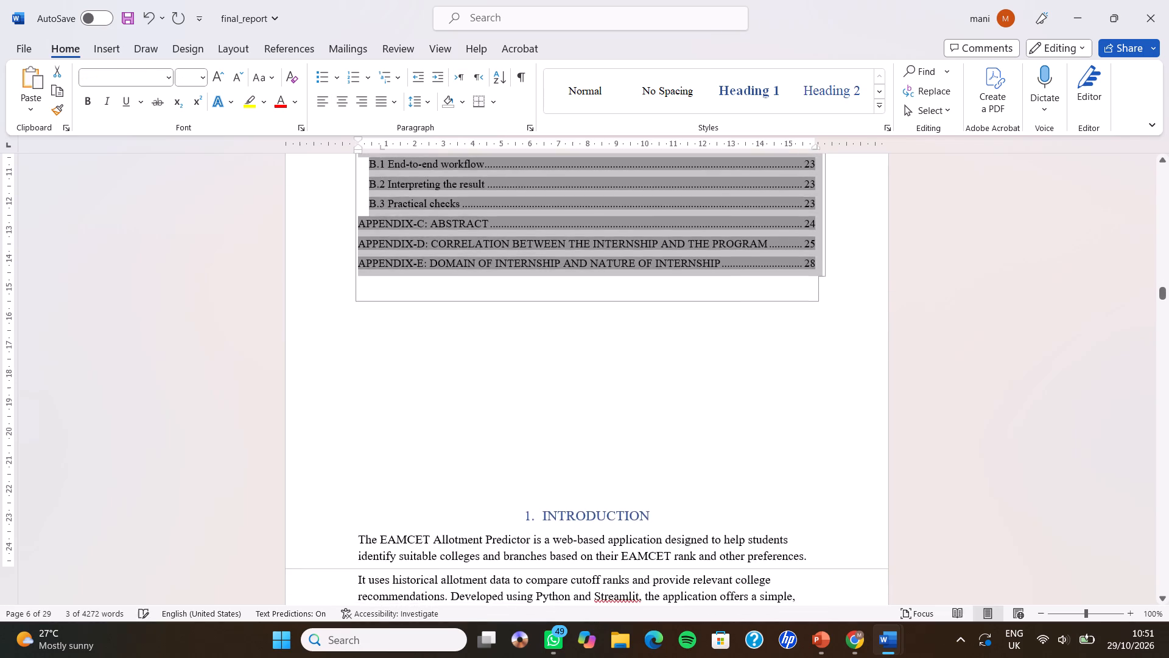
scroll(342, 384, "up", 6)
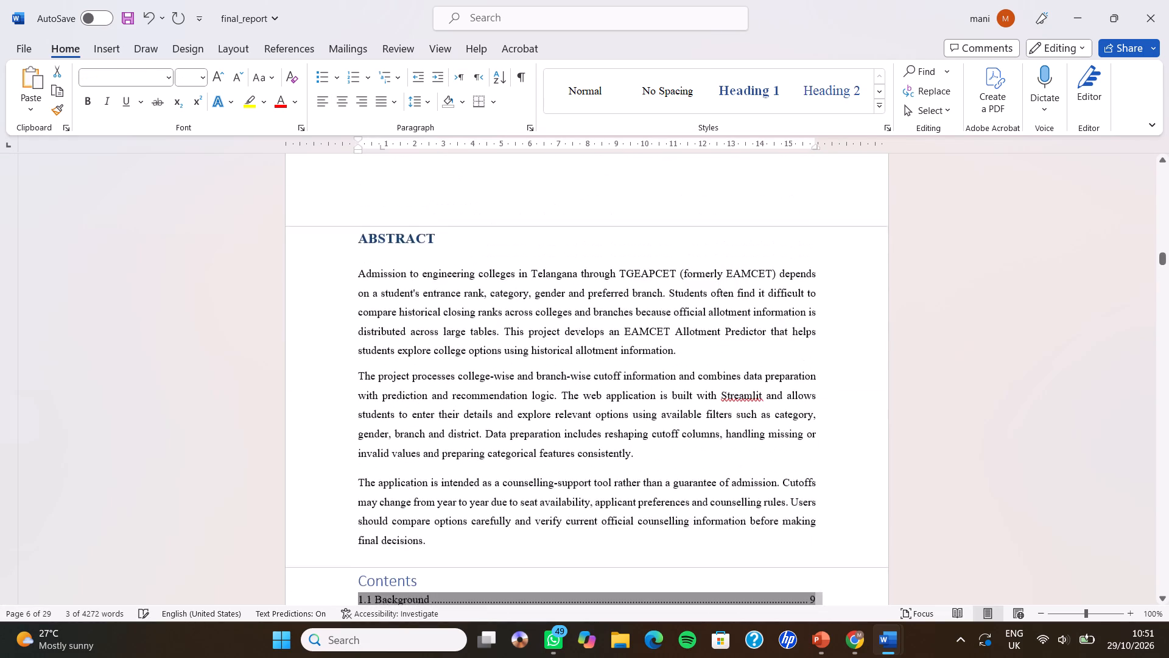
scroll(373, 426, "down", 1)
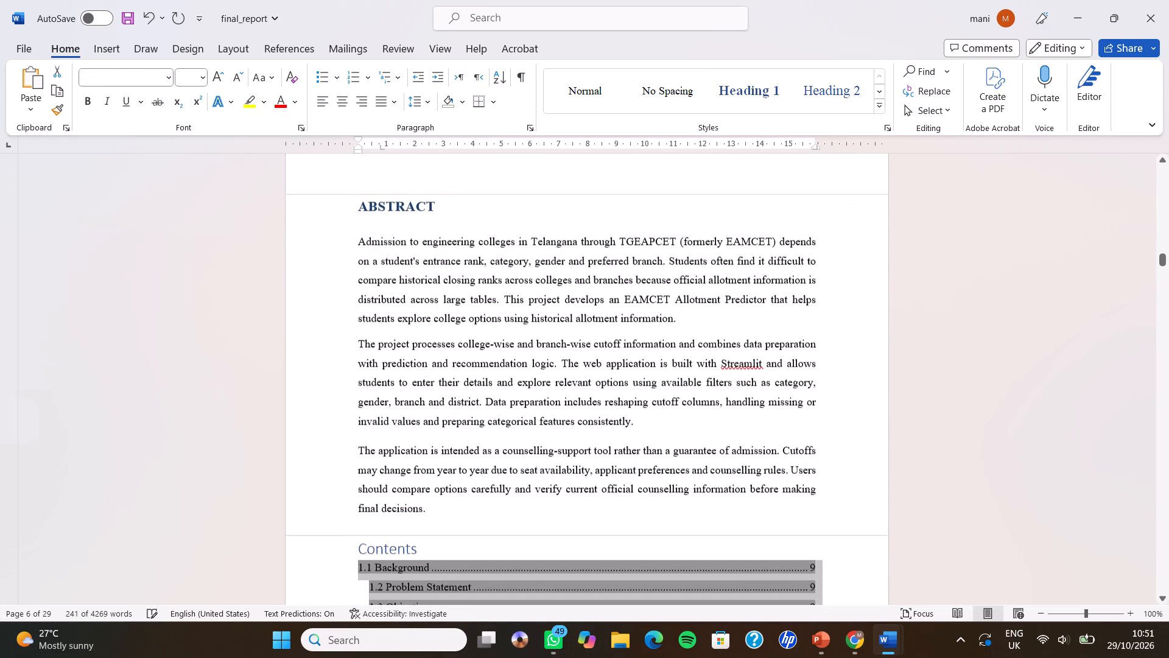
scroll(373, 426, "down", 1)
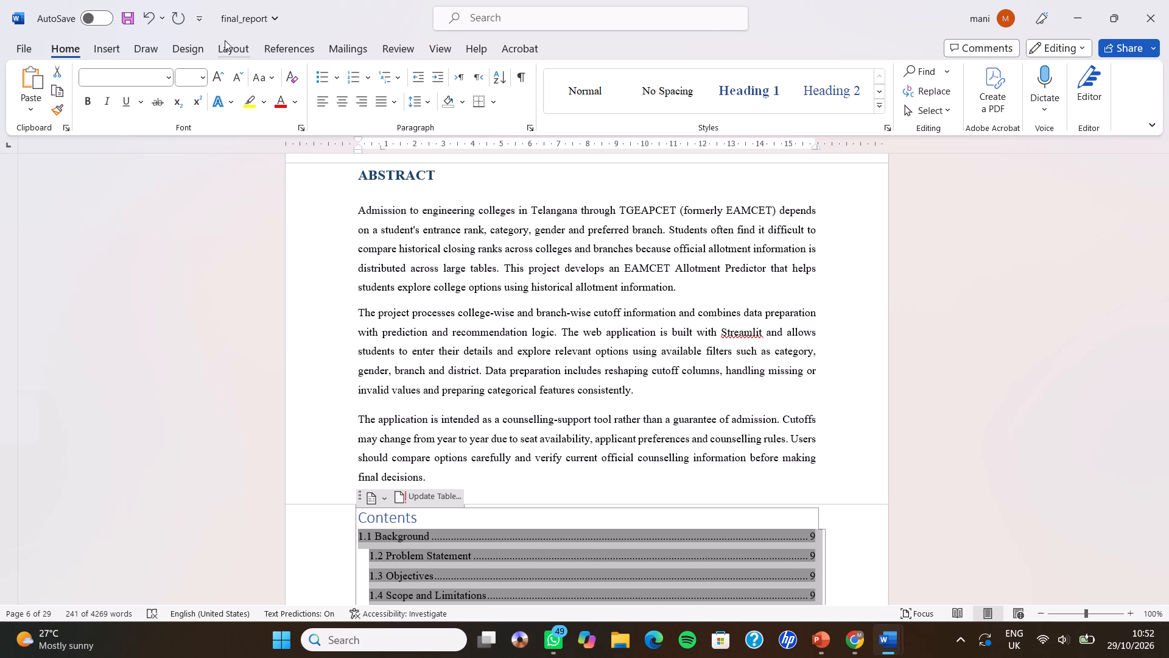
left_click(443, 52)
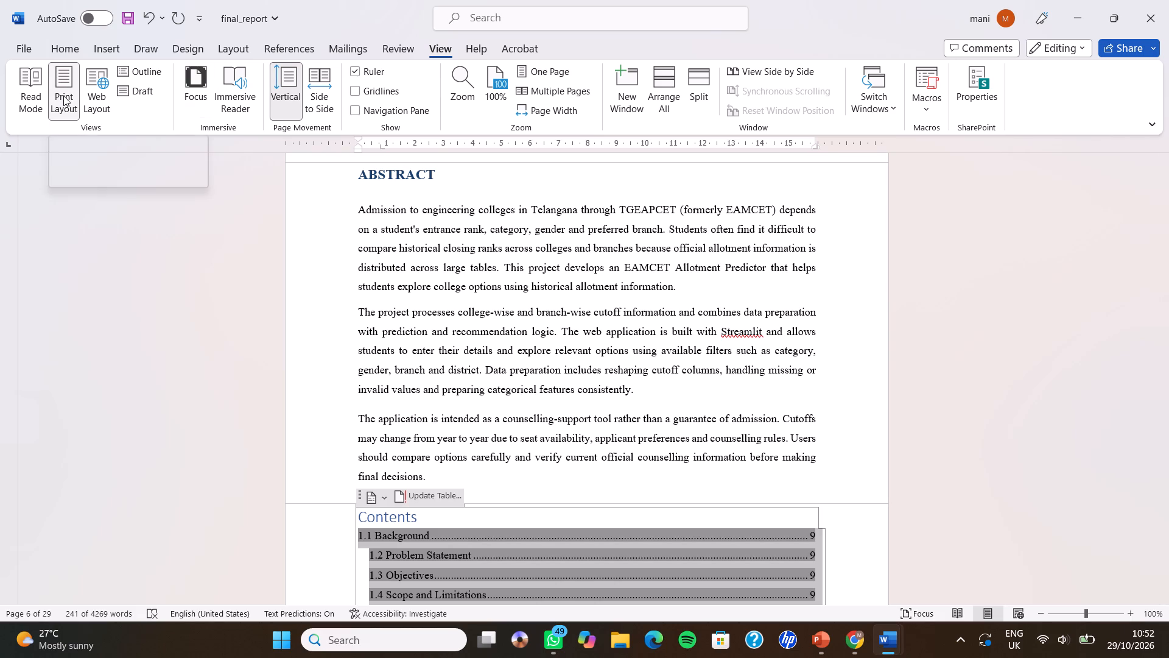
left_click(439, 177)
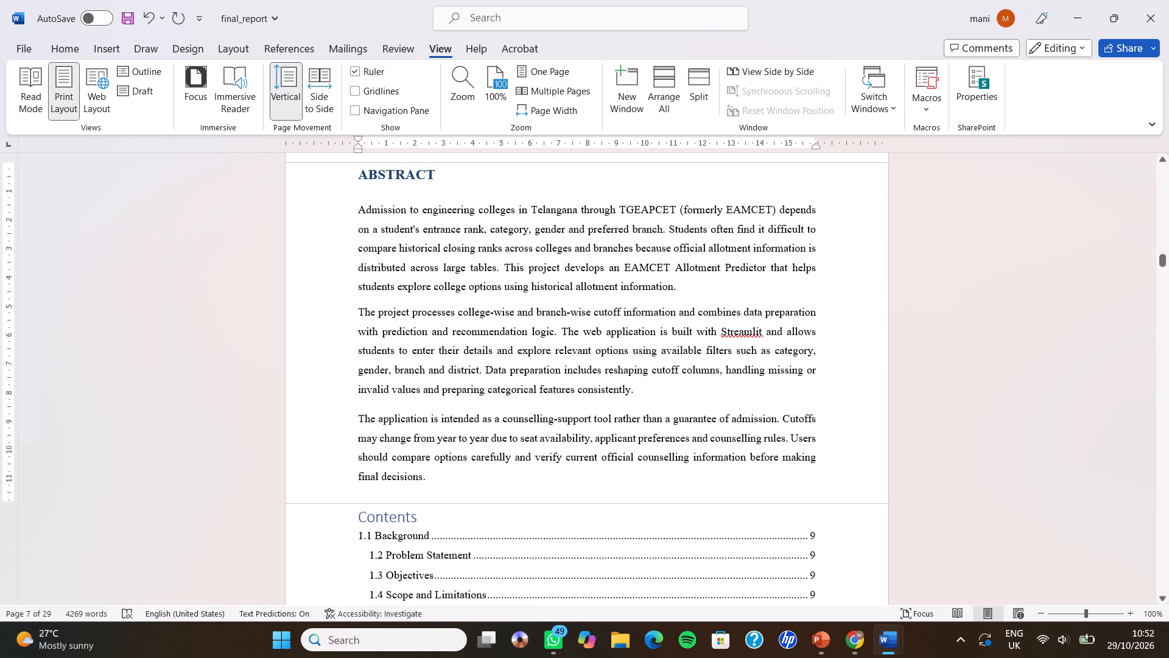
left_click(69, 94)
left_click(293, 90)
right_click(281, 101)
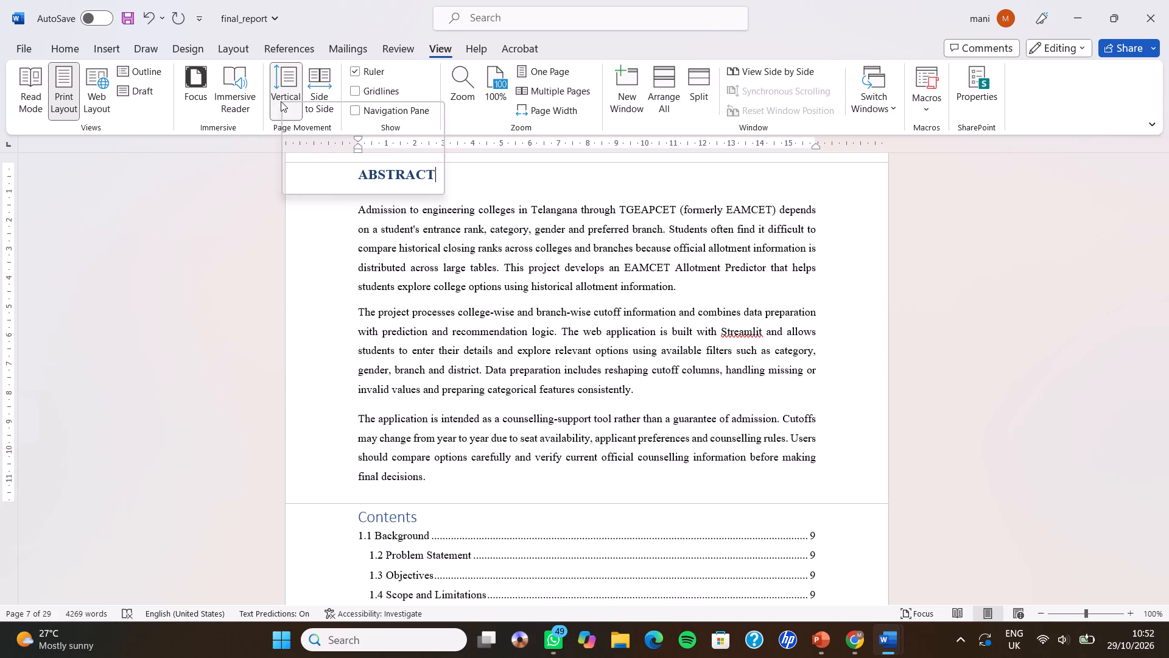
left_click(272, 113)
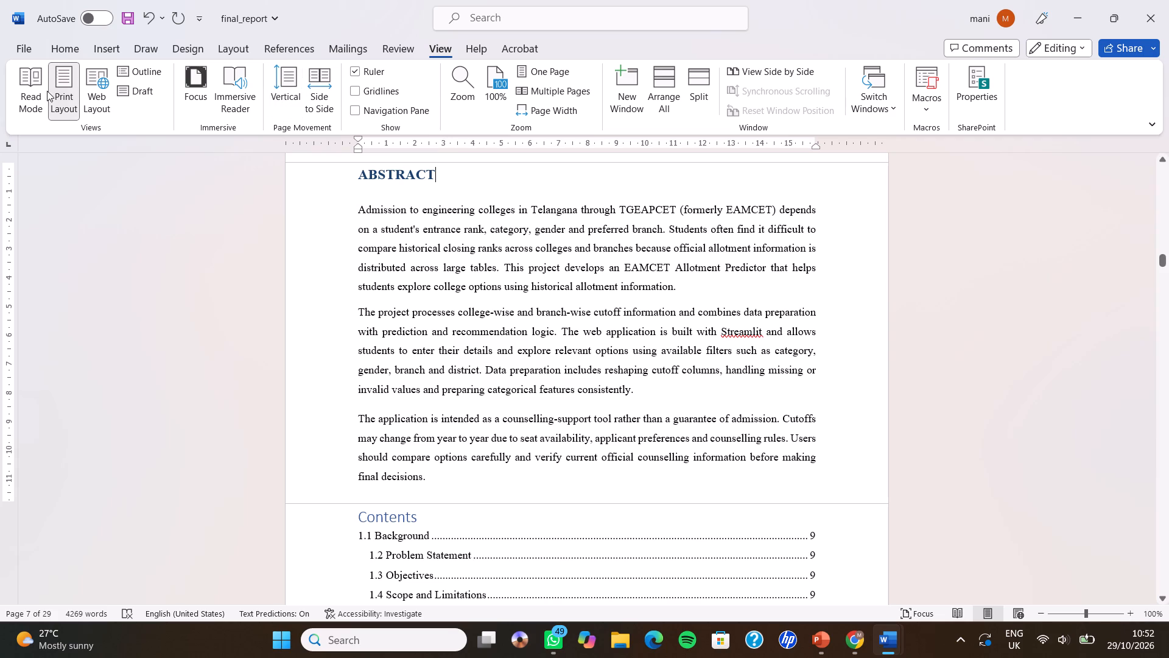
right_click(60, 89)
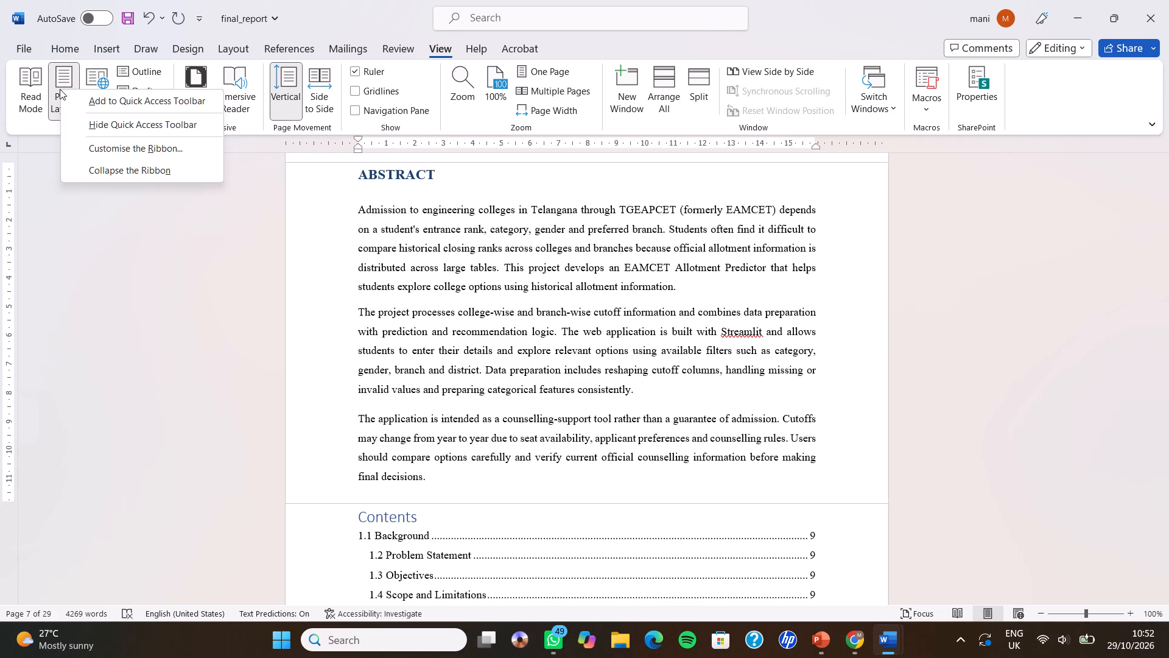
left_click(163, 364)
Add an empty paragraph after the last Abstract paragraph, just before the Contents list.
scroll(239, 320, "down", 1)
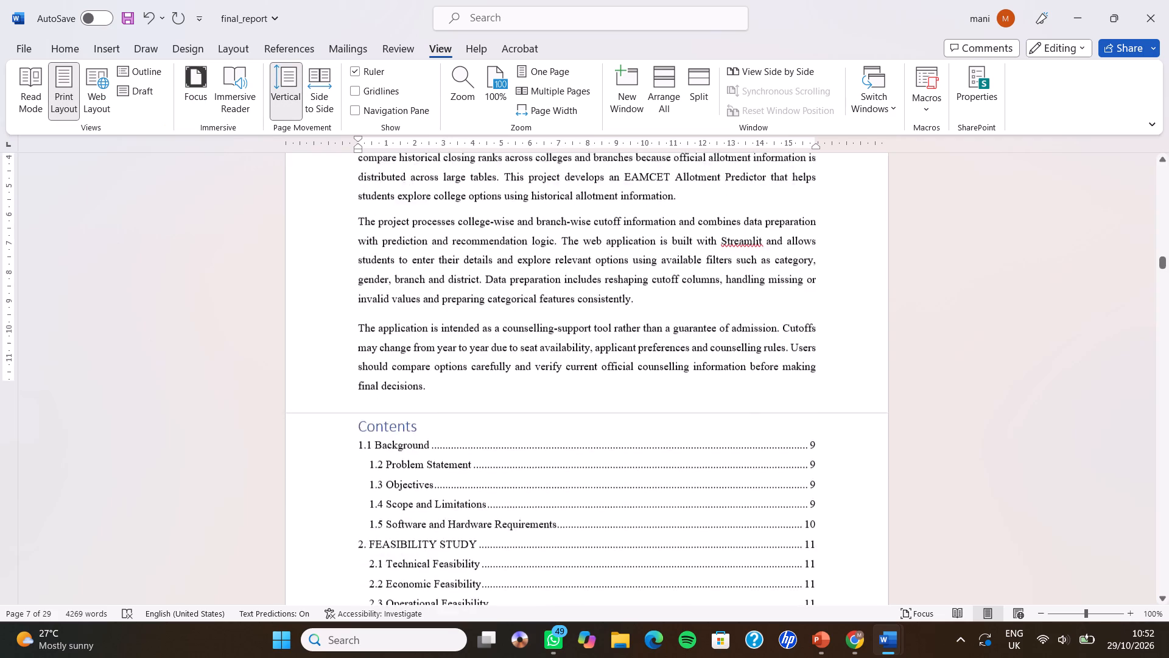
scroll(239, 320, "down", 1)
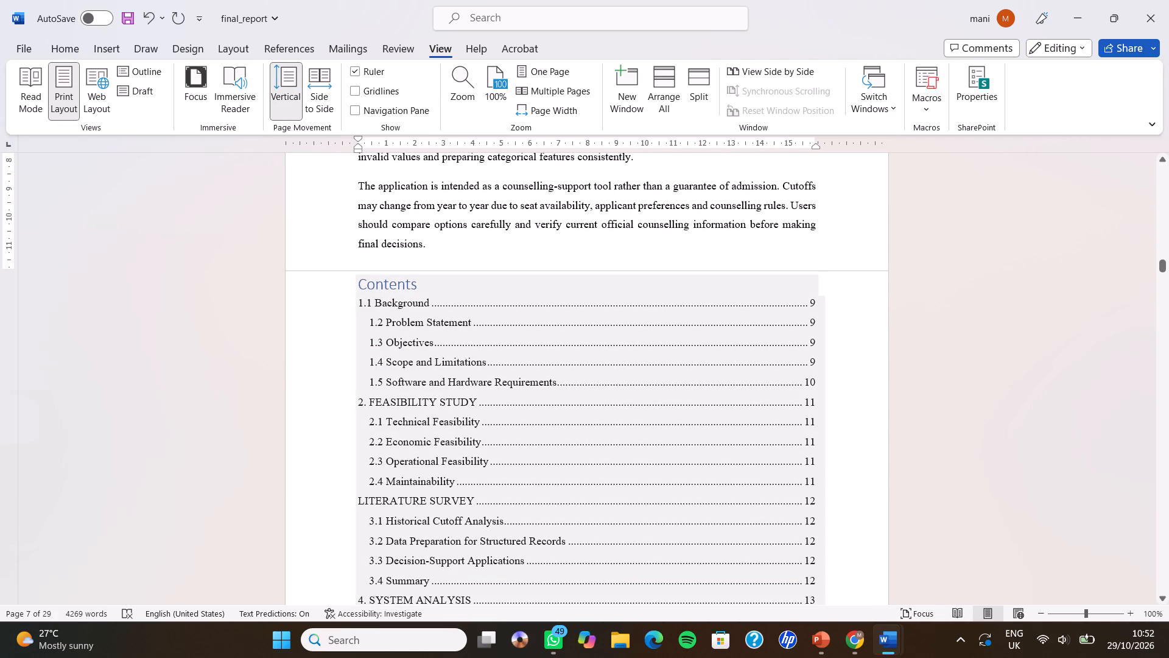
left_click(357, 284)
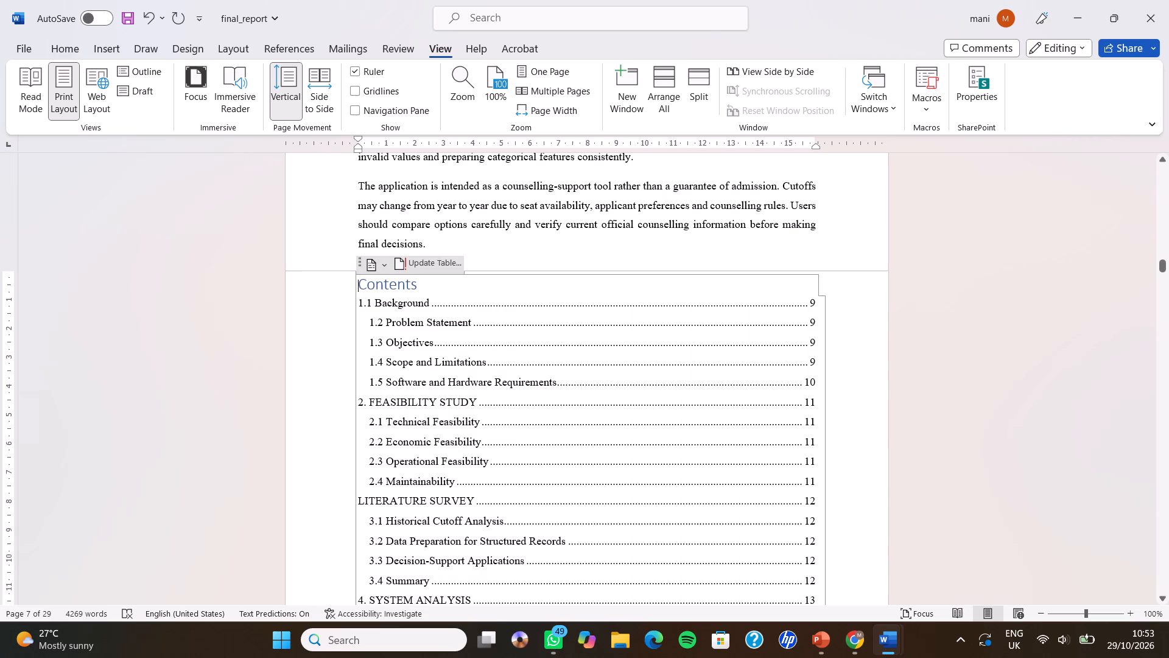
left_click(346, 284)
left_click(816, 220)
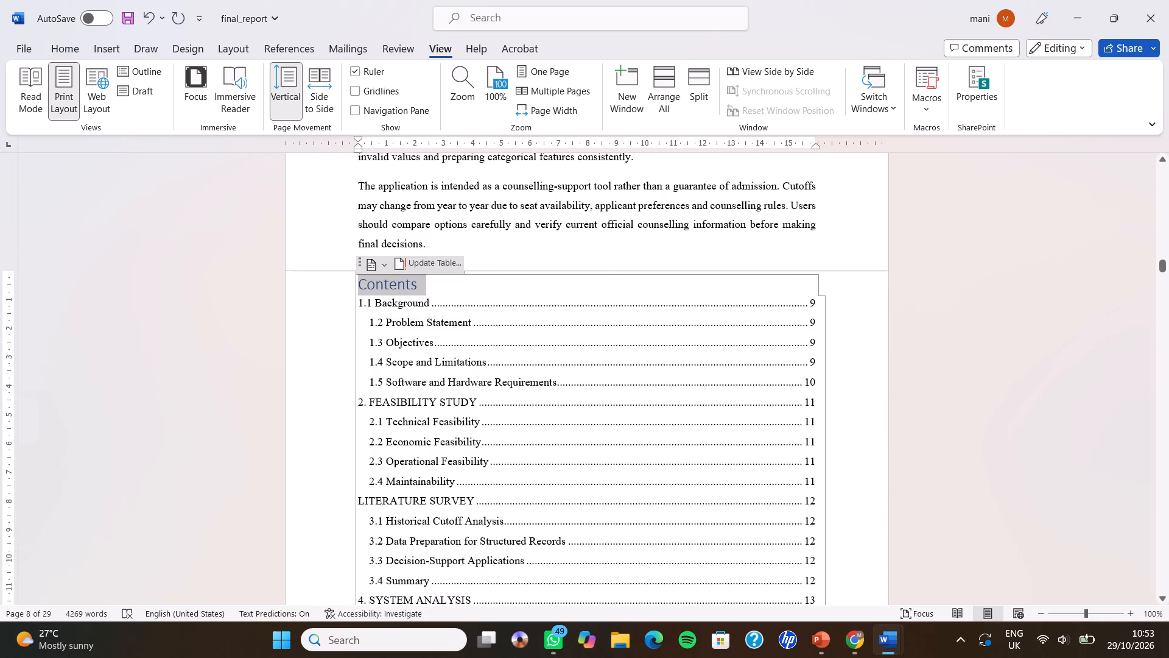
left_click(435, 249)
key("Return")
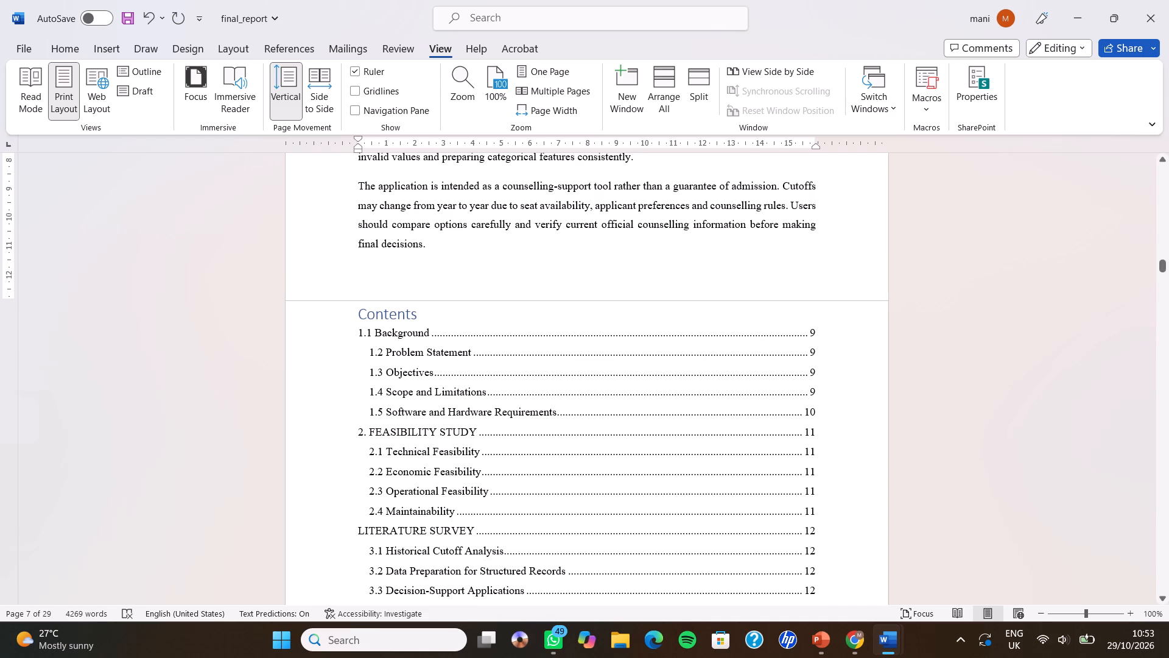
View the Abstract and Contents pages side to side, and return to vertical page movement.
left_click(314, 96)
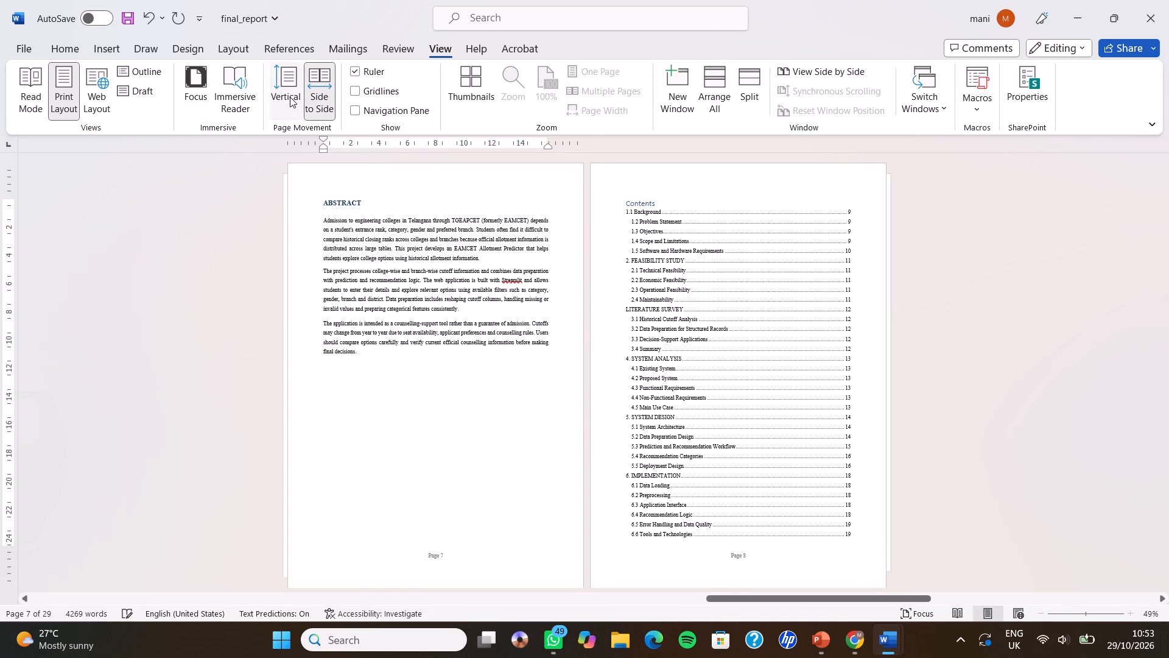
left_click(290, 97)
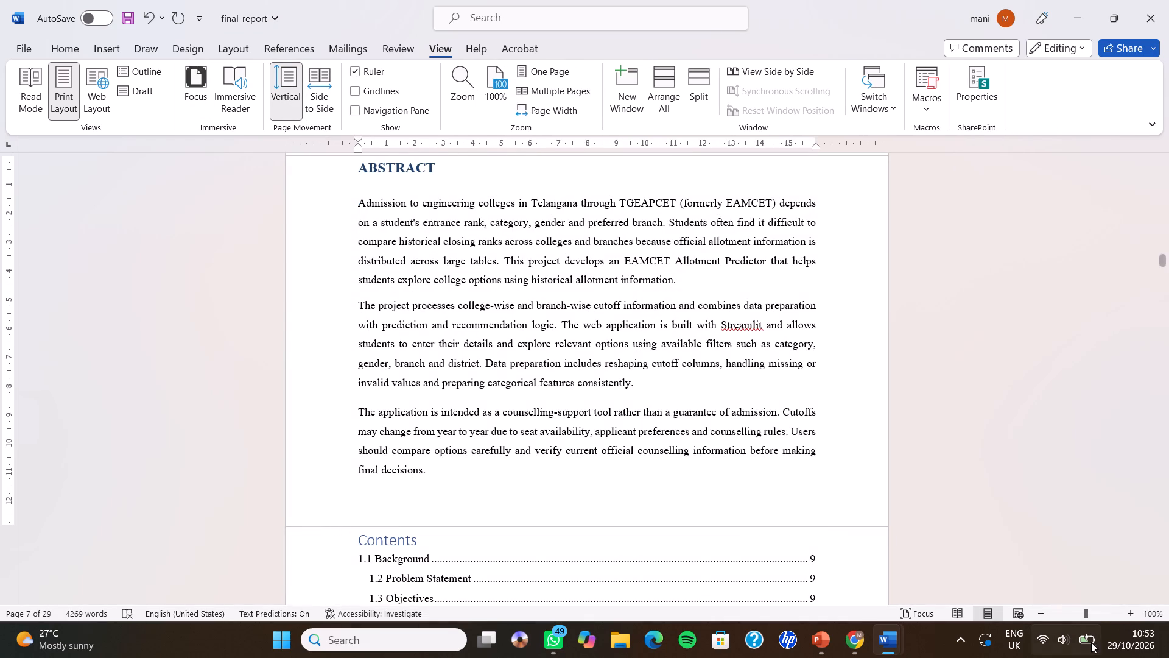
Save the final_report document.
scroll(735, 503, "up", 2)
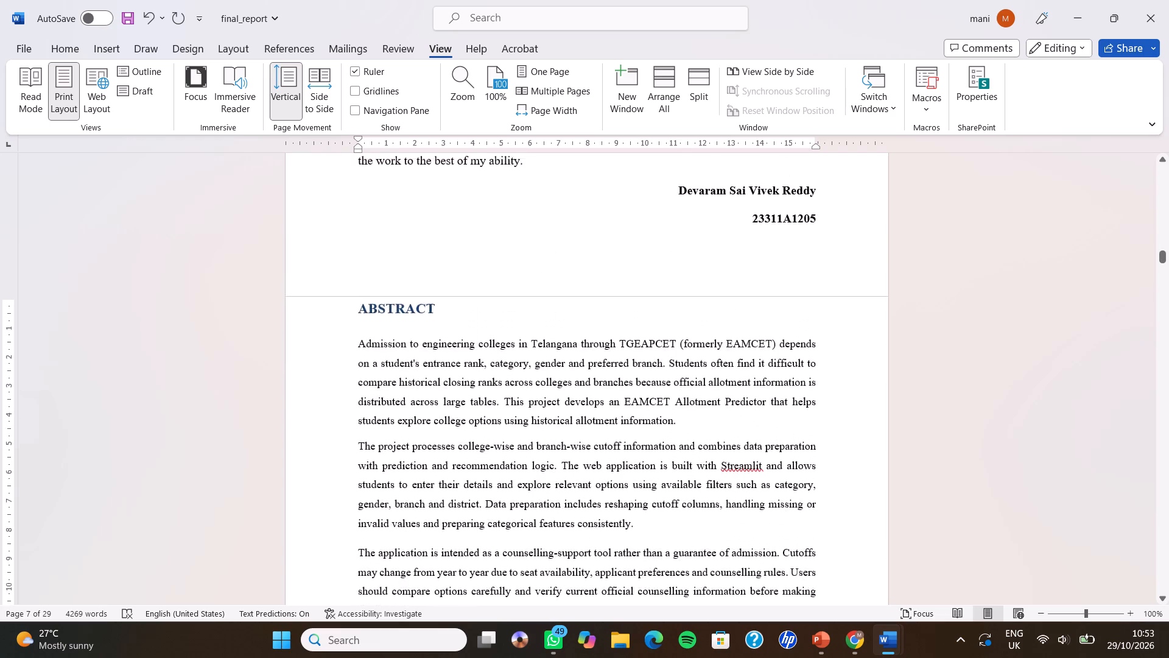
scroll(735, 503, "up", 1)
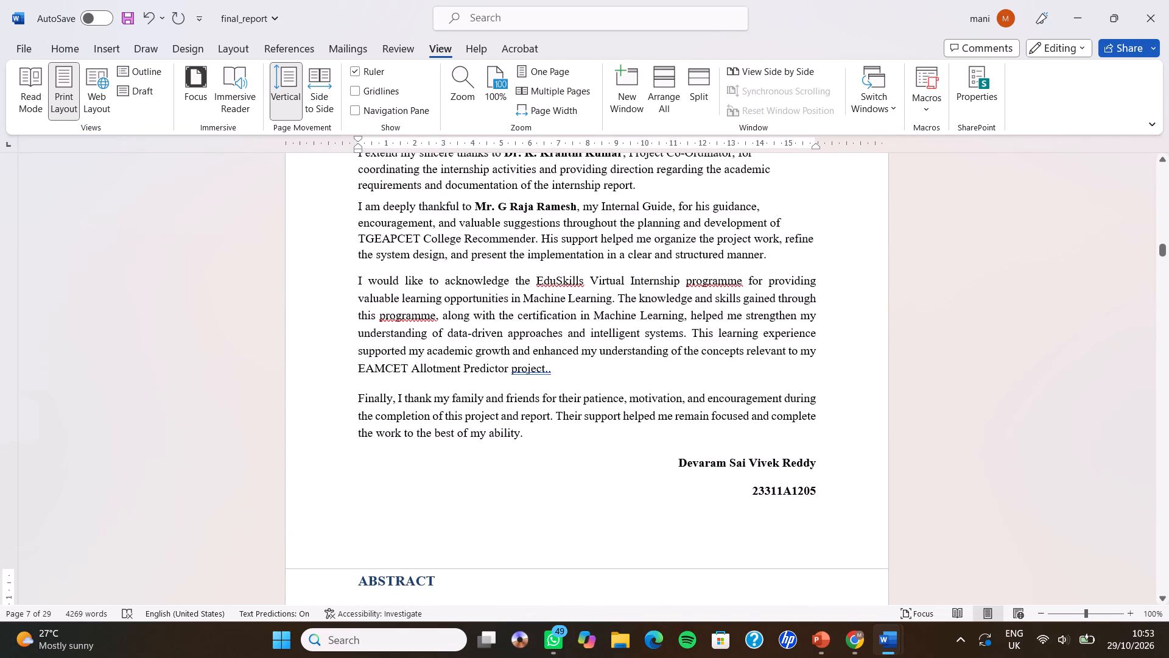
left_click(26, 46)
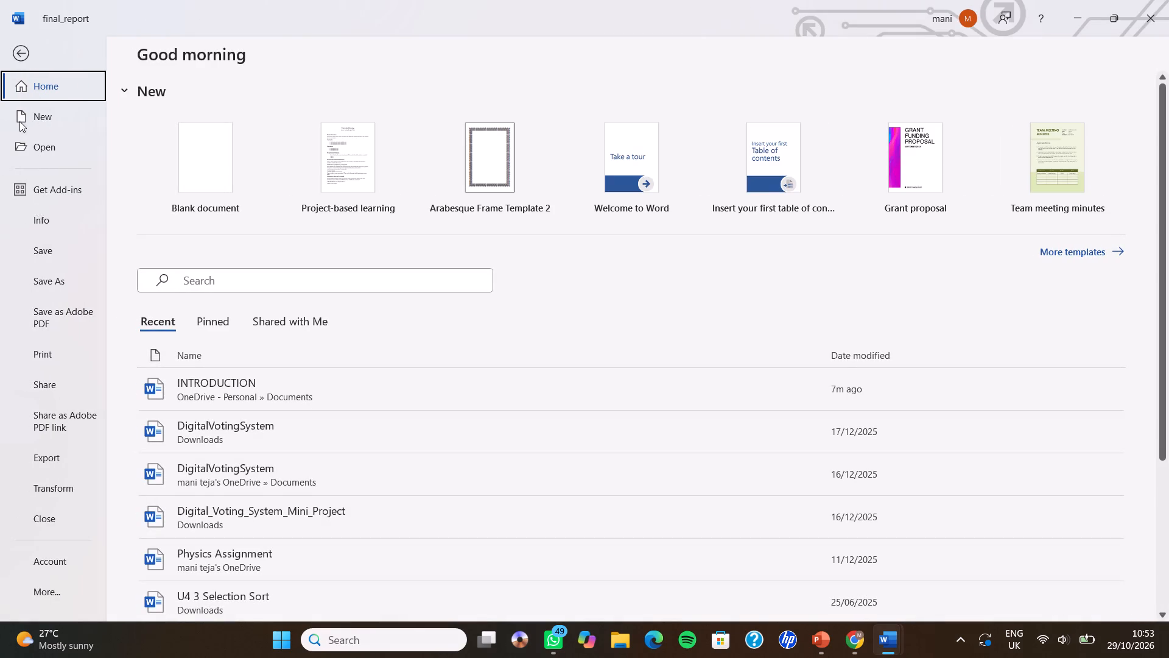
left_click(16, 48)
left_click(528, 333)
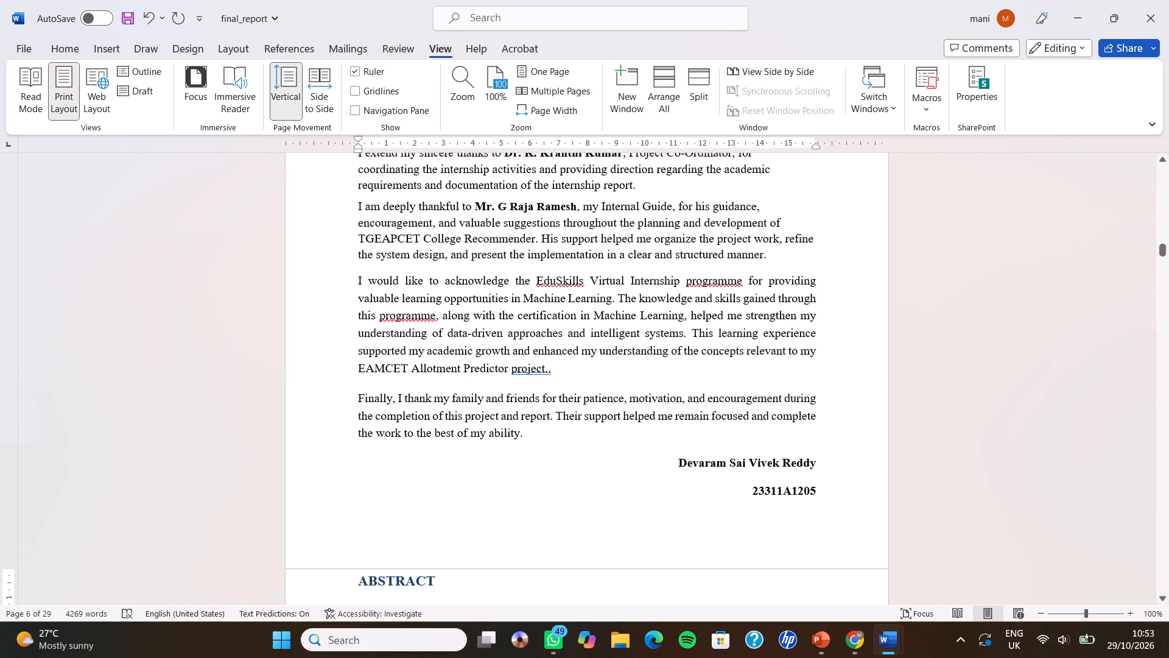
key("ctrl+s")
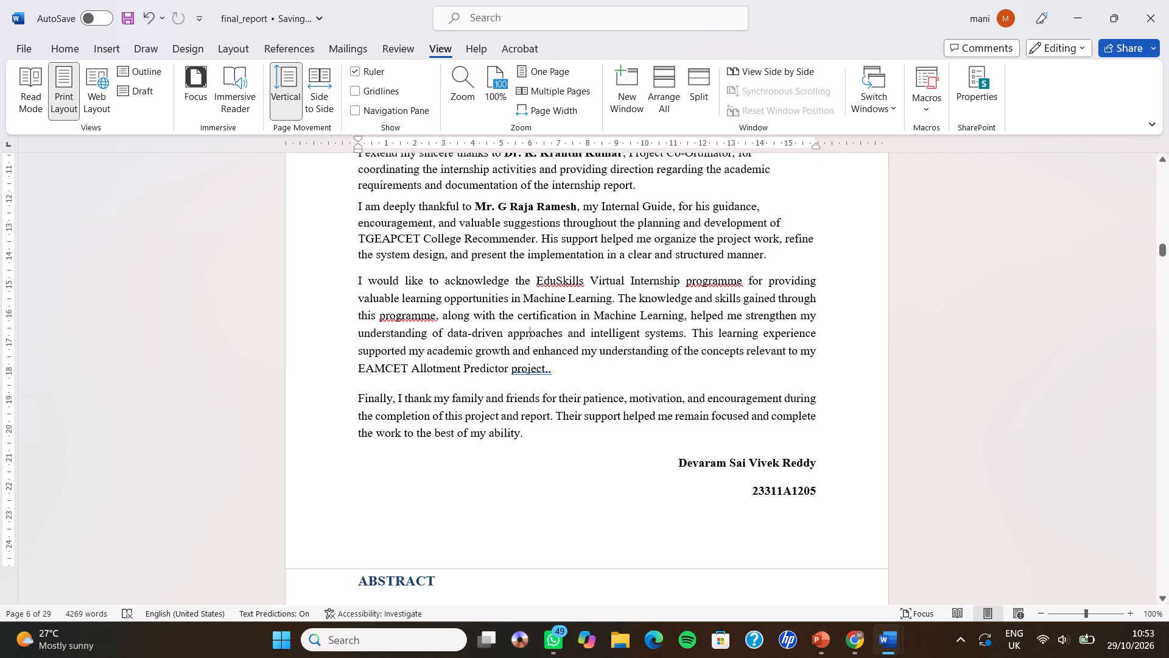
Remove the existing table of contents after the Abstract and paste the copied Contents table in its place.
scroll(511, 518, "down", 4)
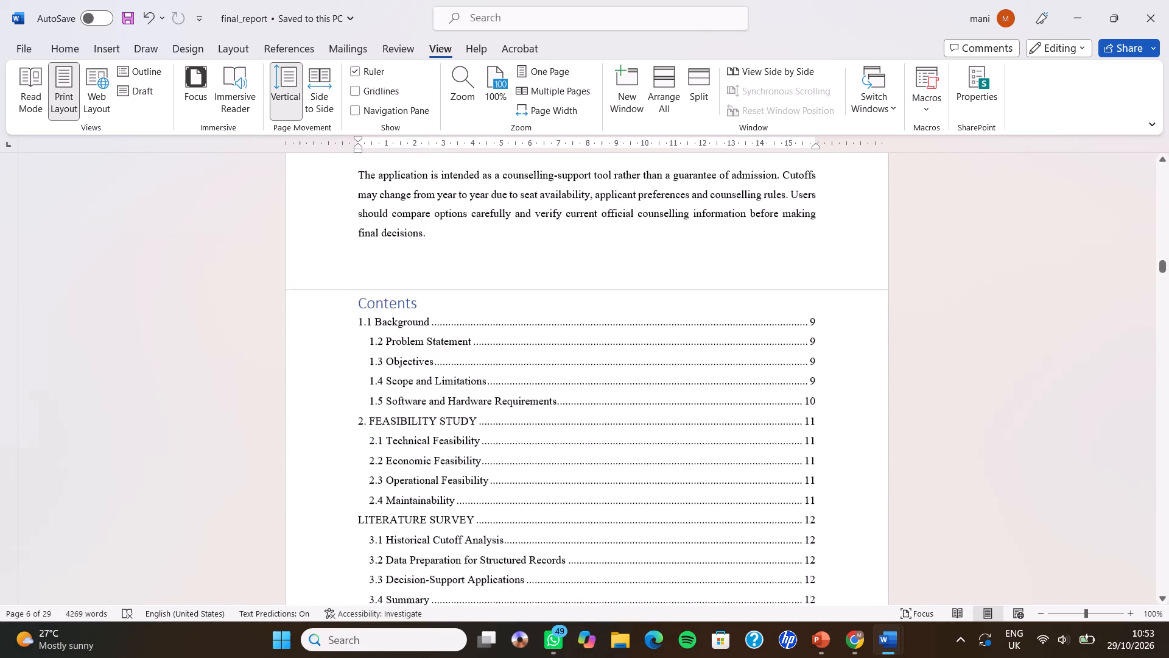
left_click(366, 285)
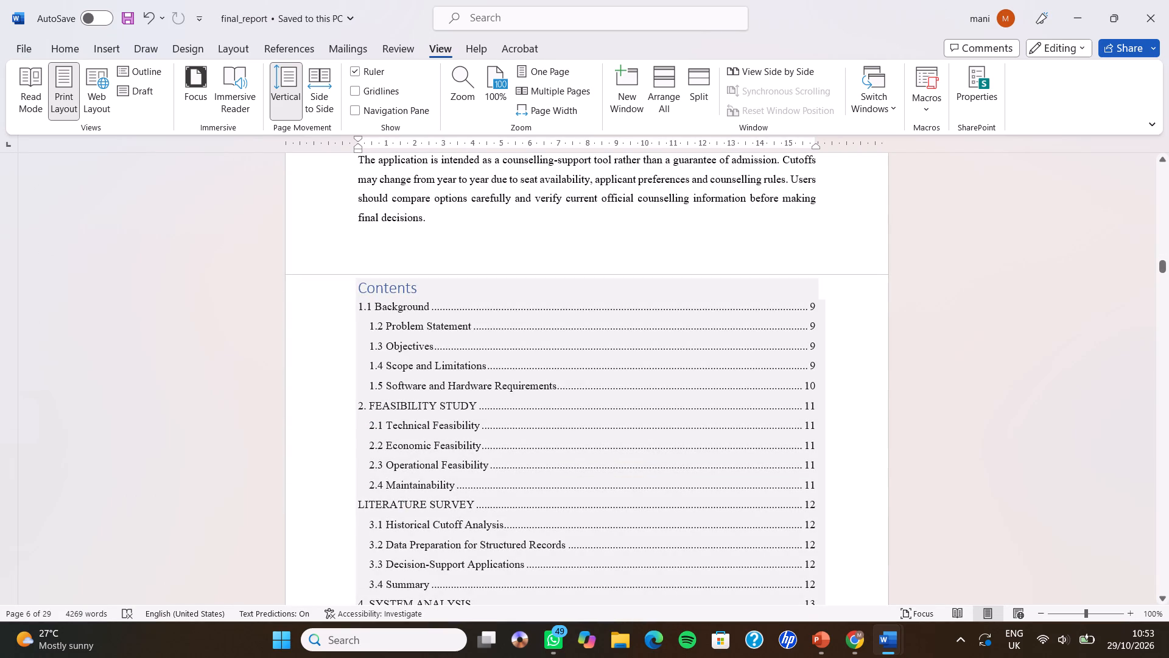
left_click(273, 54)
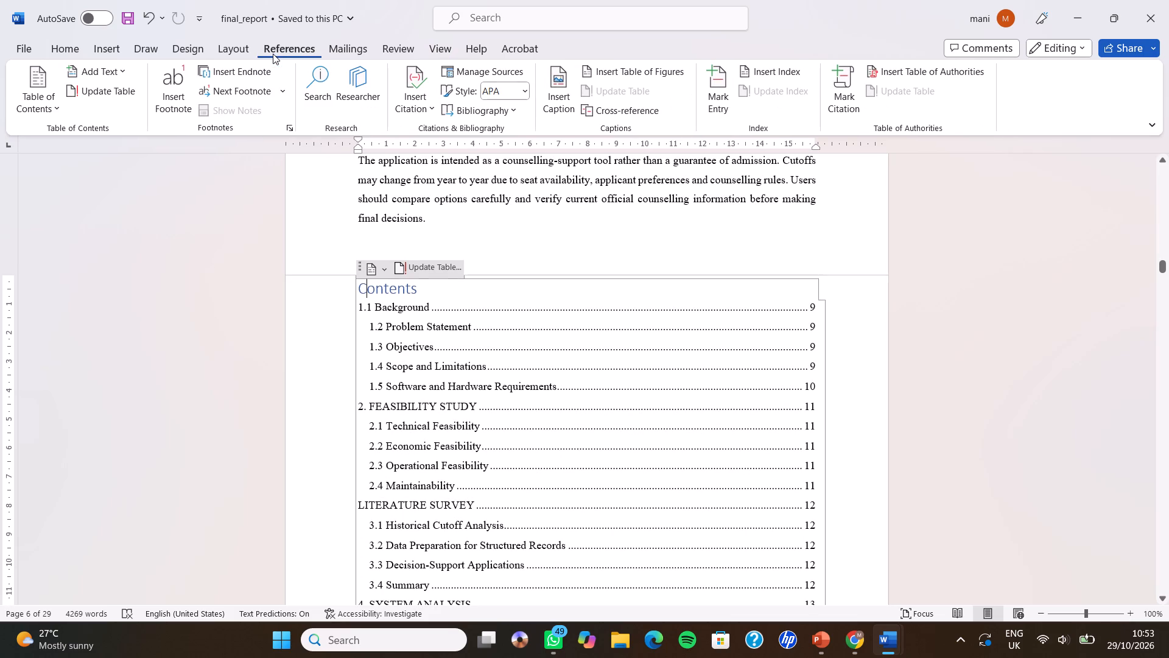
left_click(49, 97)
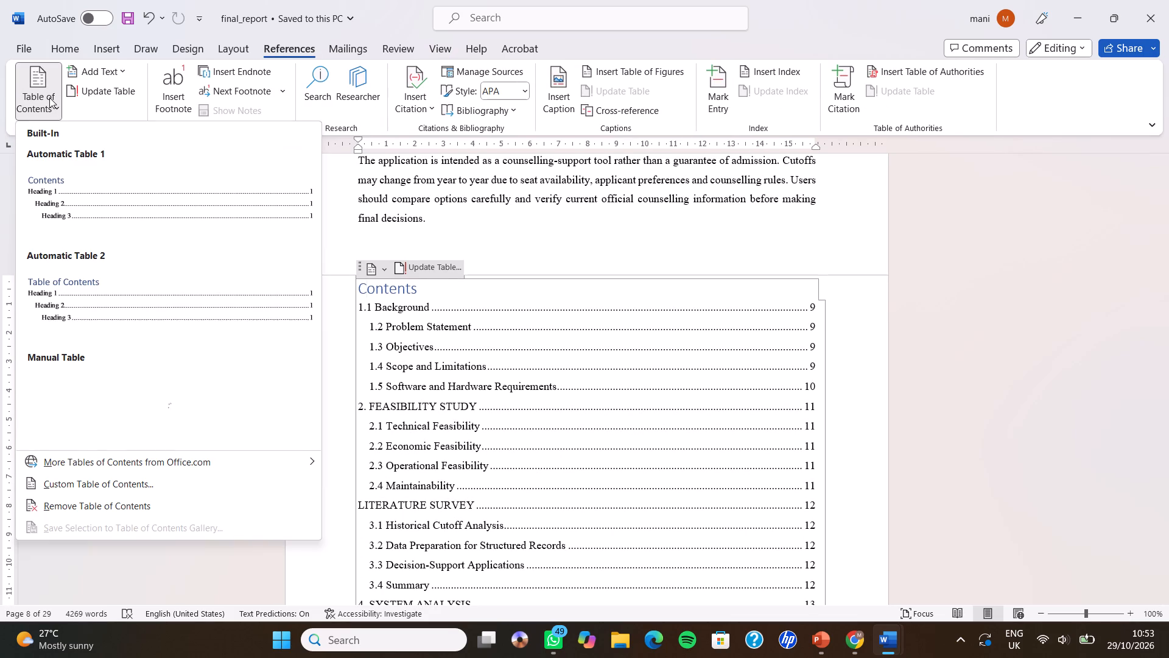
left_click(126, 500)
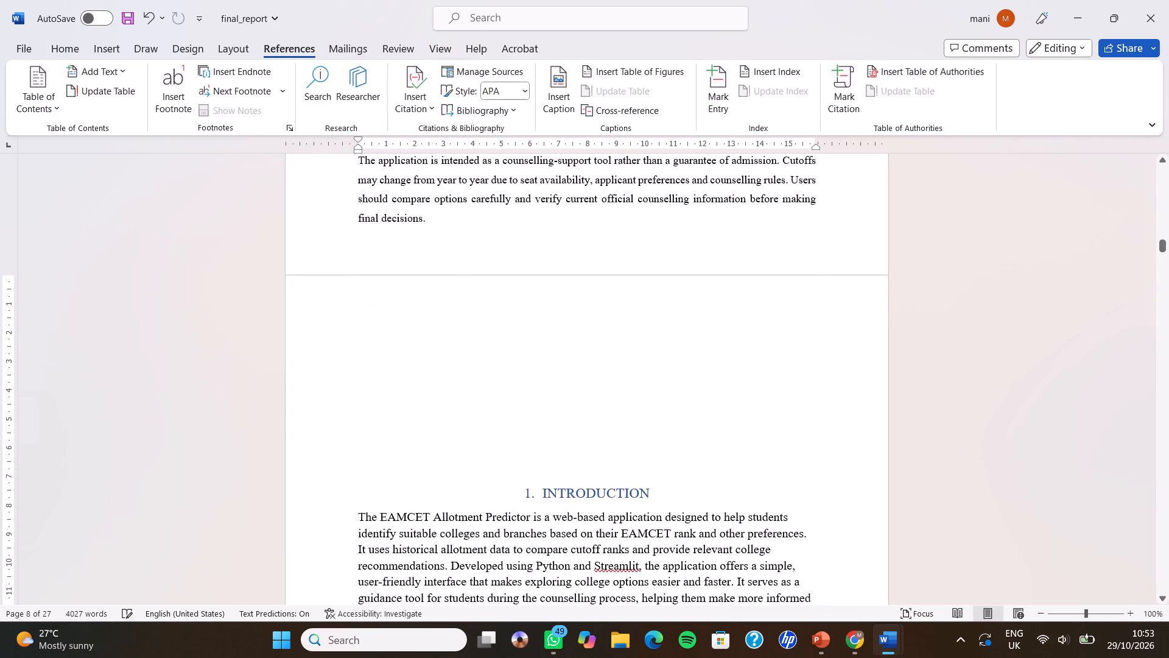
key("ctrl+v")
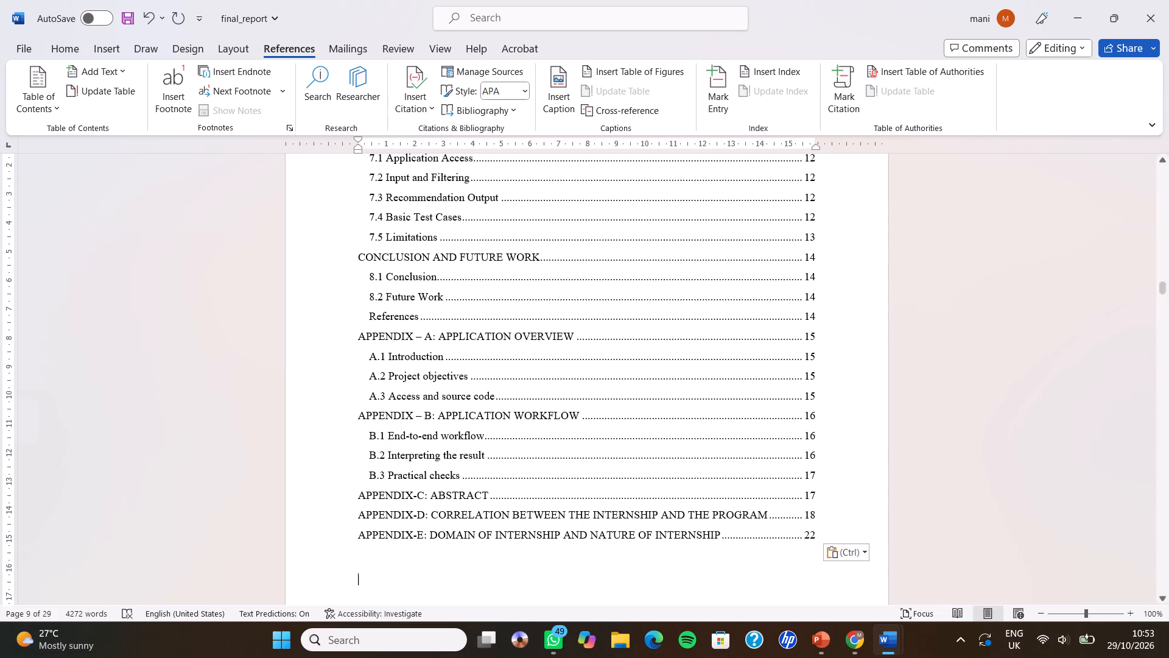
Collapse the "1. INTRODUCTION" heading that follows the pasted Contents list.
scroll(566, 537, "up", 3)
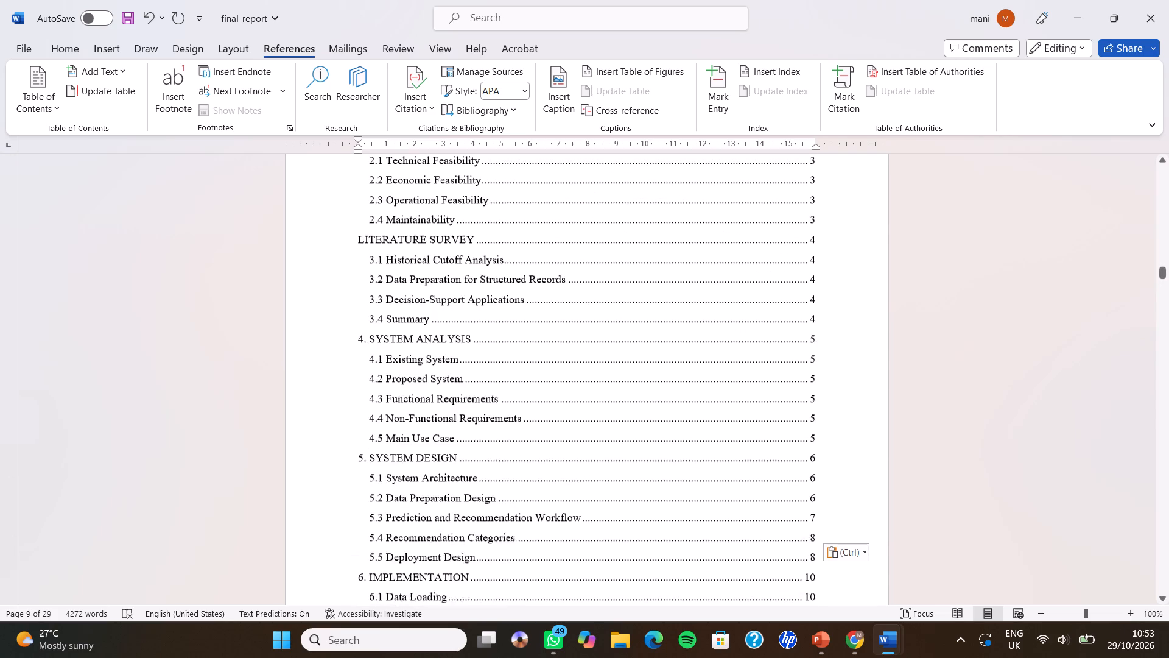
scroll(566, 537, "up", 3)
scroll(566, 537, "down", 4)
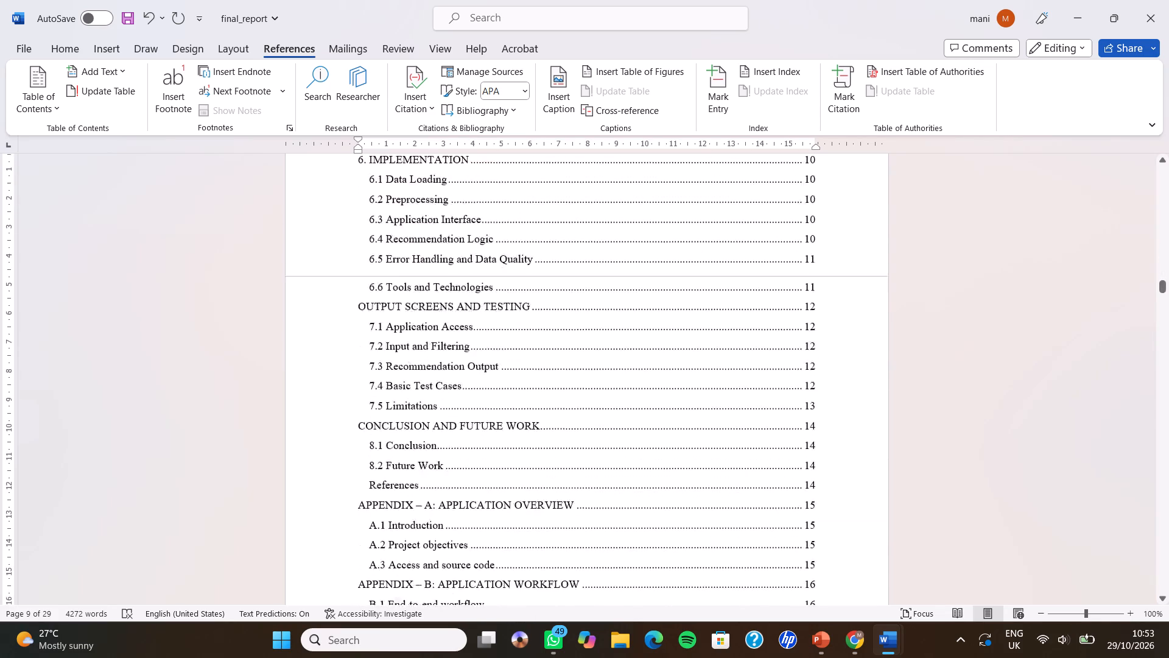
scroll(566, 537, "down", 3)
scroll(528, 431, "up", 1)
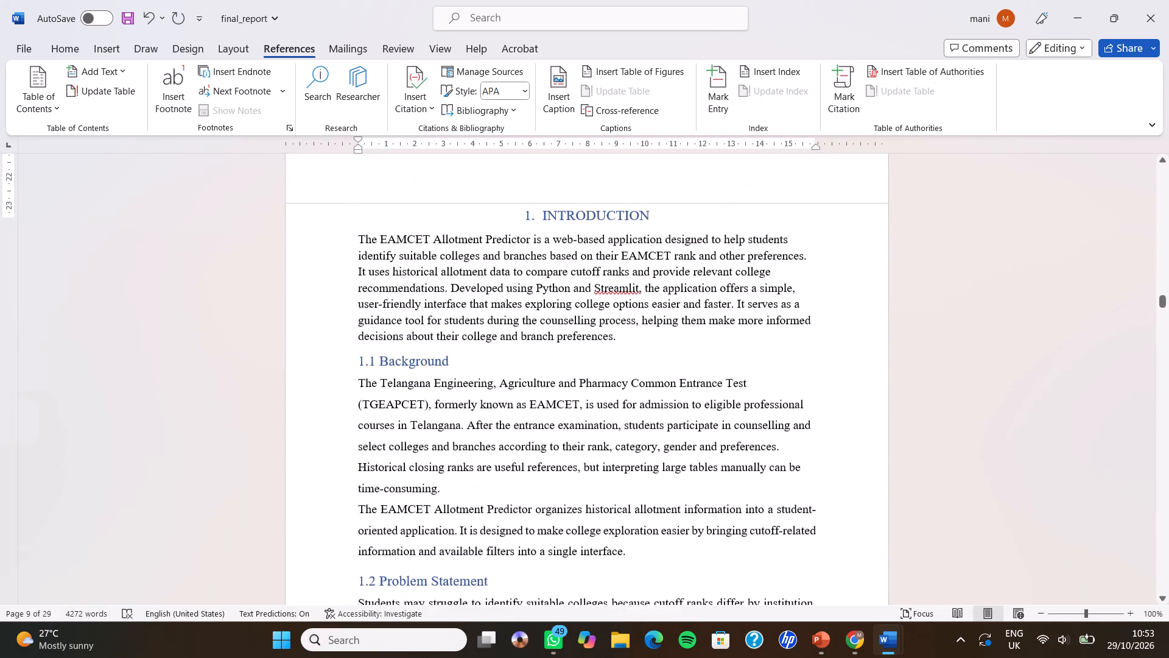
left_click(519, 236)
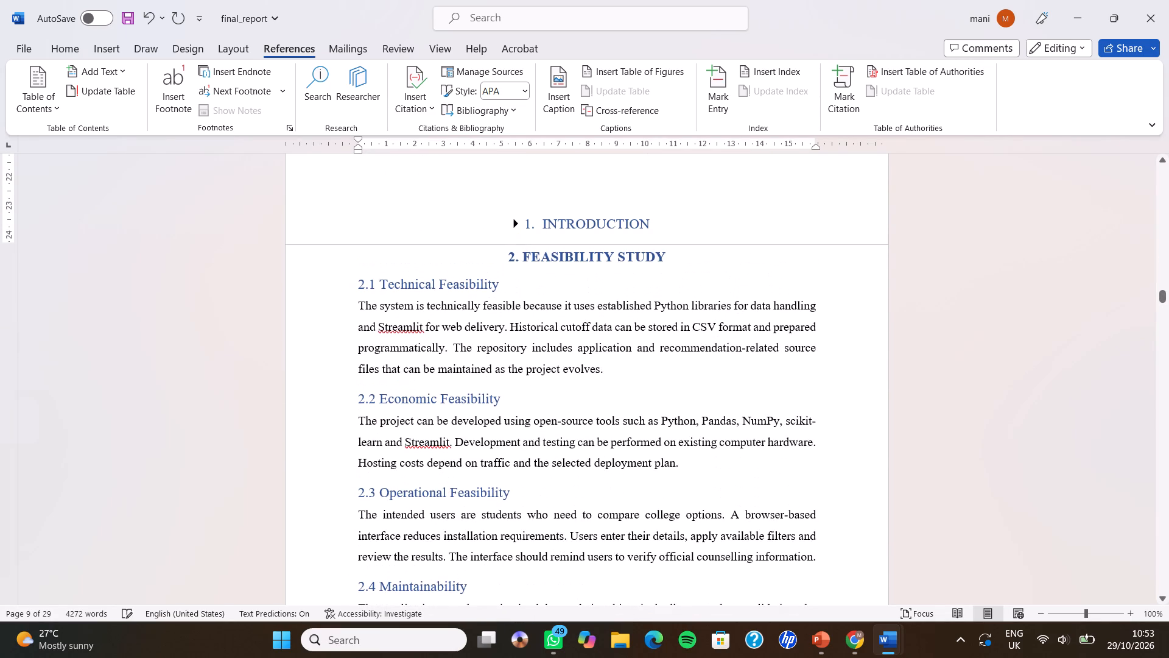
scroll(532, 244, "up", 3)
scroll(532, 244, "down", 1)
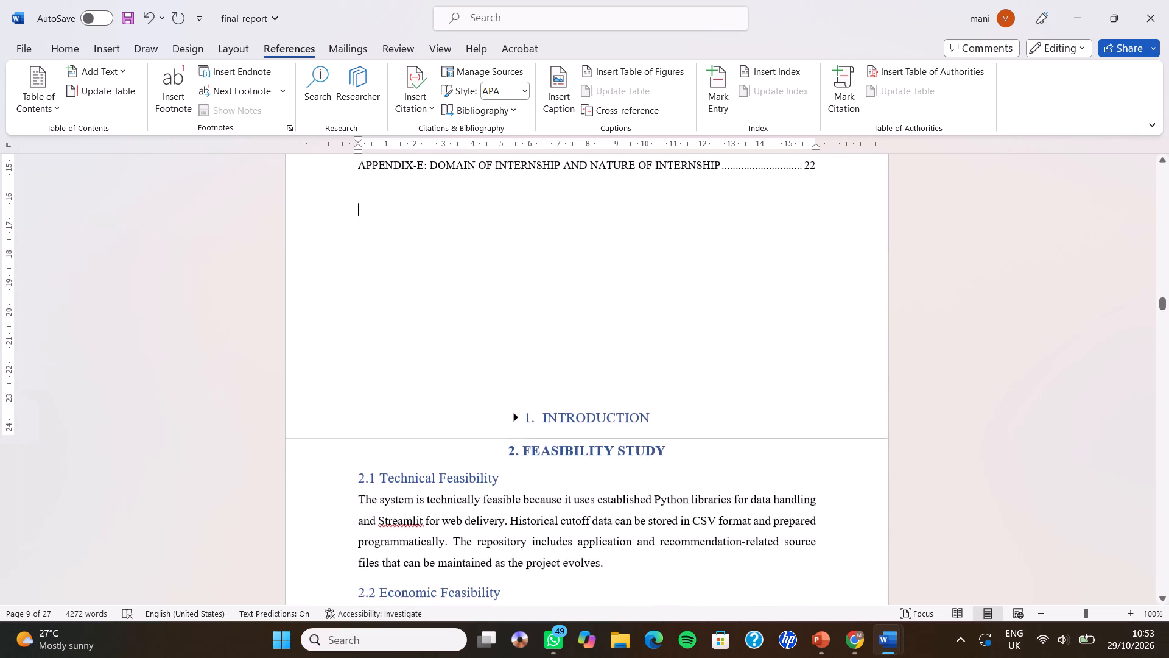
Look over the tables at the end of the report, the Certificate page, and the Abstract and Contents pages.
left_click_drag(471, 363, 631, 657)
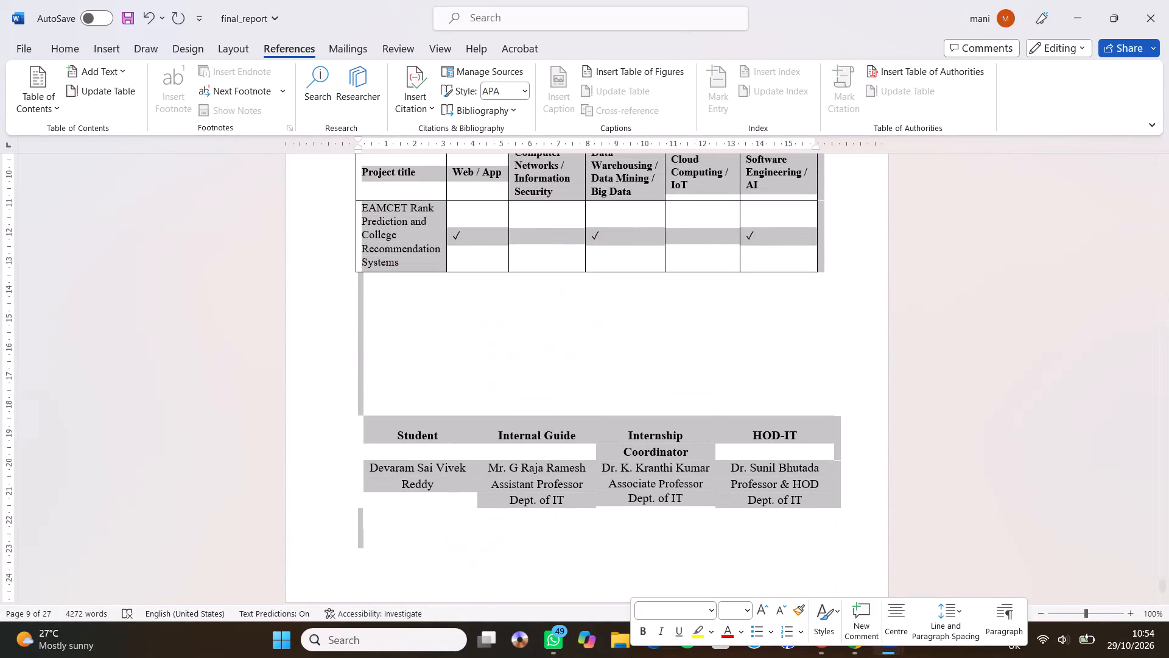
left_click(656, 395)
scroll(656, 395, "up", 11)
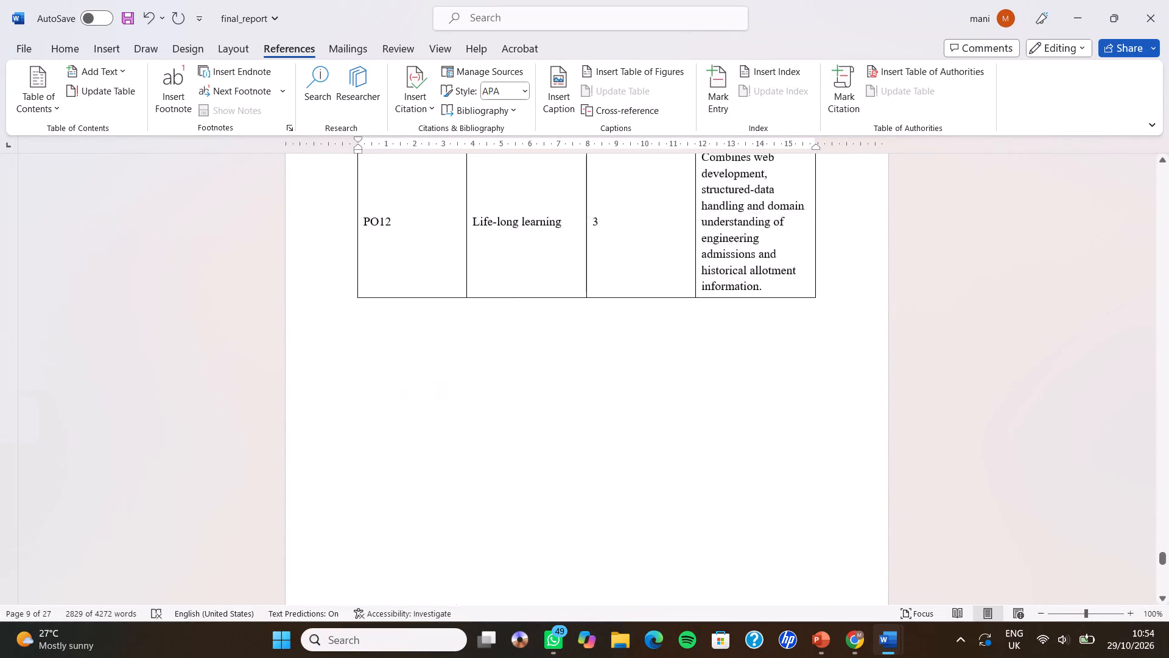
scroll(656, 395, "up", 20)
scroll(656, 395, "up", 16)
scroll(656, 395, "down", 6)
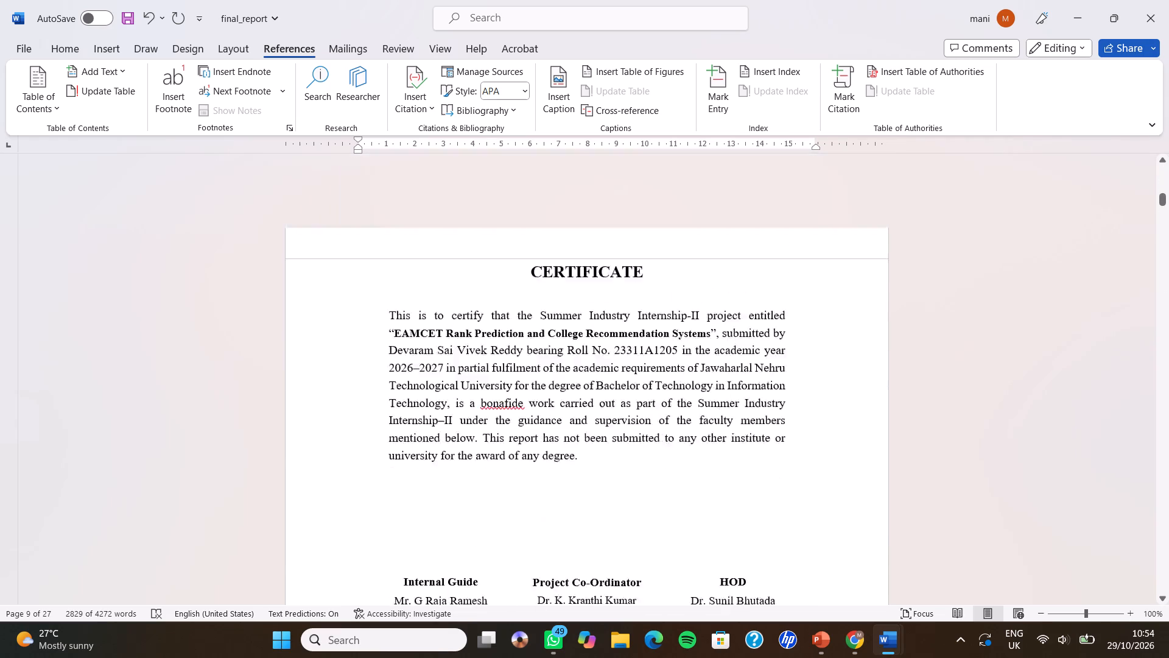
scroll(656, 395, "down", 9)
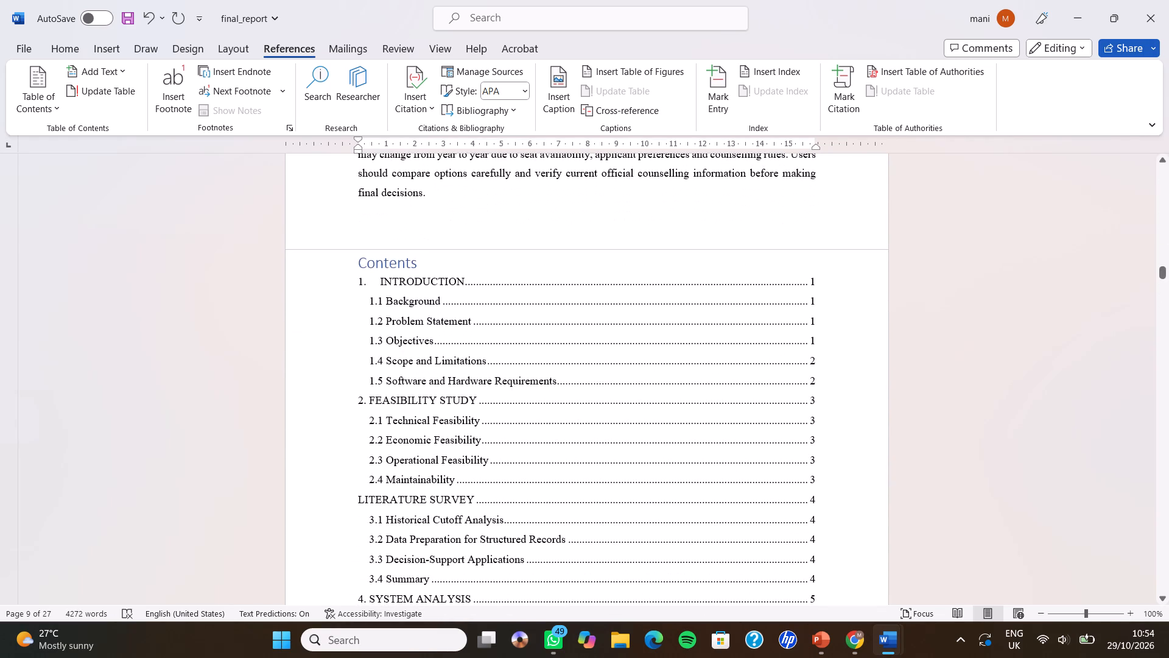
left_click(635, 260)
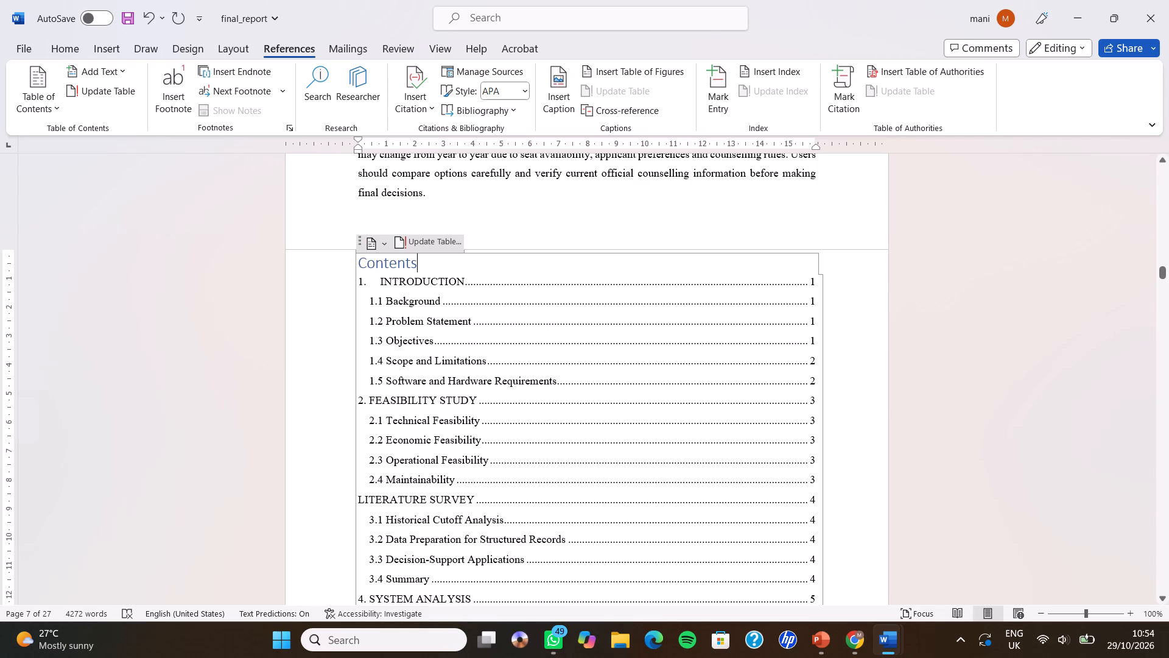
scroll(617, 295, "up", 1)
left_click(617, 295)
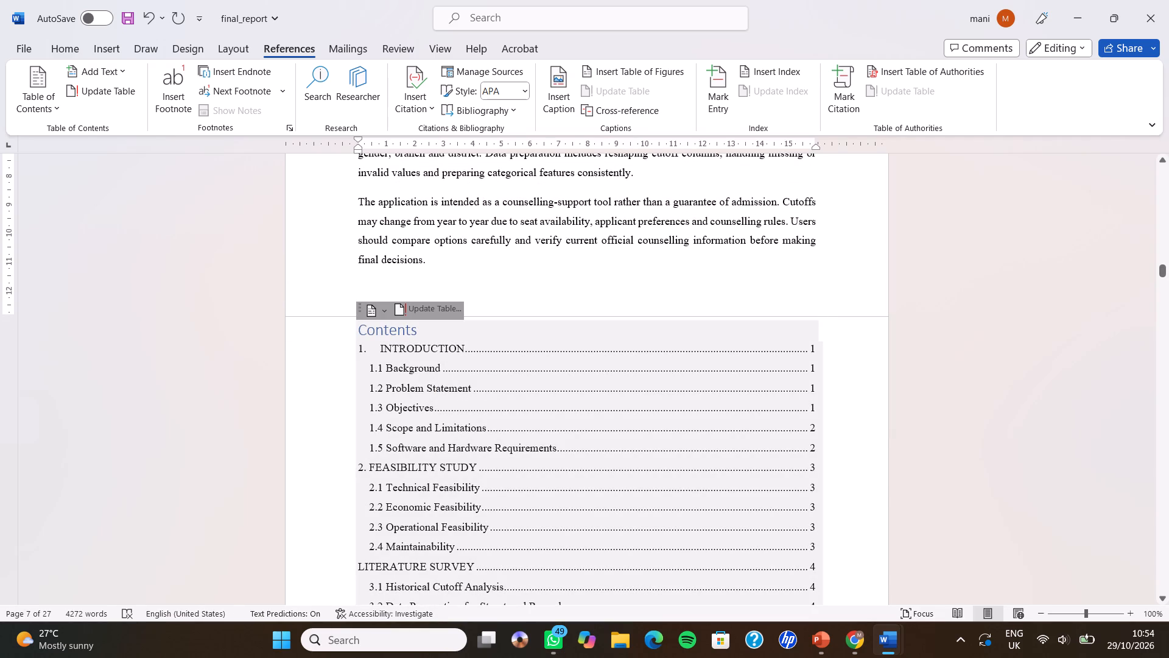
left_click(611, 270)
left_click(609, 224)
Review the front pages from the Contents list and Abstract back through the Declaration and Internship Certificate to the title page.
scroll(609, 224, "up", 1)
left_click(579, 297)
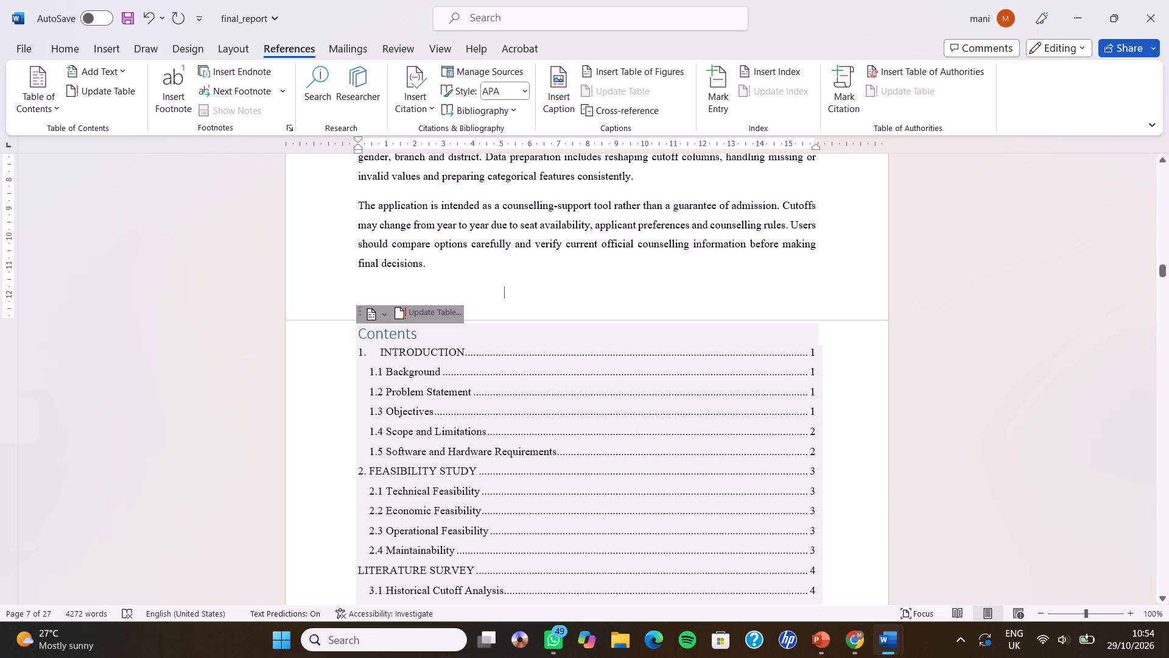
left_click(568, 352)
scroll(568, 352, "up", 3)
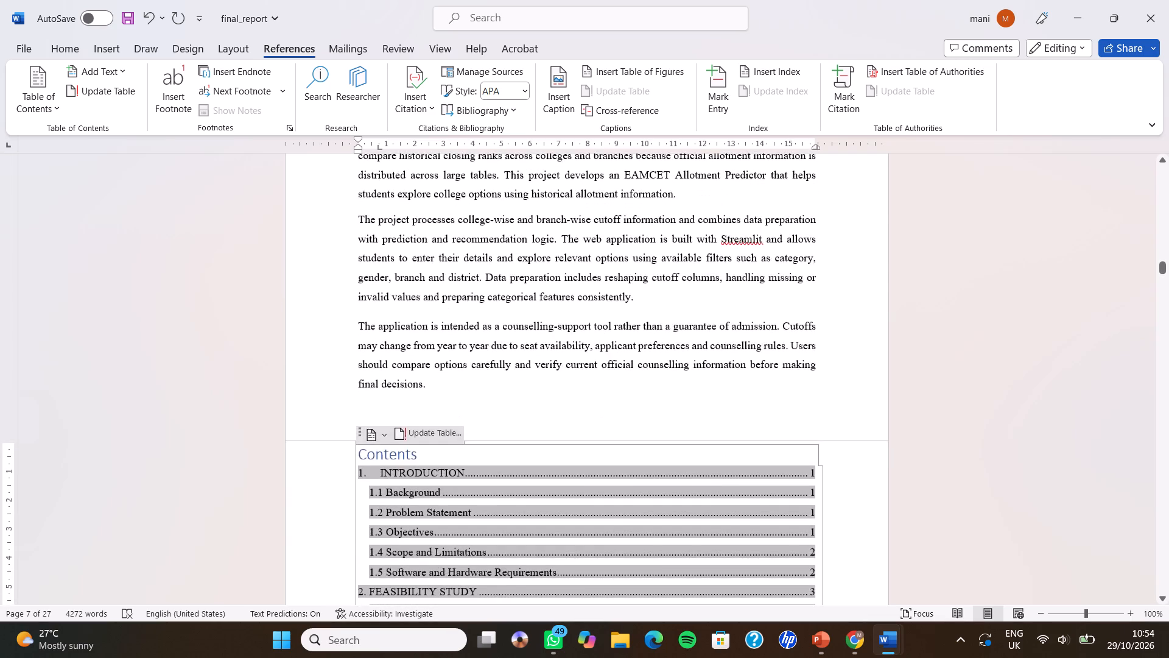
scroll(568, 352, "up", 4)
left_click(578, 275)
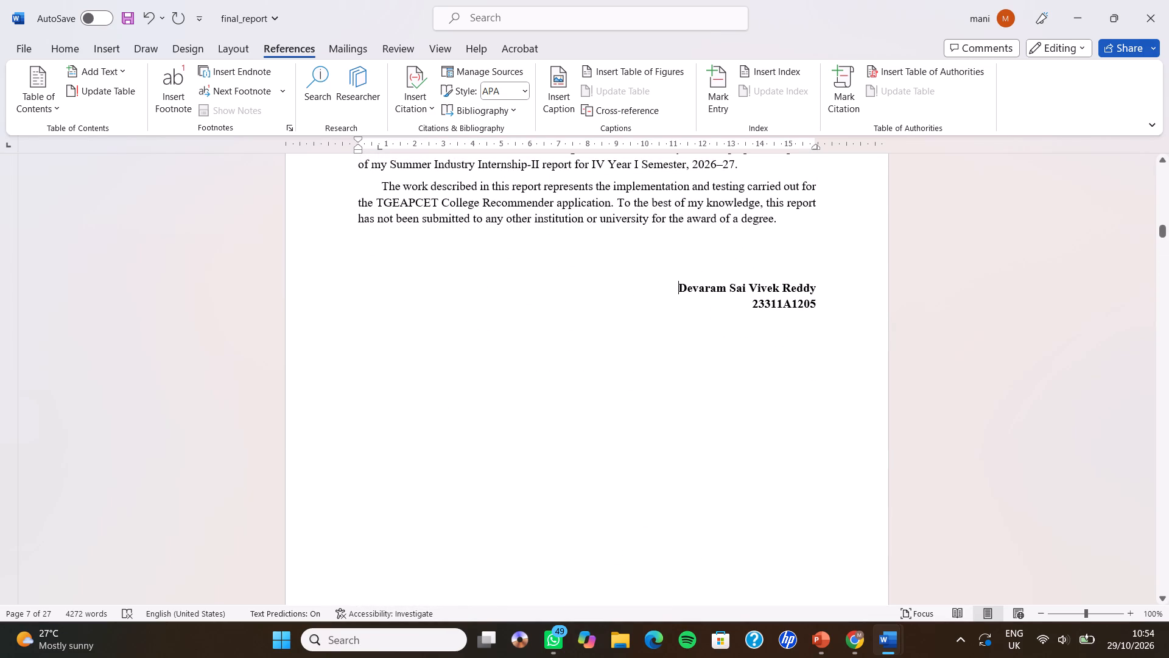
left_click(615, 209)
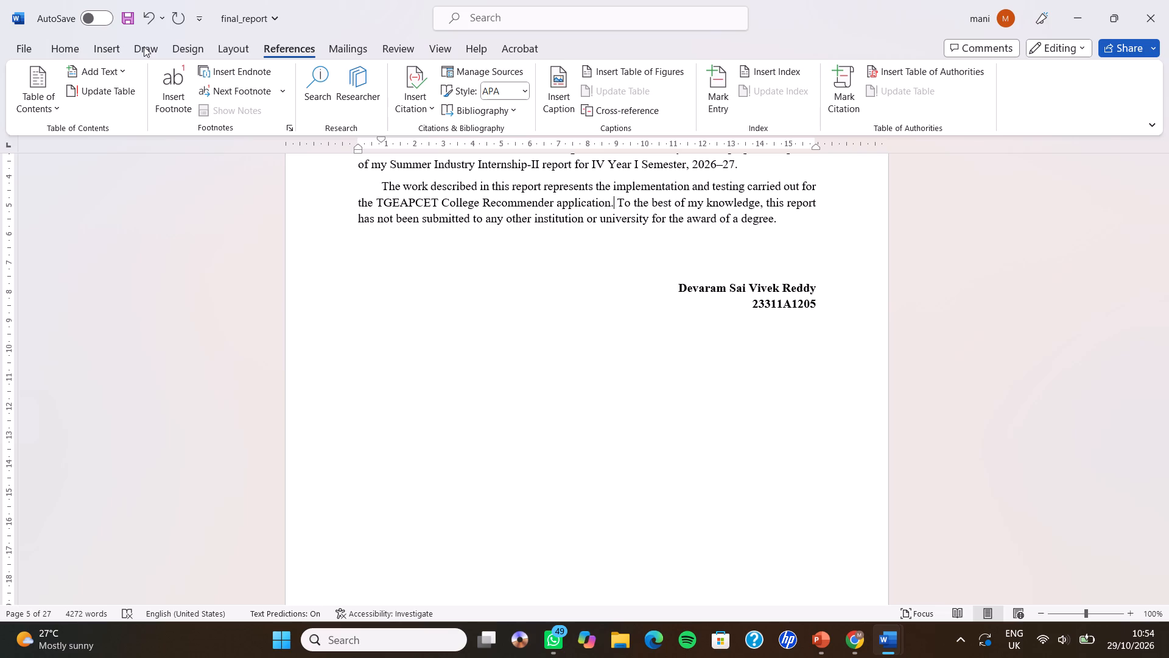
left_click(41, 43)
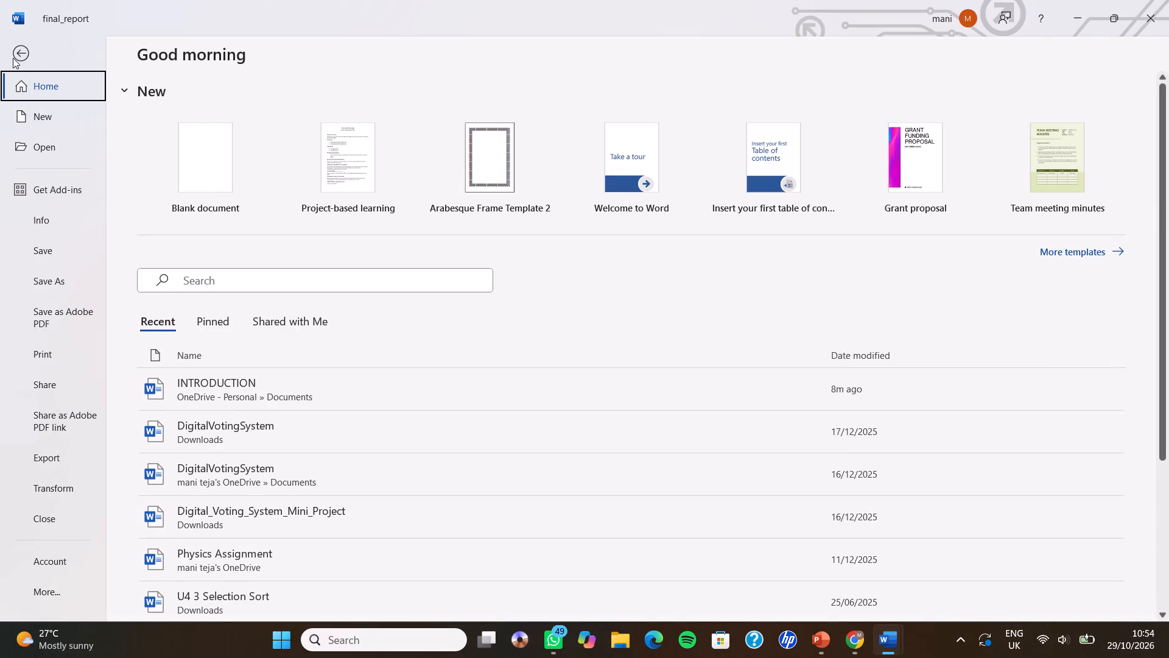
left_click(13, 57)
scroll(271, 256, "up", 1)
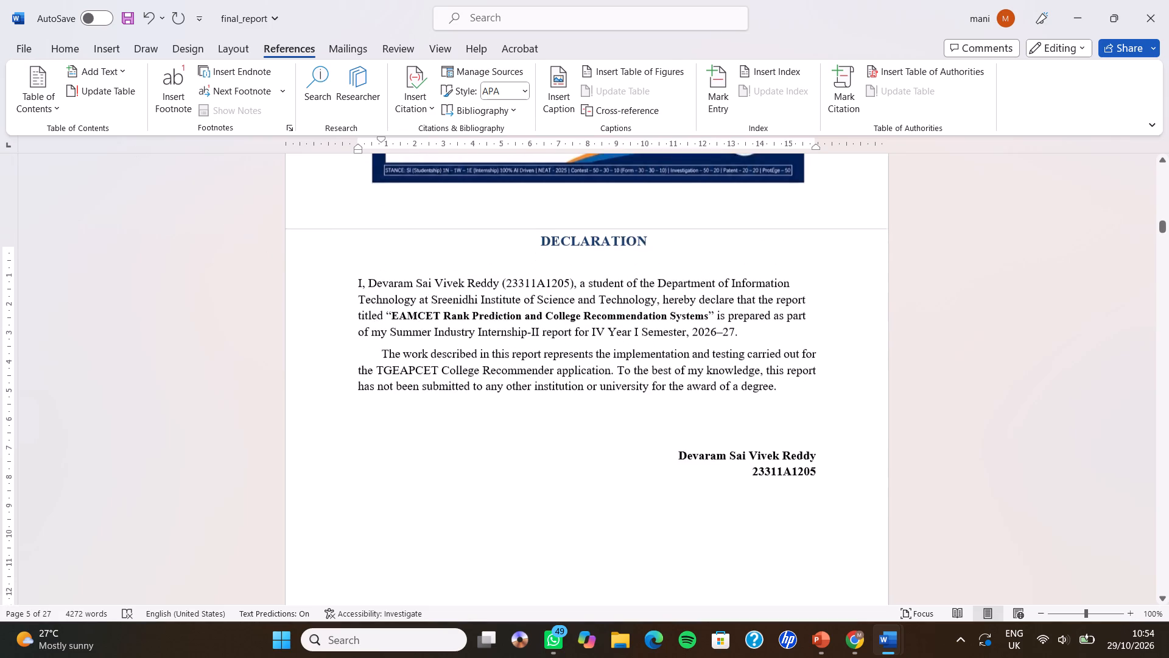
scroll(271, 256, "up", 1)
scroll(360, 291, "up", 7)
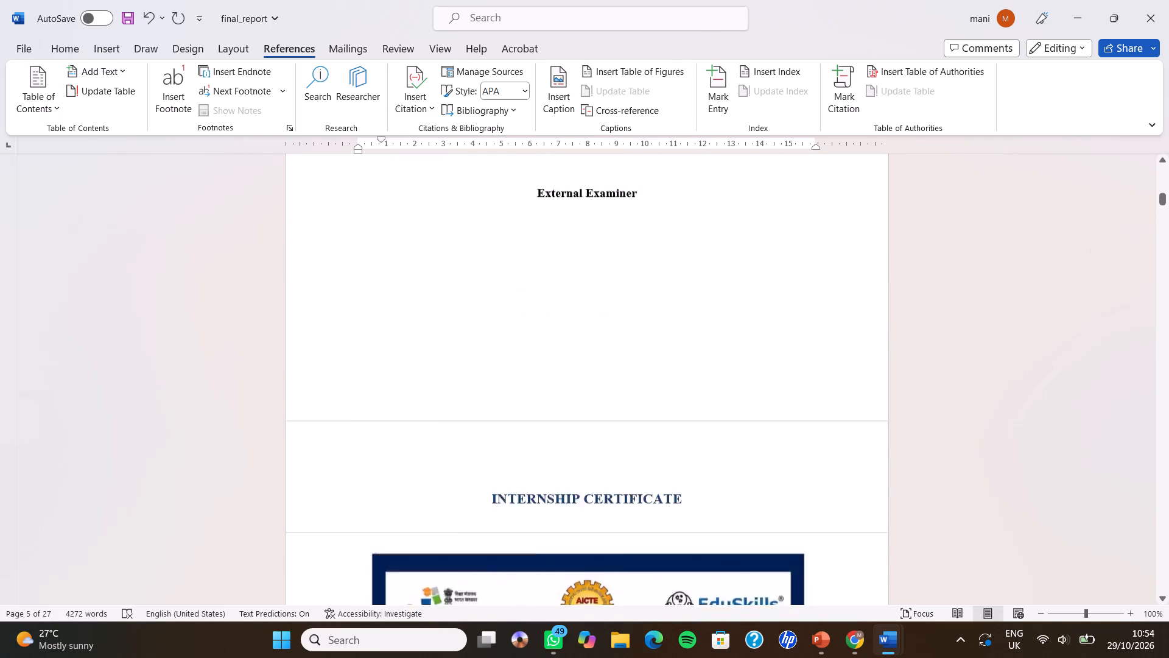
scroll(360, 291, "up", 4)
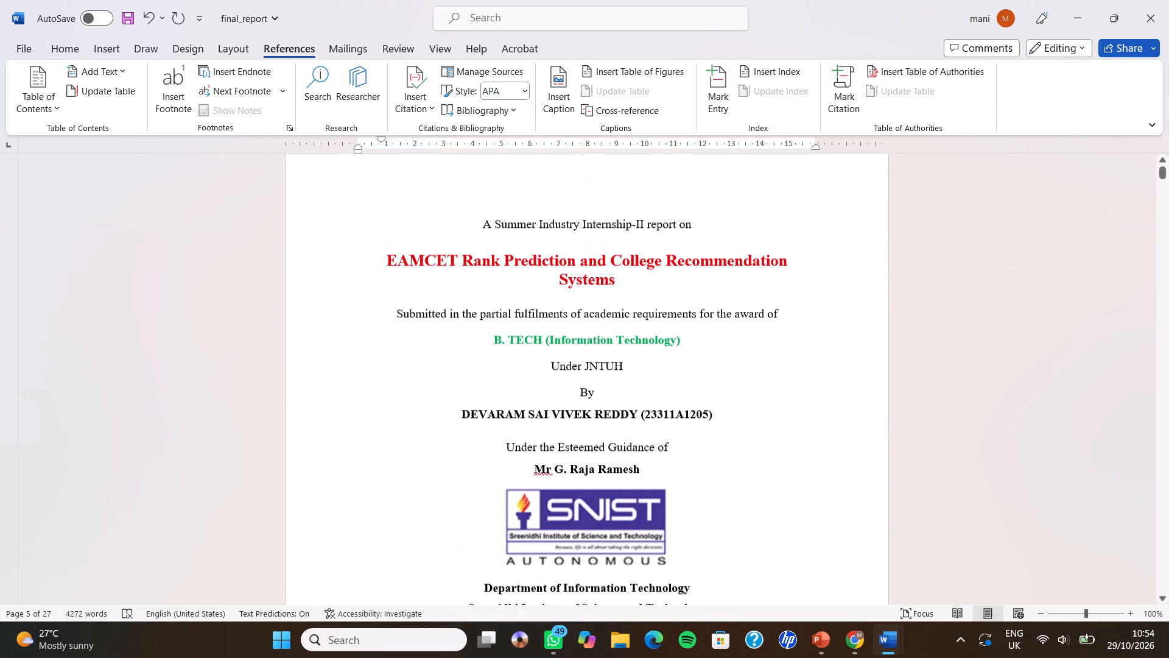
scroll(360, 291, "up", 2)
left_click(480, 229)
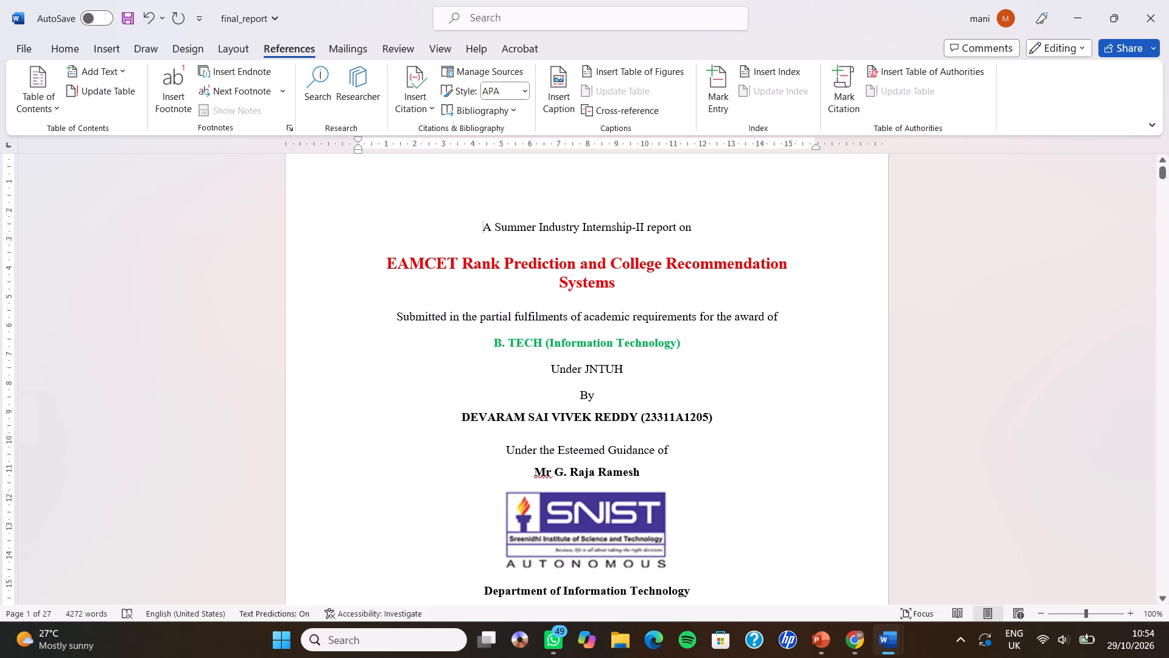
scroll(480, 230, "down", 2)
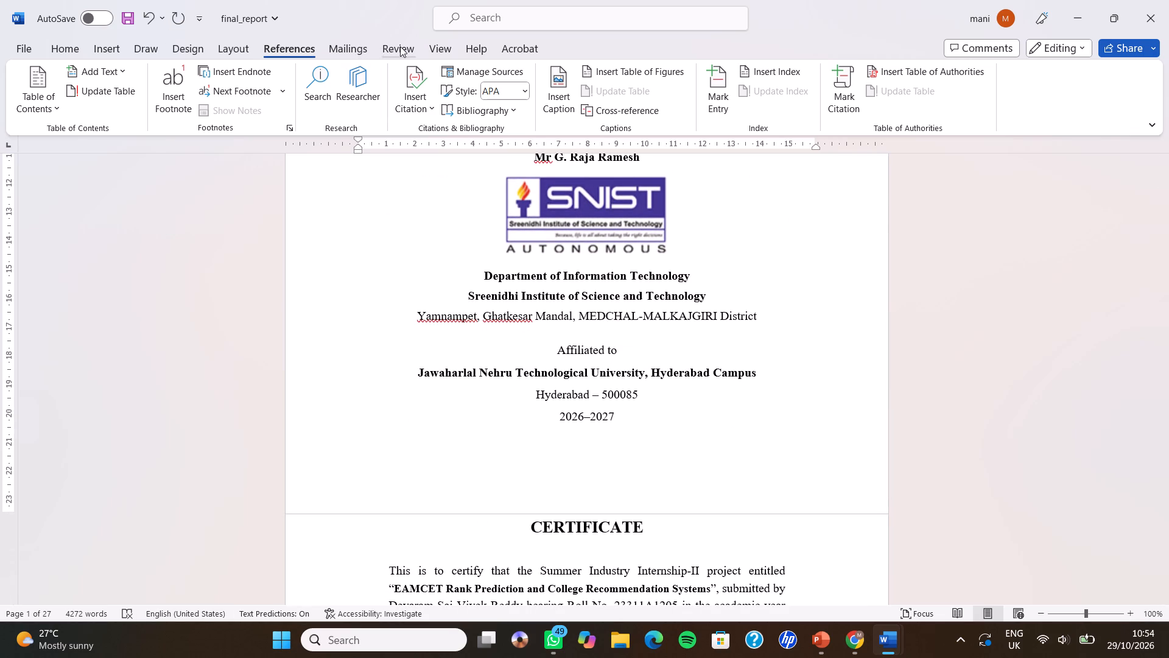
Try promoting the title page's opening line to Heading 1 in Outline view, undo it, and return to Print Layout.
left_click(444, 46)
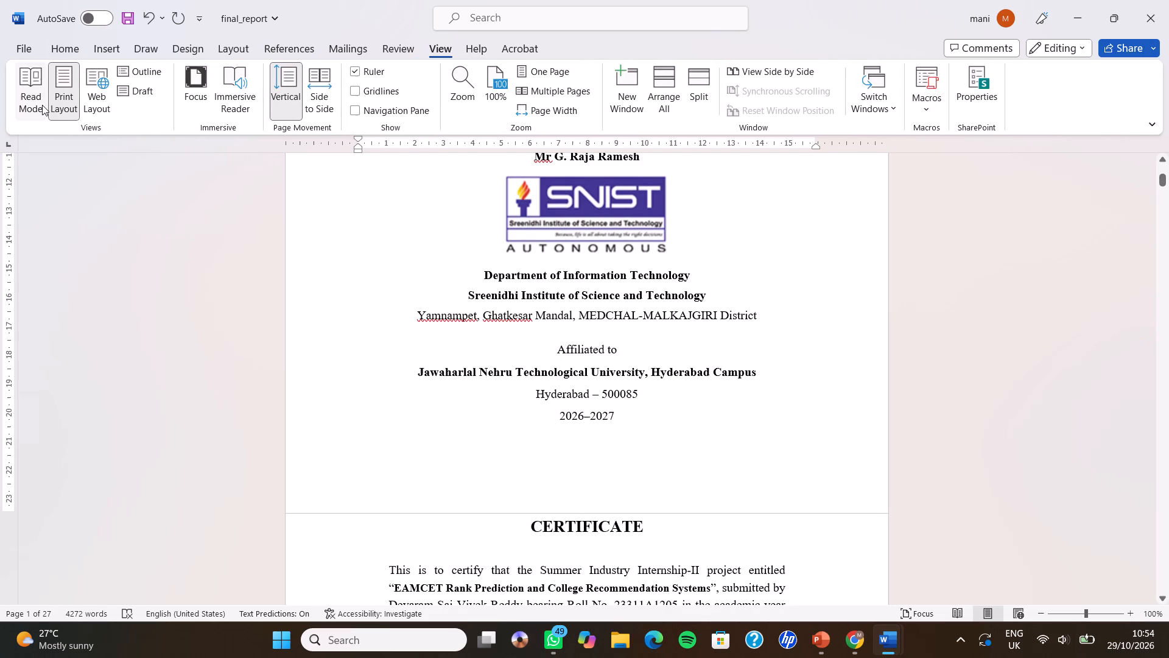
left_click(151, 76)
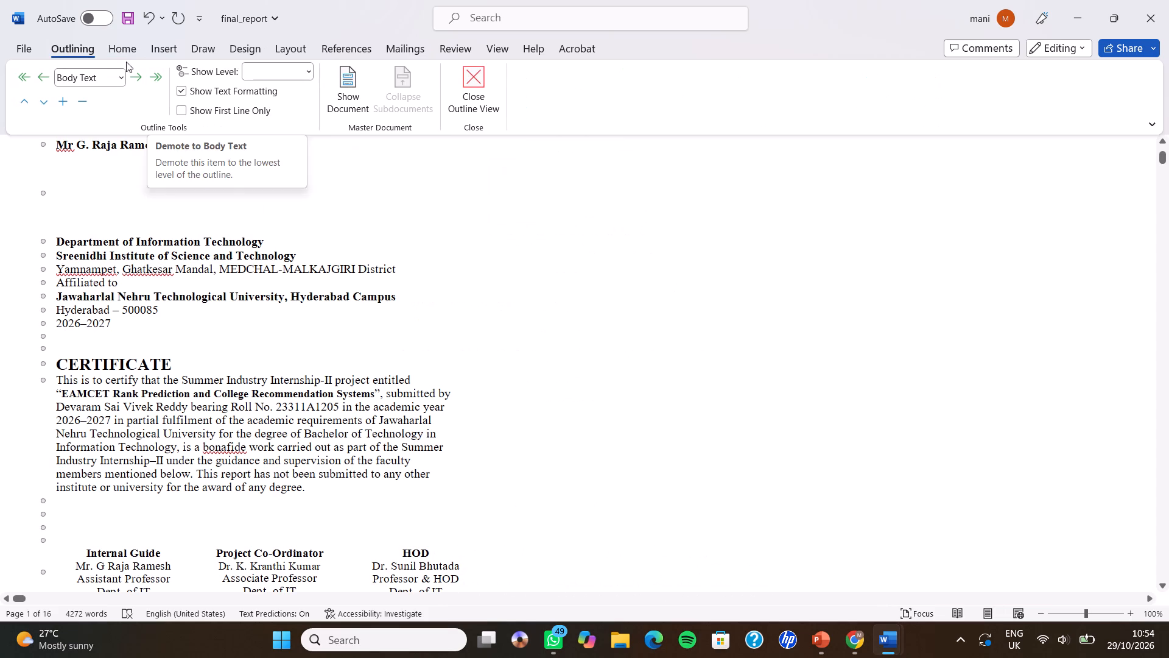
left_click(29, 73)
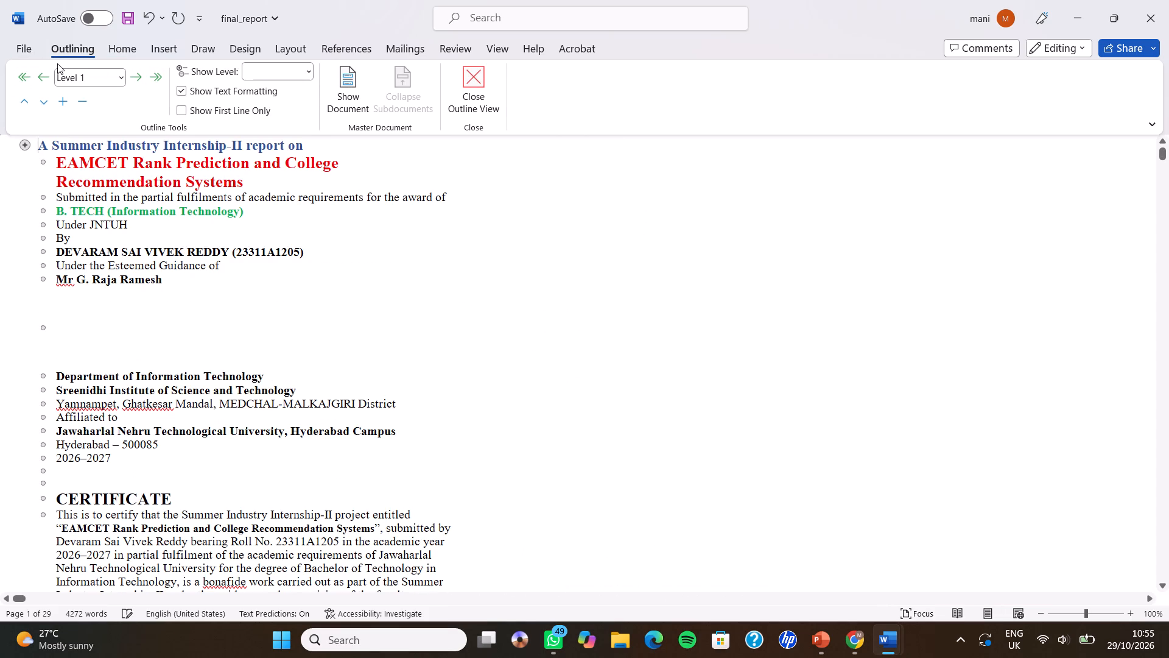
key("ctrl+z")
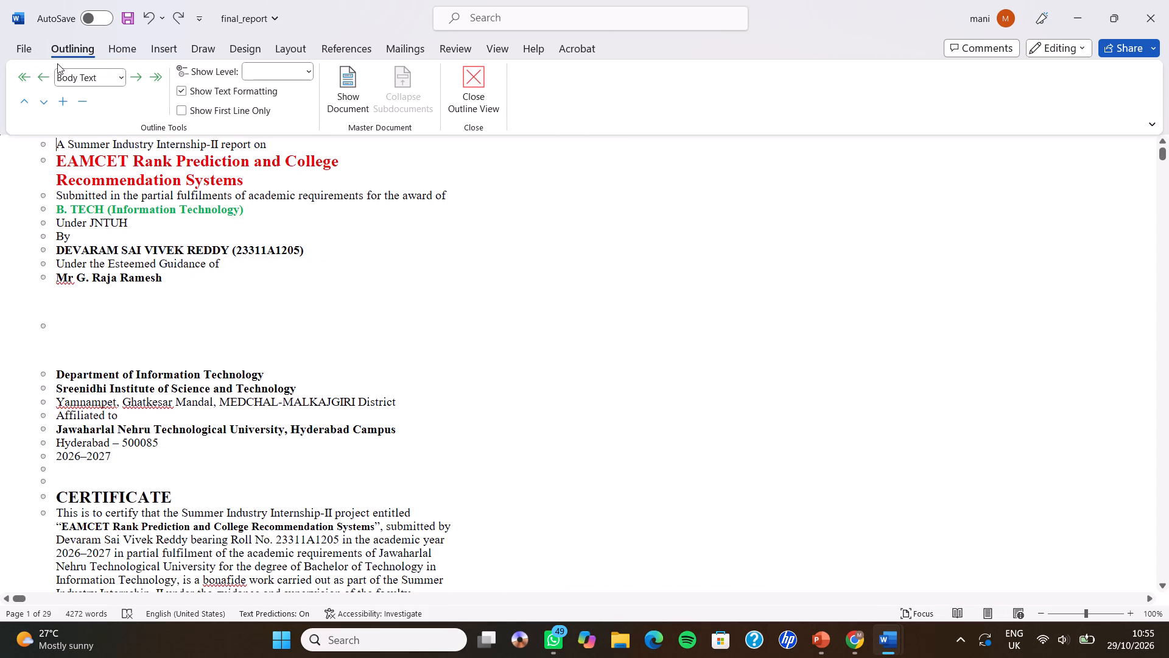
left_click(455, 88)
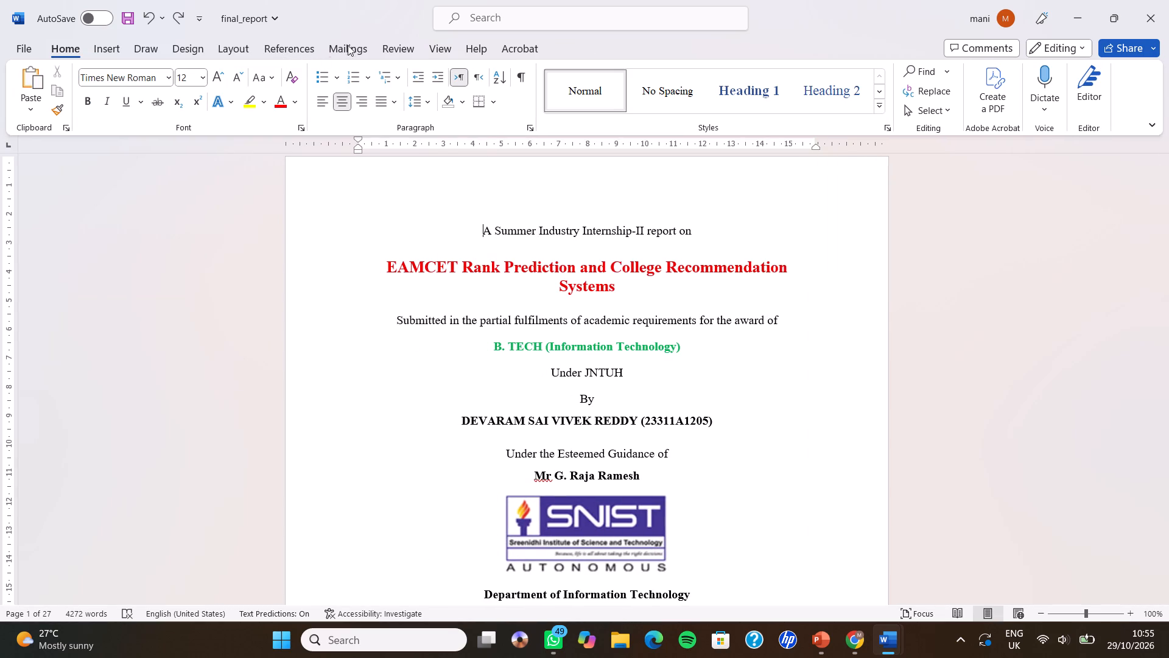
Preview the report with side-to-side page movement and return to vertical page movement.
left_click(438, 47)
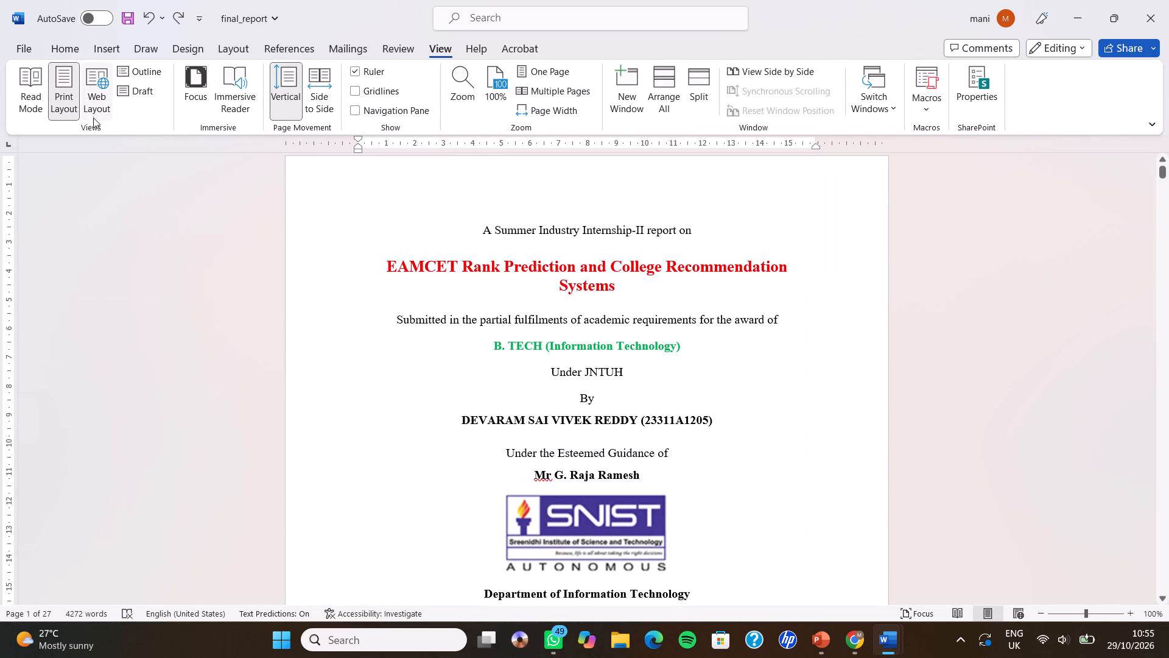
left_click(310, 89)
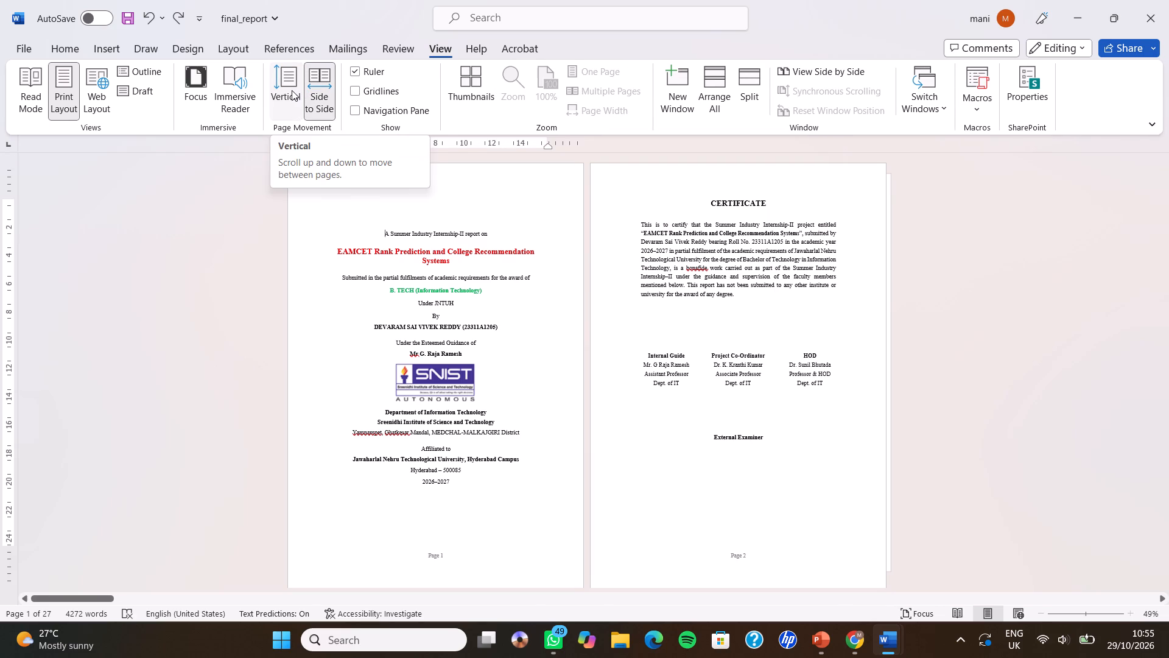
left_click(292, 90)
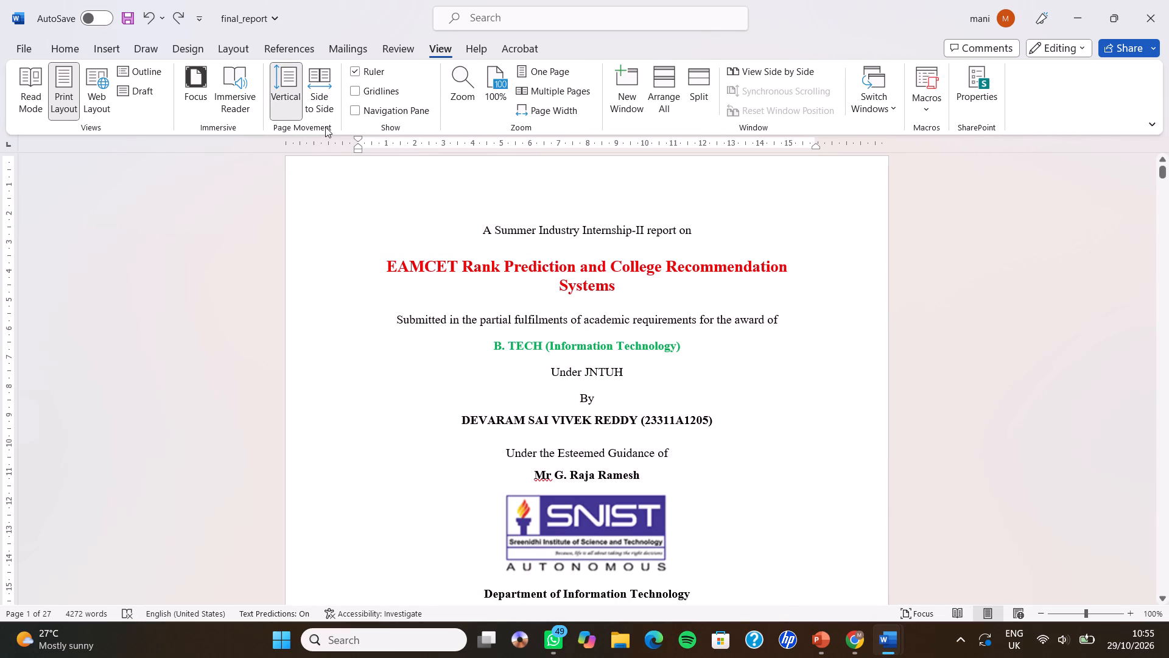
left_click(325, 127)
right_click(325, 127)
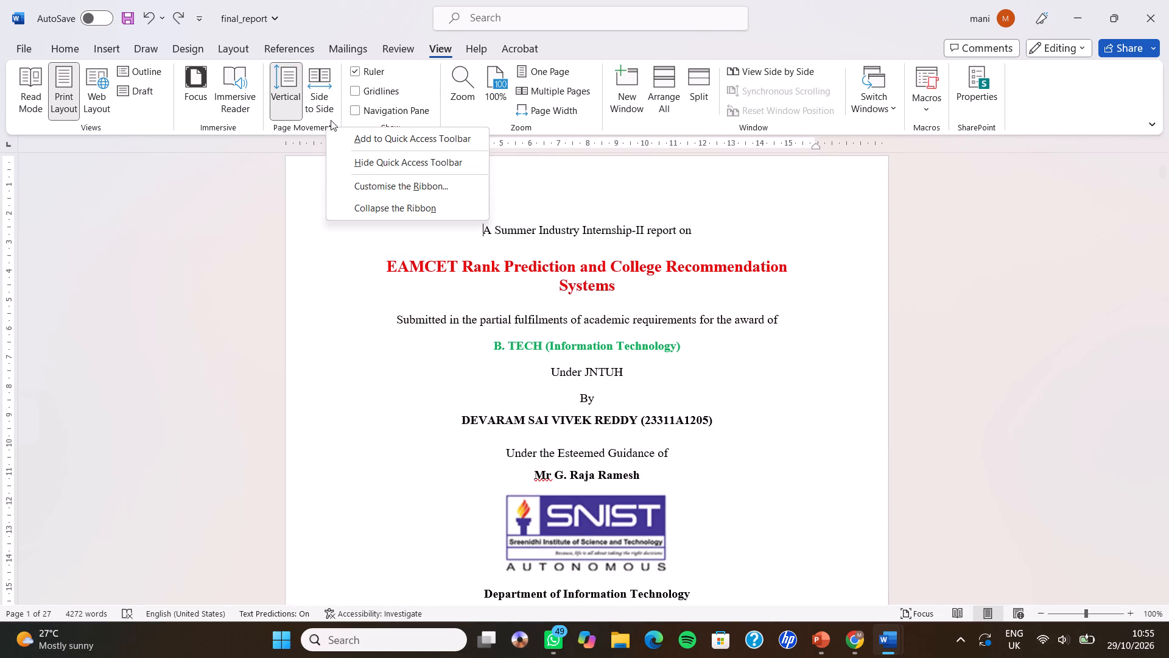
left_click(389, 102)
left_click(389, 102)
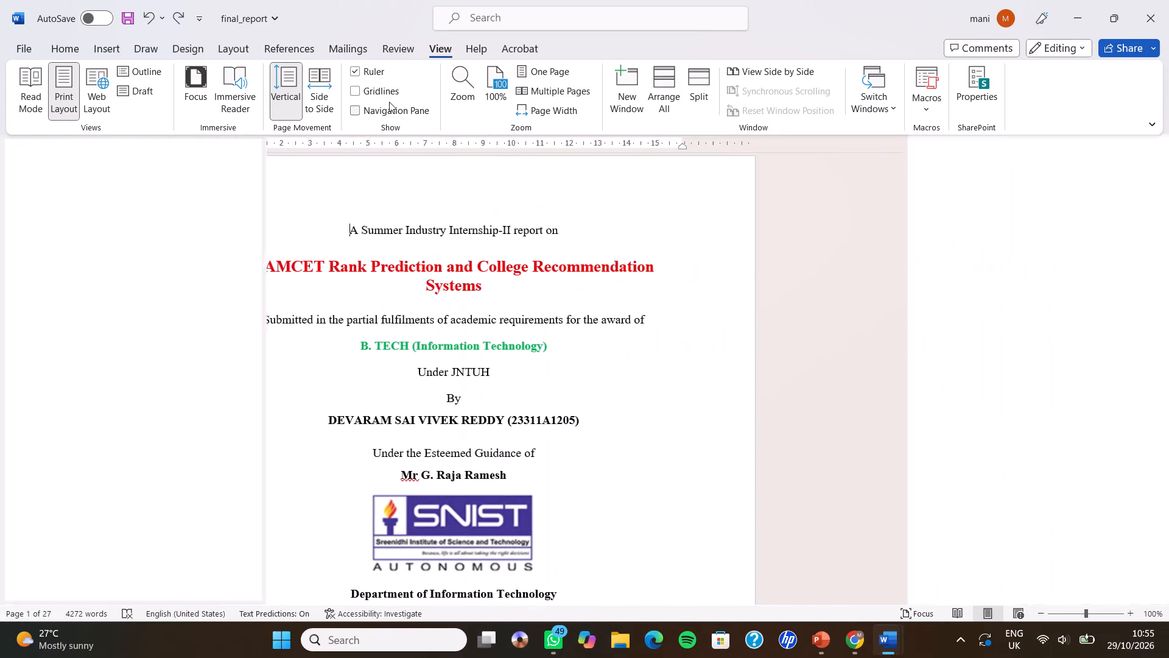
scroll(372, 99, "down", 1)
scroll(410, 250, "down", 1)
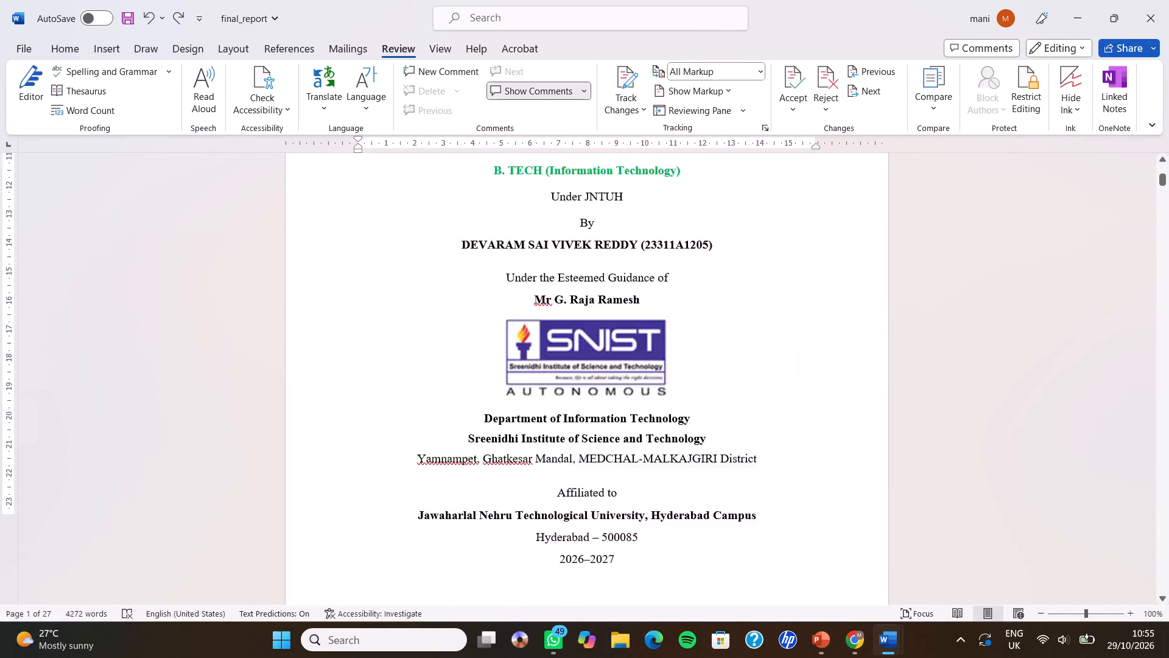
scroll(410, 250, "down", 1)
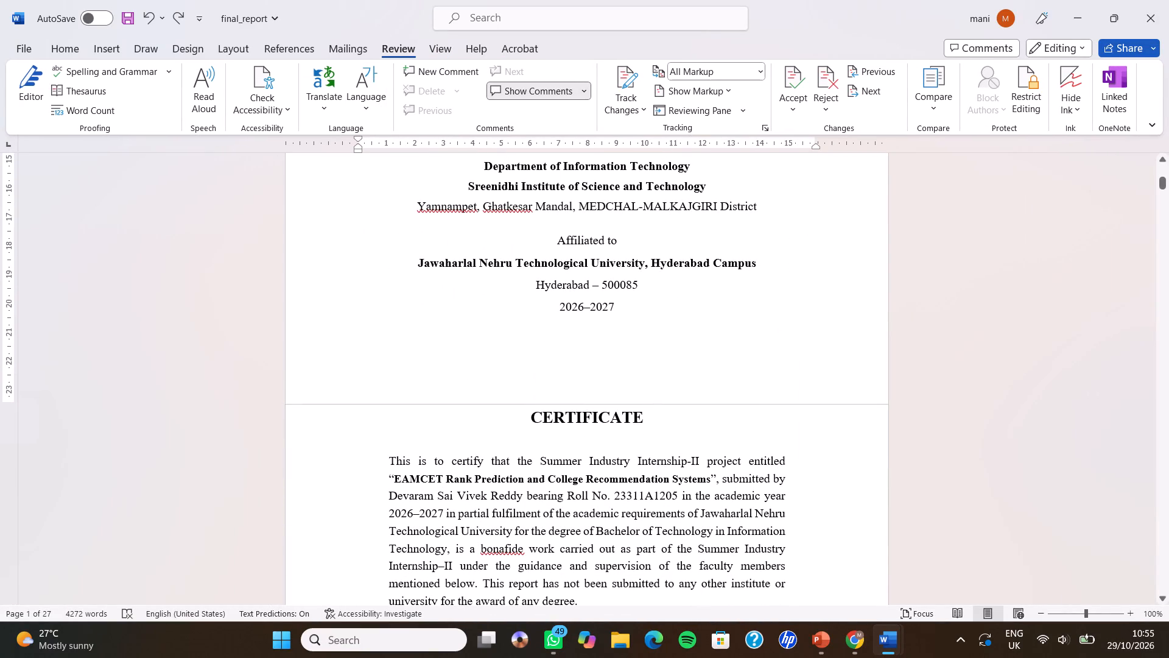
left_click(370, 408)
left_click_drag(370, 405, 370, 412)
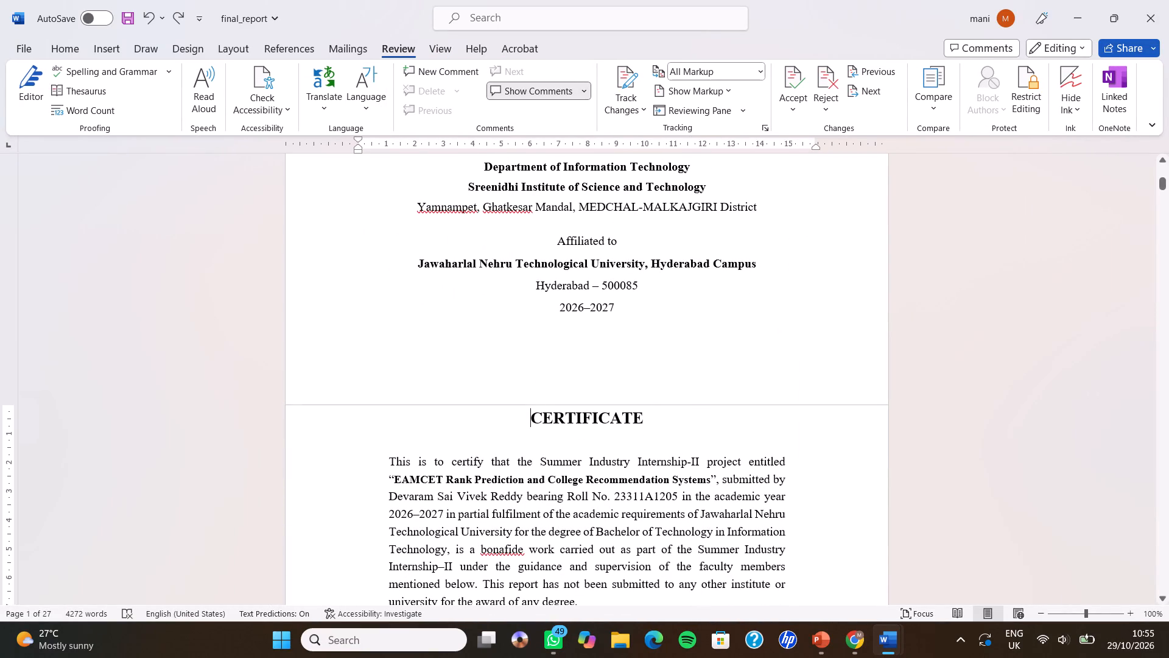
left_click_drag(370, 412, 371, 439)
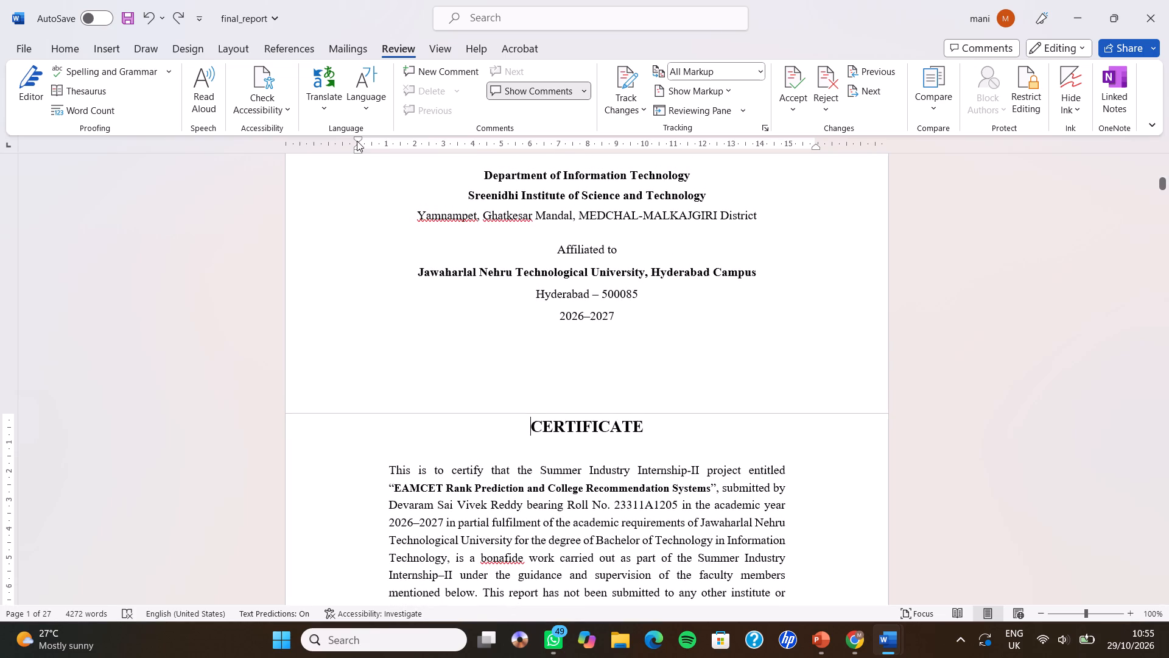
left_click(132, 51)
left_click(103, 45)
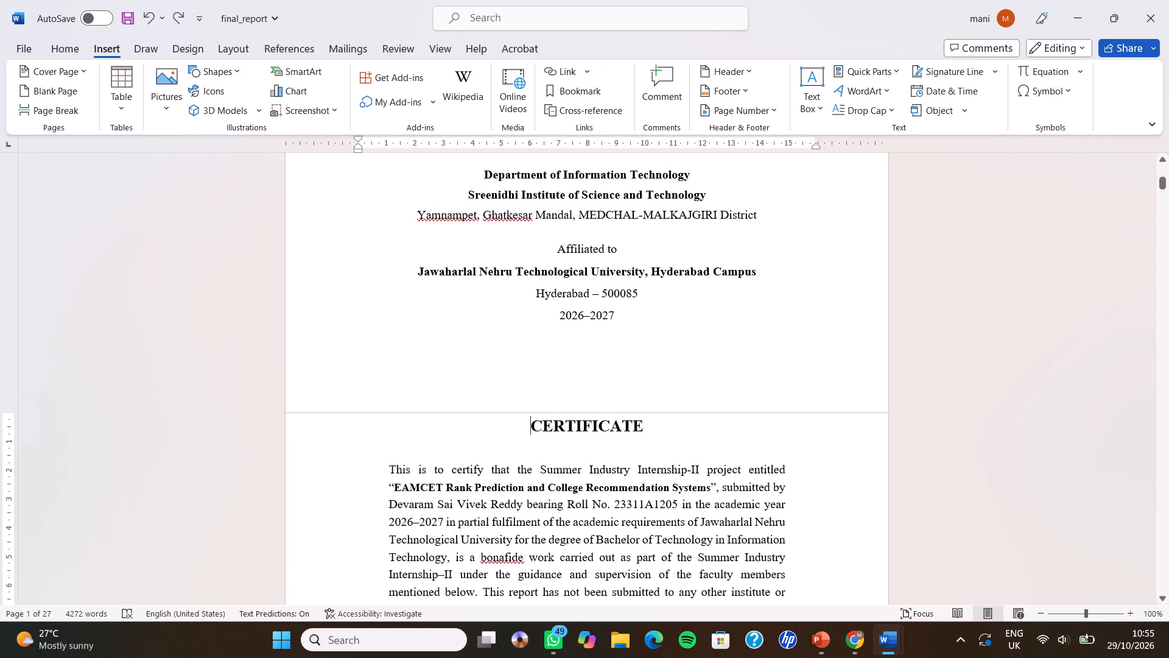
Save the final_report document.
key("ctrl+s")
key("ctrl+s")
key("ctrl+s")
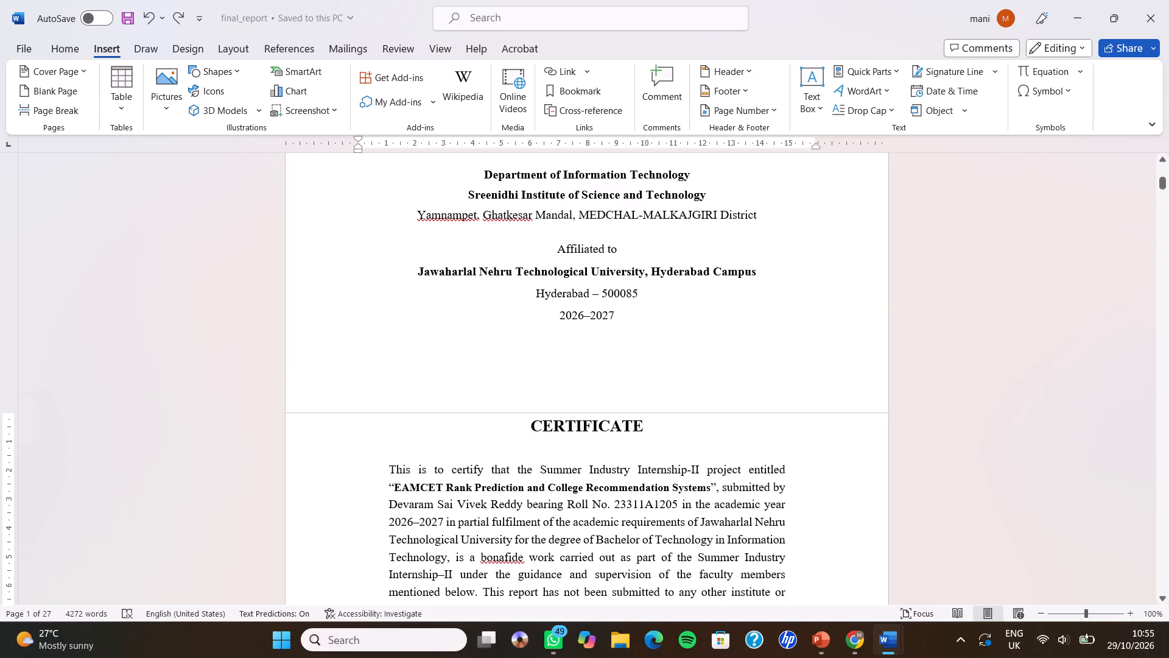
Save a copy of the report to the OneDrive Desktop folder as a Word Document named final_report.
left_click(27, 18)
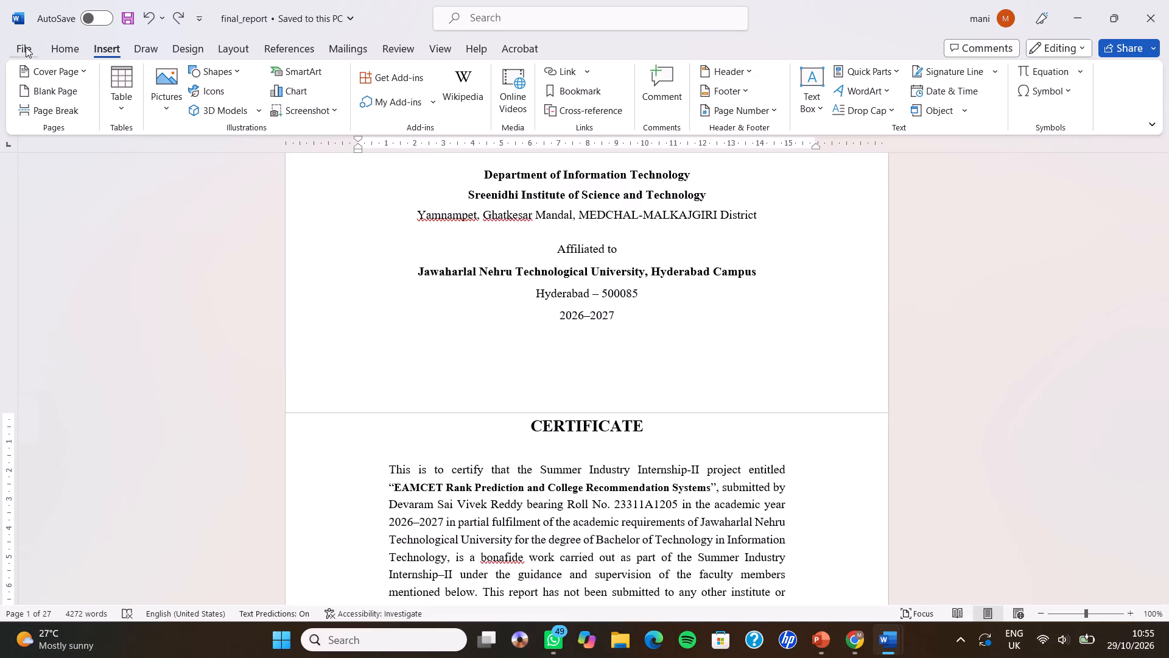
left_click(26, 47)
left_click(58, 271)
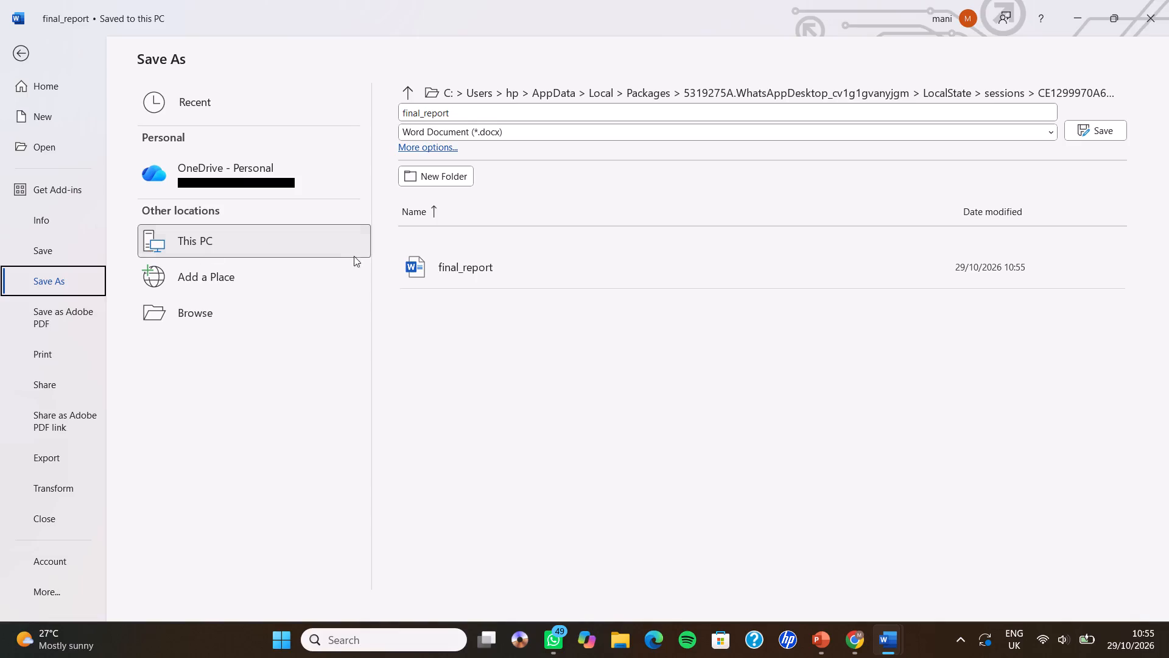
scroll(463, 247, "down", 1)
left_click(317, 250)
triple_click(317, 250)
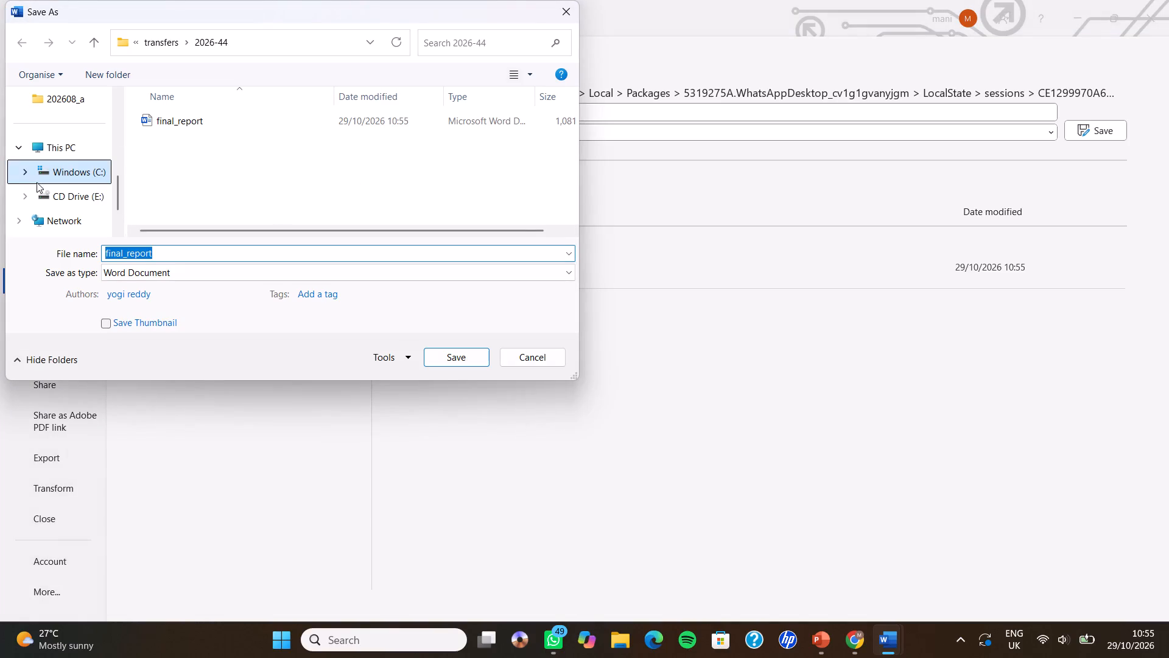
scroll(75, 192, "down", 1)
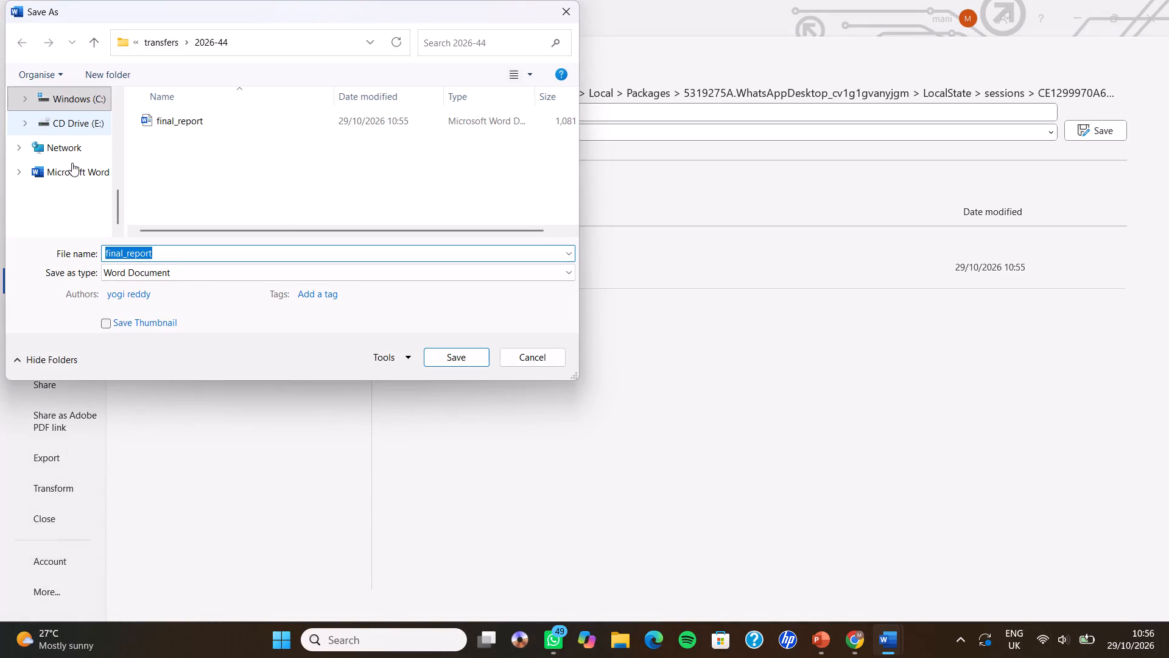
scroll(72, 163, "up", 3)
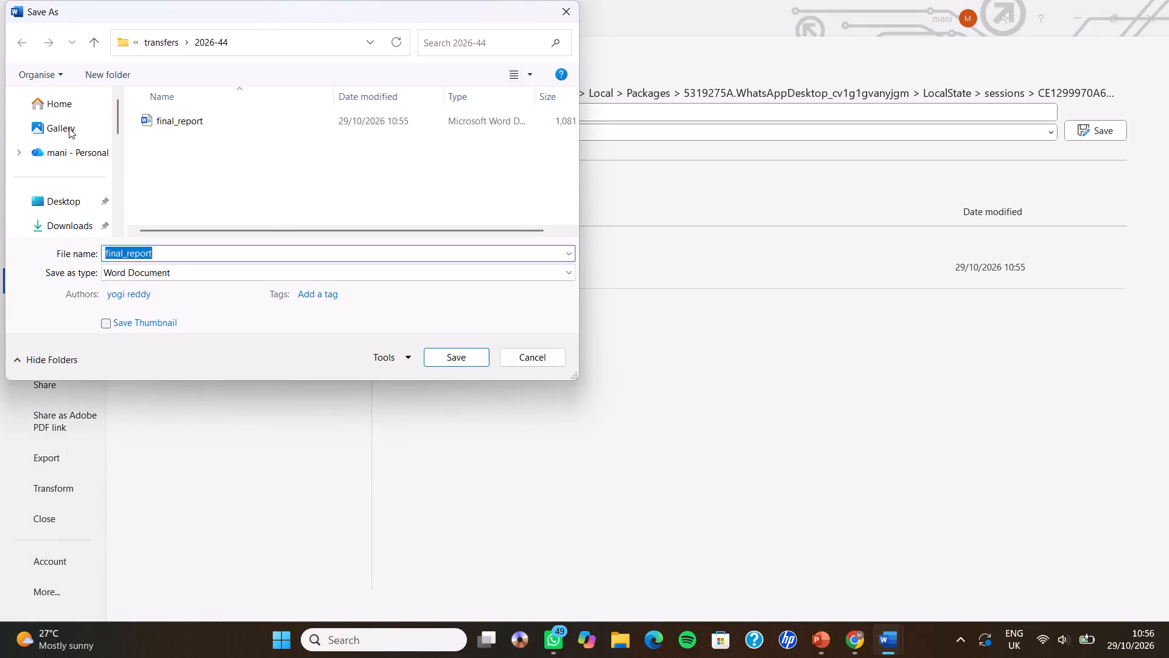
left_click(63, 202)
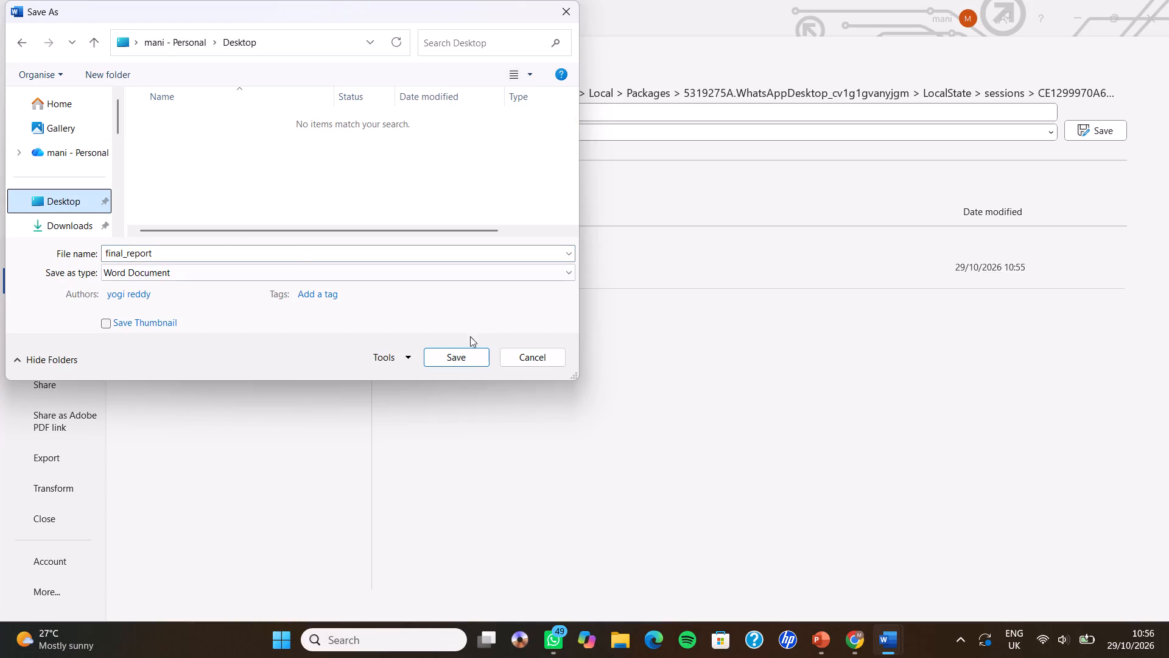
left_click(458, 347)
left_click(458, 361)
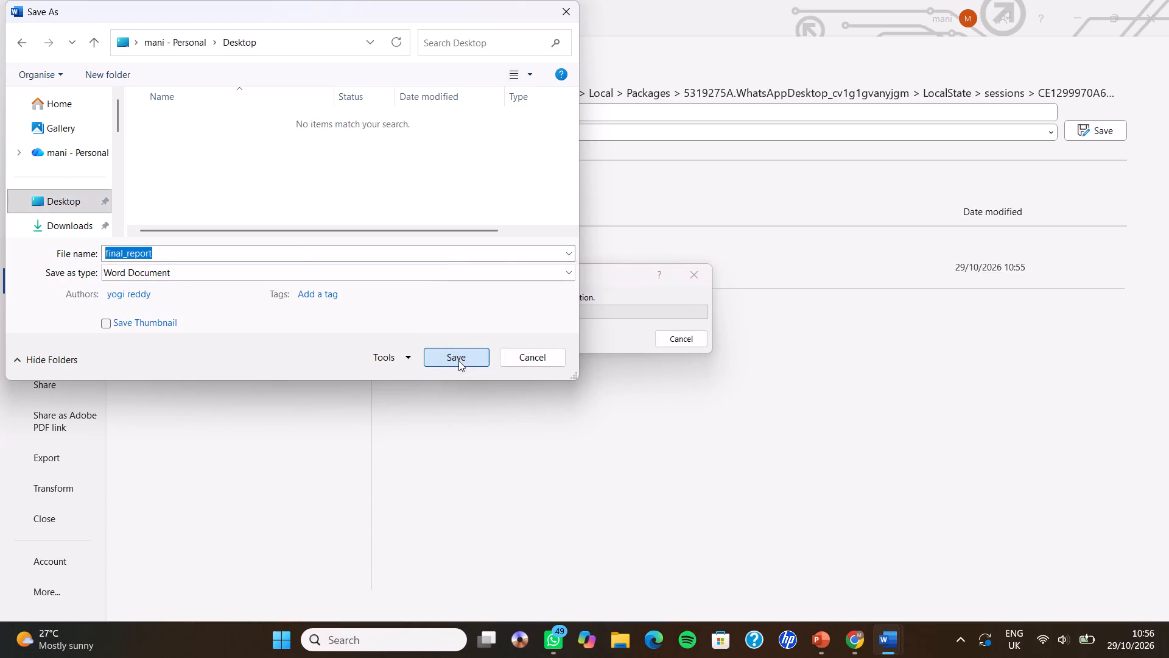
left_click(564, 15)
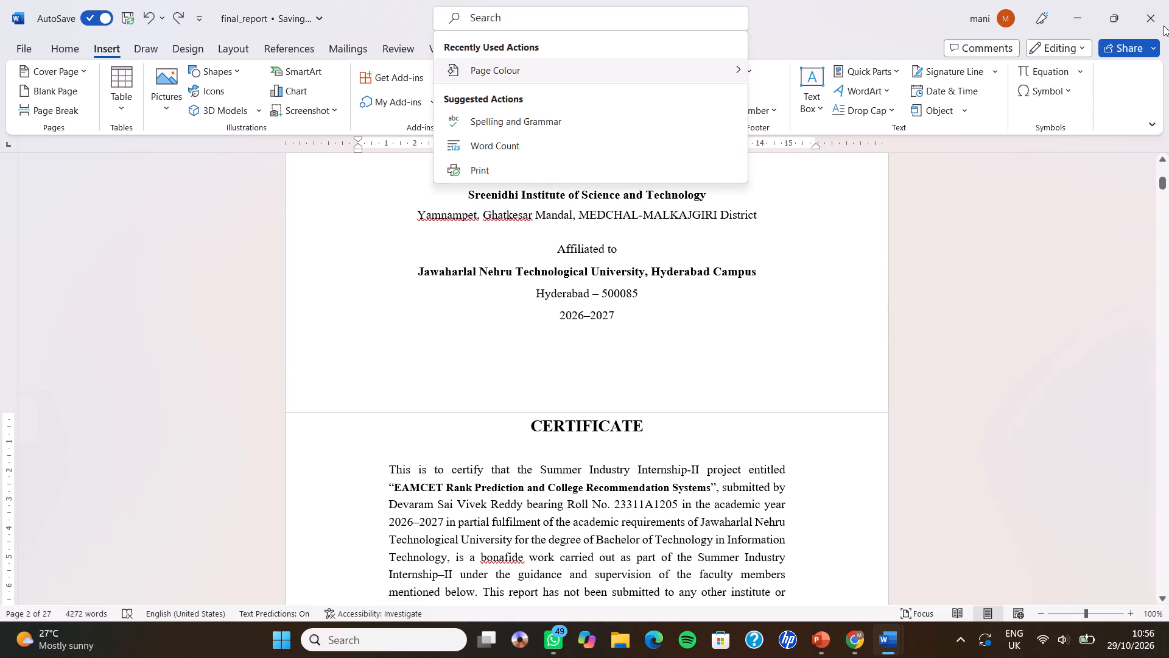
Close the final_report document.
left_click(1164, 26)
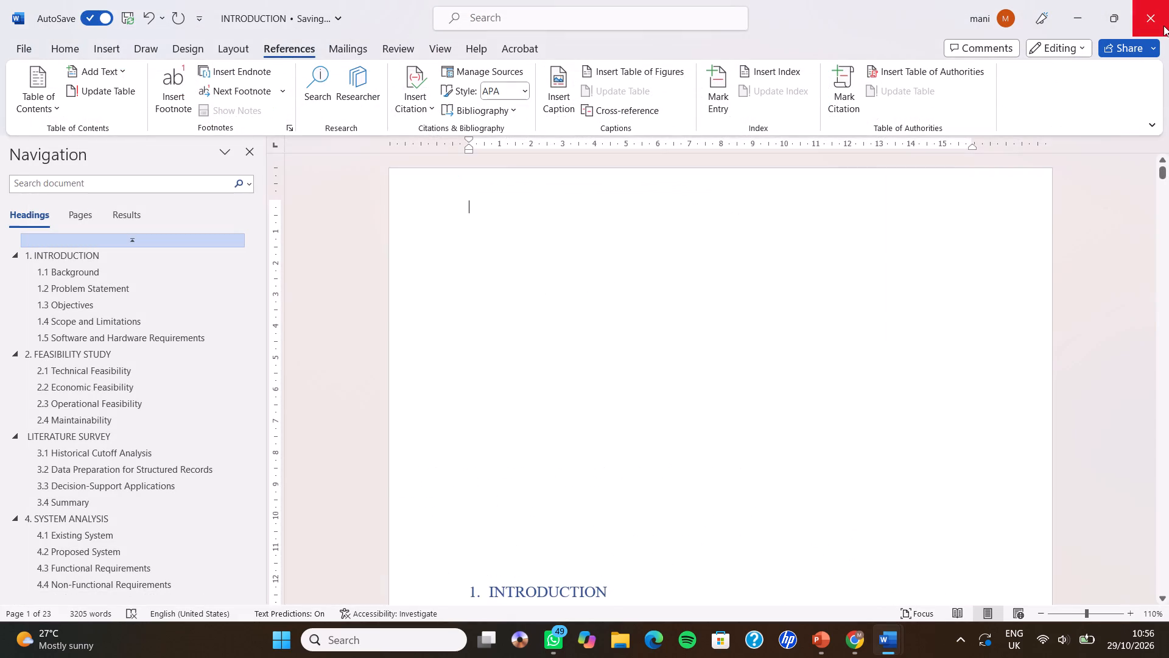
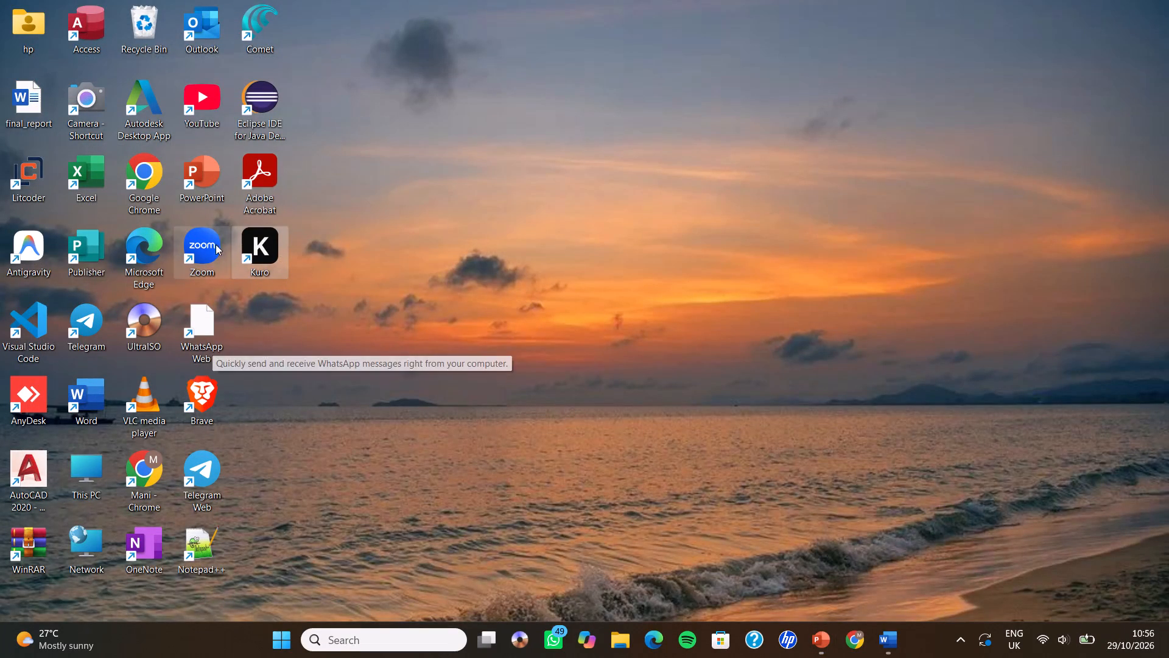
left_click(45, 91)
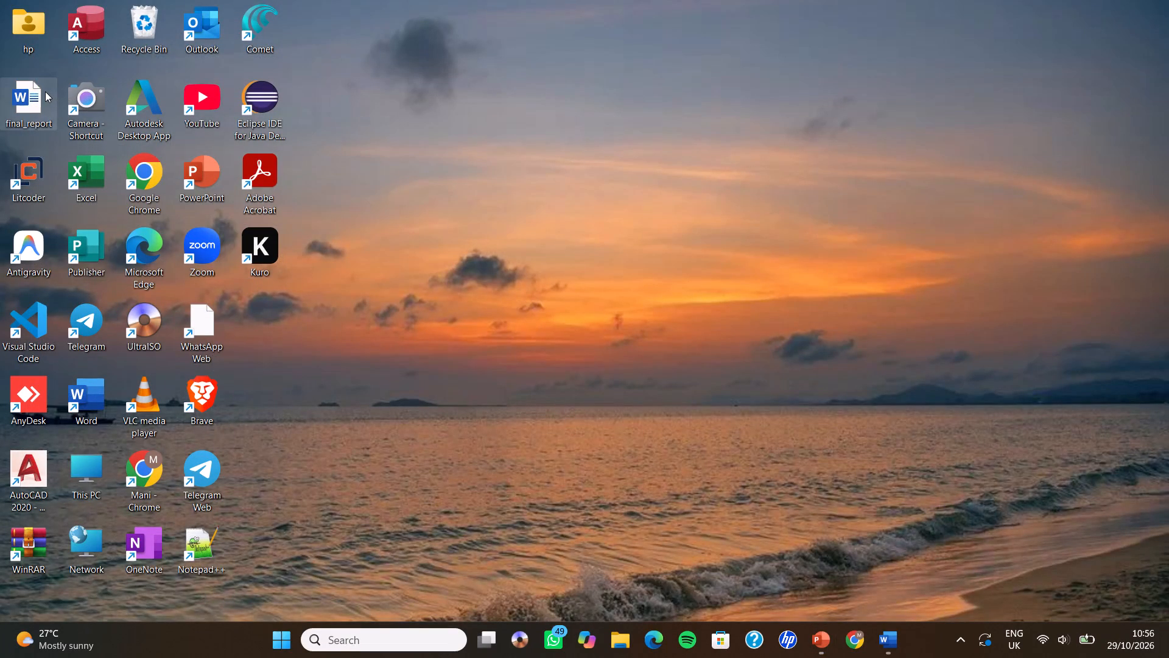
Open the INTRODUCTION Word document from the OneDrive Documents folder.
left_click(608, 632)
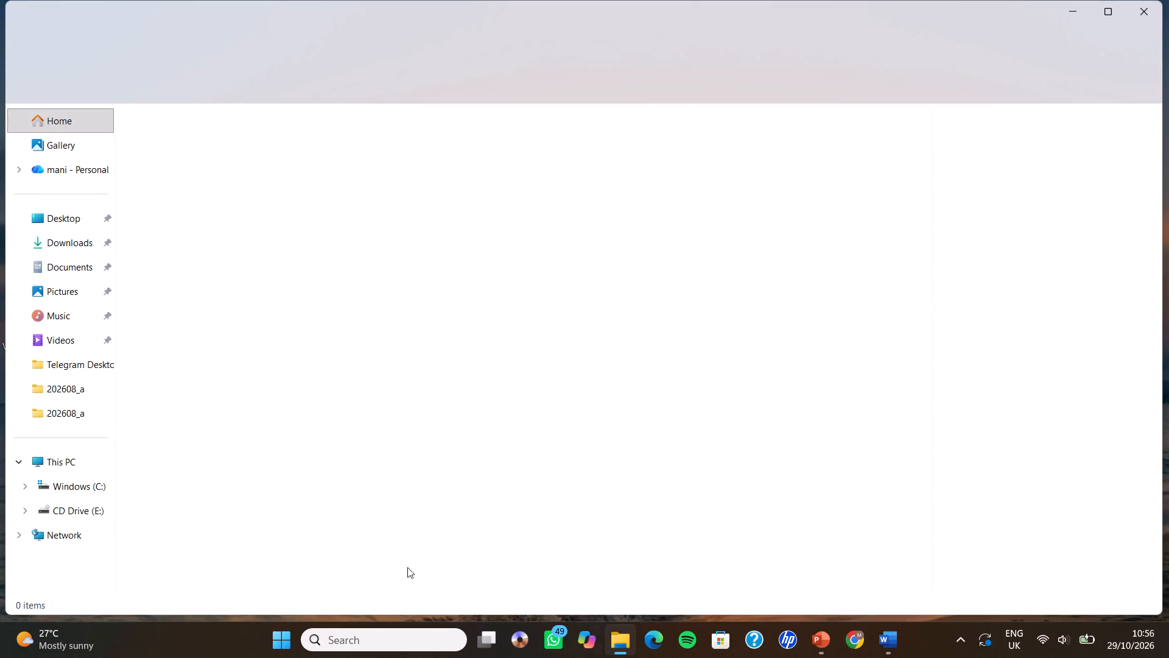
left_click(72, 276)
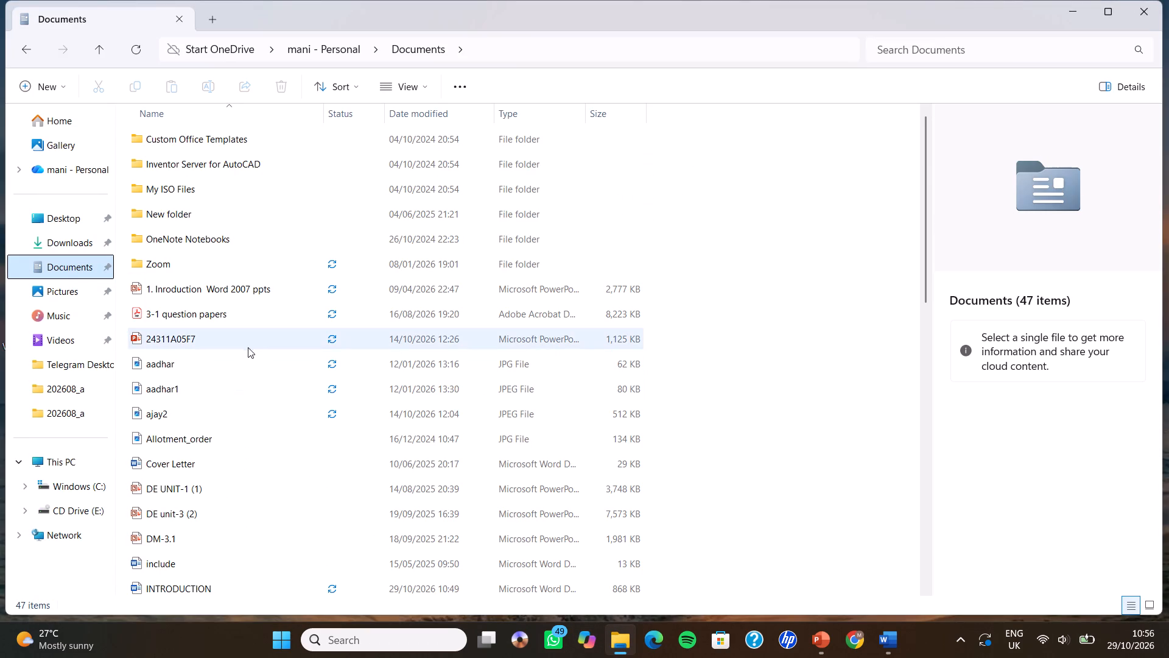
scroll(245, 349, "down", 1)
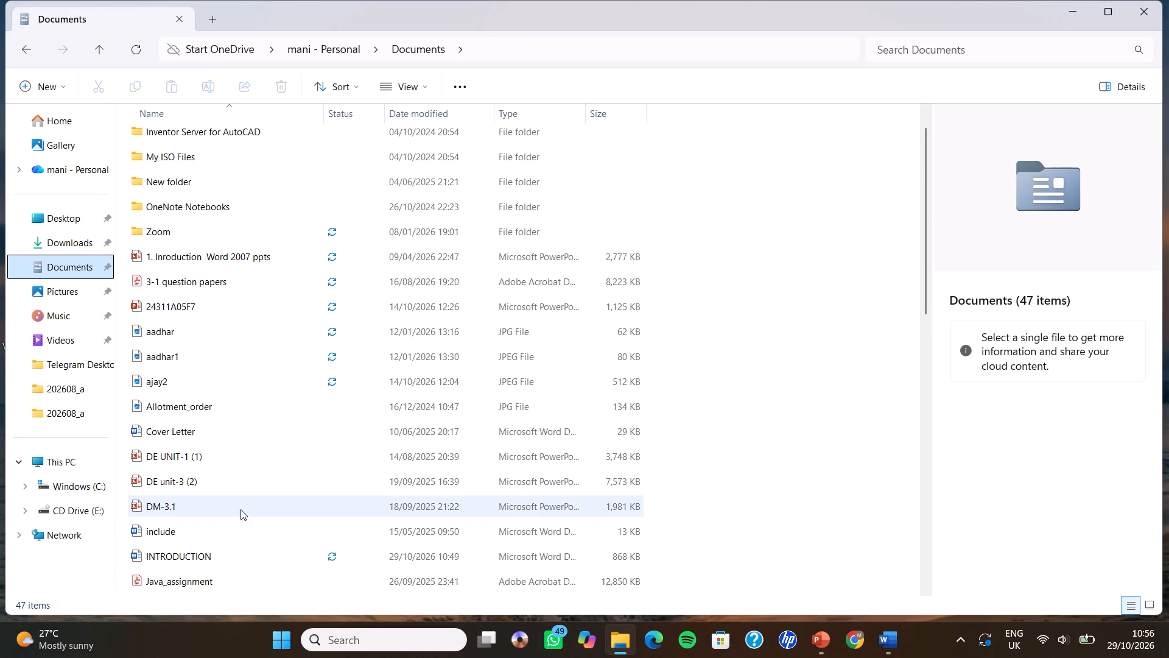
triple_click(235, 561)
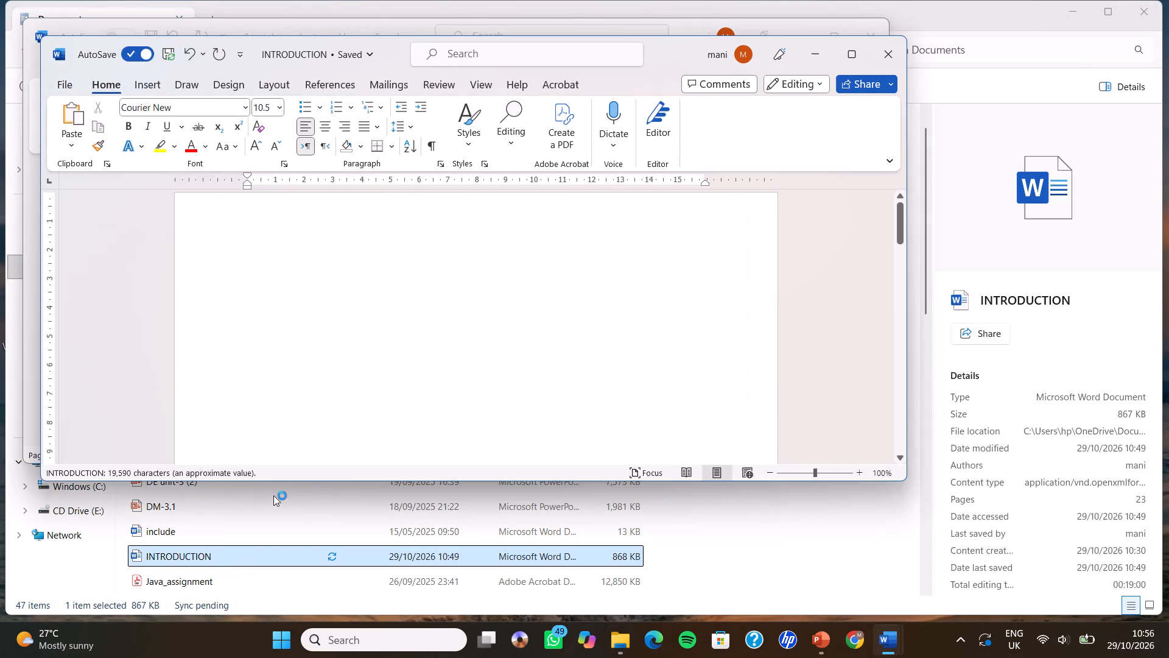
Look through the INTRODUCTION document from its first page to the design section with the architecture and data preparation workflow figures.
scroll(315, 405, "up", 3)
scroll(315, 405, "down", 2)
scroll(315, 405, "up", 1)
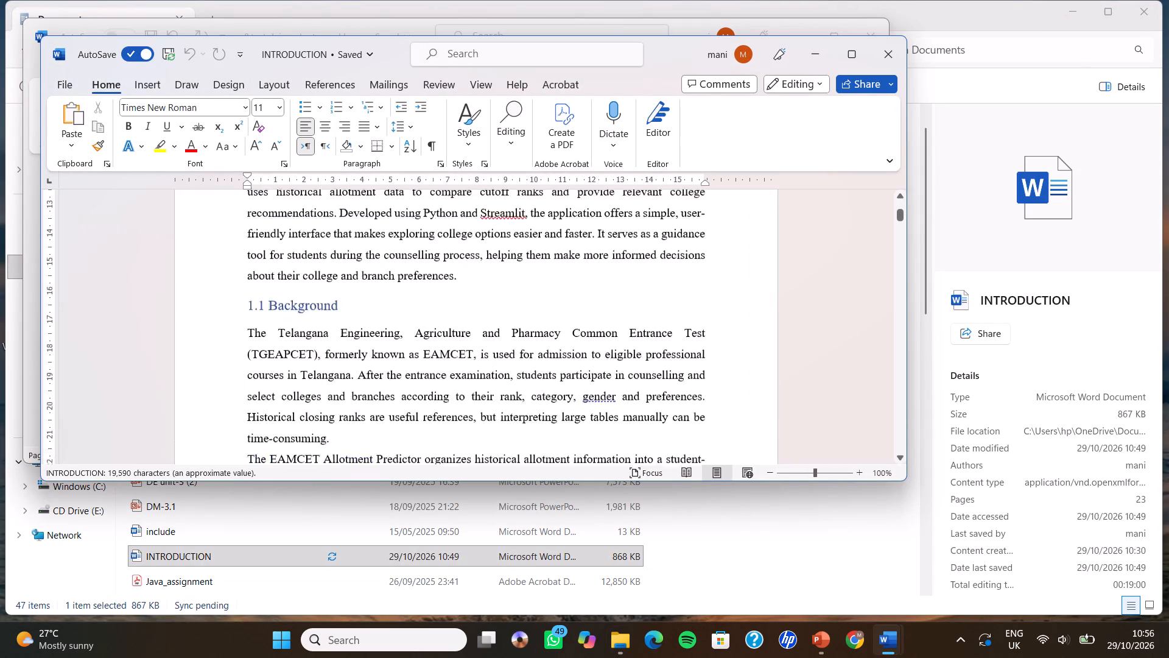
scroll(315, 405, "up", 3)
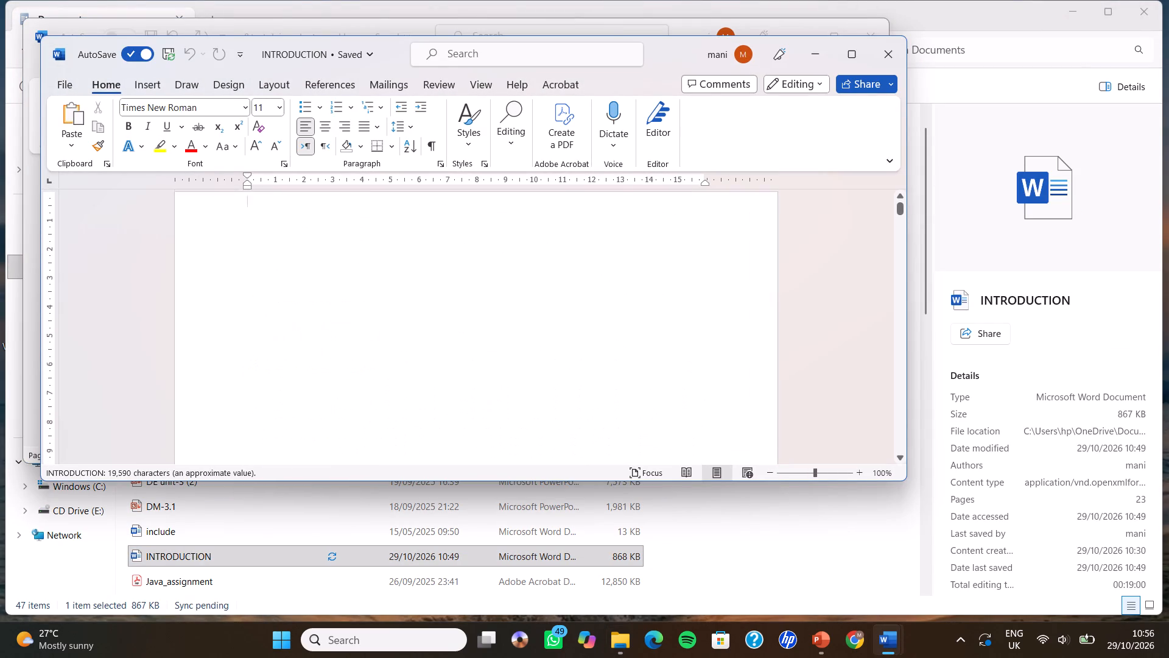
scroll(315, 405, "down", 3)
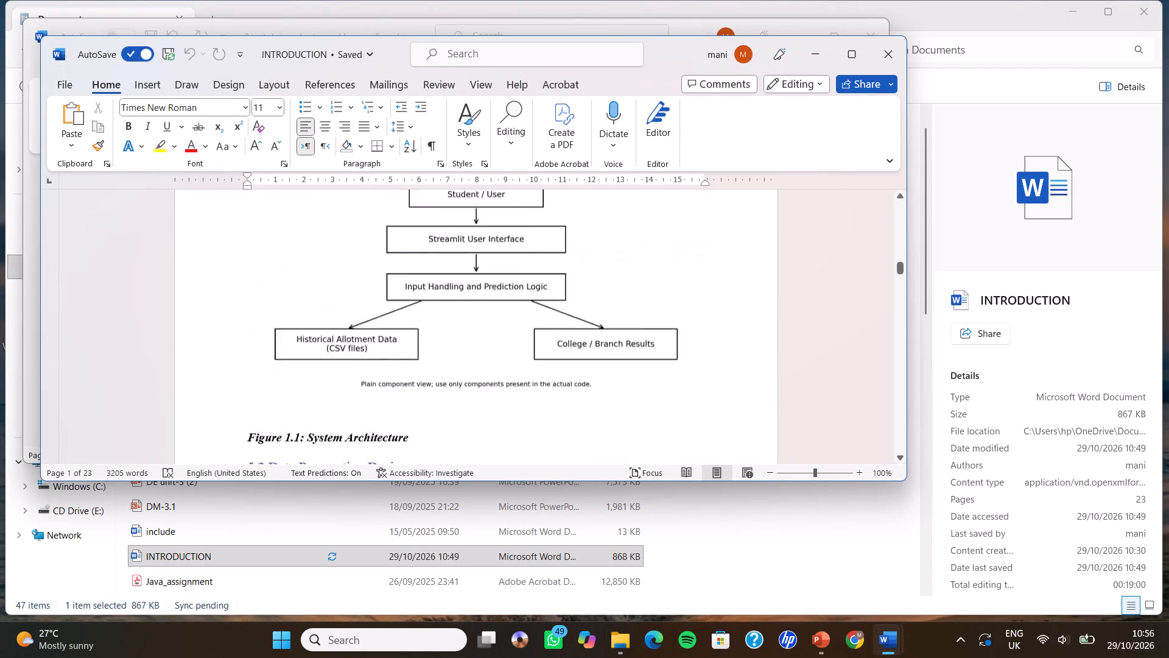
scroll(315, 405, "down", 4)
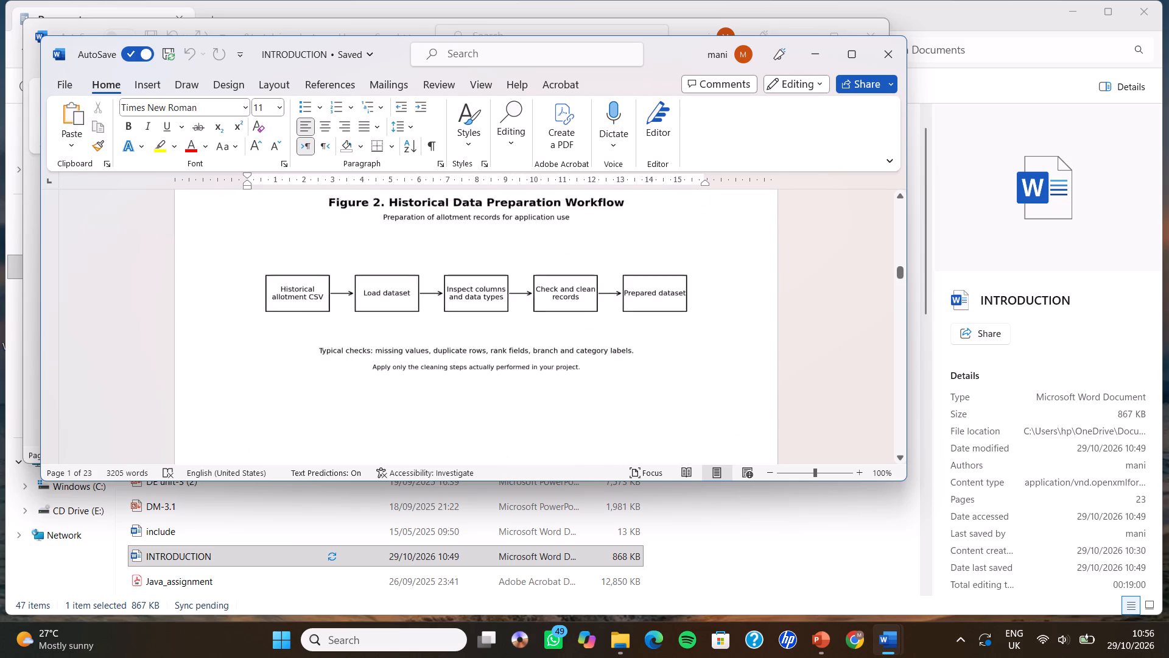
scroll(315, 405, "down", 2)
scroll(315, 405, "right", 1)
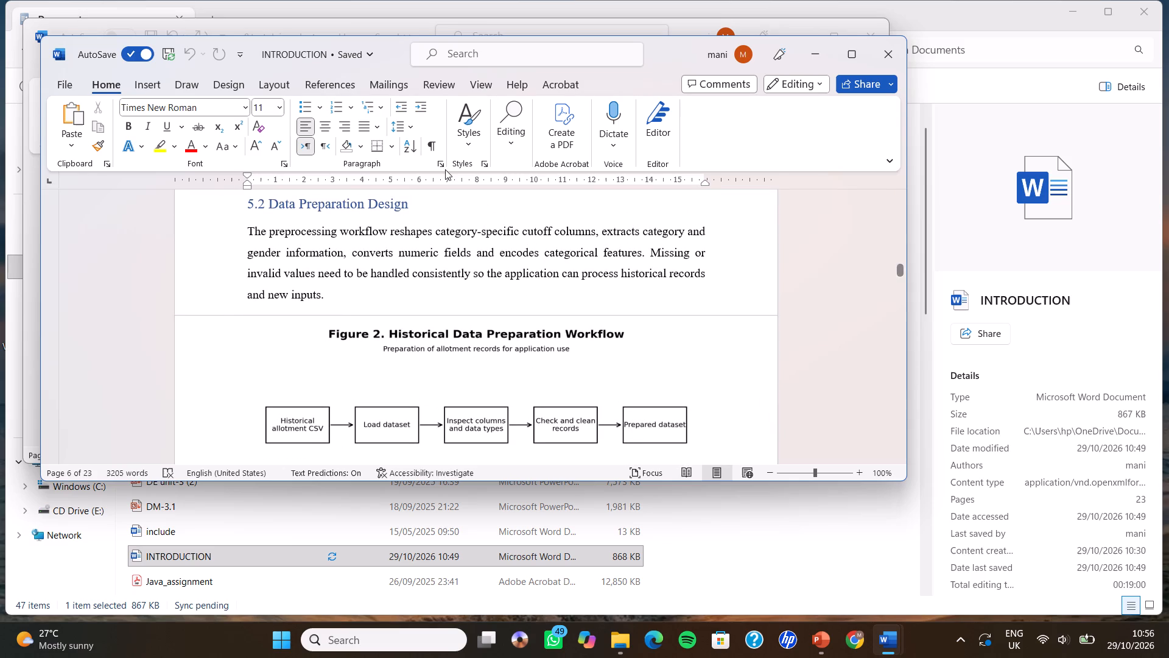
Close the INTRODUCTION and 0.textplain Word documents, leaving the OneDrive Documents folder open.
left_click(888, 41)
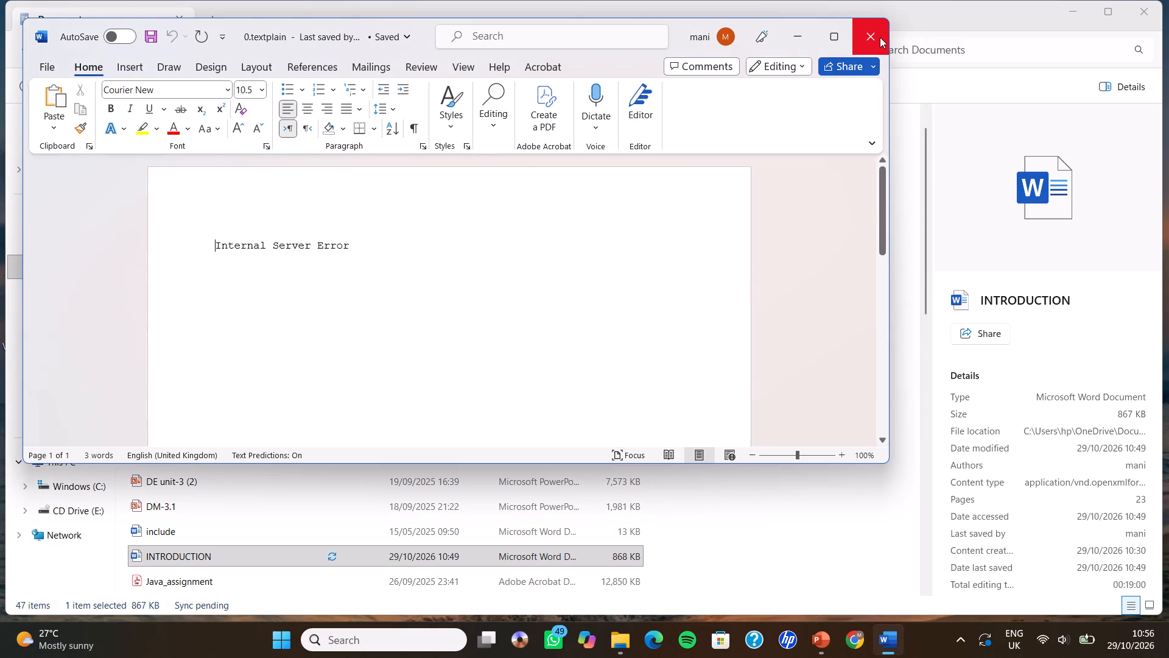
scroll(630, 309, "up", 2)
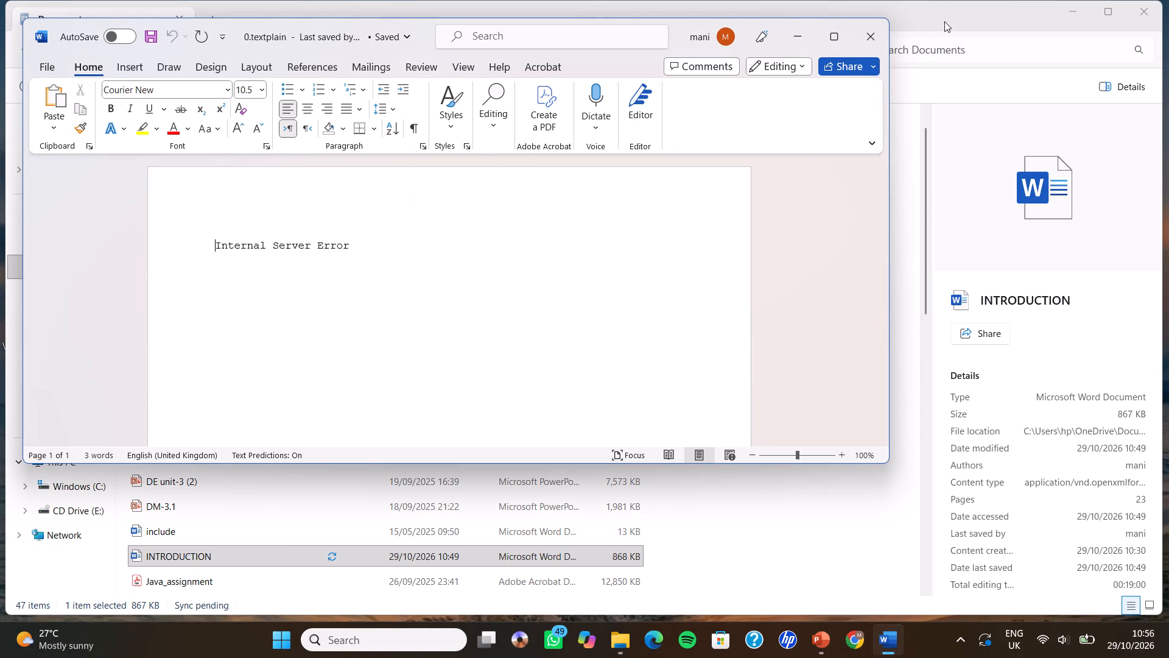
left_click(884, 37)
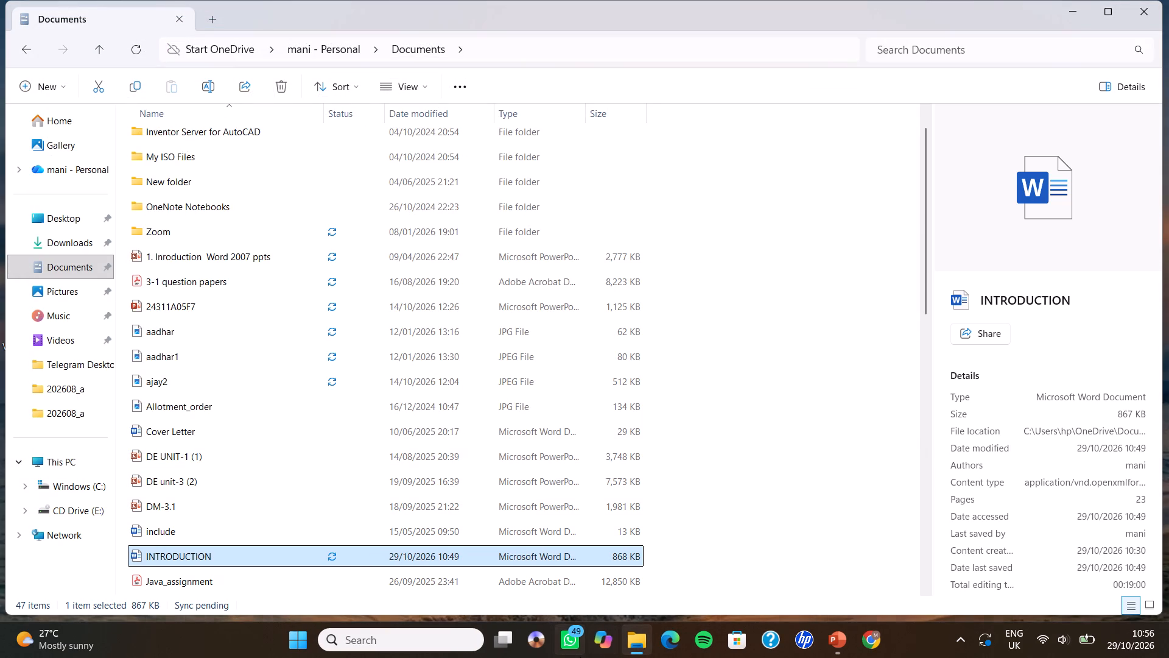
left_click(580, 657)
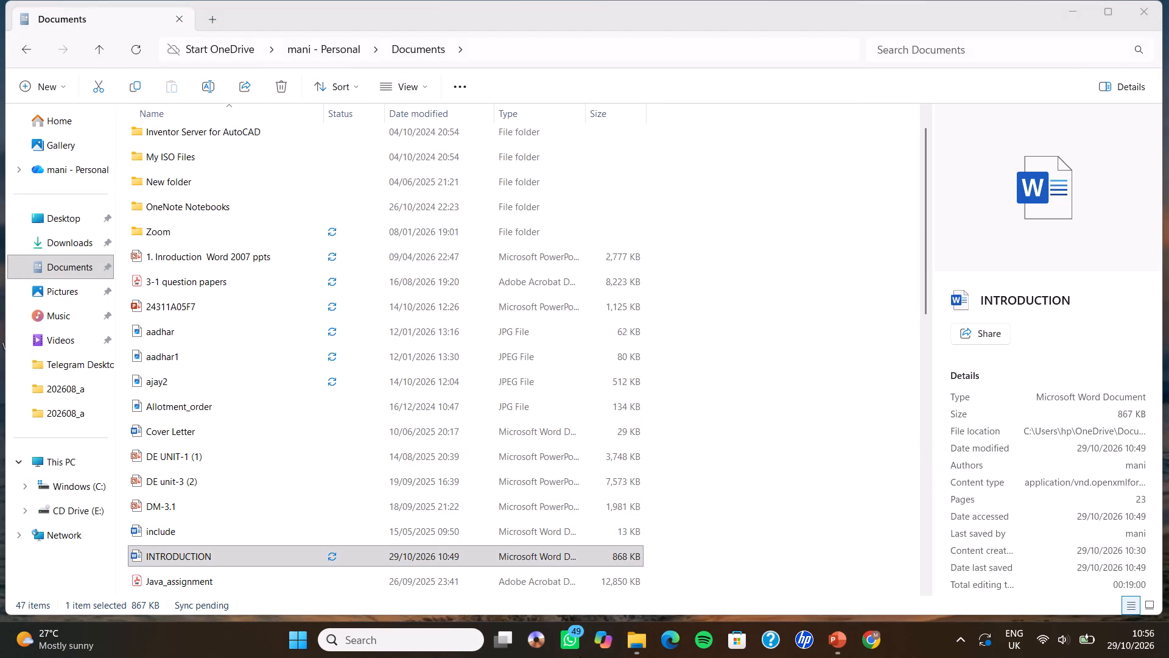
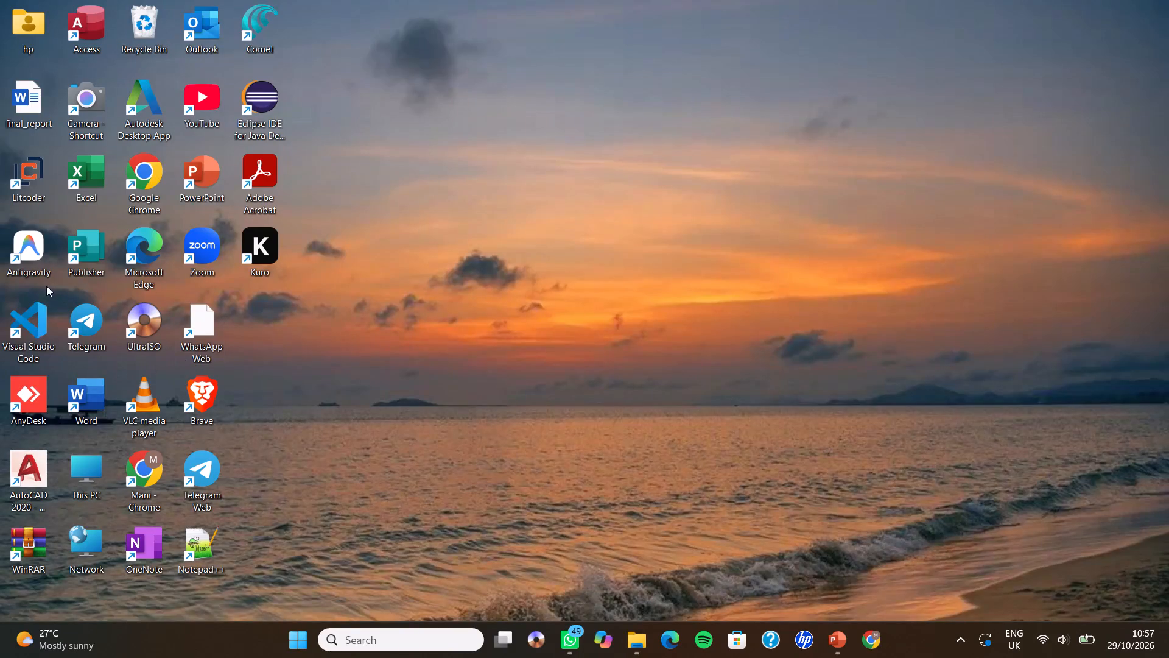
Open the final_report document from the desktop in Word and dismiss the Microsoft Office Activation Wizard.
double_click(24, 119)
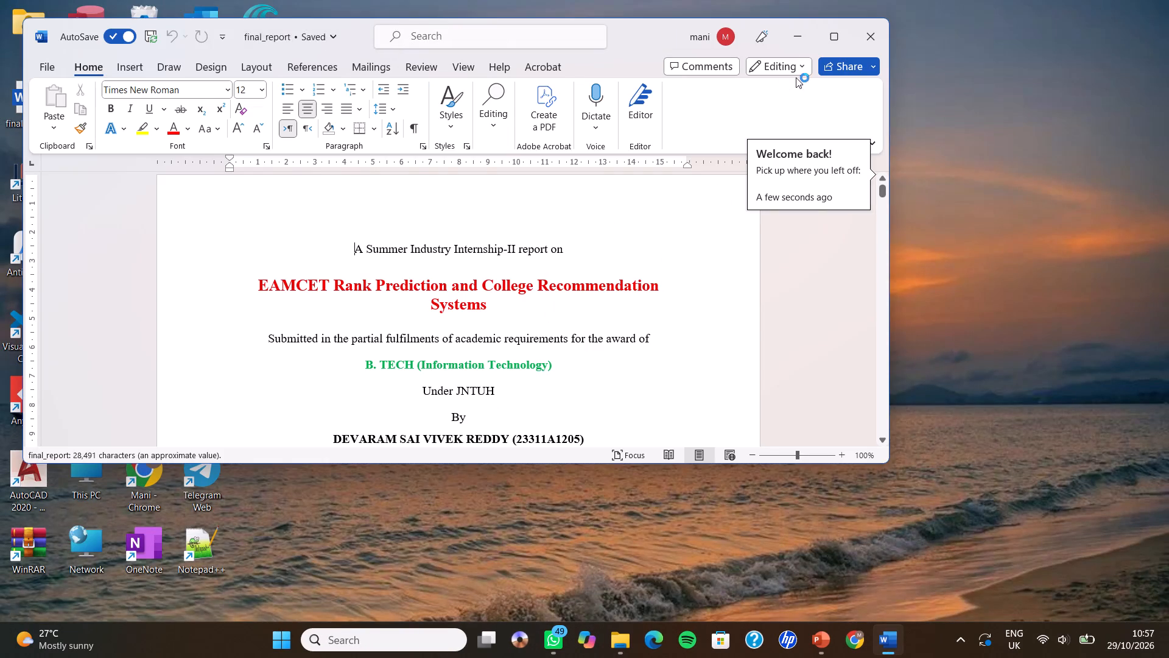
left_click_drag(818, 43, 620, 78)
left_click(620, 78)
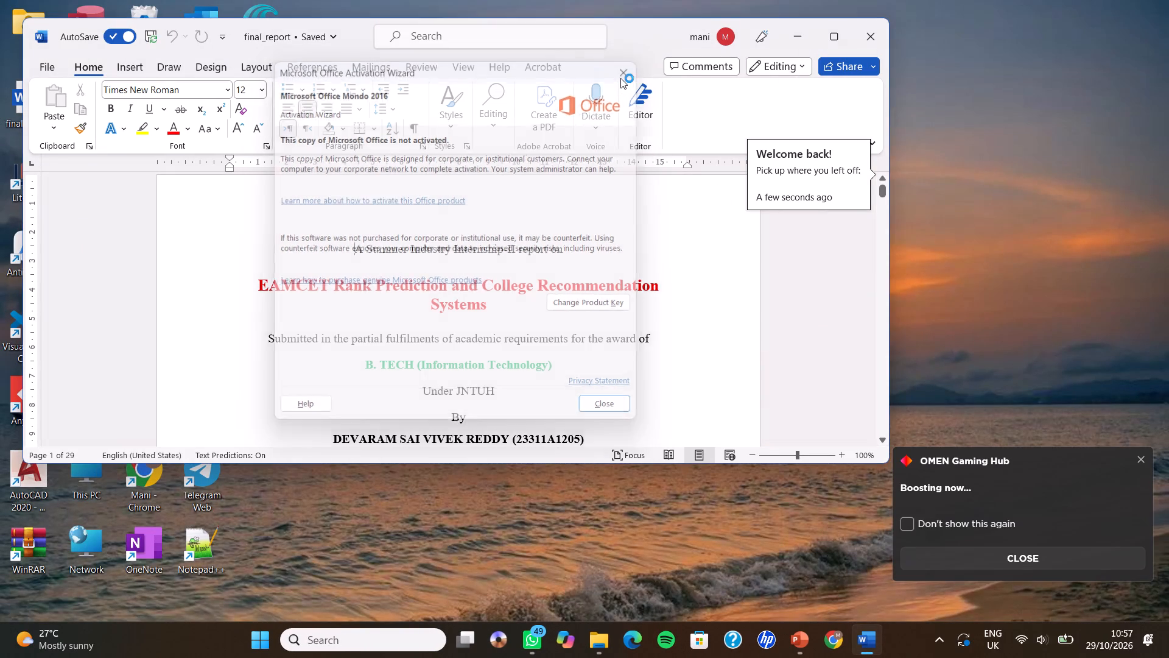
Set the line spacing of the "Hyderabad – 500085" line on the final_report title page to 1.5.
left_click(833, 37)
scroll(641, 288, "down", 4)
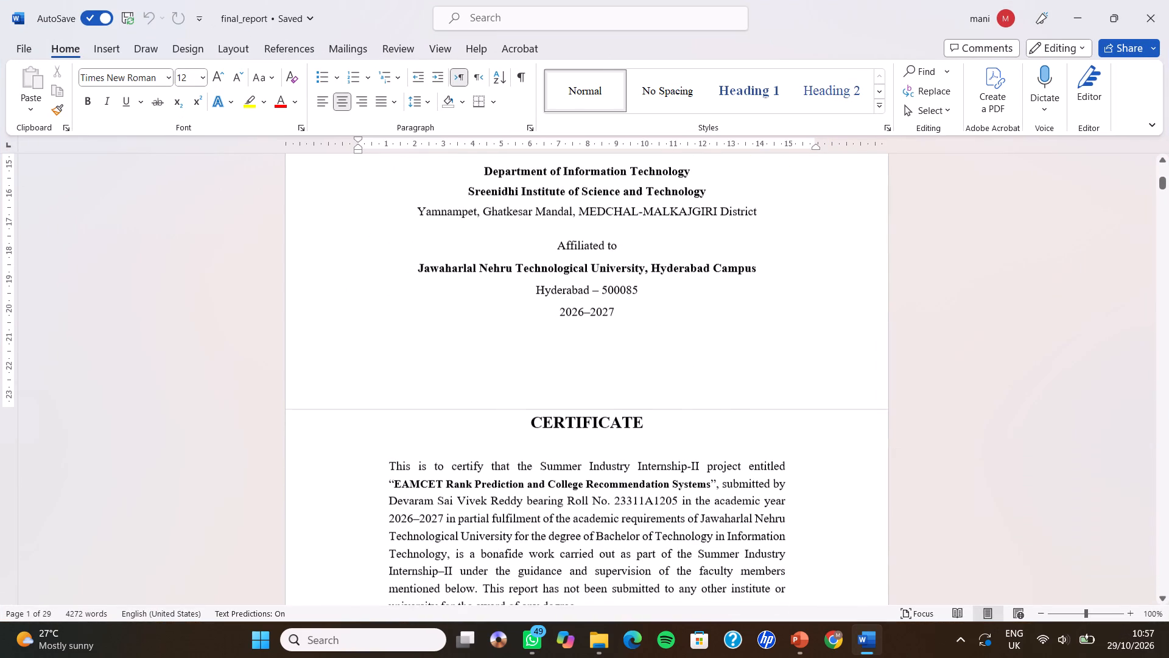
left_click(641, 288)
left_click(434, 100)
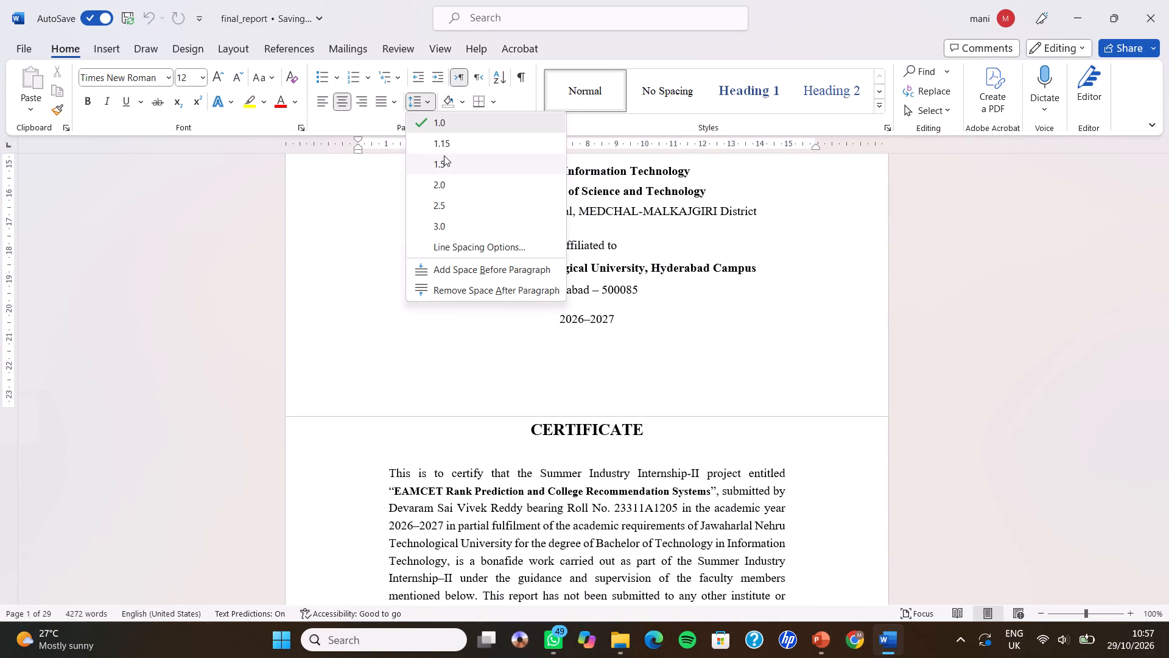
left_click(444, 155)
Set the line spacing of the entire final_report document to 1.5.
scroll(555, 310, "up", 1)
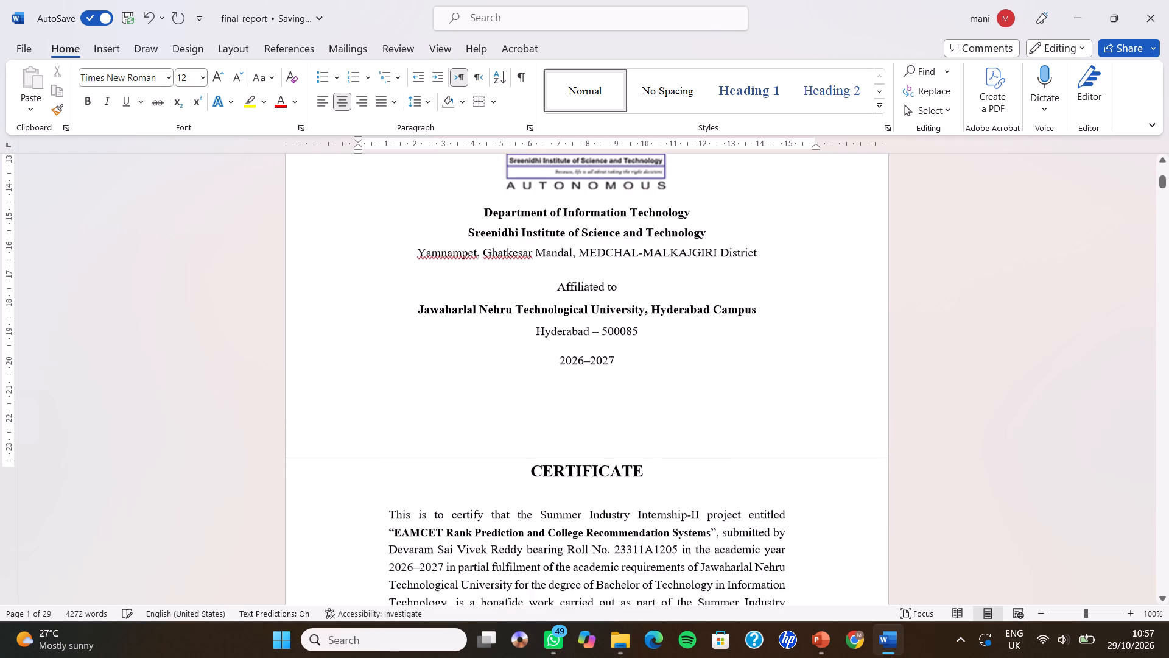
scroll(555, 310, "up", 3)
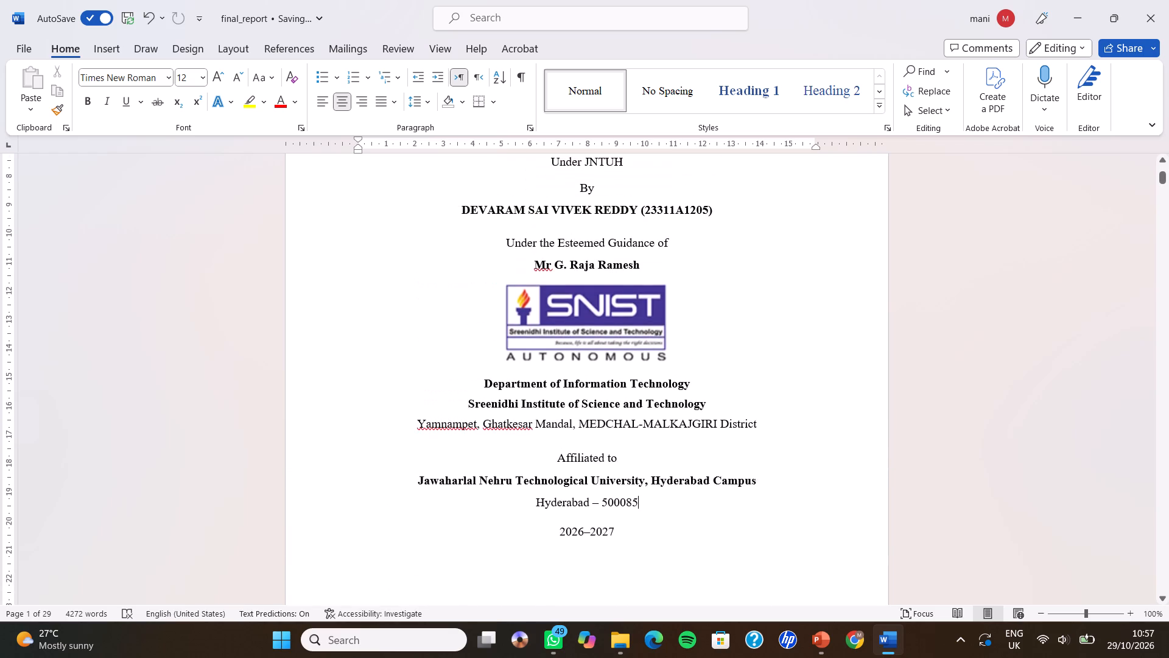
scroll(555, 310, "up", 1)
key("ctrl+a")
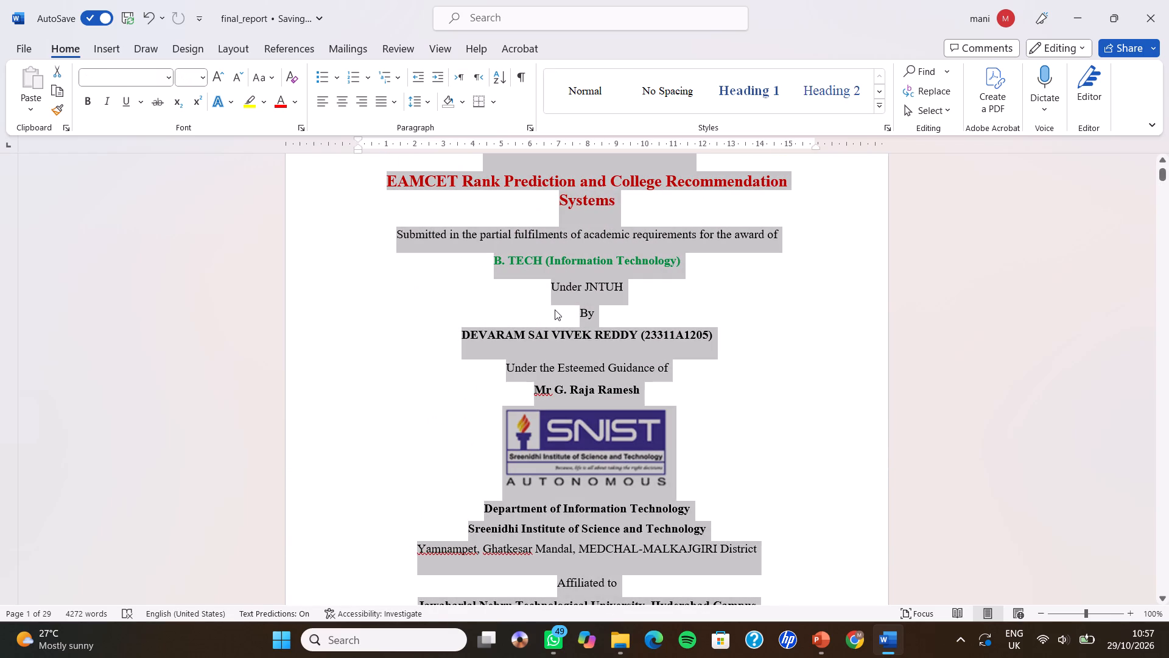
left_click(432, 98)
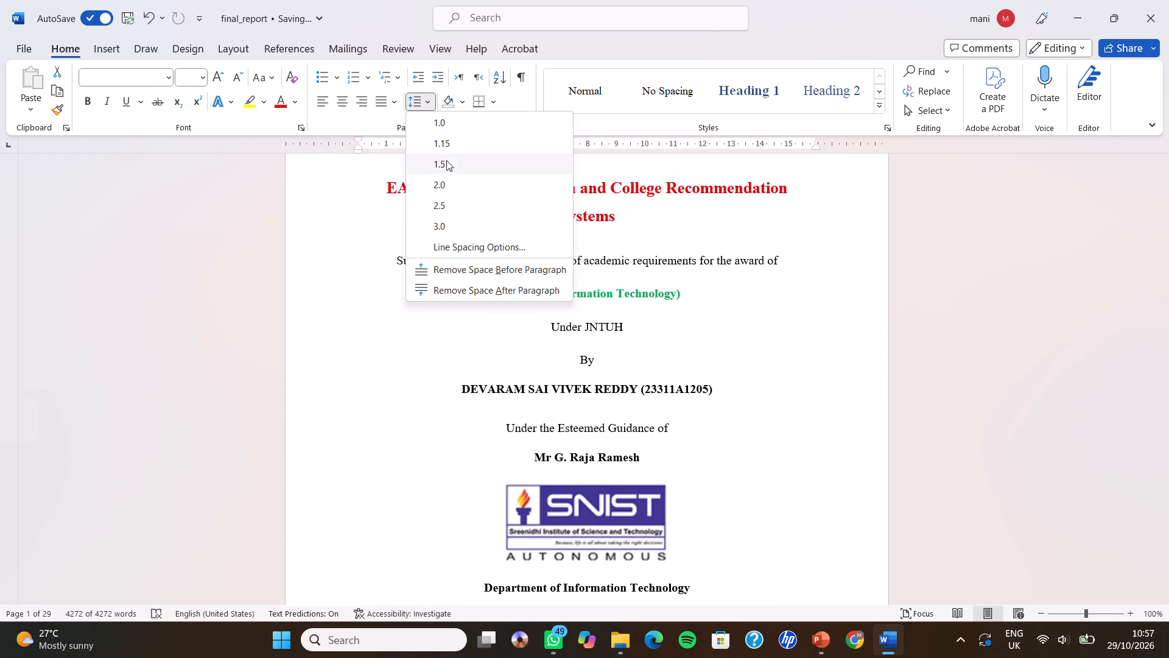
left_click(446, 161)
Examine how the title page and the start of the CERTIFICATE page are laid out with the new line spacing.
scroll(570, 365, "down", 1)
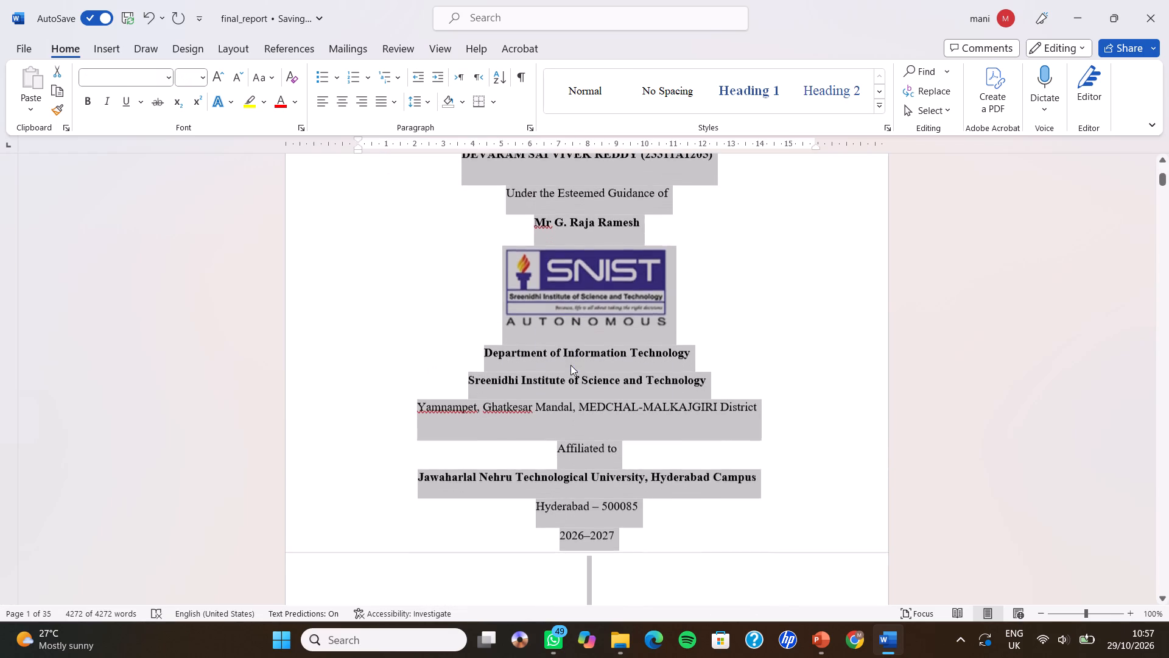
scroll(570, 365, "down", 1)
scroll(570, 365, "up", 3)
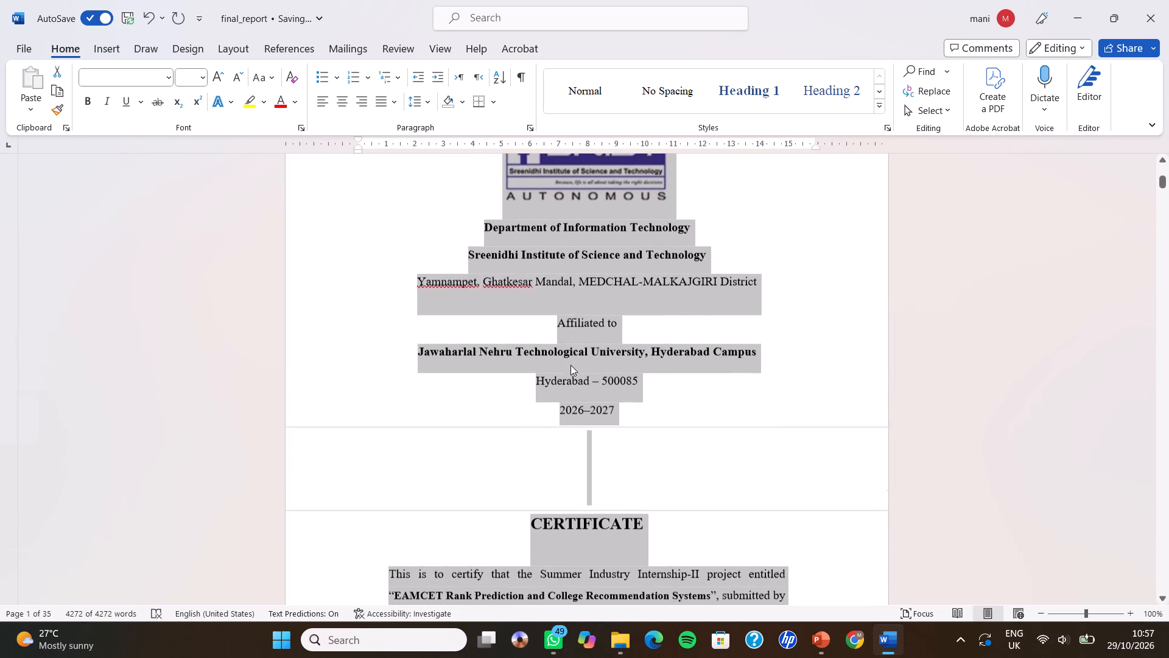
scroll(570, 365, "up", 2)
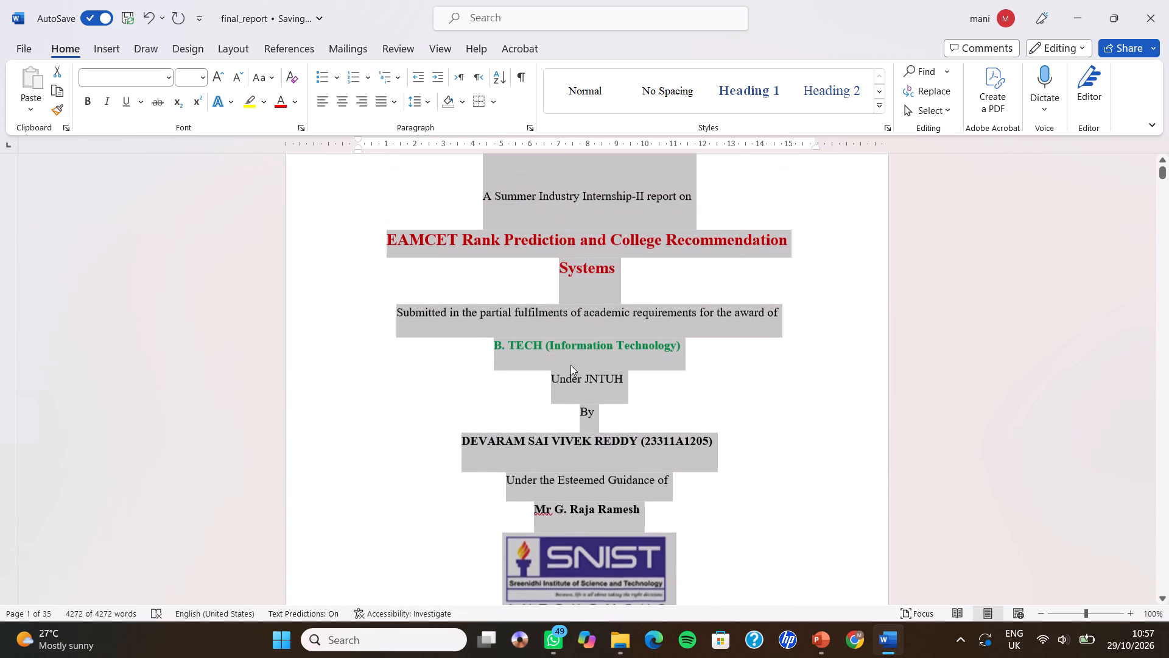
scroll(570, 365, "up", 1)
left_click(570, 365)
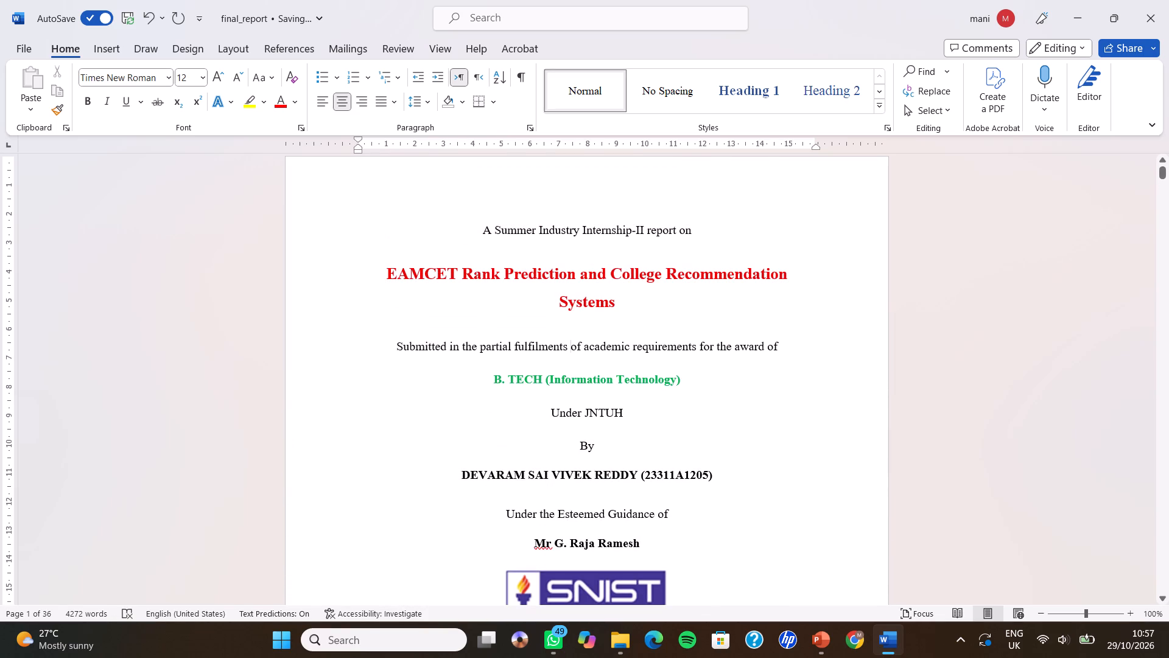
left_click(586, 332)
scroll(589, 313, "down", 1)
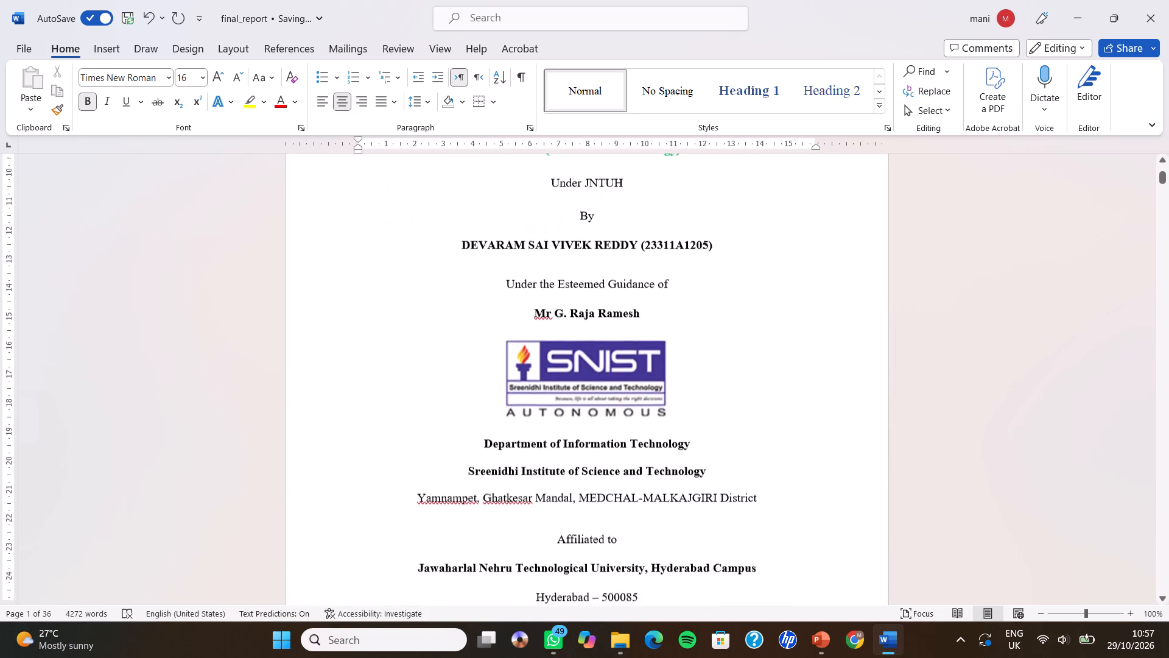
scroll(589, 313, "down", 1)
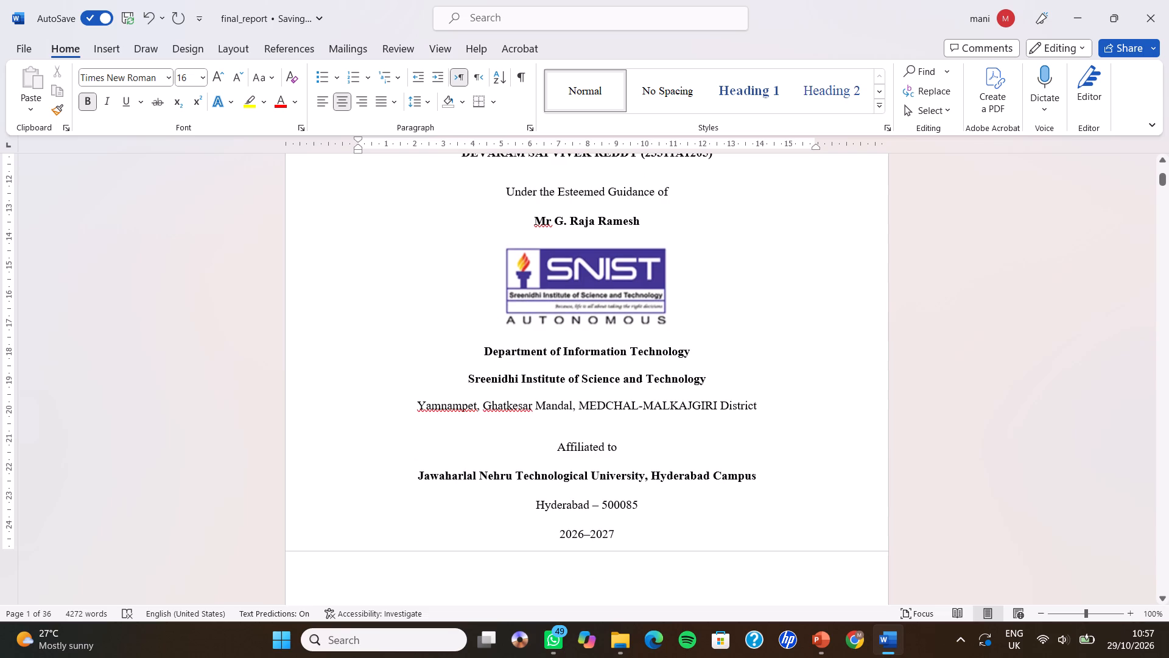
left_click(604, 175)
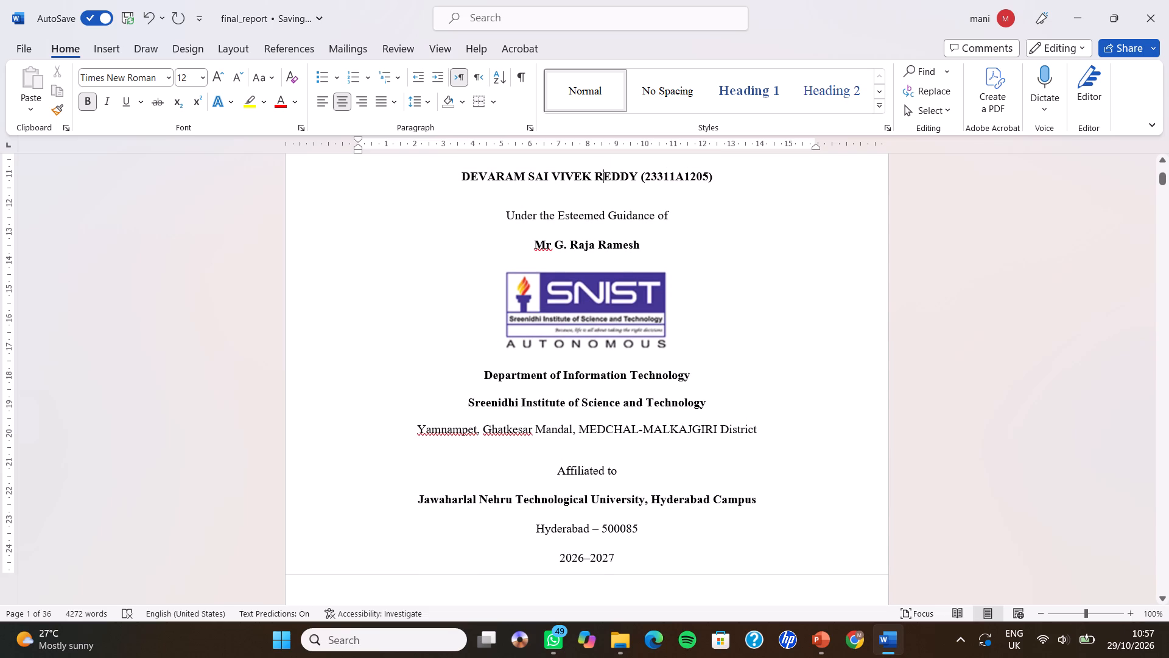
left_click(600, 454)
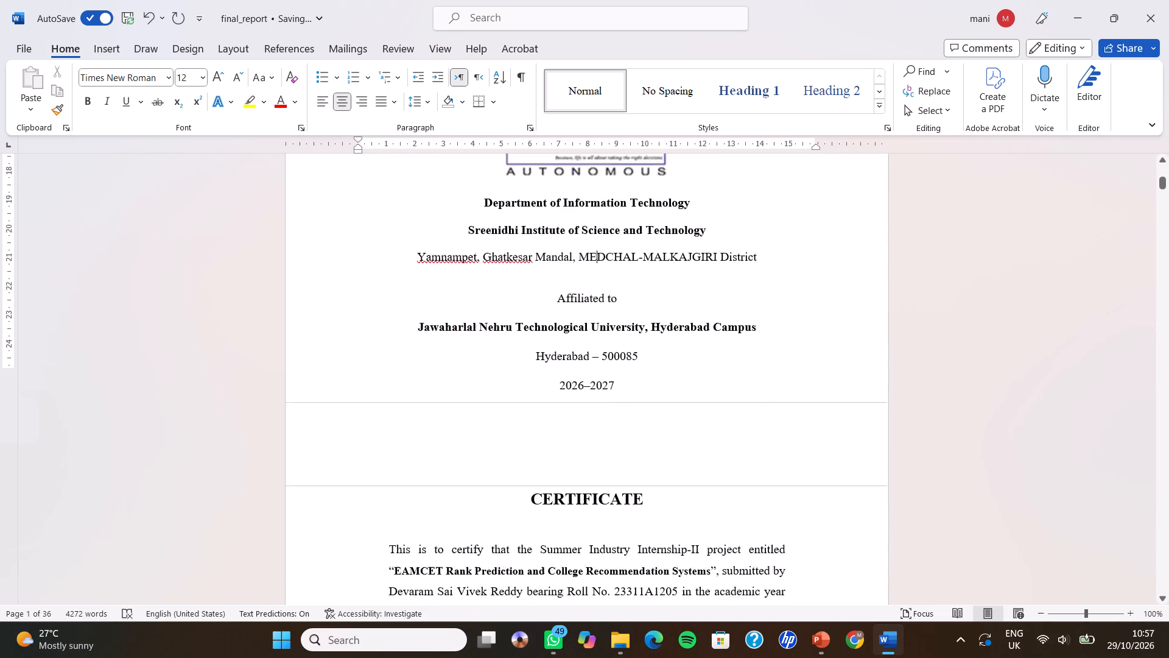
scroll(617, 523, "up", 1)
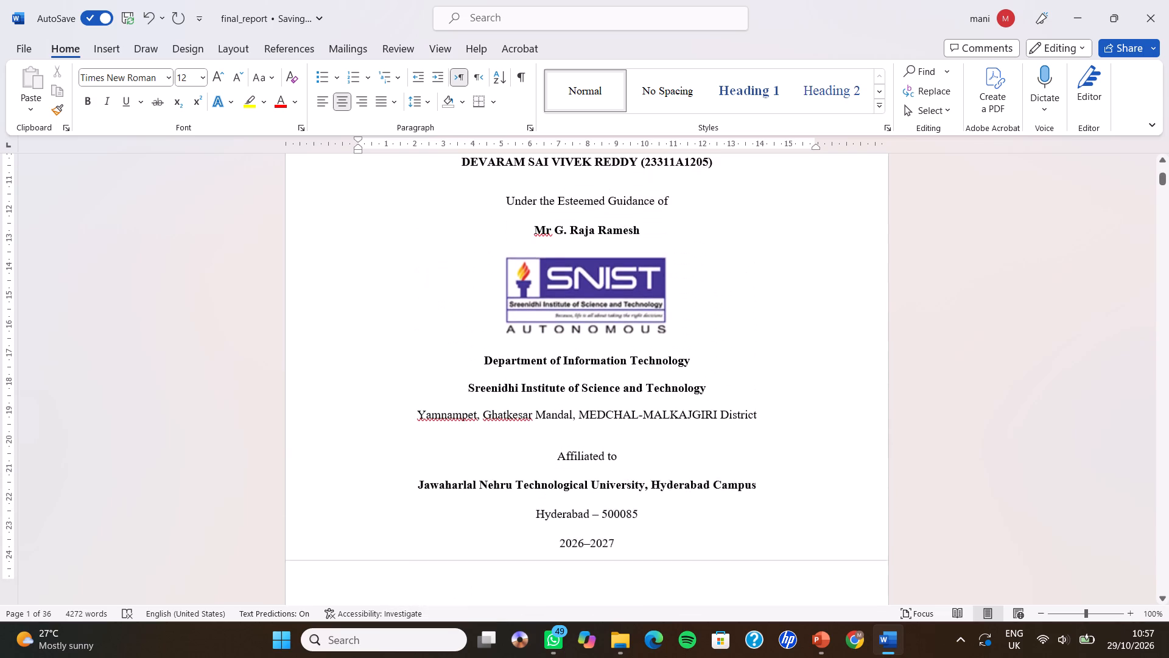
scroll(607, 475, "up", 2)
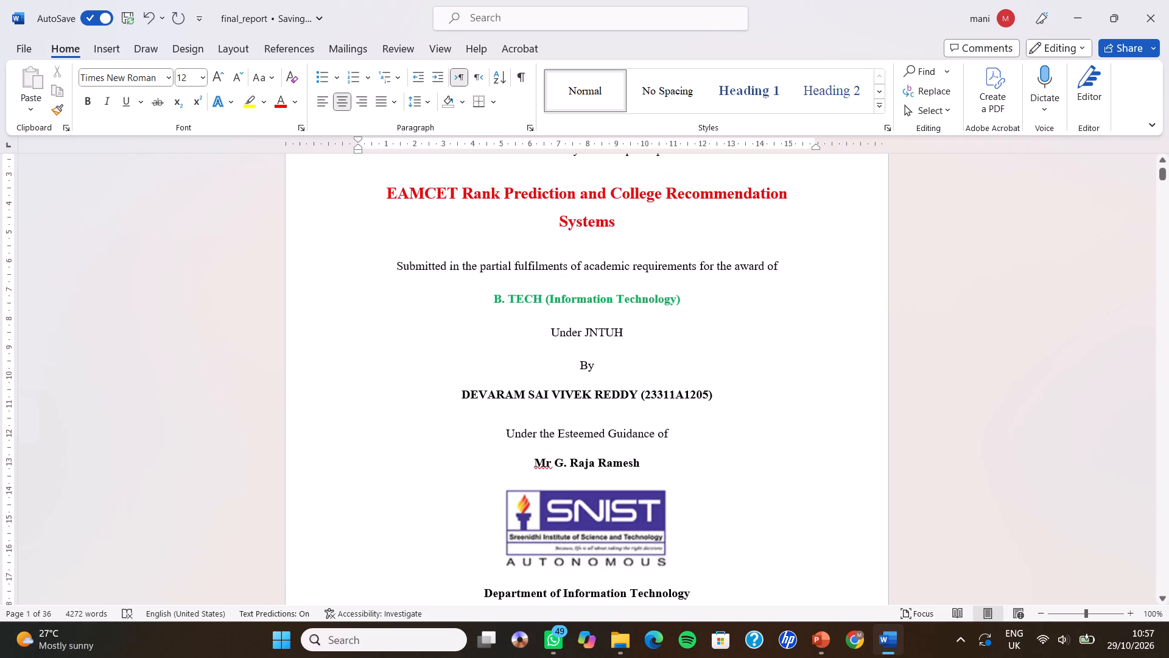
scroll(607, 475, "up", 3)
scroll(607, 475, "down", 4)
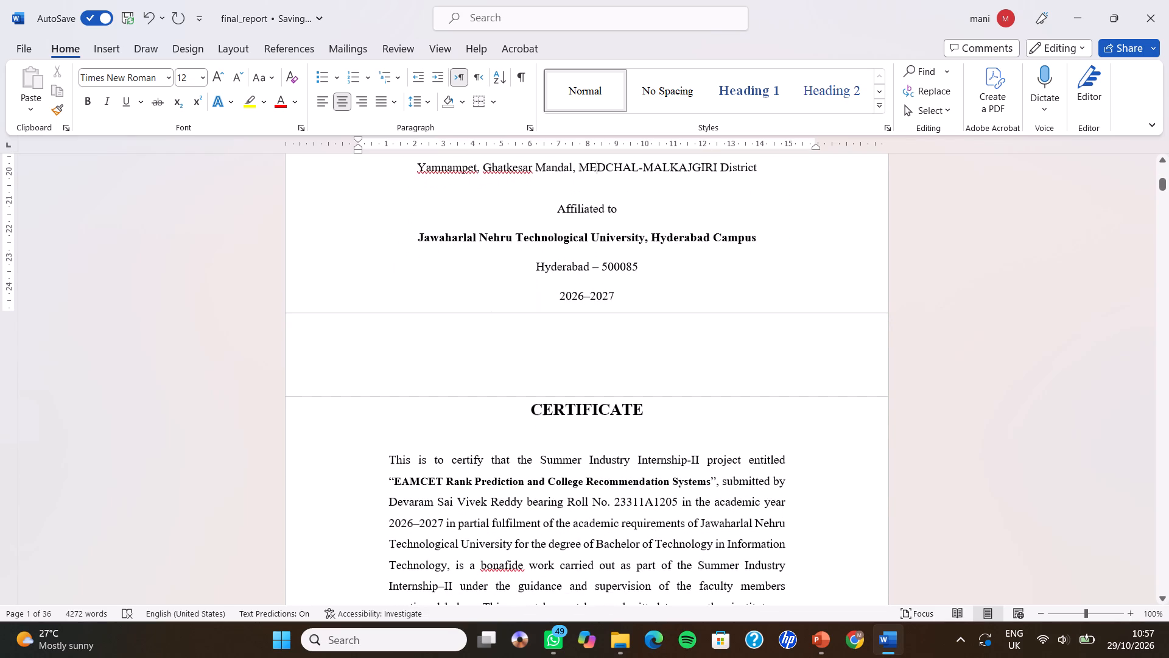
scroll(634, 506, "down", 1)
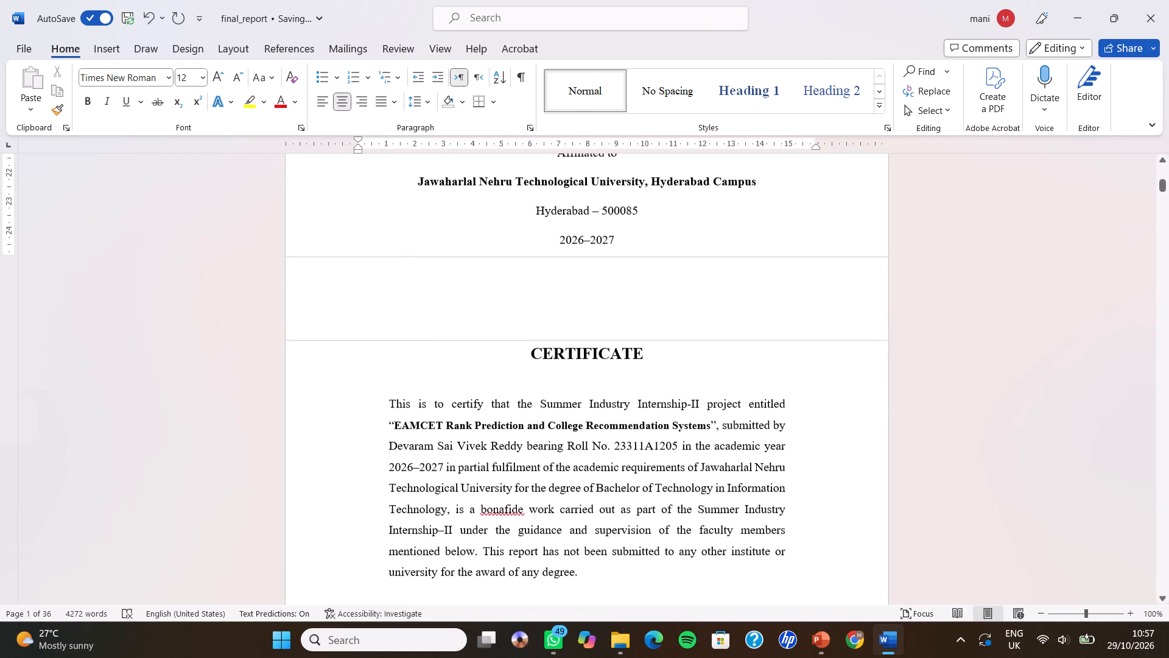
Check the alignment and line spacing settings of the CERTIFICATE page's body paragraph.
left_click_drag(516, 359, 627, 621)
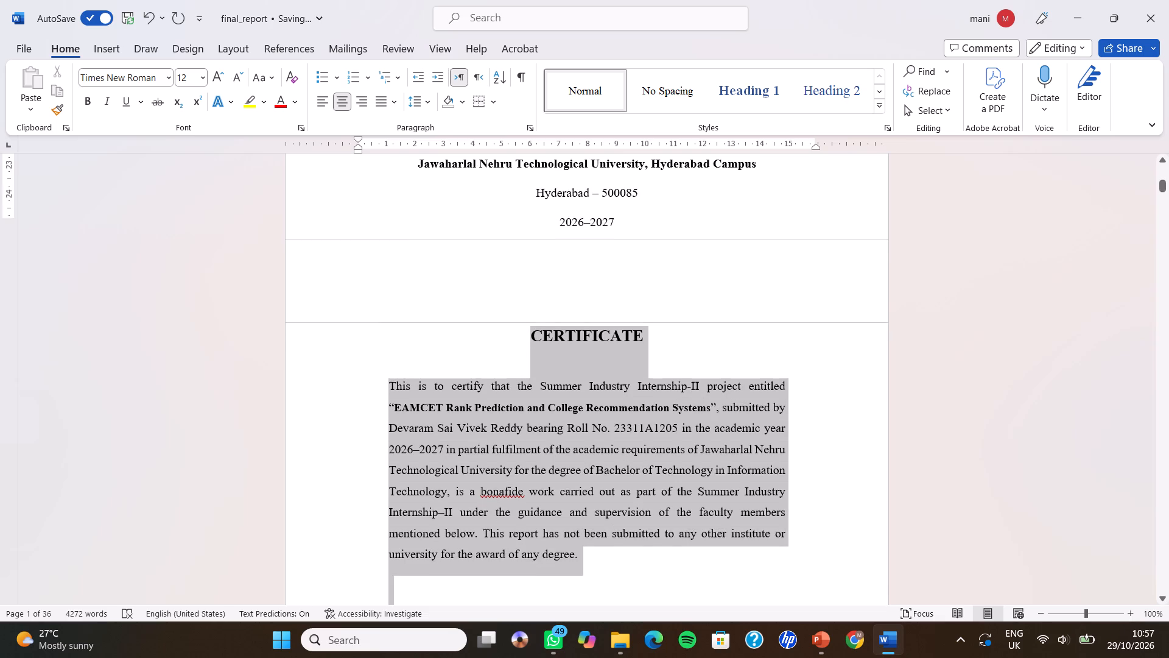
left_click_drag(627, 621, 670, 536)
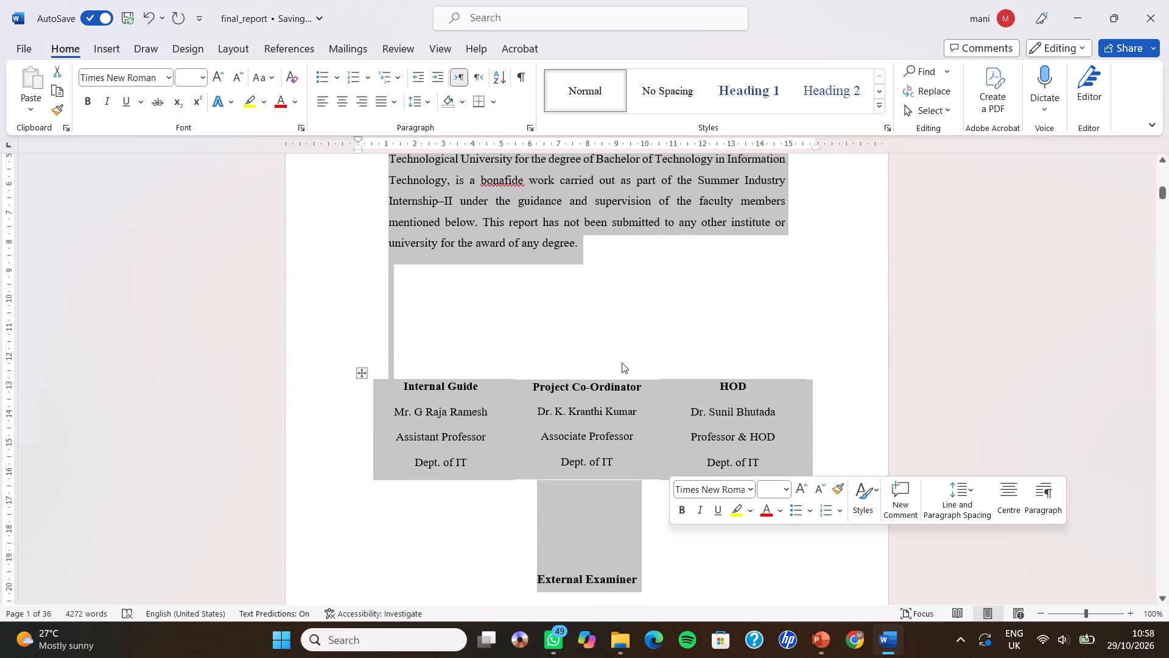
left_click(623, 305)
scroll(623, 305, "up", 1)
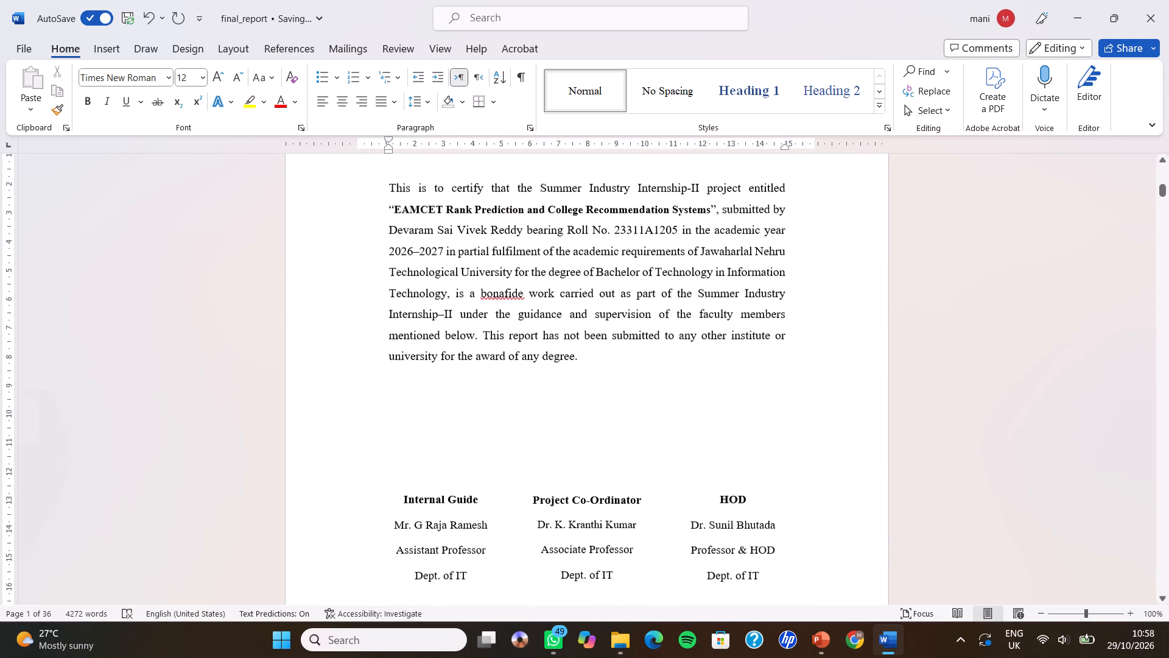
left_click(623, 305)
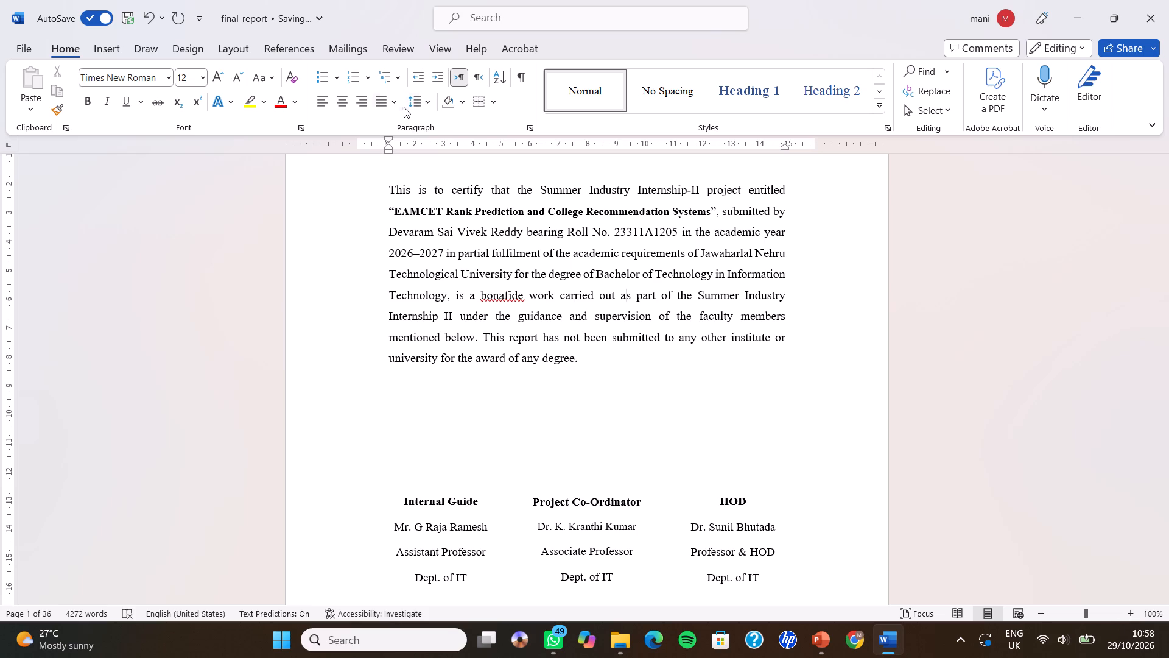
left_click(397, 107)
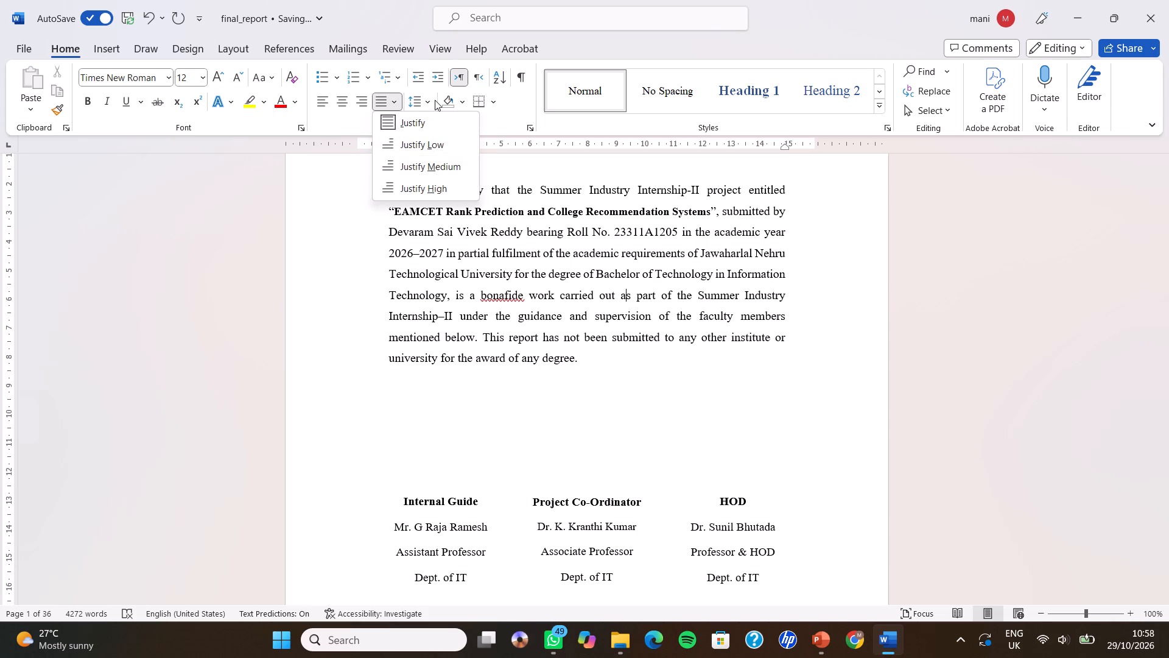
left_click(435, 100)
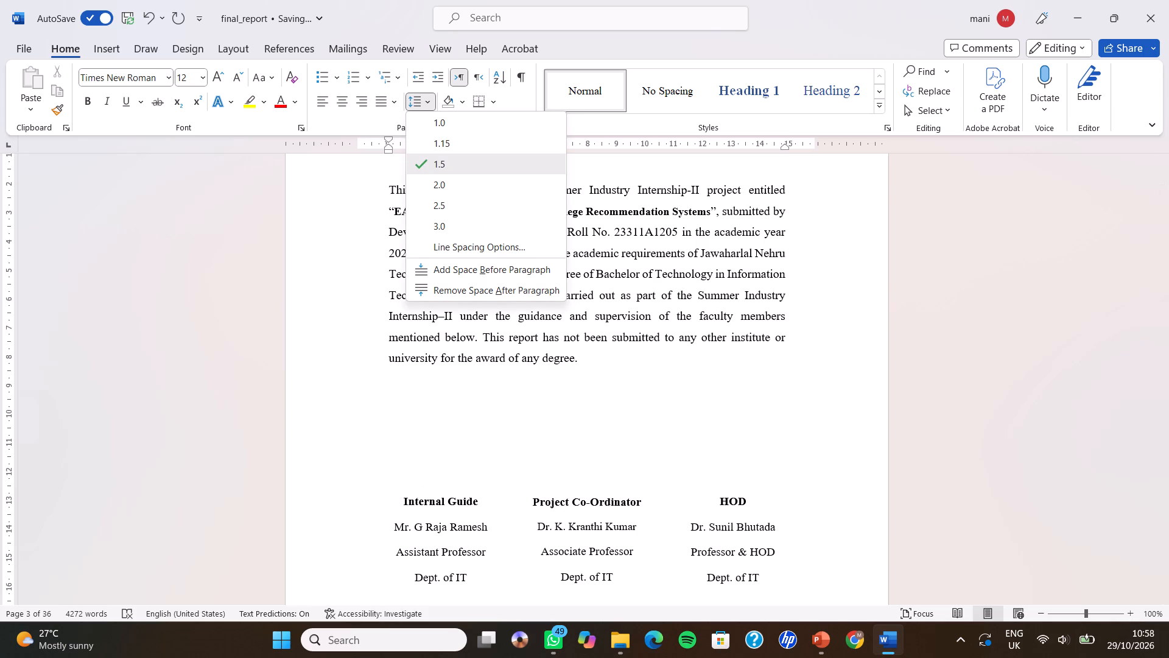
left_click(647, 375)
Justify the two body paragraphs on the DECLARATION page.
scroll(647, 375, "down", 4)
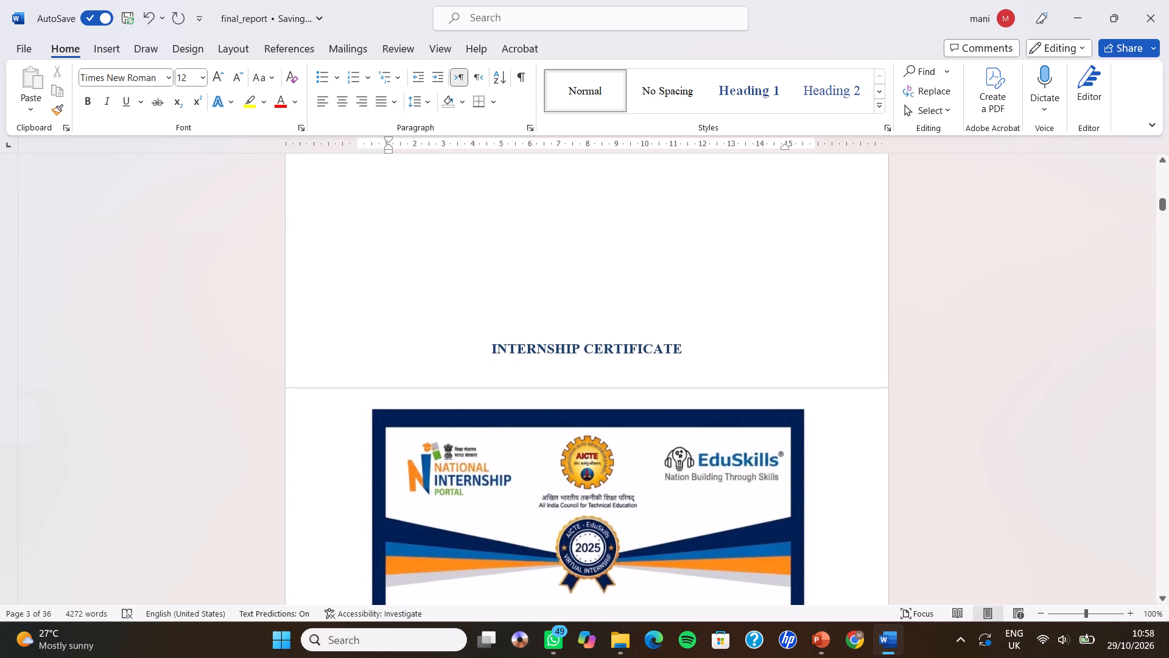
scroll(647, 375, "down", 1)
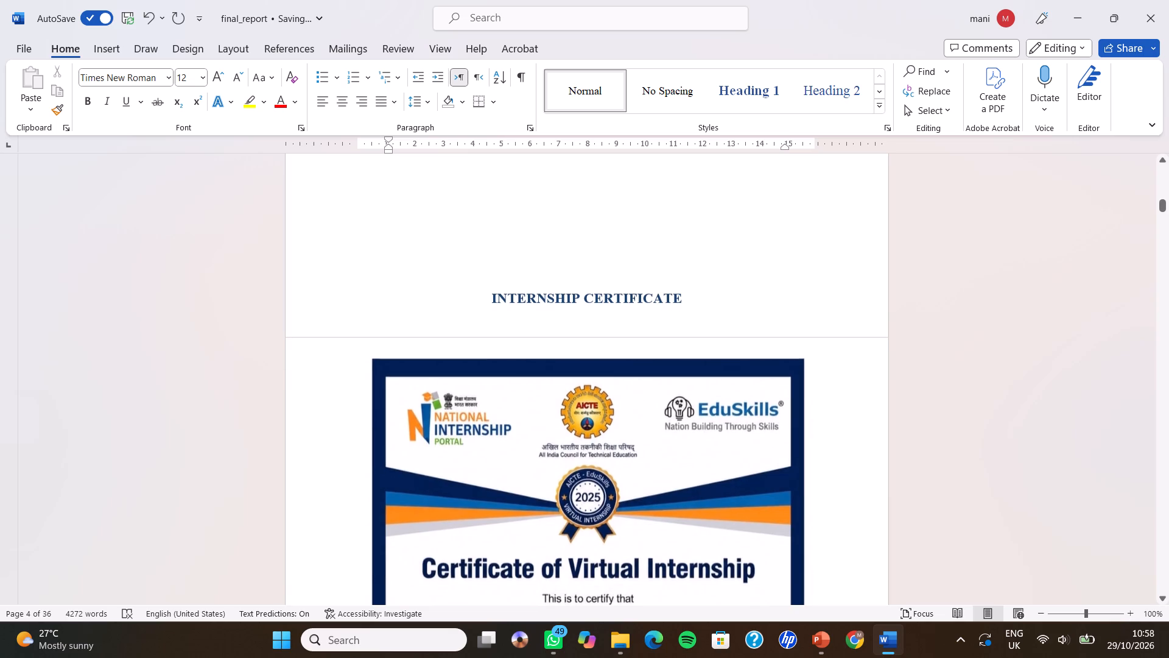
scroll(677, 305, "down", 3)
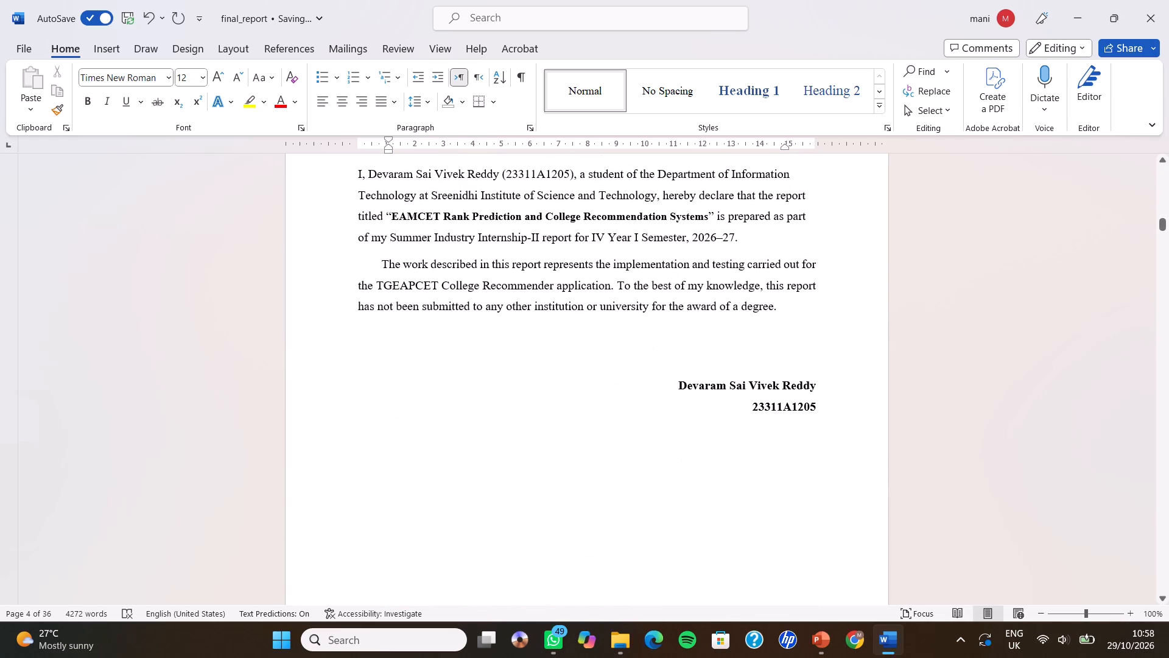
scroll(677, 305, "up", 1)
left_click_drag(356, 211, 796, 341)
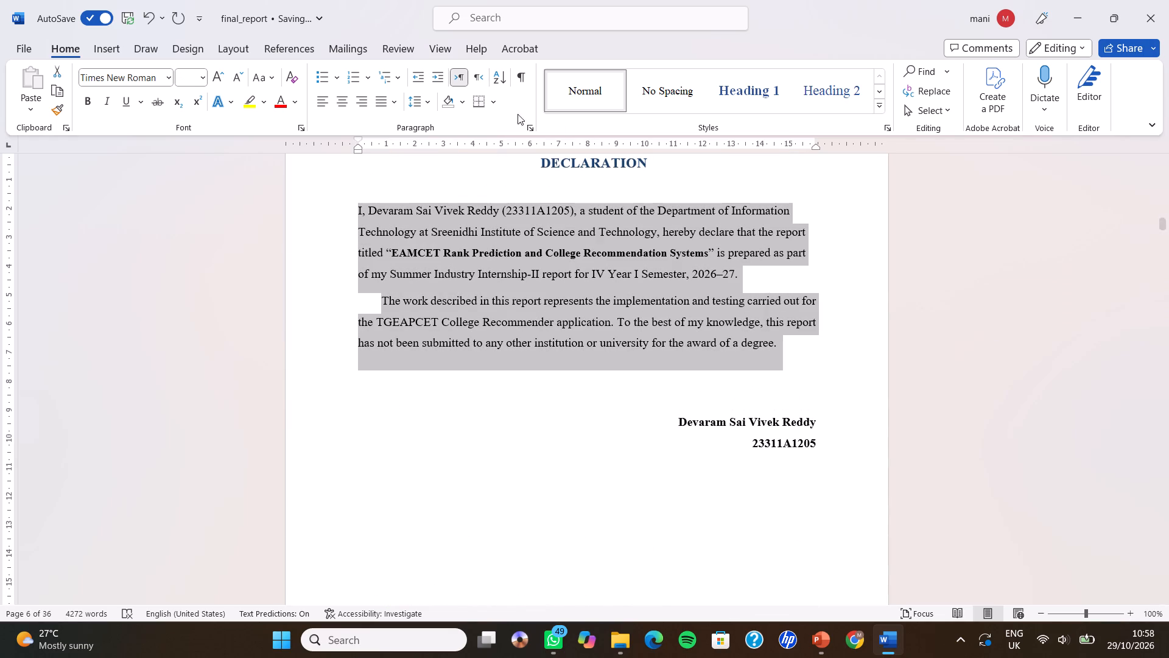
left_click(386, 99)
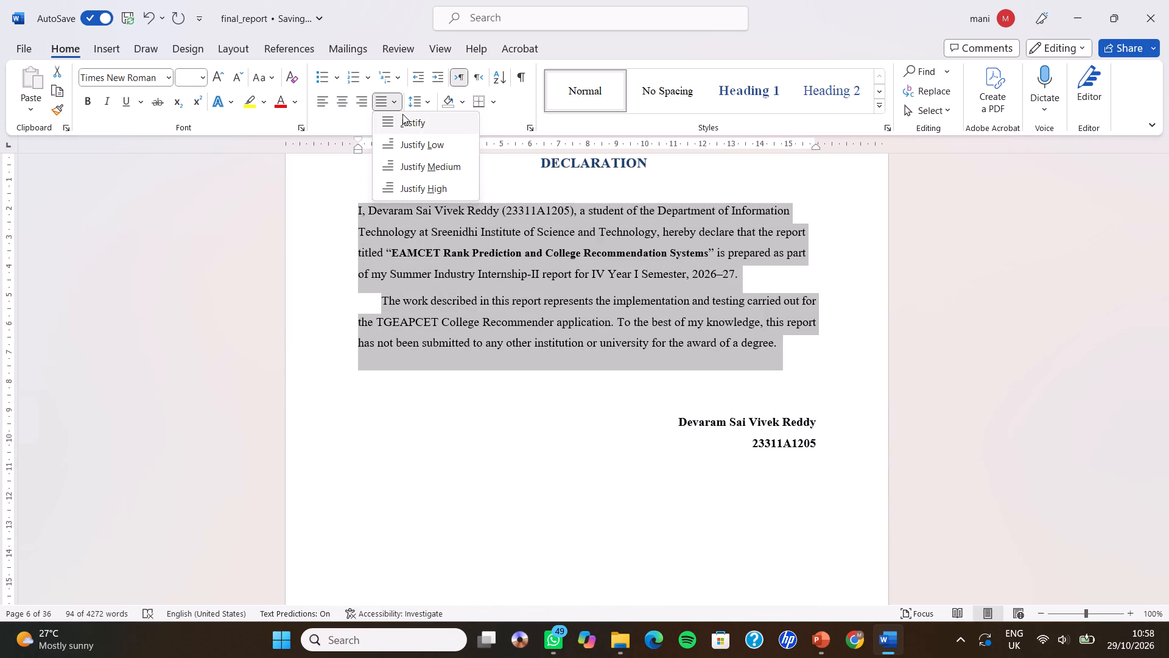
left_click(402, 114)
Remove the first-line indent from the second DECLARATION paragraph, starting "The work described in this report".
left_click(385, 298)
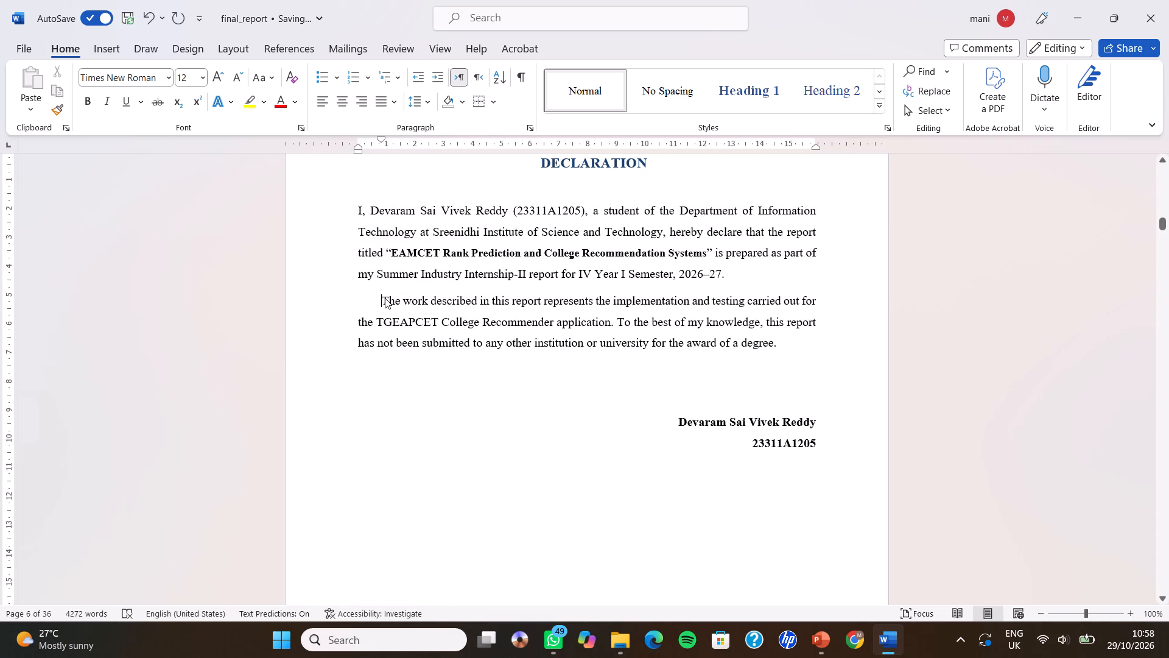
key("BackSpace")
Increase the font size of the three ABSTRACT body paragraphs to 12.
scroll(381, 299, "down", 1)
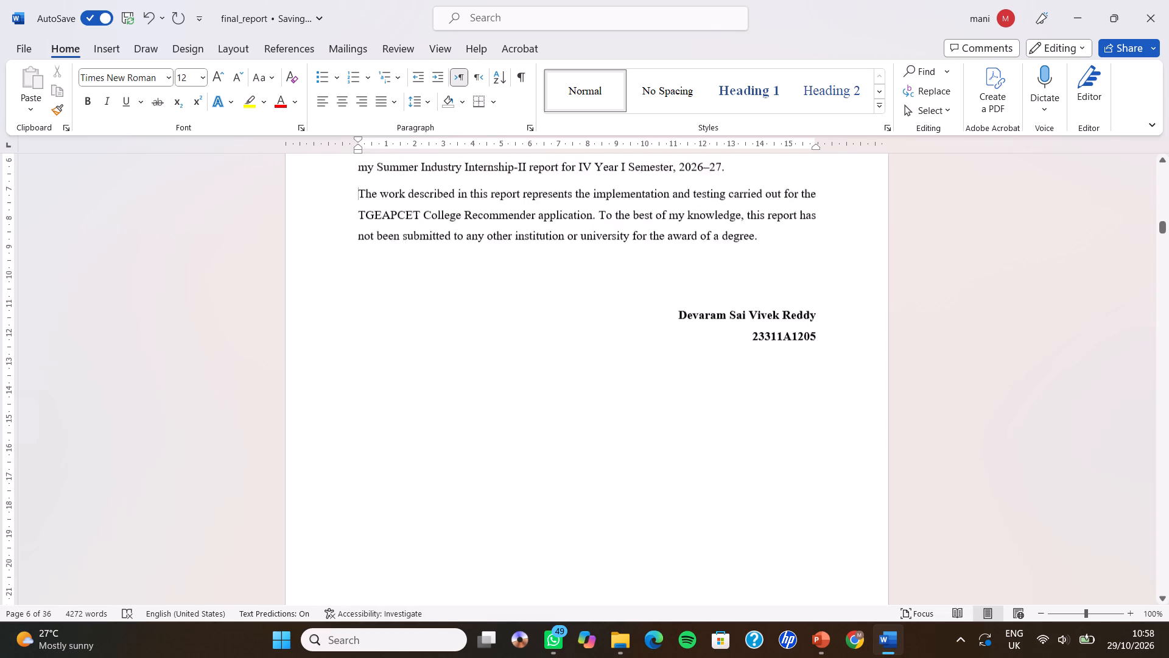
scroll(381, 299, "down", 5)
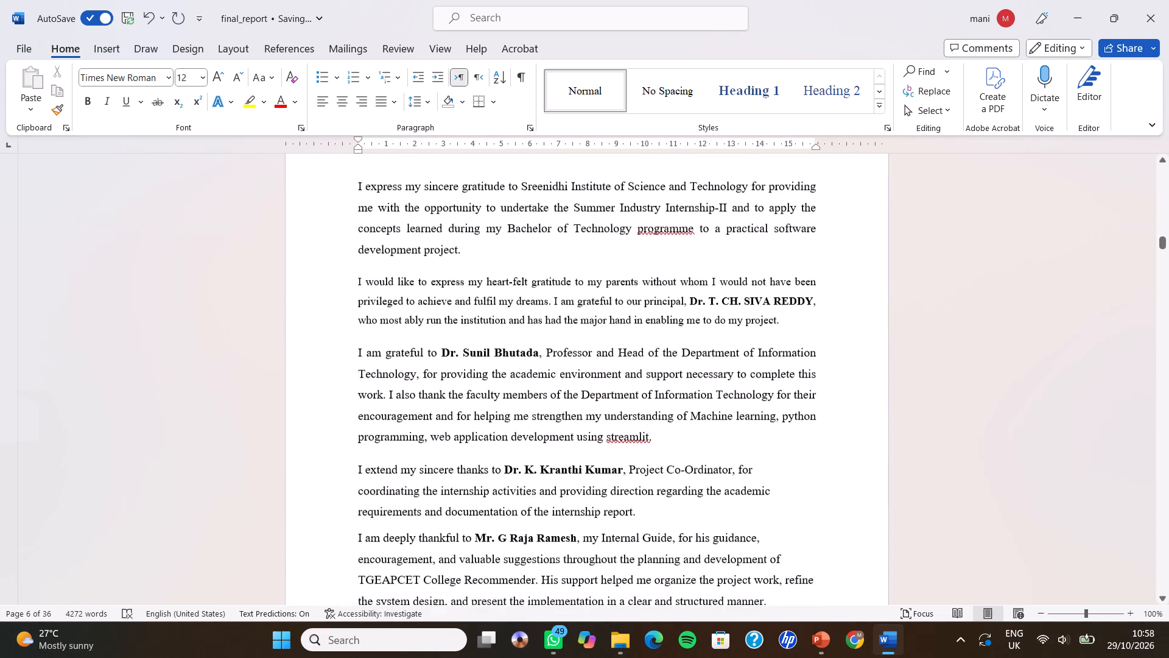
scroll(381, 299, "down", 4)
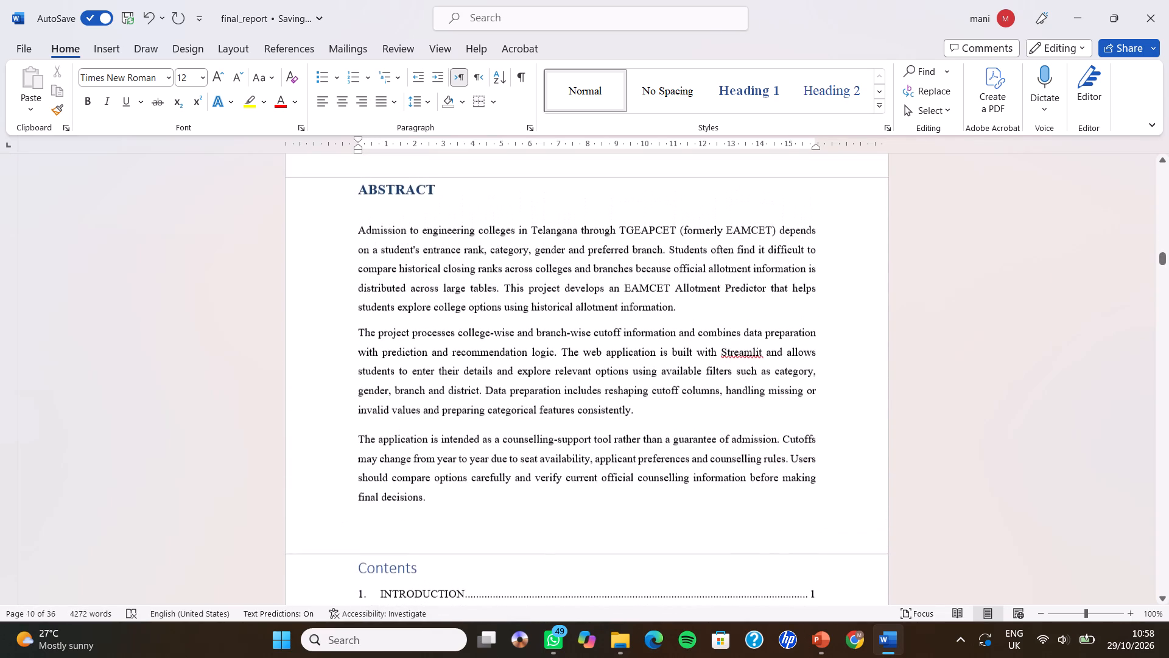
scroll(381, 299, "down", 1)
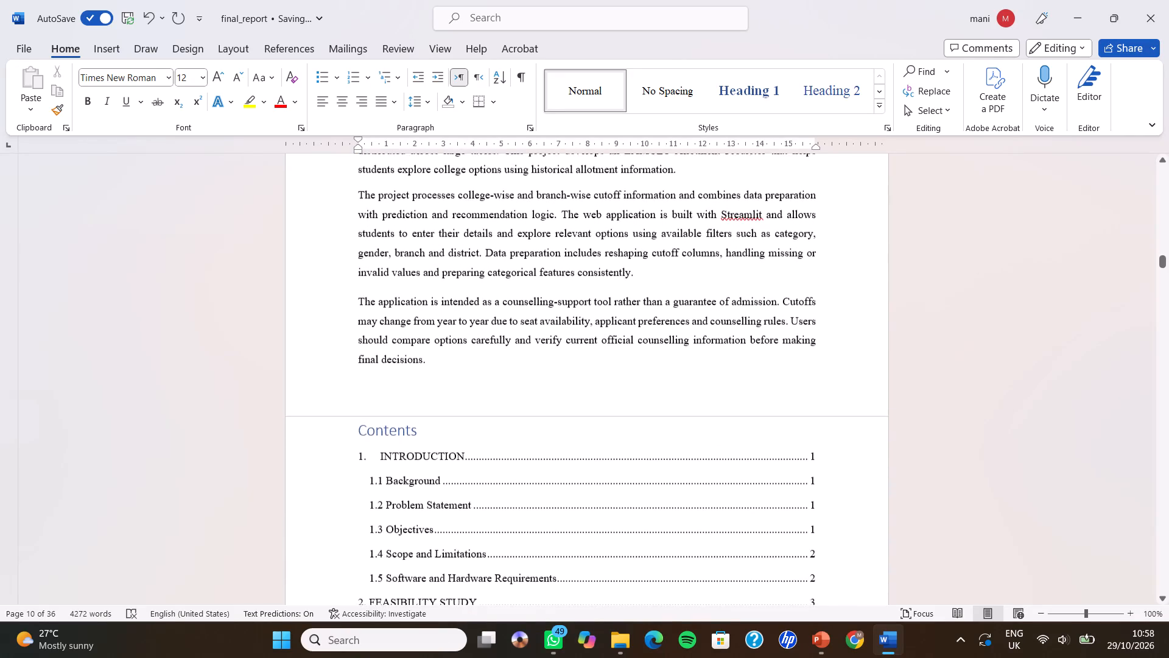
scroll(381, 299, "down", 1)
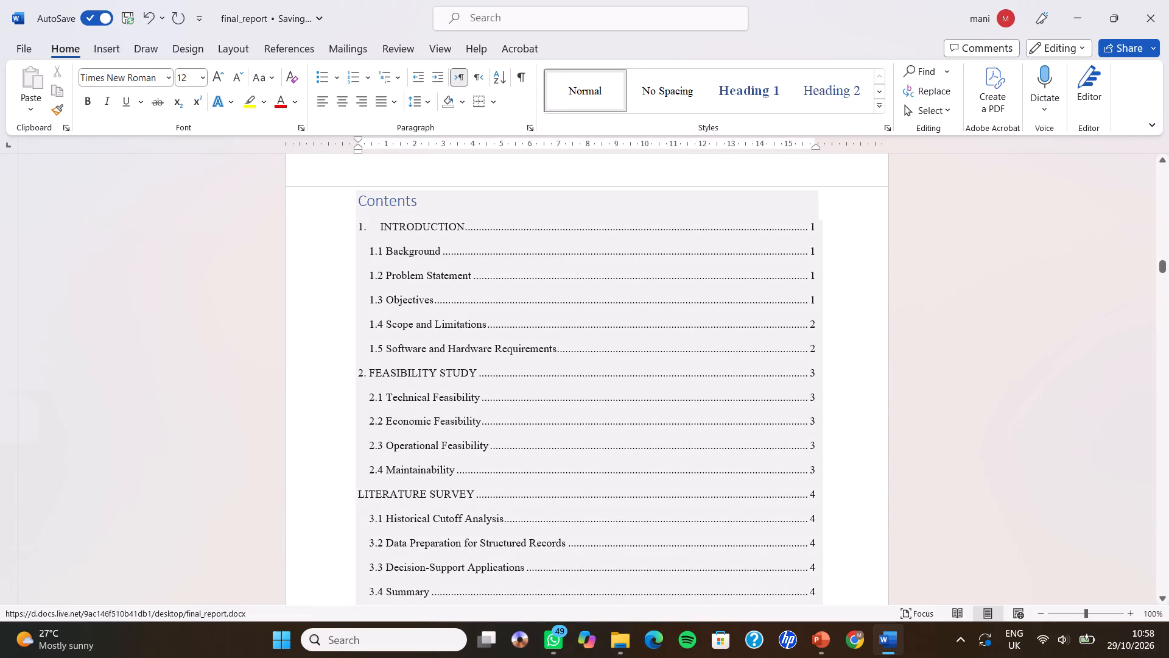
scroll(345, 281, "up", 2, "ctrl")
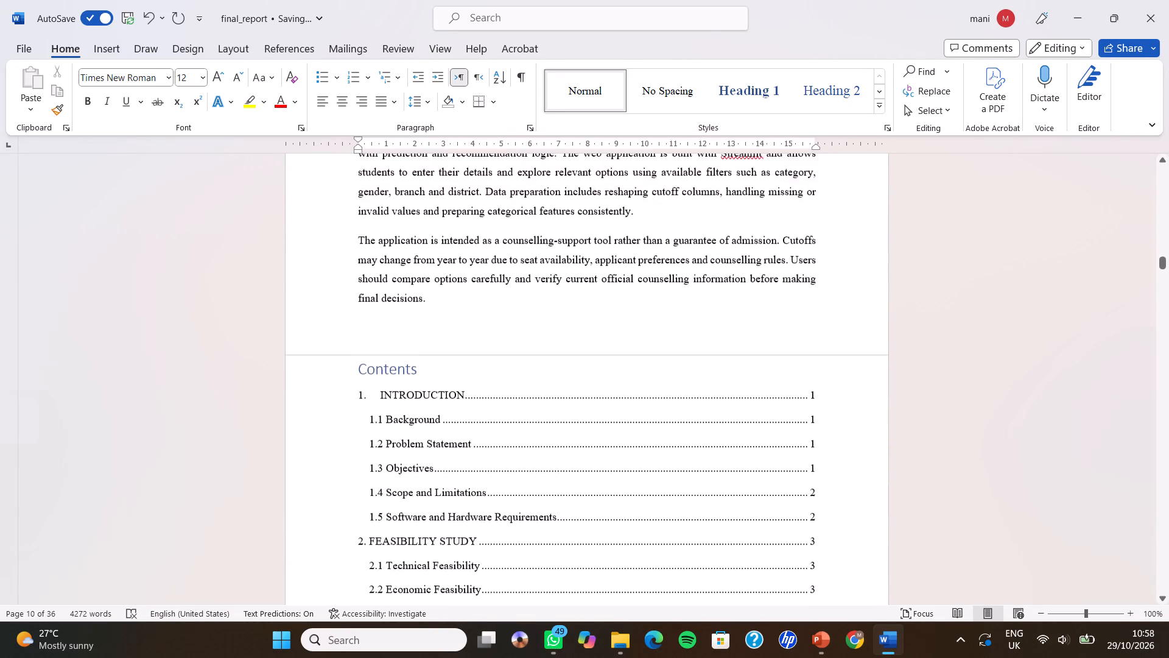
scroll(345, 281, "up", 1)
left_click(426, 284)
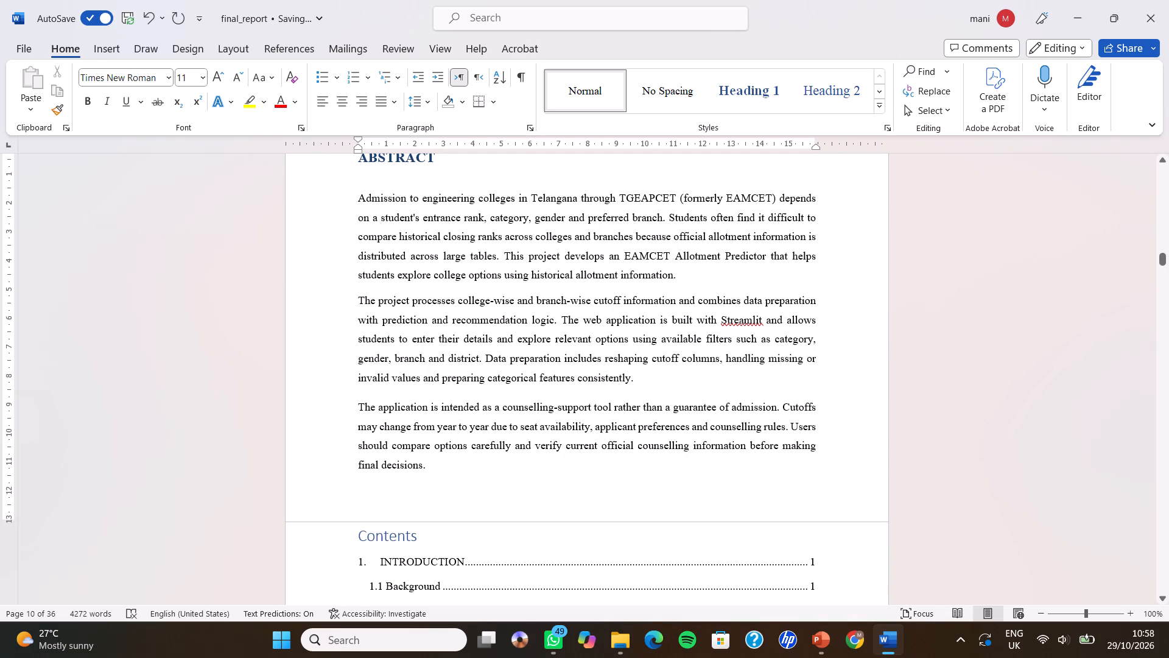
left_click_drag(358, 202, 427, 291)
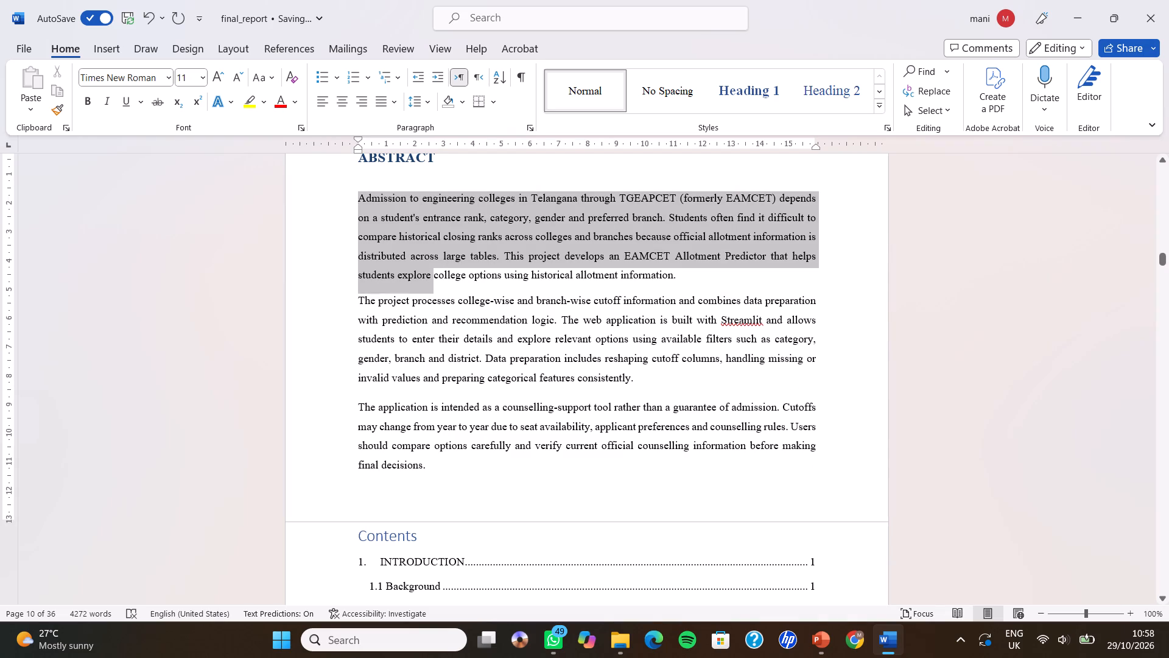
left_click_drag(427, 291, 441, 503)
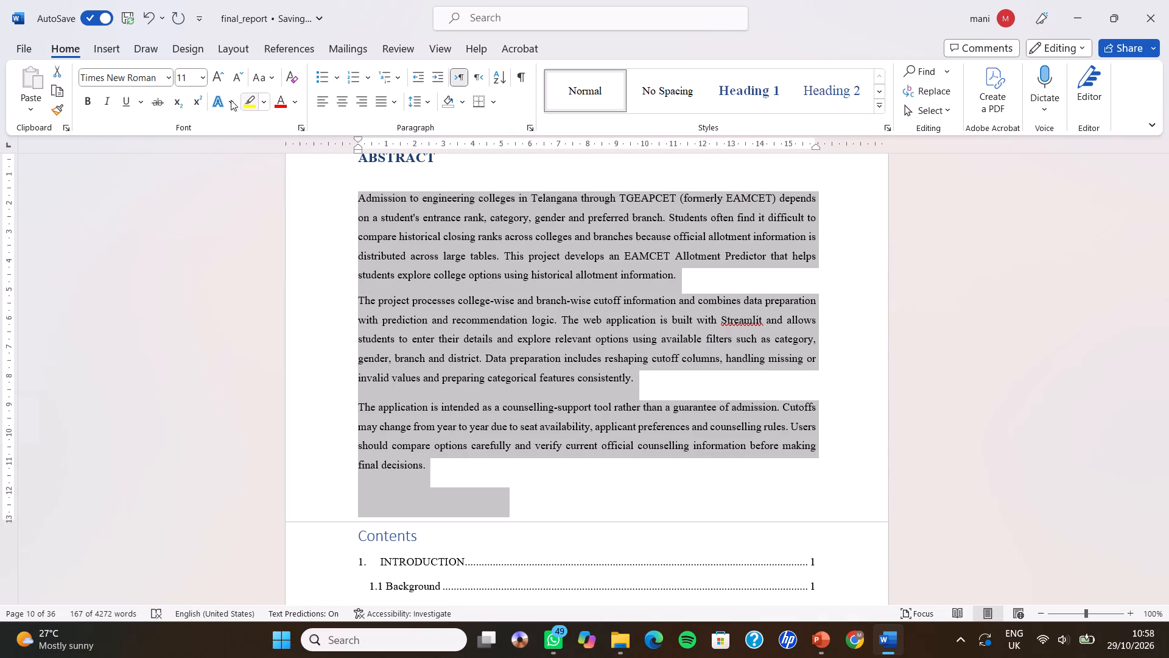
left_click(216, 77)
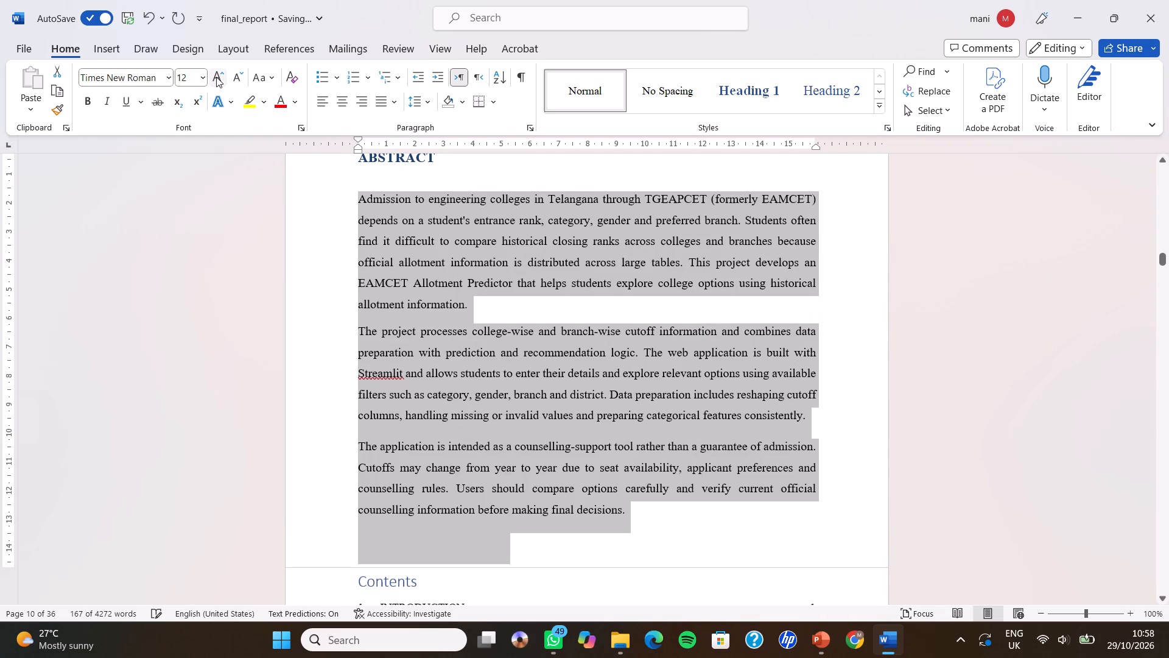
Check the line spacing setting of the ABSTRACT body paragraphs.
left_click(430, 103)
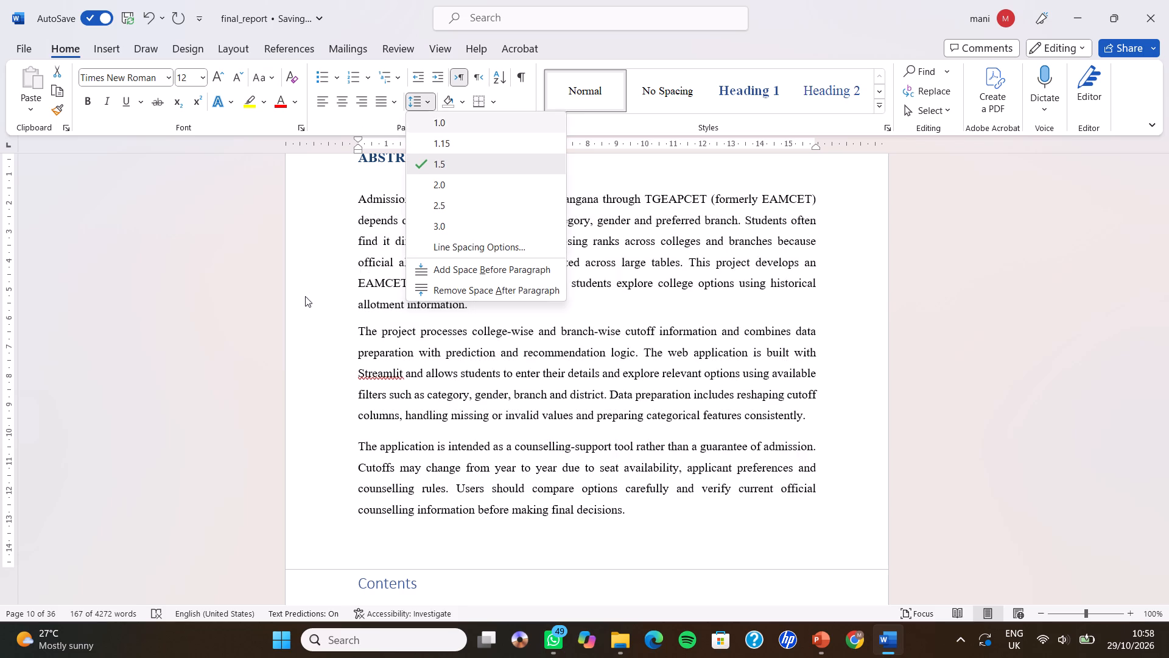
left_click(305, 296)
Centre the ABSTRACT heading above its body paragraphs.
scroll(305, 296, "up", 1)
left_click_drag(448, 250, 426, 257)
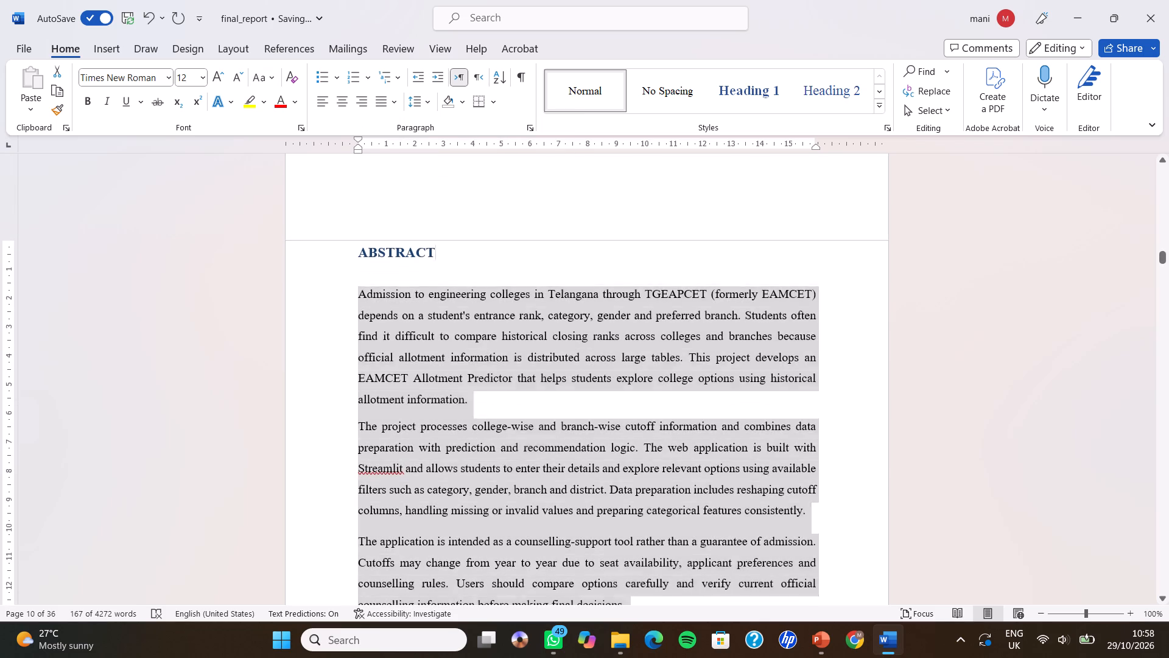
left_click_drag(426, 257, 353, 261)
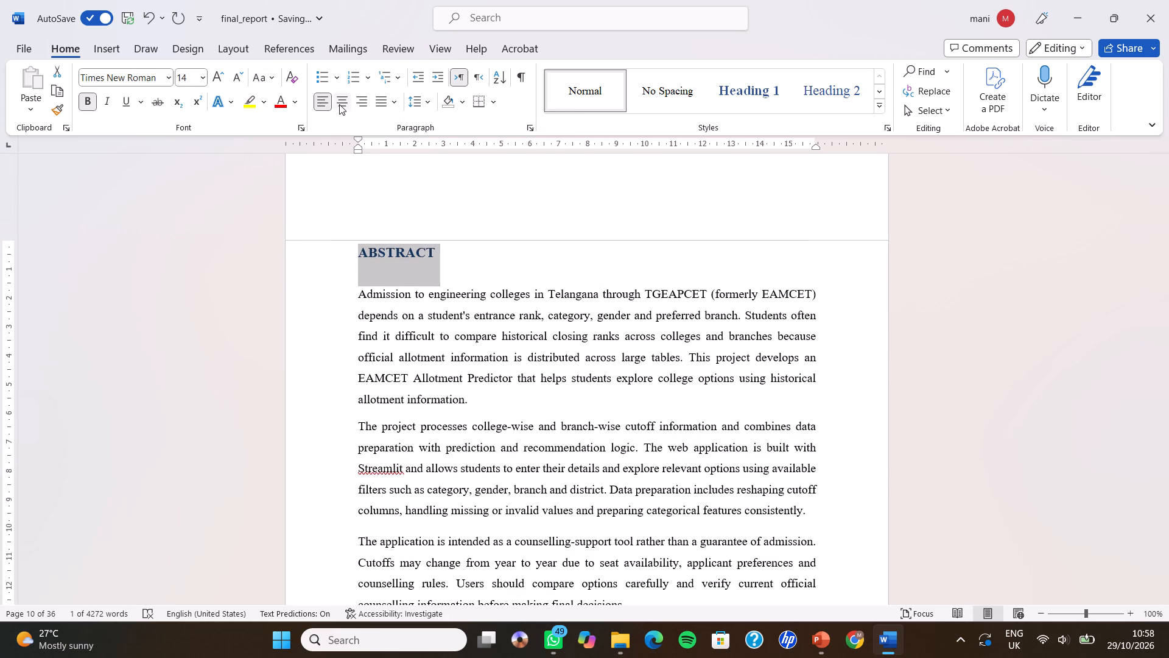
left_click(396, 100)
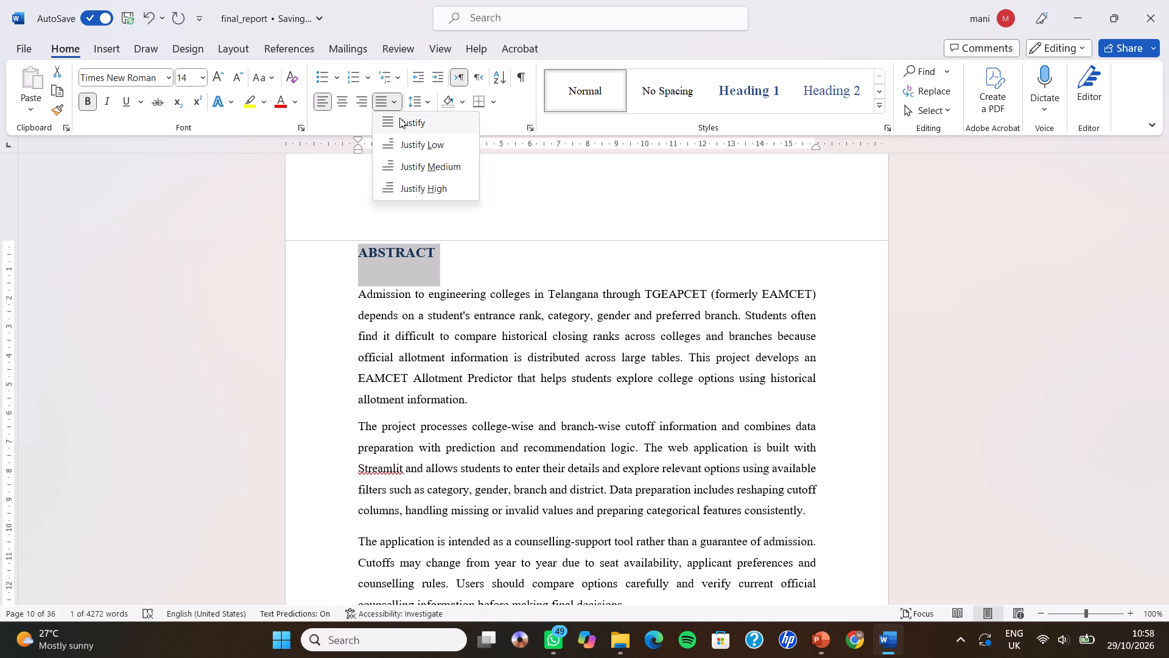
left_click(399, 118)
left_click(381, 105)
left_click(407, 126)
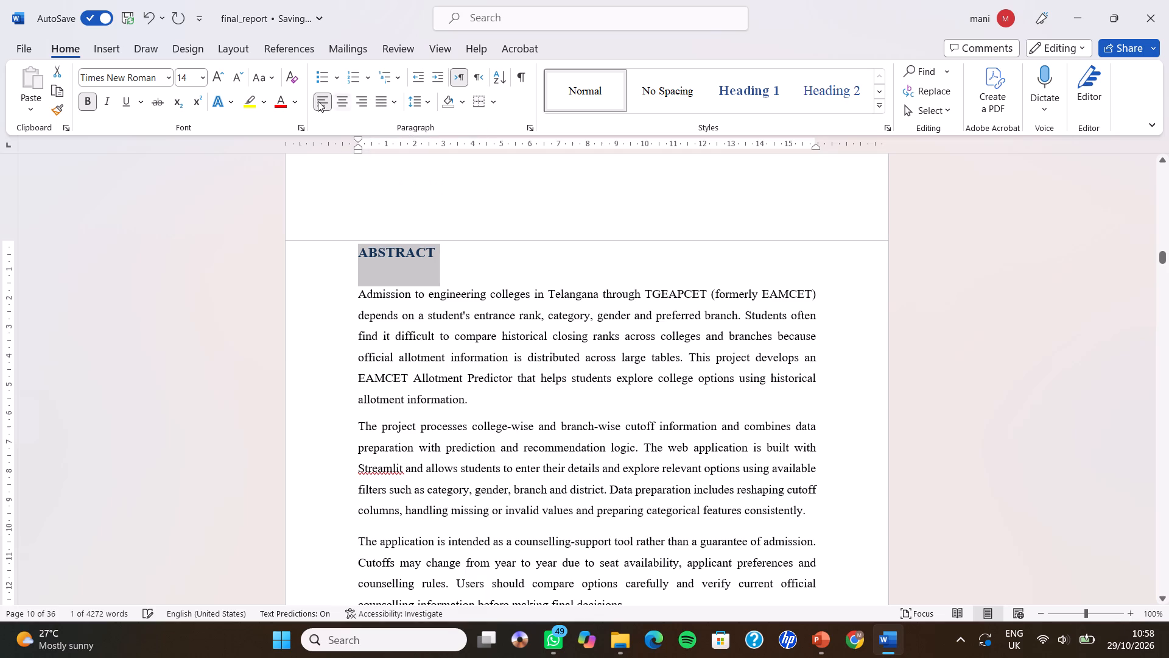
left_click(345, 102)
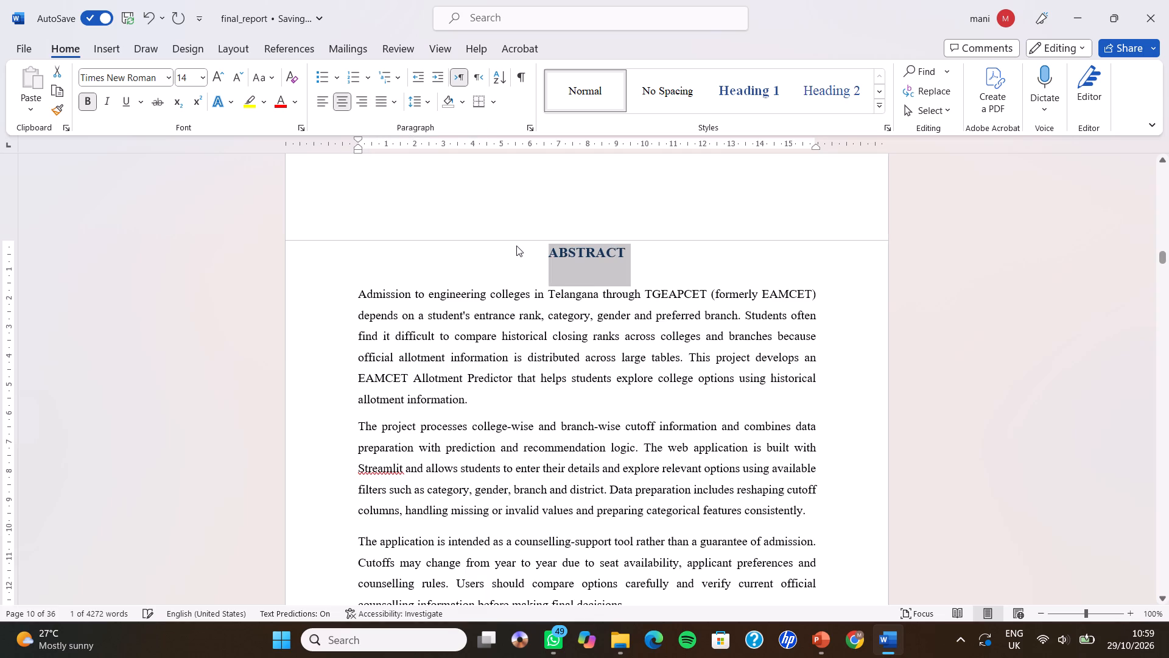
left_click(527, 247)
Look through the Contents pages and the opening of the INTRODUCTION chapter to review their layout.
scroll(527, 247, "down", 2)
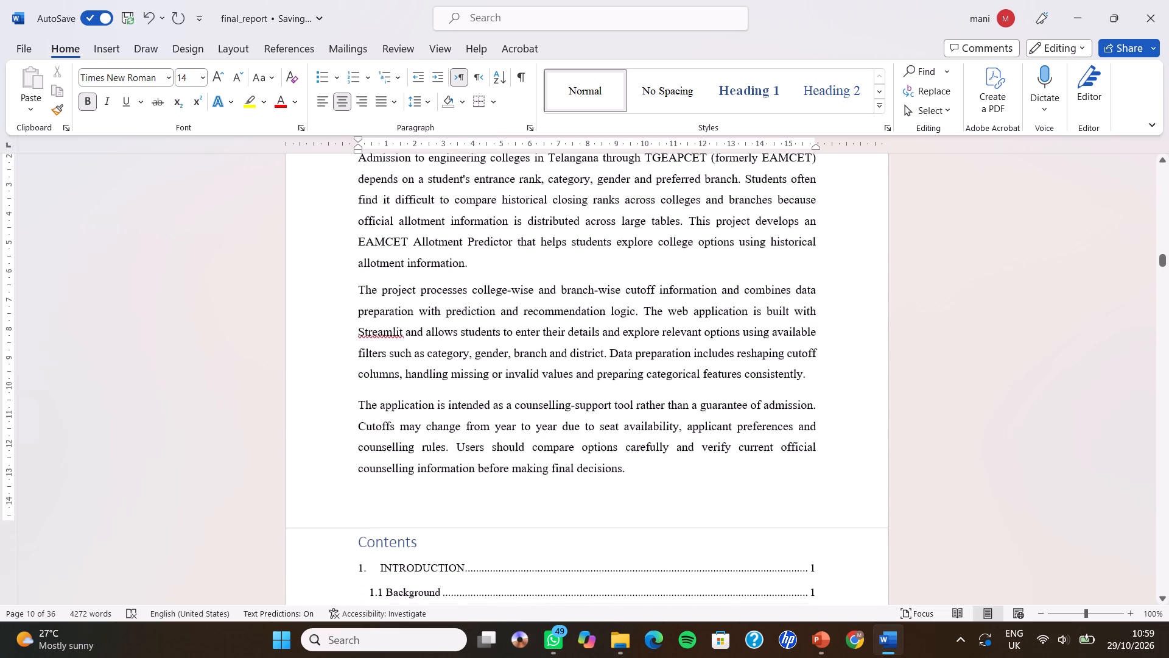
scroll(527, 247, "down", 3)
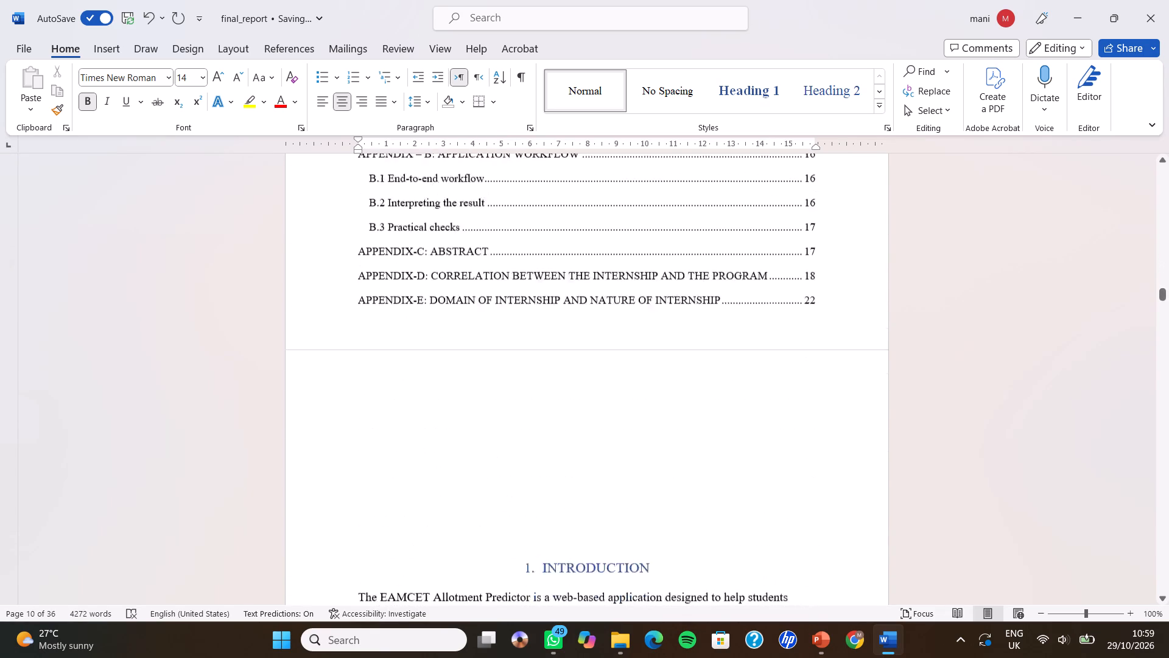
scroll(527, 247, "down", 4)
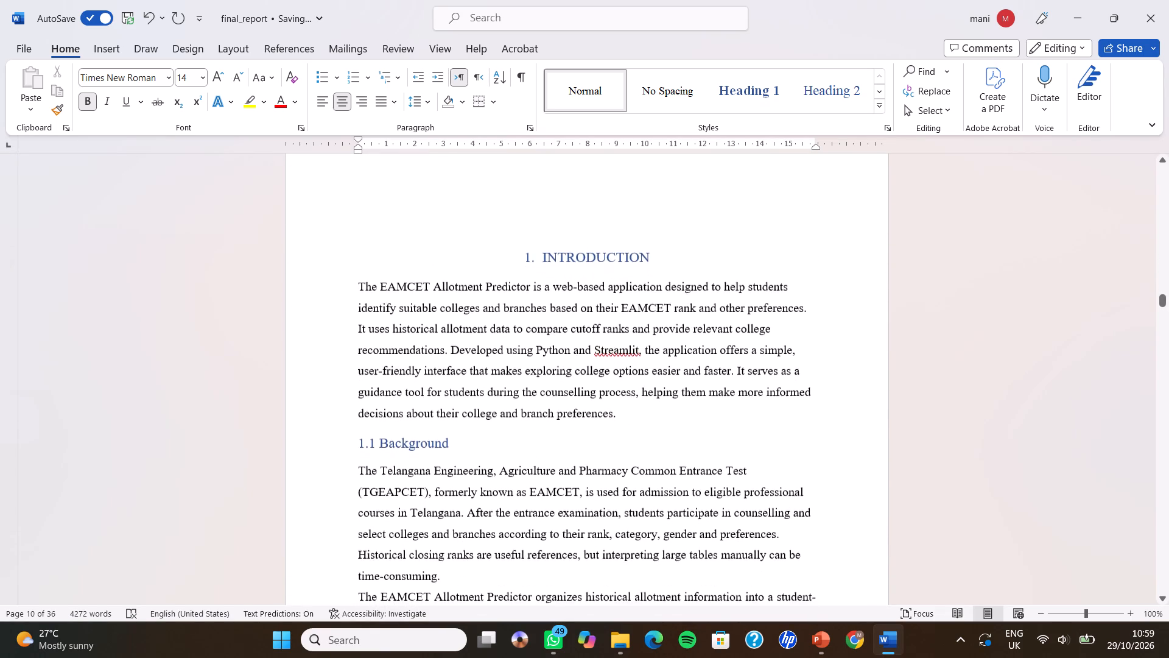
right_click(527, 247)
scroll(527, 247, "down", 1)
left_click(429, 307)
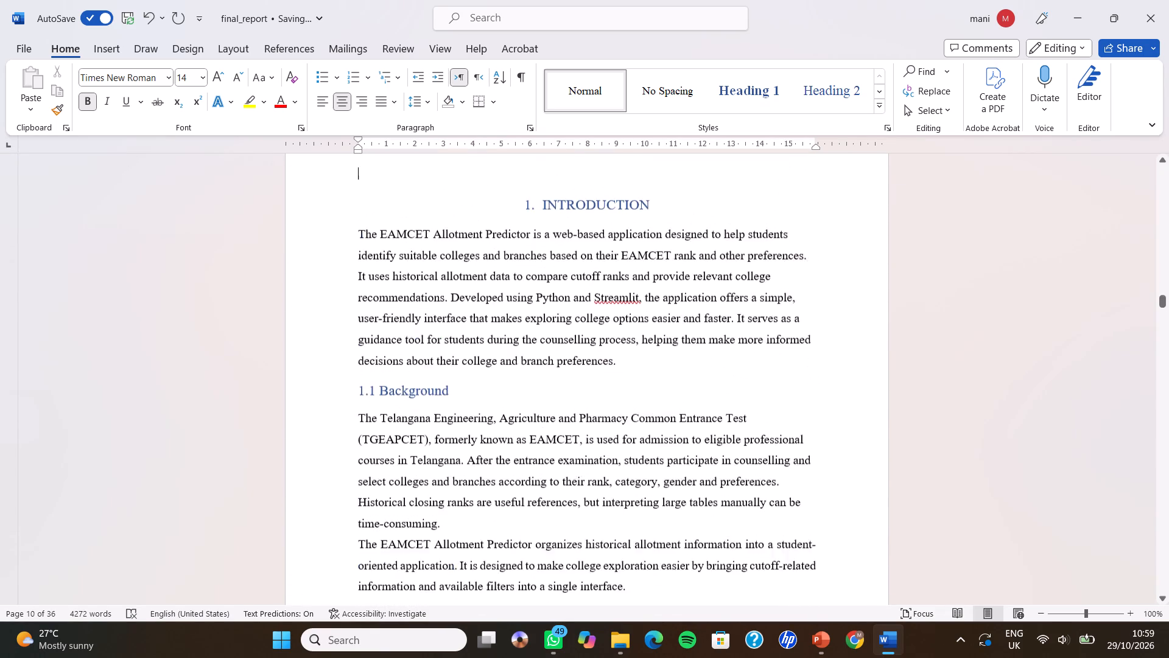
scroll(429, 307, "up", 4)
scroll(429, 307, "down", 1)
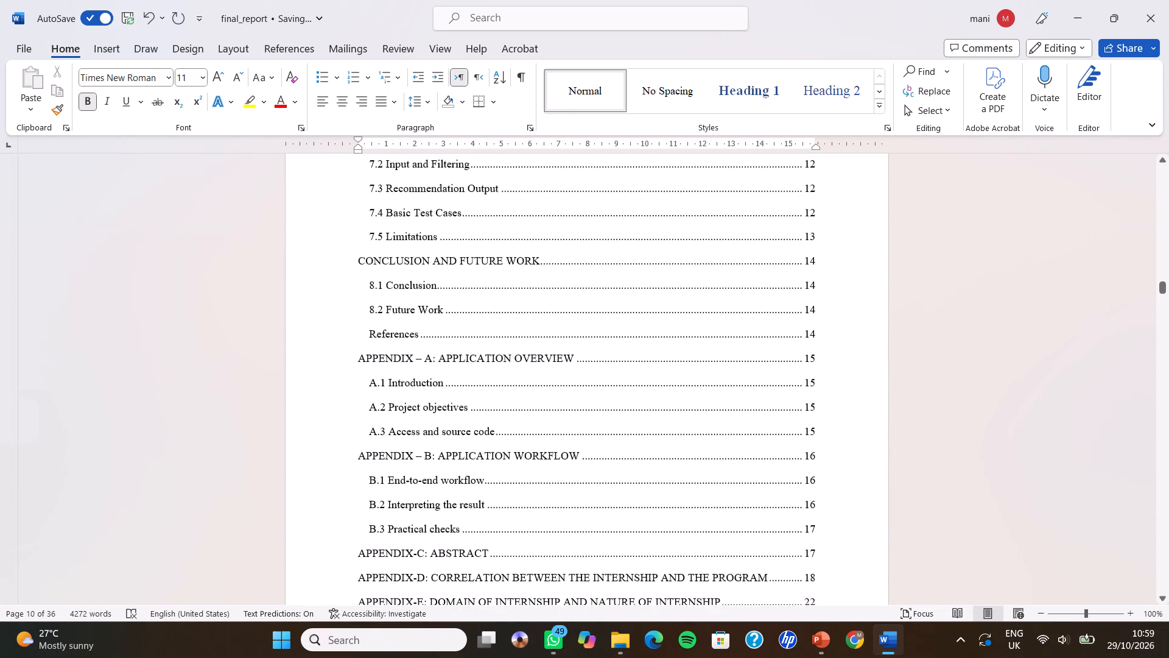
scroll(429, 307, "down", 1)
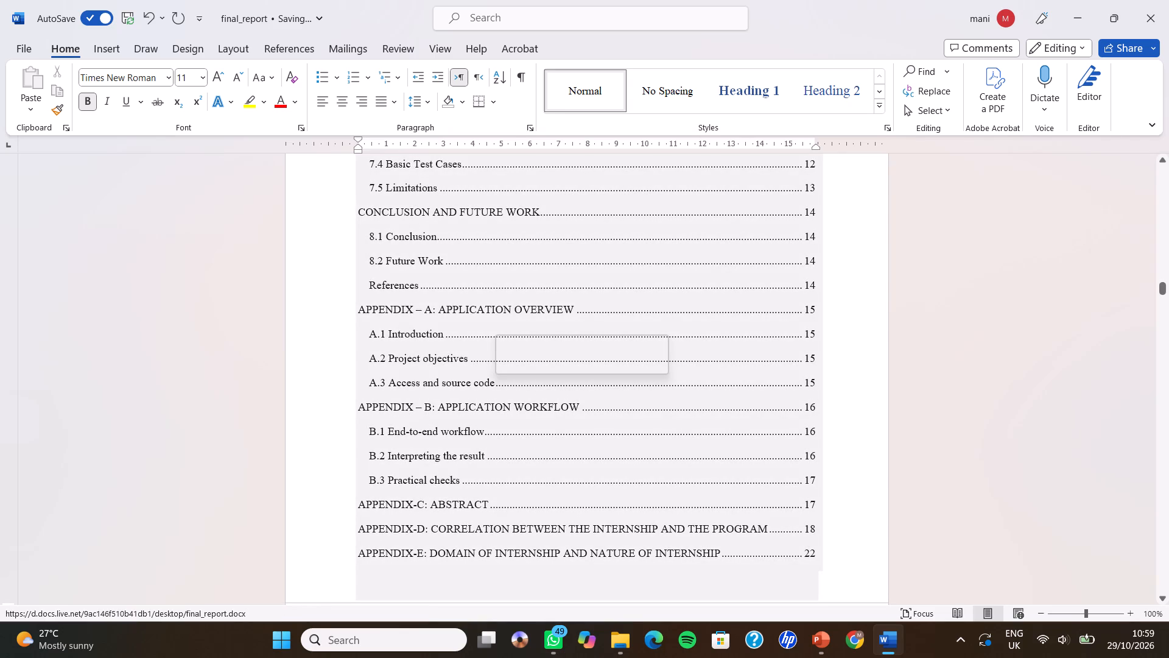
left_click(574, 473)
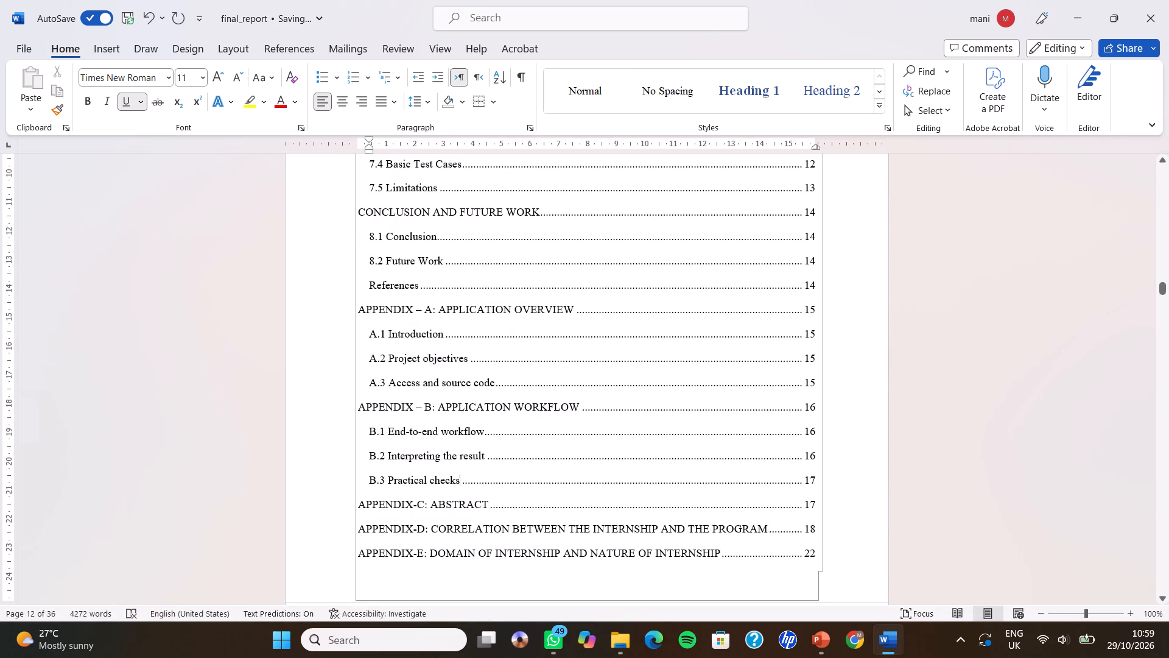
Save the final_report document.
key("ctrl+s")
Look over the Contents entries from the FEASIBILITY STUDY chapter down to the appendices.
scroll(619, 411, "up", 3)
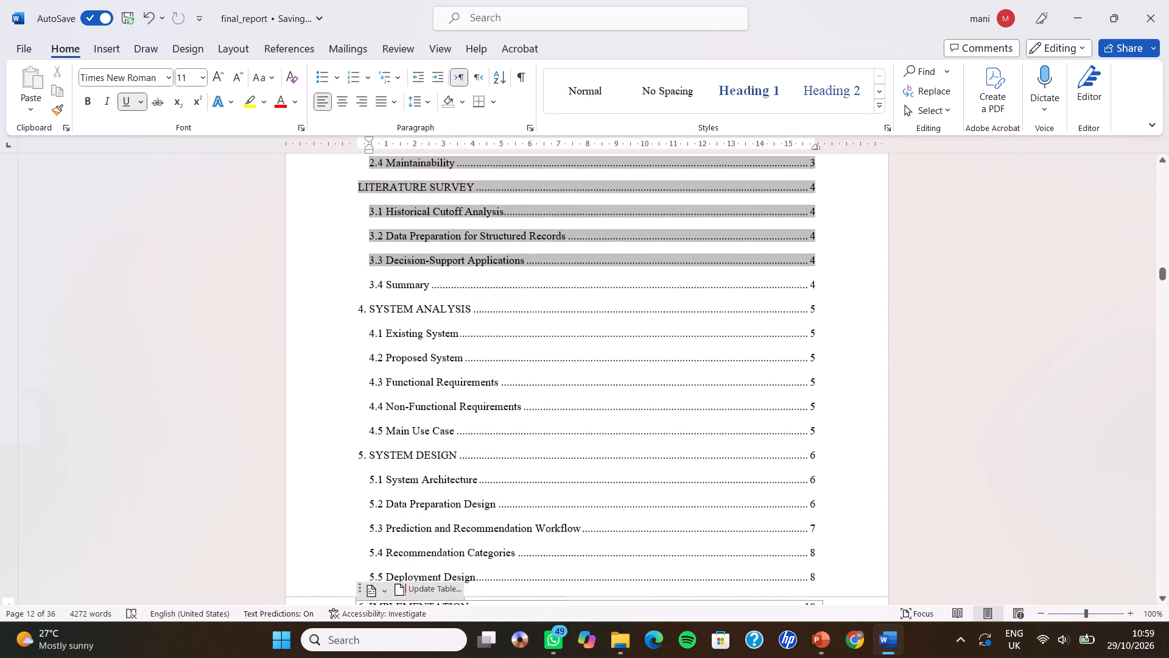
scroll(619, 411, "up", 2)
scroll(619, 411, "down", 1)
left_click(619, 411)
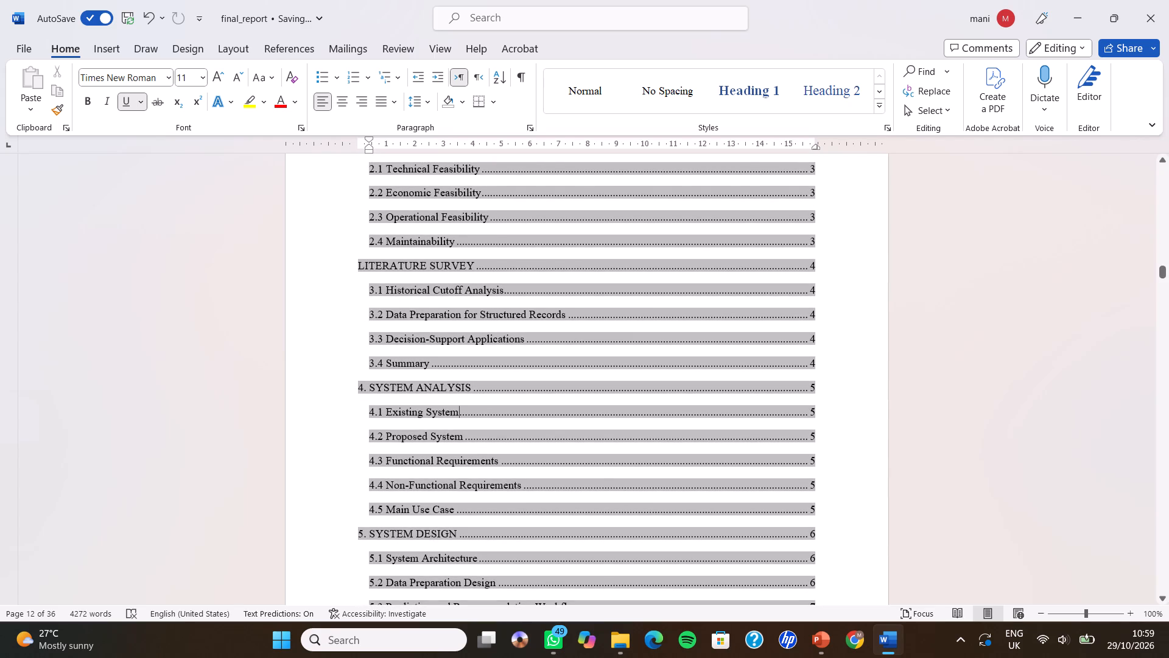
left_click(836, 312)
left_click(836, 312)
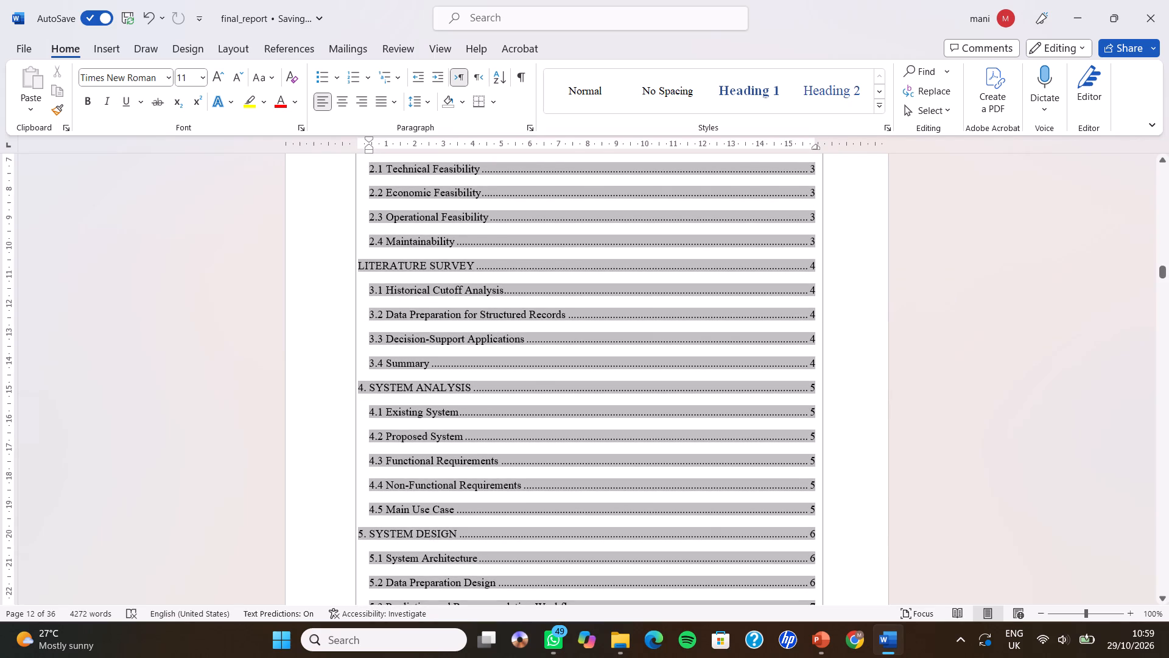
left_click(1025, 254)
scroll(1025, 254, "down", 4)
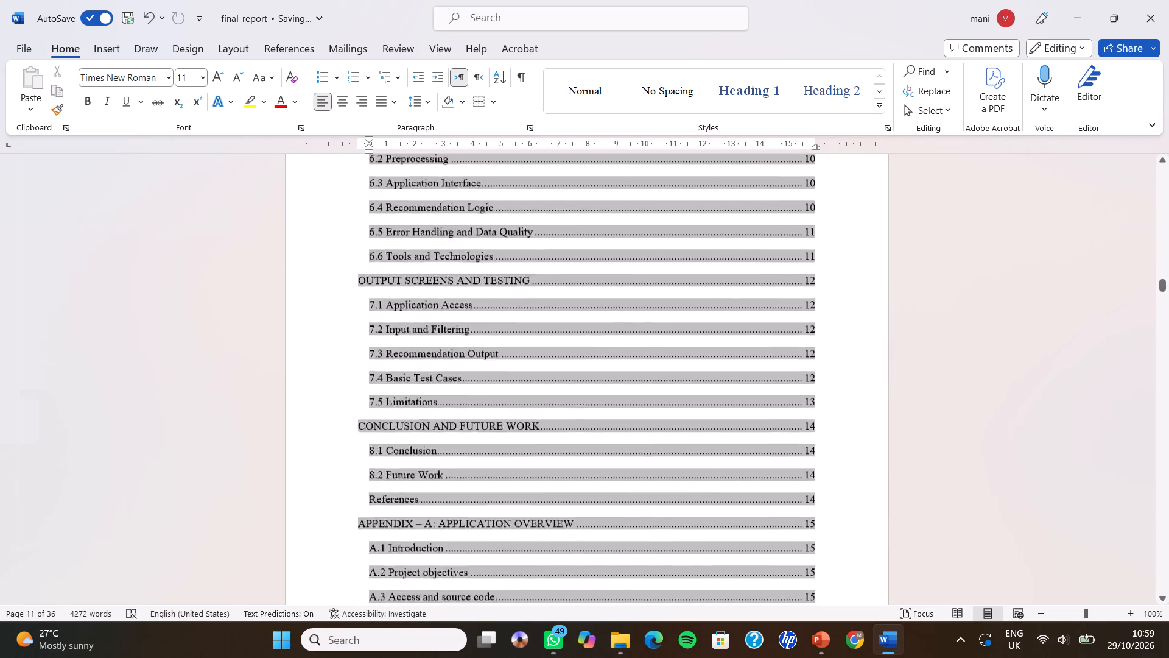
scroll(1025, 254, "down", 1)
Justify the ACKNOWLEDGEMENT paragraphs from the Project Co-Ordinator thanks through the closing thanks to family and friends.
scroll(1025, 254, "up", 5)
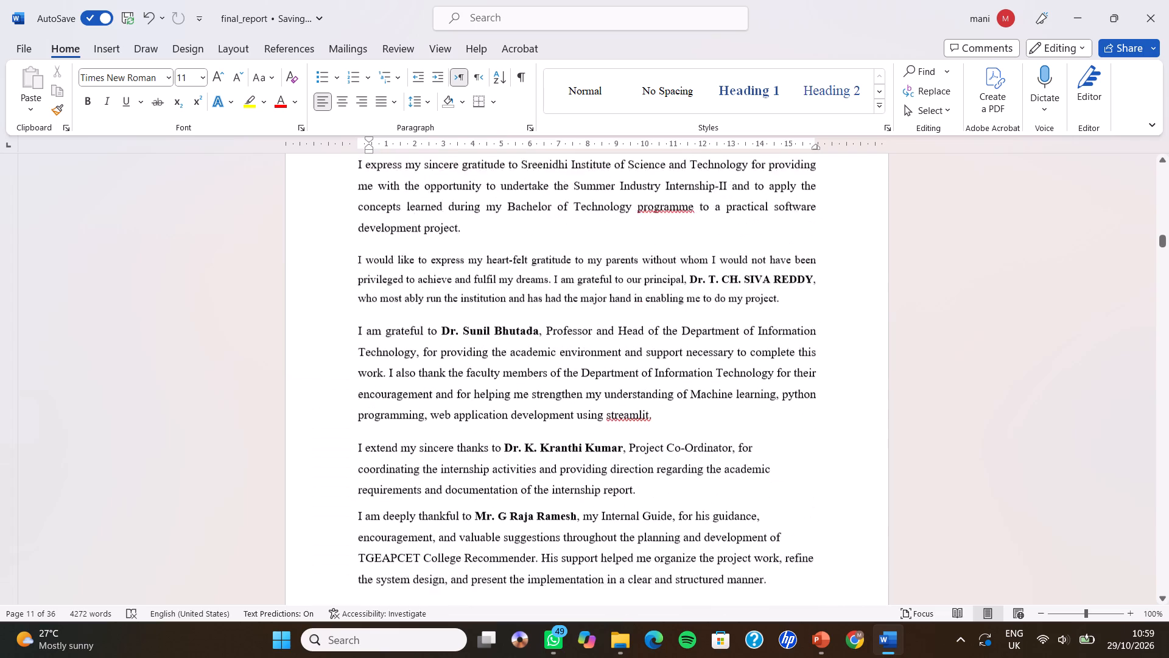
left_click(816, 317)
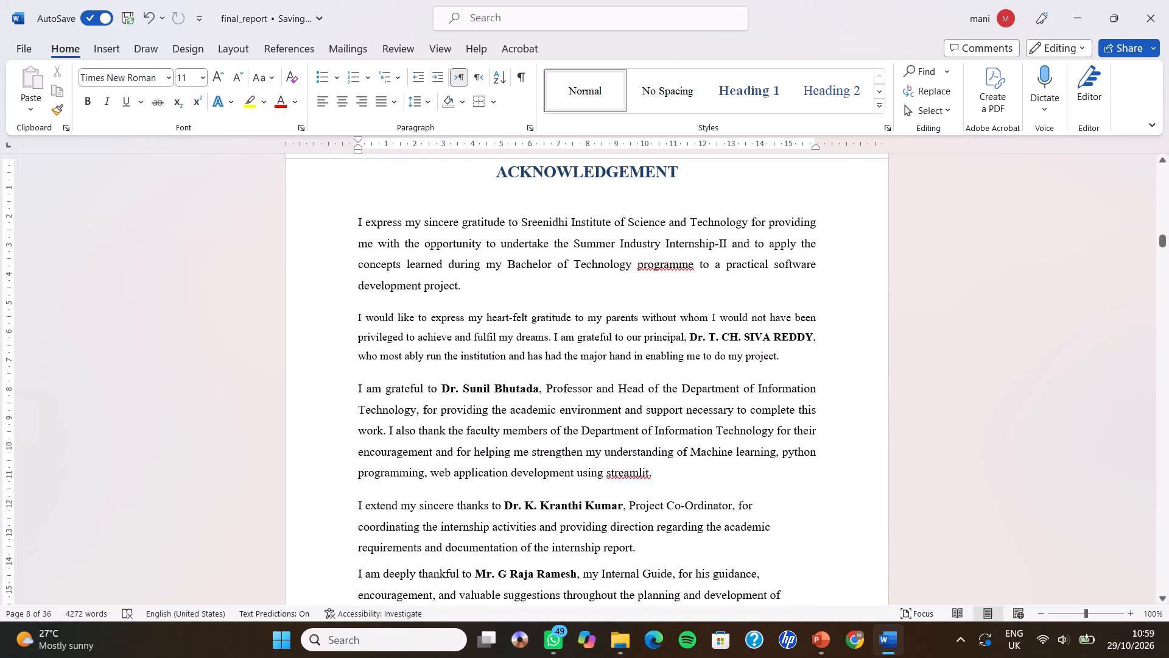
scroll(692, 356, "down", 3)
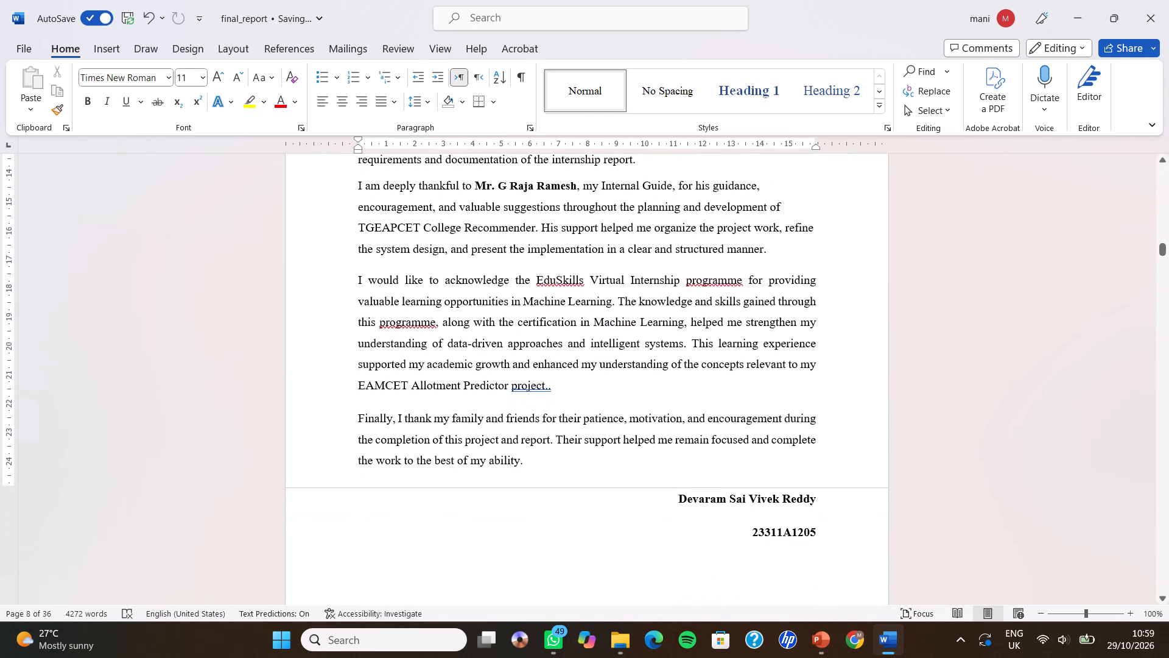
left_click(702, 339)
scroll(701, 310, "up", 1)
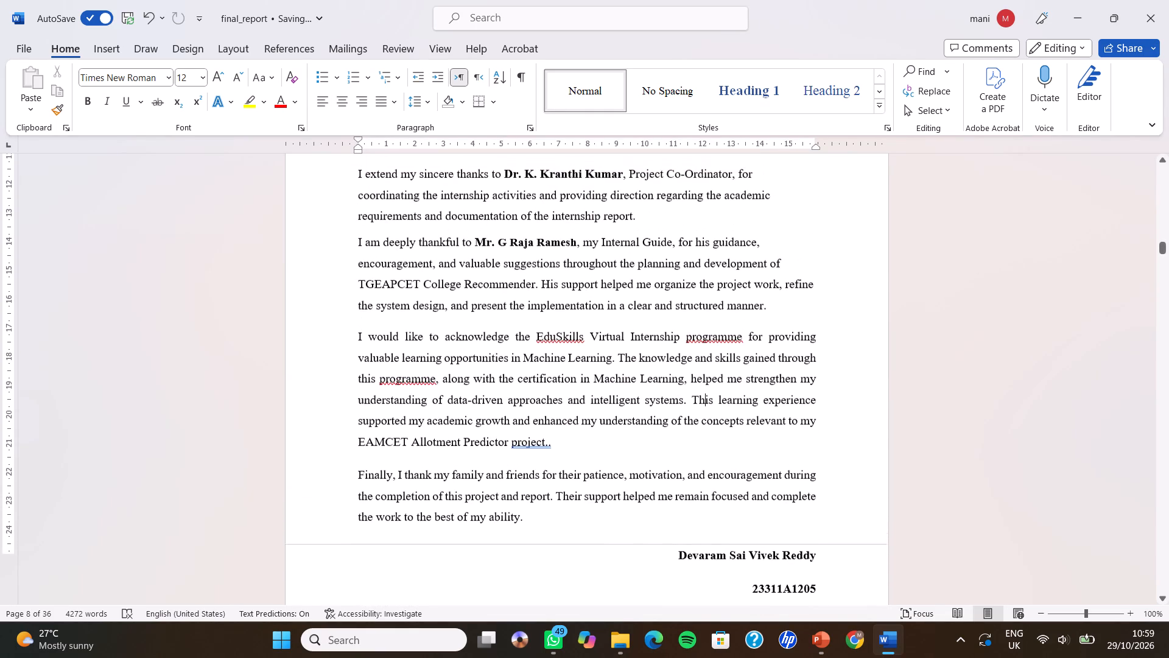
scroll(701, 310, "up", 1)
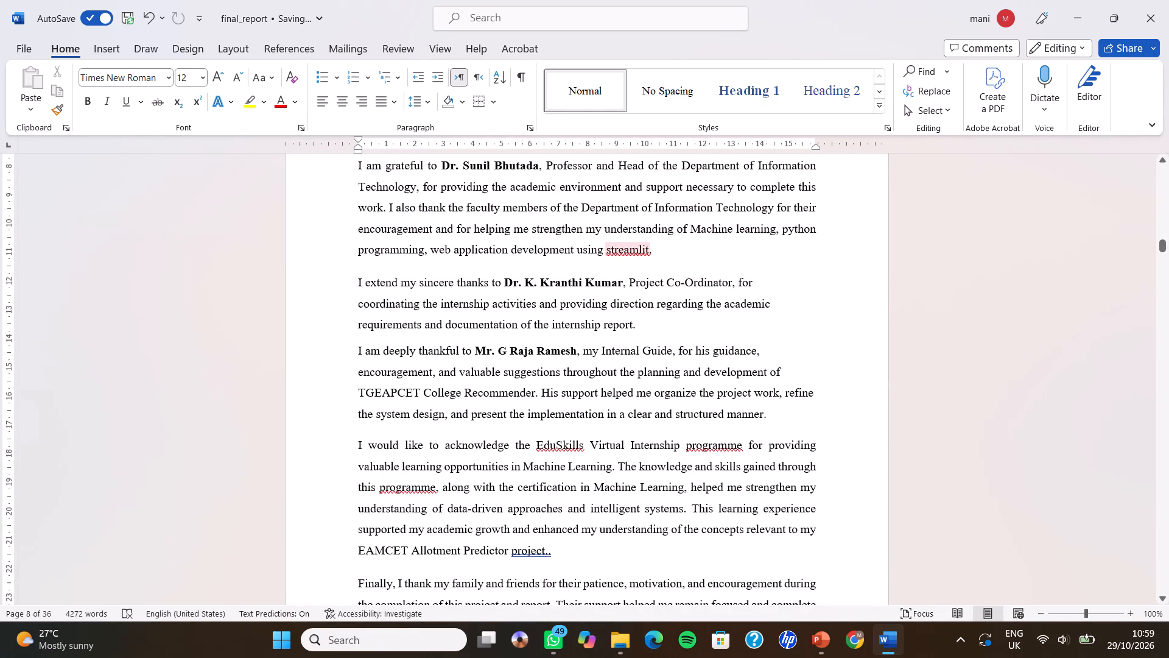
scroll(637, 256, "up", 1)
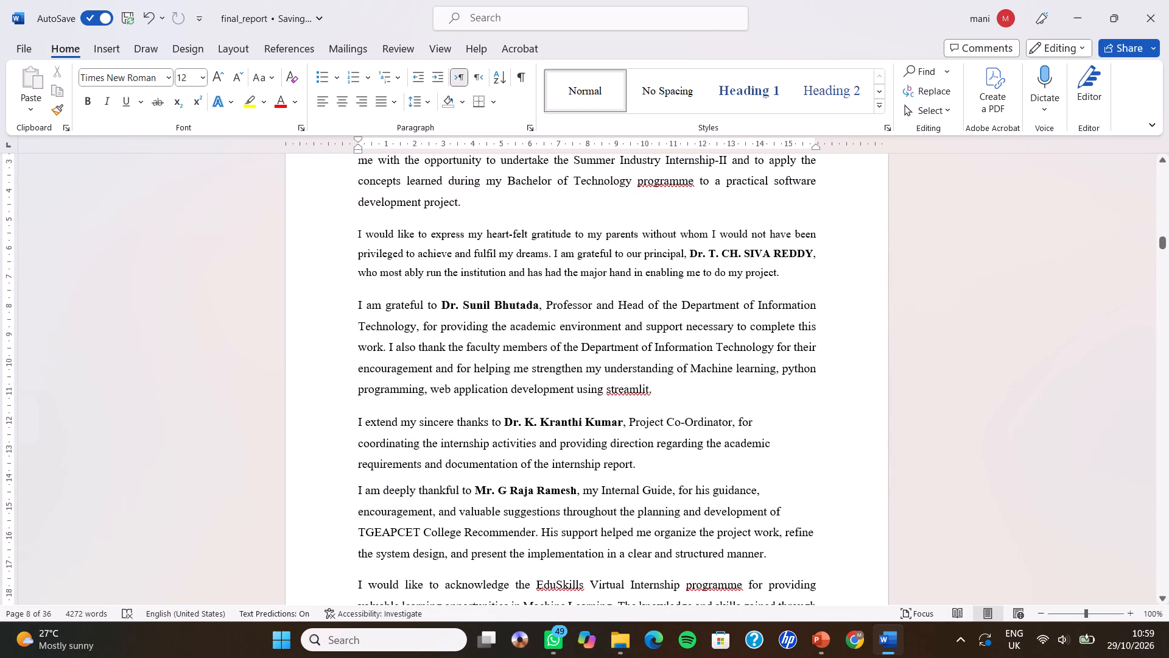
left_click_drag(357, 423, 784, 591)
scroll(623, 553, "right", 2)
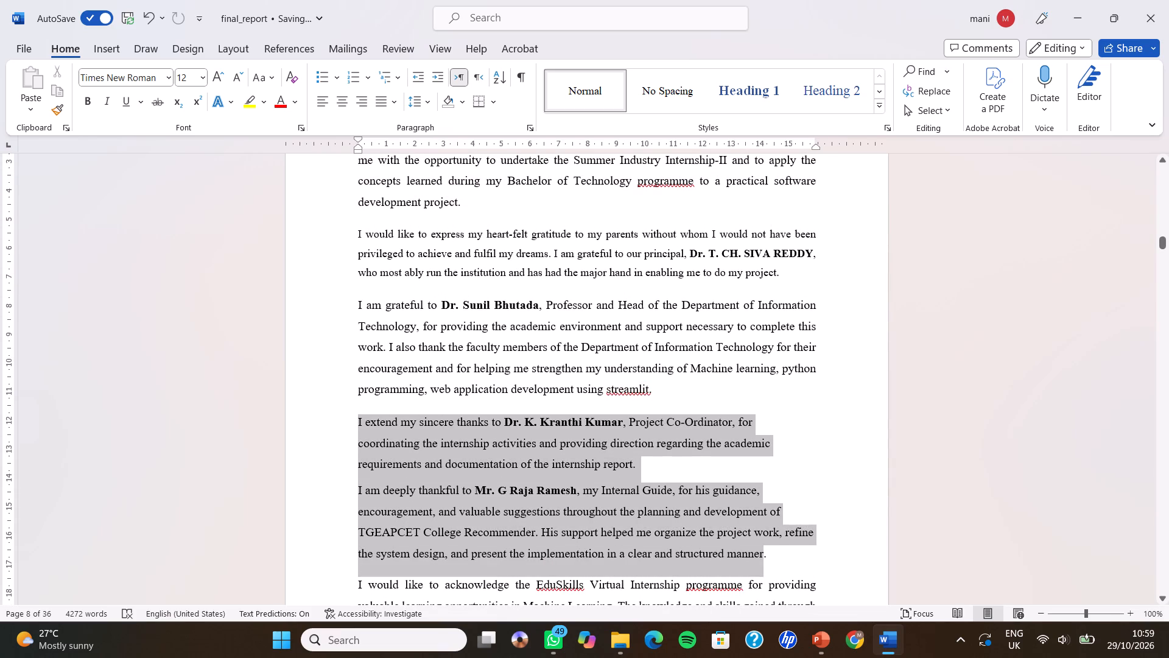
left_click_drag(784, 591, 764, 603)
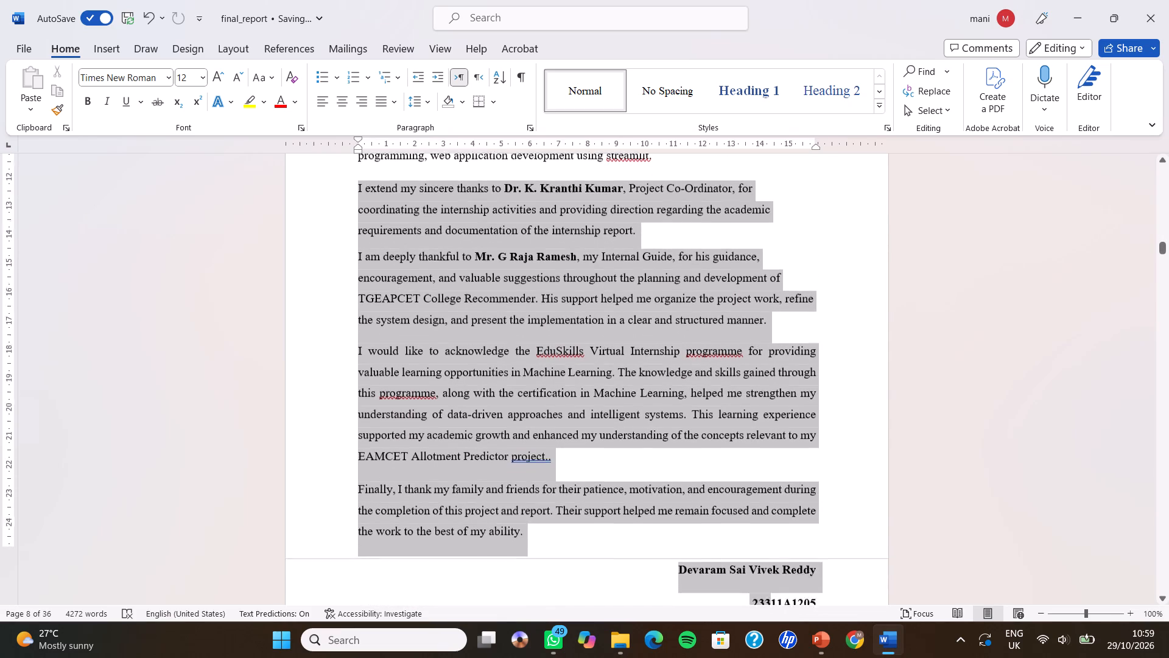
left_click_drag(764, 603, 669, 501)
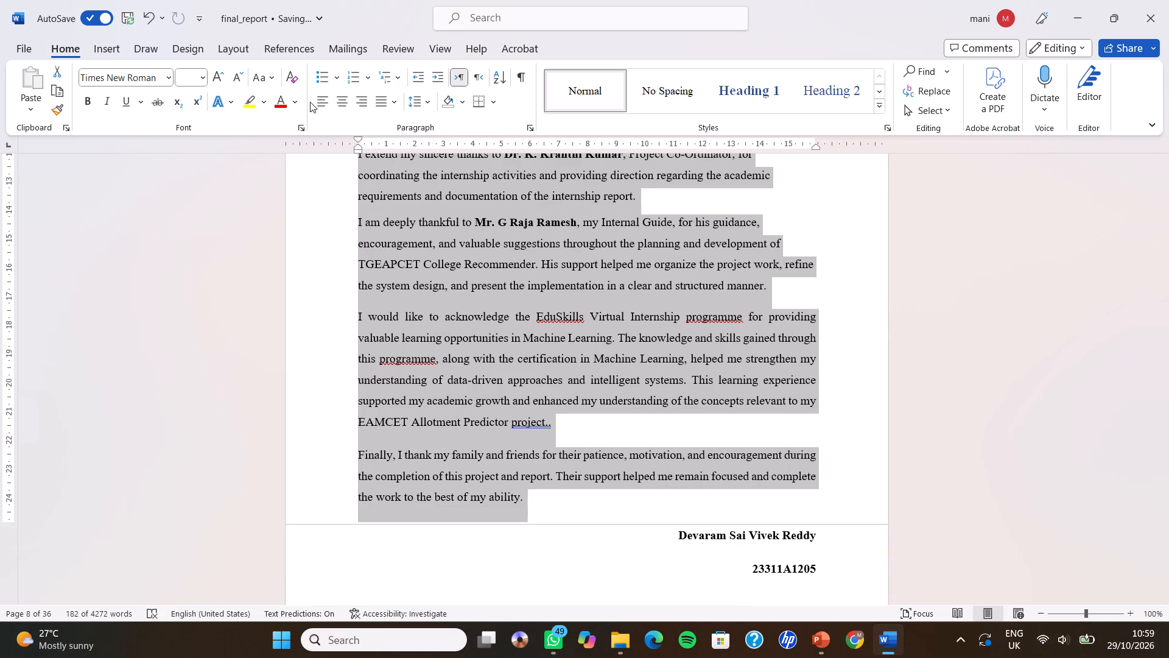
left_click(398, 98)
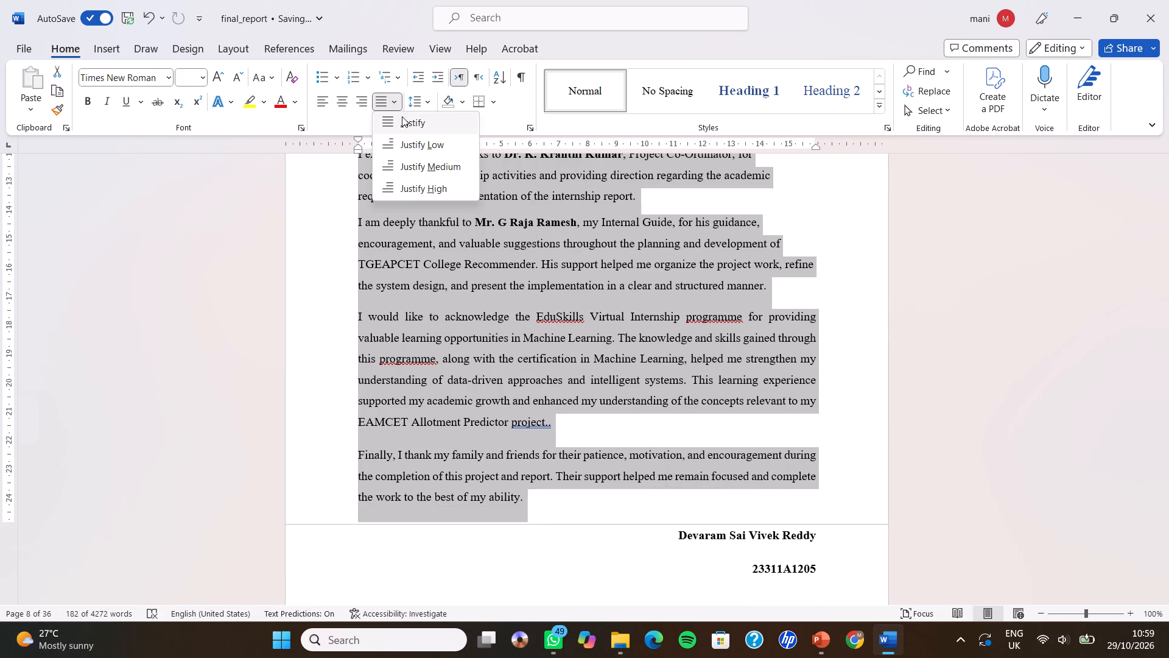
left_click(402, 122)
left_click(497, 283)
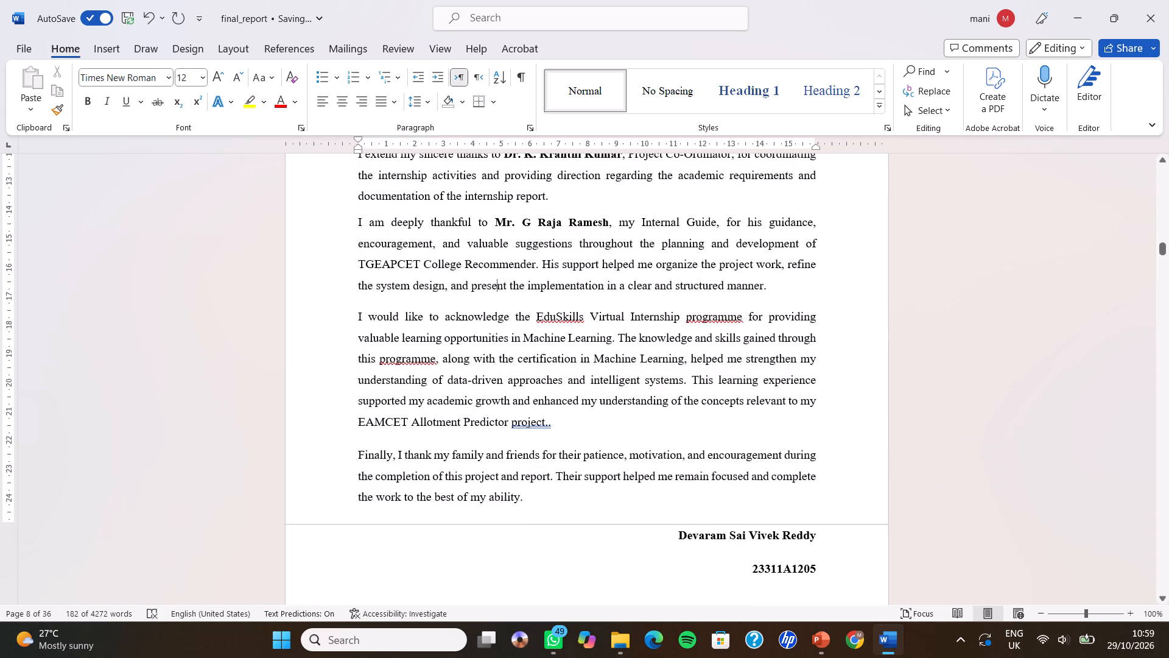
Review the paragraph alignment and spacing across the ACKNOWLEDGEMENT and ABSTRACT pages.
scroll(497, 283, "up", 2)
scroll(497, 283, "down", 2)
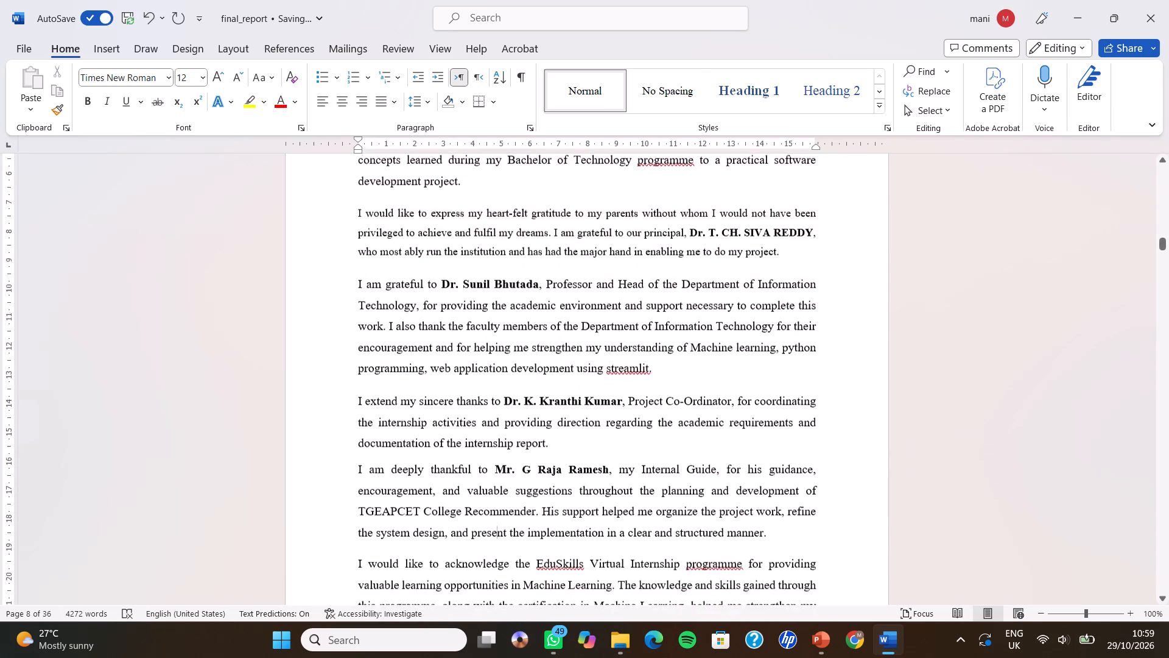
scroll(497, 283, "down", 2)
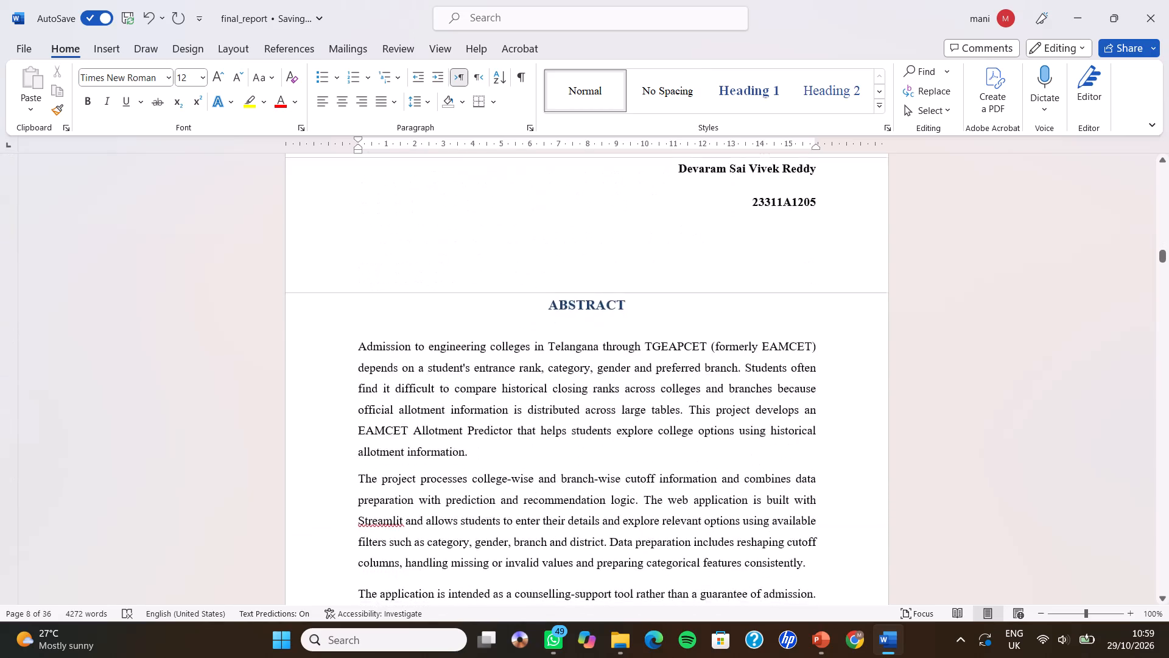
scroll(497, 283, "down", 1)
left_click(500, 465)
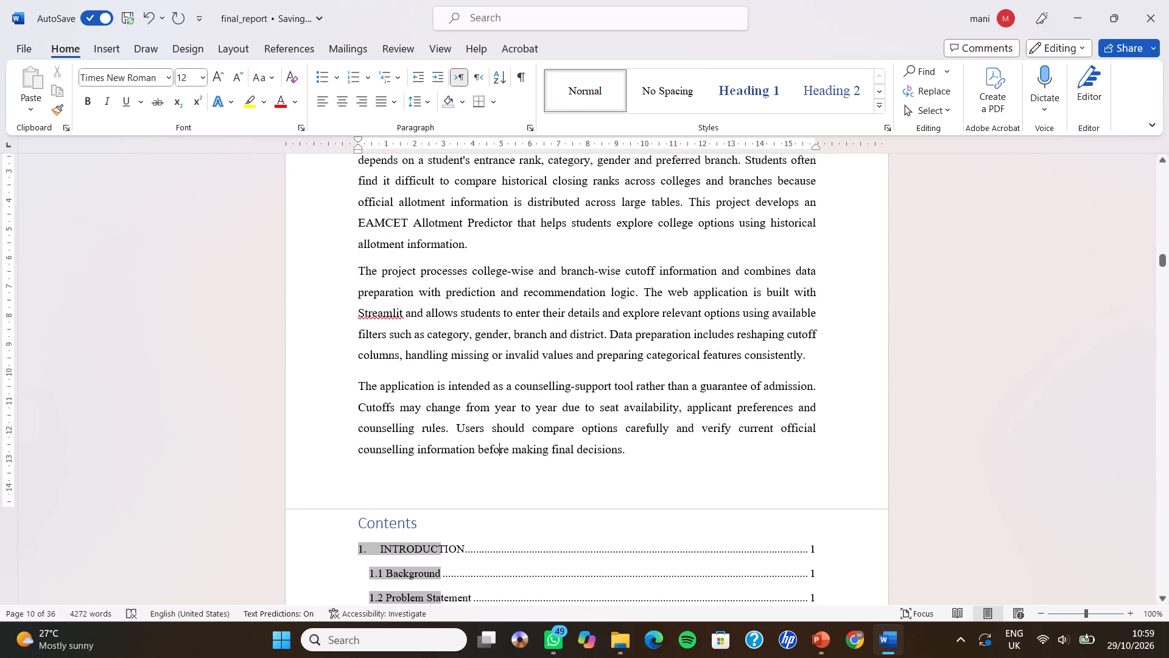
scroll(500, 465, "up", 2)
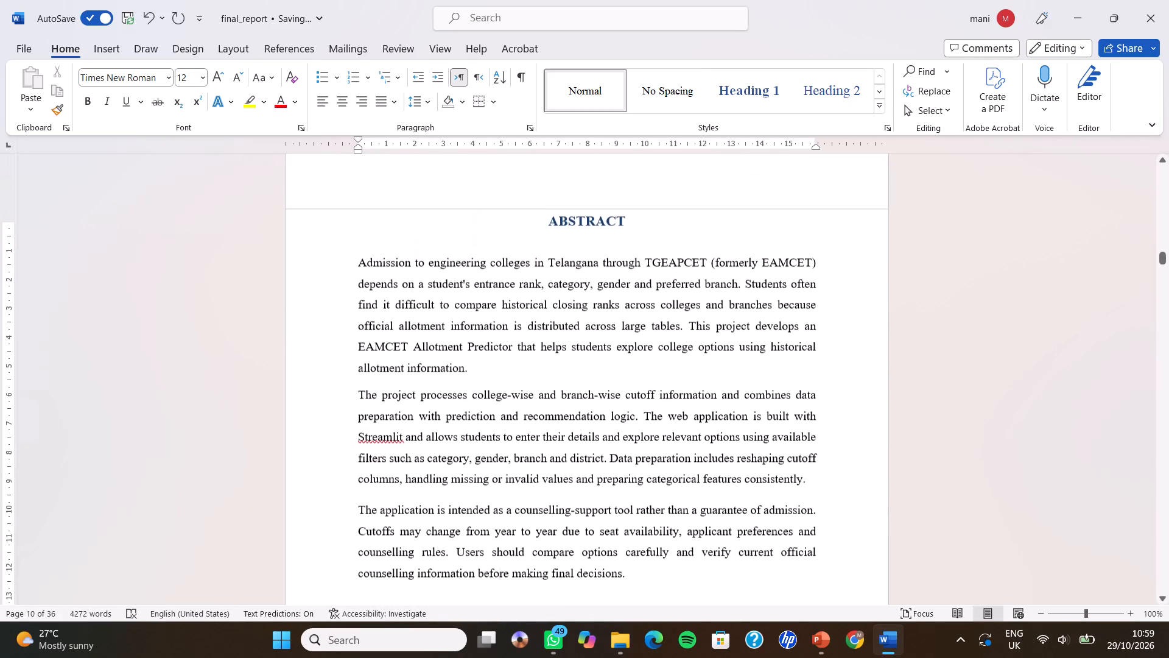
scroll(500, 465, "up", 3)
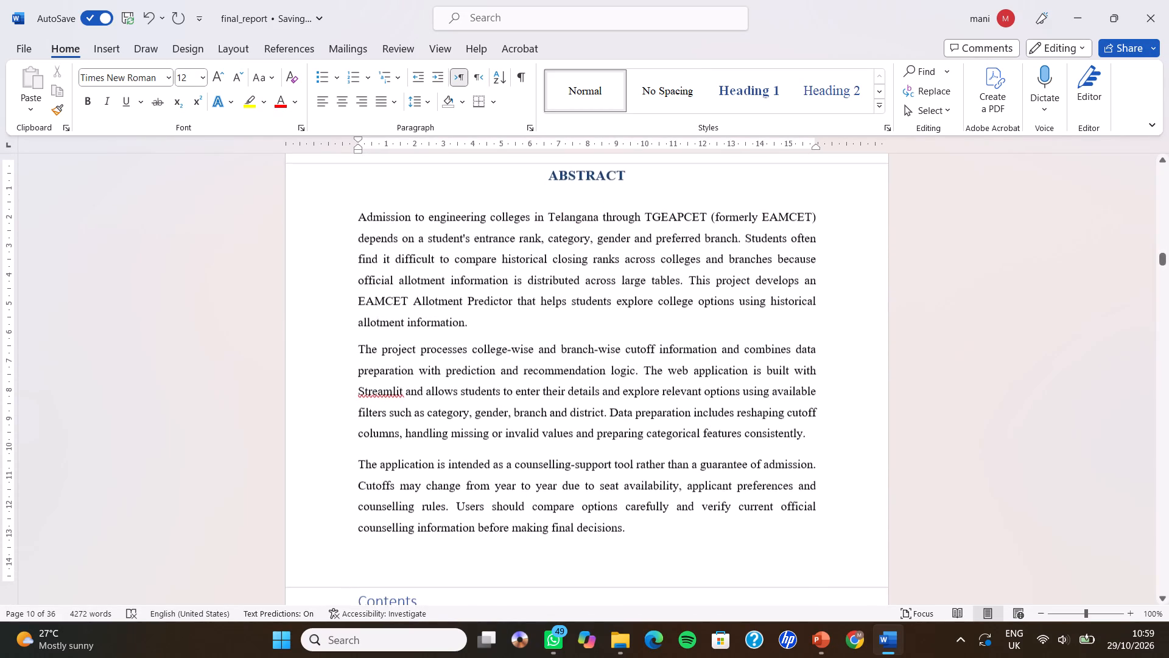
scroll(500, 465, "up", 3)
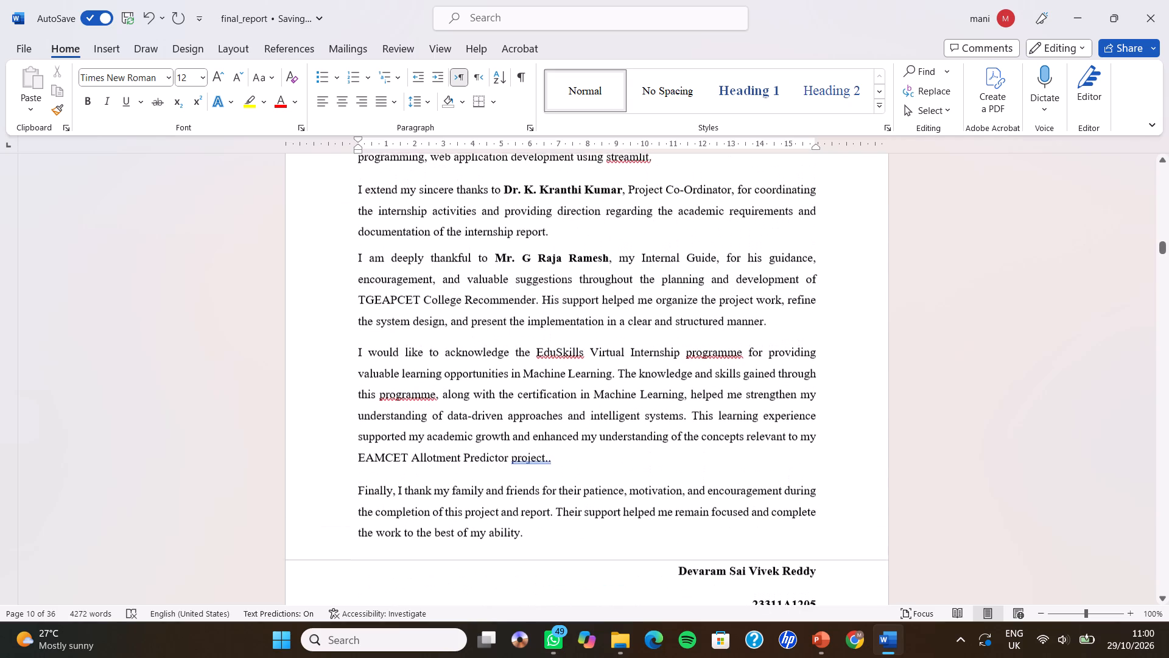
scroll(500, 465, "down", 1)
scroll(611, 657, "down", 2)
left_click(614, 455)
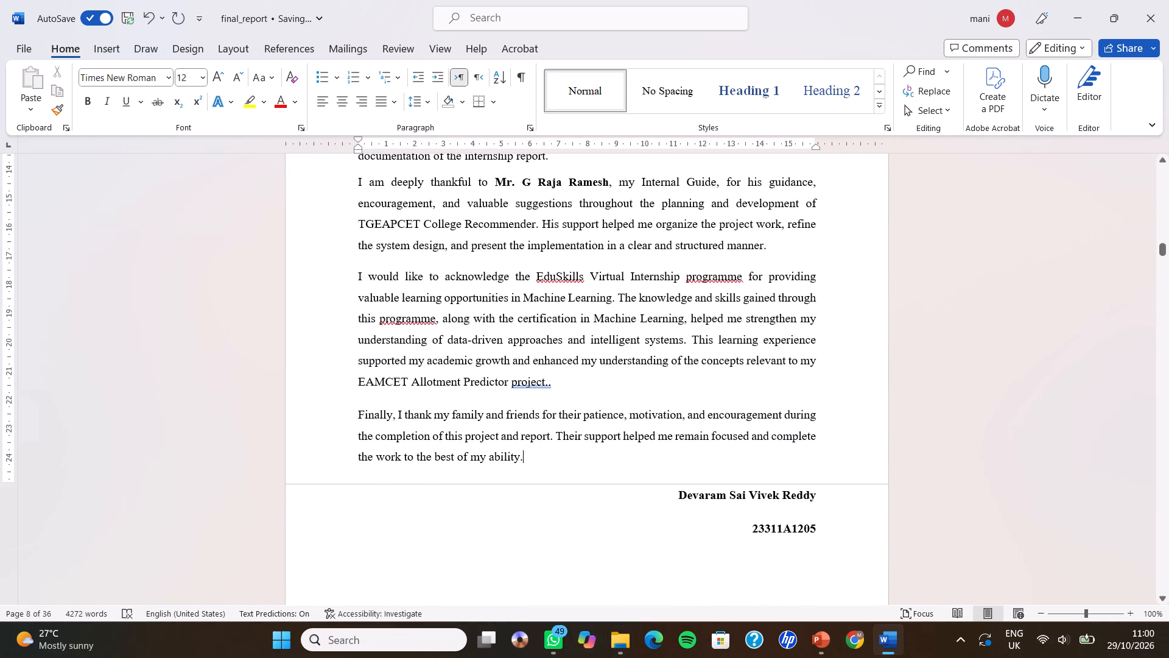
scroll(614, 455, "down", 1)
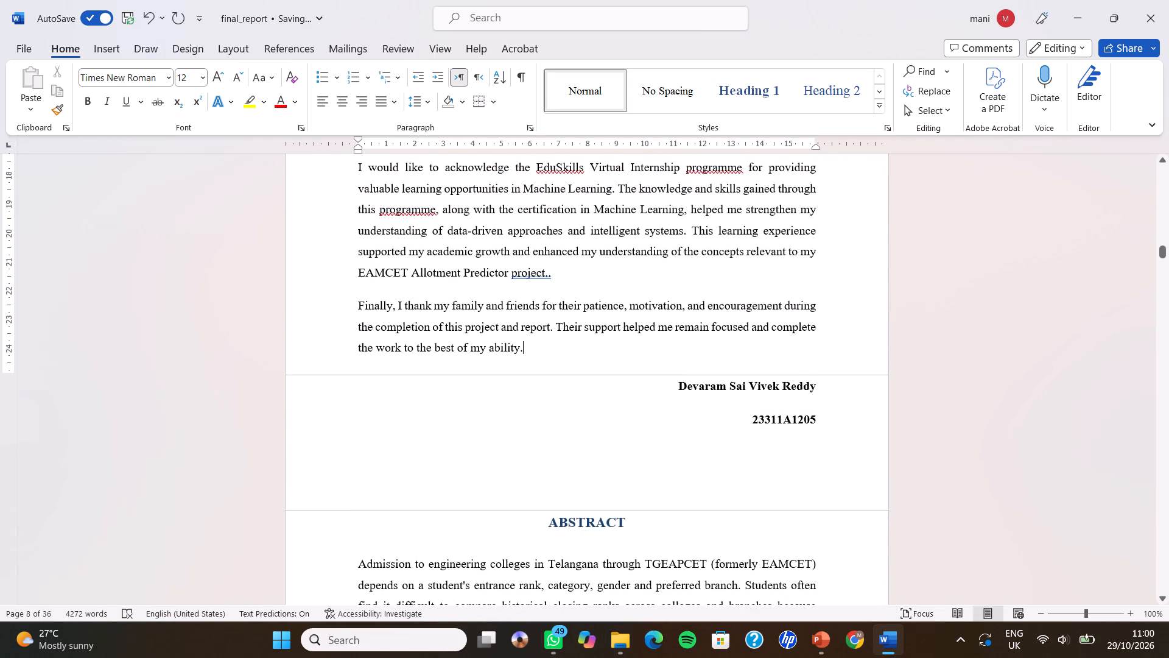
Look back over the ACKNOWLEDGEMENT text and signature block and compare them with the DECLARATION page.
left_click(443, 364)
scroll(443, 364, "up", 3)
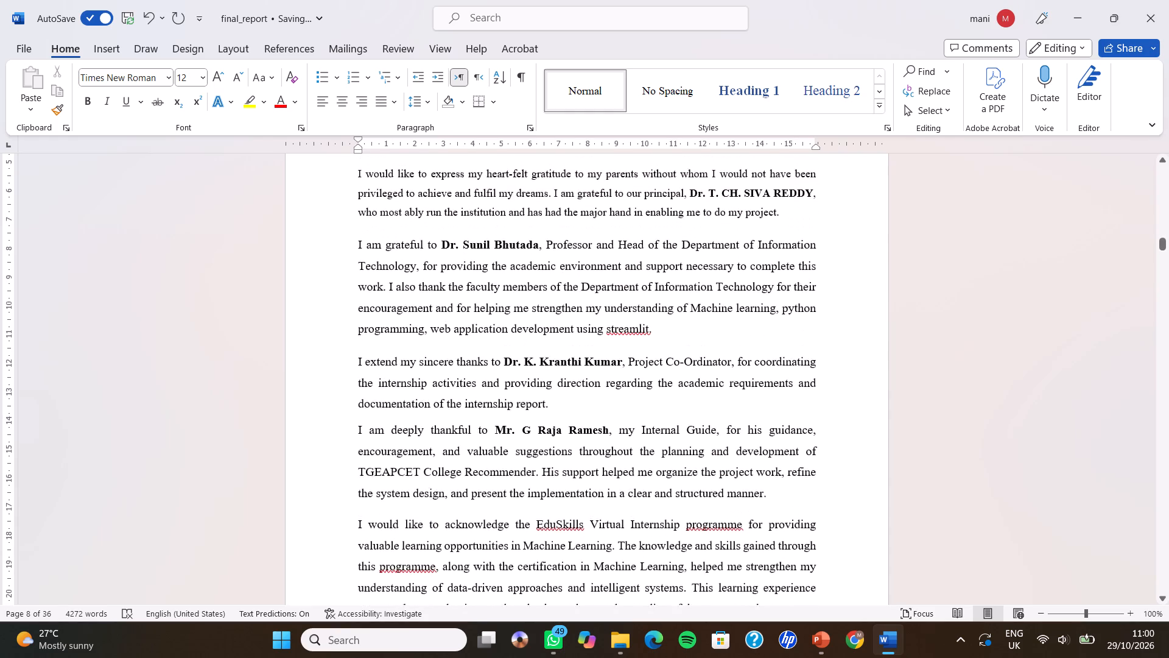
left_click(378, 349)
scroll(378, 349, "up", 1)
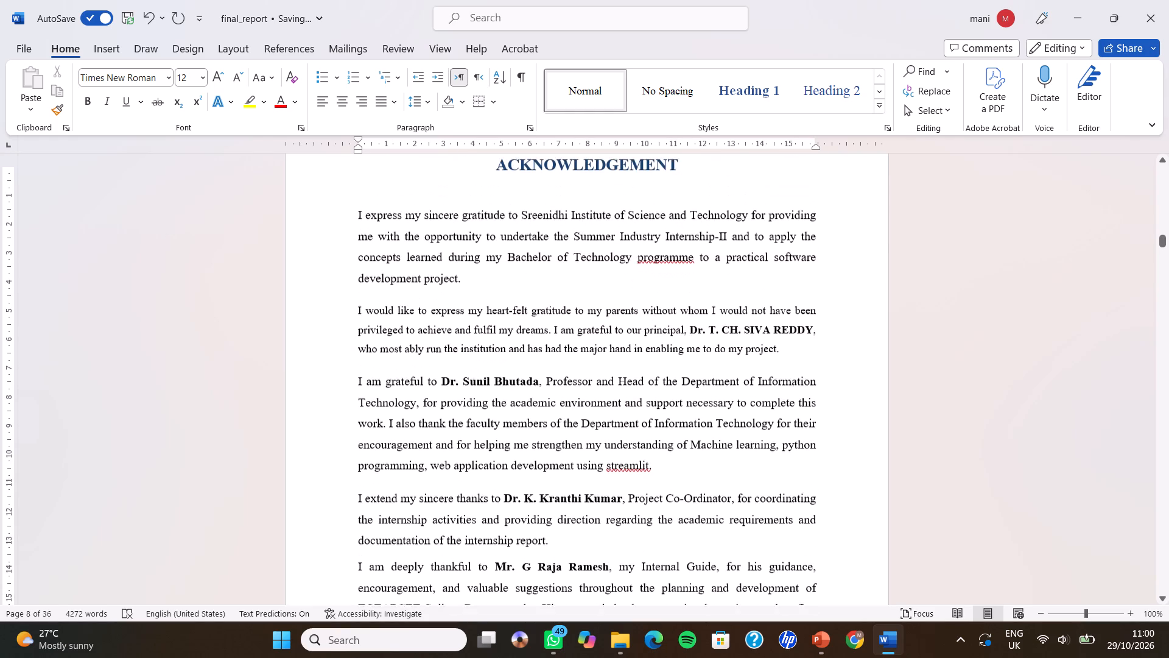
scroll(378, 349, "up", 1)
scroll(378, 349, "down", 2)
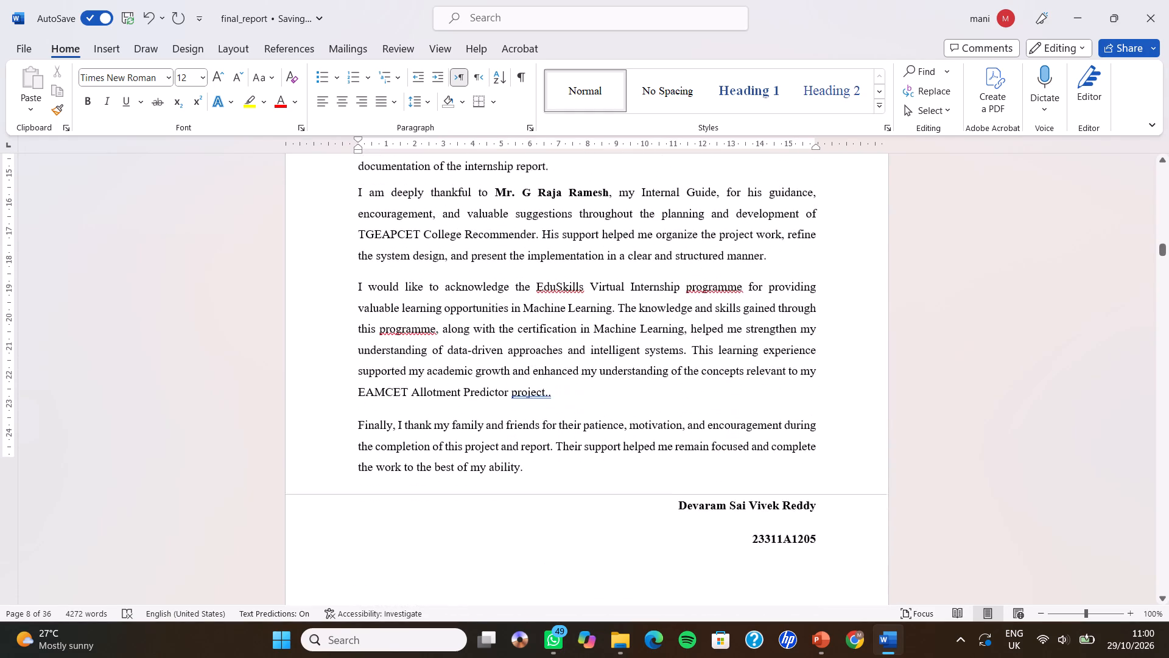
scroll(378, 349, "down", 1)
scroll(711, 503, "up", 3)
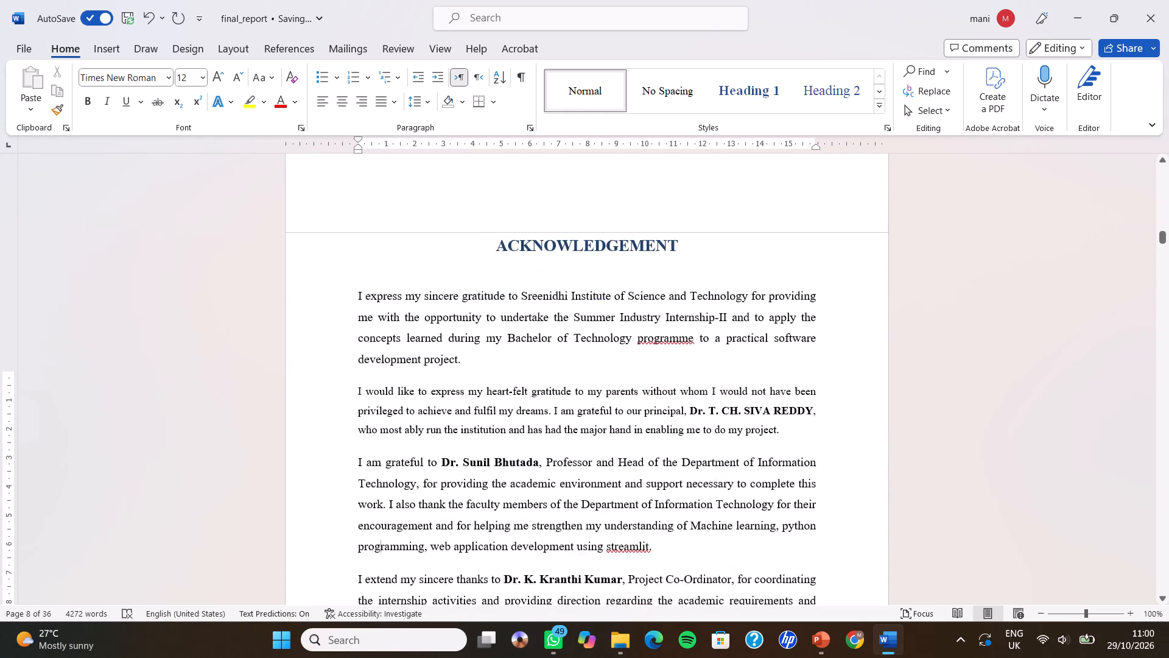
scroll(711, 503, "up", 4)
scroll(711, 503, "down", 1)
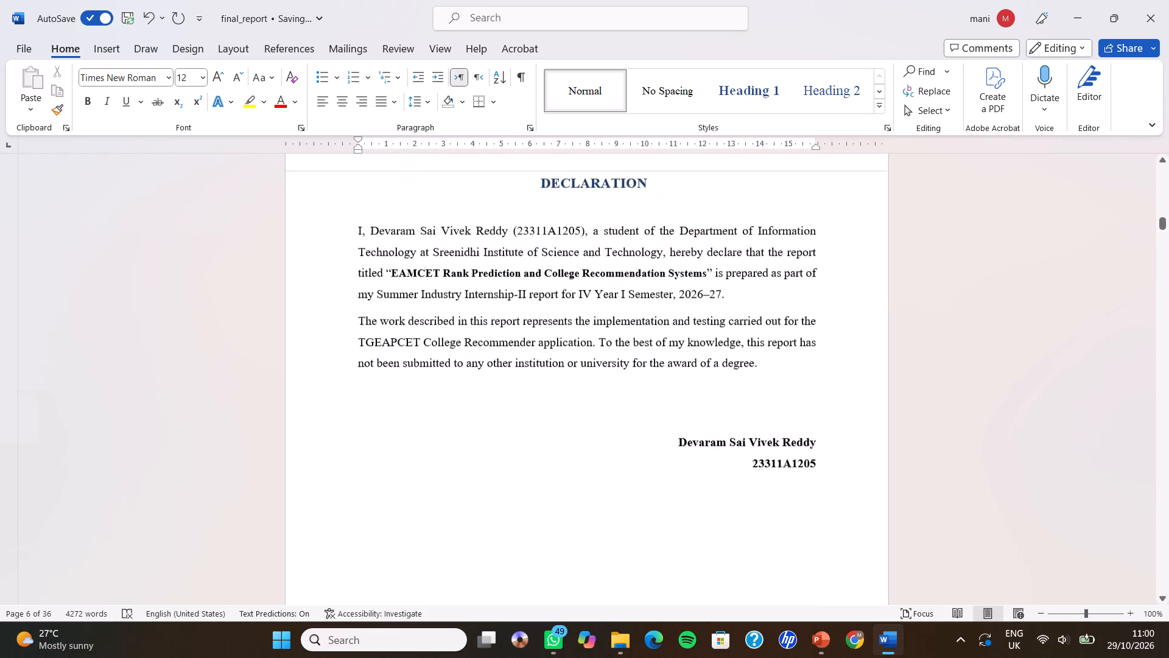
scroll(711, 503, "down", 3)
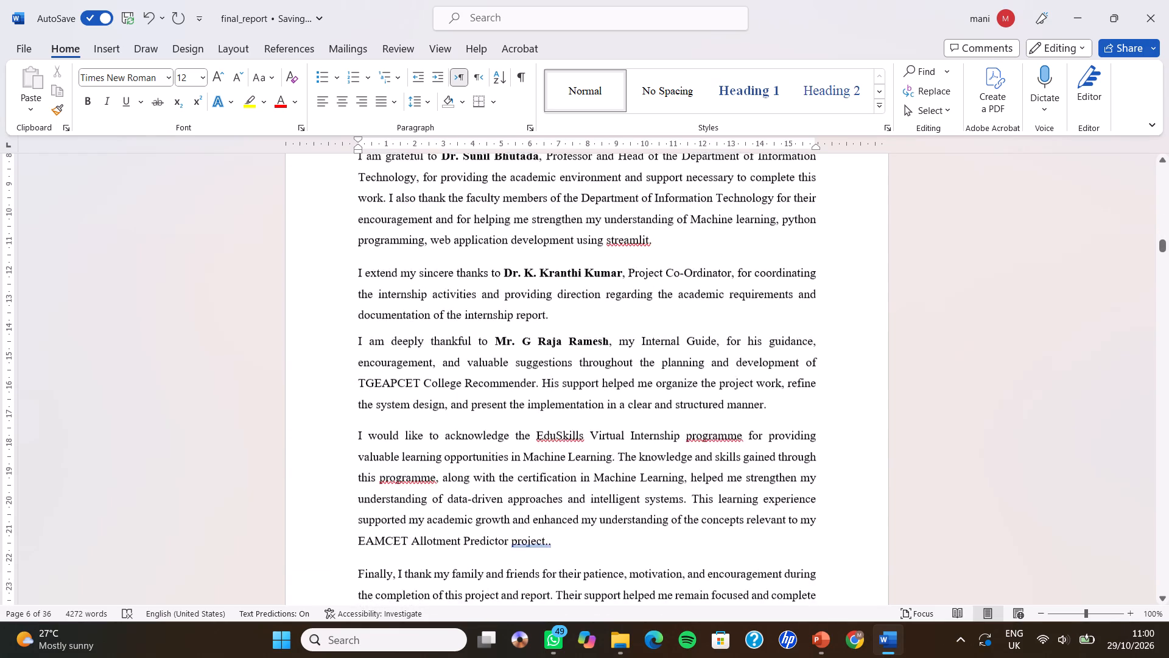
Delete the extra full stop after "EAMCET Allotment Predictor project" in the ACKNOWLEDGEMENT's EduSkills paragraph.
scroll(711, 503, "down", 1)
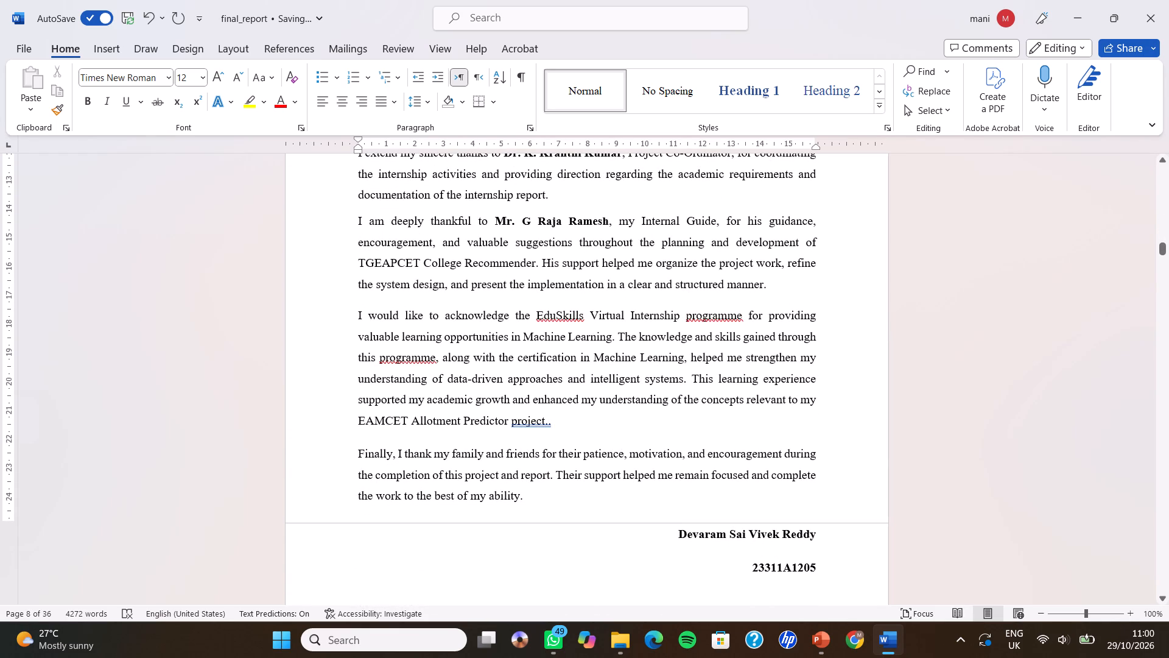
left_click(575, 425)
key("BackSpace")
left_click_drag(693, 373, 693, 425)
left_click(693, 425)
Go to the INTRODUCTION chapter and display the document in Read Mode.
scroll(693, 425, "down", 1)
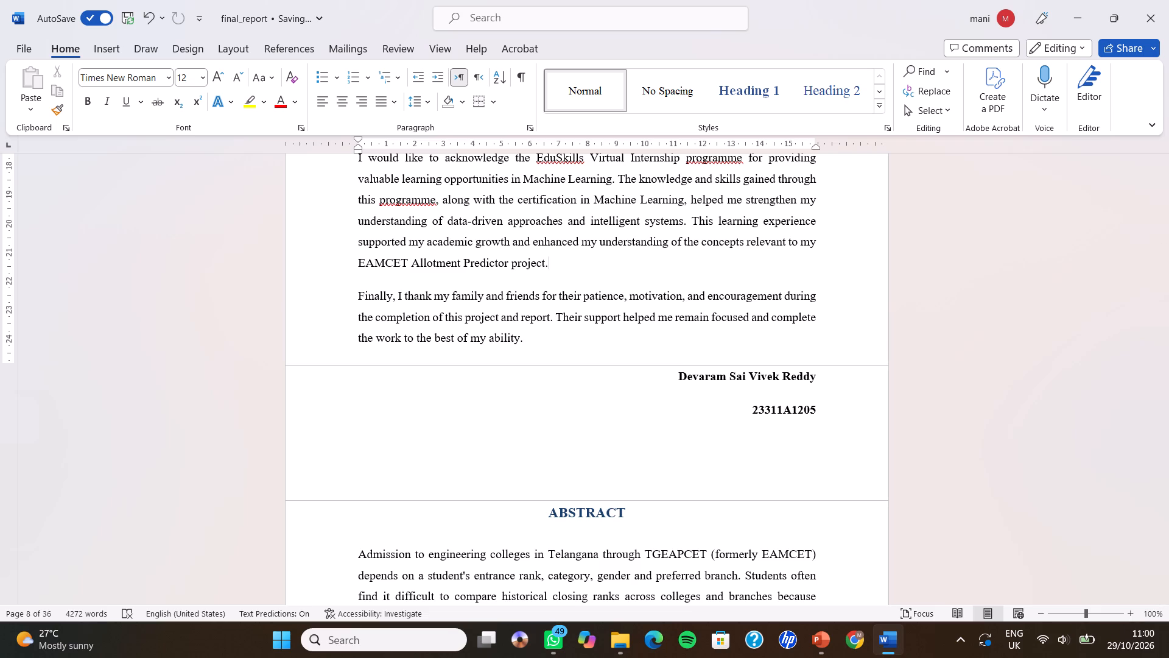
scroll(552, 166, "down", 7)
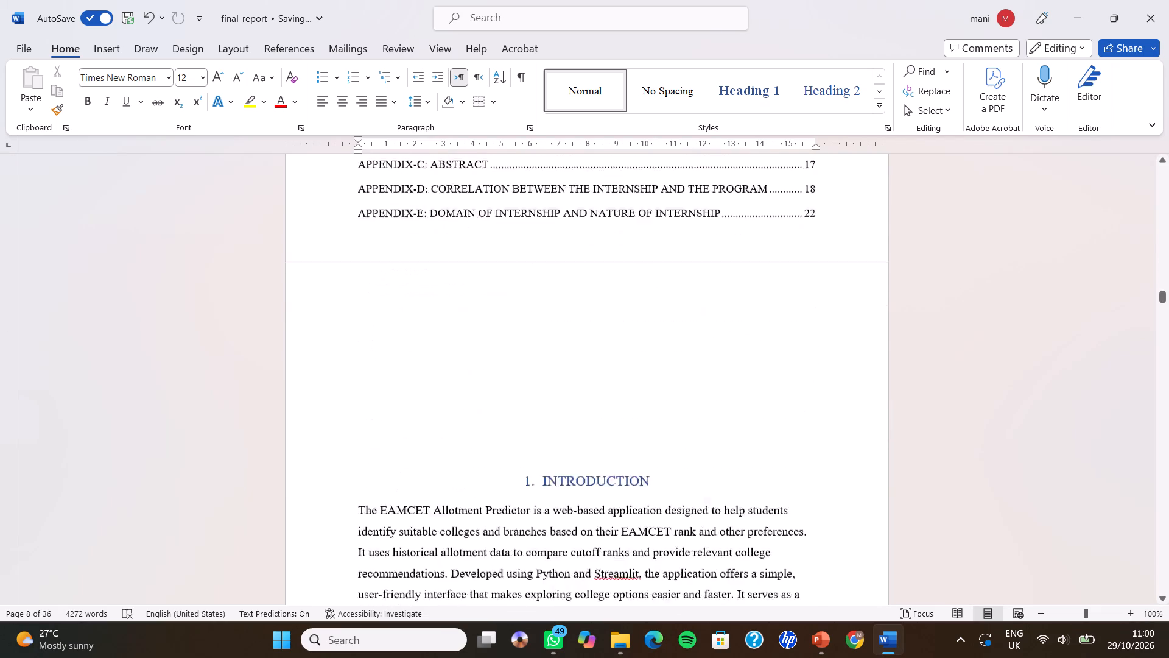
scroll(552, 166, "down", 1)
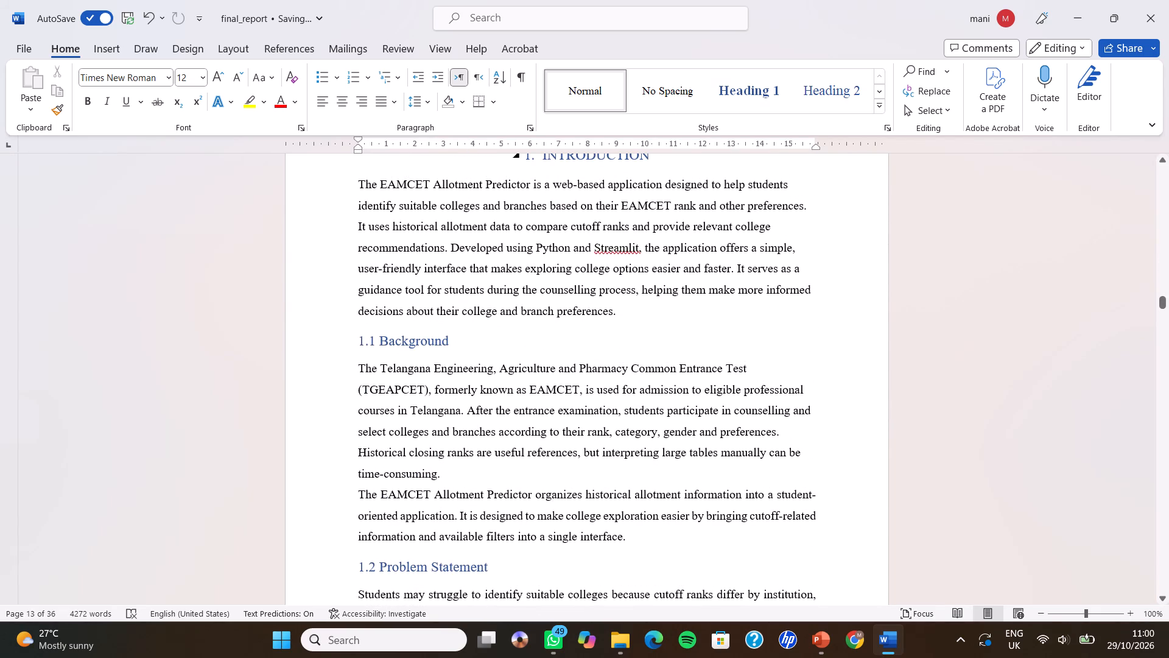
scroll(353, 38, "left", 1)
left_click(248, 43)
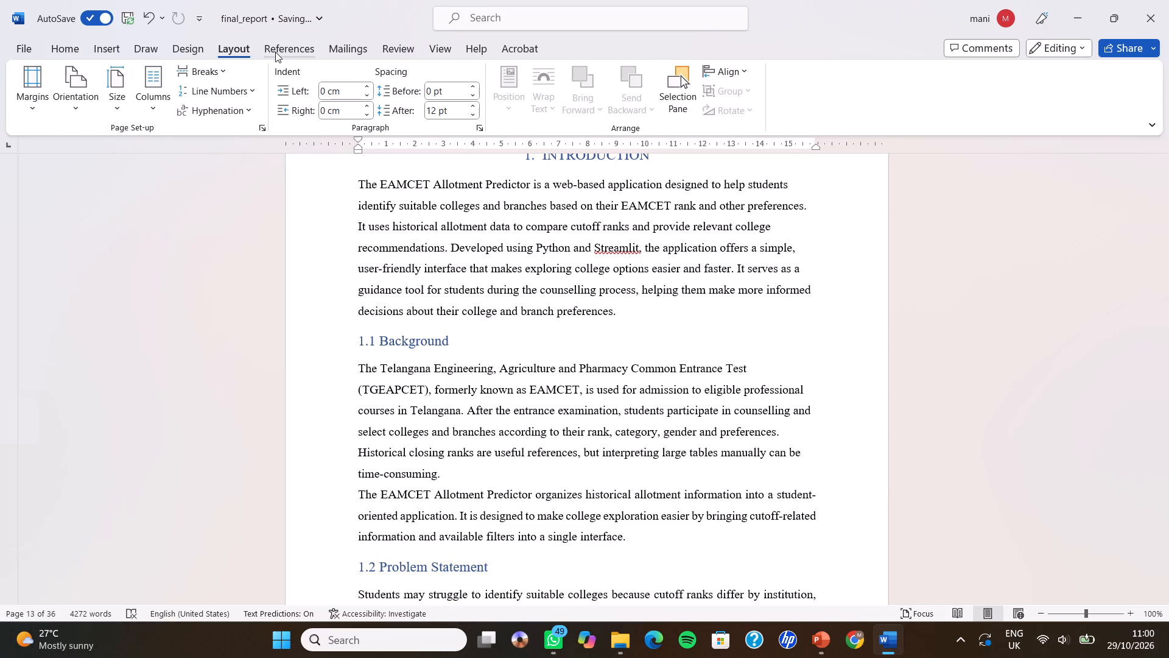
left_click(440, 52)
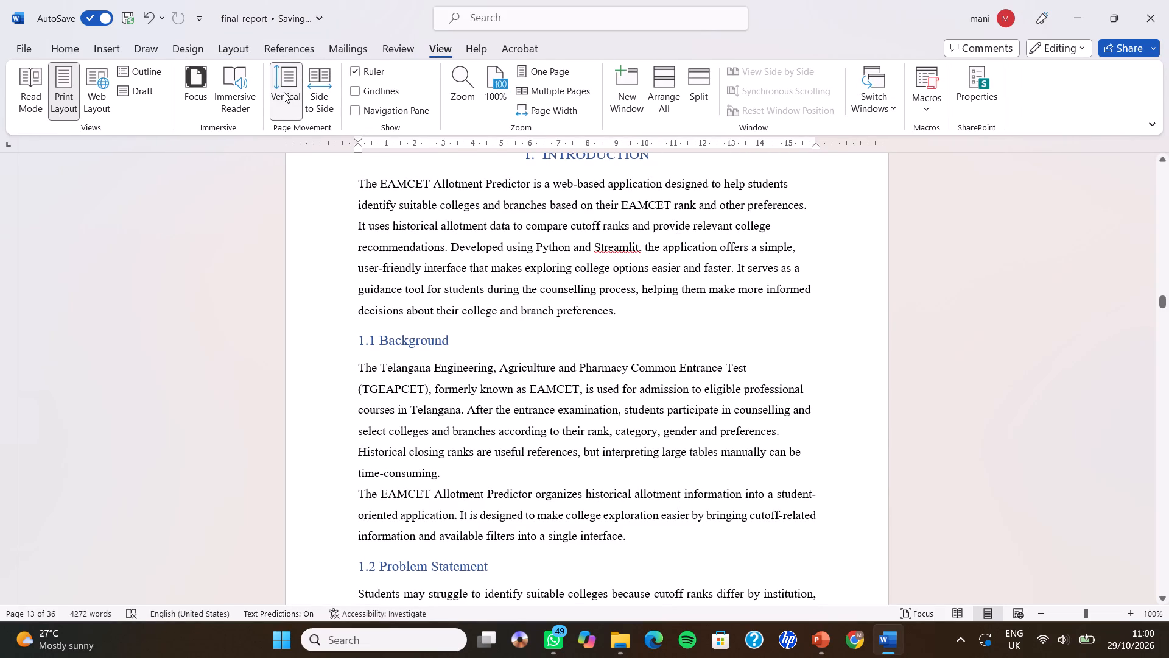
left_click(284, 92)
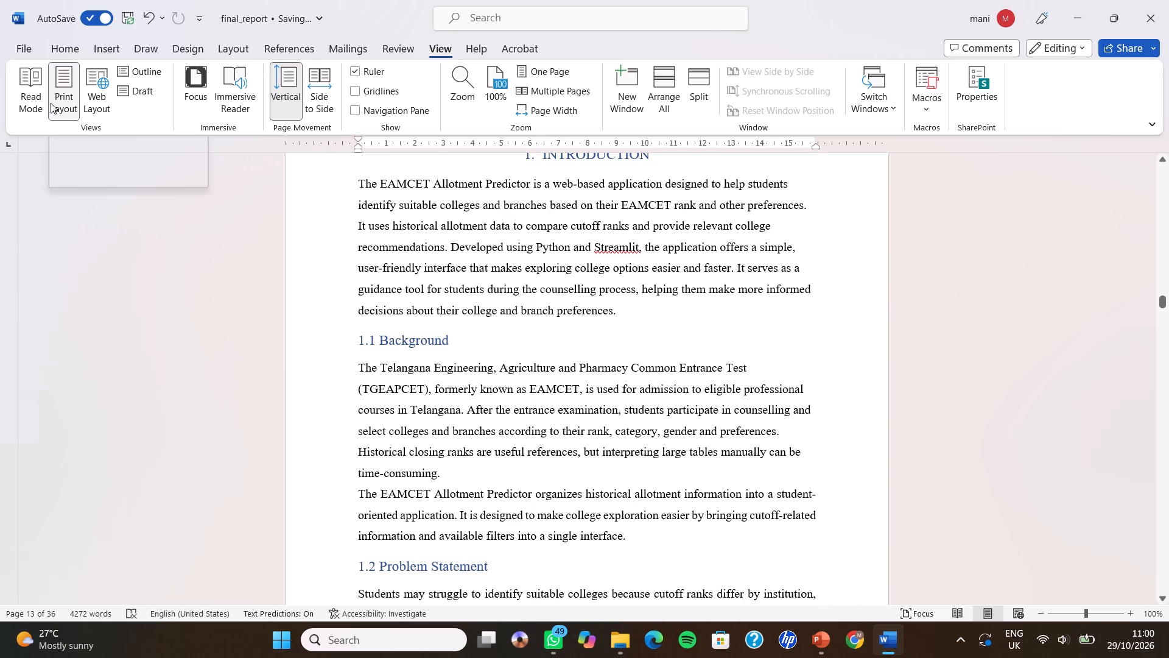
left_click_drag(51, 103, 28, 106)
left_click(28, 106)
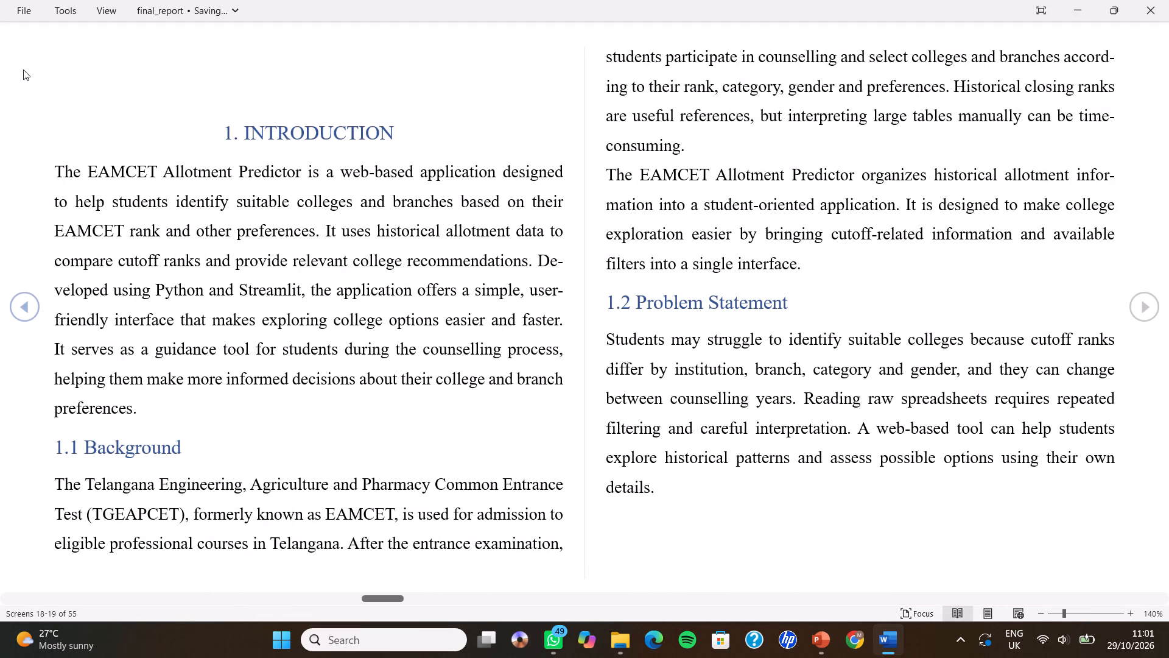
Leave Read Mode and return to Print Layout at the start of the INTRODUCTION chapter.
key("Escape")
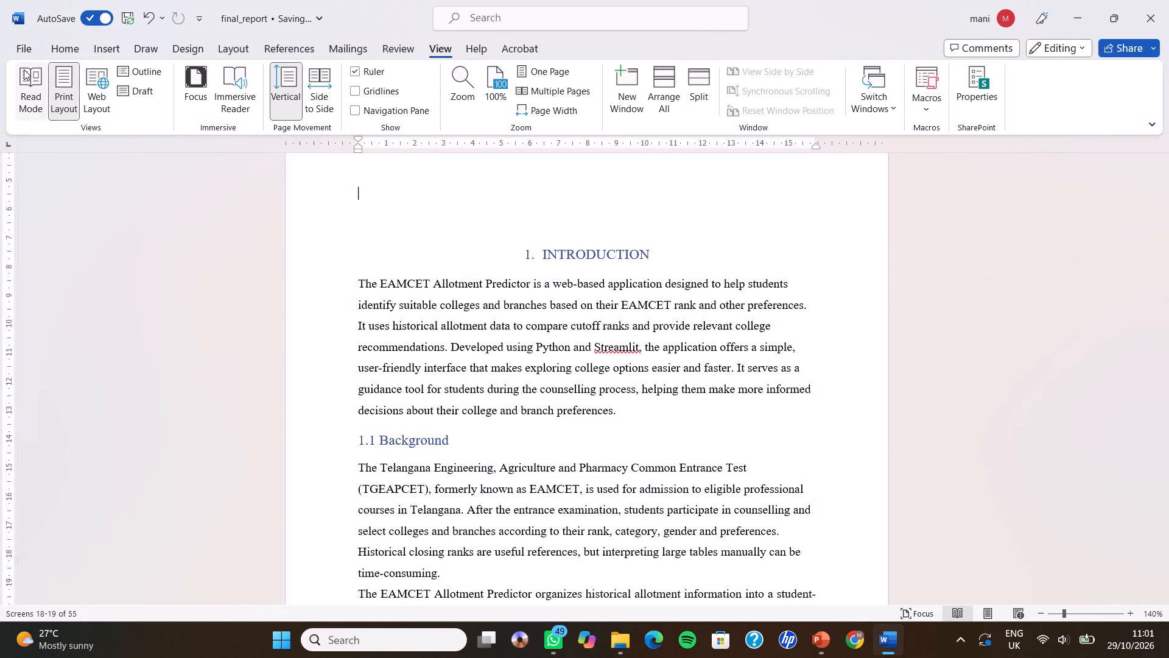
left_click(65, 86)
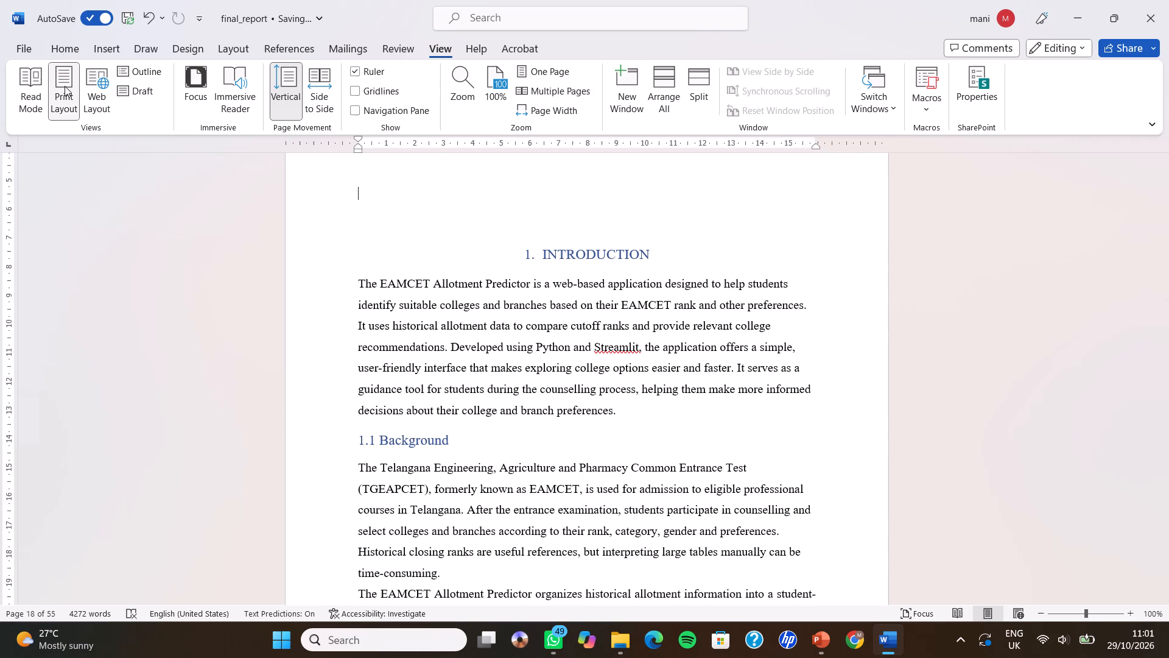
scroll(300, 163, "up", 1)
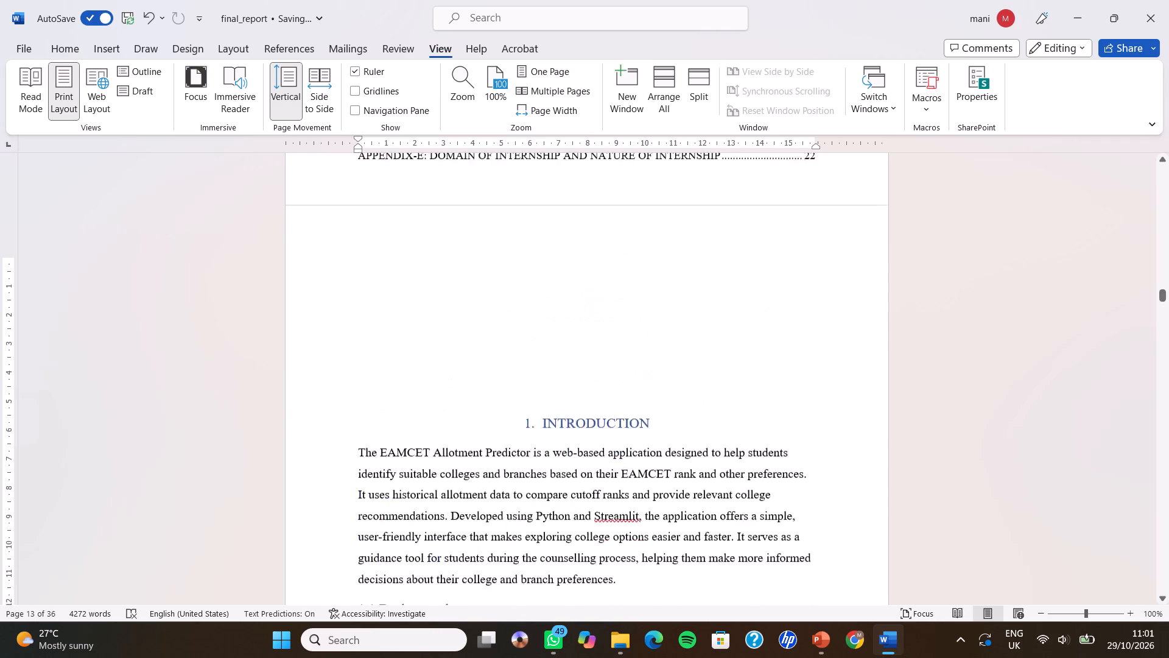
scroll(300, 163, "up", 1)
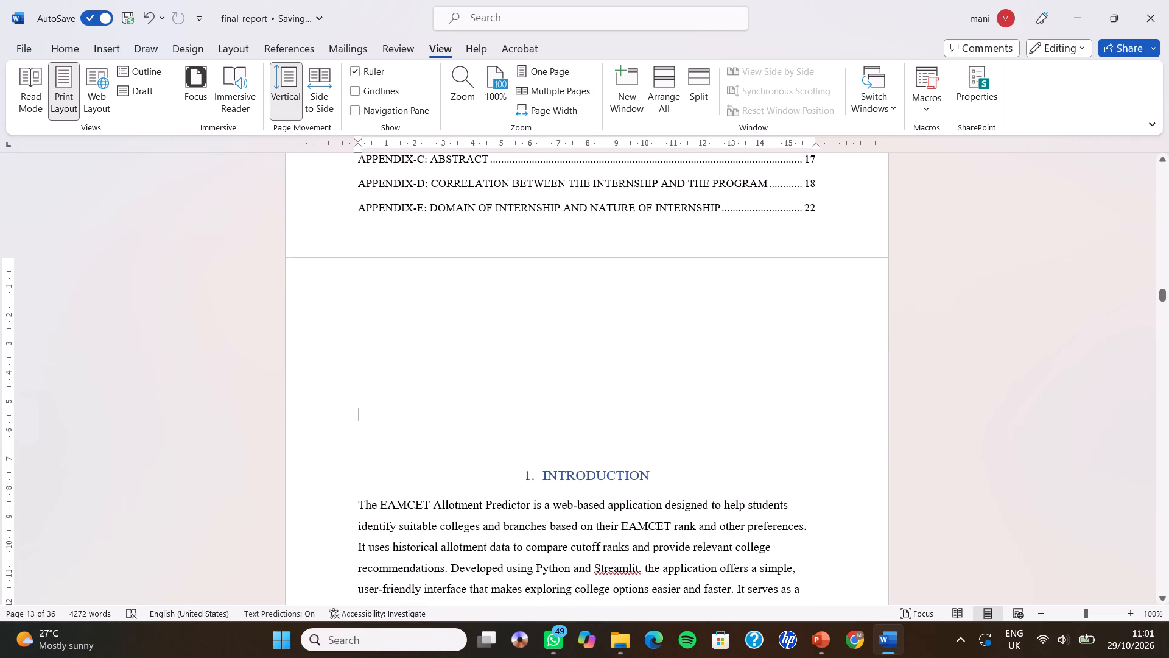
left_click(11, 147)
left_click(11, 147)
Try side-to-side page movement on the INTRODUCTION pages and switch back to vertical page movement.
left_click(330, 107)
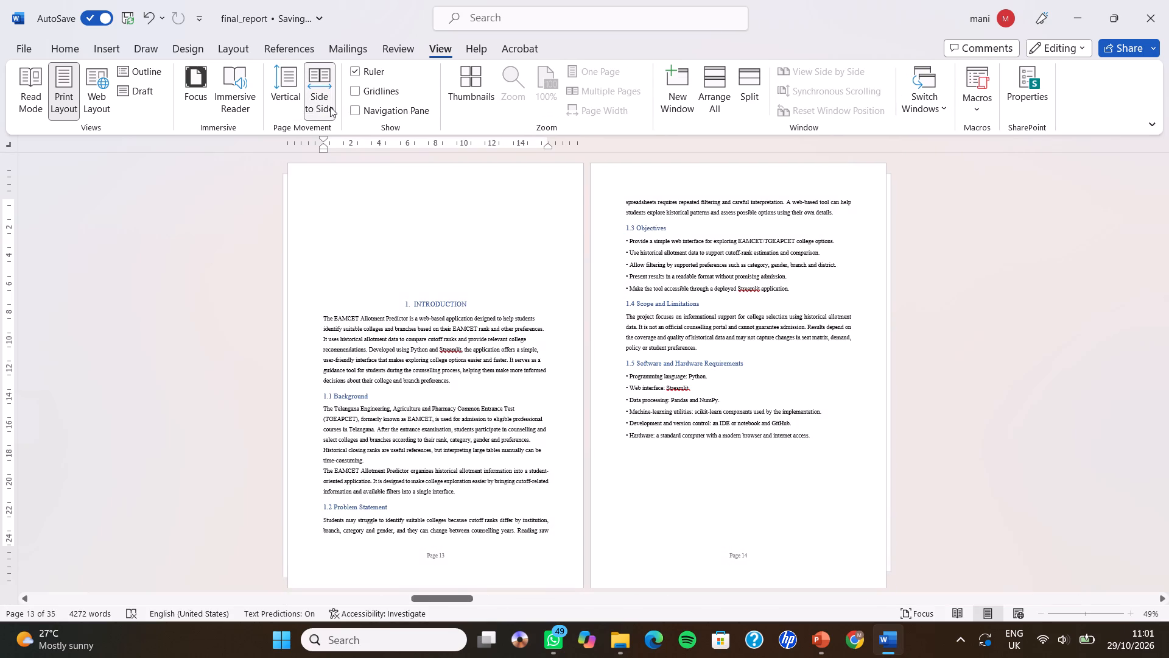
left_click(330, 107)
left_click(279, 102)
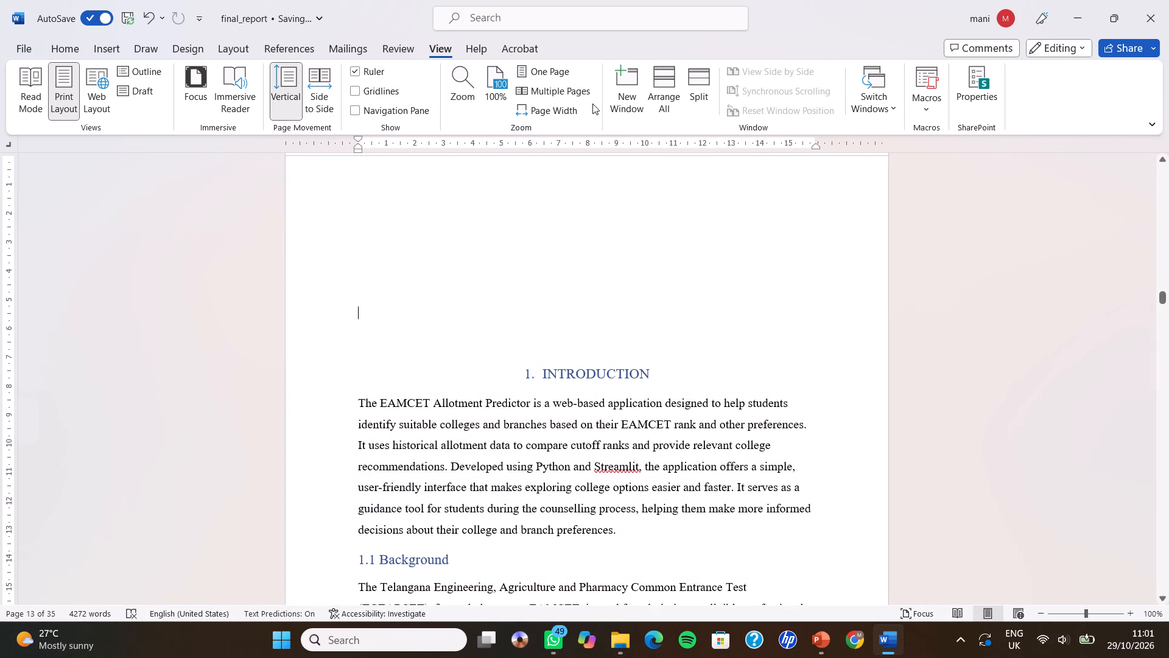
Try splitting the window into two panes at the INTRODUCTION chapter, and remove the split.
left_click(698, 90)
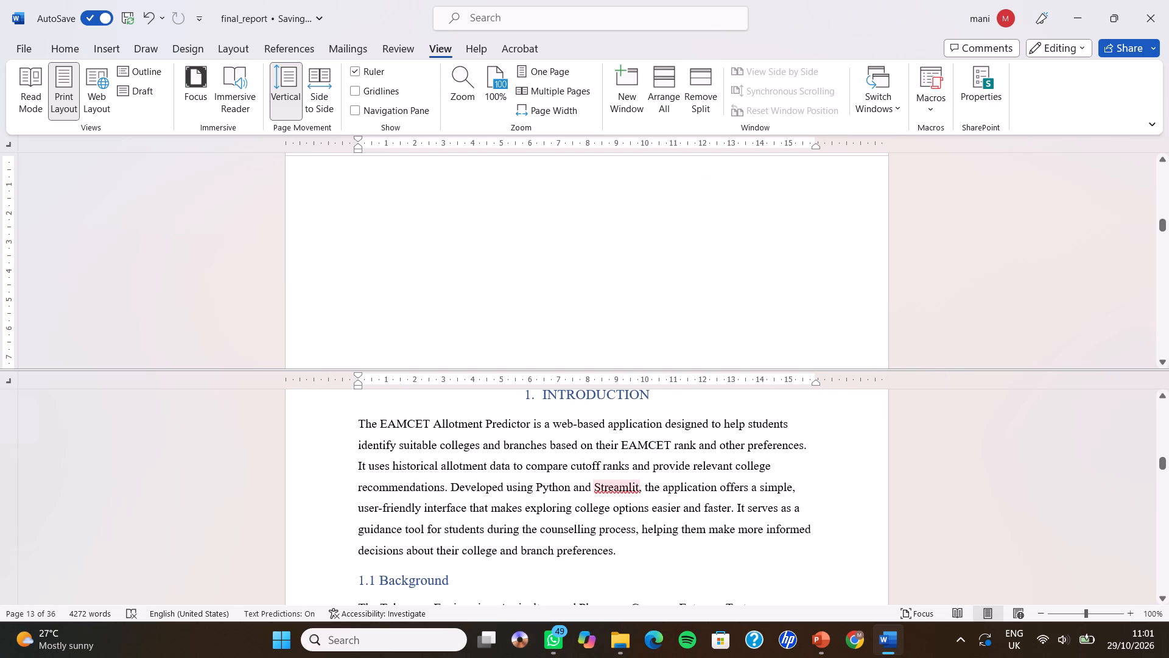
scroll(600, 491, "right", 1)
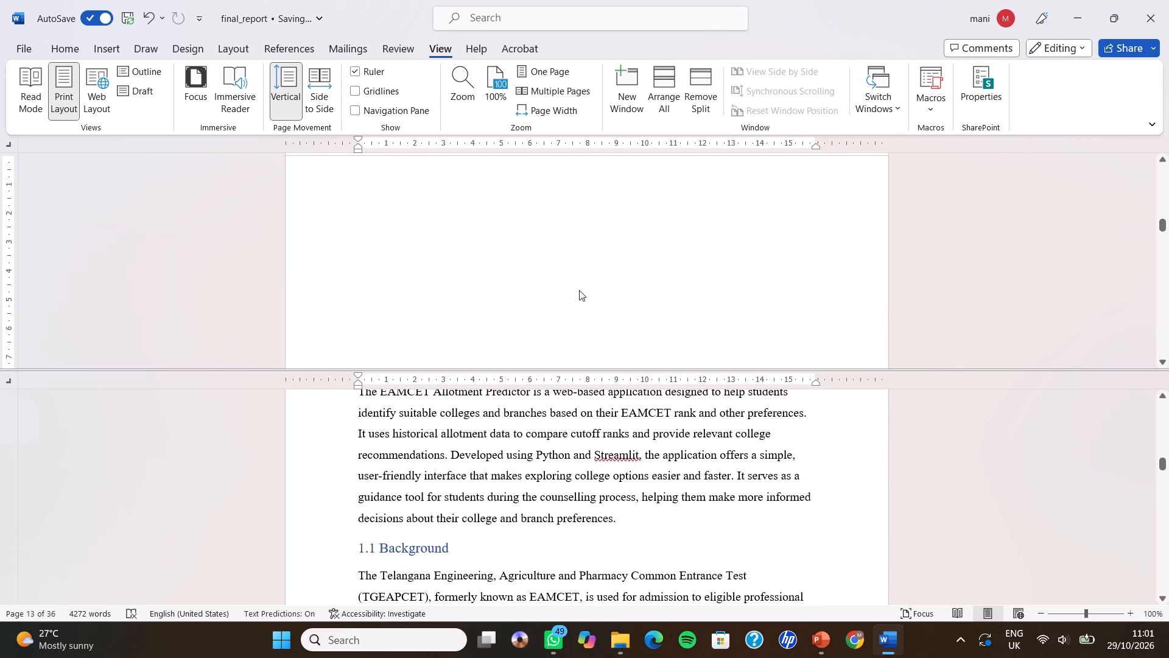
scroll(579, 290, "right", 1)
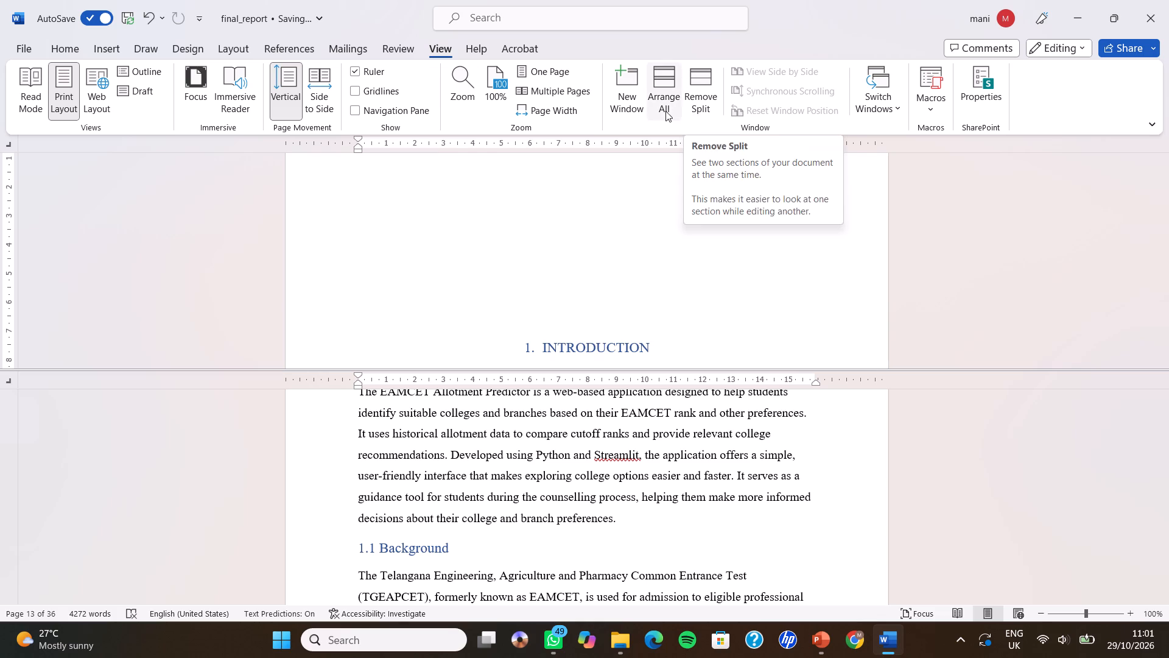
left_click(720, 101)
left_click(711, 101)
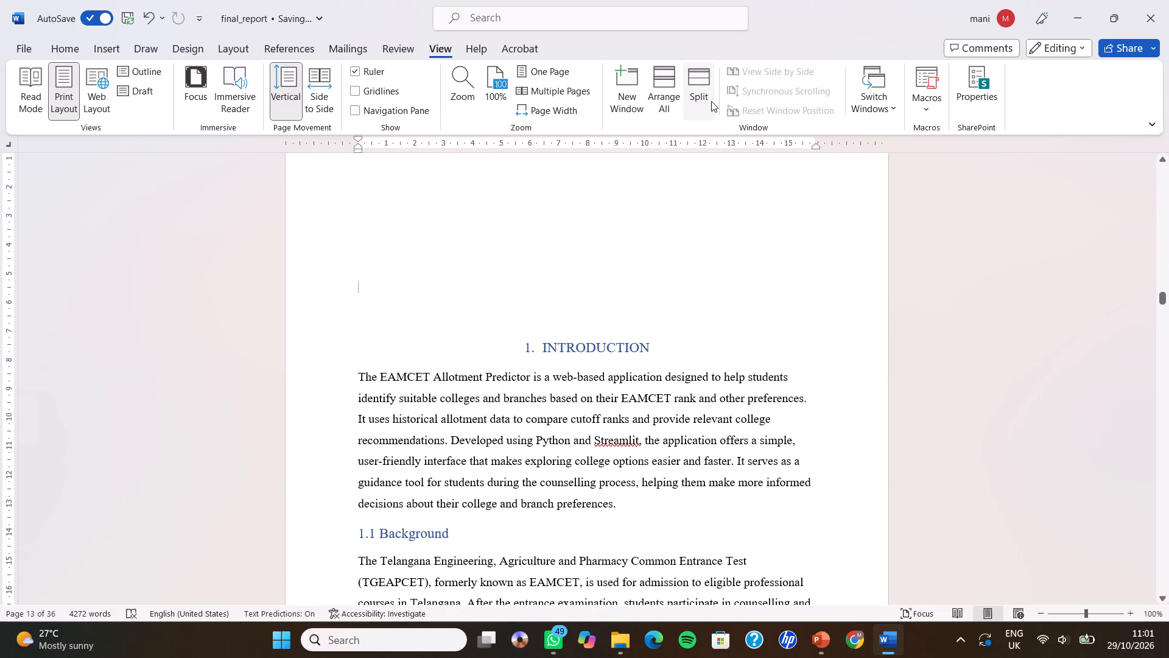
Go back to the end of the ACKNOWLEDGEMENT and its signature block, and display the page layout options.
scroll(711, 101, "up", 2)
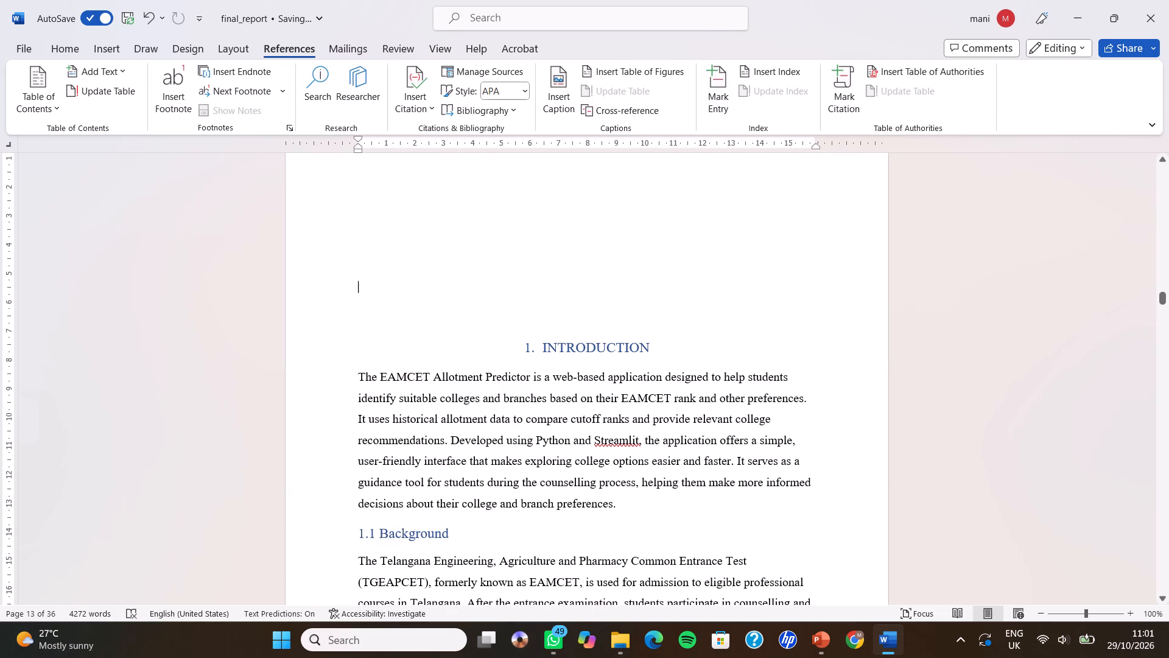
scroll(1020, 219, "up", 8)
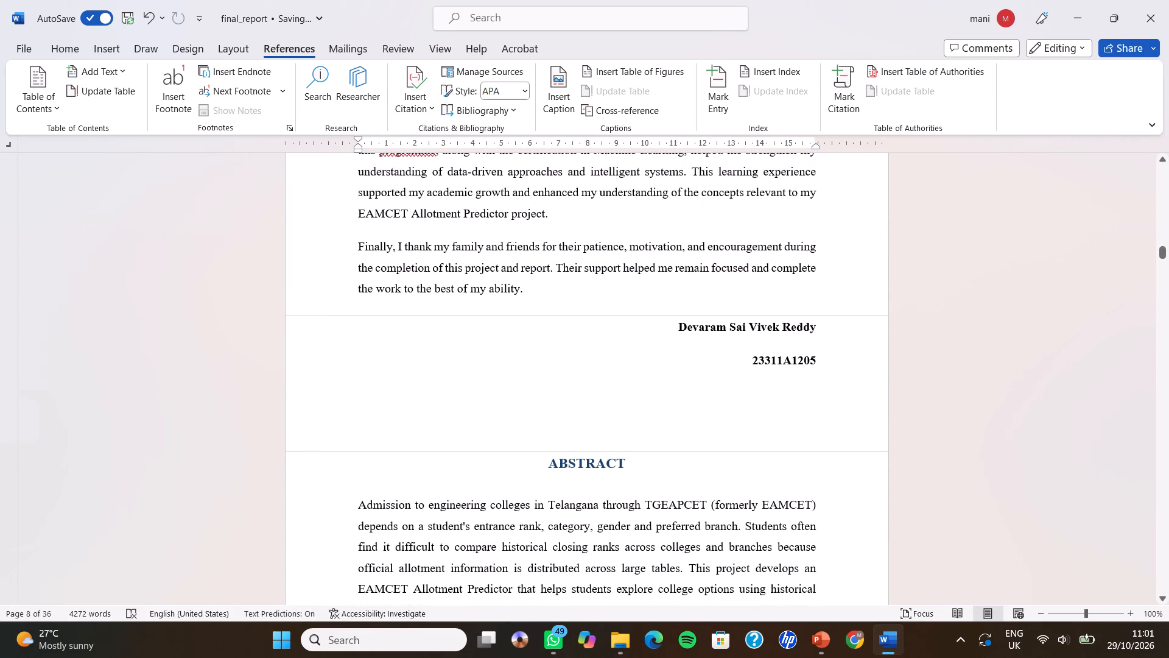
scroll(823, 354, "up", 1)
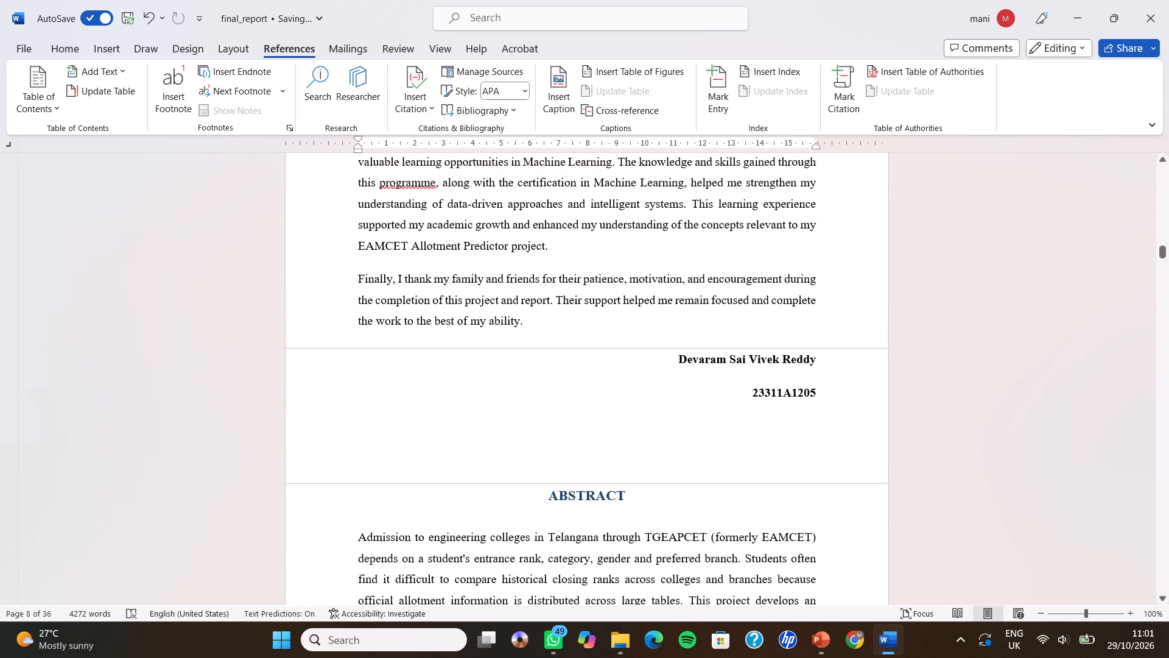
scroll(823, 354, "up", 1)
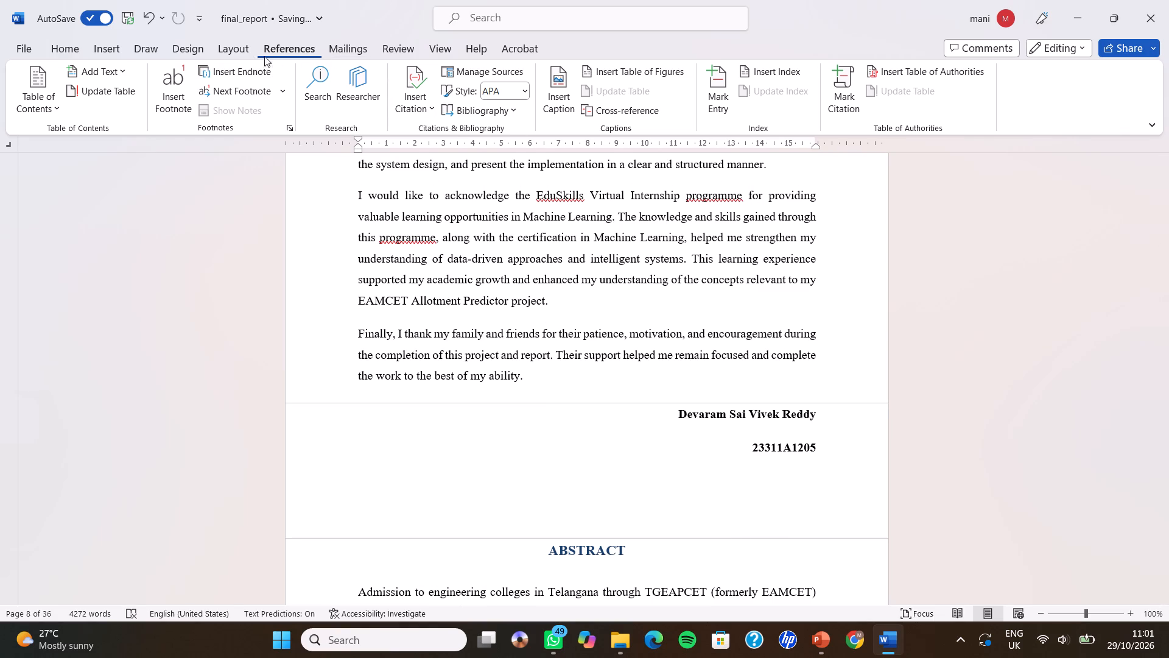
left_click(237, 52)
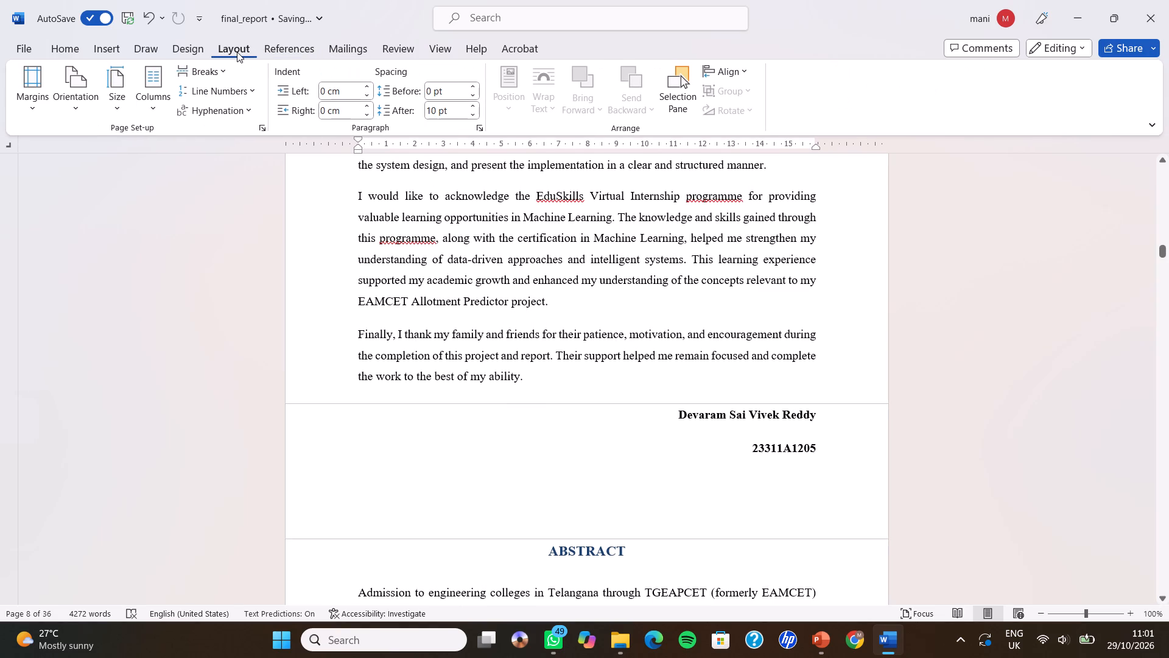
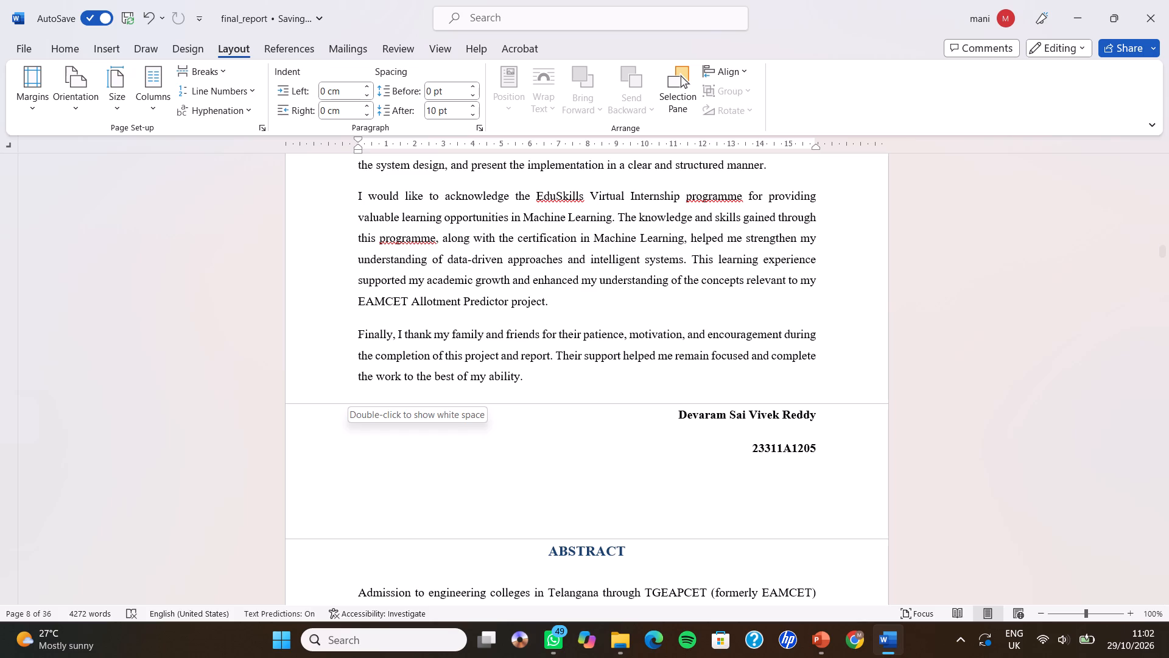
Show the hidden white space between the pages at the end of the ACKNOWLEDGEMENT.
left_click(353, 401)
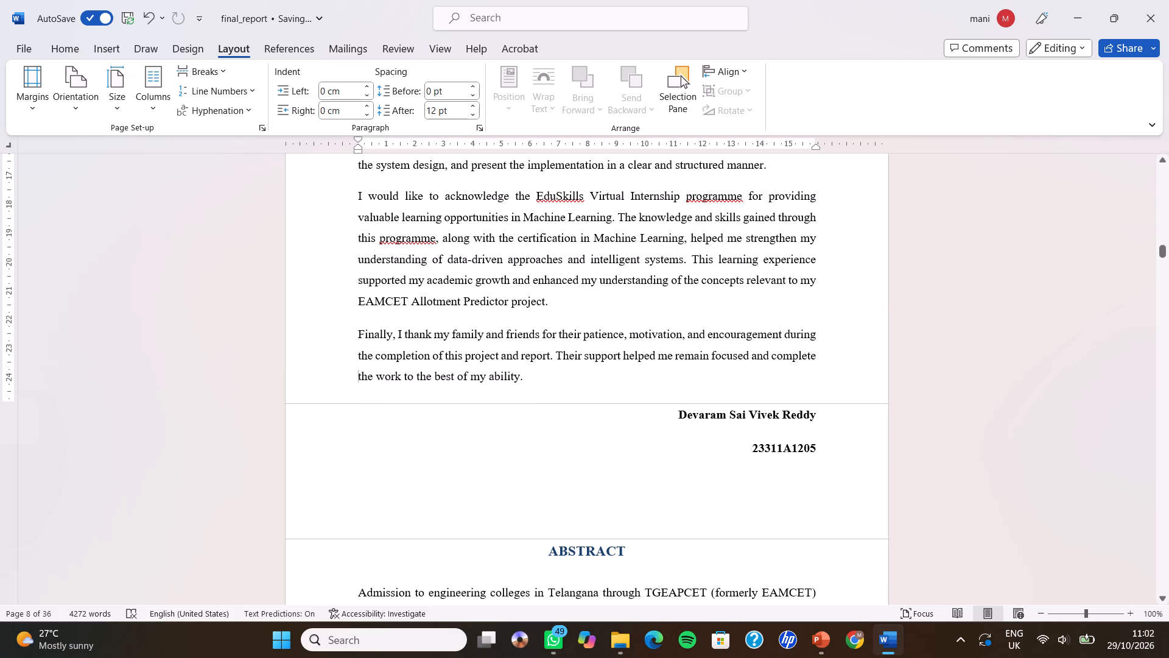
double_click(312, 401)
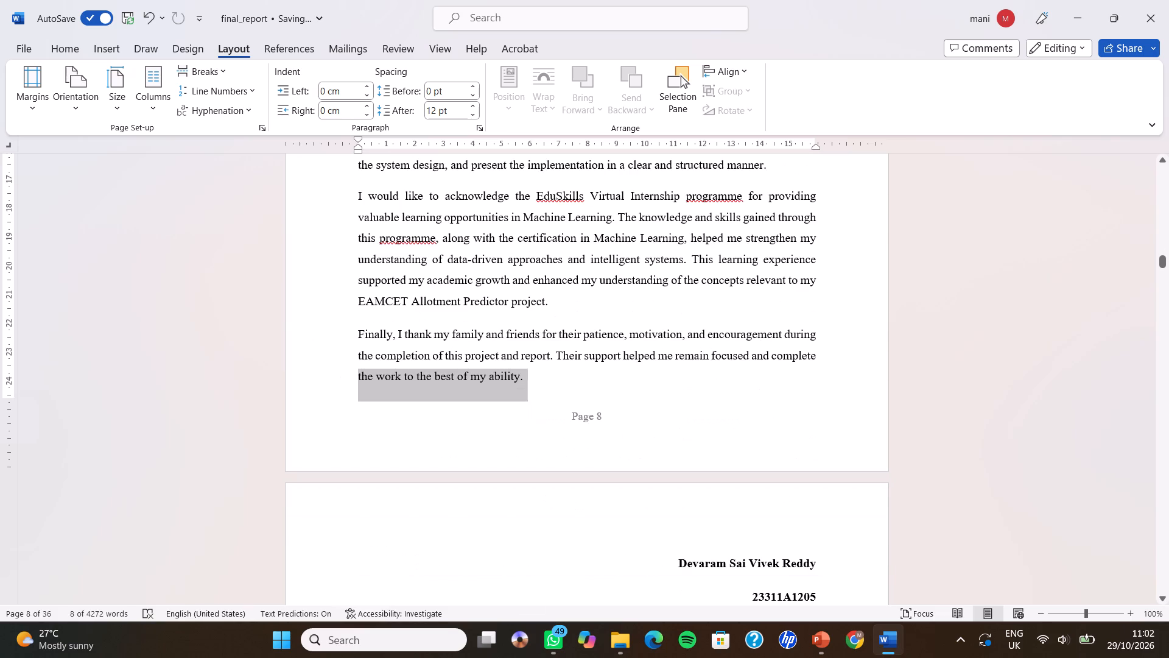
left_click(192, 363)
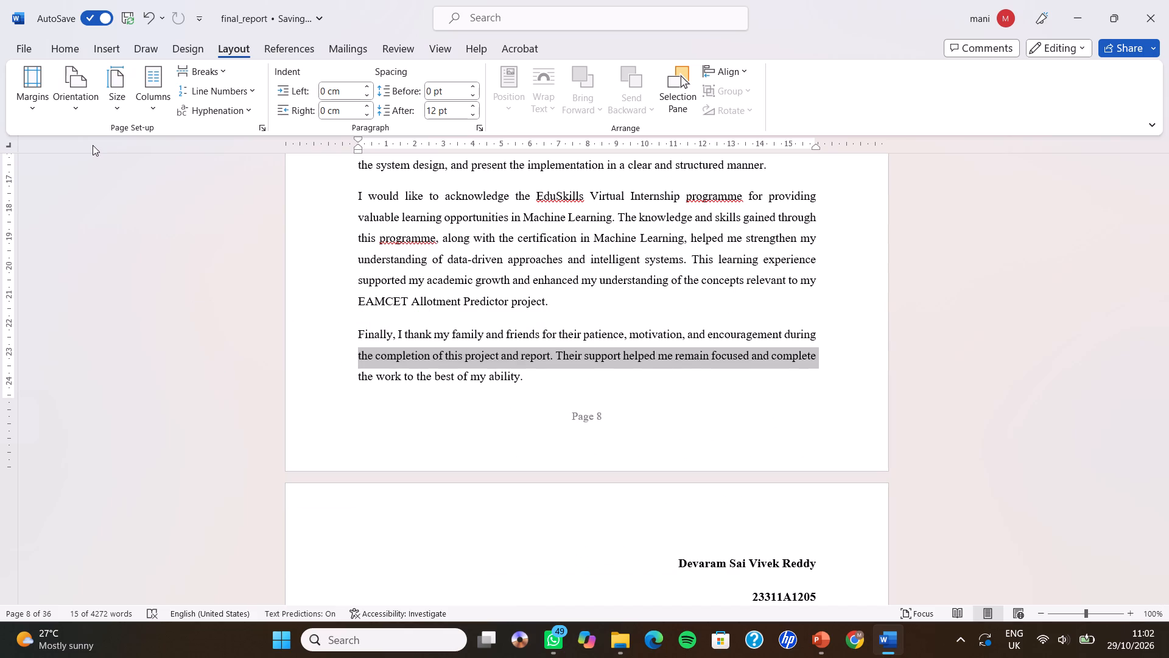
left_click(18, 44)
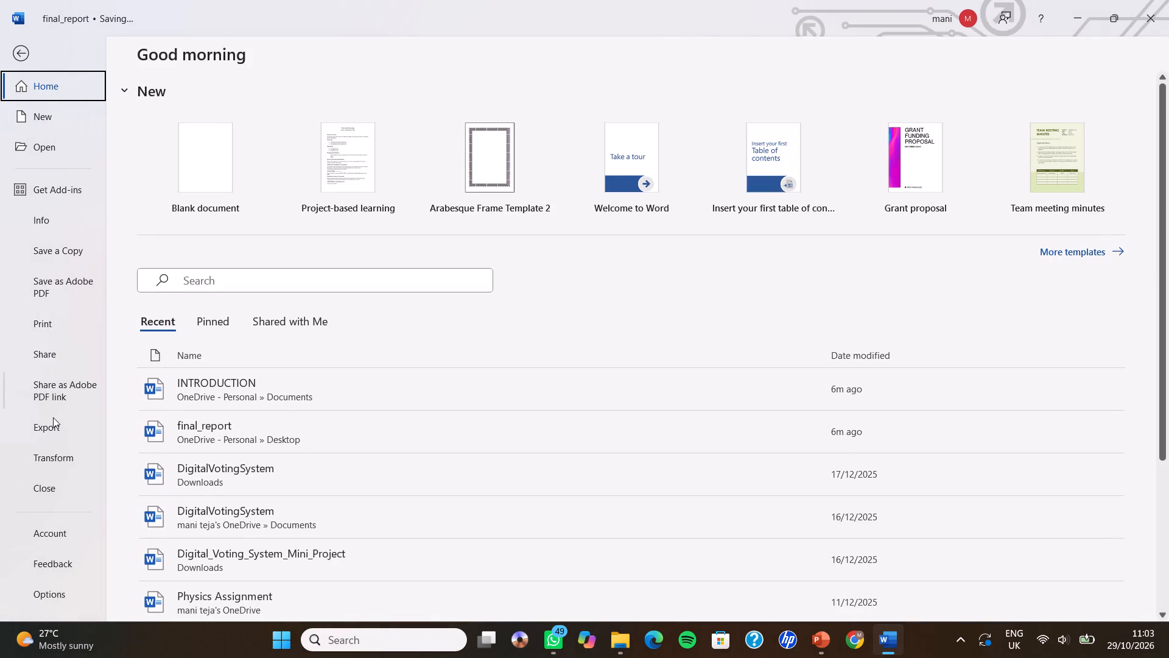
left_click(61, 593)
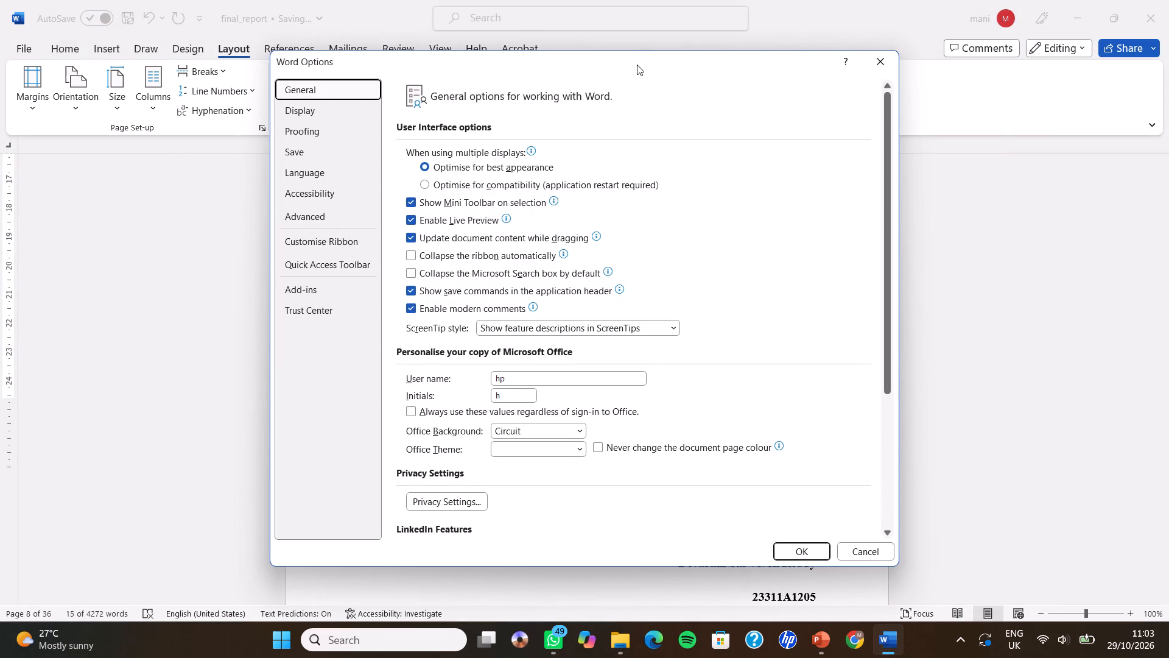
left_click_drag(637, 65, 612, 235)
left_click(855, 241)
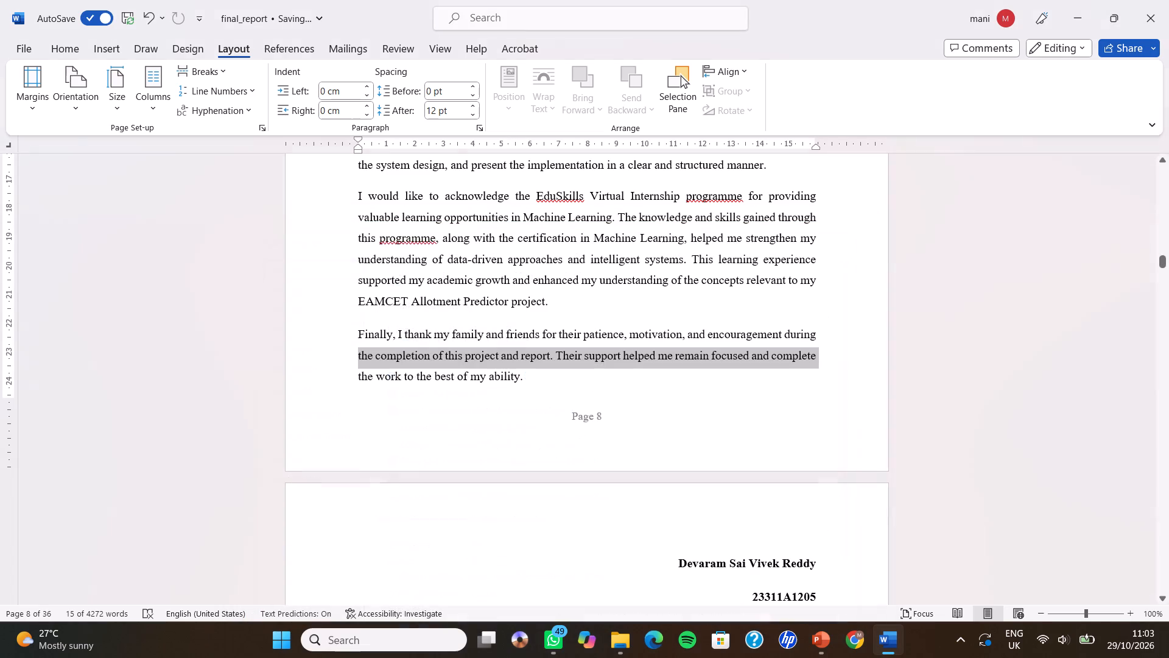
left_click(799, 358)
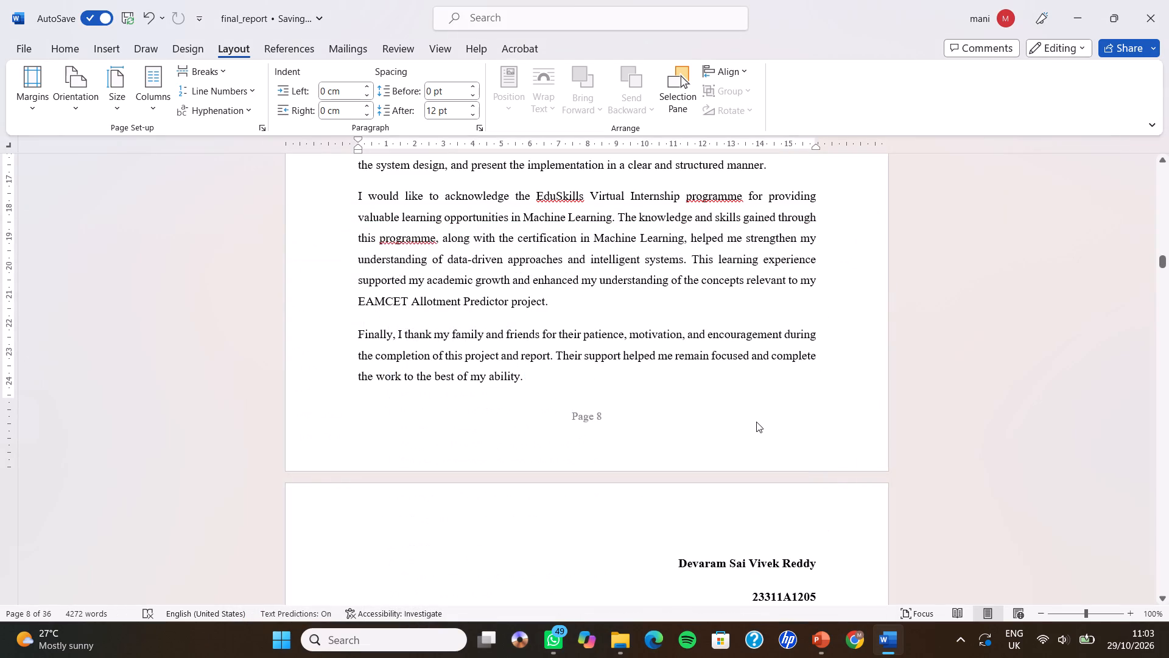
Look through the pages from the end of the ACKNOWLEDGEMENT past the ABSTRACT and Contents to the INTRODUCTION heading, and return.
scroll(756, 419, "down", 5)
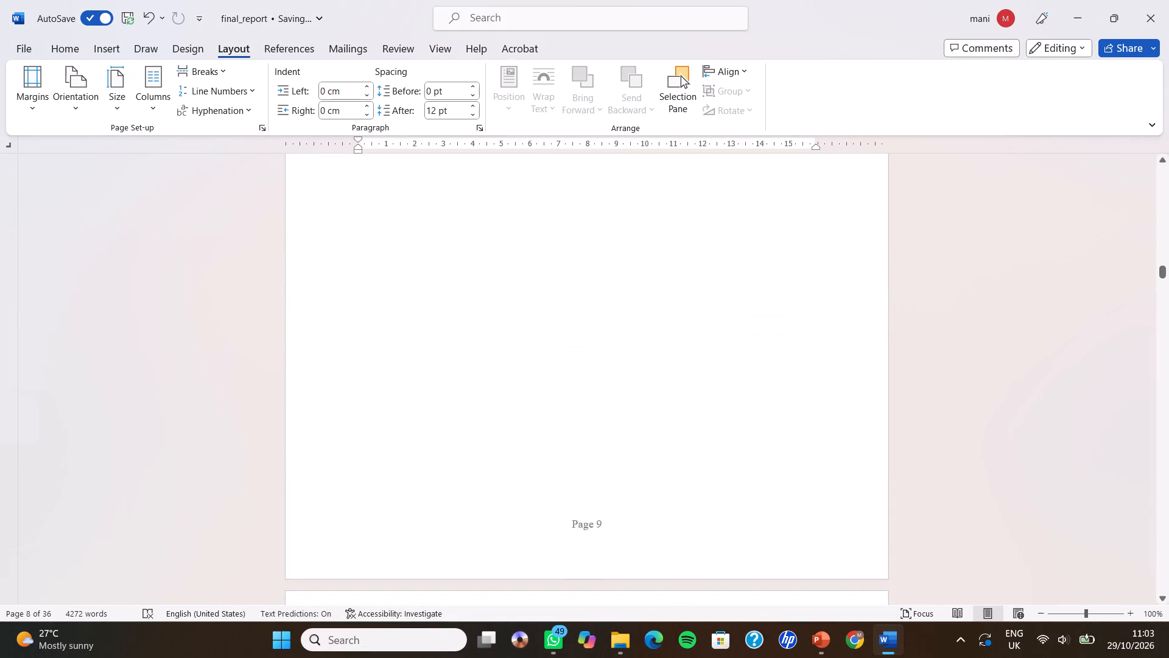
scroll(756, 419, "down", 3)
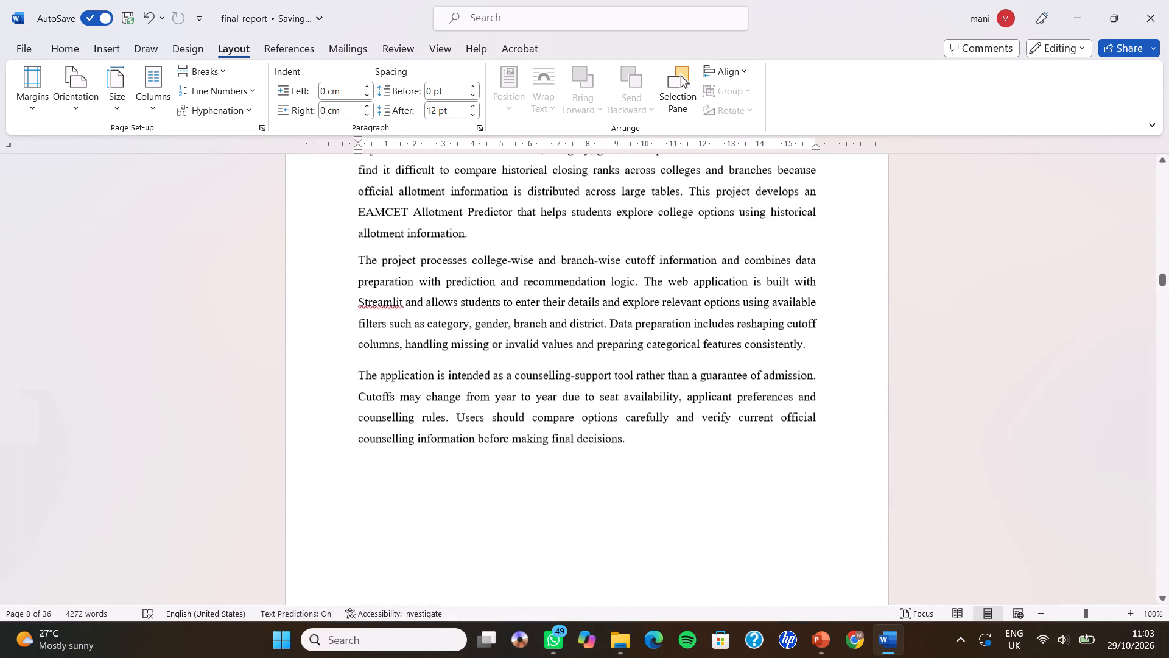
scroll(756, 419, "down", 5)
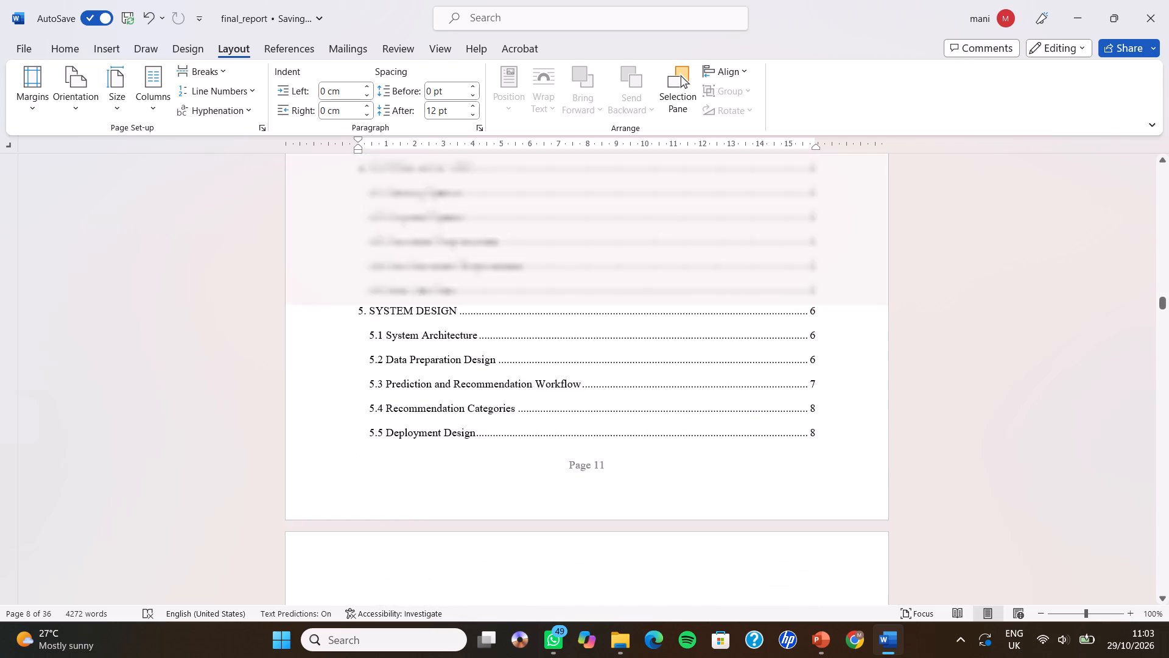
scroll(756, 419, "down", 4)
scroll(756, 419, "up", 1)
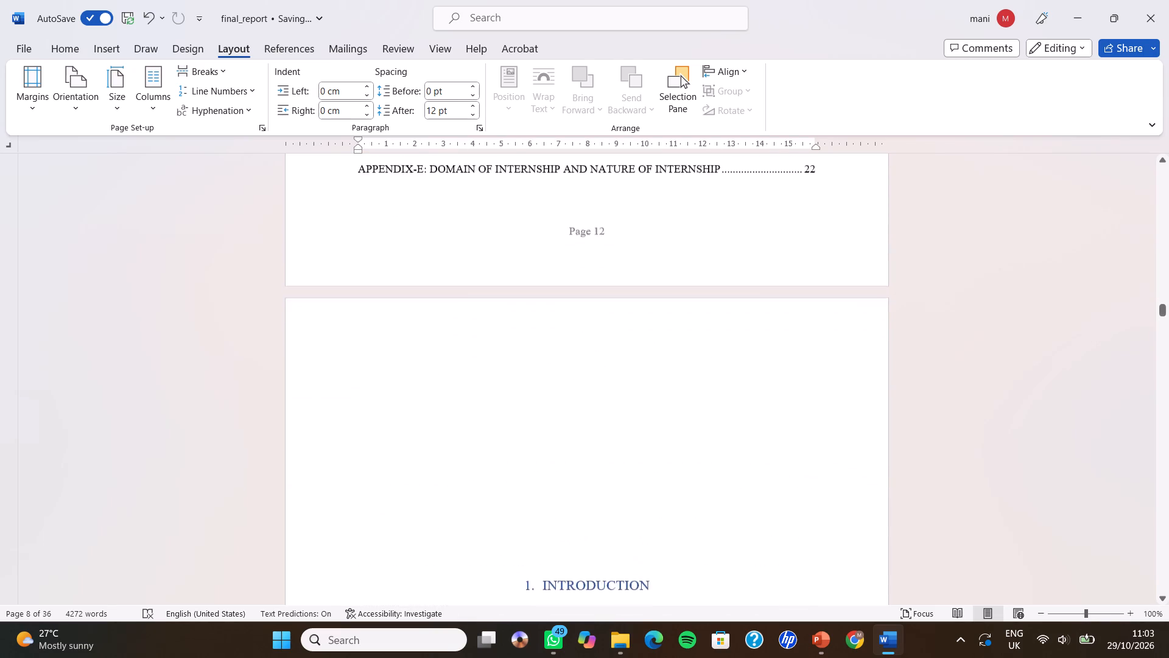
scroll(756, 419, "up", 2)
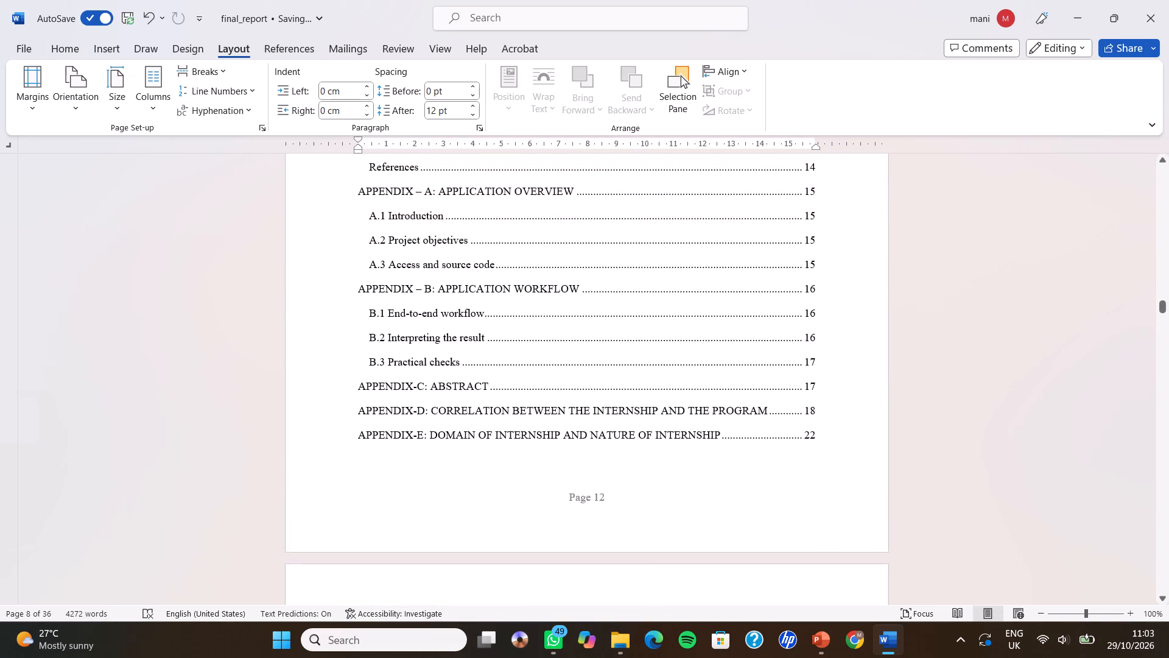
scroll(756, 419, "up", 3)
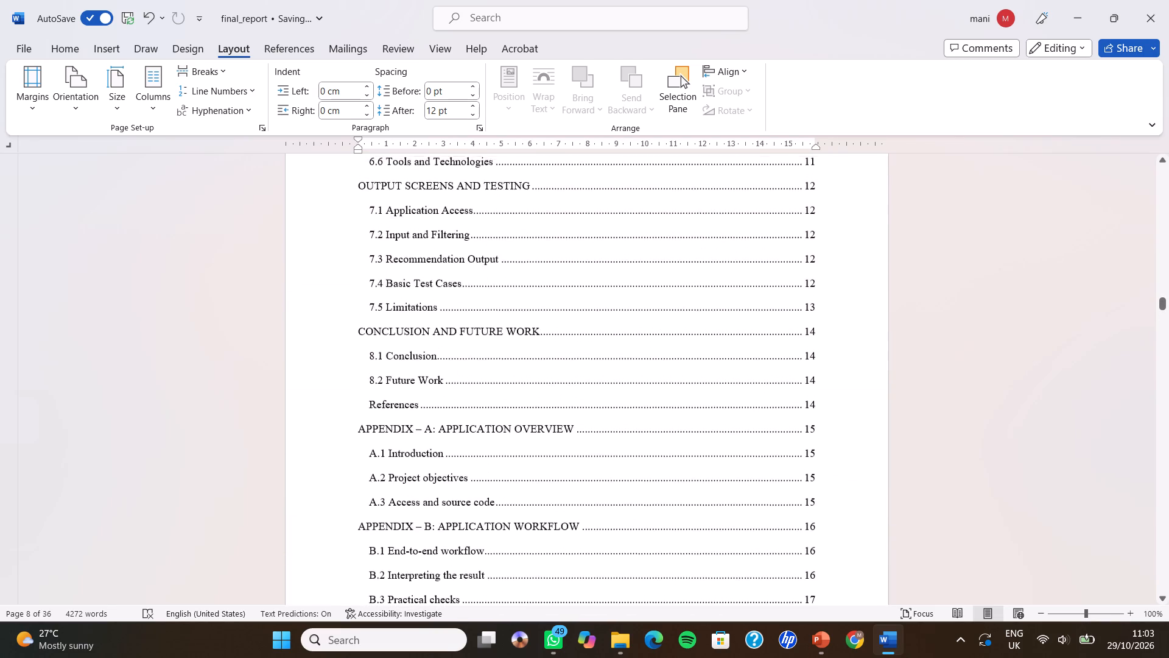
scroll(756, 419, "up", 4)
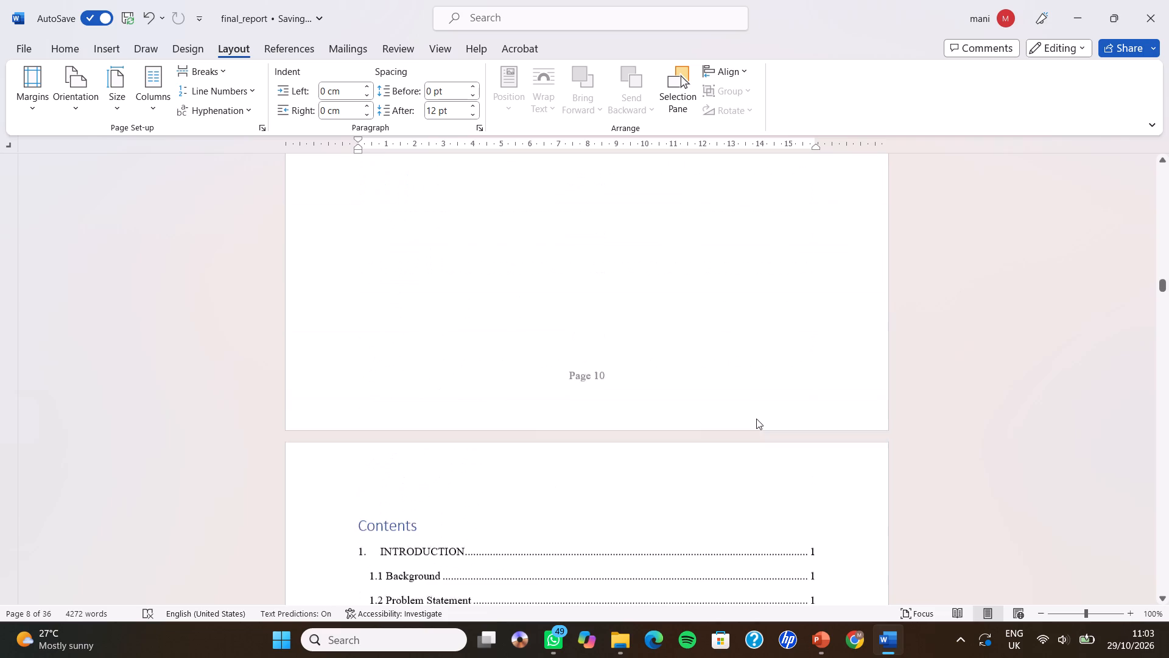
scroll(756, 419, "up", 4)
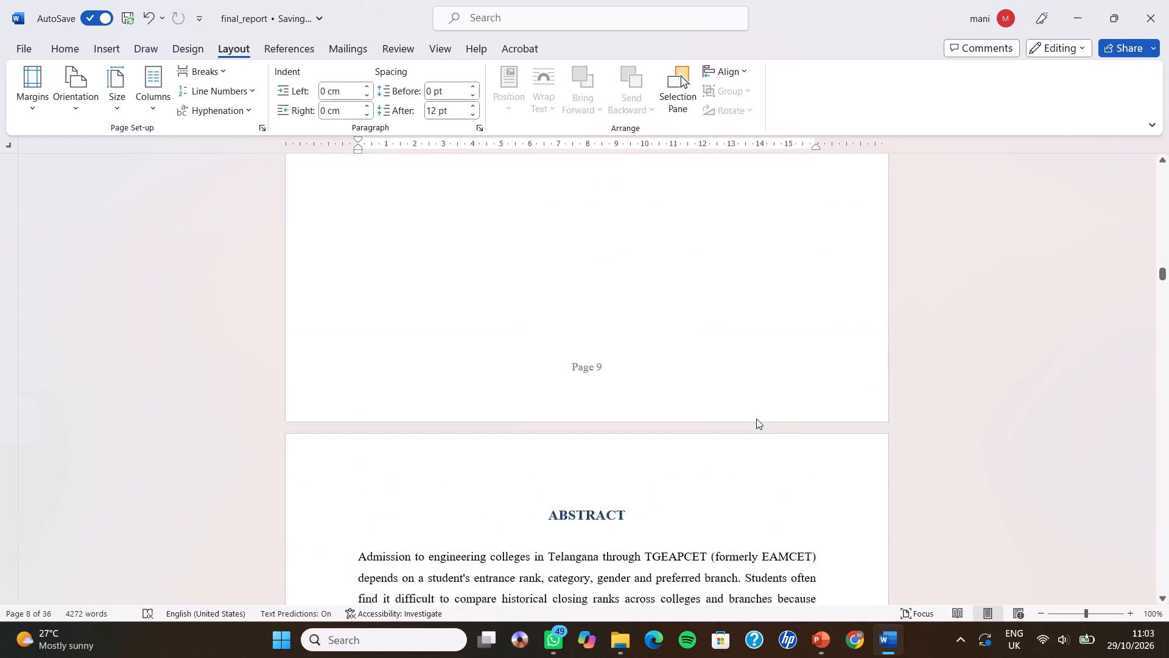
scroll(756, 419, "up", 4)
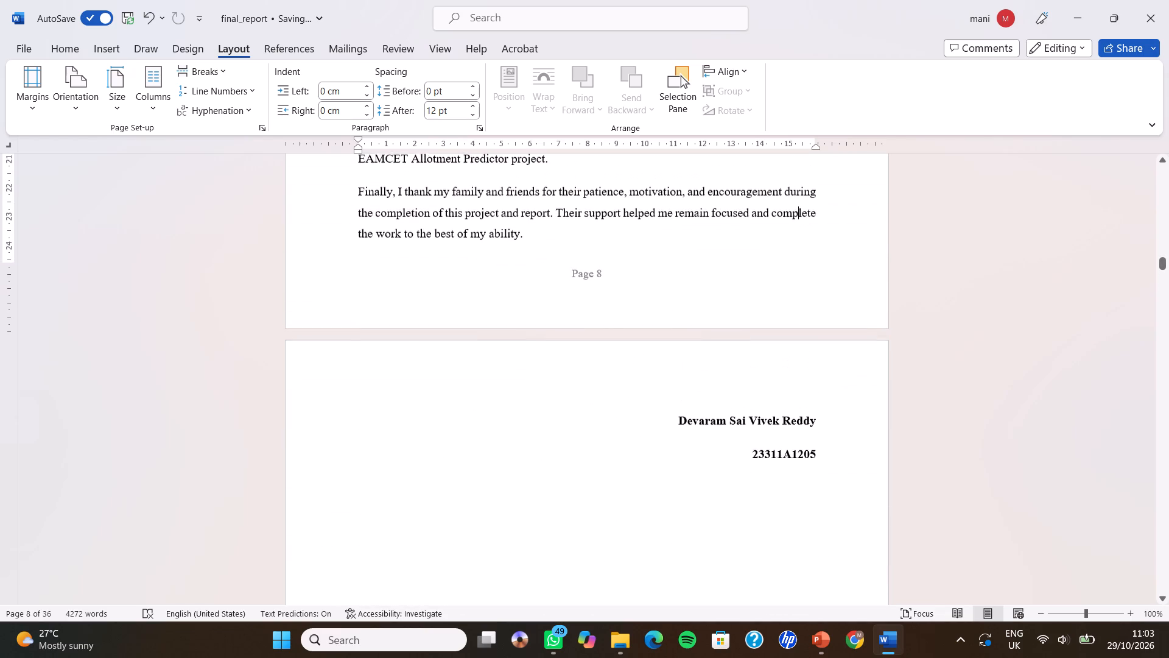
Set the paragraph spacing before and after to 0 pt for the name and roll number lines of the ACKNOWLEDGEMENT signature.
left_click_drag(676, 430, 820, 460)
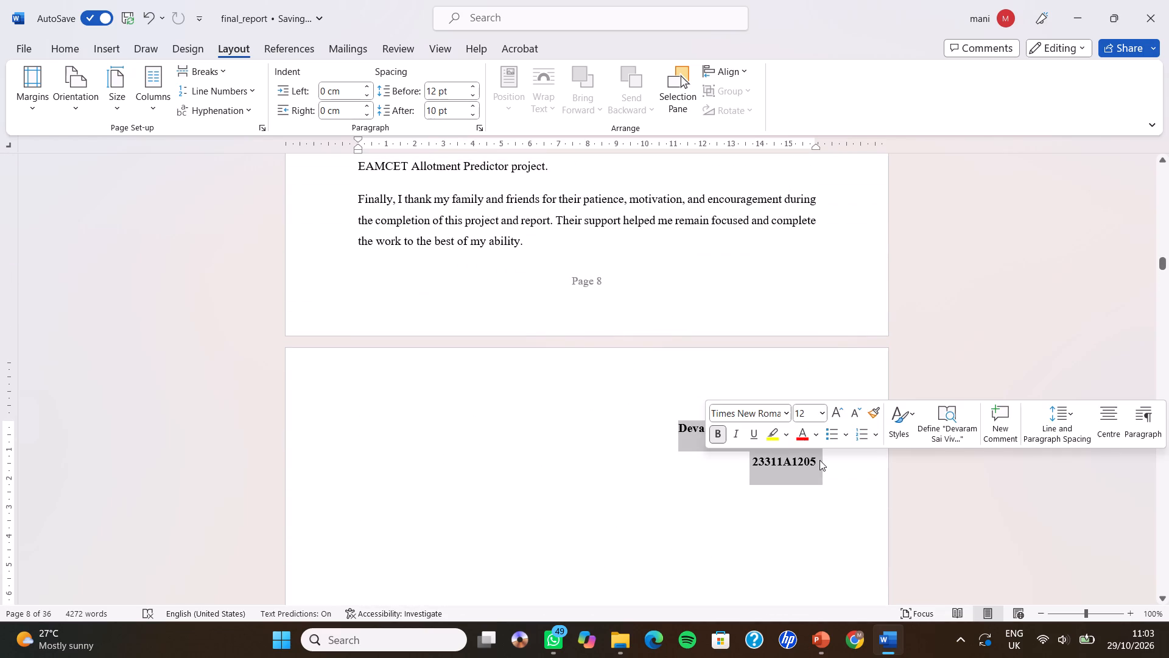
left_click(471, 107)
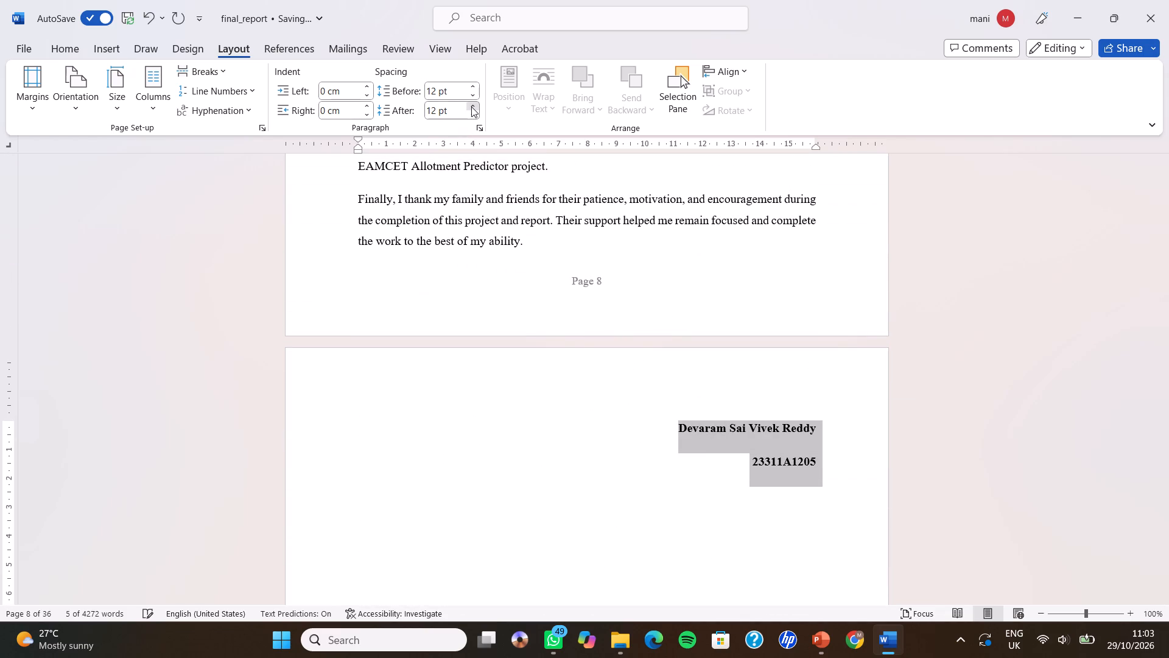
left_click(471, 107)
triple_click(472, 113)
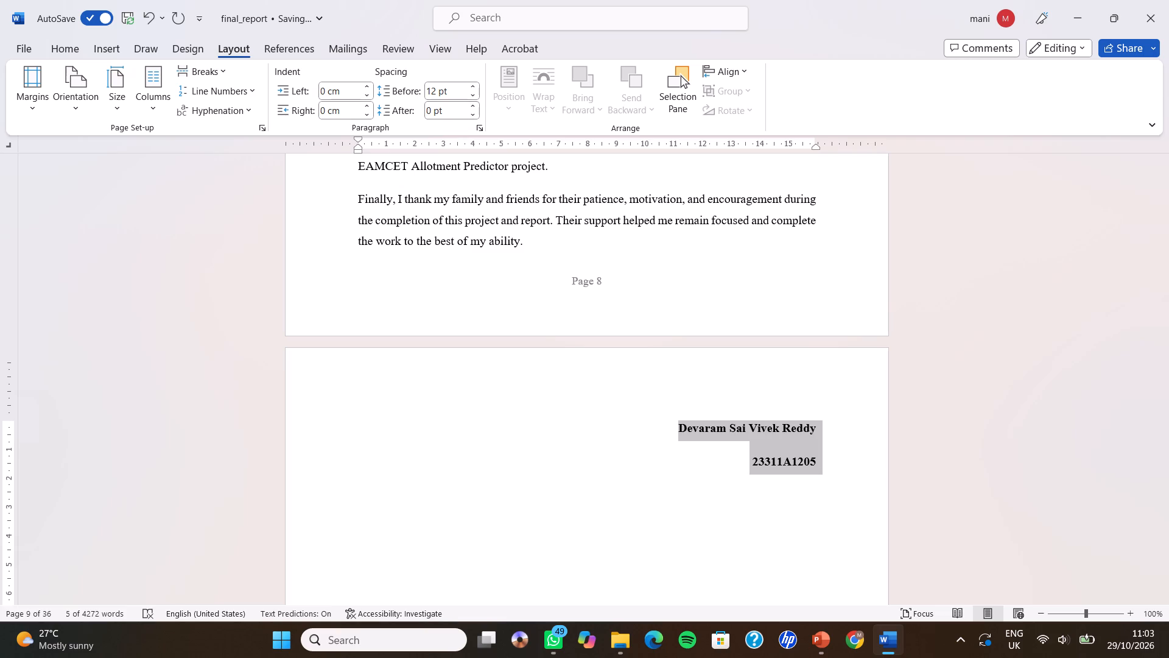
triple_click(475, 94)
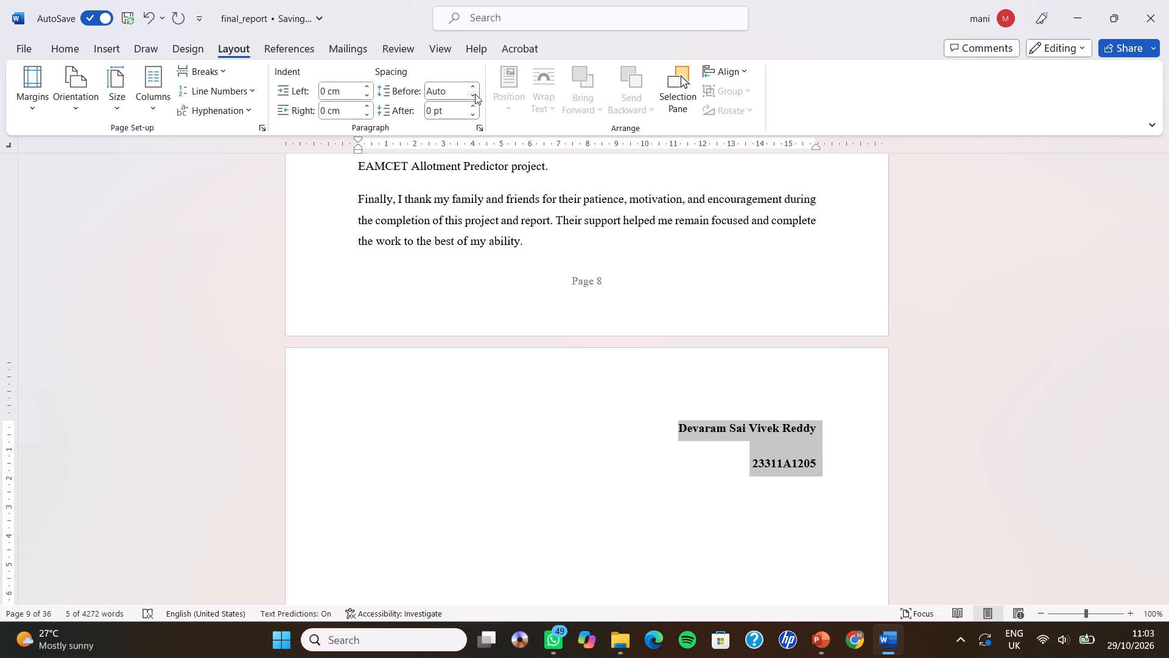
left_click(473, 87)
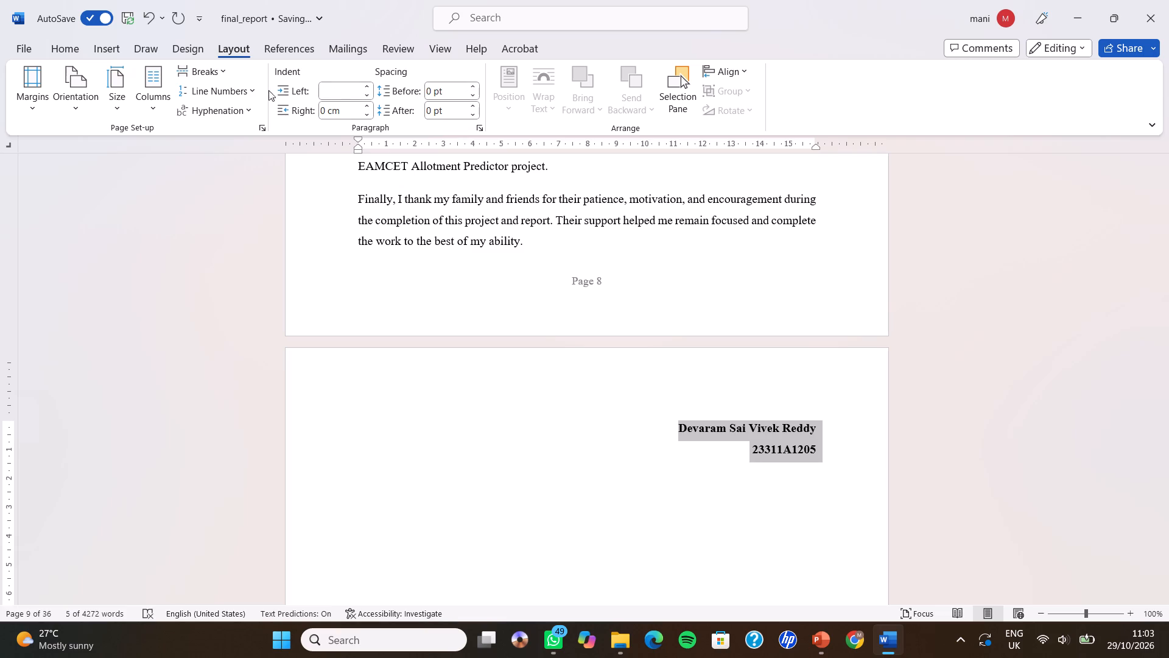
Check the justification and line spacing options for the ACKNOWLEDGEMENT signature lines.
left_click(84, 46)
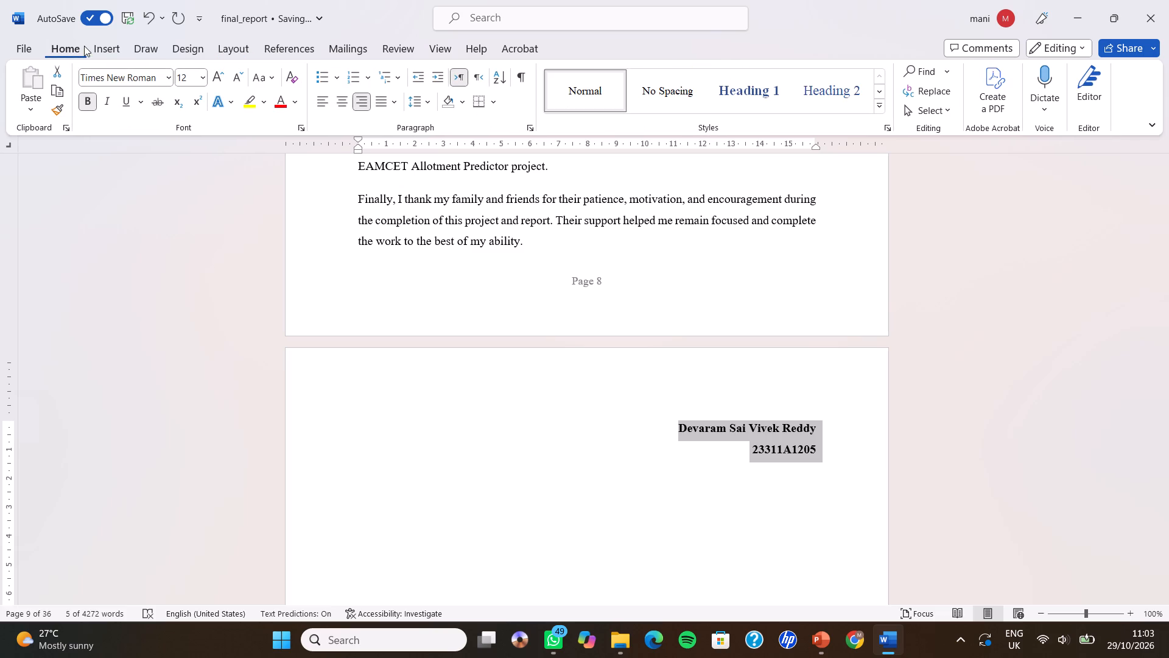
left_click(390, 110)
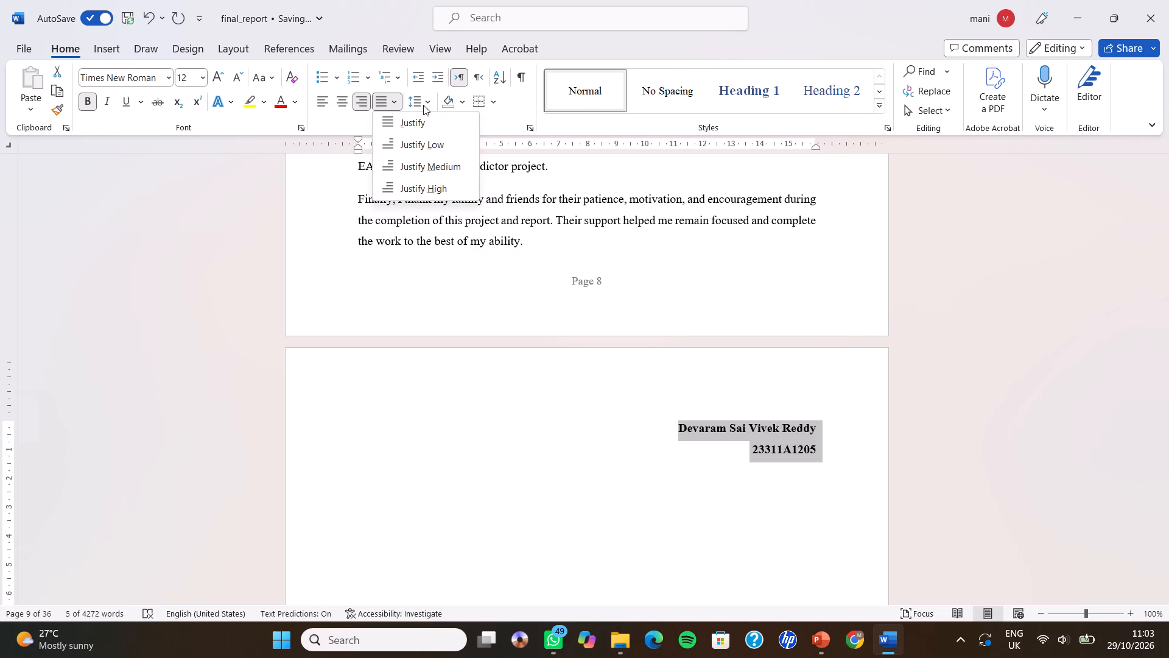
left_click(421, 101)
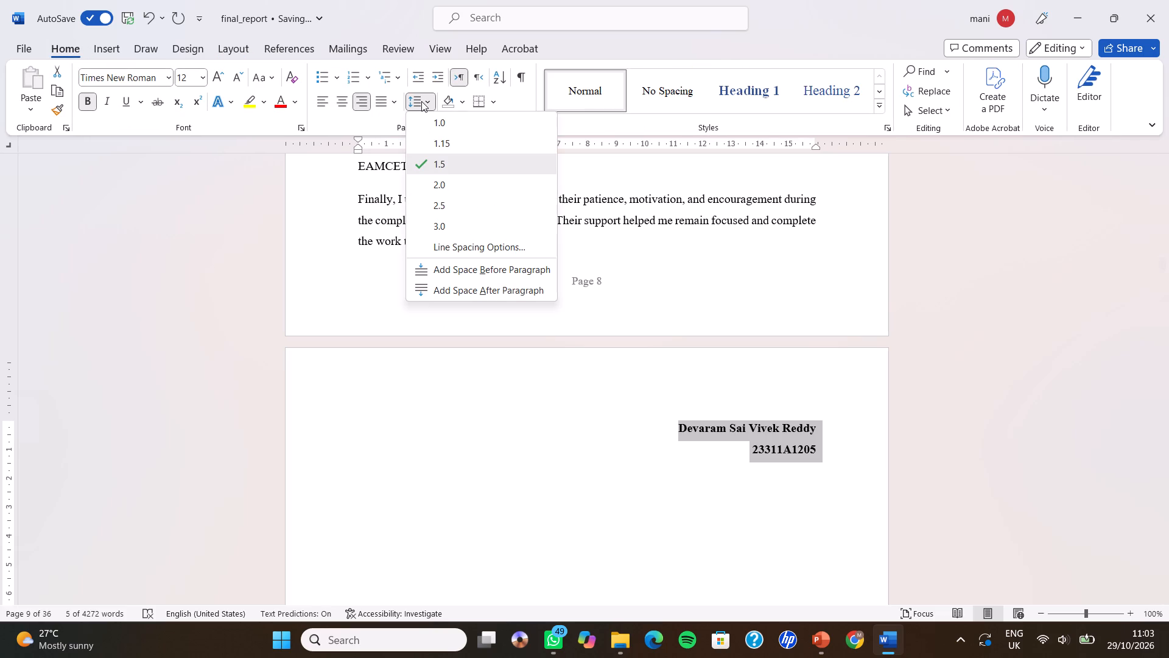
left_click(519, 392)
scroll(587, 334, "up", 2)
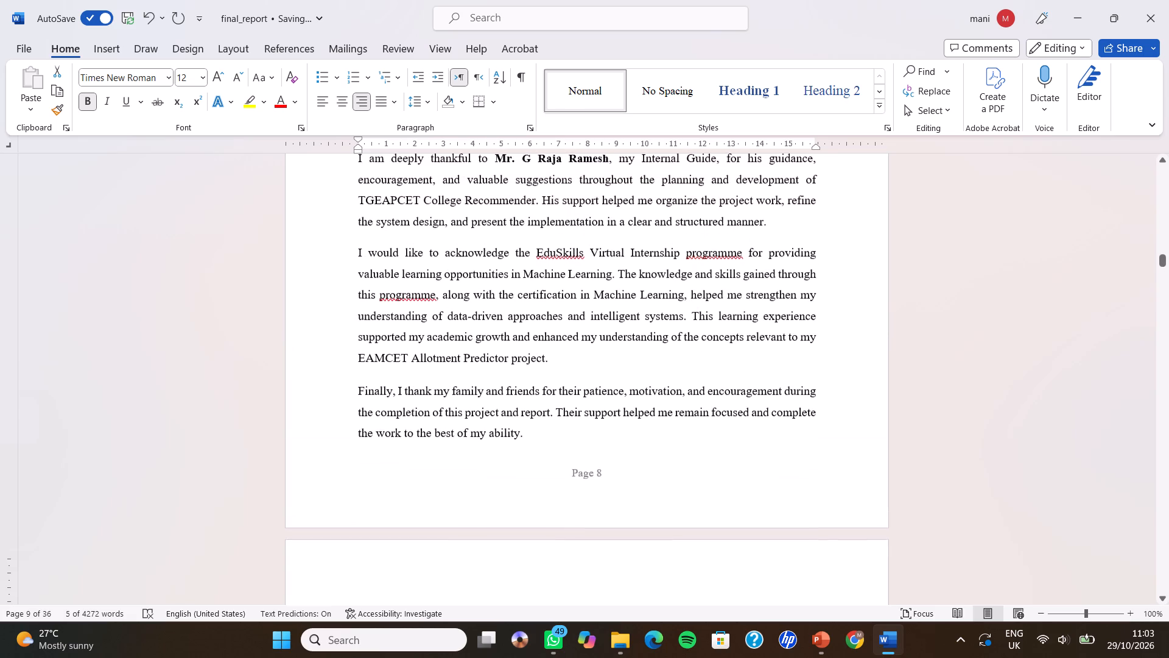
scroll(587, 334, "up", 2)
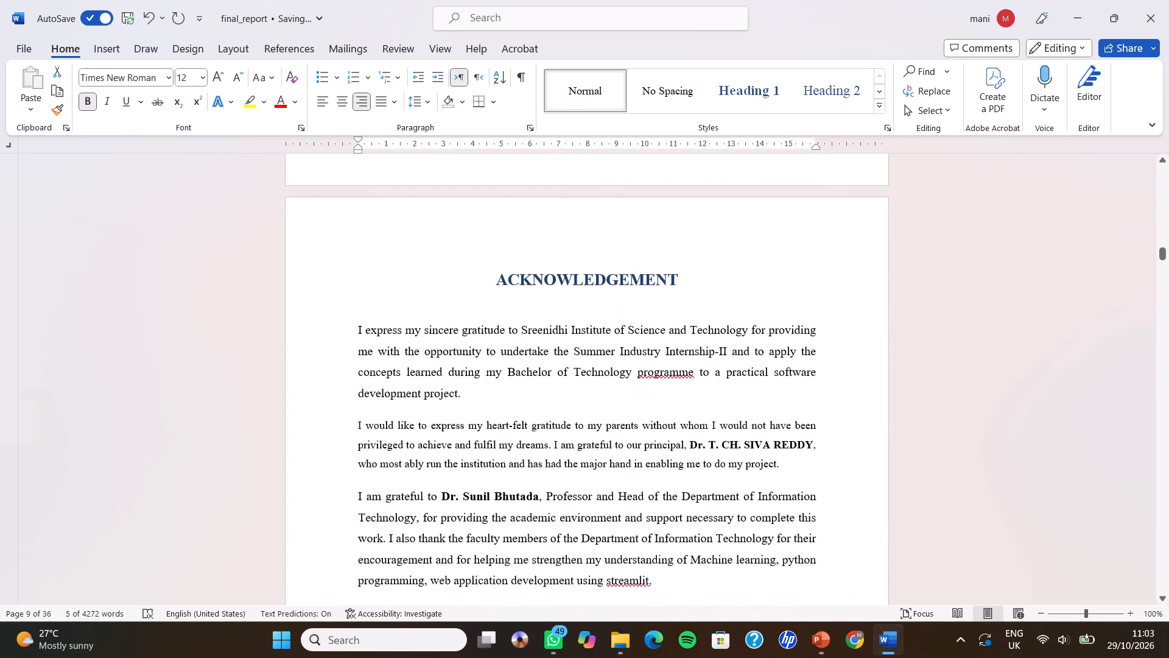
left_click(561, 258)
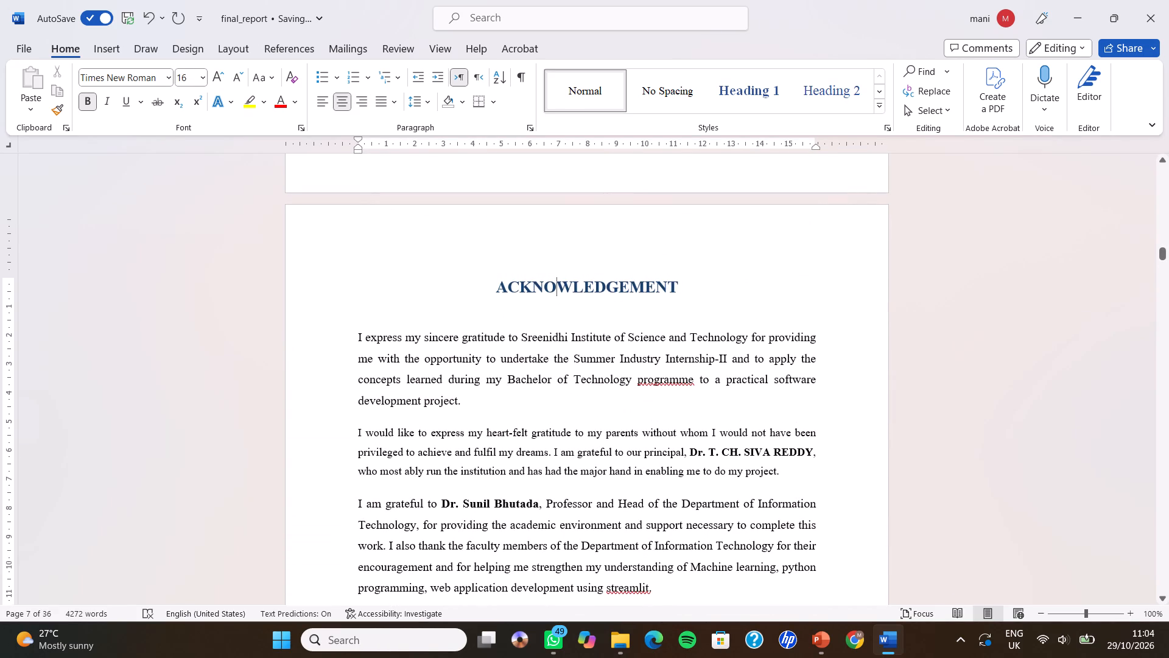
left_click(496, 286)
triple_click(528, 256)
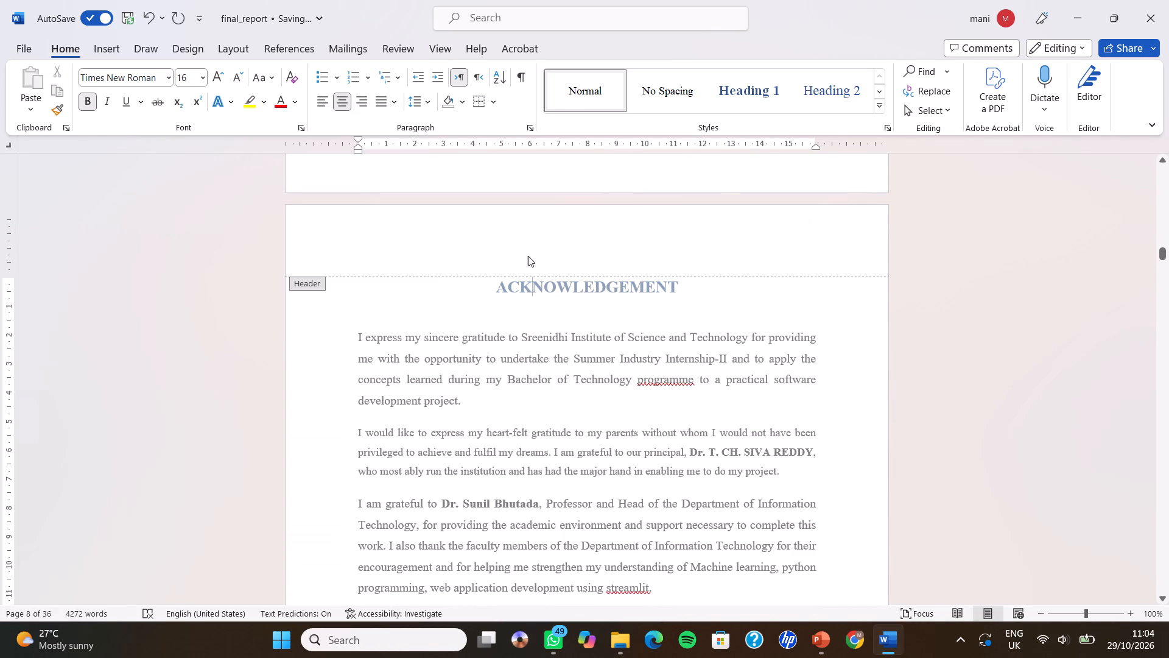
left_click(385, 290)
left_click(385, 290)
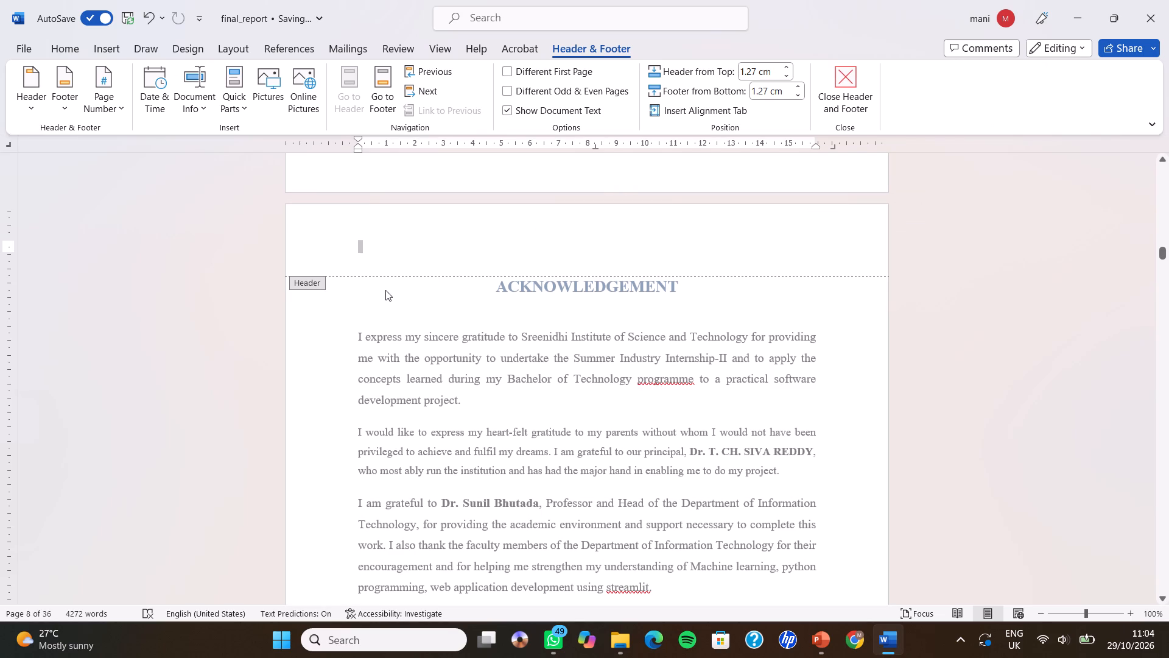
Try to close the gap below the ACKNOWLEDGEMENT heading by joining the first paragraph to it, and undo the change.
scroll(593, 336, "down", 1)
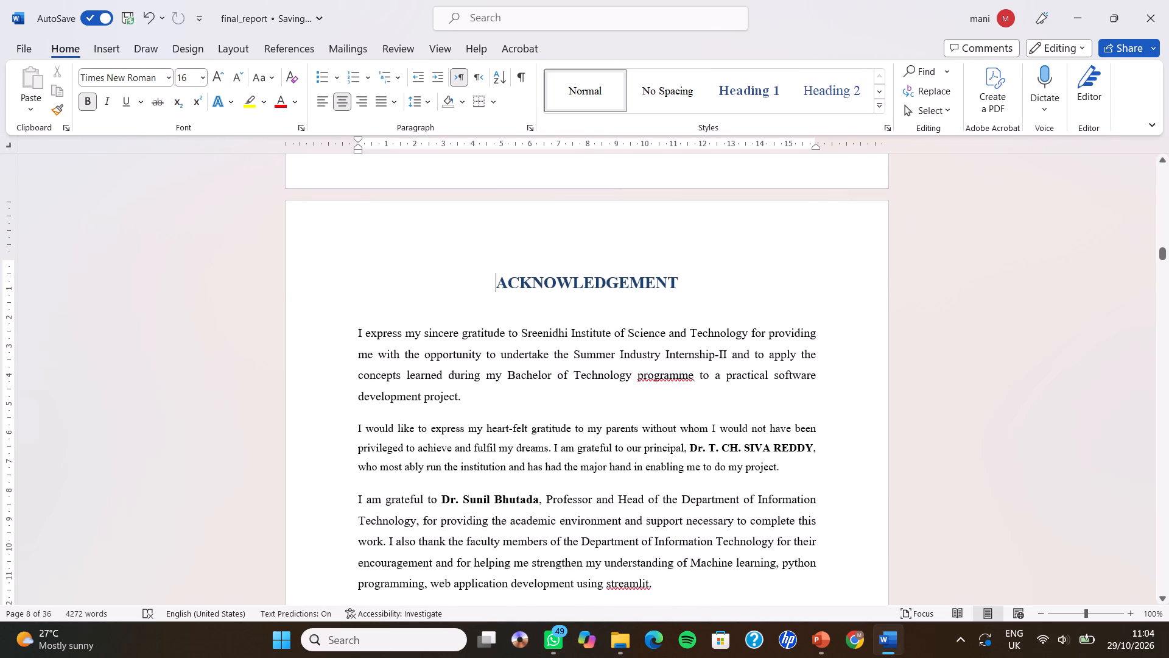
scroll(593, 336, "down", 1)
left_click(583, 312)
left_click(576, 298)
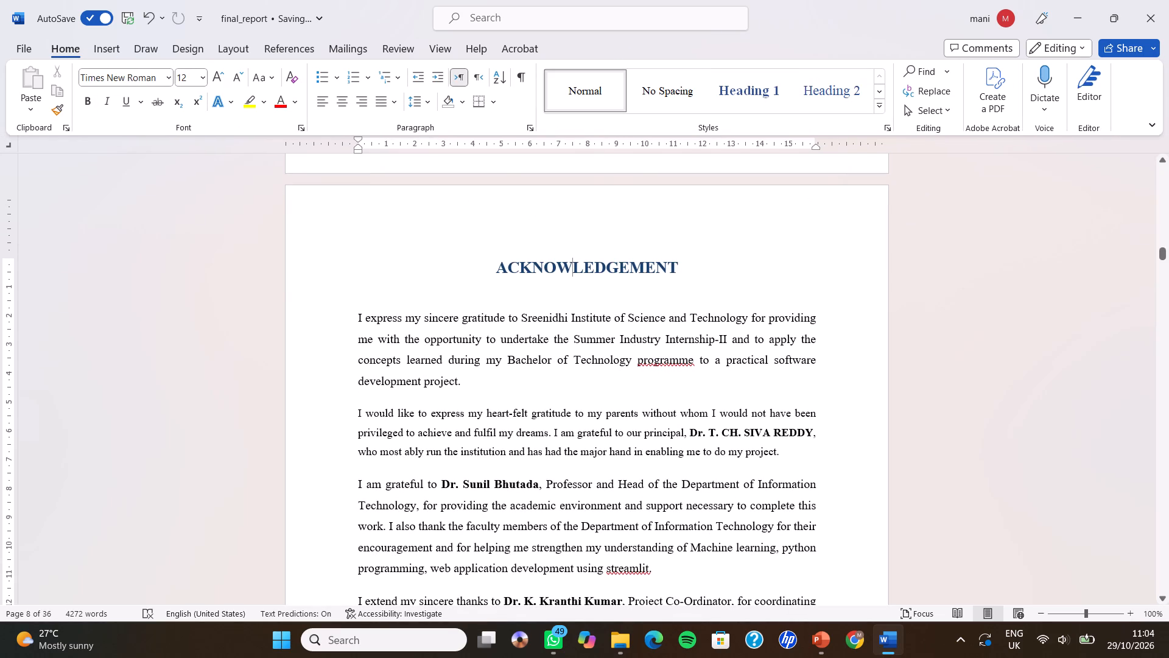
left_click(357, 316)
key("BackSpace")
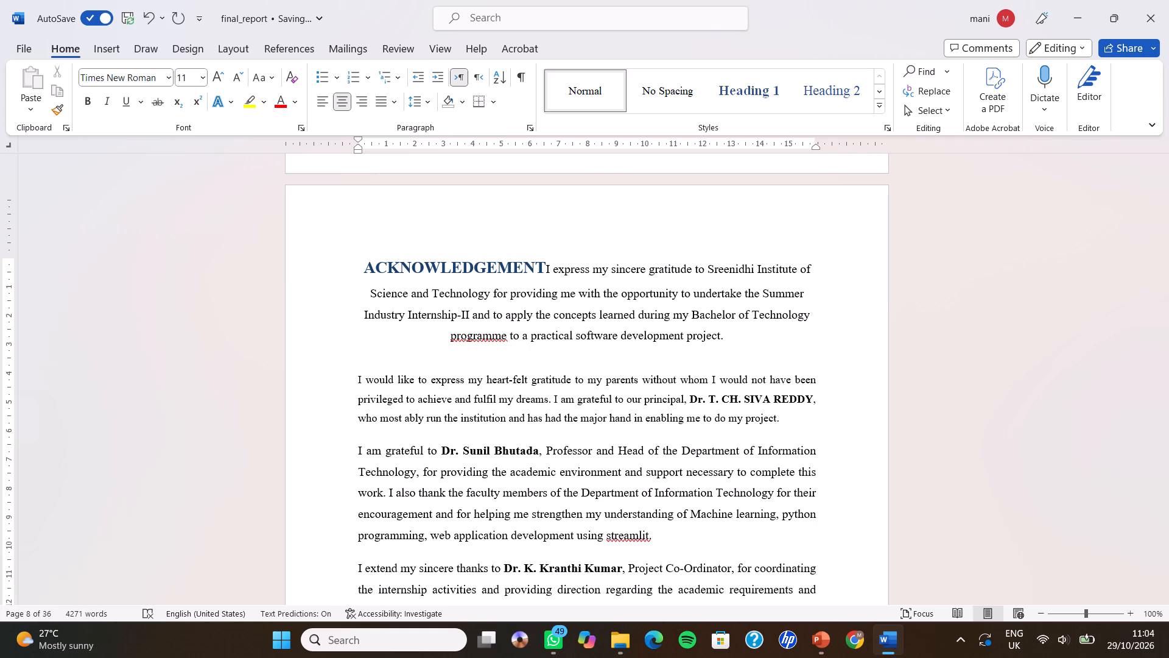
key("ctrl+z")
Review the ACKNOWLEDGEMENT paragraphs down to the signature lines on the following page, checking spacing and page overflow, and return.
scroll(357, 316, "down", 1)
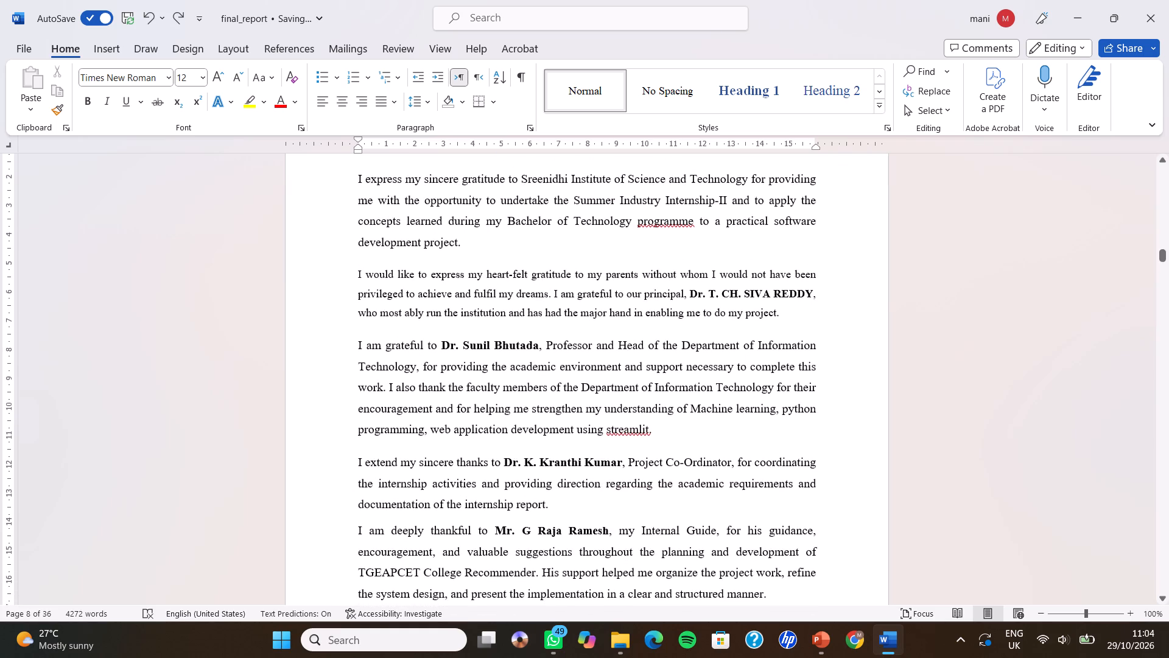
scroll(357, 316, "down", 2)
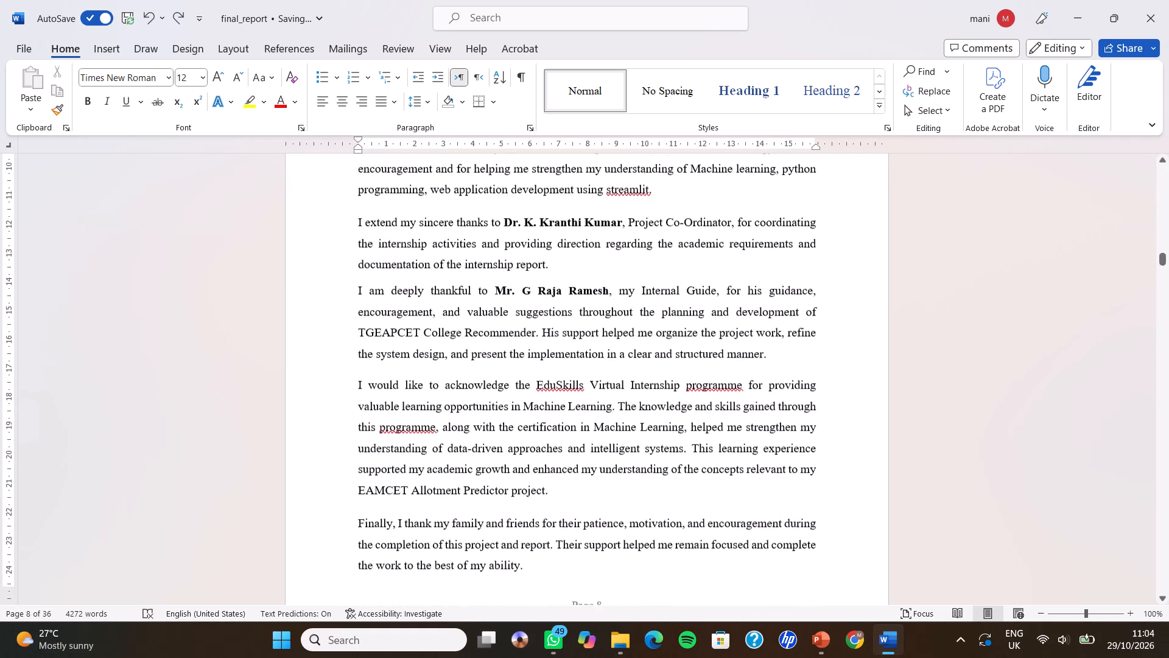
scroll(357, 316, "down", 1)
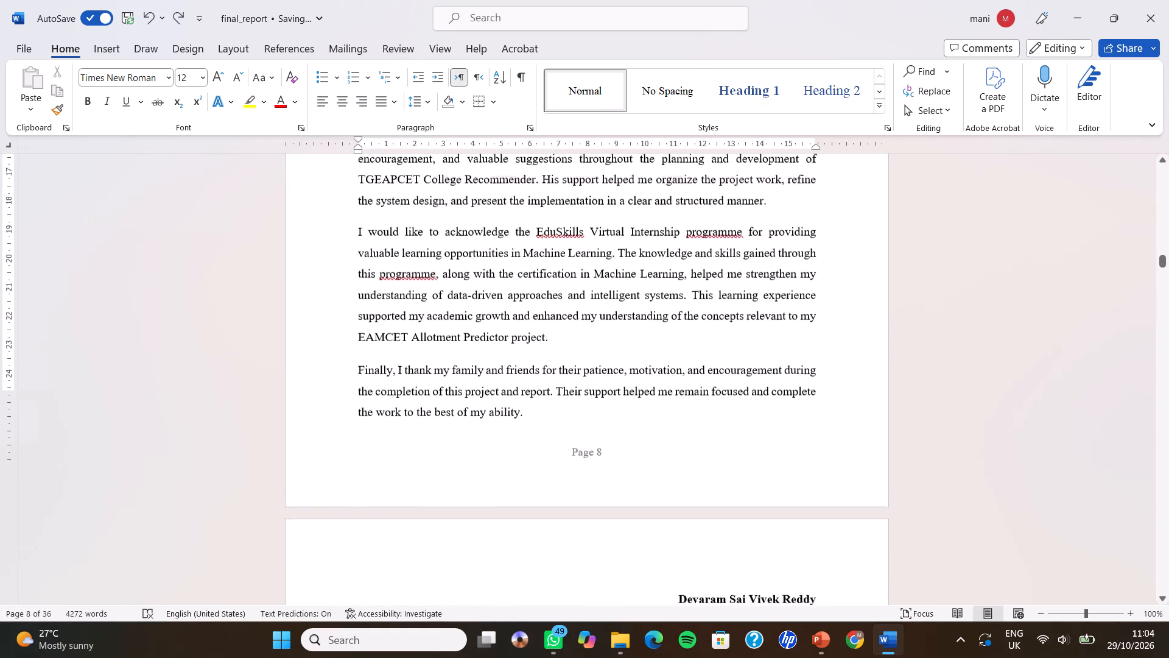
scroll(357, 316, "down", 1)
scroll(357, 316, "up", 1)
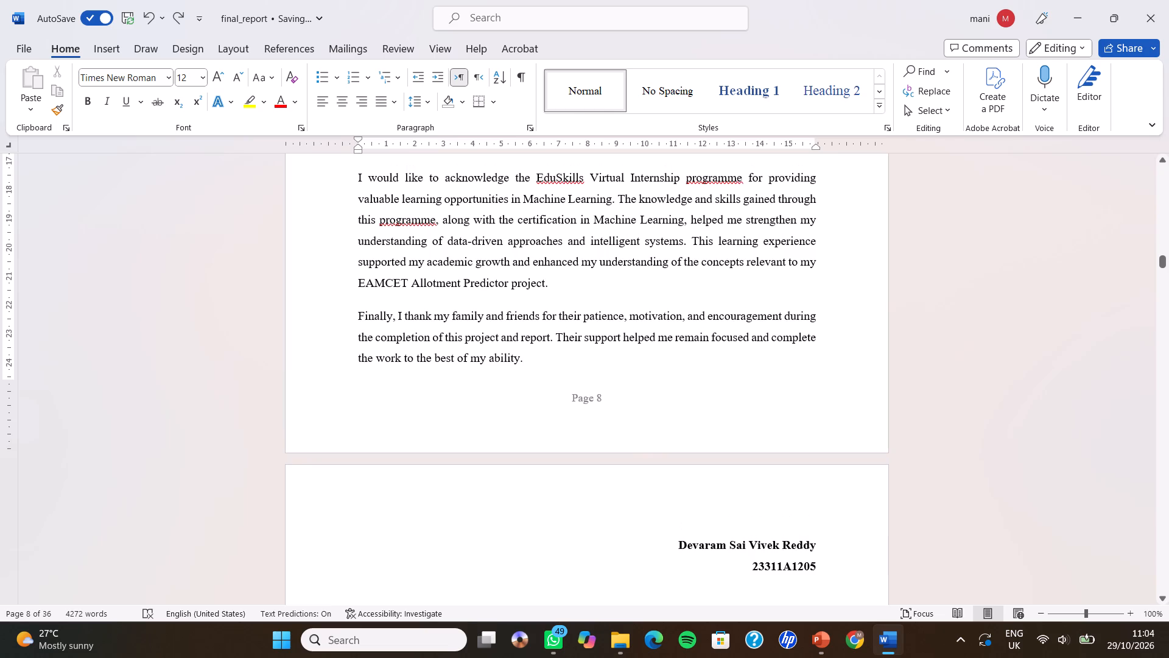
scroll(357, 316, "up", 2)
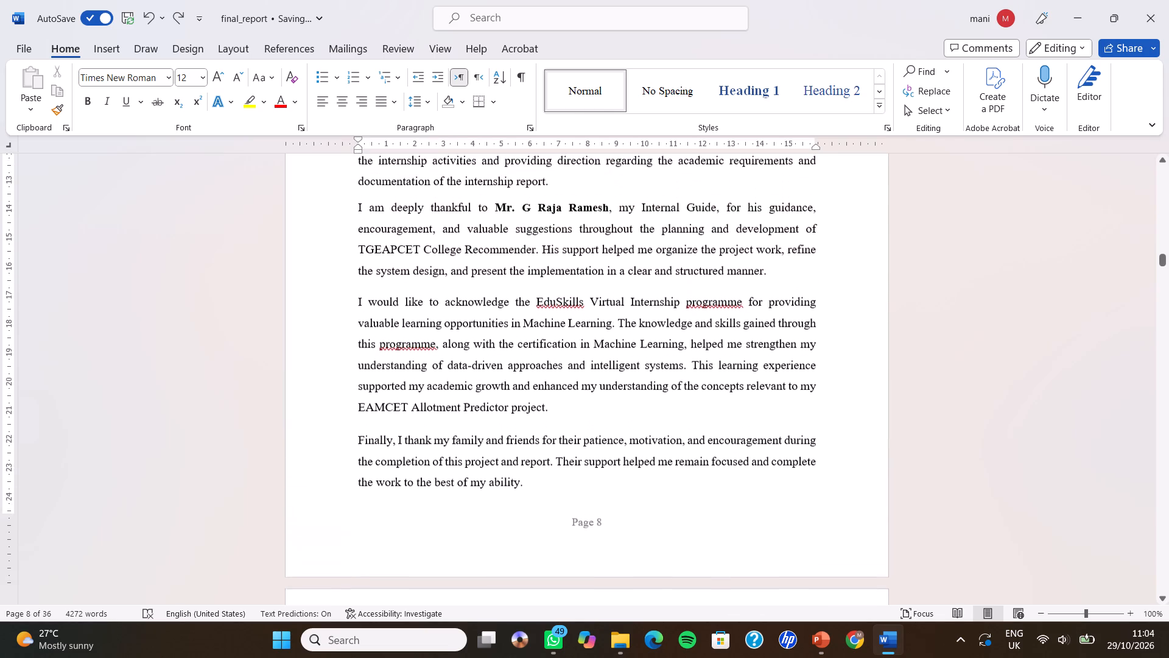
scroll(357, 316, "up", 2)
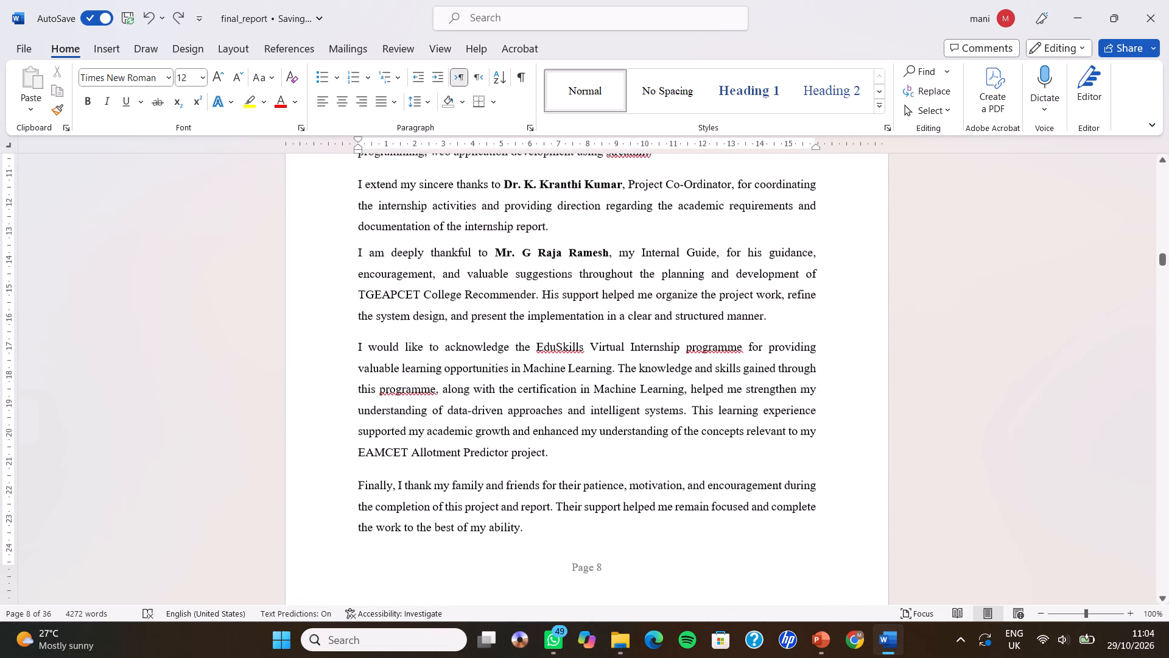
scroll(357, 316, "up", 1)
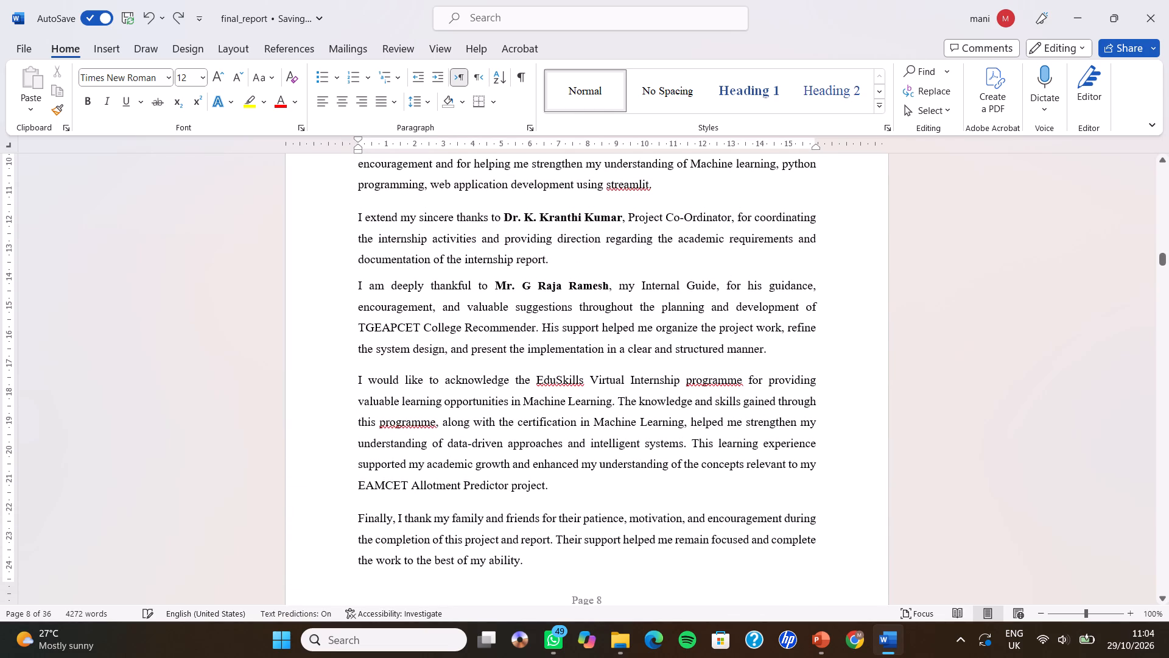
scroll(357, 316, "up", 1)
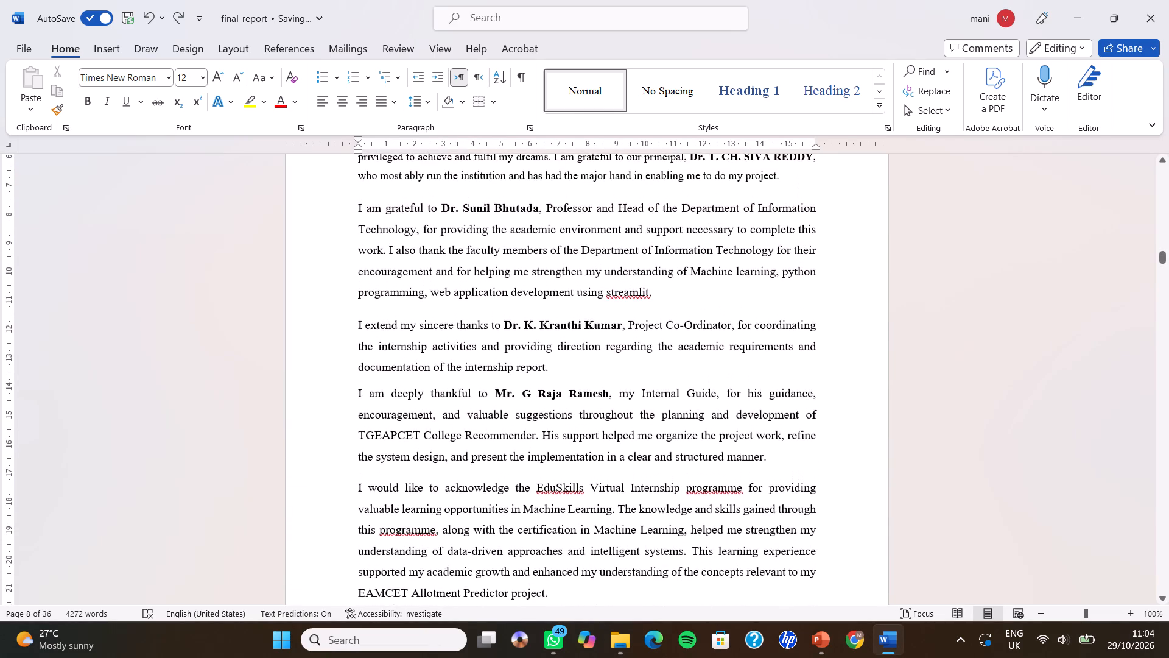
scroll(357, 316, "up", 2)
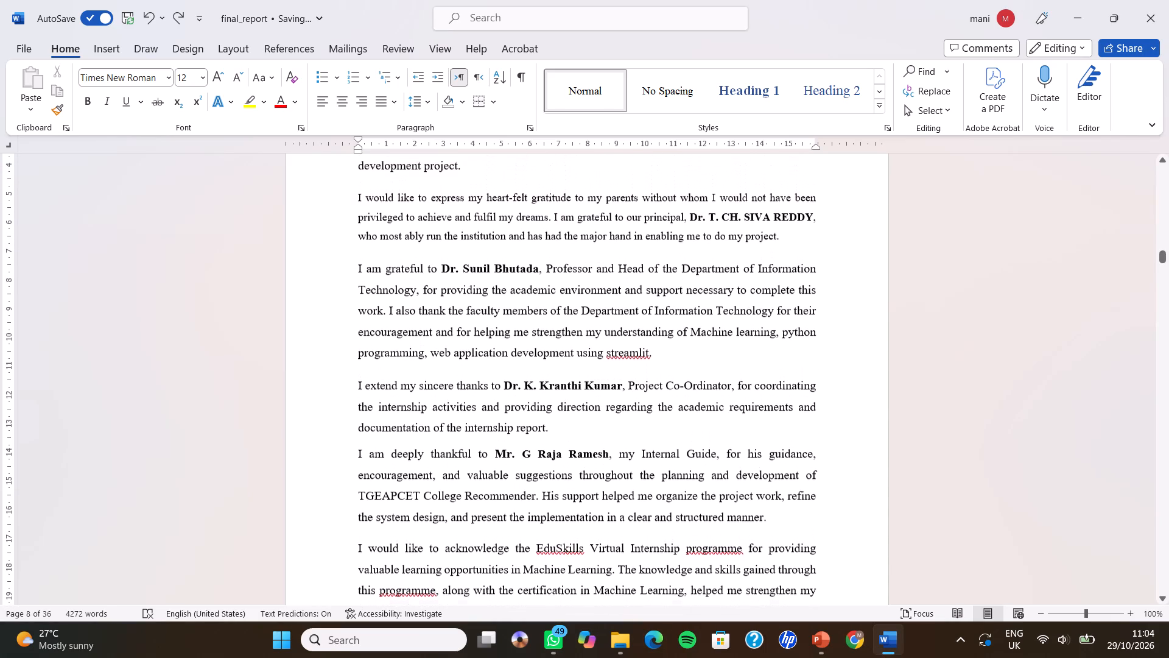
scroll(357, 316, "up", 1)
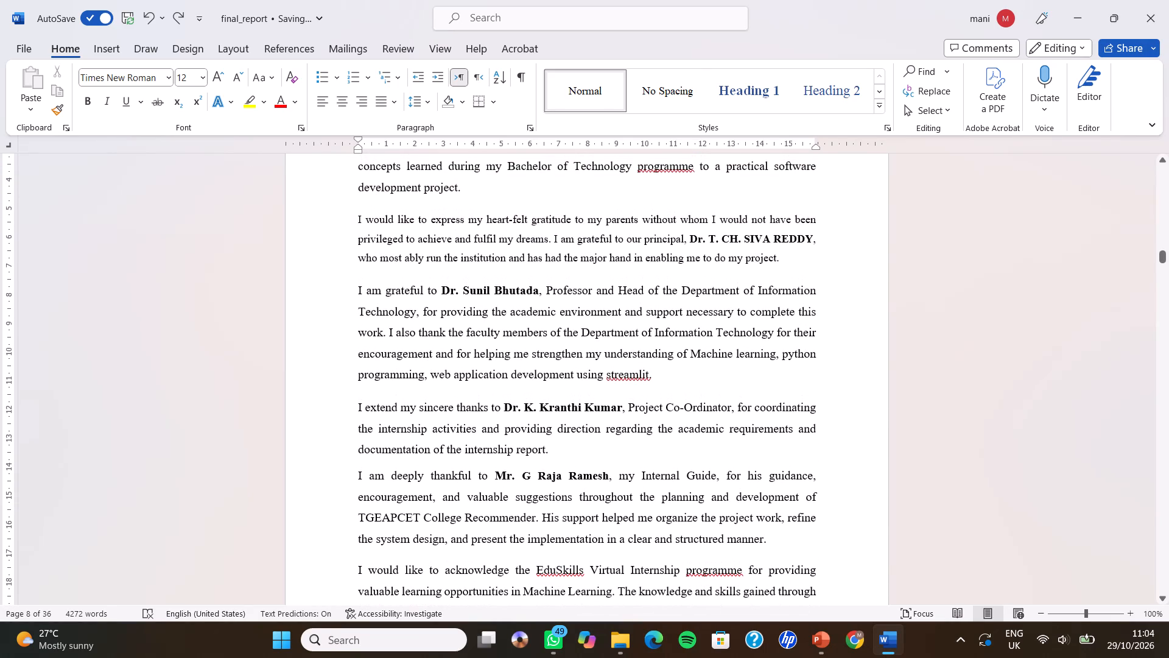
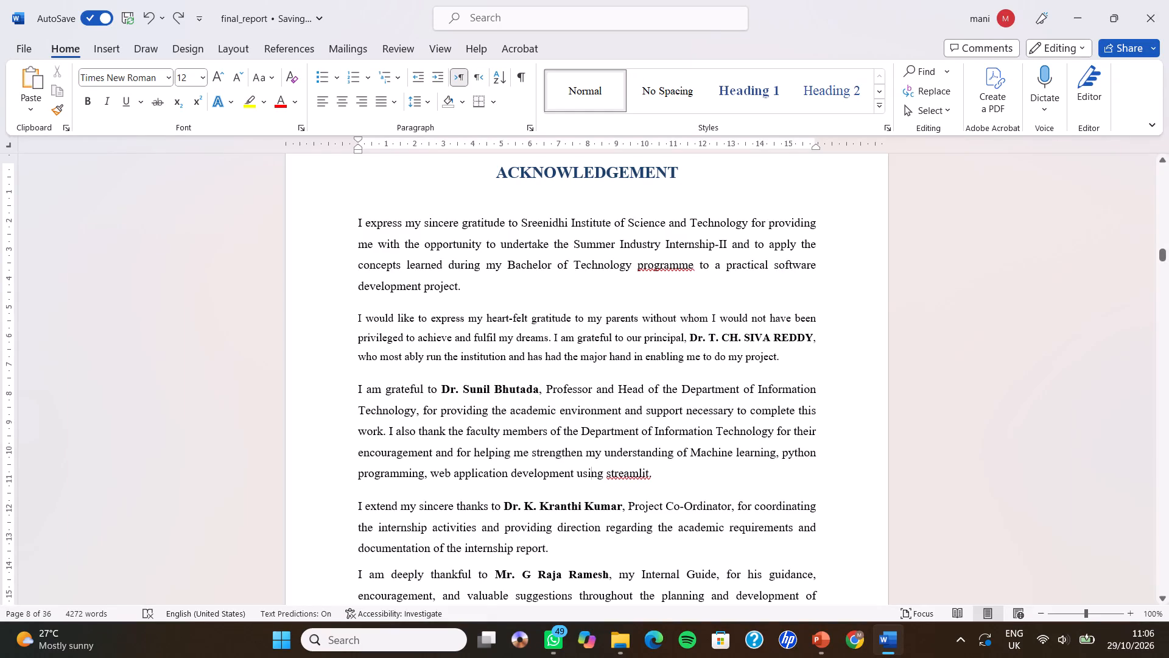
Set the spacing after to 0 pt for all ACKNOWLEDGEMENT paragraphs from the first paragraph through the signature lines.
left_click_drag(358, 218, 702, 619)
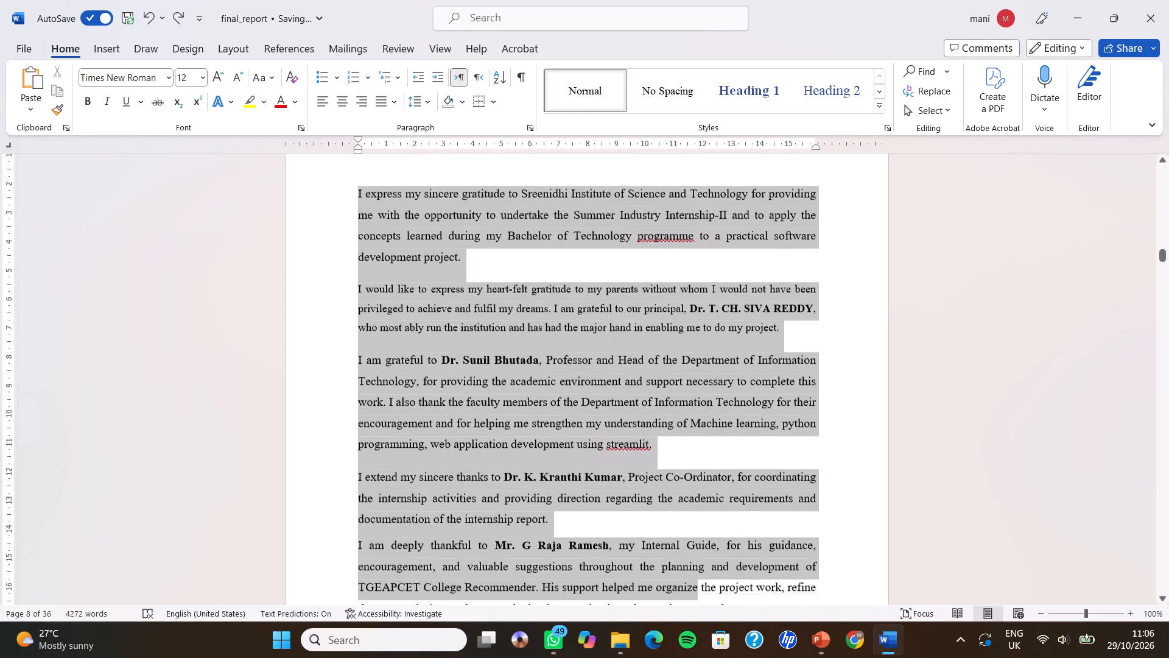
left_click_drag(702, 619, 773, 650)
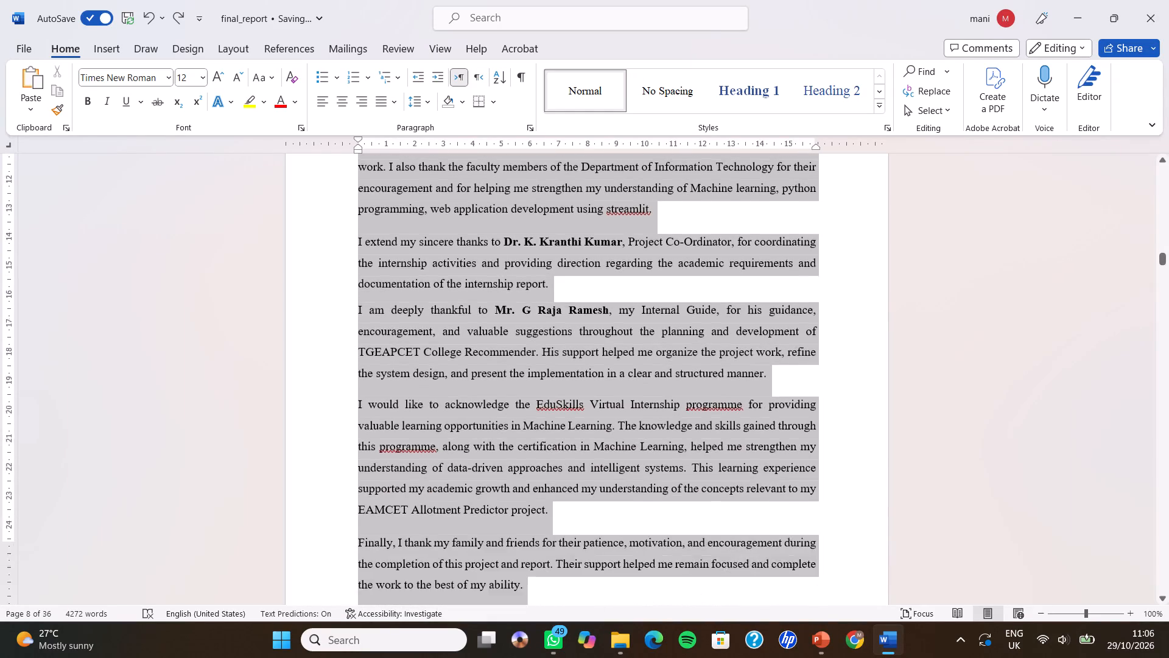
left_click_drag(773, 650, 776, 428)
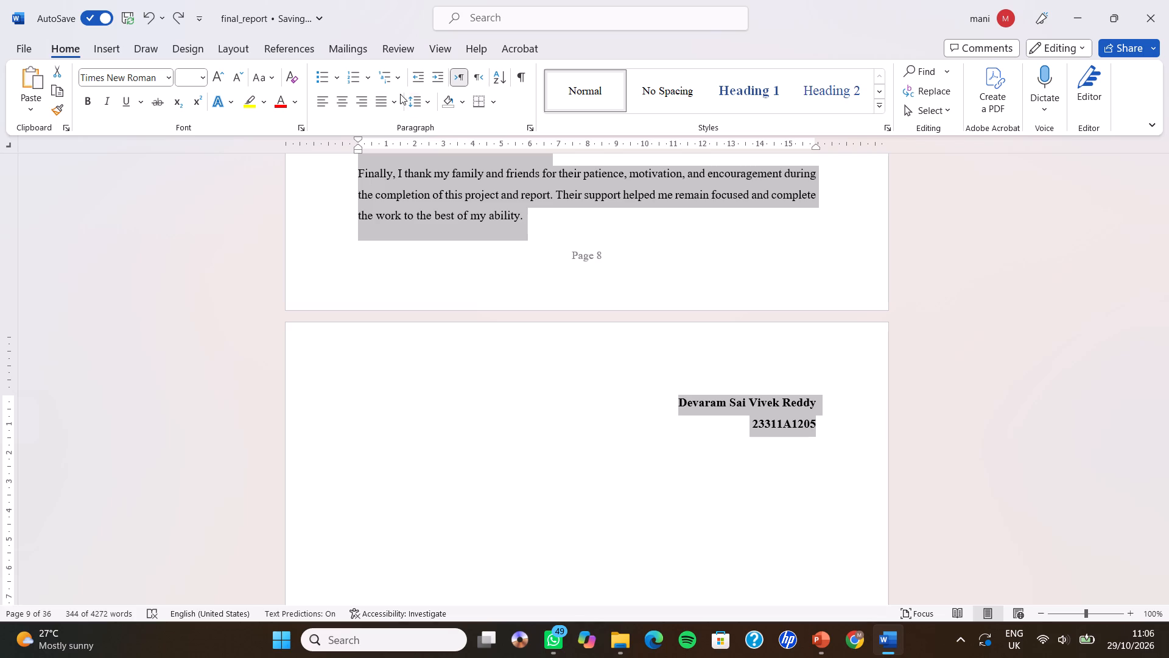
left_click(247, 47)
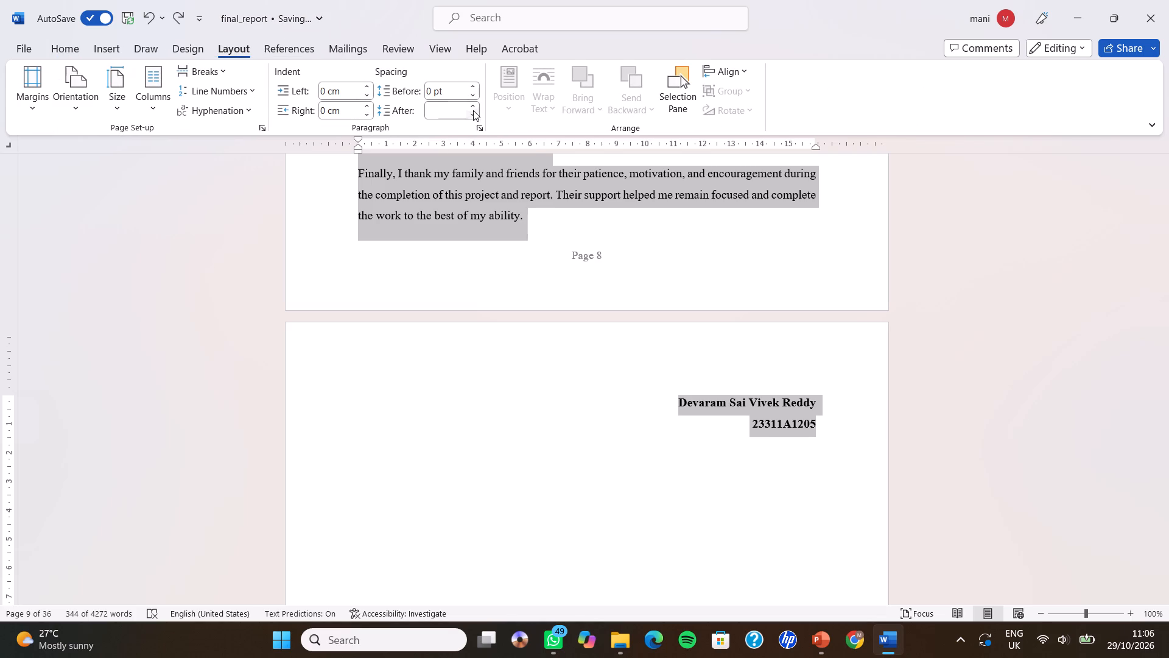
left_click(471, 115)
scroll(553, 286, "up", 1)
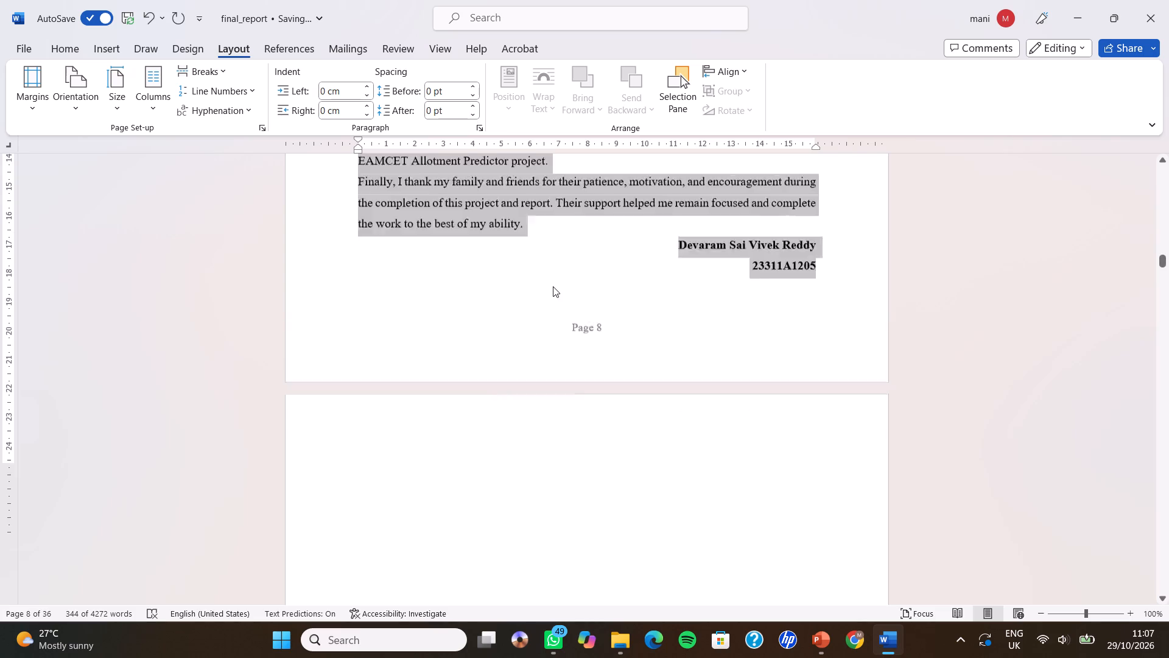
scroll(553, 286, "up", 3)
left_click(638, 280)
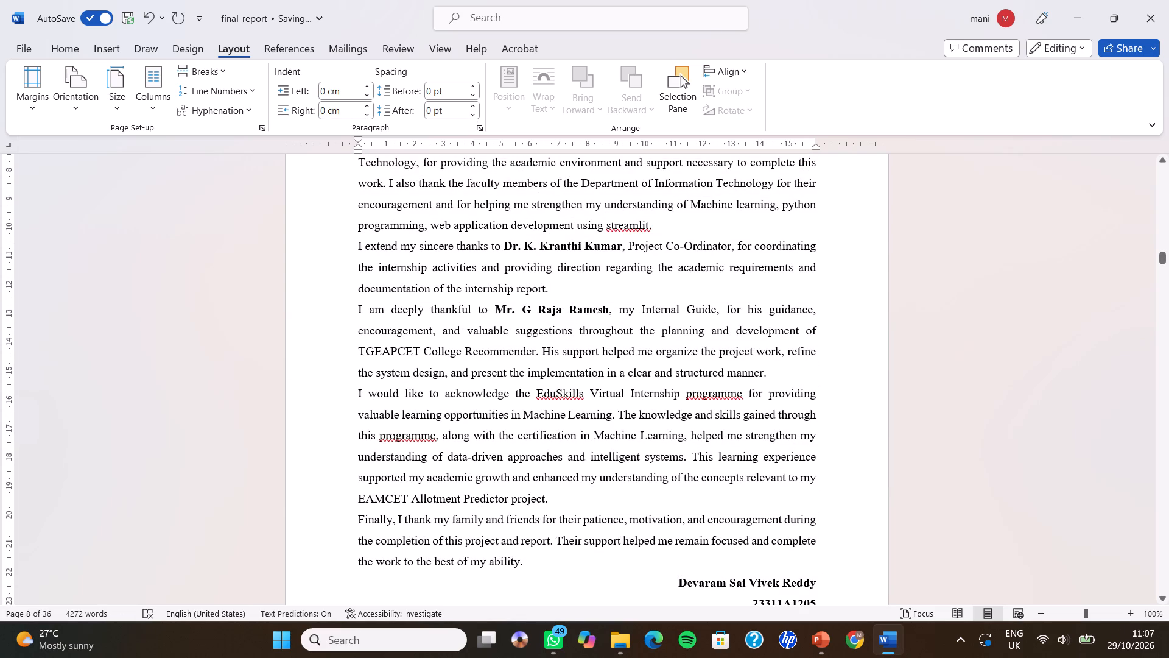
Review the ACKNOWLEDGEMENT page from the heading down to the signature lines, checking the paragraph spacing and page fit.
scroll(638, 280, "up", 3)
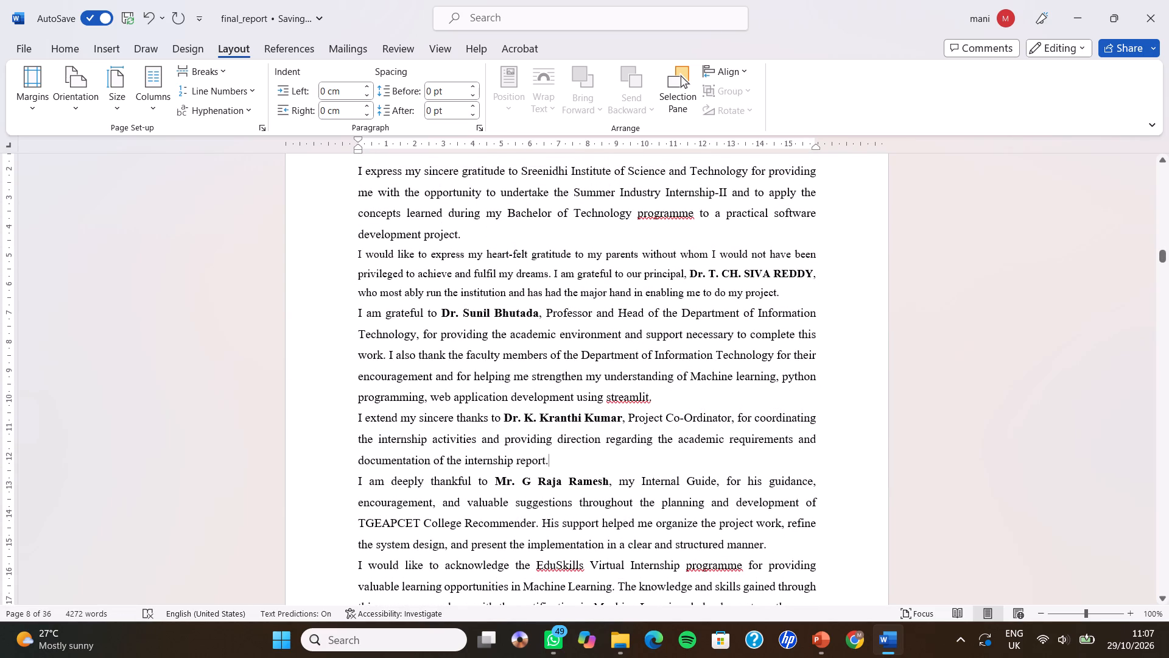
scroll(613, 292, "up", 1)
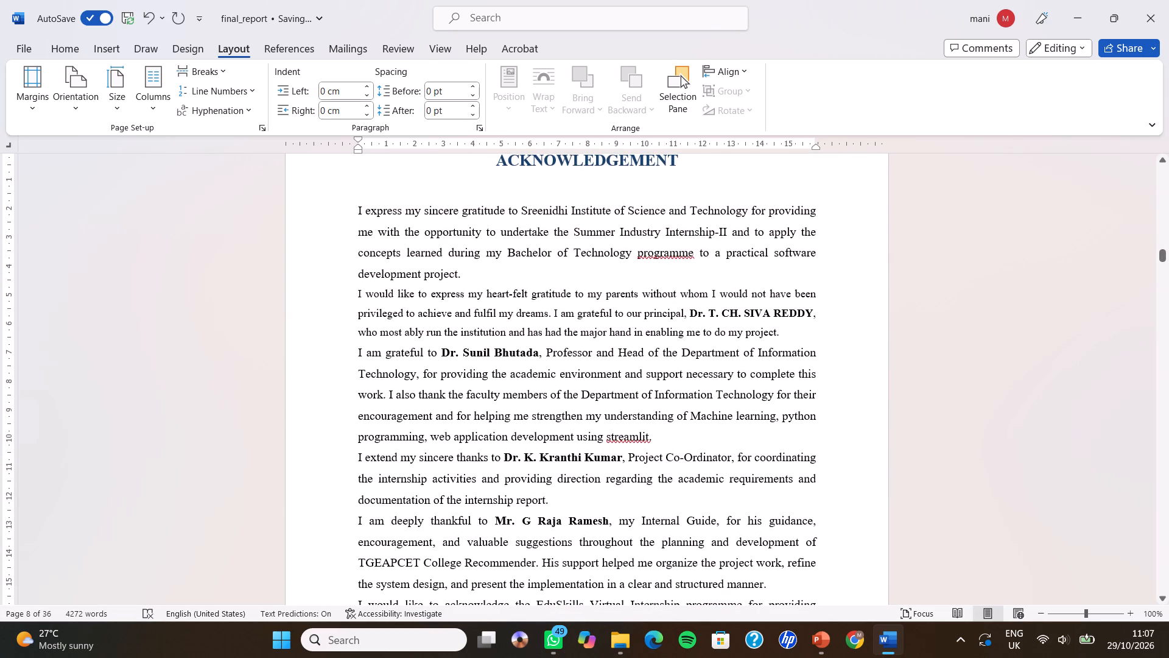
left_click(618, 252)
left_click(47, 52)
scroll(343, 275, "down", 1)
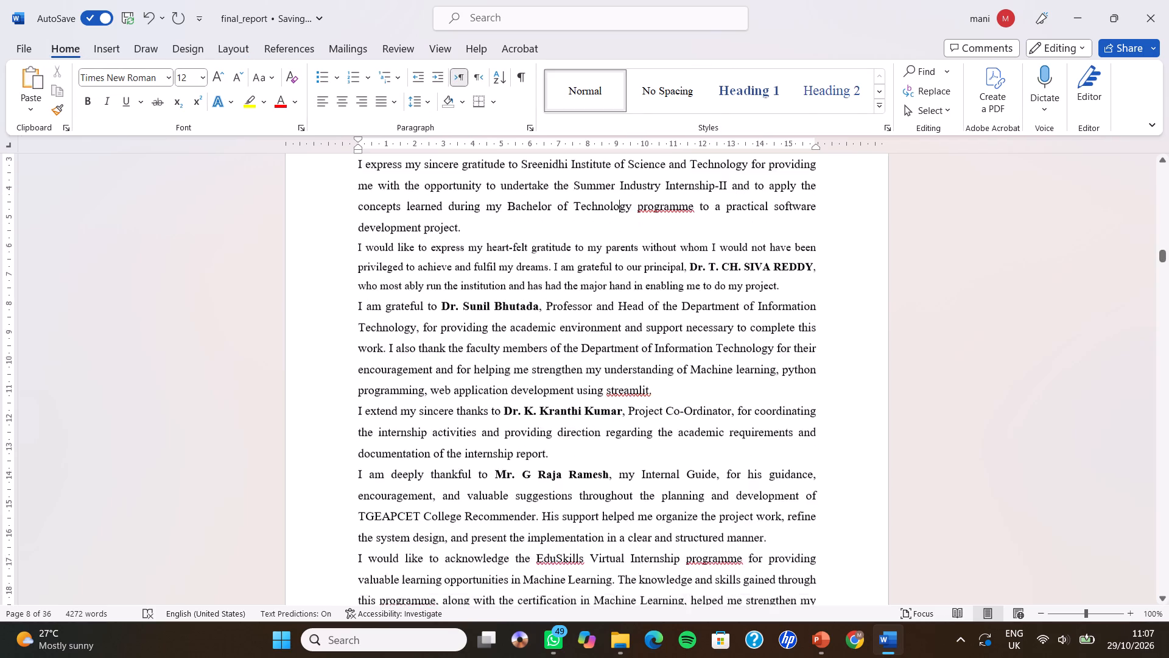
scroll(343, 275, "down", 3)
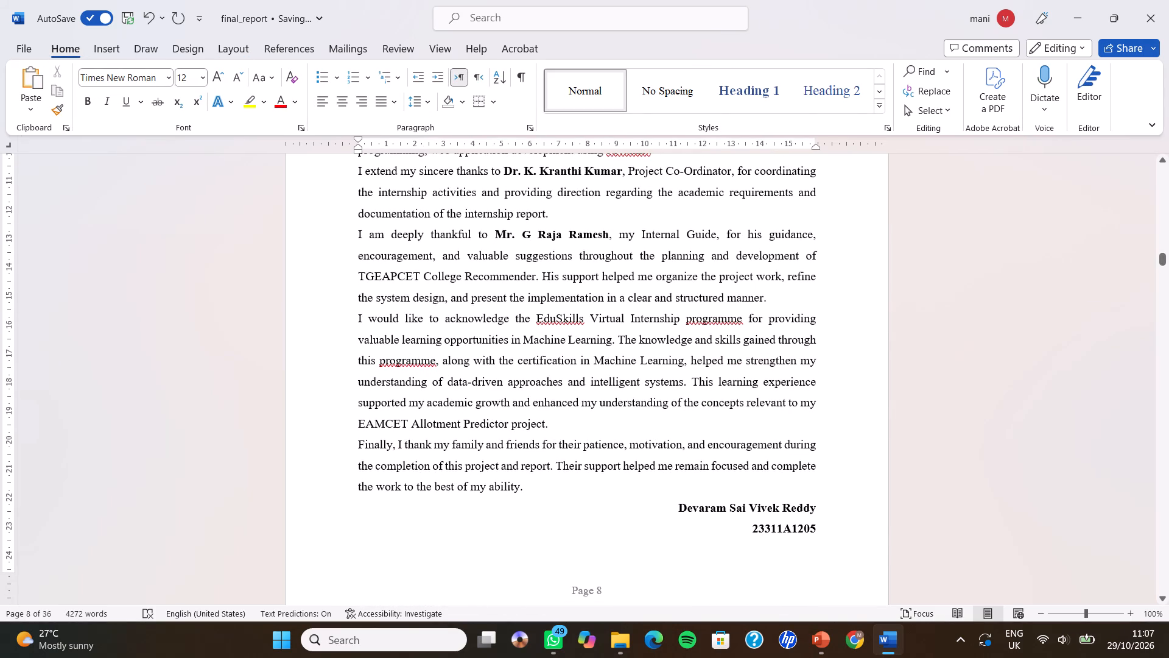
left_click(449, 418)
key("ctrl+a")
left_click(495, 481)
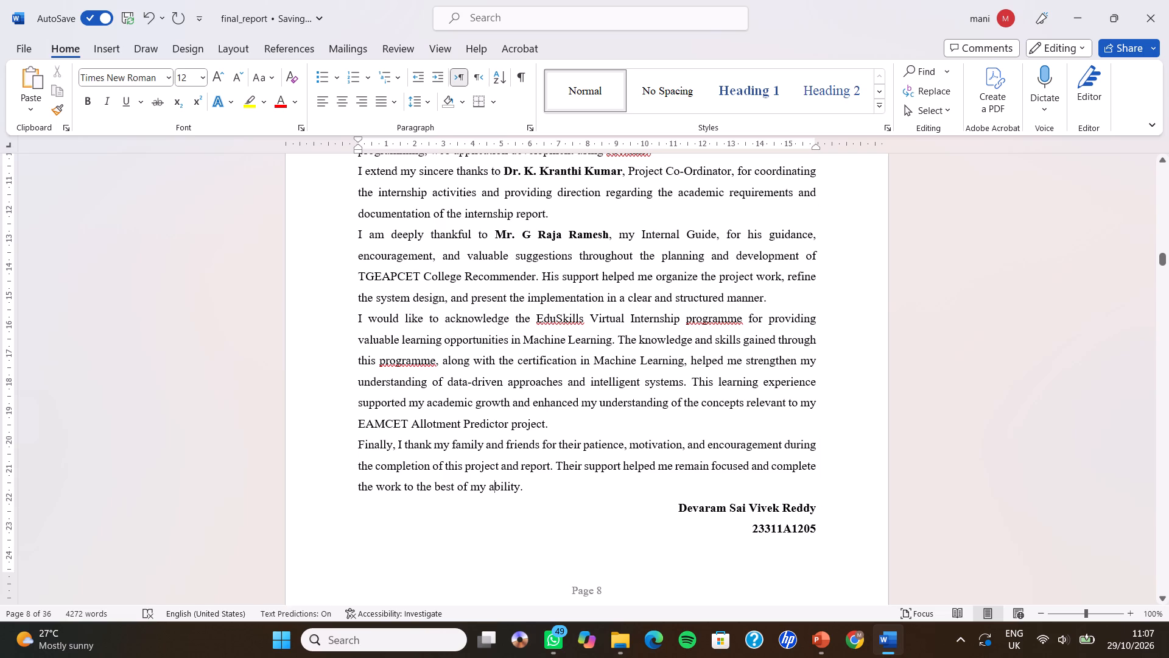
left_click(495, 481)
Apply 1.5 line spacing to the ACKNOWLEDGEMENT paragraphs from the Project Co-Ordinator thanks through the EduSkills paragraph.
left_click(481, 351)
left_click(430, 104)
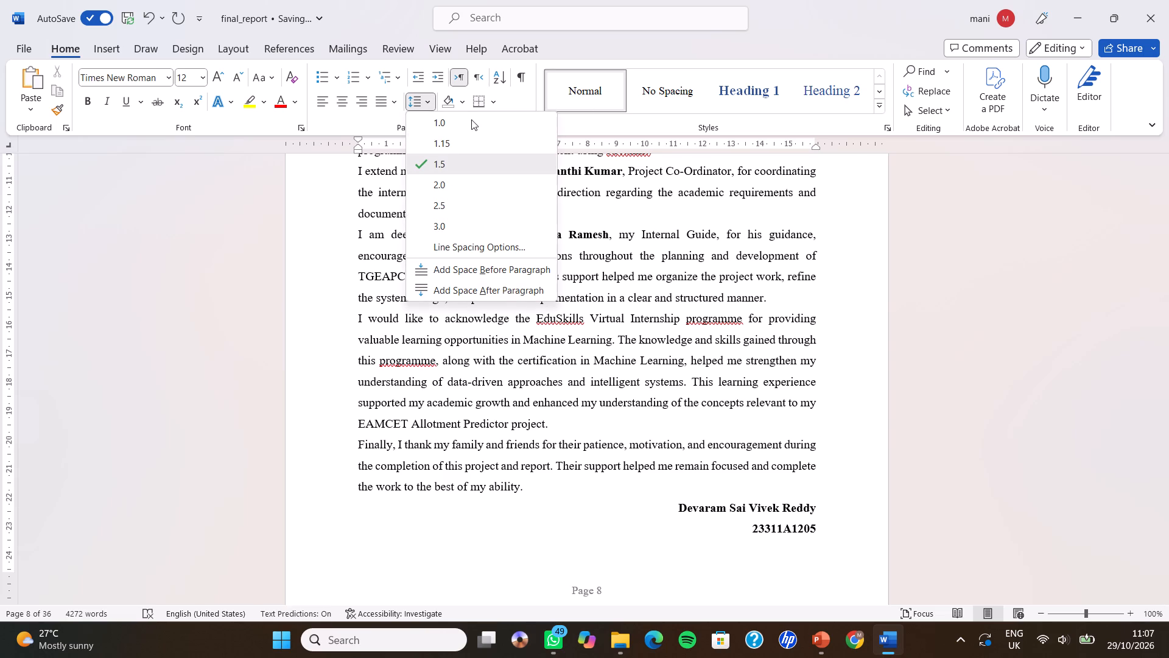
left_click(461, 162)
left_click(577, 462)
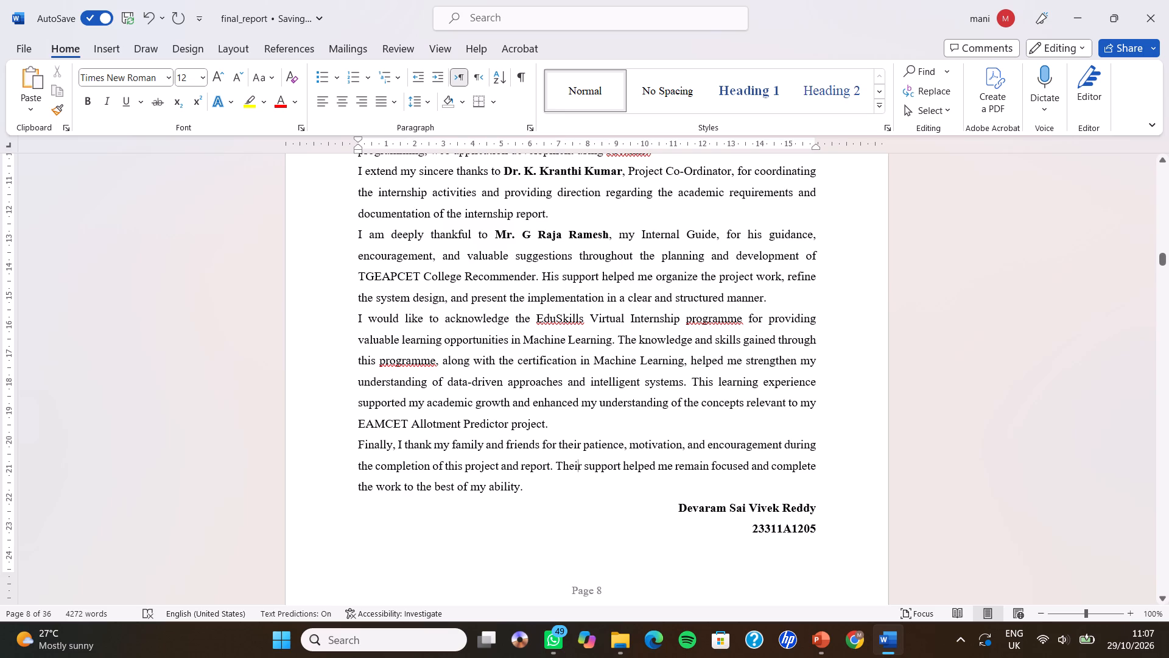
scroll(577, 462, "up", 1)
left_click(577, 462)
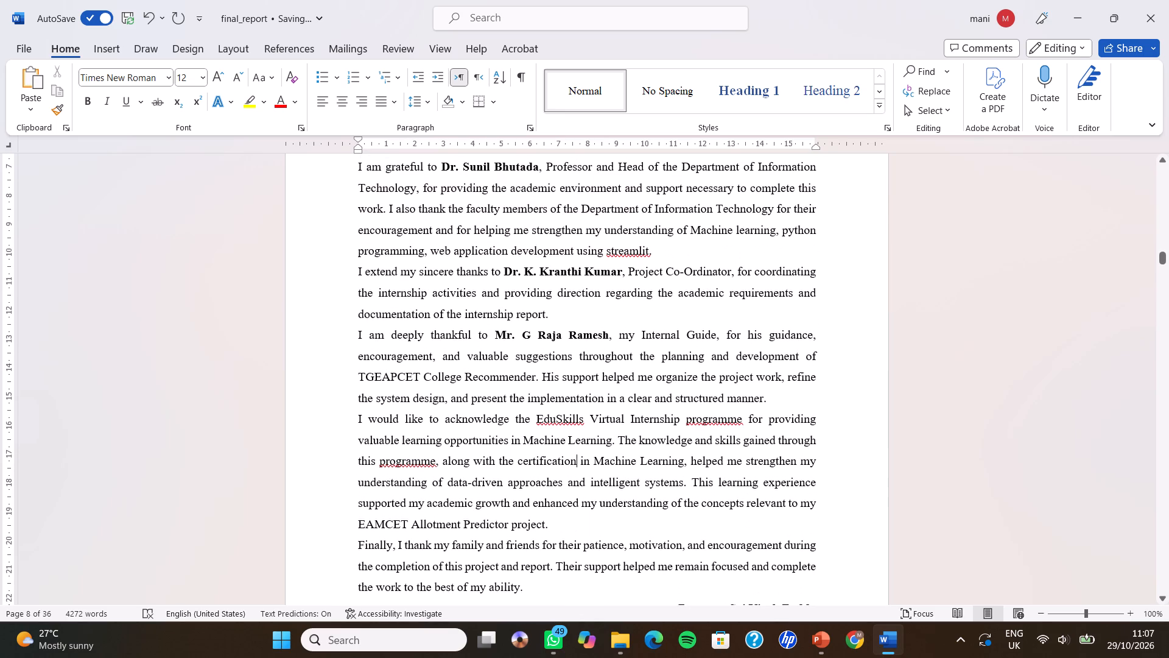
left_click_drag(391, 280, 514, 440)
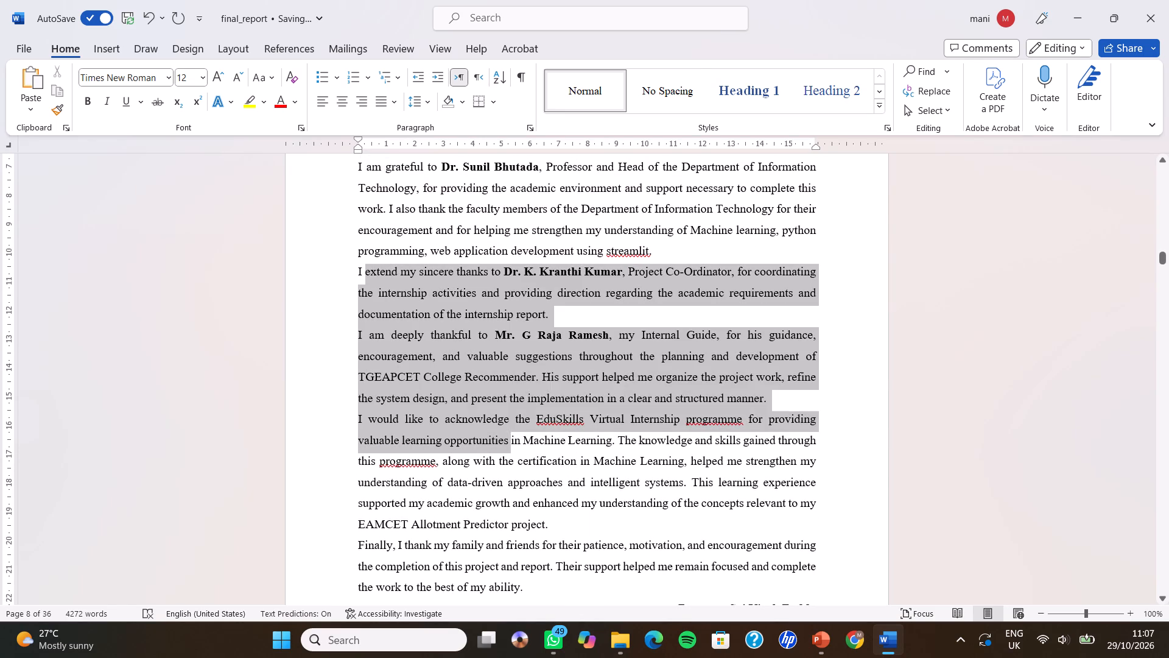
left_click_drag(514, 440, 514, 442)
left_click(426, 102)
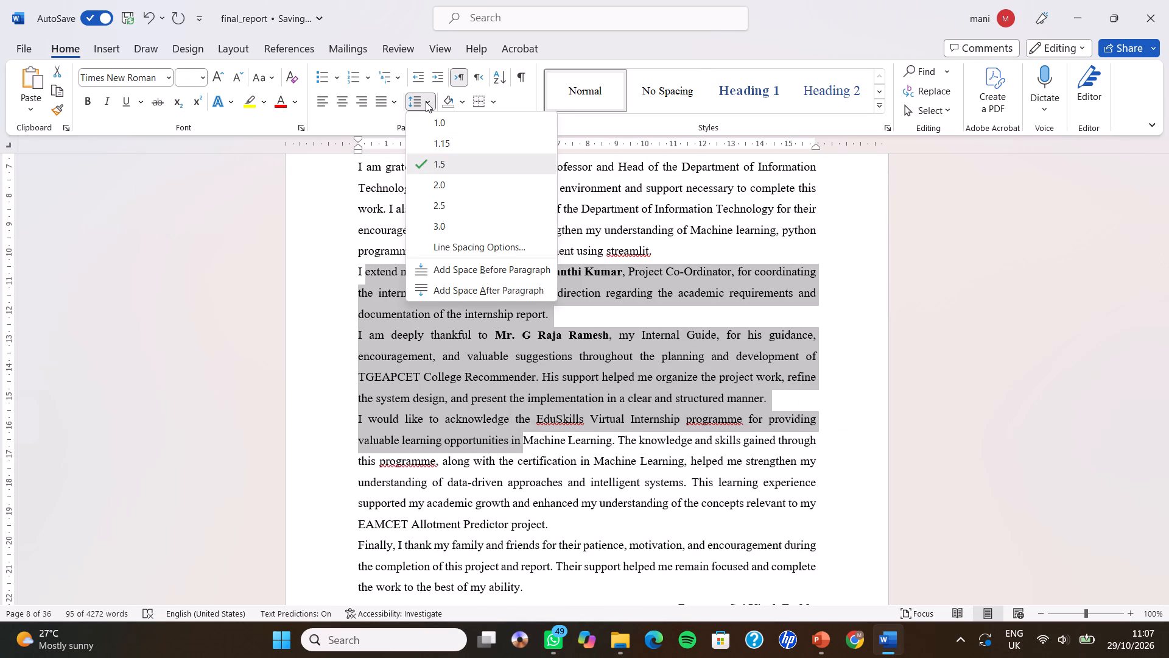
left_click(447, 171)
left_click(419, 322)
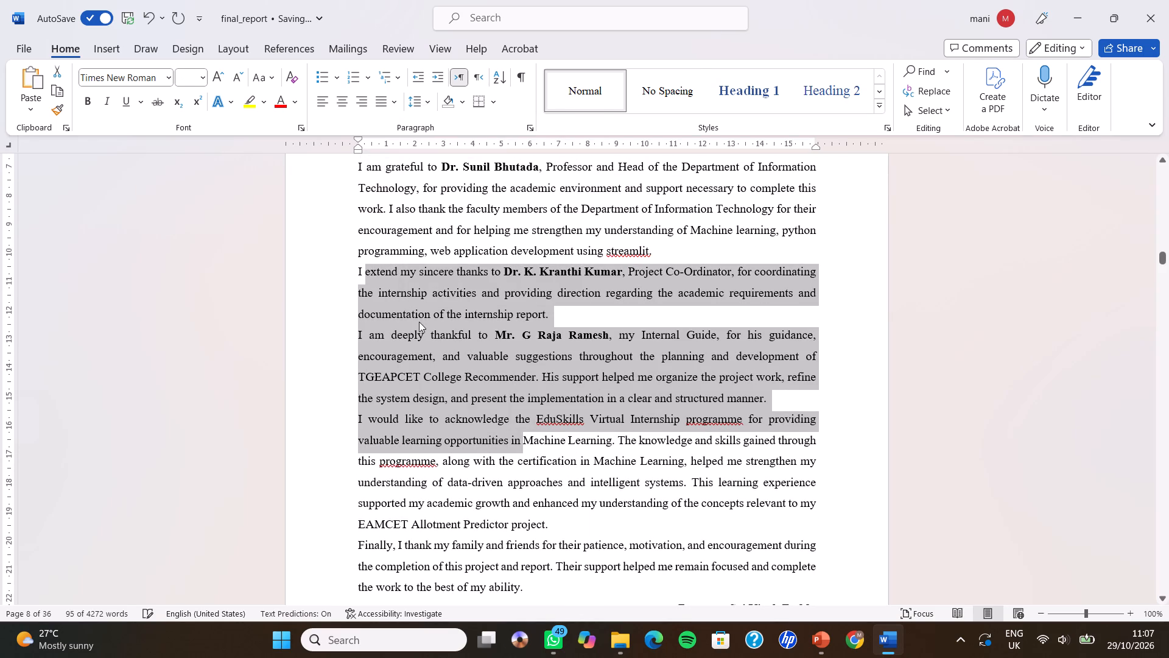
Remove the page footer from the ACKNOWLEDGEMENT page.
scroll(419, 322, "down", 3)
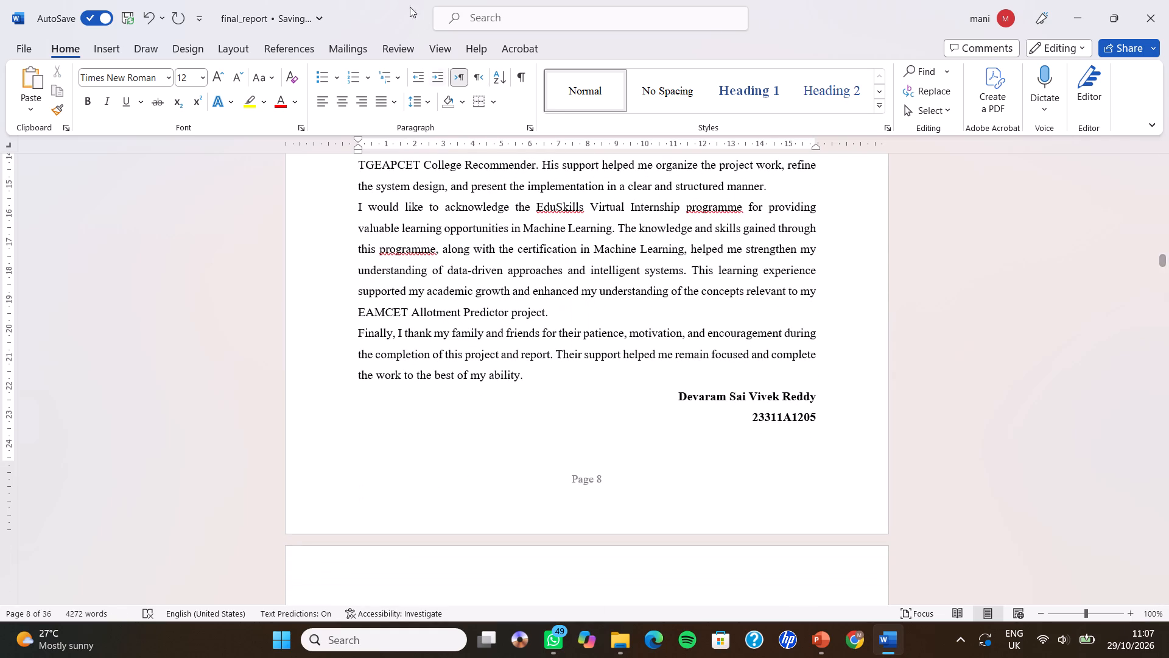
left_click(94, 50)
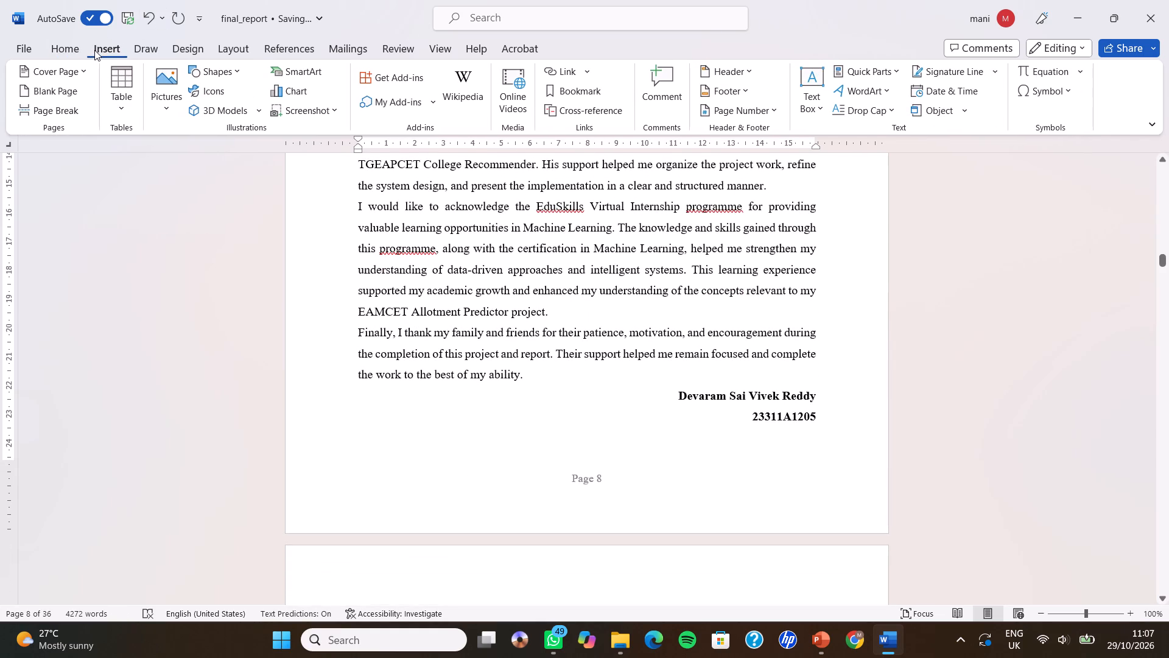
left_click(44, 51)
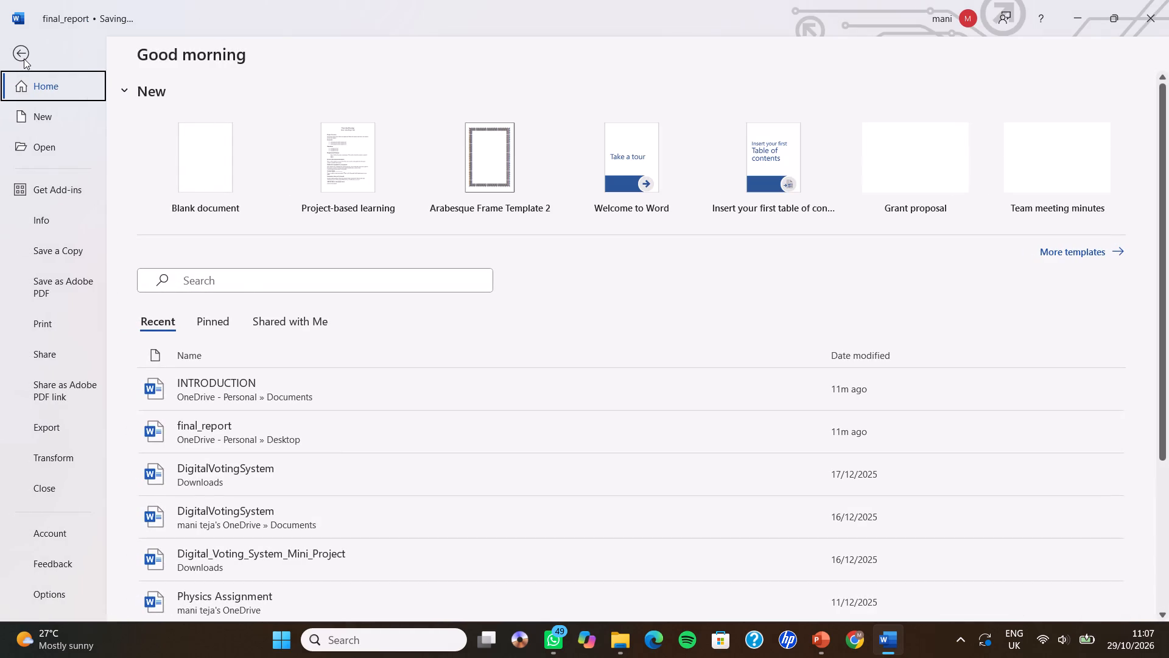
left_click(24, 58)
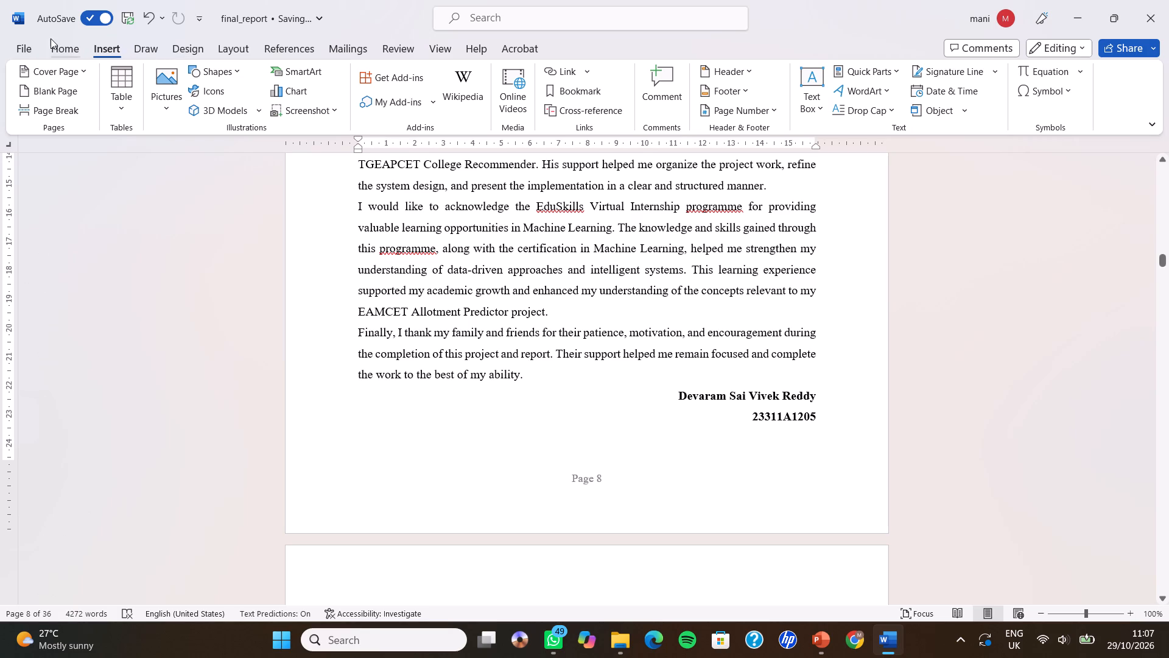
left_click(59, 46)
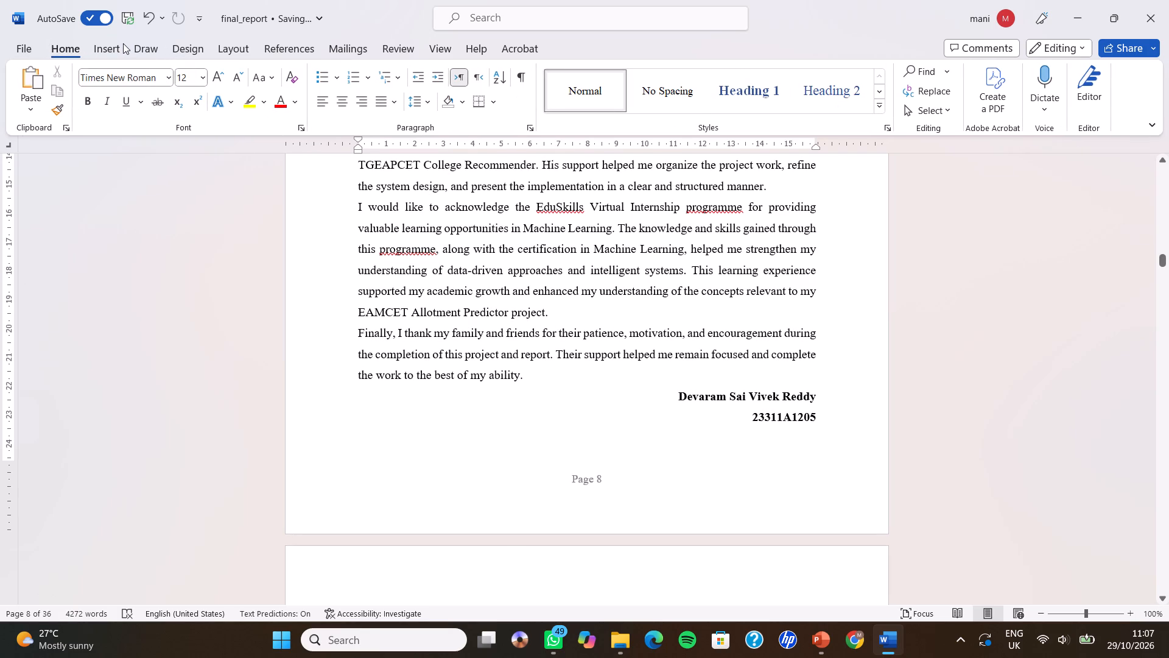
left_click(123, 43)
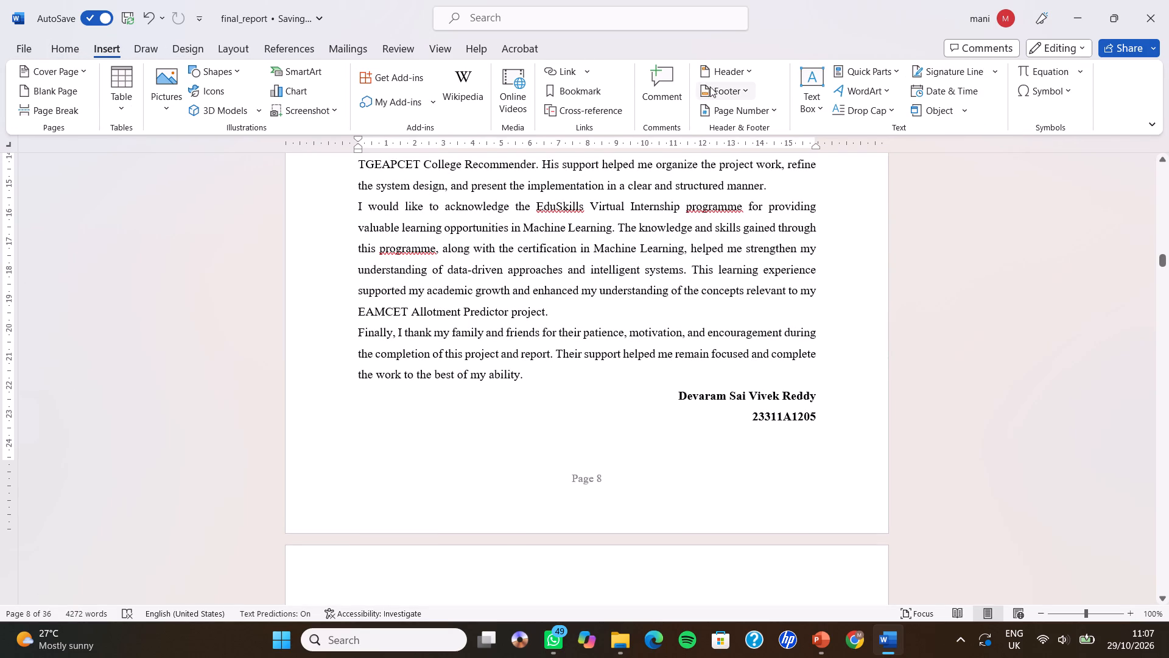
left_click(710, 87)
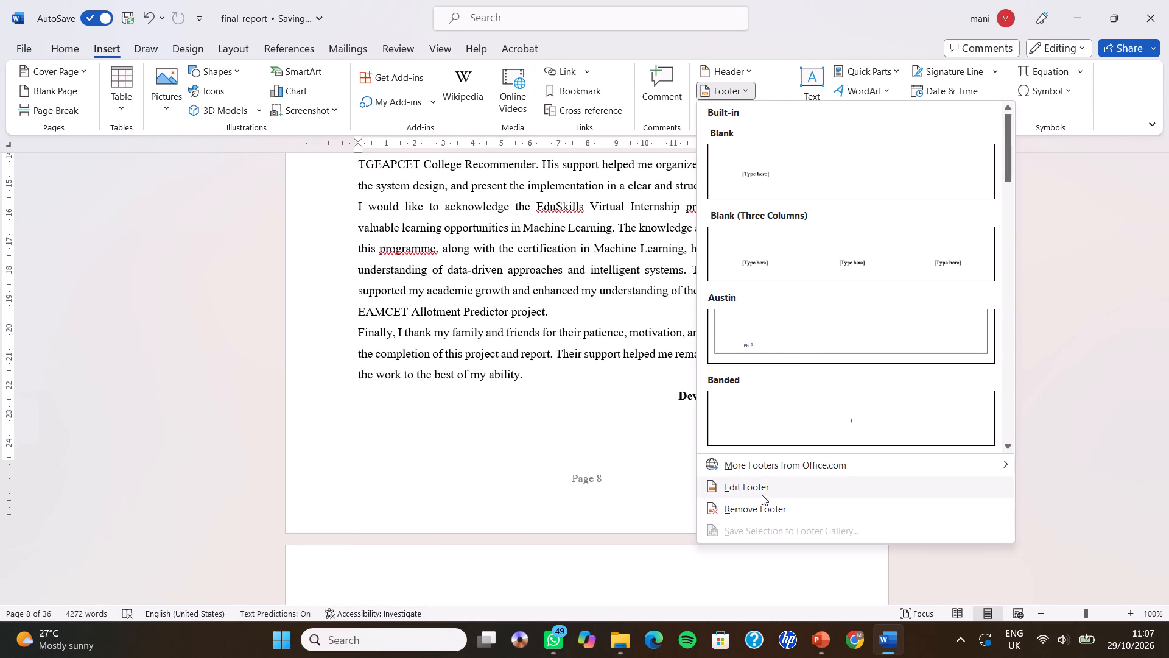
left_click(762, 509)
left_click(615, 456)
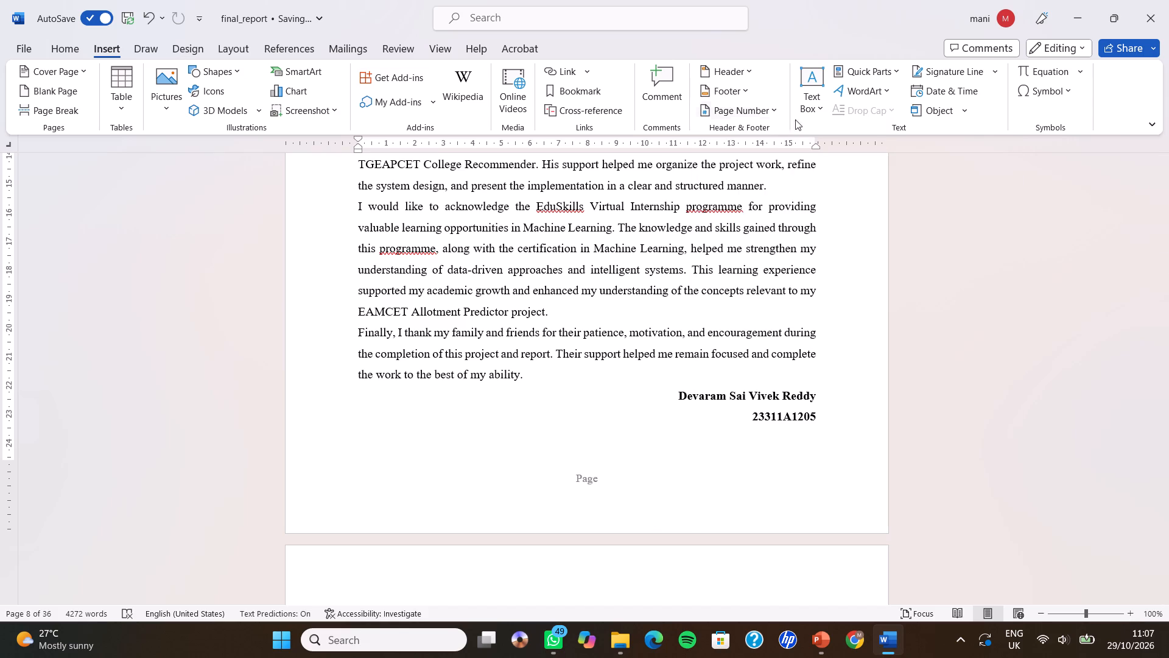
Delete the leftover word "Page" from the footer of the ACKNOWLEDGEMENT page and leave footer editing.
left_click(734, 98)
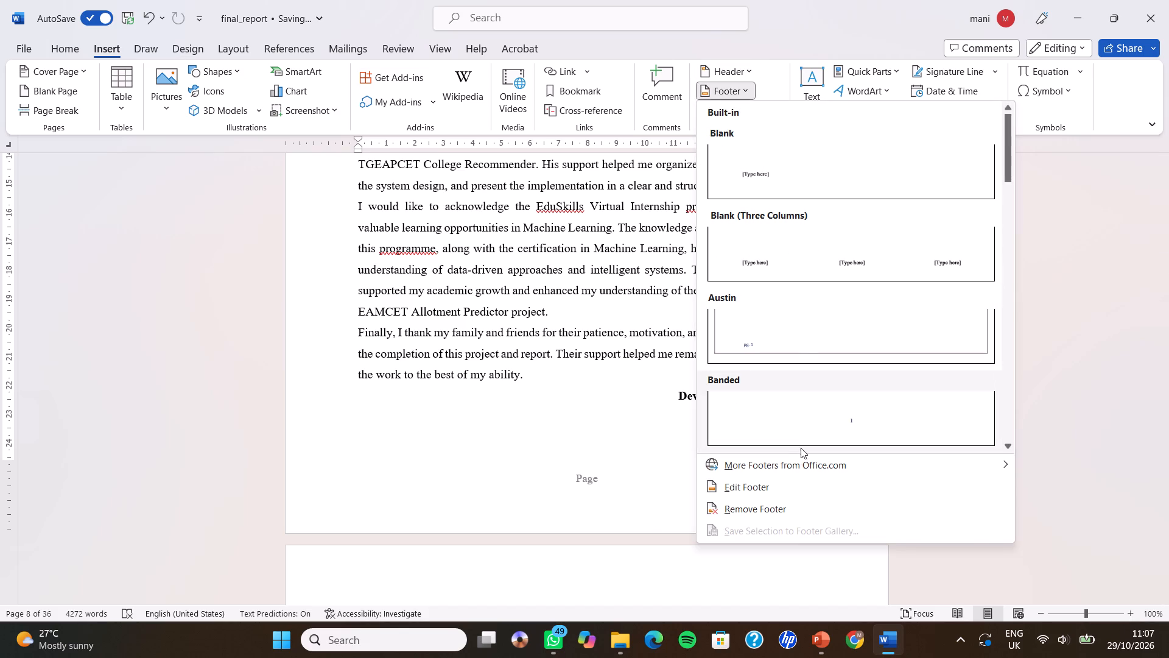
left_click(793, 483)
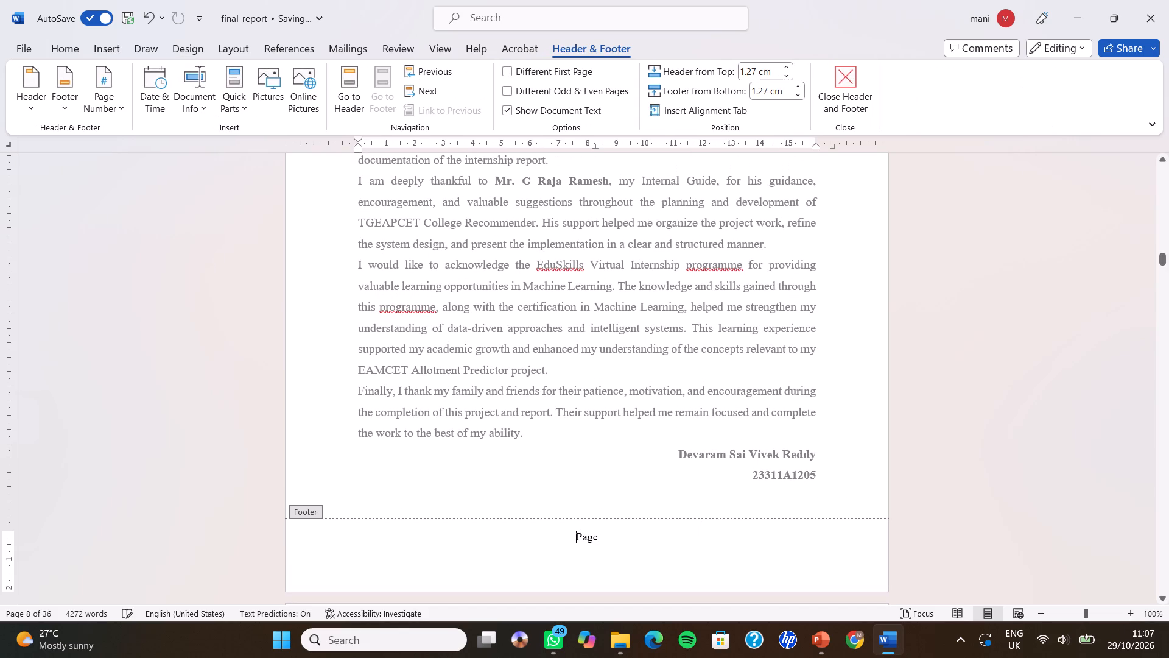
left_click(664, 541)
key("BackSpace")
key("BackSpace")
key("BackSpace")
key("BackSpace")
key("BackSpace")
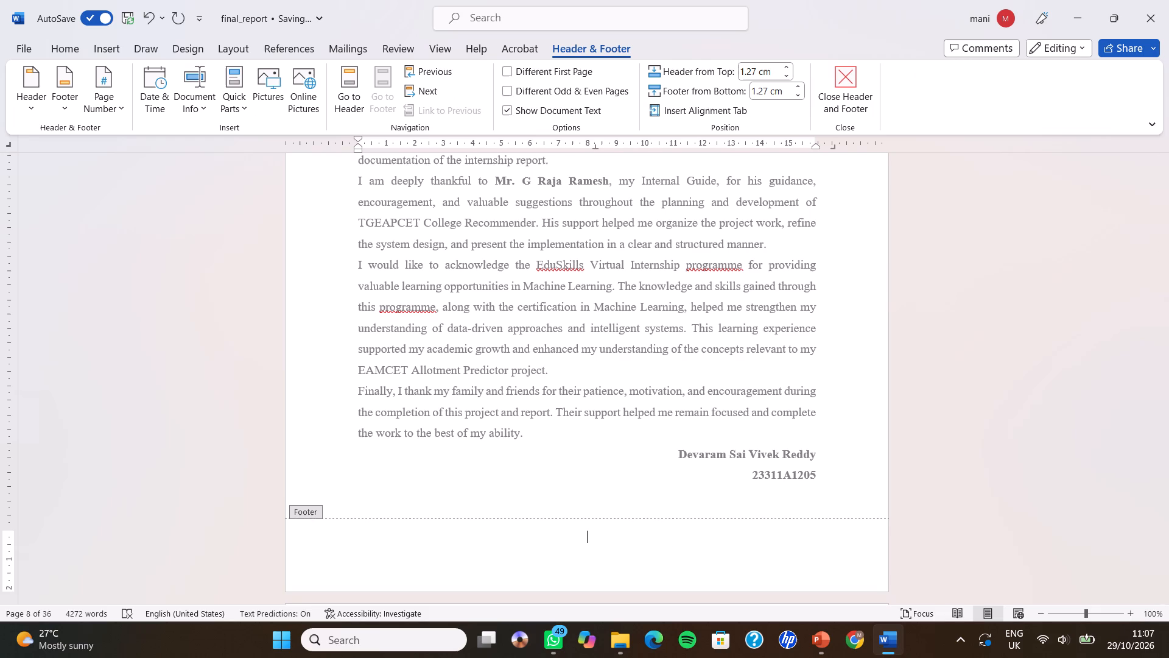
left_click(865, 107)
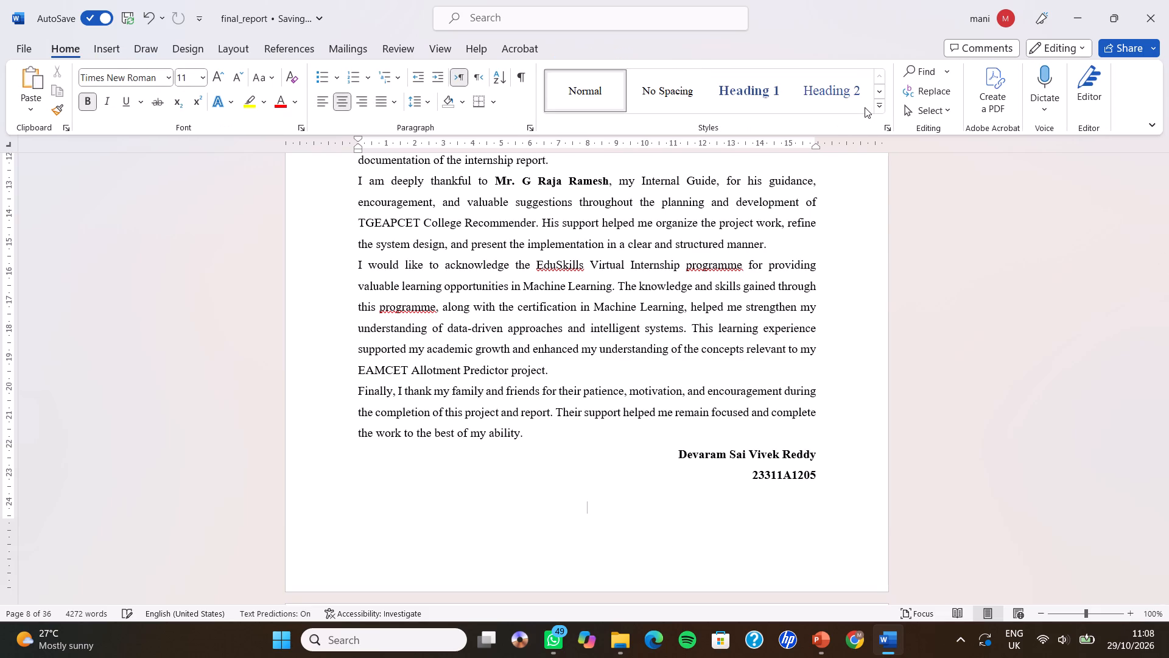
Review the layout from the end of the ACKNOWLEDGEMENT through the ABSTRACT page, and return to the cover page.
scroll(865, 107, "down", 3)
scroll(802, 279, "down", 2)
scroll(802, 279, "up", 1)
scroll(802, 279, "down", 1)
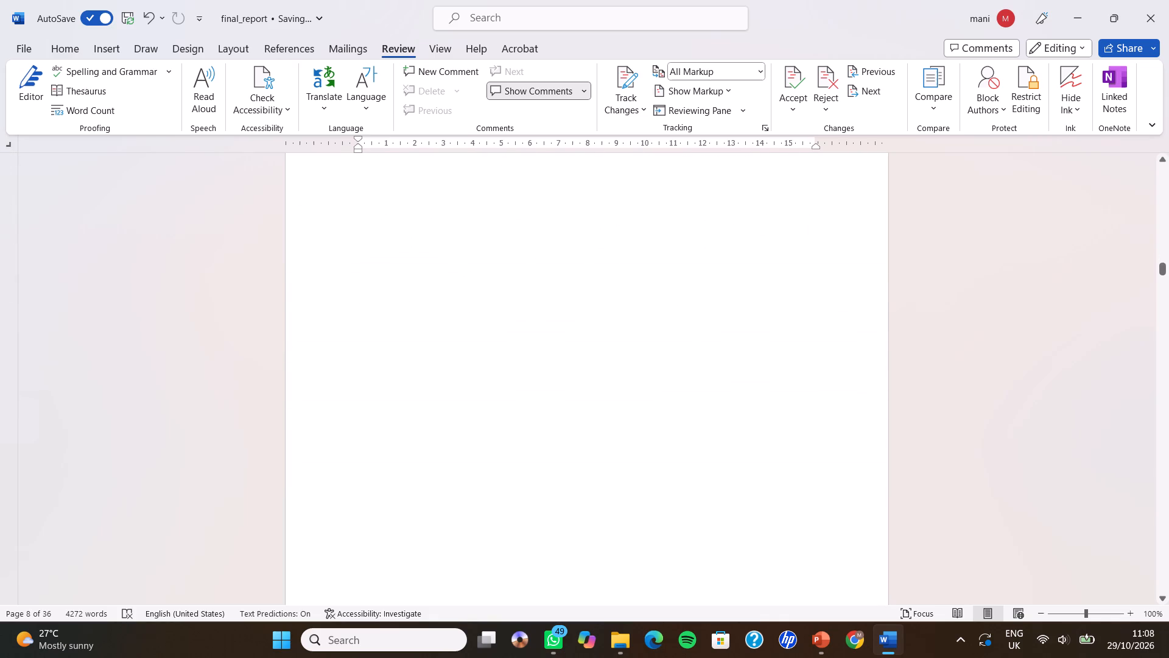
scroll(802, 279, "down", 2)
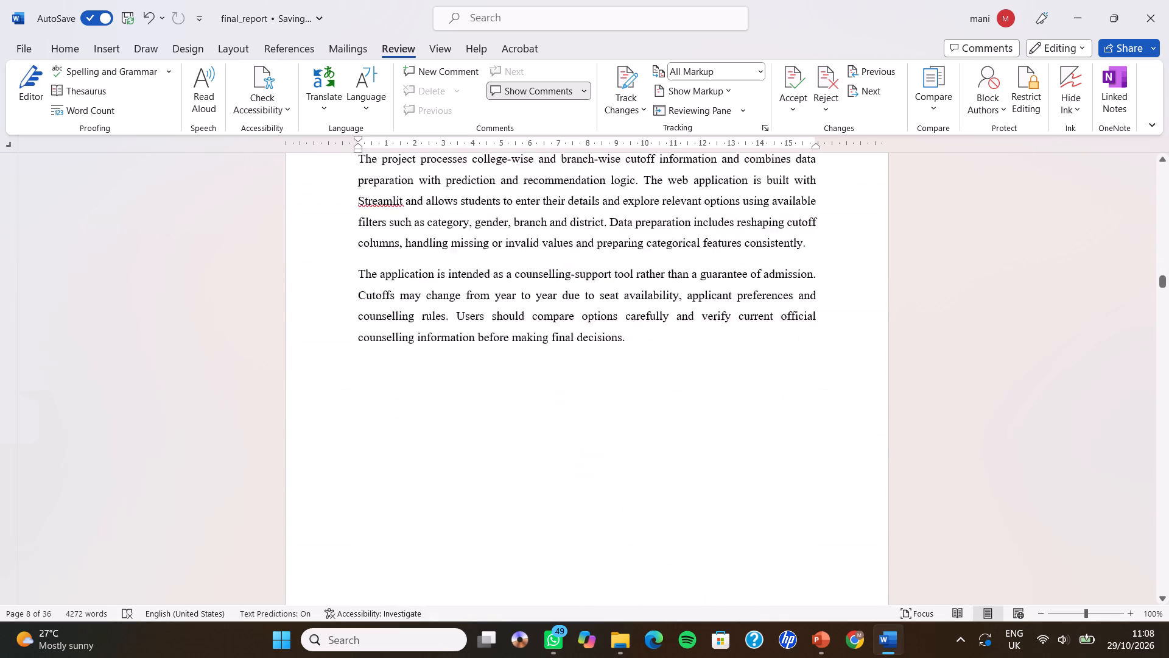
scroll(802, 279, "down", 1)
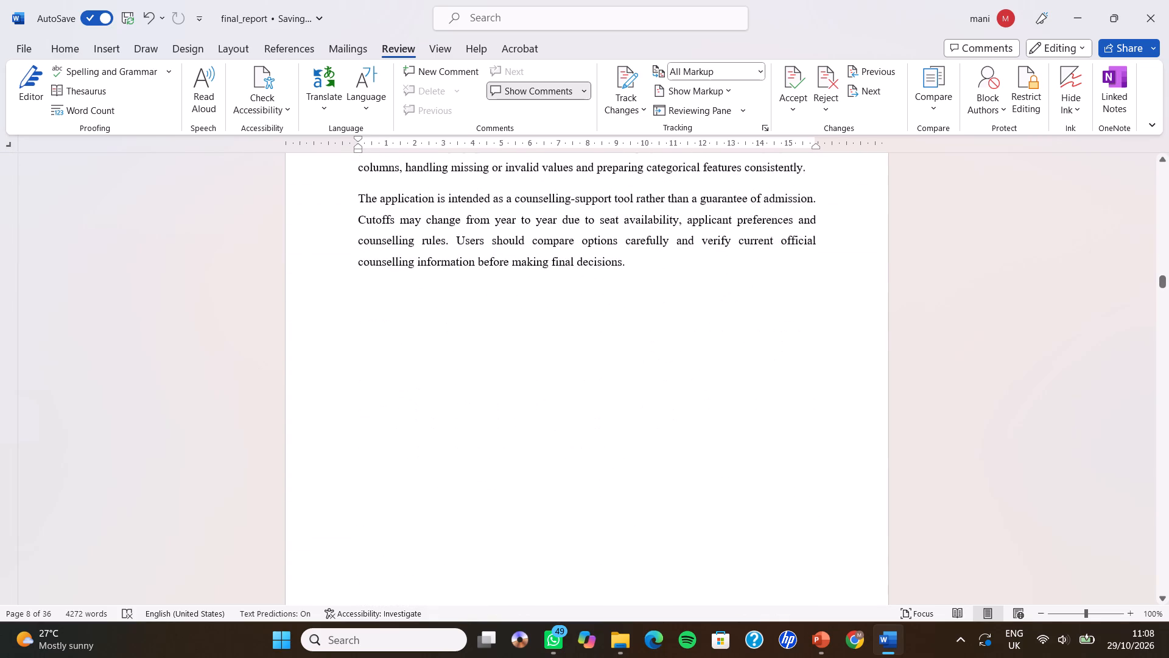
scroll(802, 279, "down", 1)
scroll(802, 279, "up", 1)
scroll(802, 279, "right", 1)
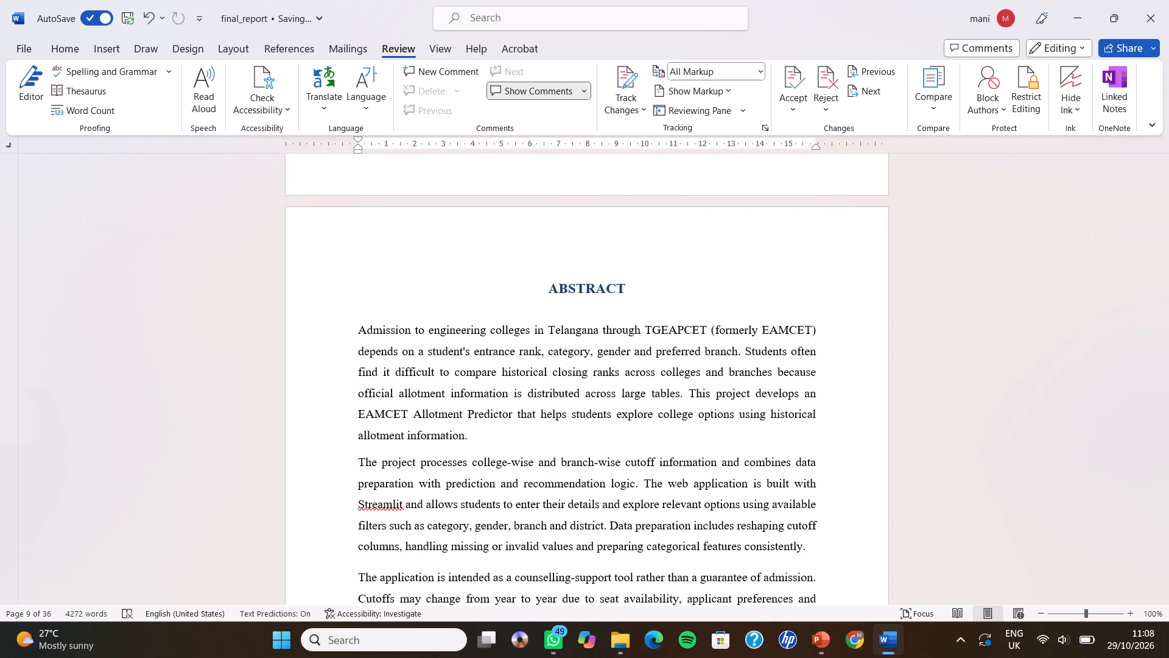
scroll(802, 279, "up", 17)
scroll(802, 279, "up", 7)
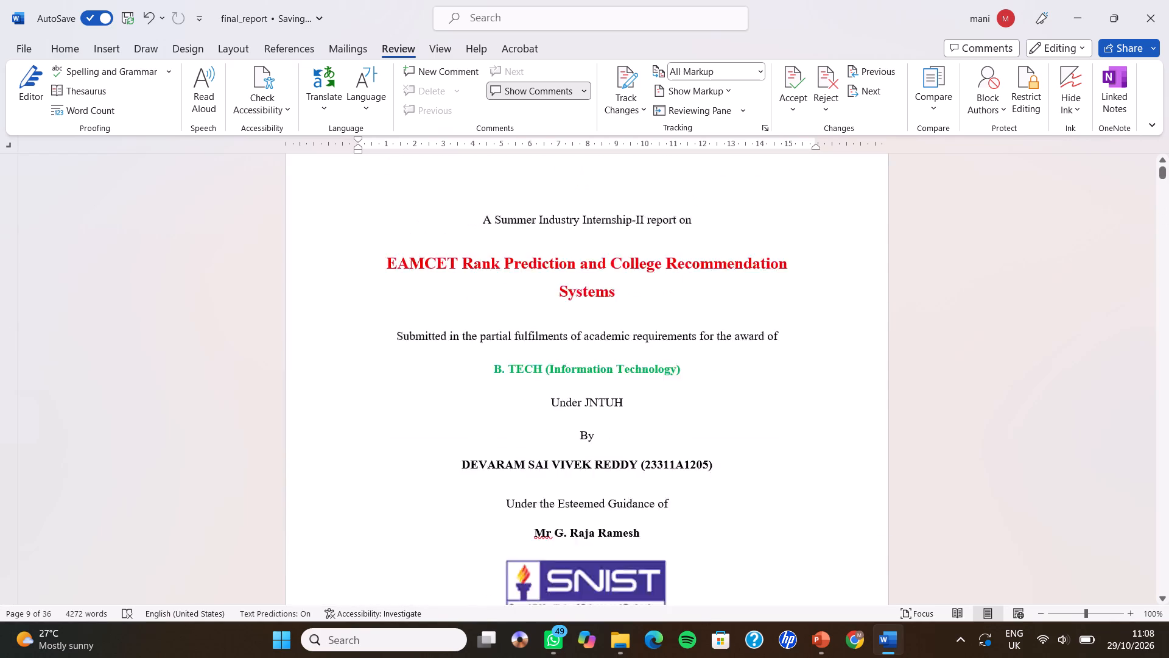
scroll(802, 279, "up", 1)
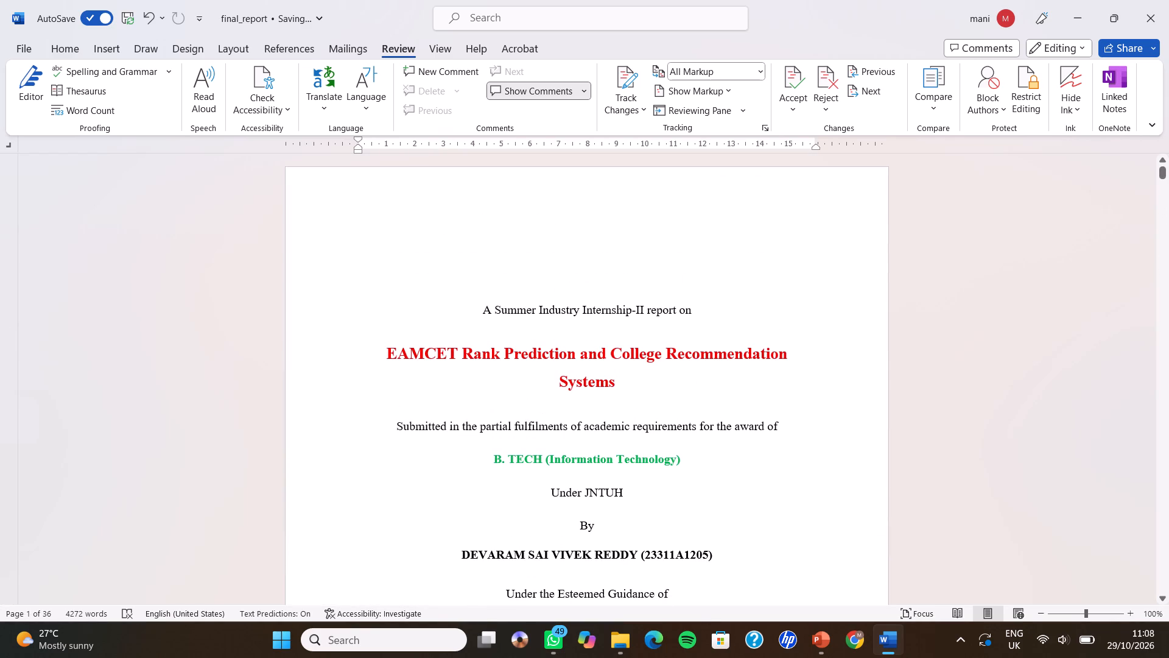
scroll(597, 222, "down", 3)
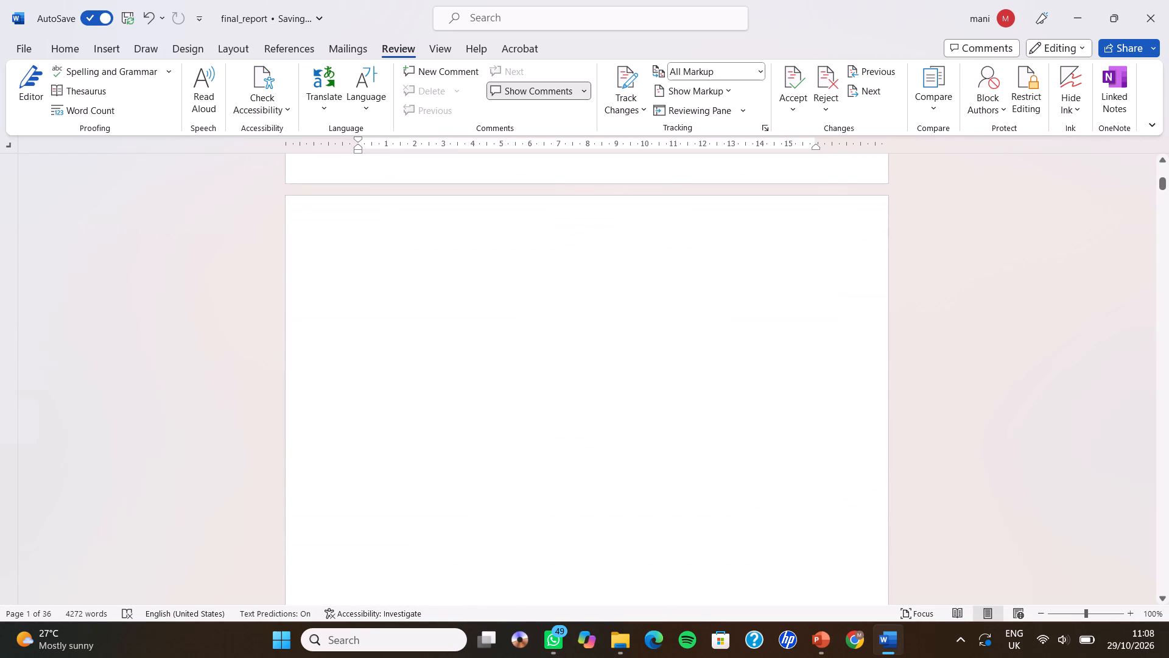
scroll(597, 222, "up", 14)
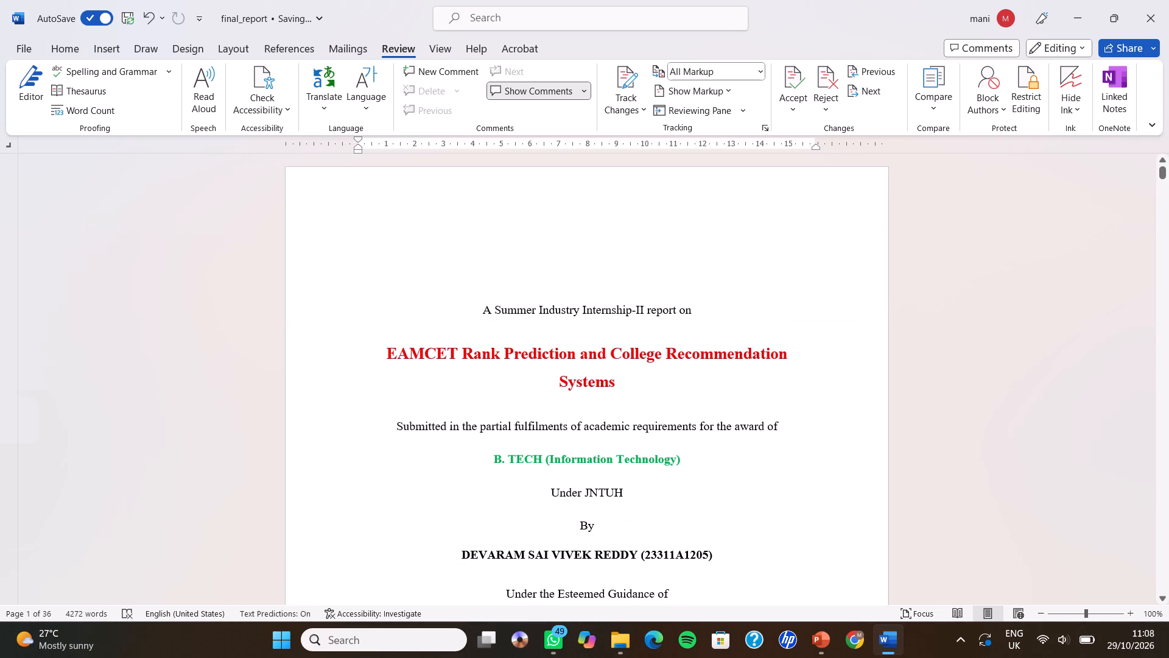
Show the Navigation pane with the report's headings beside the cover page.
left_click(471, 266)
left_click(238, 43)
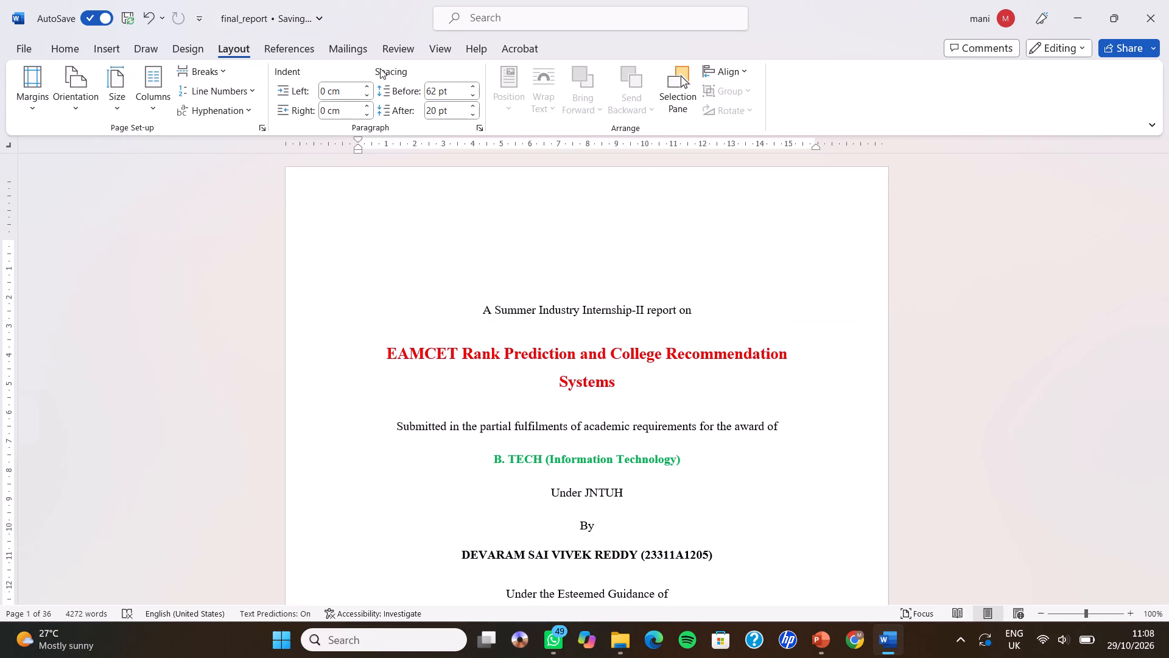
left_click(430, 44)
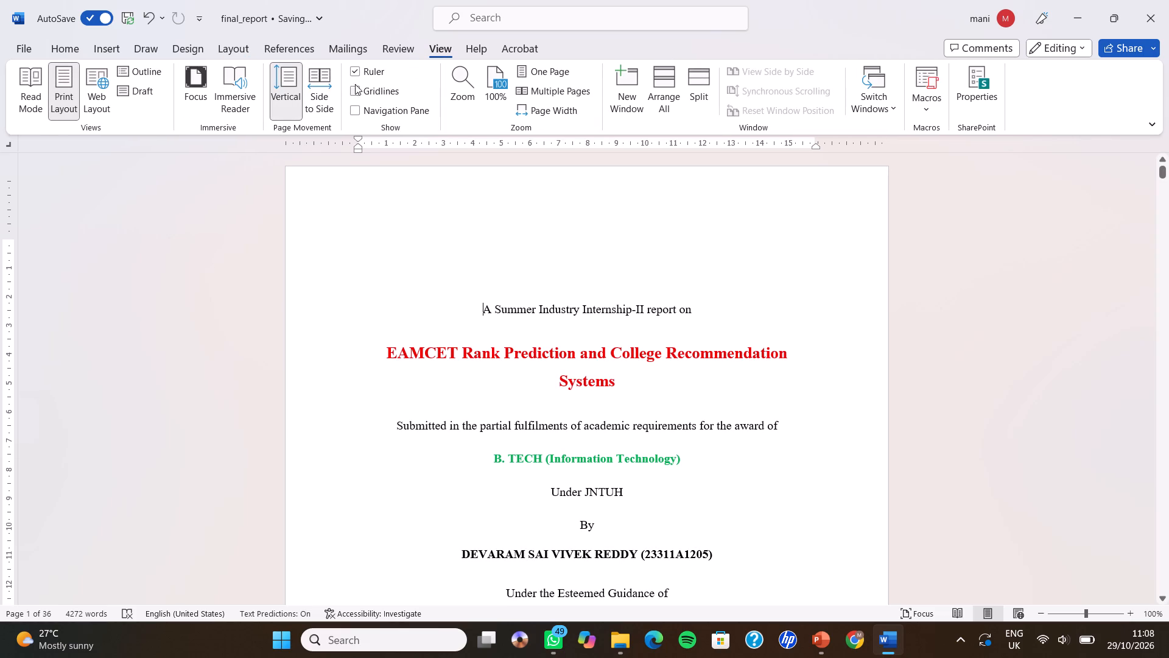
left_click(349, 113)
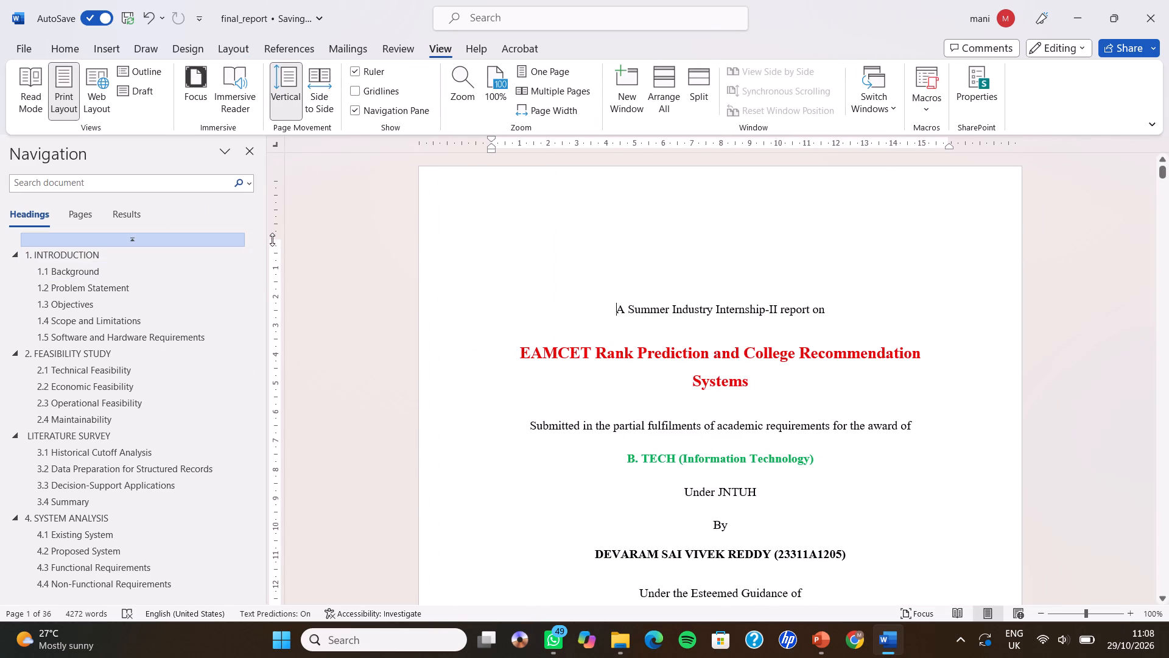
left_click_drag(272, 239, 281, 196)
left_click(462, 370)
Set the words "EAMCET Rank Prediction" in the project title on the CERTIFICATE page to font size 12.
scroll(462, 370, "down", 1)
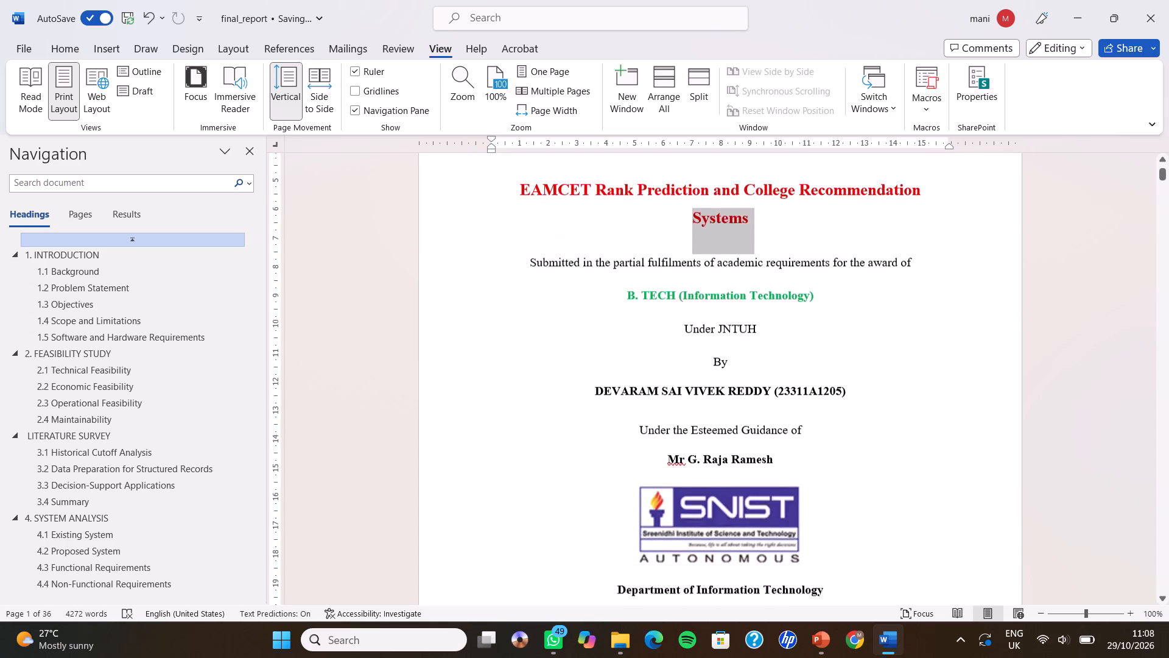
scroll(462, 370, "down", 4)
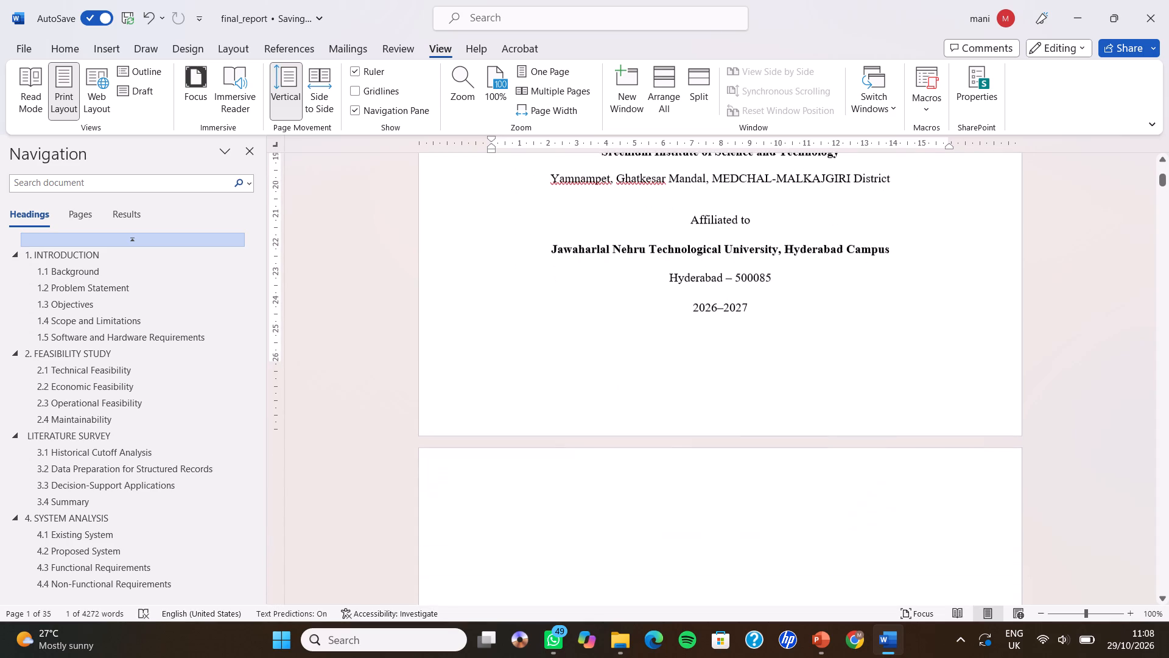
scroll(462, 370, "down", 1)
scroll(477, 481, "down", 1)
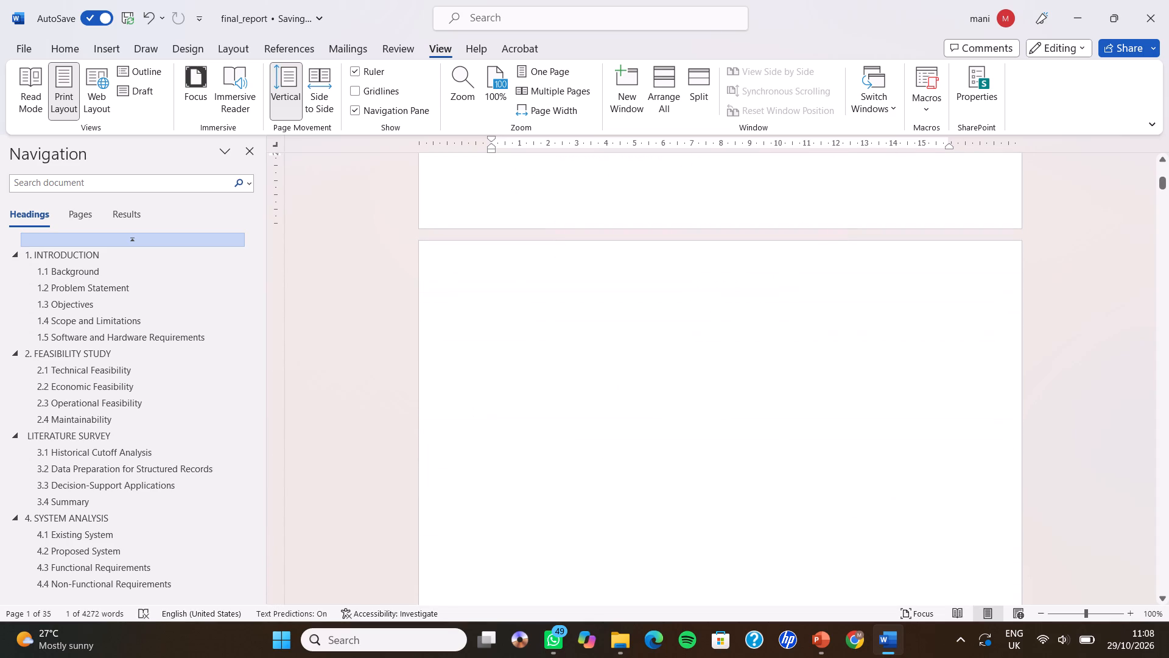
scroll(477, 481, "down", 3)
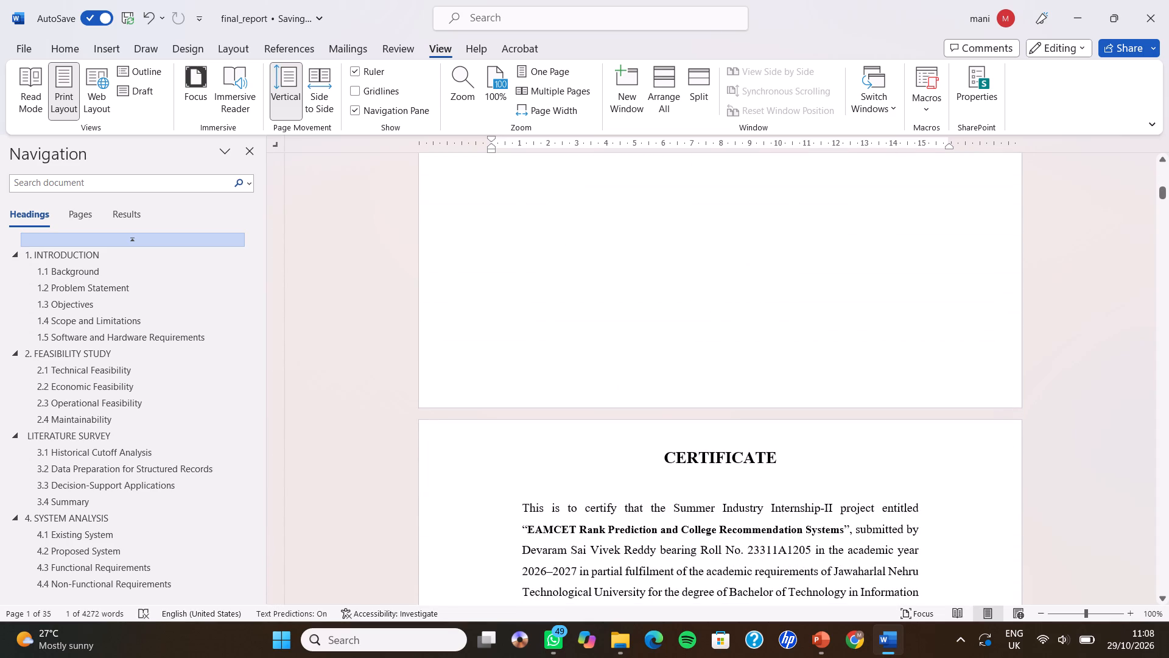
scroll(477, 481, "down", 3)
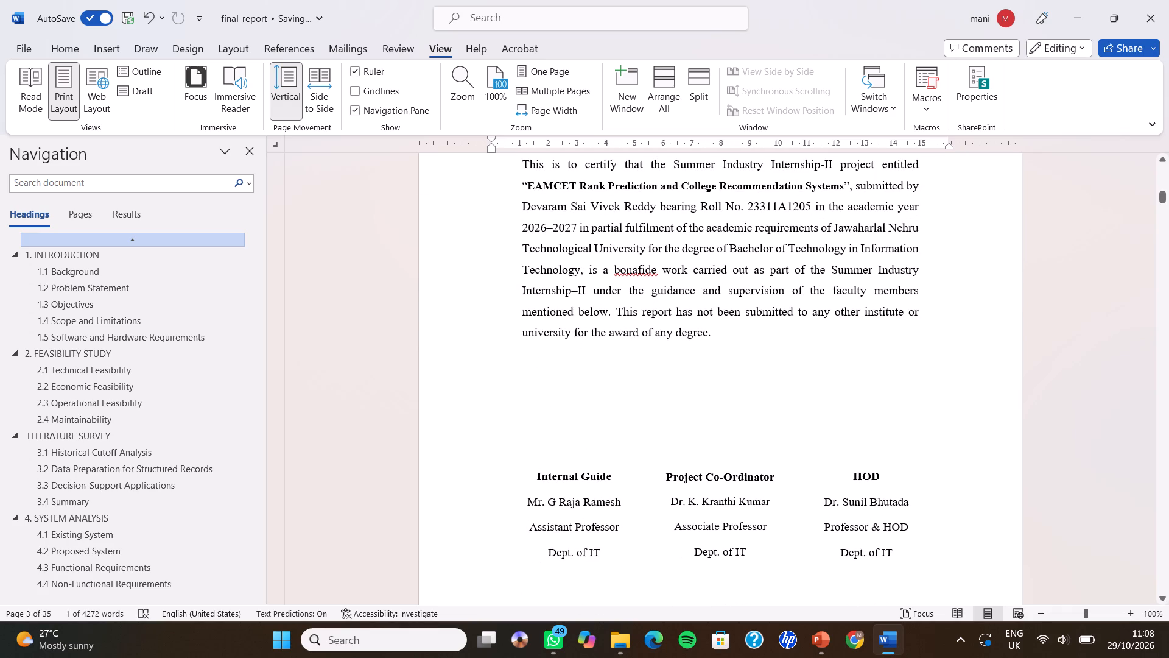
left_click_drag(518, 185, 623, 185)
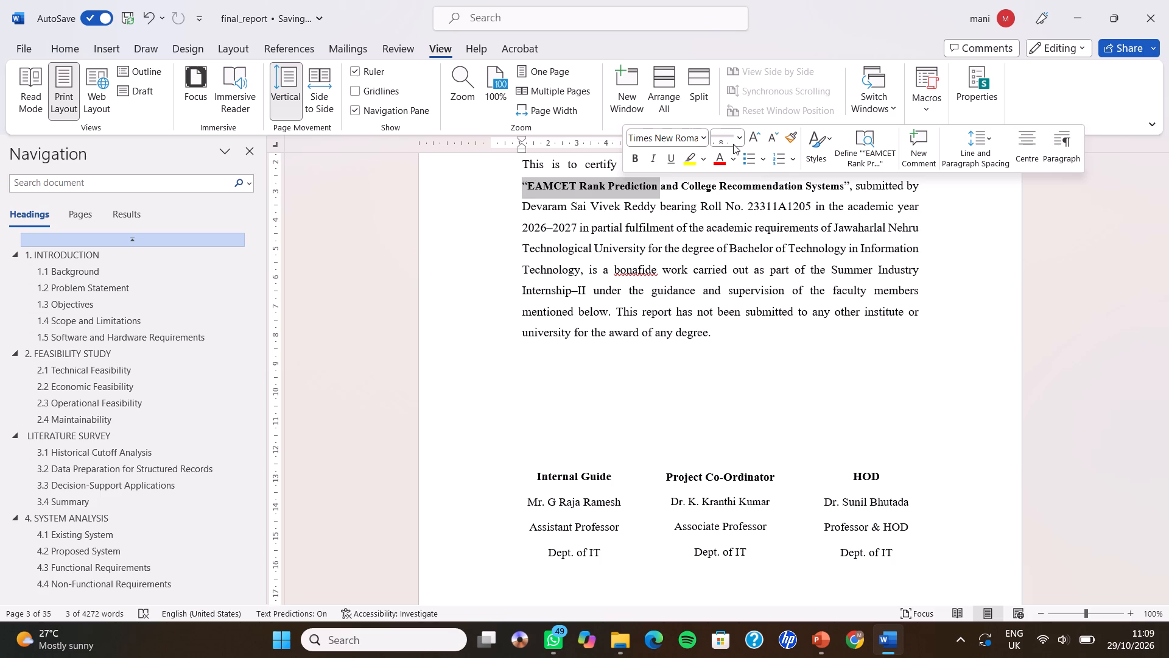
left_click(736, 143)
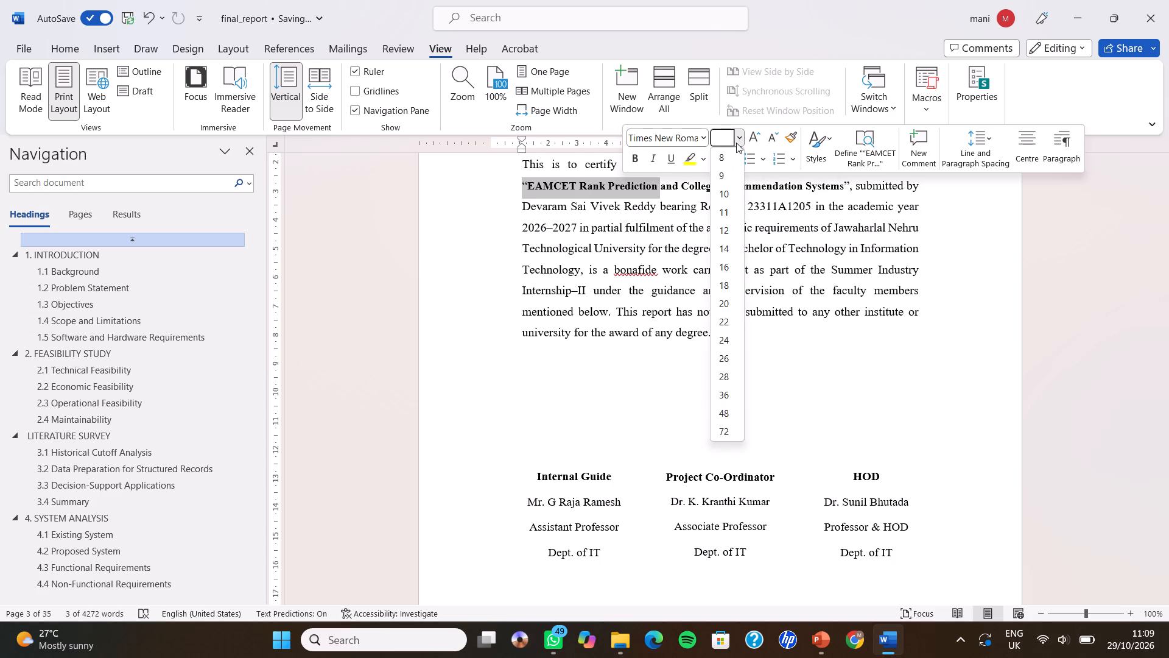
left_click(722, 230)
left_click(1104, 234)
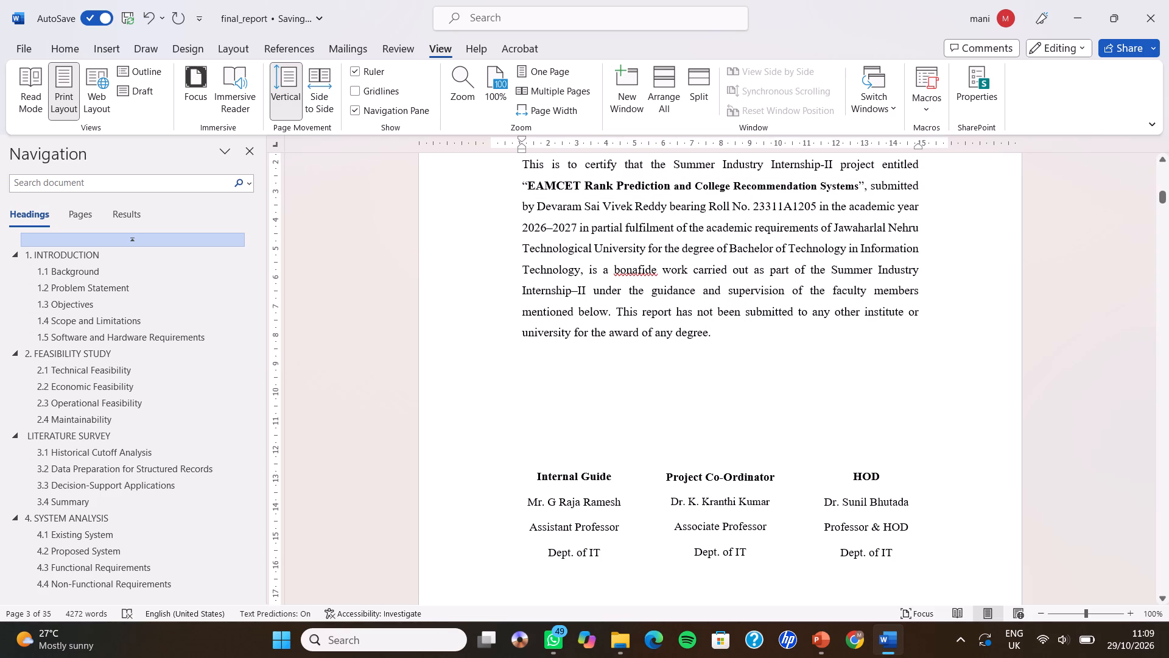
Examine the front pages from the CERTIFICATE signature block through the internship certificate to the DECLARATION and the blank page after it.
scroll(960, 311, "down", 1)
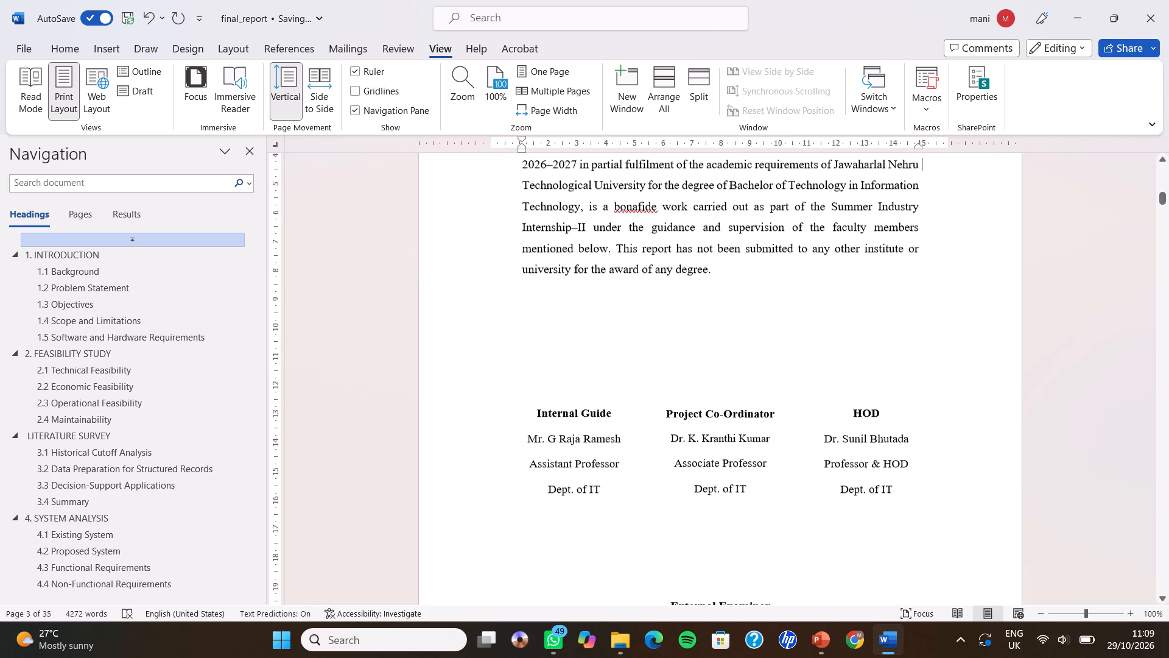
scroll(960, 311, "down", 4)
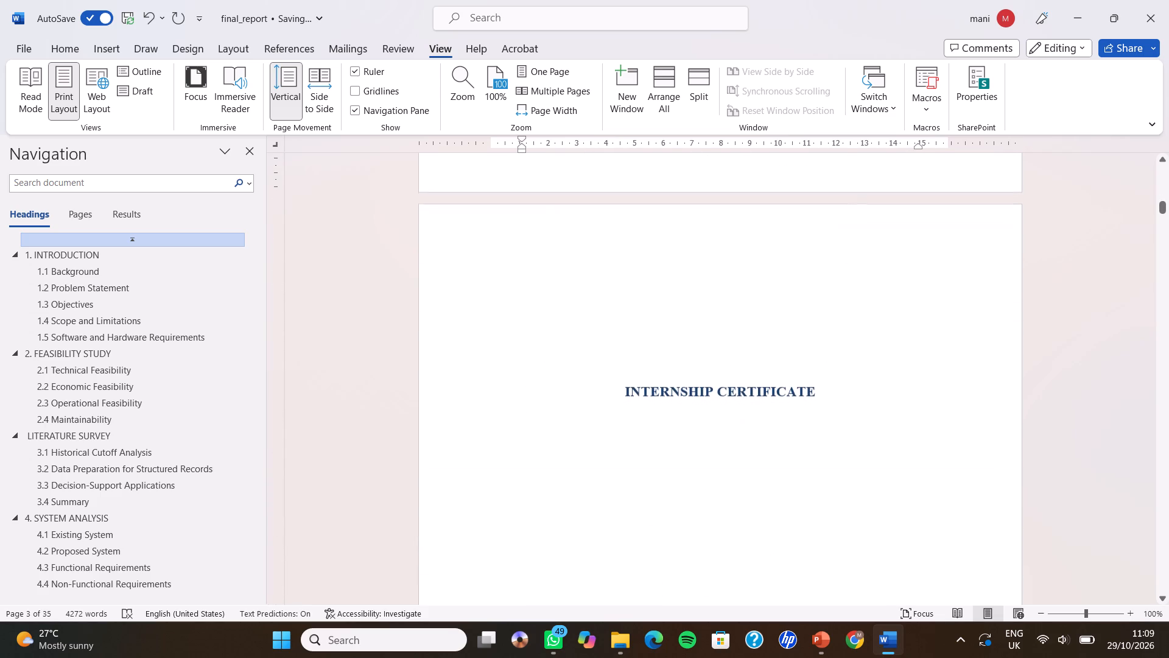
scroll(960, 311, "down", 5)
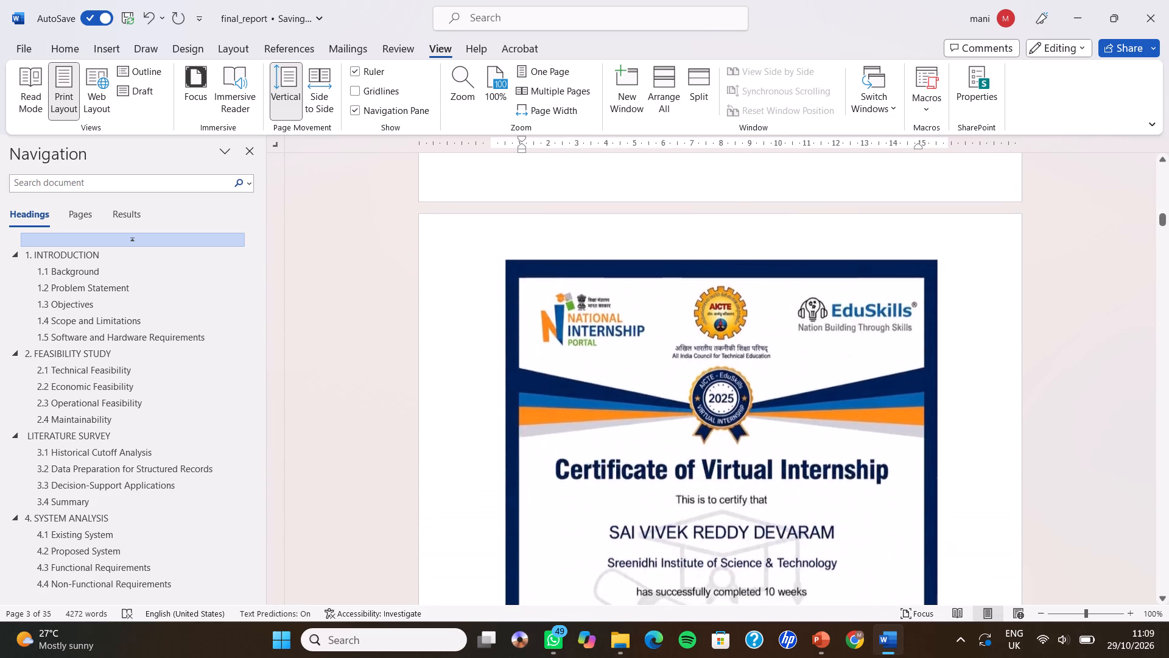
scroll(960, 311, "down", 7)
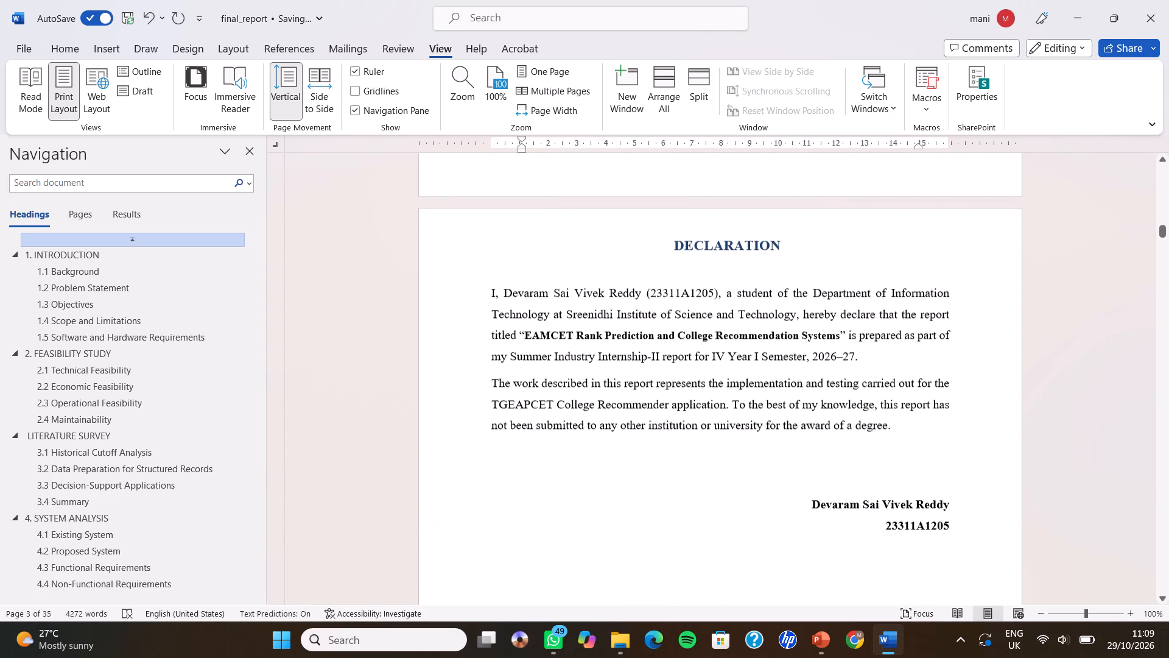
scroll(960, 311, "down", 4)
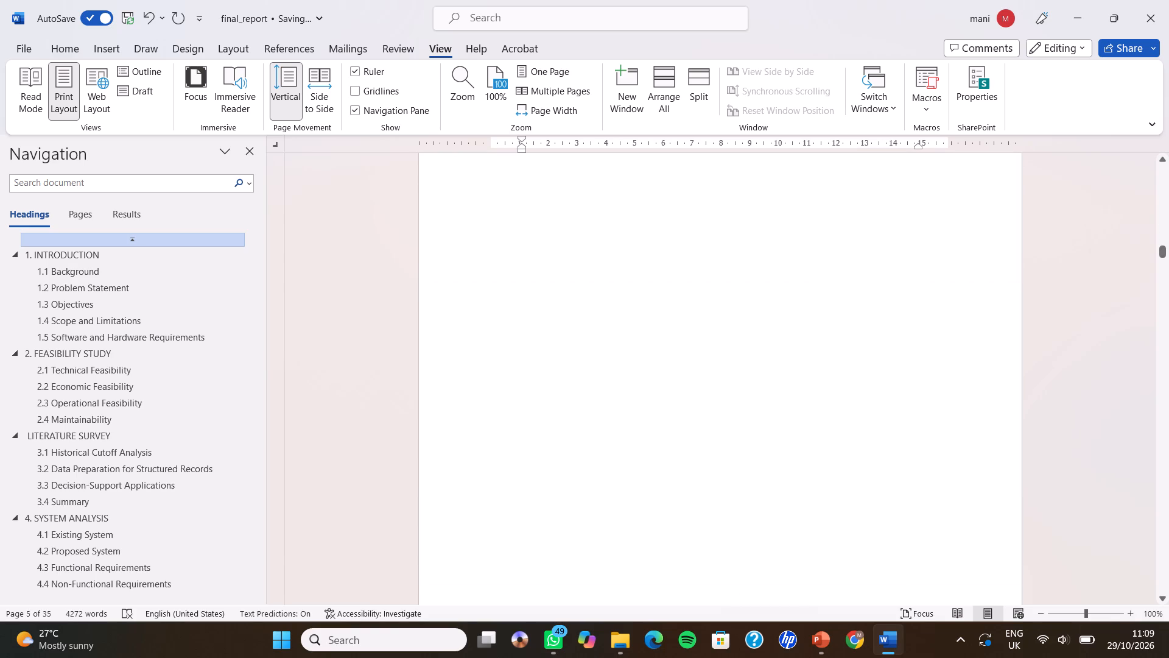
left_click(960, 311)
scroll(960, 311, "down", 1)
scroll(960, 311, "up", 1)
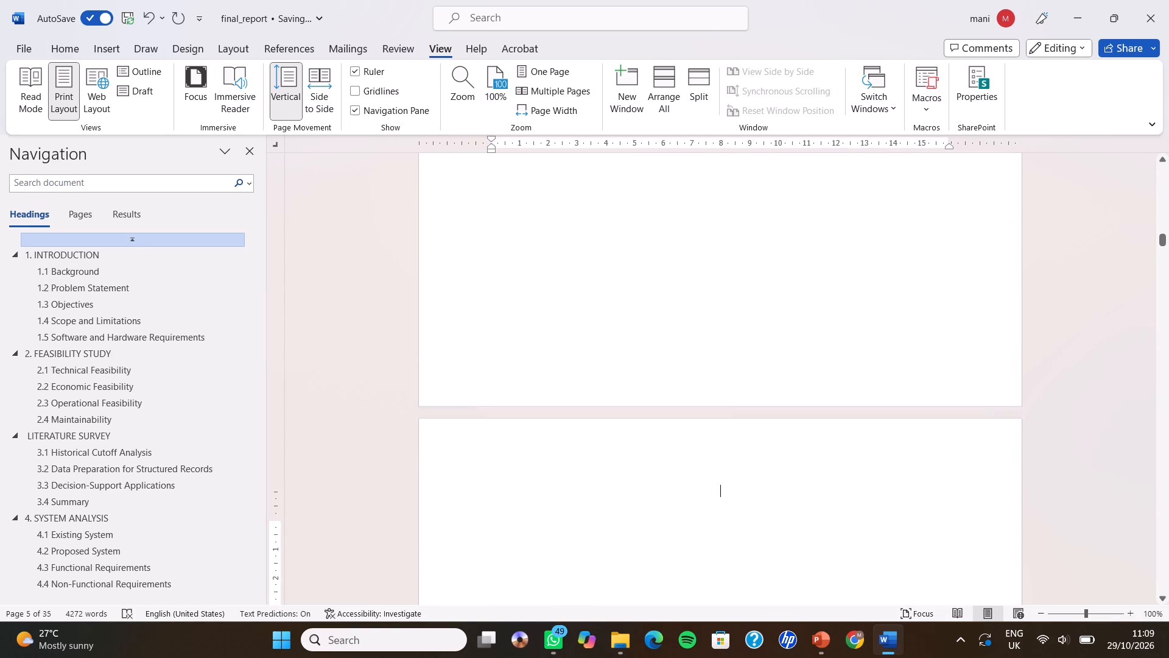
scroll(960, 311, "up", 5)
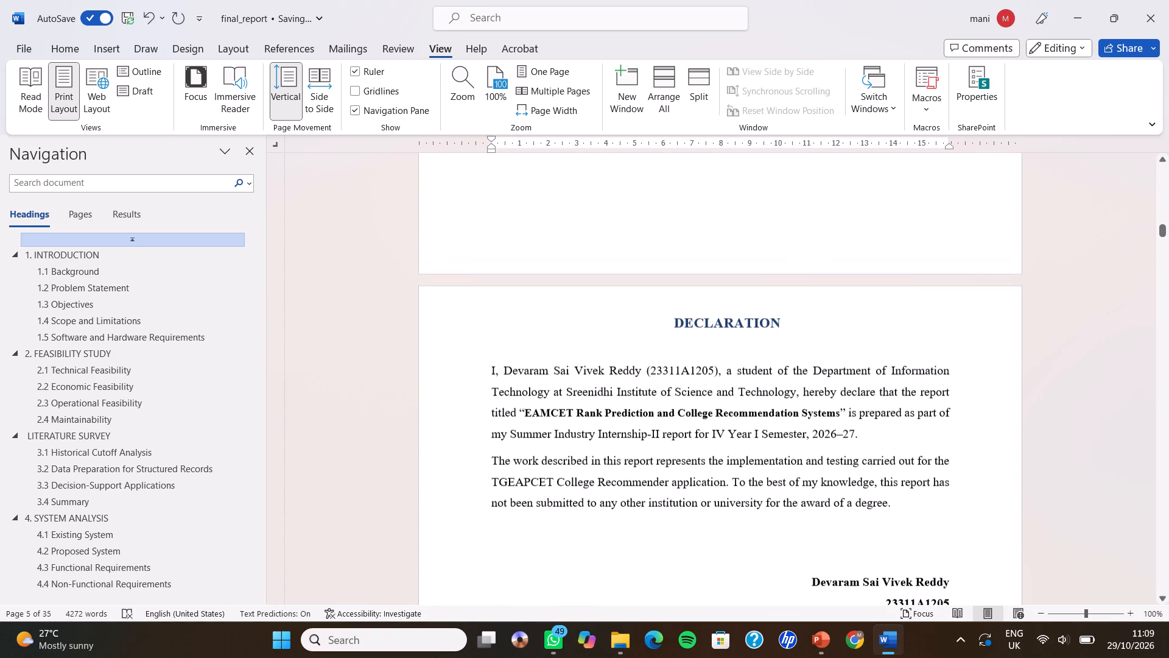
scroll(887, 322, "down", 5)
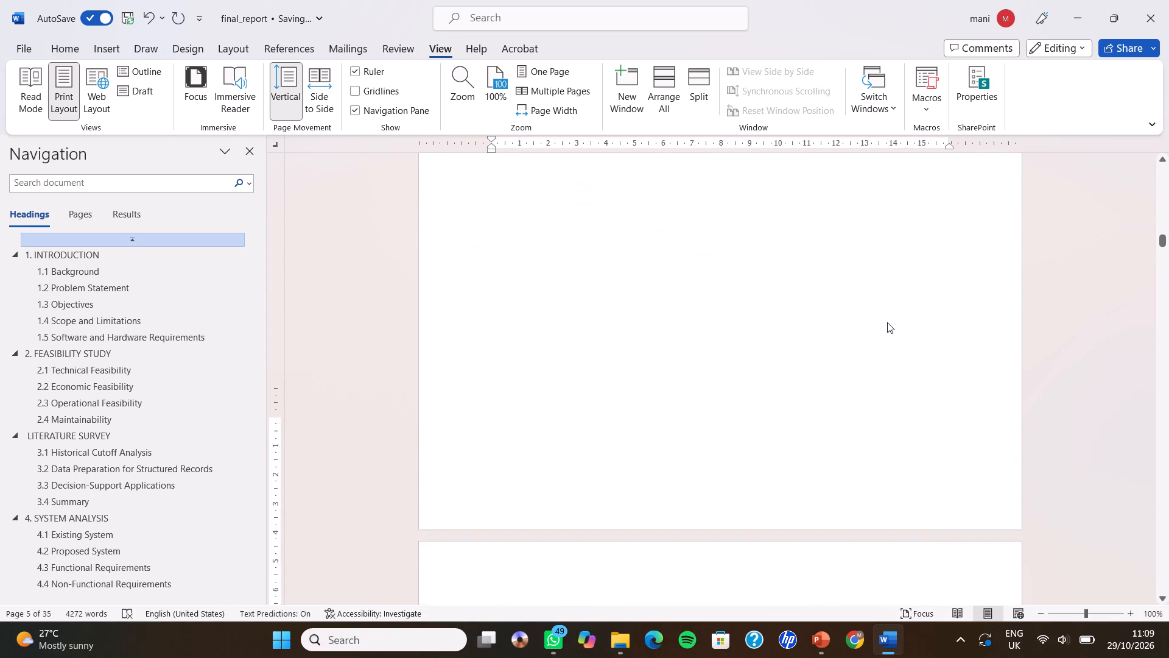
Examine the ACKNOWLEDGEMENT page's text size, line spacing and wording from the heading to the closing paragraph.
scroll(887, 322, "down", 5)
scroll(887, 322, "up", 1)
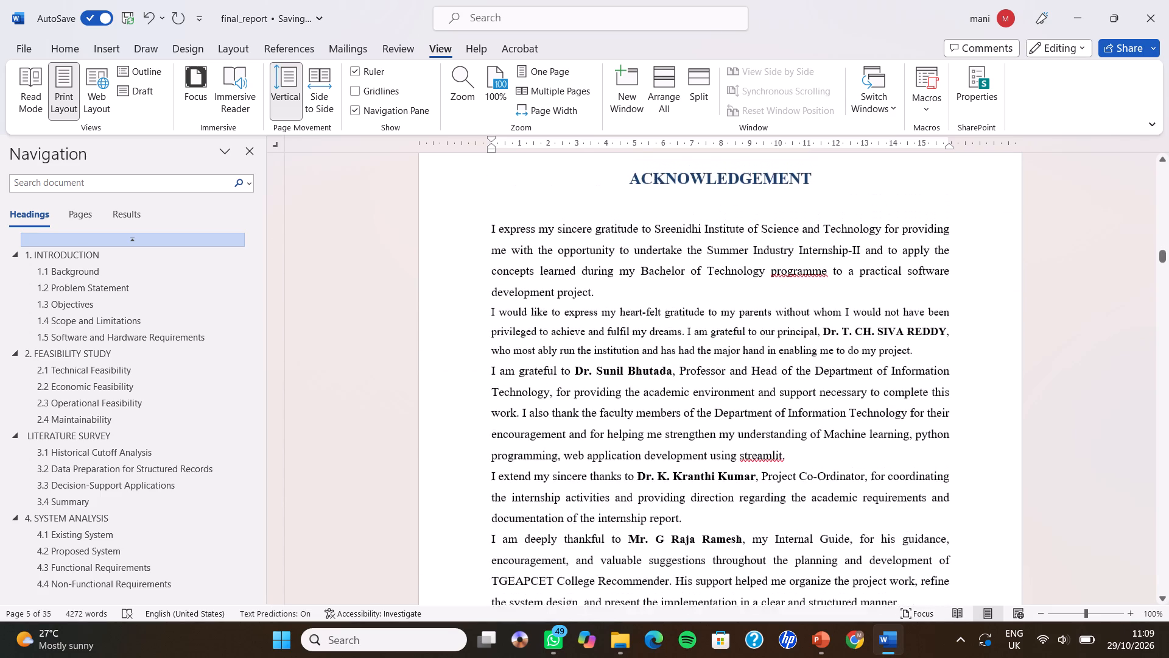
scroll(887, 322, "up", 1)
scroll(887, 322, "down", 1)
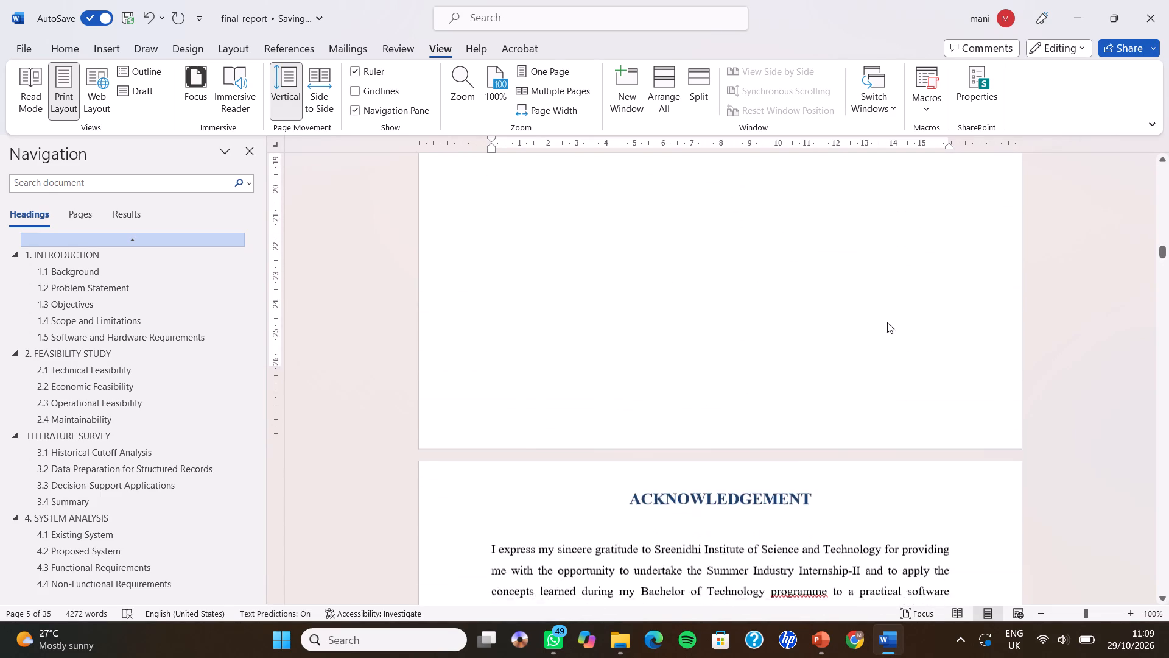
scroll(887, 322, "down", 2)
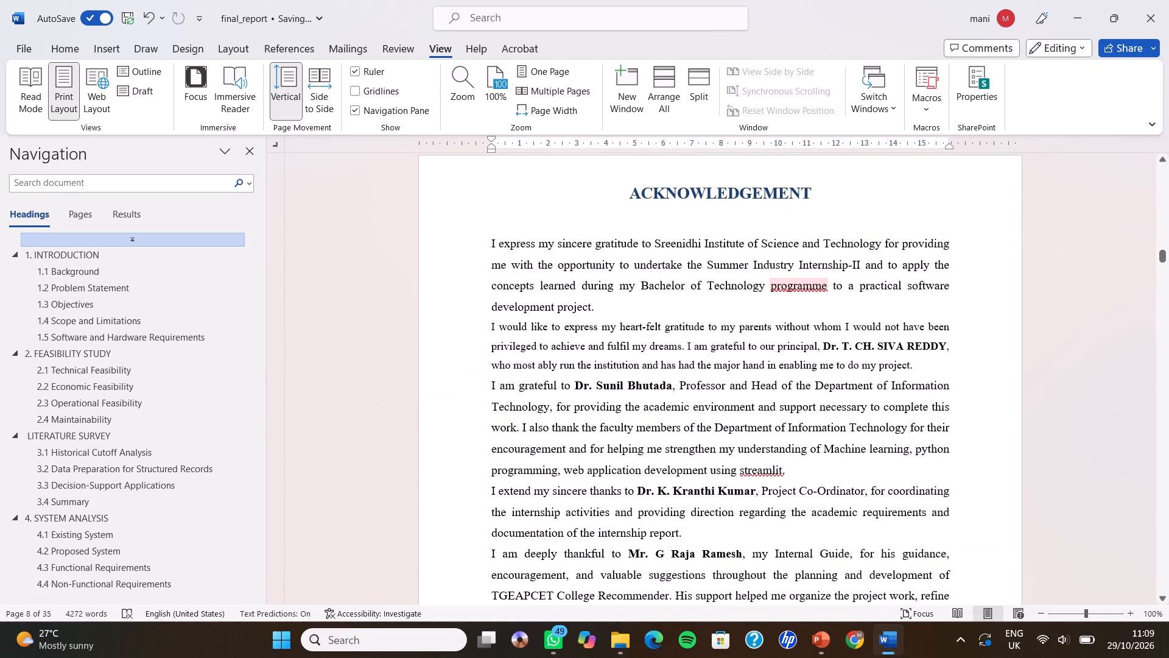
scroll(1031, 364, "down", 1)
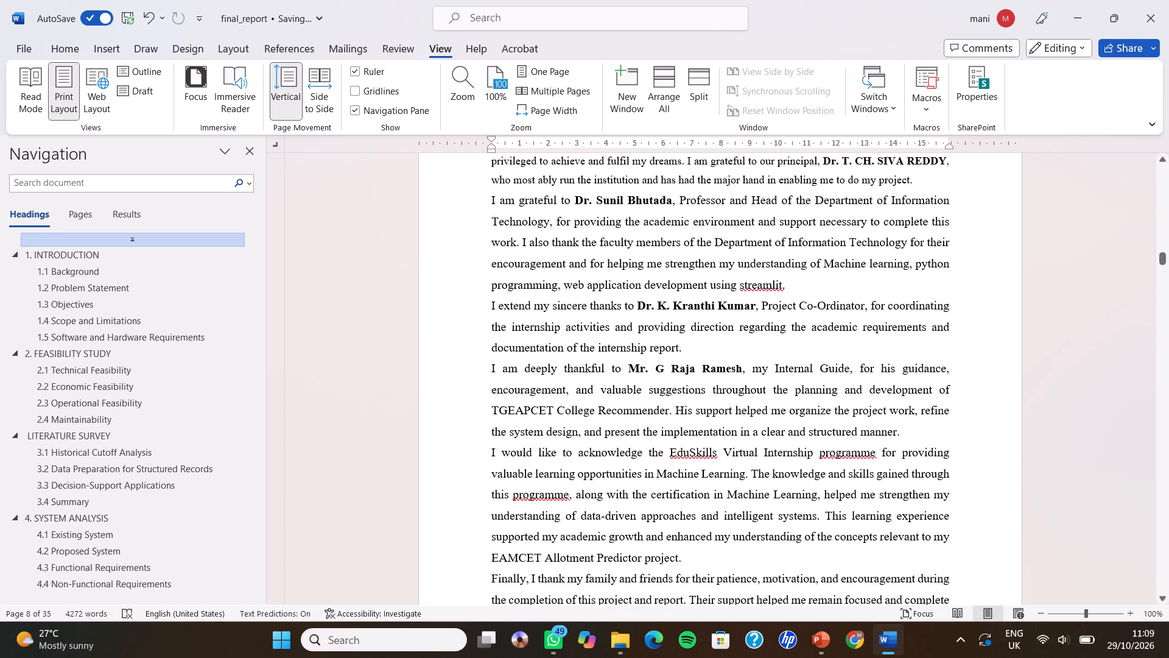
scroll(1031, 364, "down", 1)
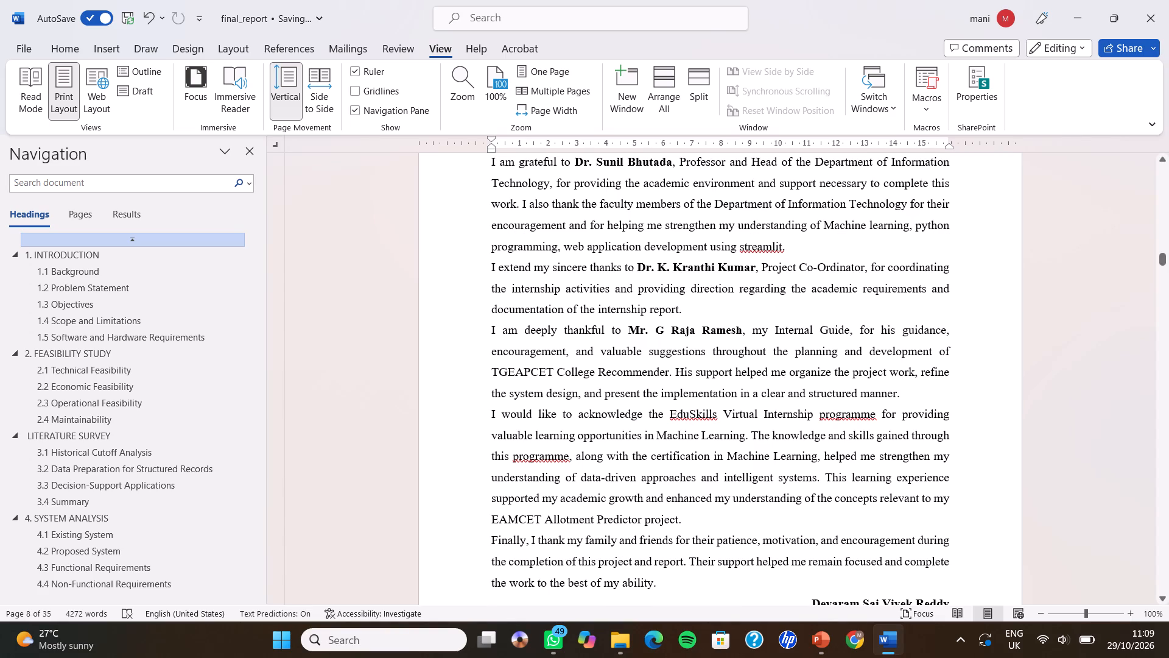
Change "programme" to "program" after "EduSkills Virtual Internship" in the ACKNOWLEDGEMENT.
left_click(877, 416)
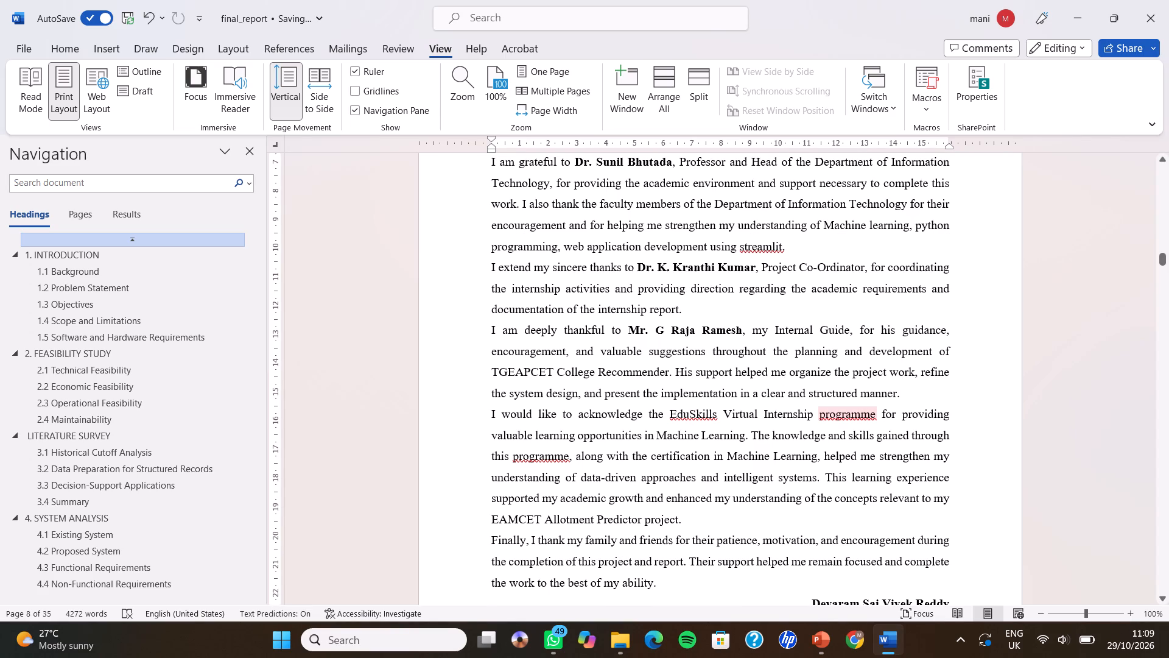
left_click(866, 415)
left_click(881, 416)
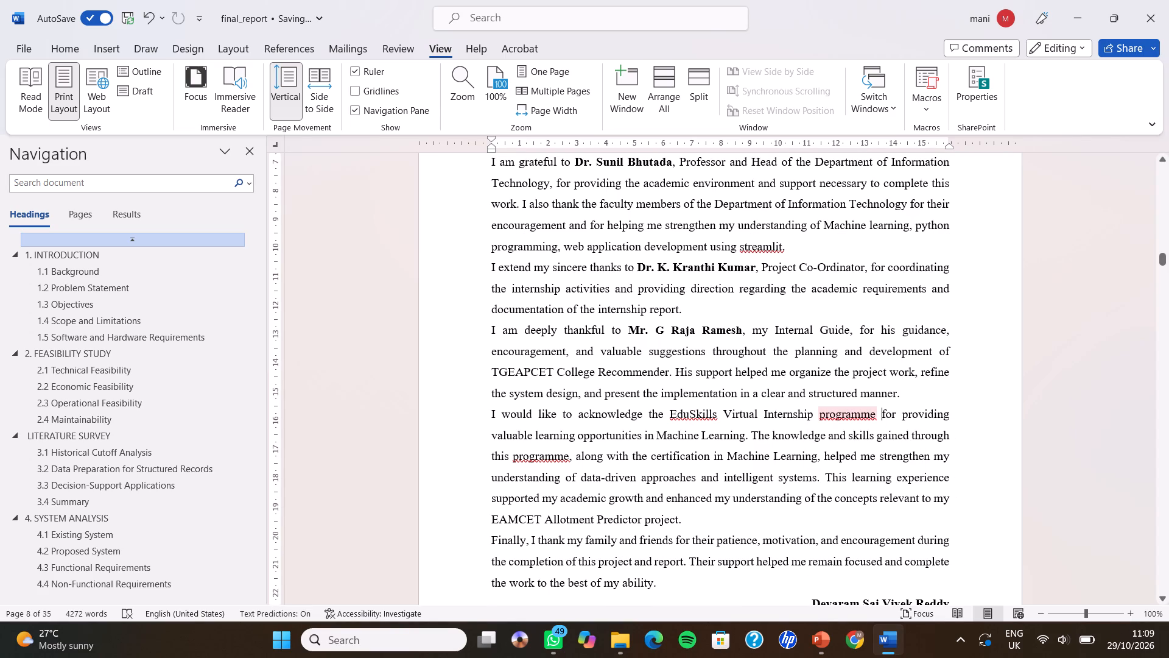
left_click(874, 417)
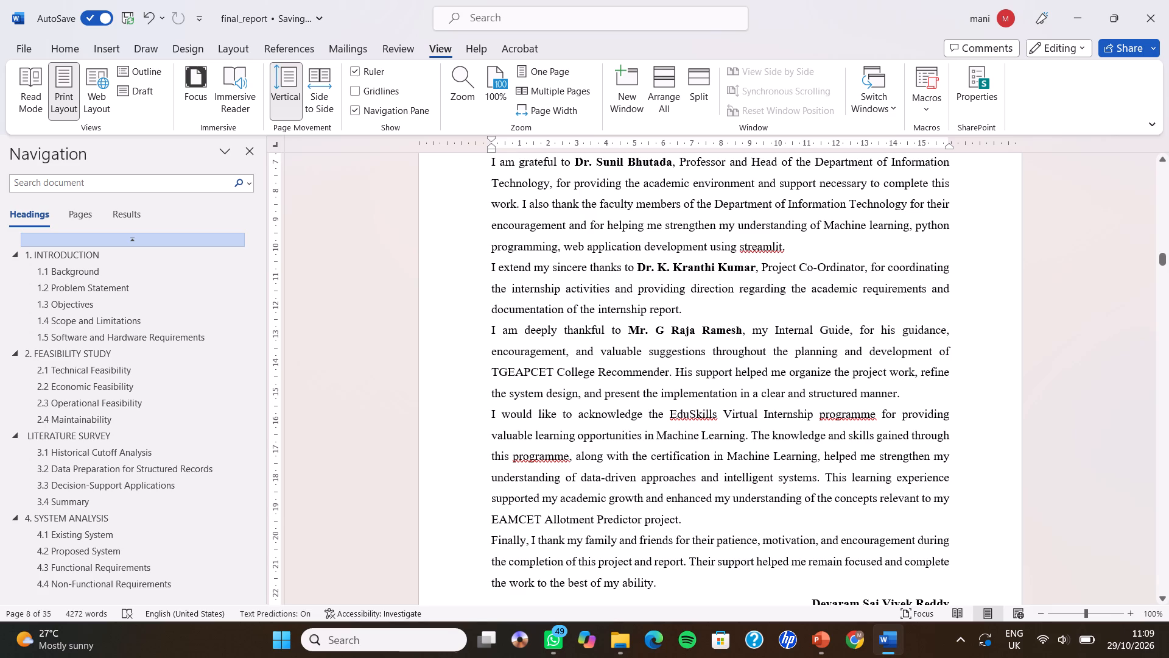
key("BackSpace")
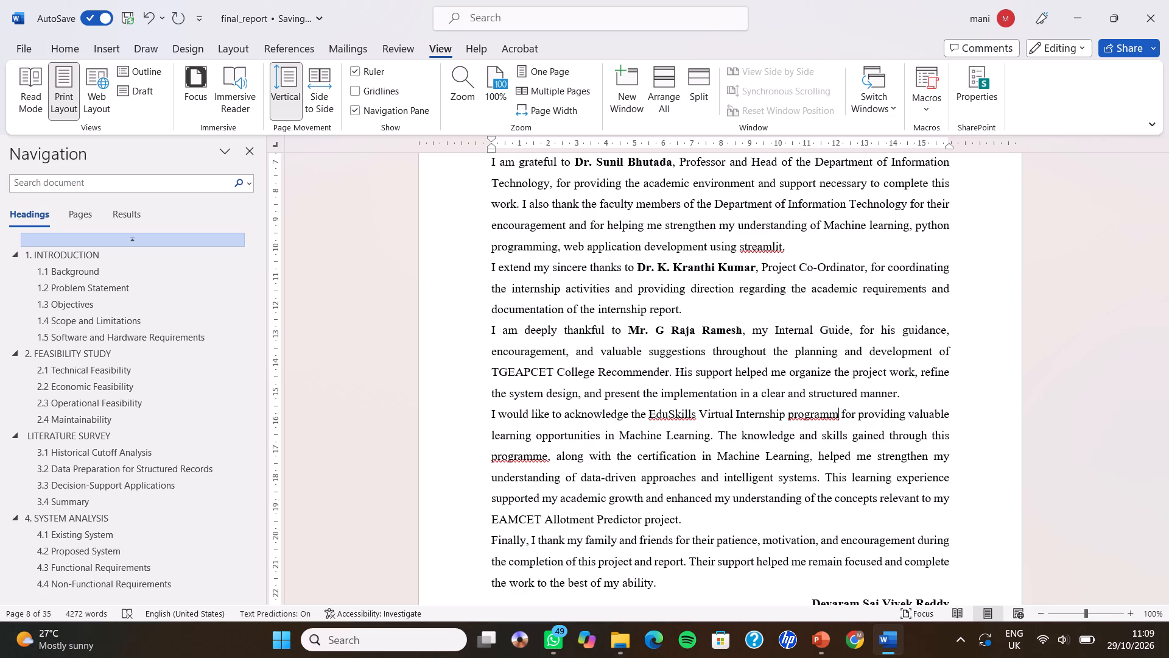
key("BackSpace")
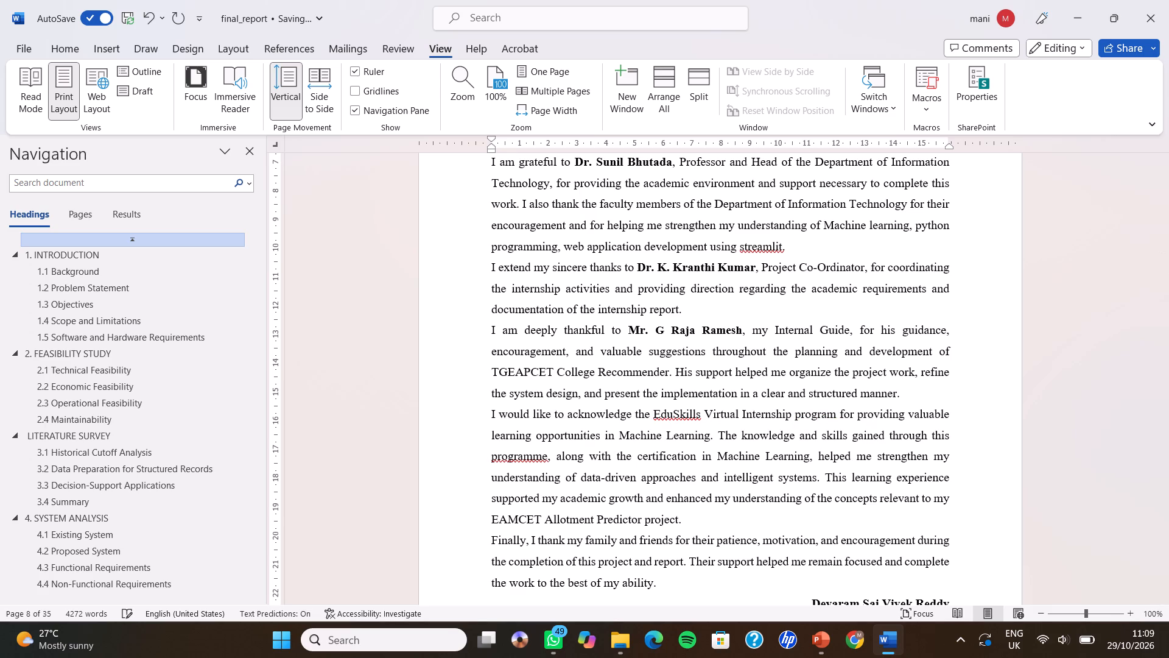
Change "programme," to "program" without the comma in the EduSkills paragraph's sentence about the knowledge and skills gained.
left_click(547, 456)
left_click(547, 456)
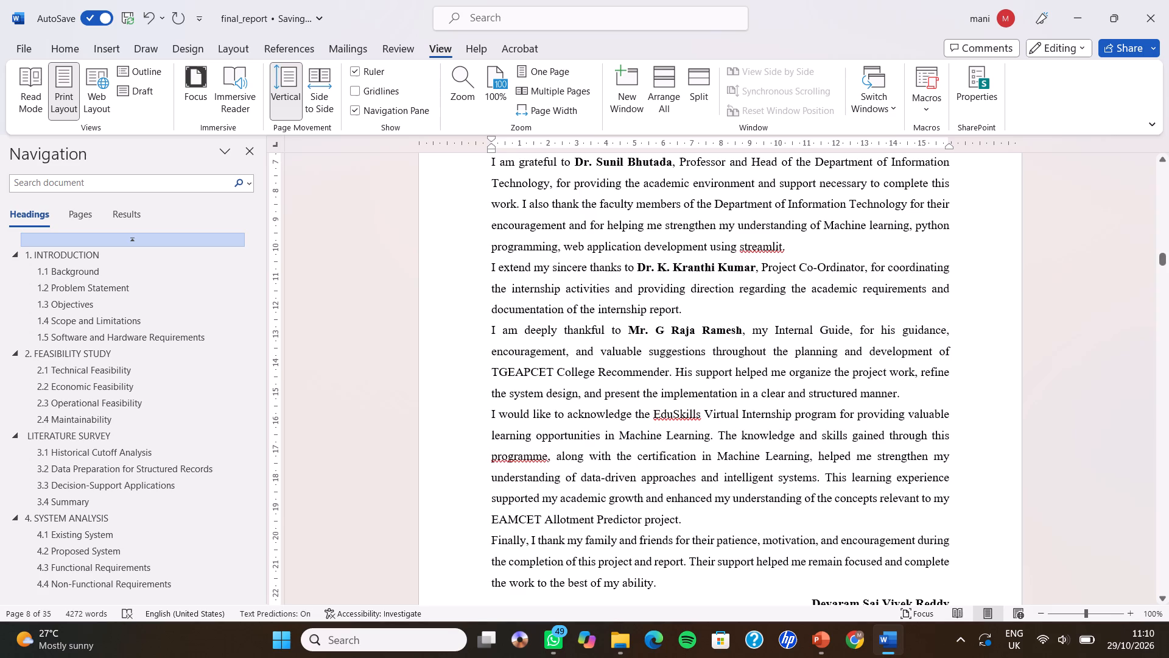
left_click(549, 458)
key("BackSpace")
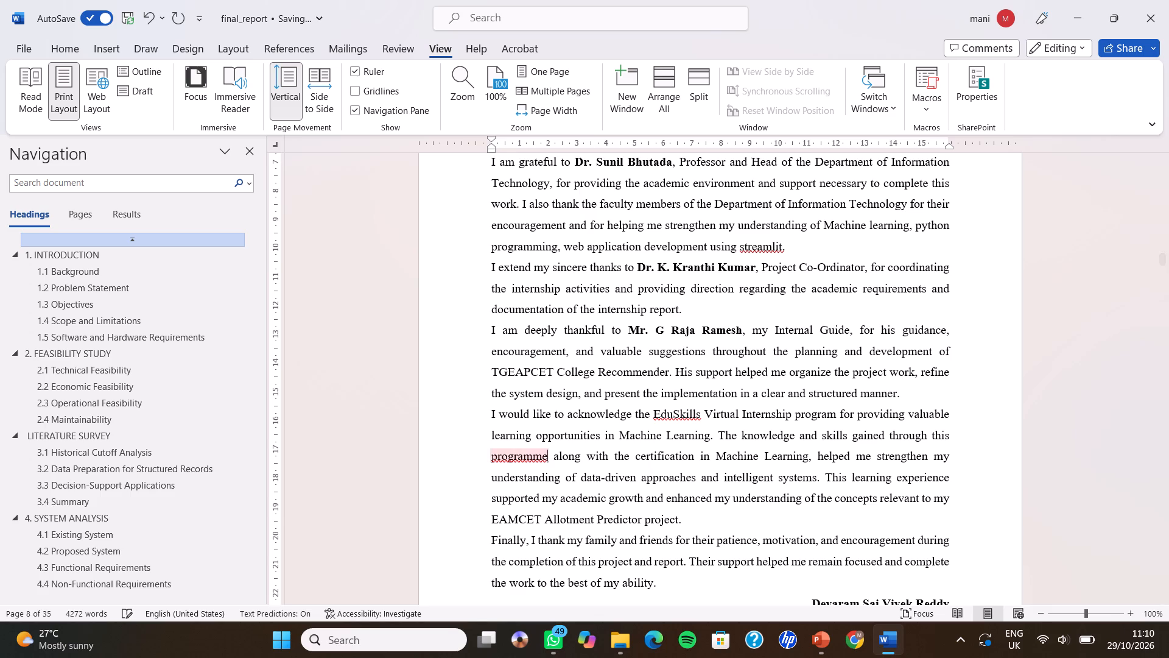
key("BackSpace")
key("BackSpace")
Change "programme" to "program" after "Bachelor of Technology" in the first ACKNOWLEDGEMENT paragraph.
scroll(634, 389, "up", 1)
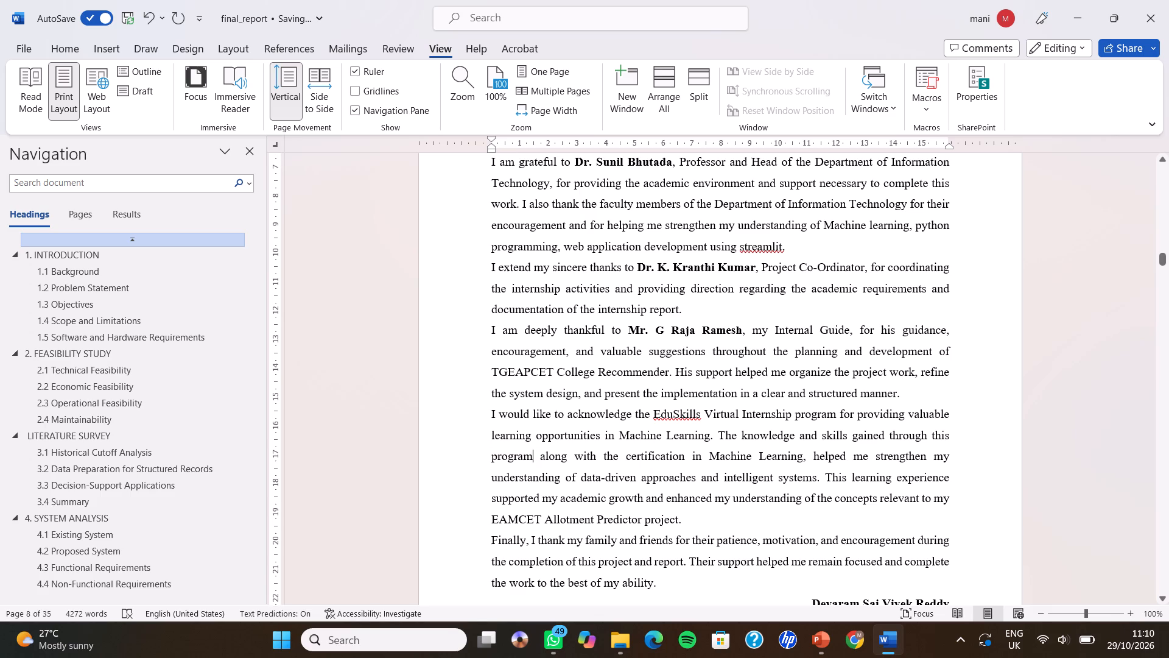
scroll(634, 389, "up", 2)
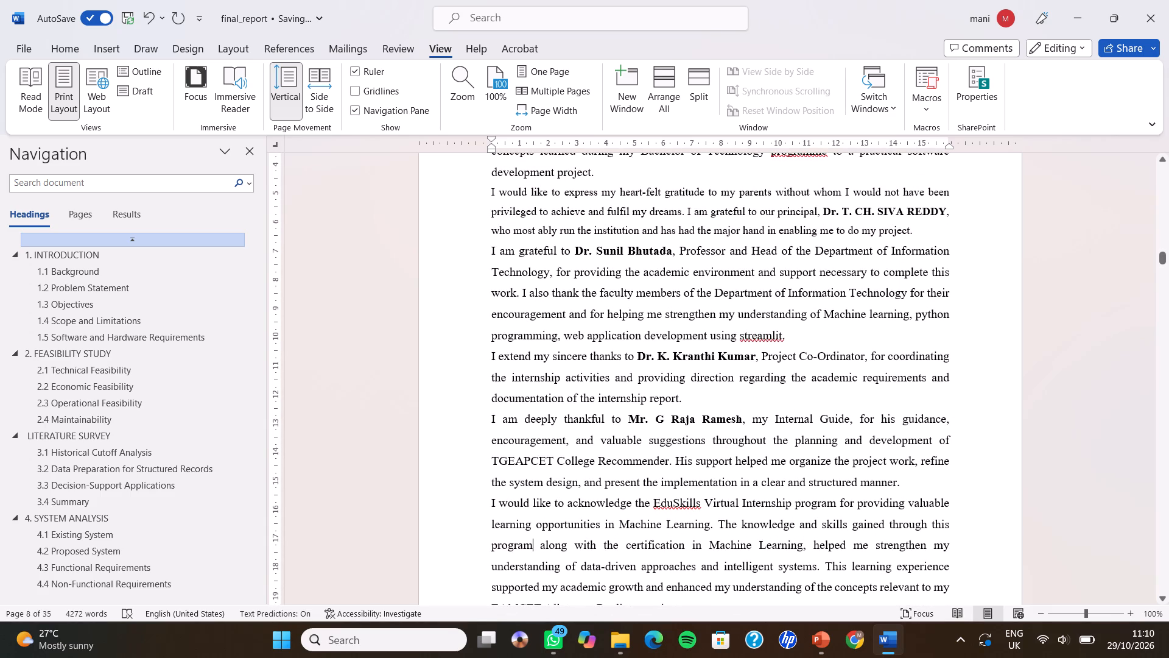
scroll(834, 197, "up", 1)
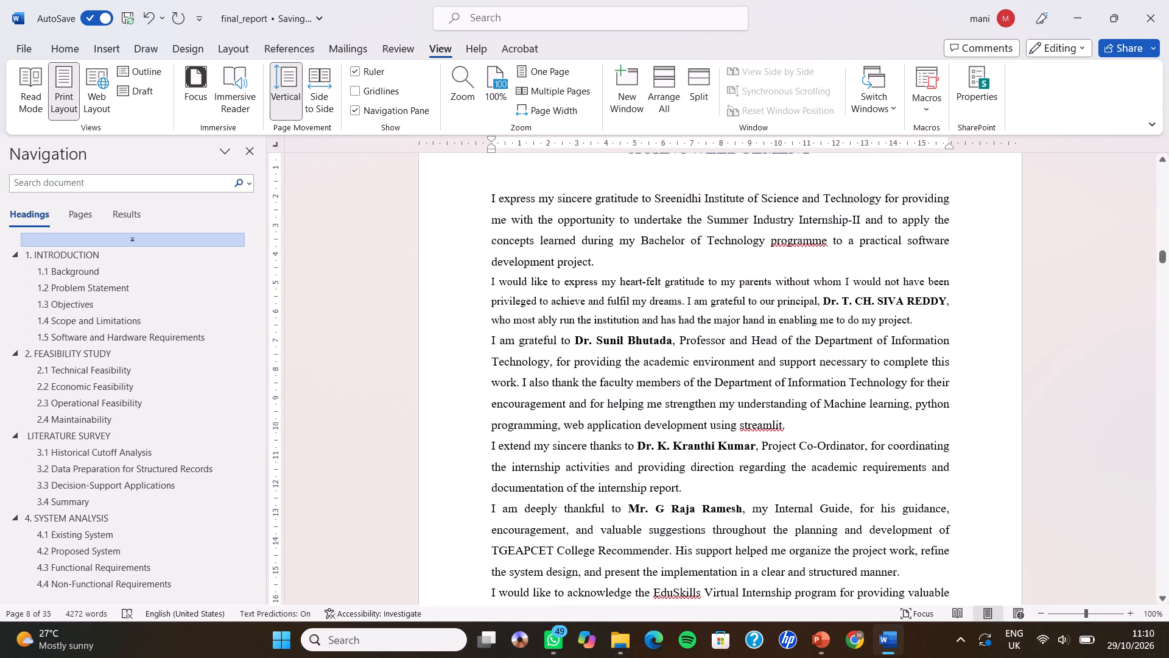
left_click(826, 241)
key("BackSpace")
key("BackSpace")
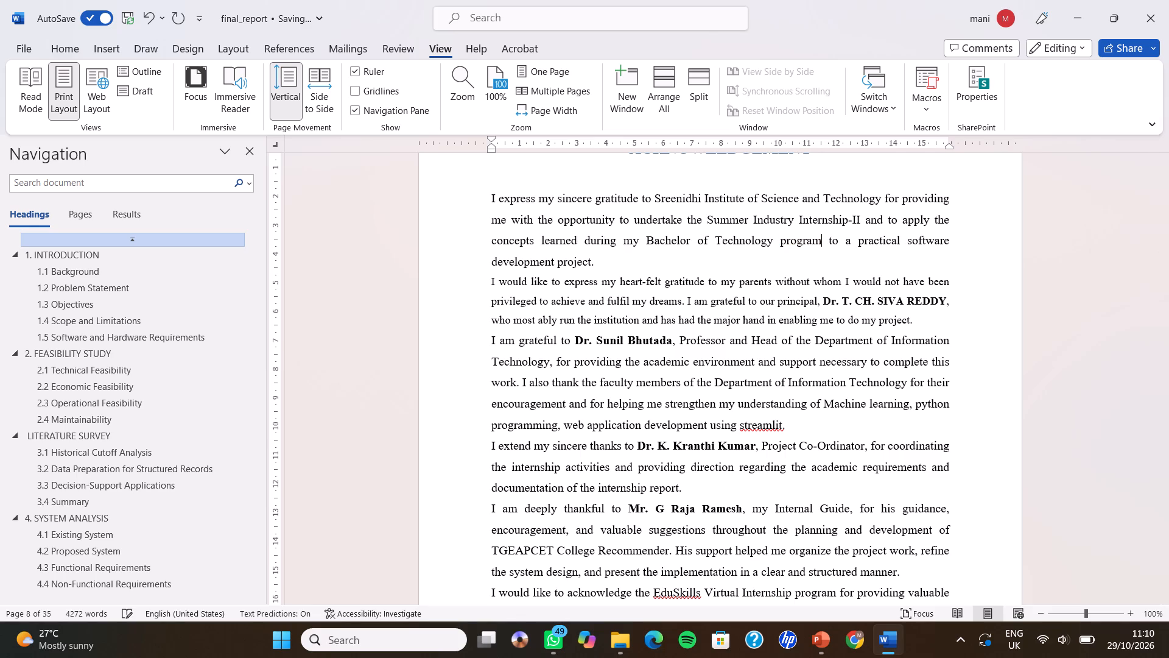
Examine the pages from the abstract text through the Contents to sections 1.1 Background and 1.2 Problem Statement.
scroll(826, 241, "down", 5)
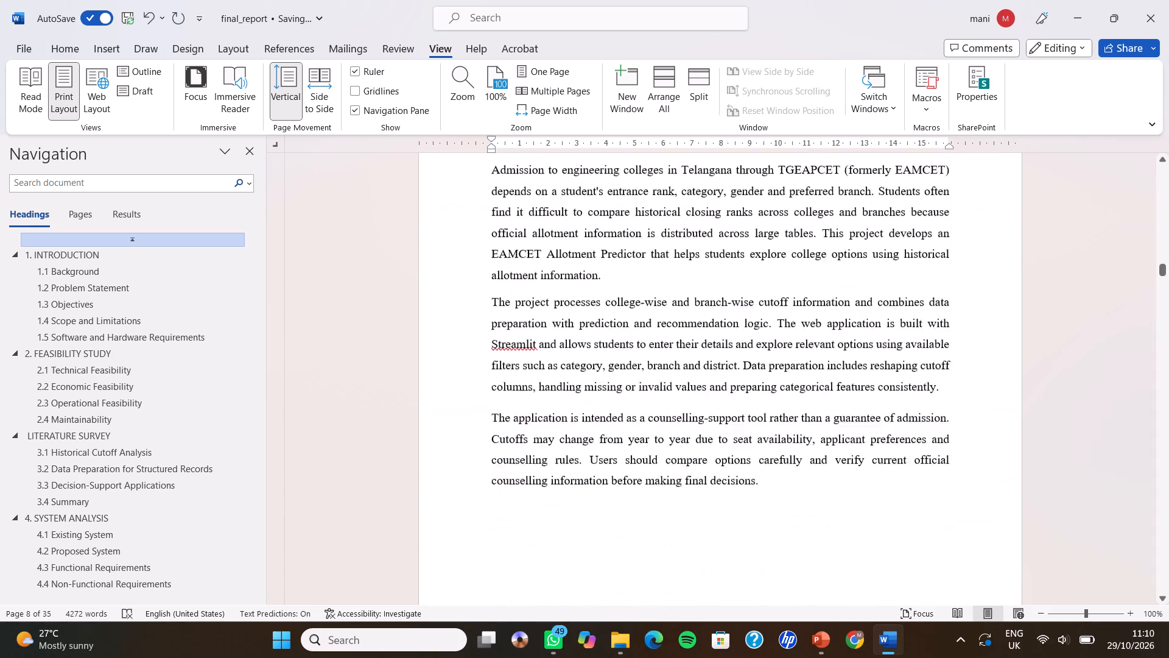
scroll(826, 241, "down", 3)
scroll(826, 241, "up", 1)
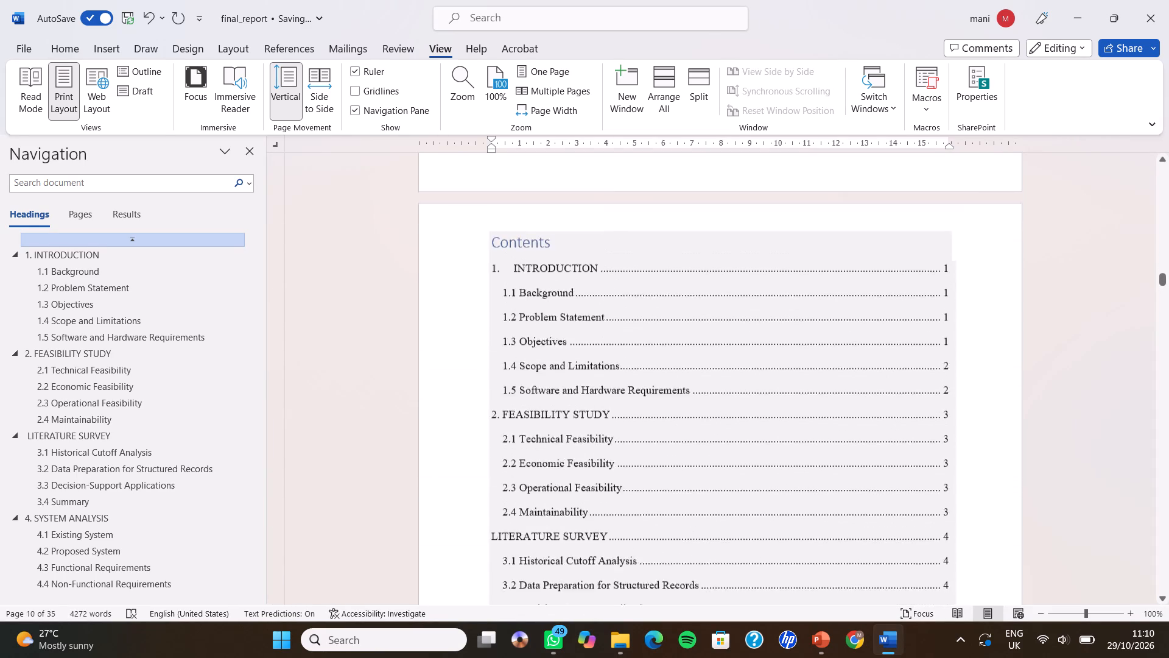
scroll(826, 241, "down", 4)
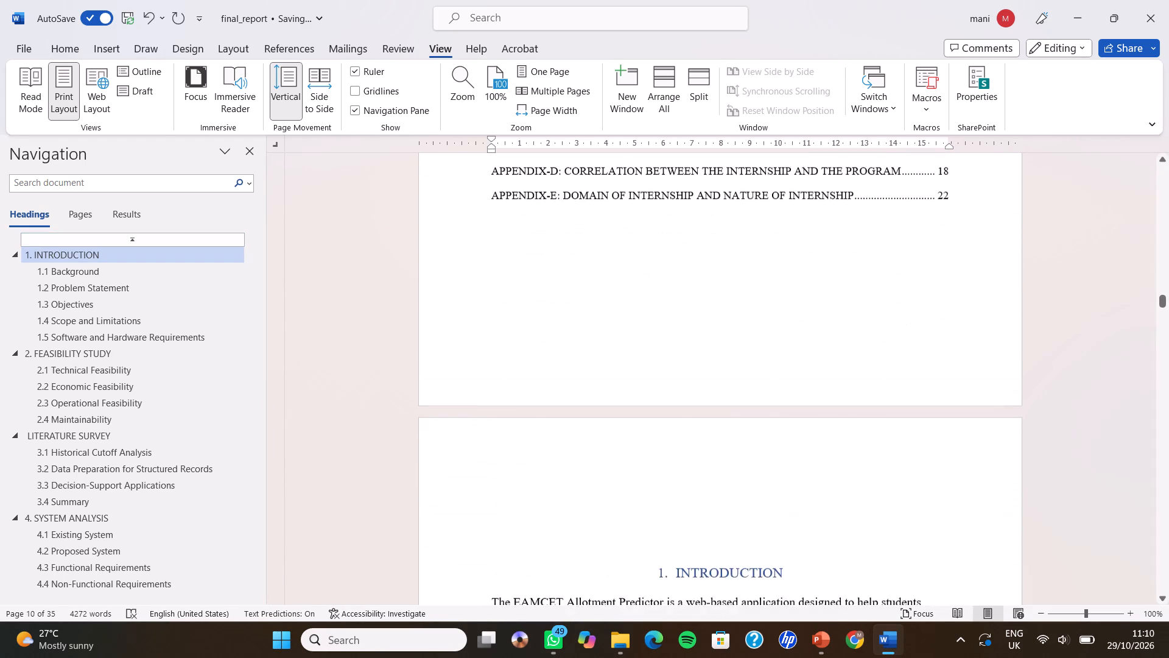
scroll(826, 241, "down", 1)
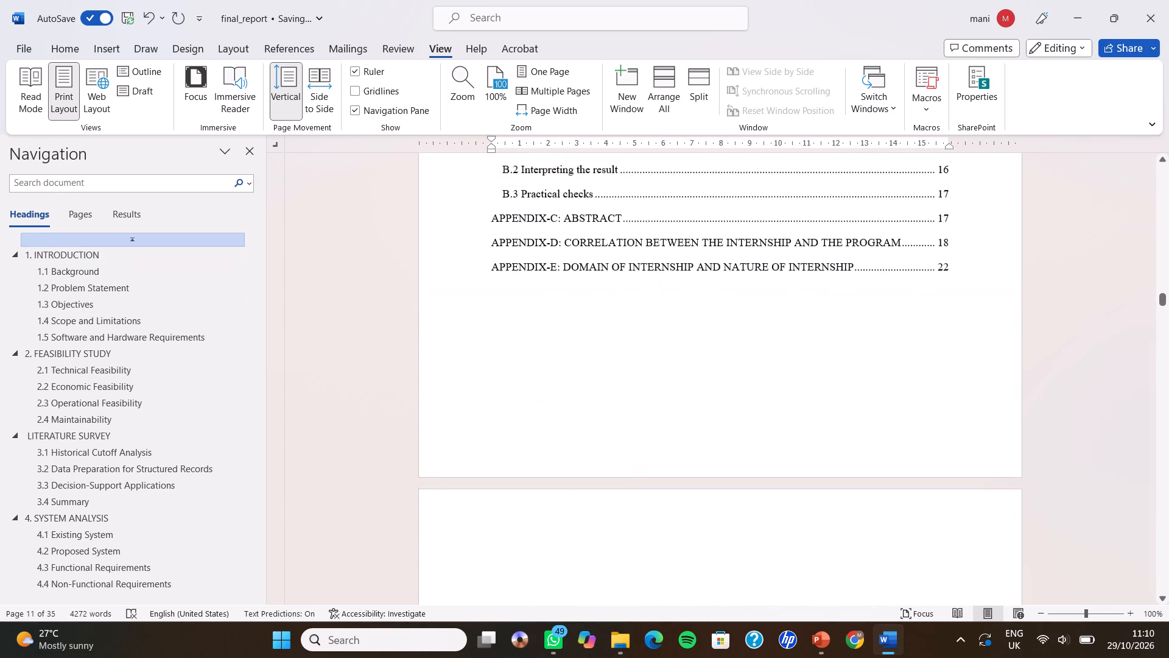
scroll(826, 241, "down", 2)
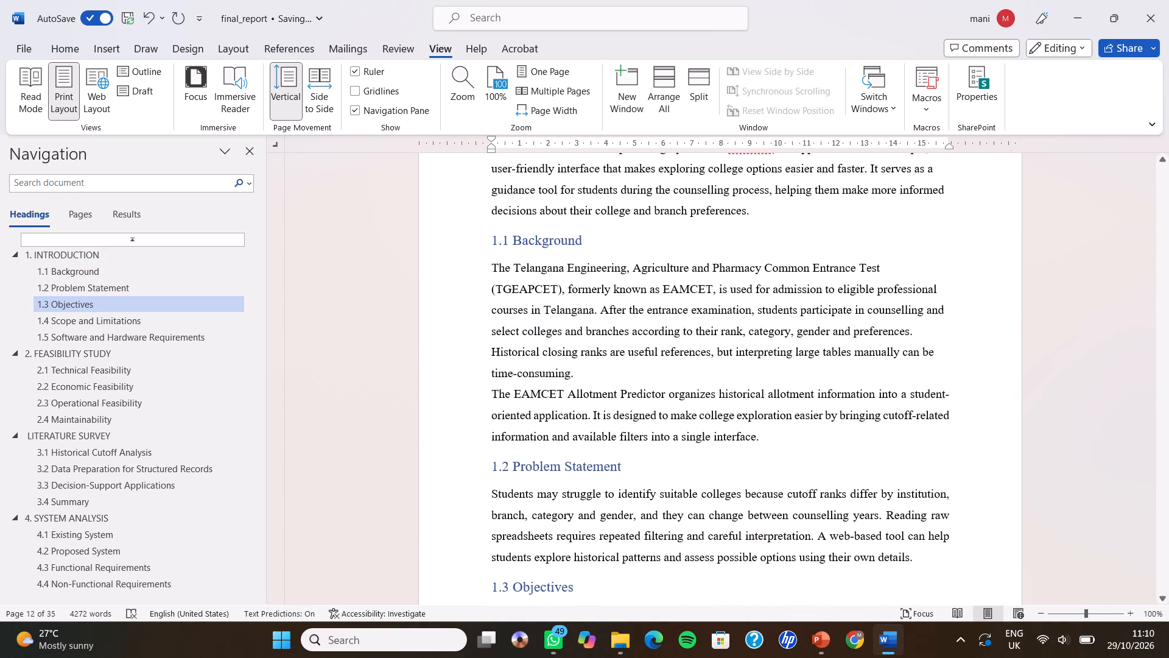
left_click(471, 368)
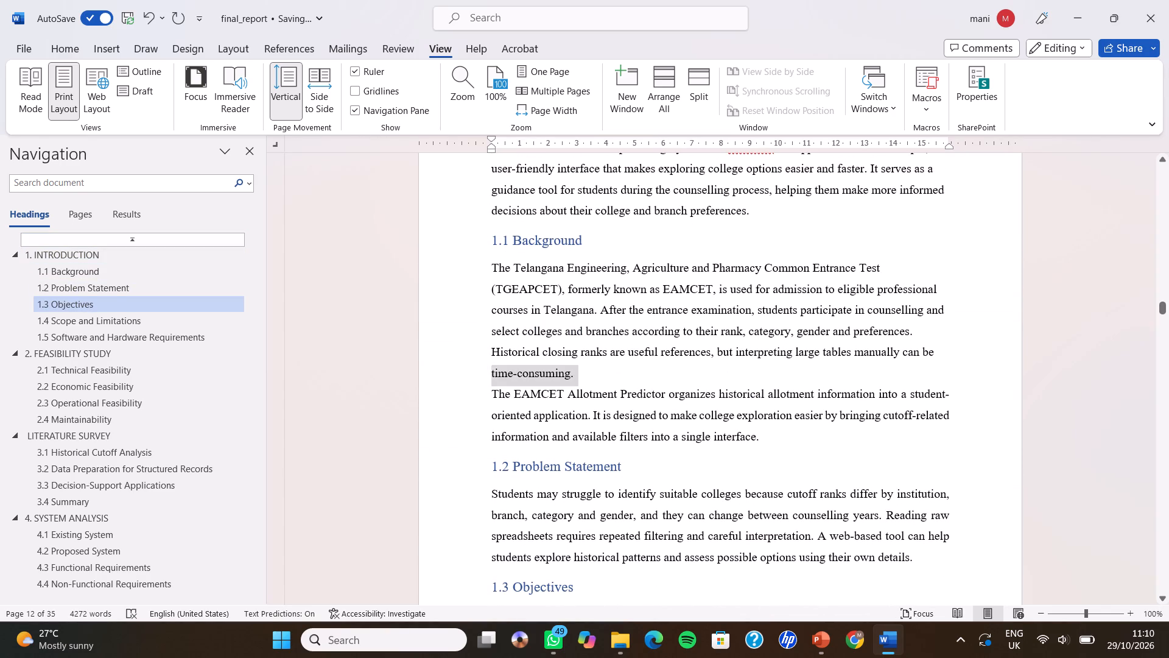
left_click(597, 389)
Save the report.
key("ctrl+s")
key("ctrl+s")
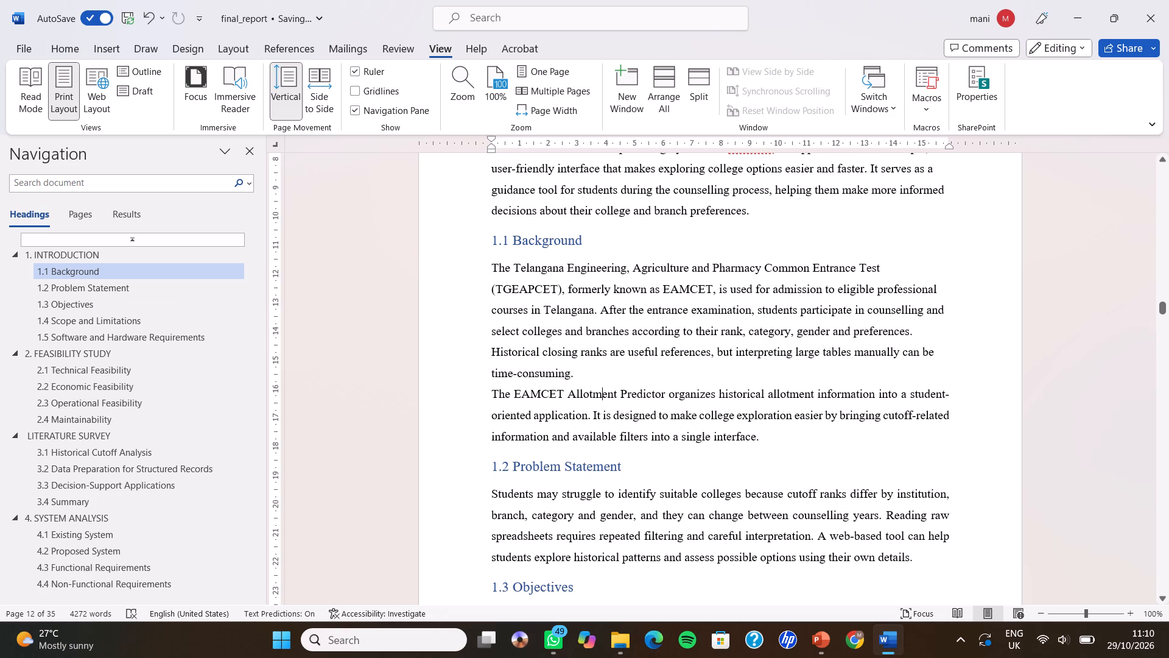
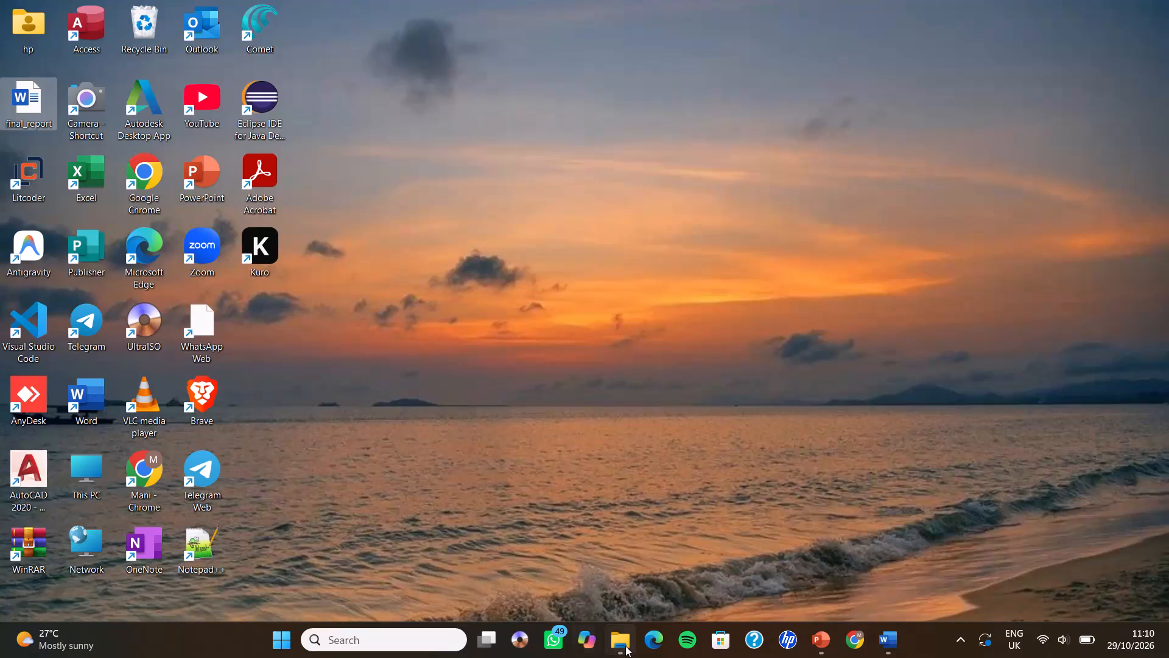
Switch to File Explorer and open the INTRODUCTION Word document from the Documents folder.
left_click(625, 646)
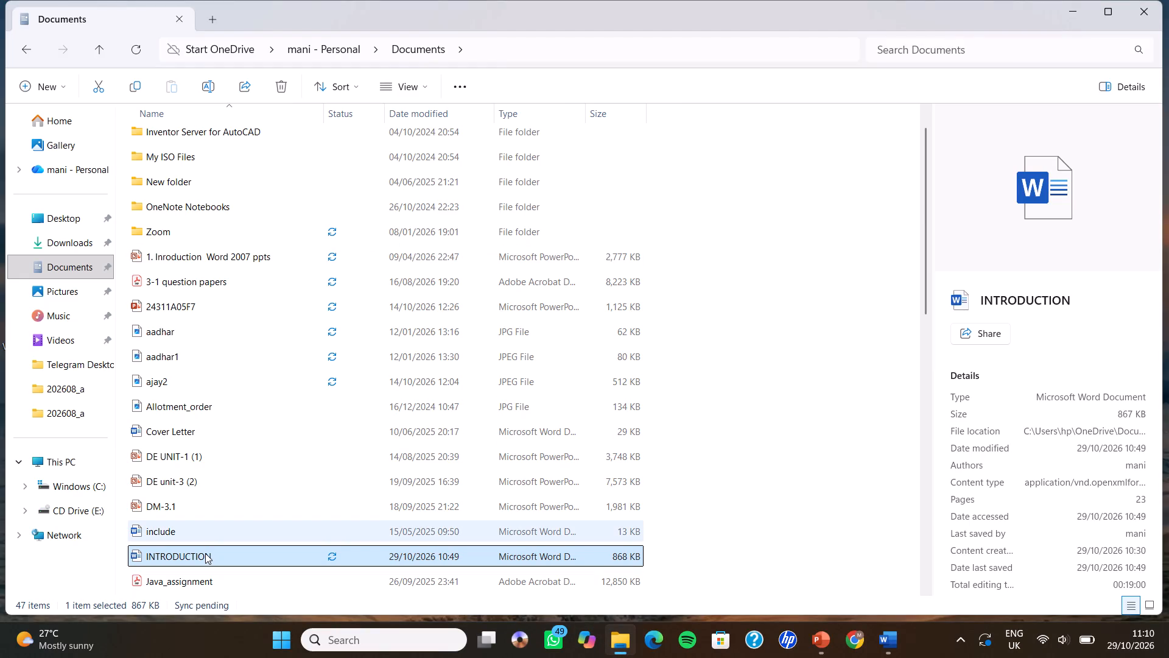
double_click(205, 553)
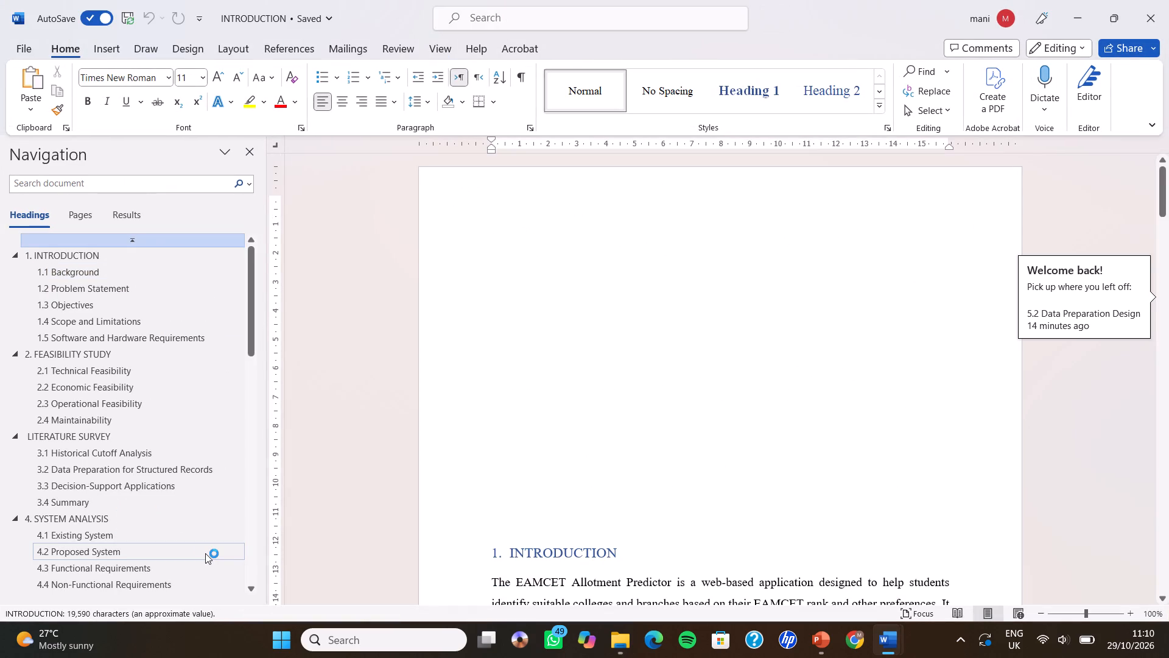
Delete the blank lines above the INTRODUCTION heading so it moves up to the start of the first page.
scroll(205, 553, "down", 1)
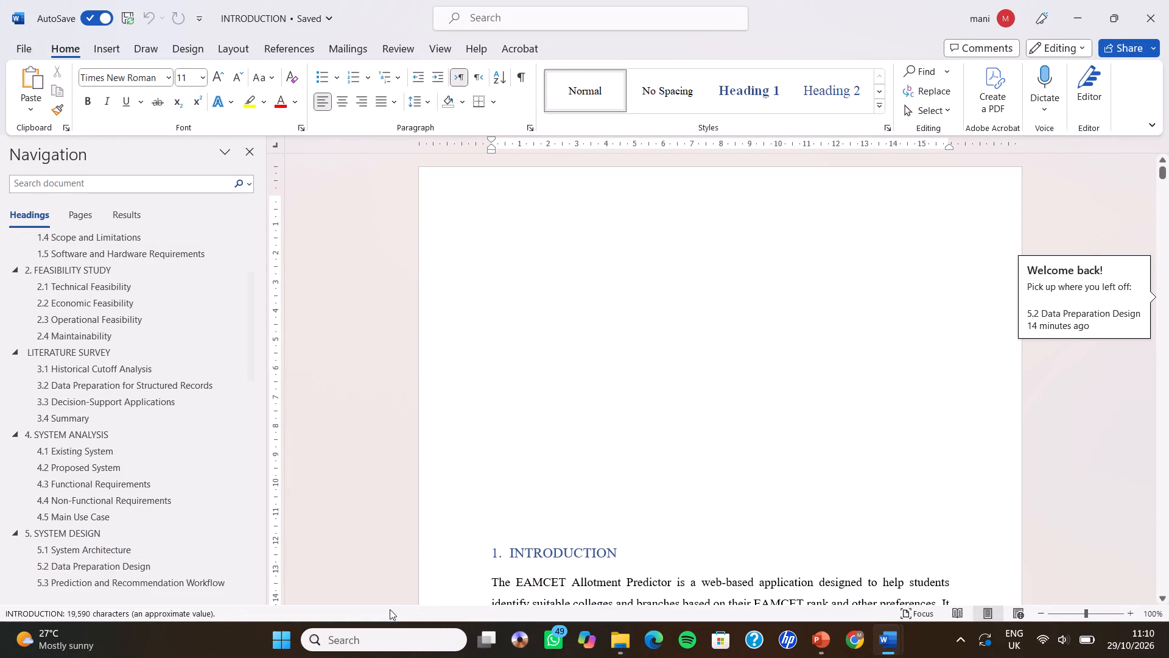
left_click(467, 517)
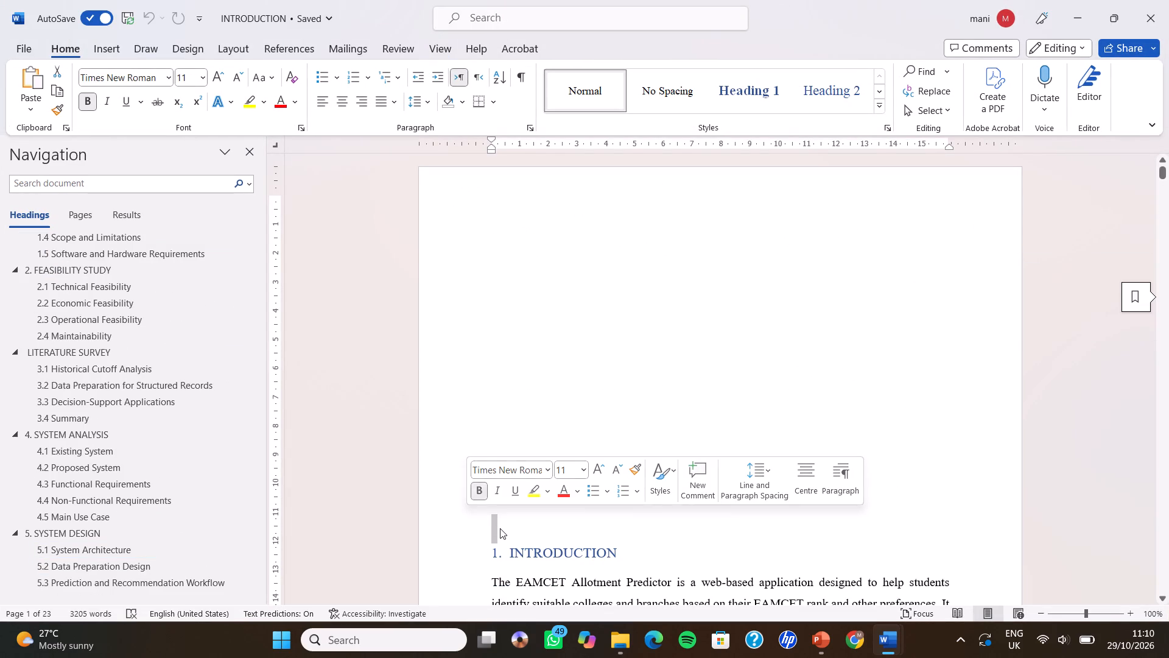
left_click(500, 528)
key("BackSpace")
key("BackSpace")
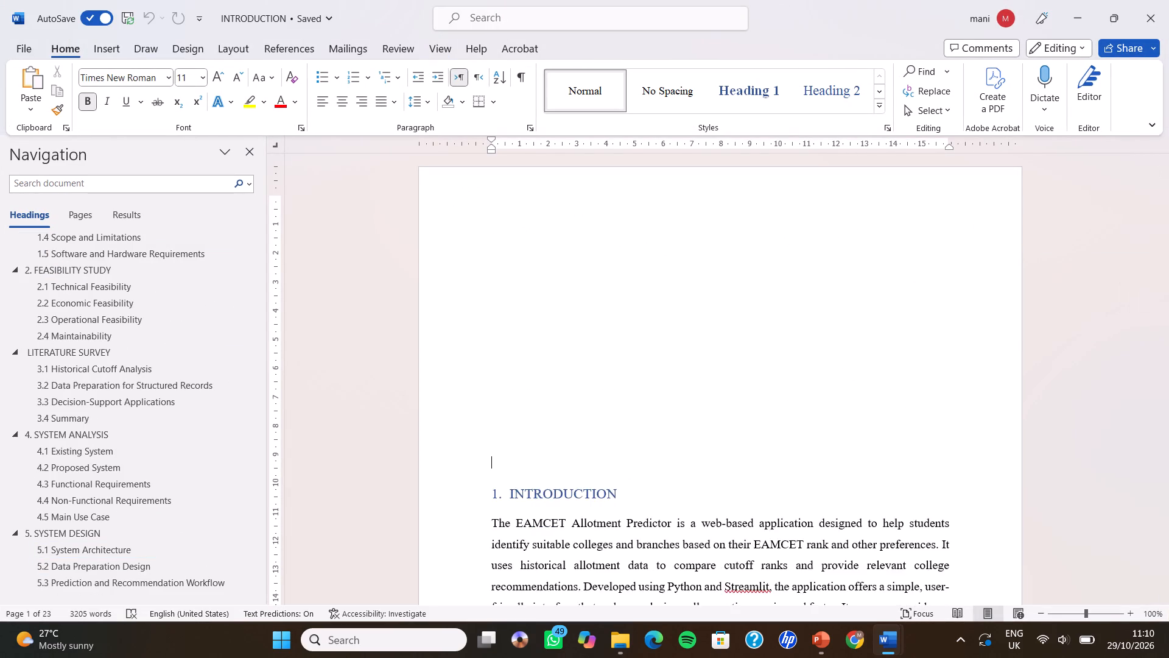
key("BackSpace")
key("BackSpace")
key("BackSpace")
key("BackSpace")
key("BackSpace")
key("BackSpace")
key("BackSpace")
key("BackSpace")
key("BackSpace")
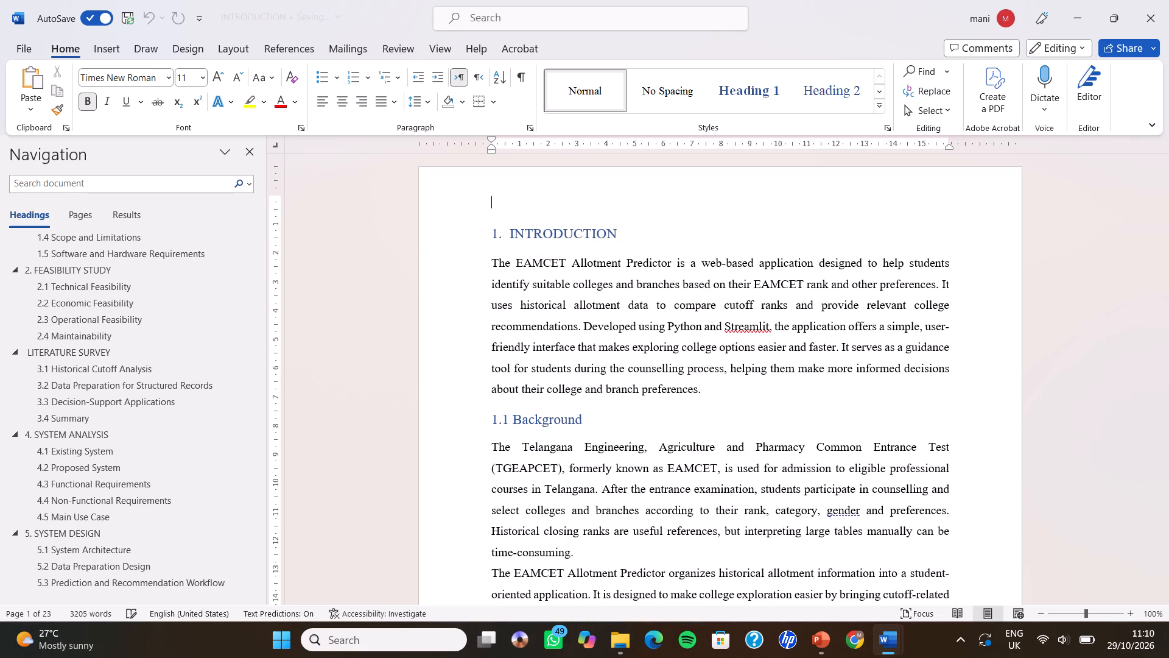
key("BackSpace")
Replace the number and spacing before the INTRODUCTION heading with "1." placed directly against the word.
scroll(500, 528, "down", 1)
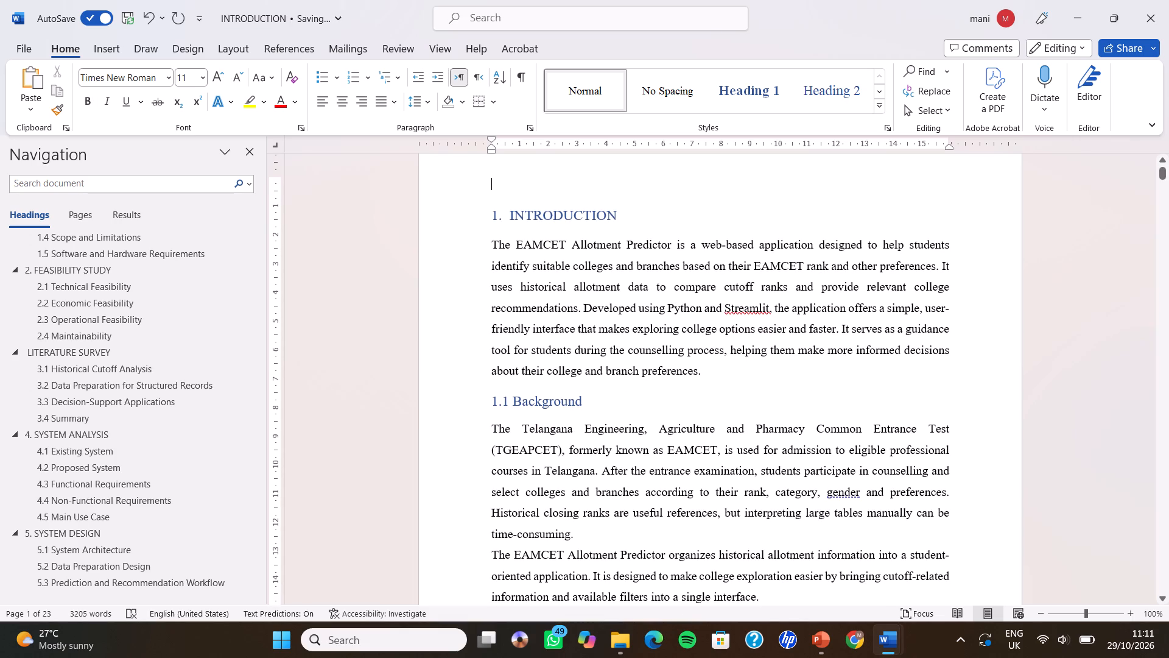
left_click(508, 216)
key("BackSpace")
key("BackSpace")
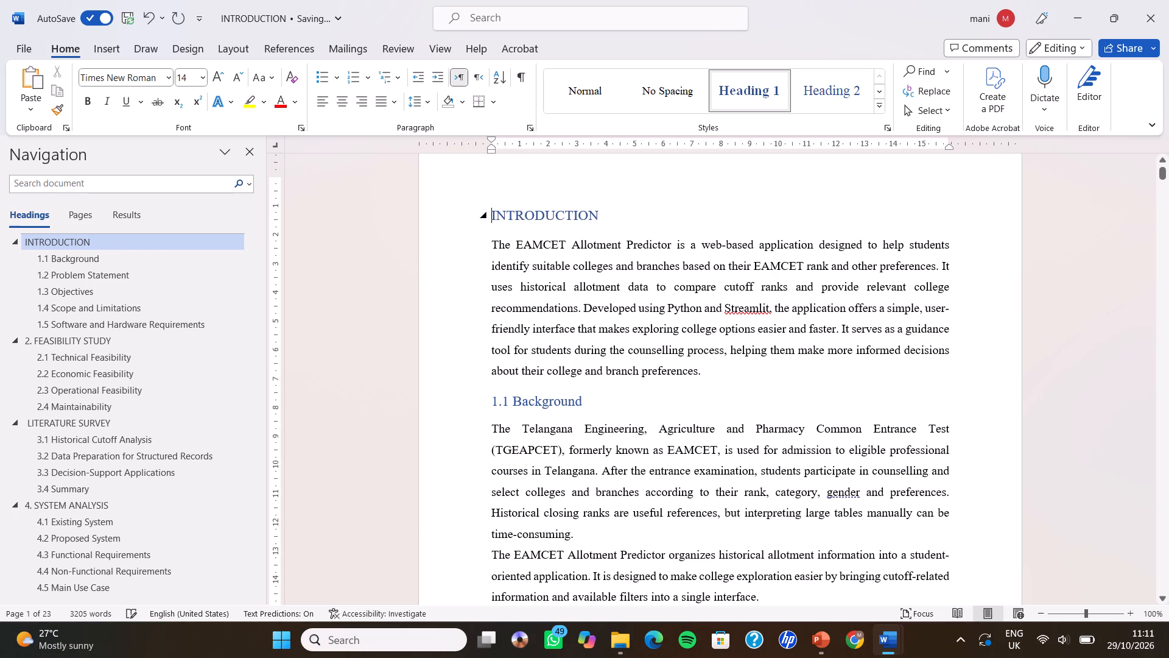
key("1")
key("period")
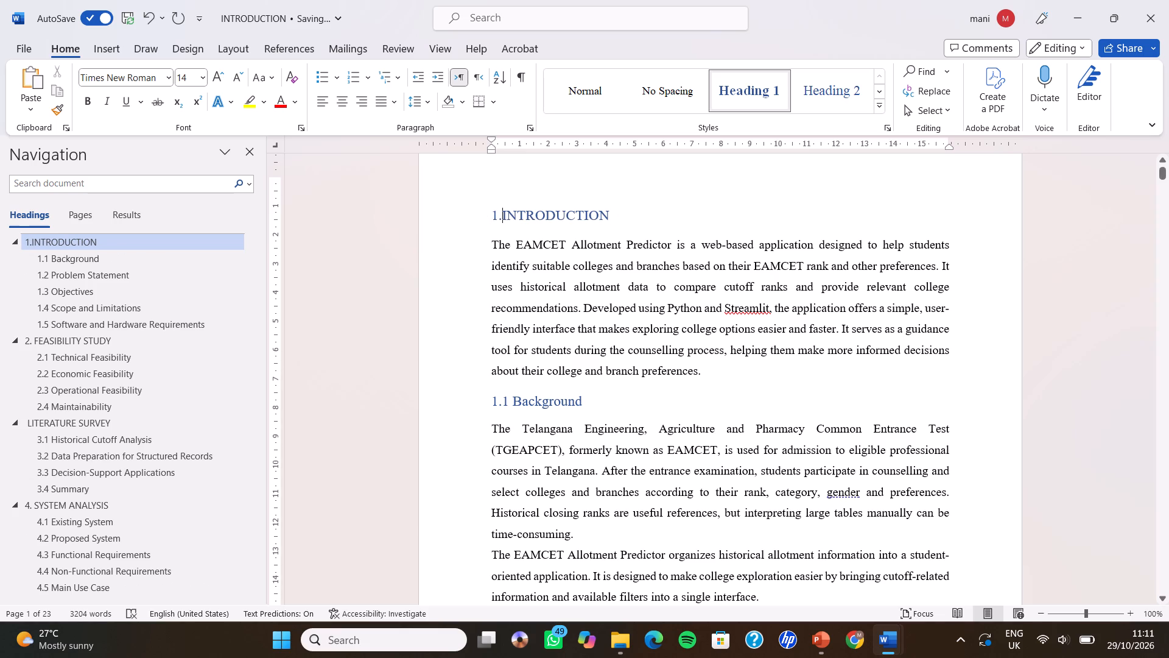
Examine the layout of chapters 1 to 4, from section 1.1 Background through 4.5 Main Use Case.
scroll(483, 442, "down", 3)
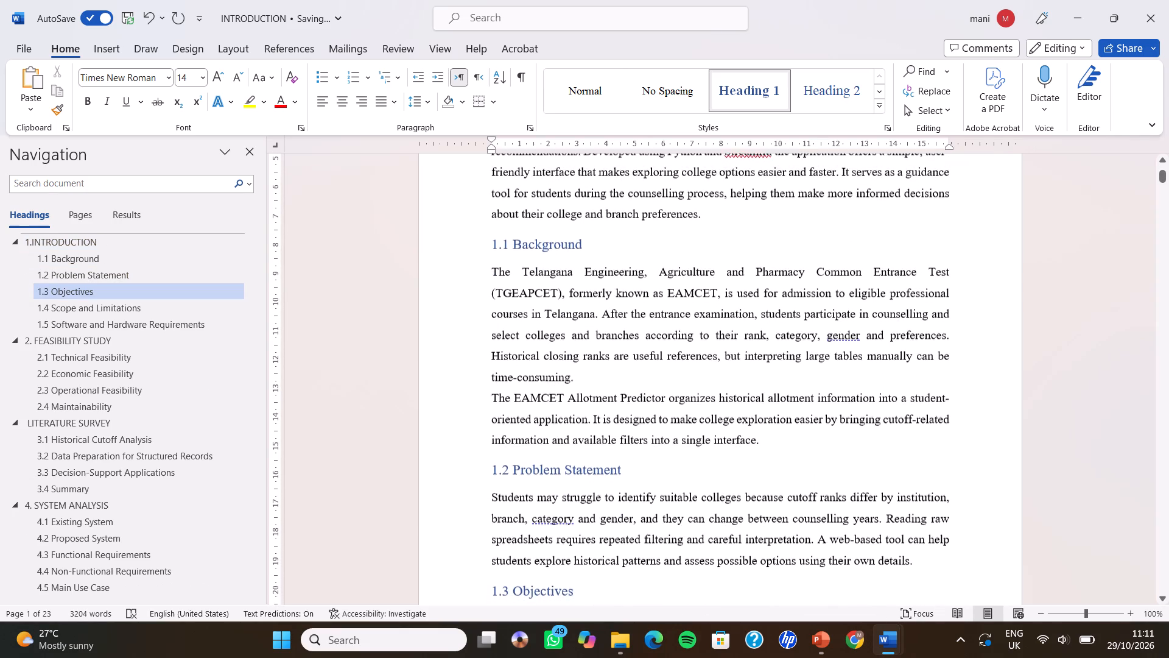
scroll(483, 442, "down", 2)
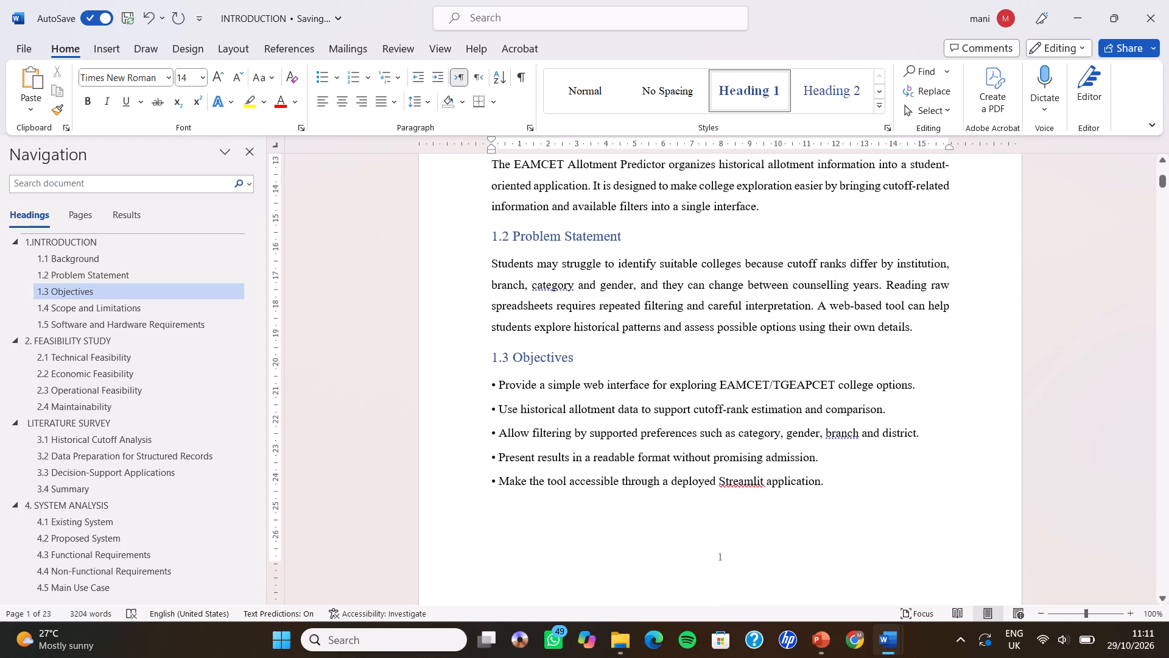
scroll(483, 442, "down", 1)
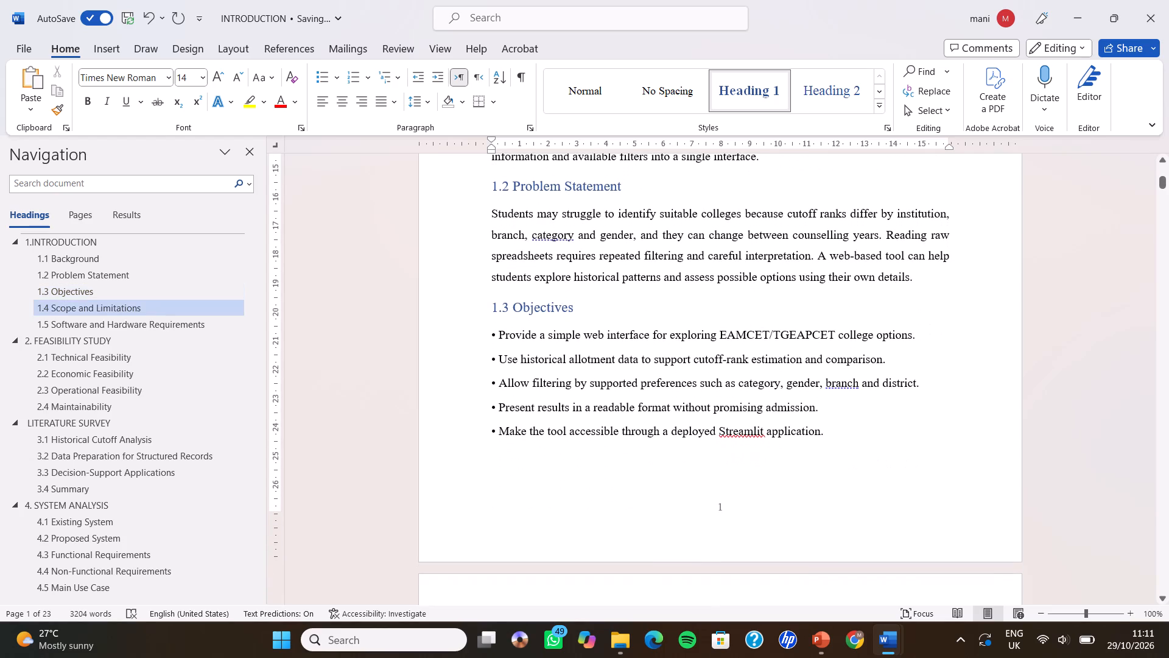
left_click(483, 442)
scroll(483, 442, "down", 3)
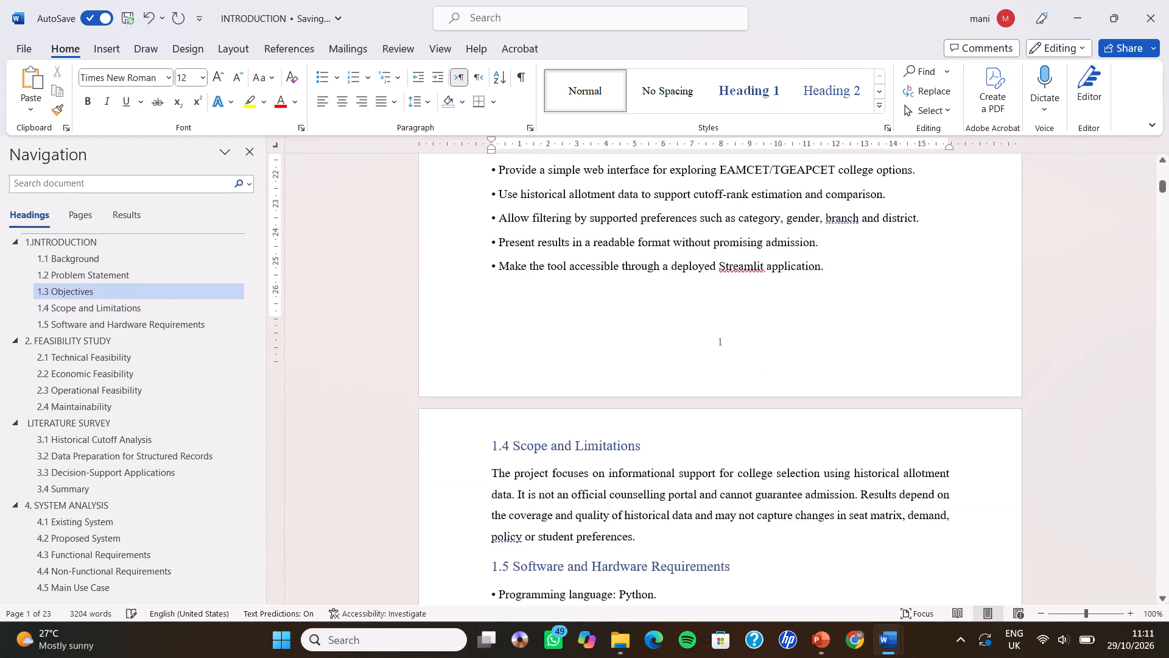
scroll(483, 442, "down", 6)
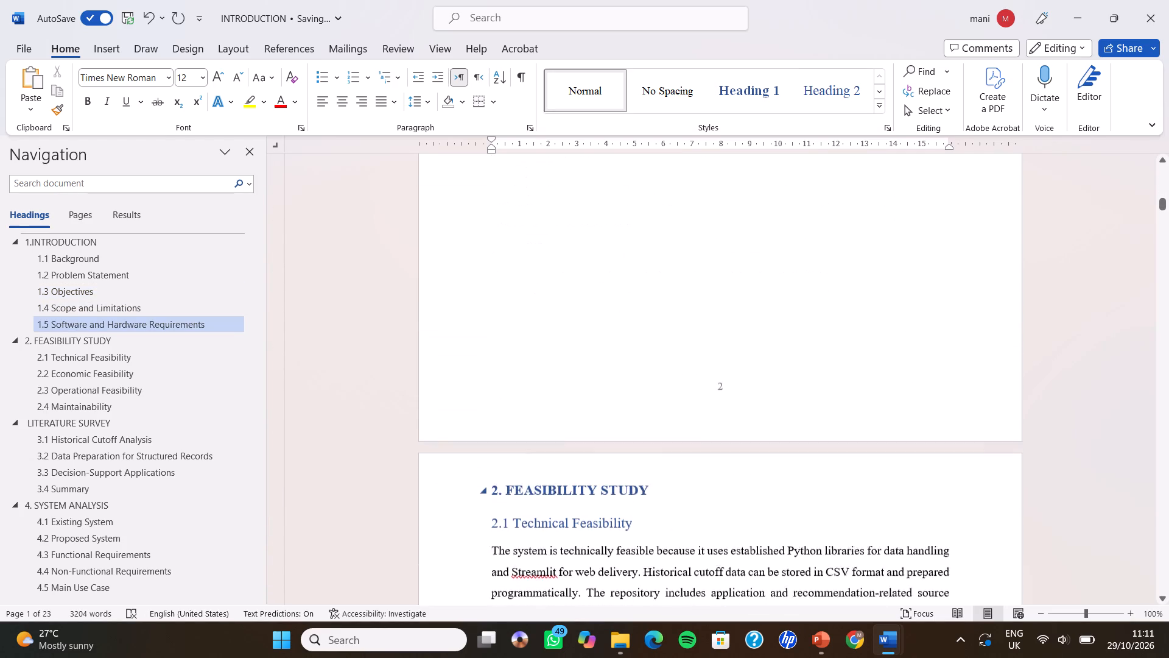
scroll(483, 442, "down", 4)
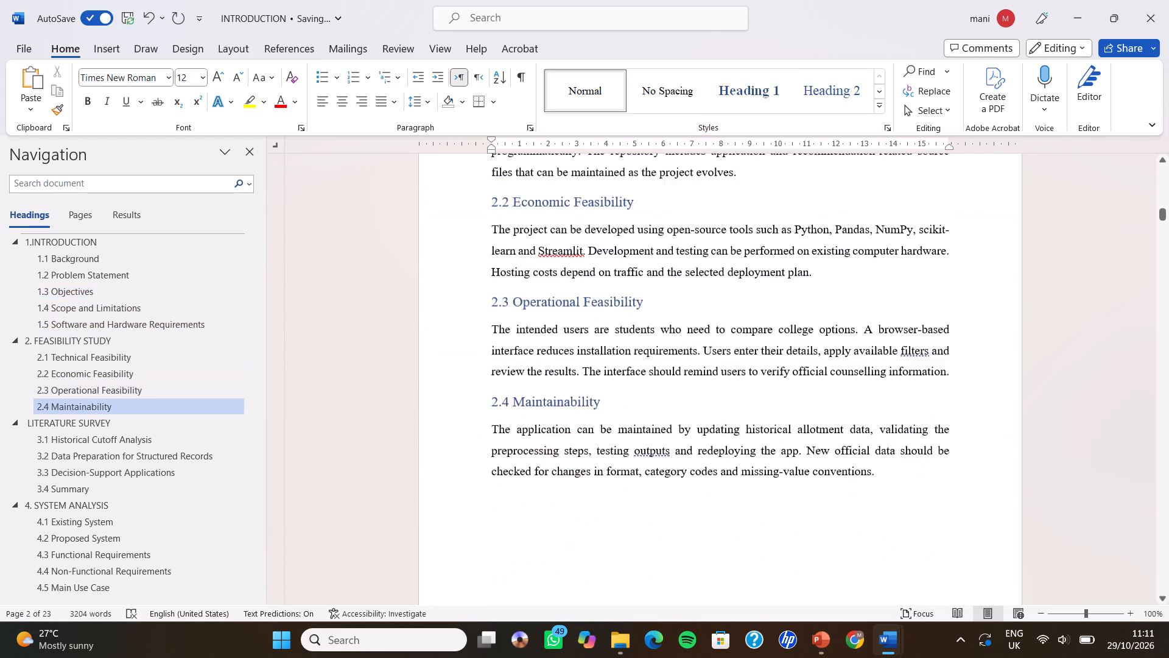
scroll(483, 442, "down", 7)
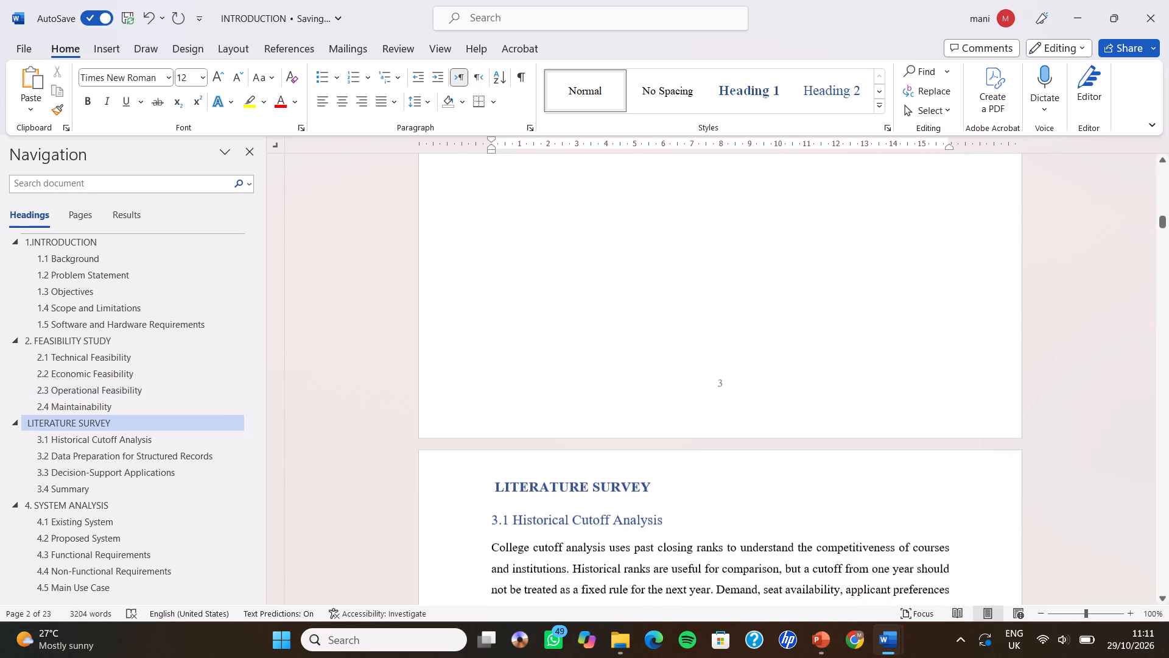
scroll(483, 442, "down", 5)
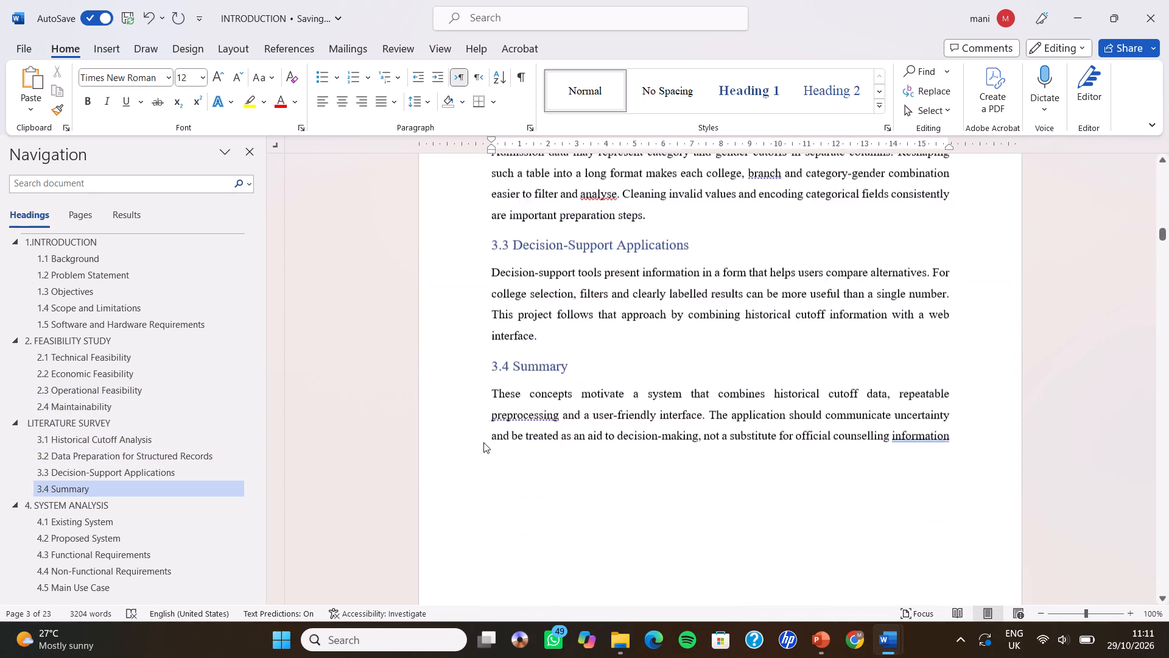
scroll(483, 442, "down", 3)
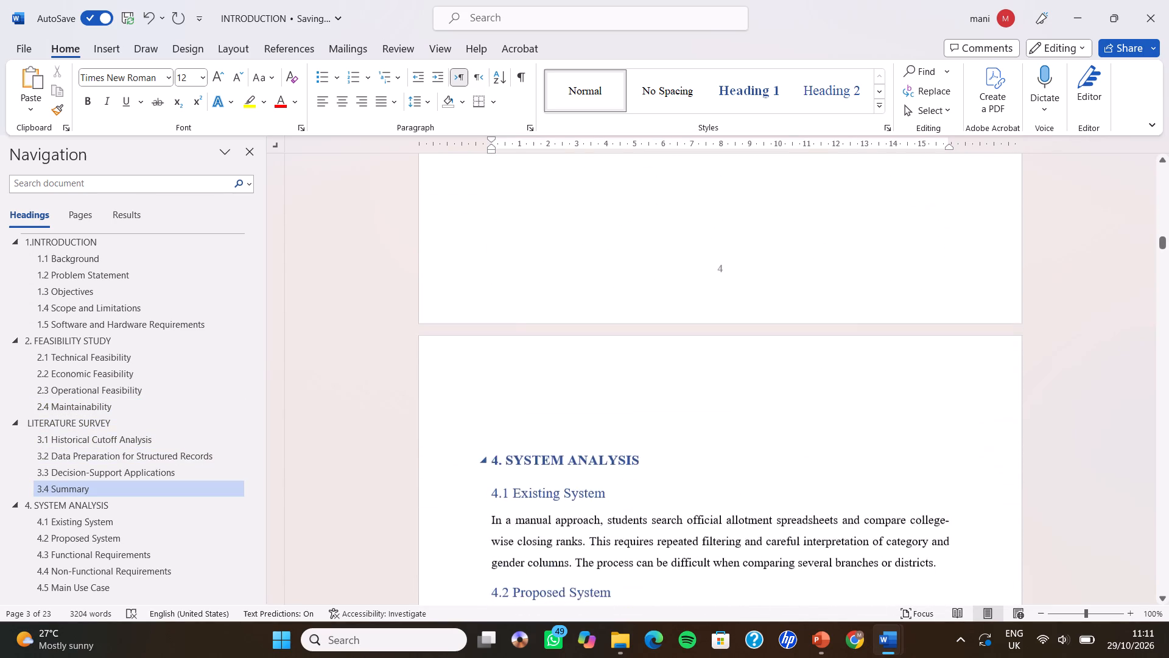
scroll(483, 442, "down", 4)
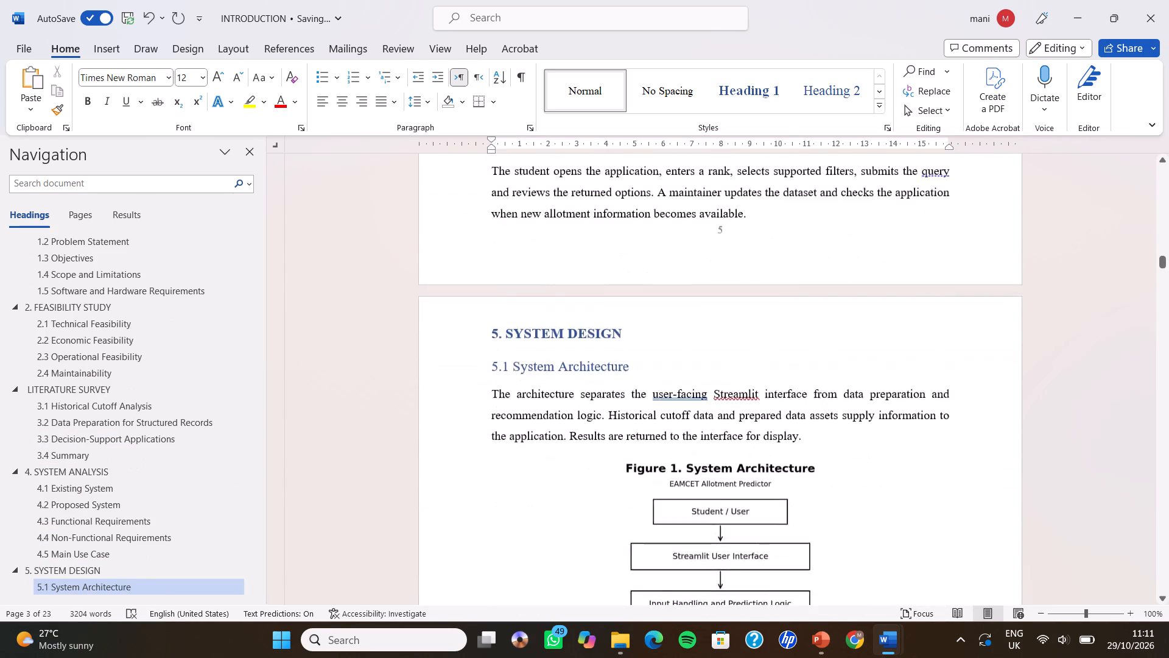
Examine the SYSTEM DESIGN chapter's text, figures and captions, from 5.1 System Architecture through 5.5 Deployment Design.
scroll(483, 442, "down", 3)
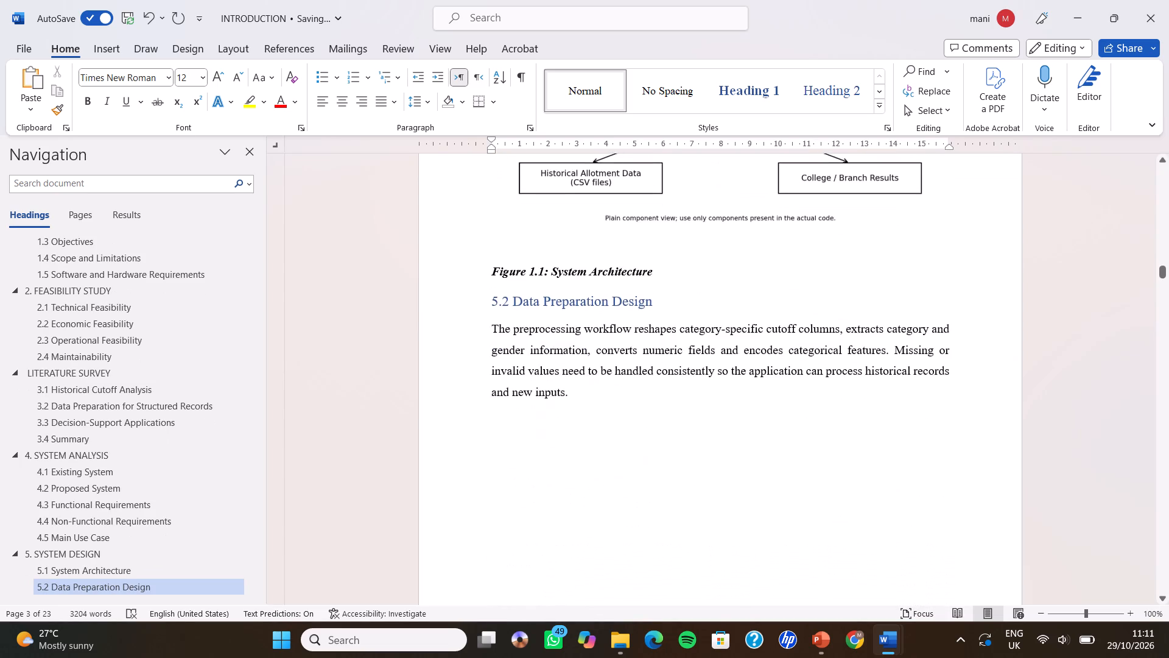
scroll(483, 442, "down", 4)
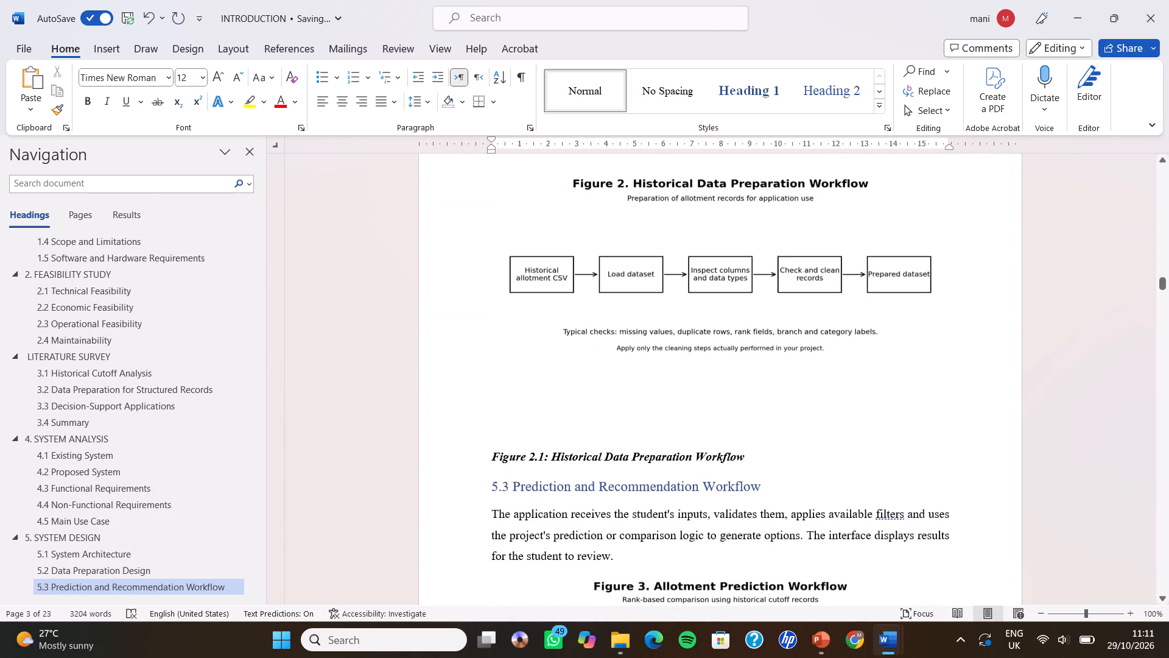
scroll(483, 442, "down", 4)
scroll(483, 442, "up", 1)
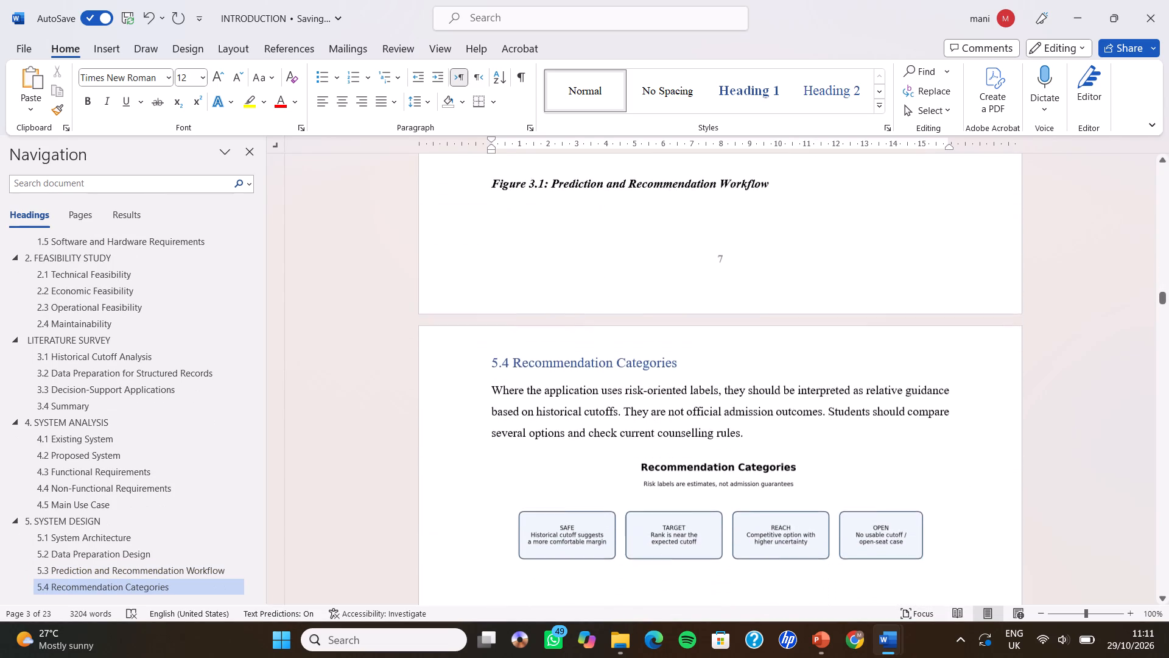
scroll(483, 442, "up", 2)
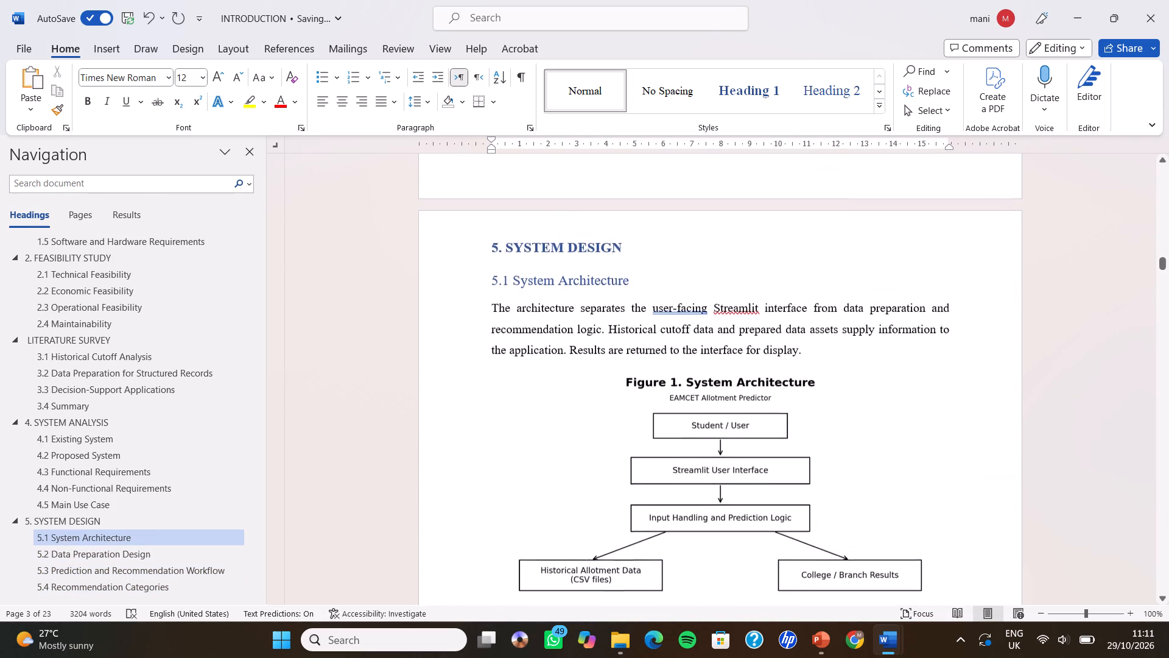
scroll(483, 442, "down", 3)
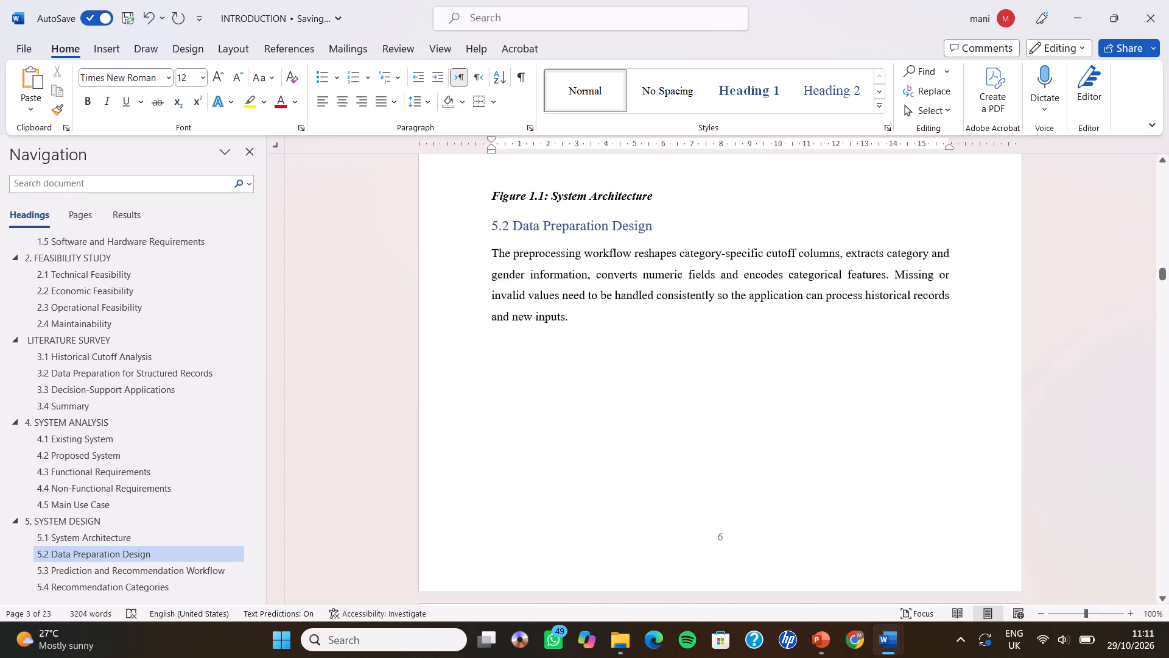
scroll(483, 442, "down", 5)
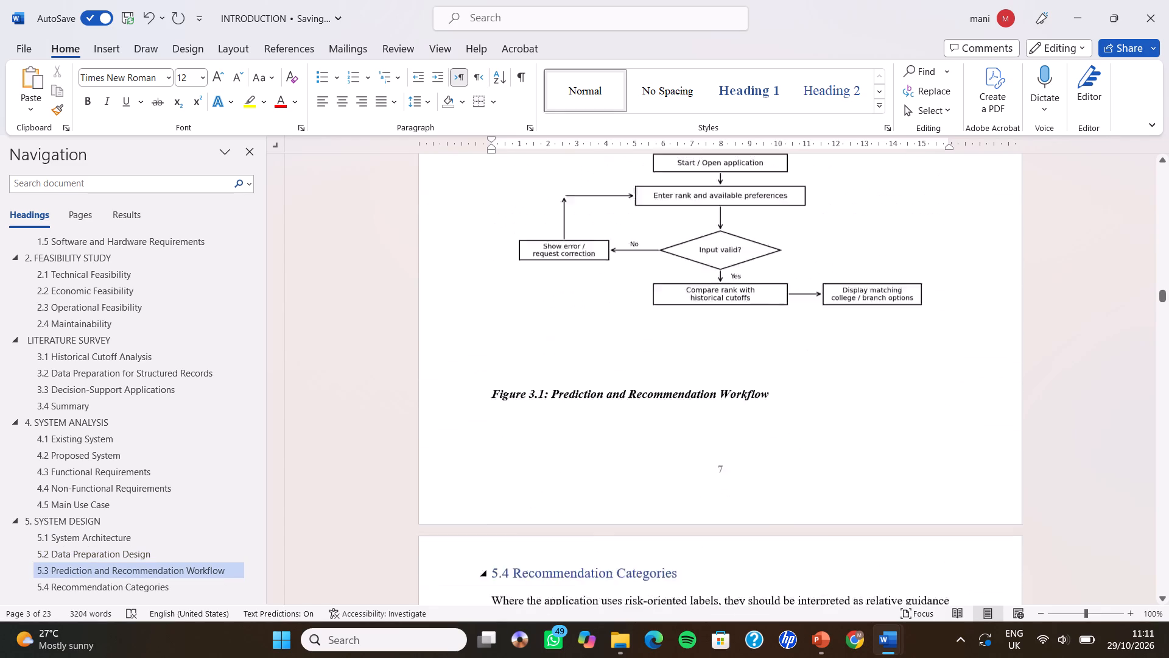
scroll(483, 442, "down", 4)
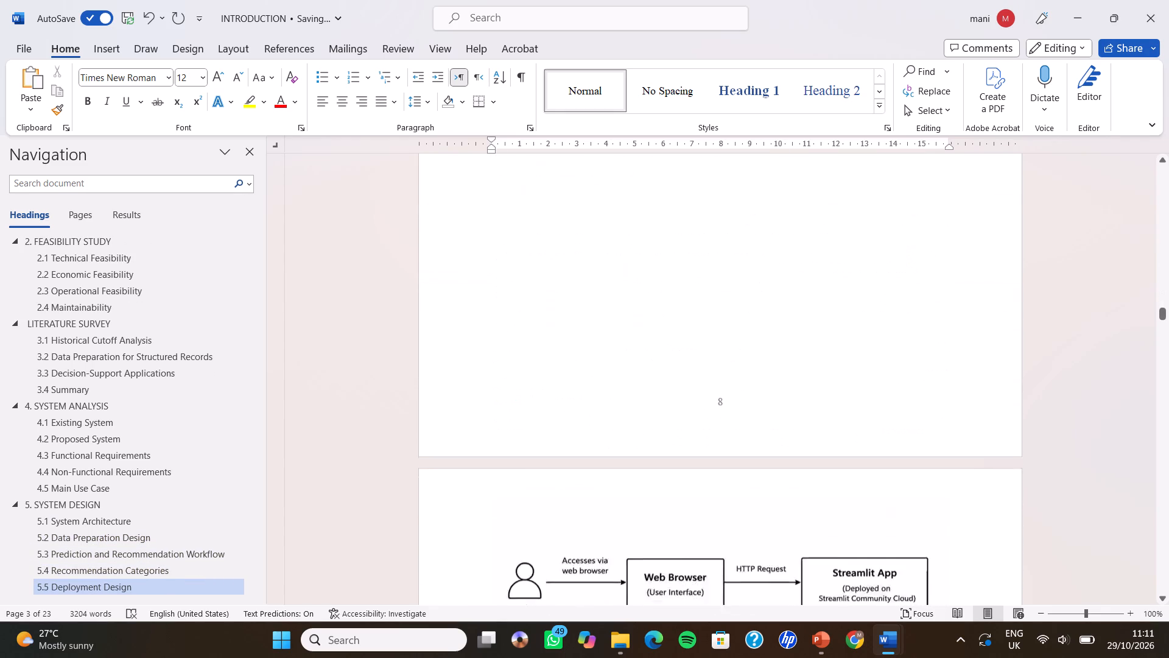
scroll(483, 442, "down", 5)
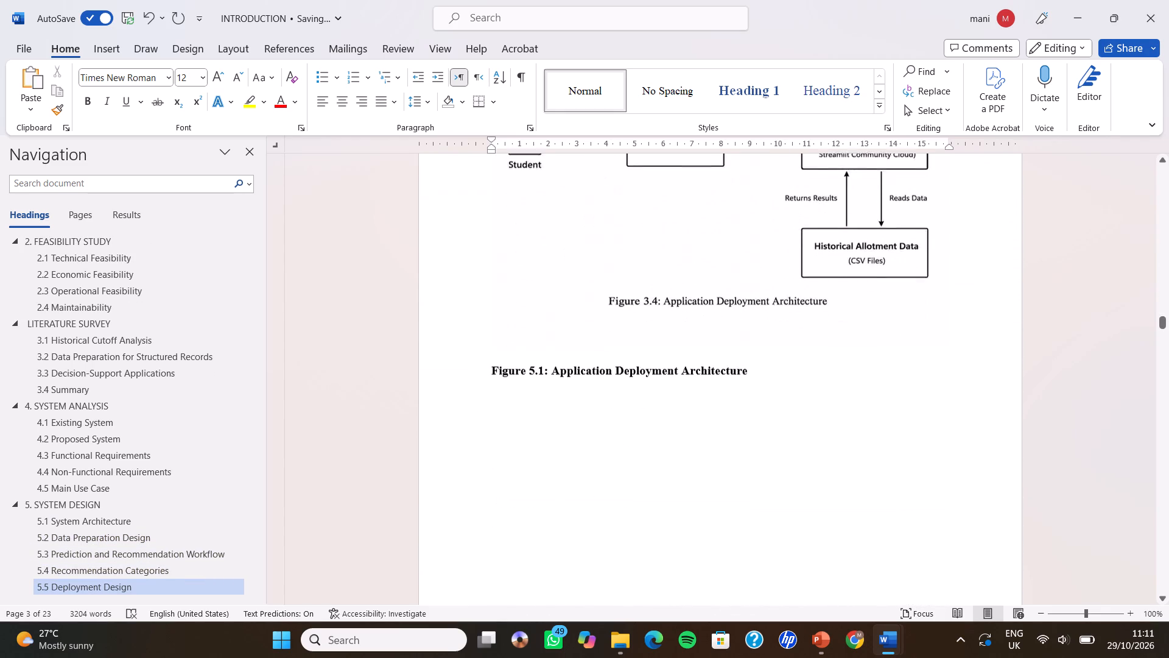
Examine the IMPLEMENTATION chapter's text, interface figure and page breaks, from 6.1 Data Loading through 6.6 Tools and Technologies.
scroll(483, 442, "down", 5)
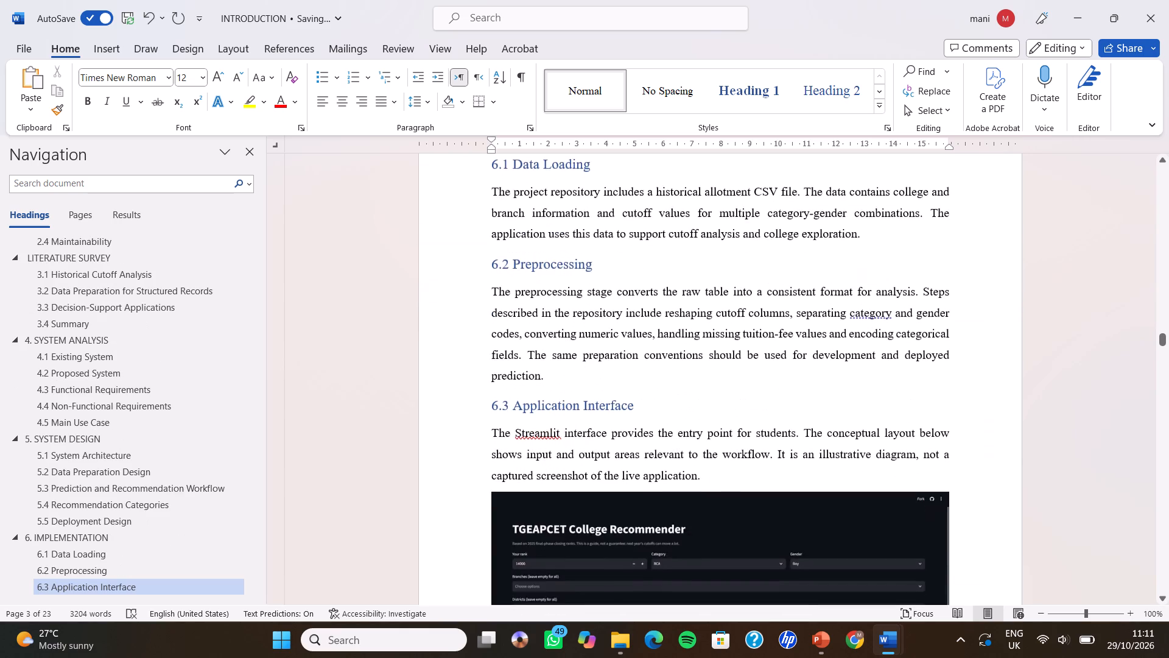
scroll(483, 442, "down", 2)
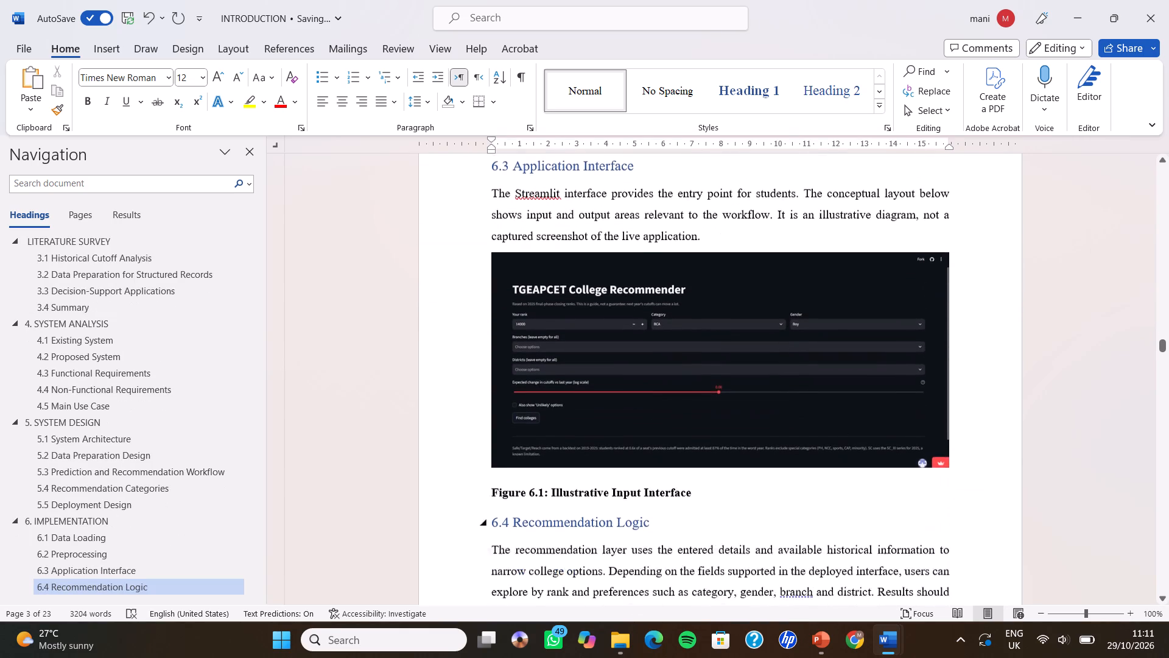
scroll(483, 442, "down", 2)
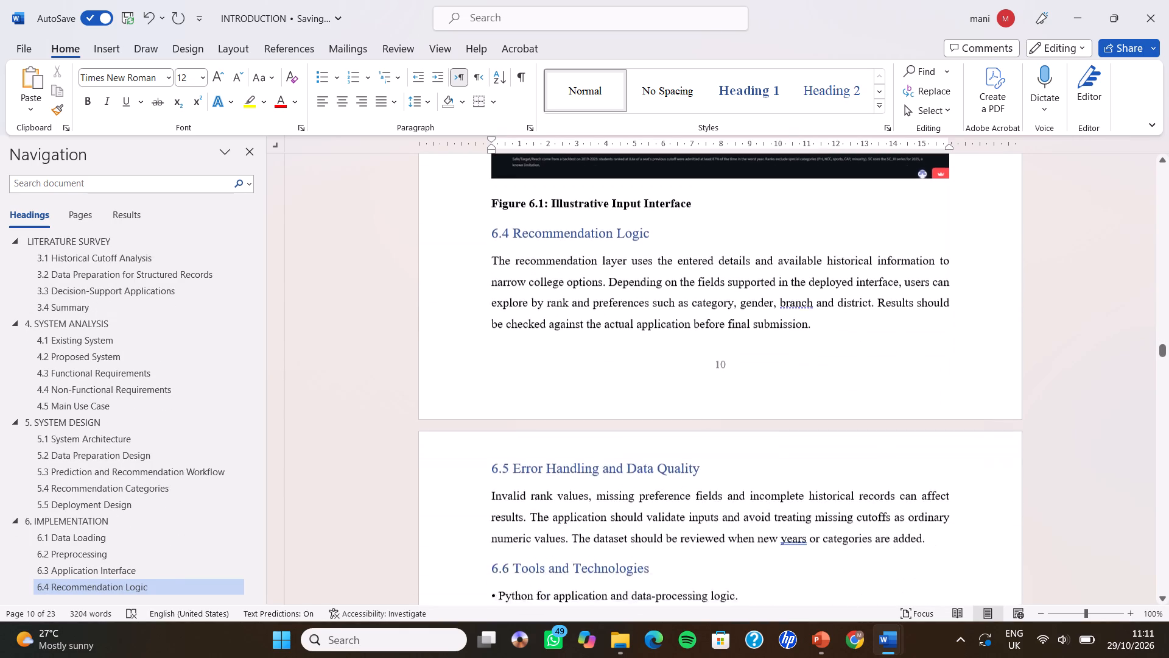
scroll(483, 442, "down", 4)
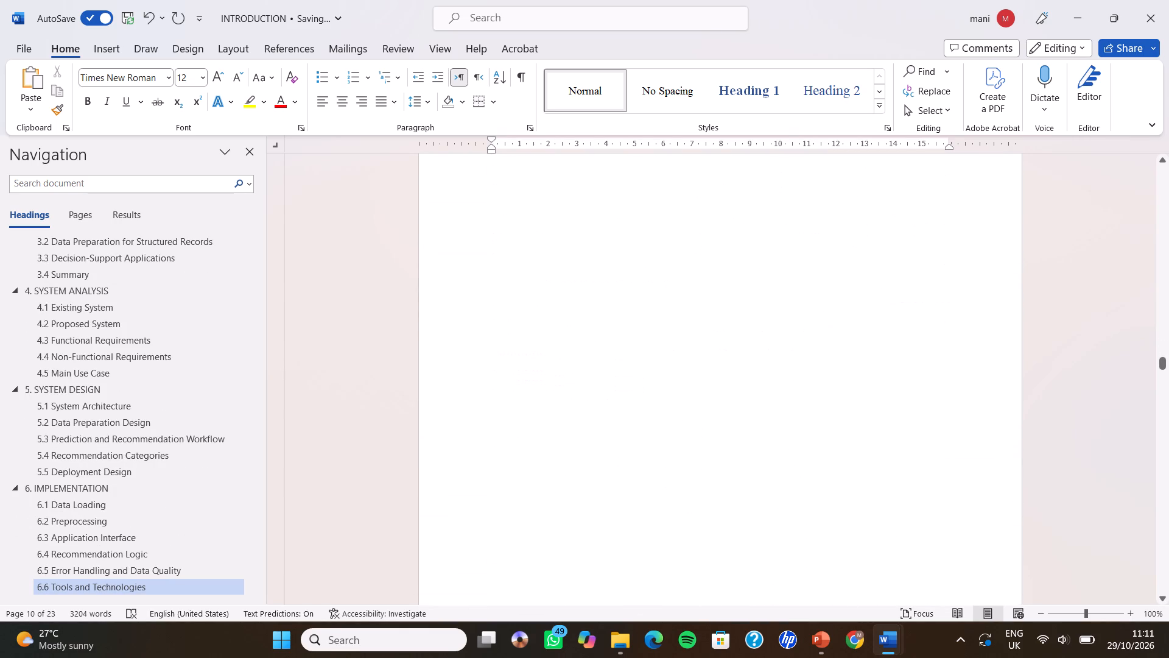
Examine the OUTPUT SCREENS AND TESTING and CONCLUSION AND FUTURE WORK chapters through to the References.
scroll(483, 442, "down", 4)
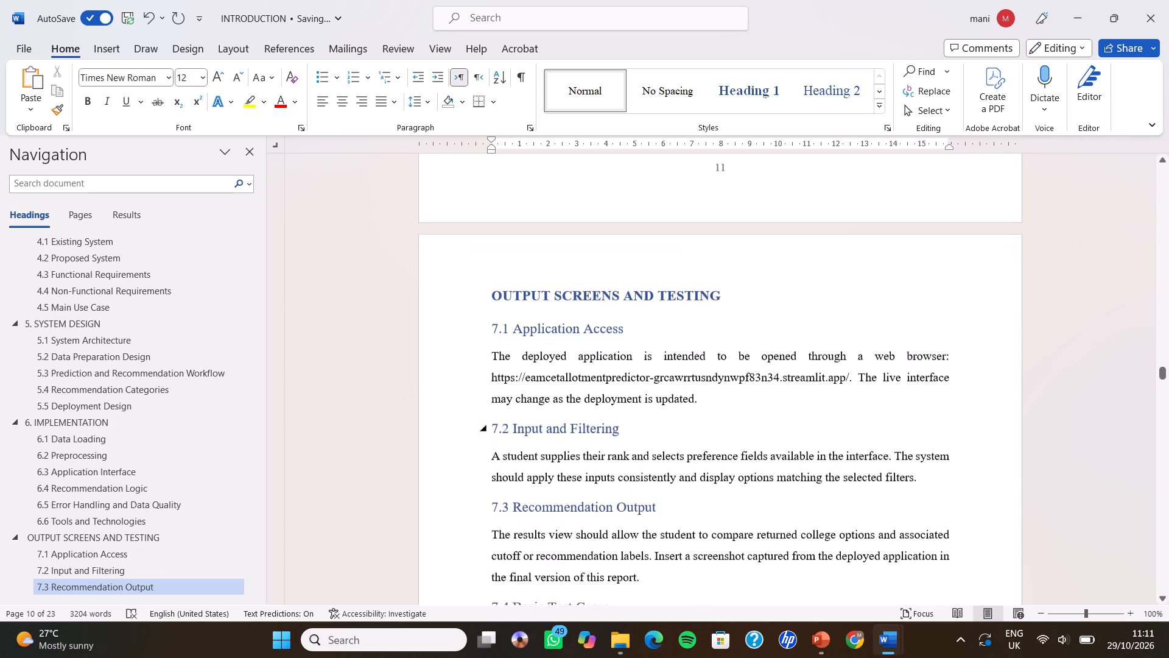
scroll(483, 442, "down", 5)
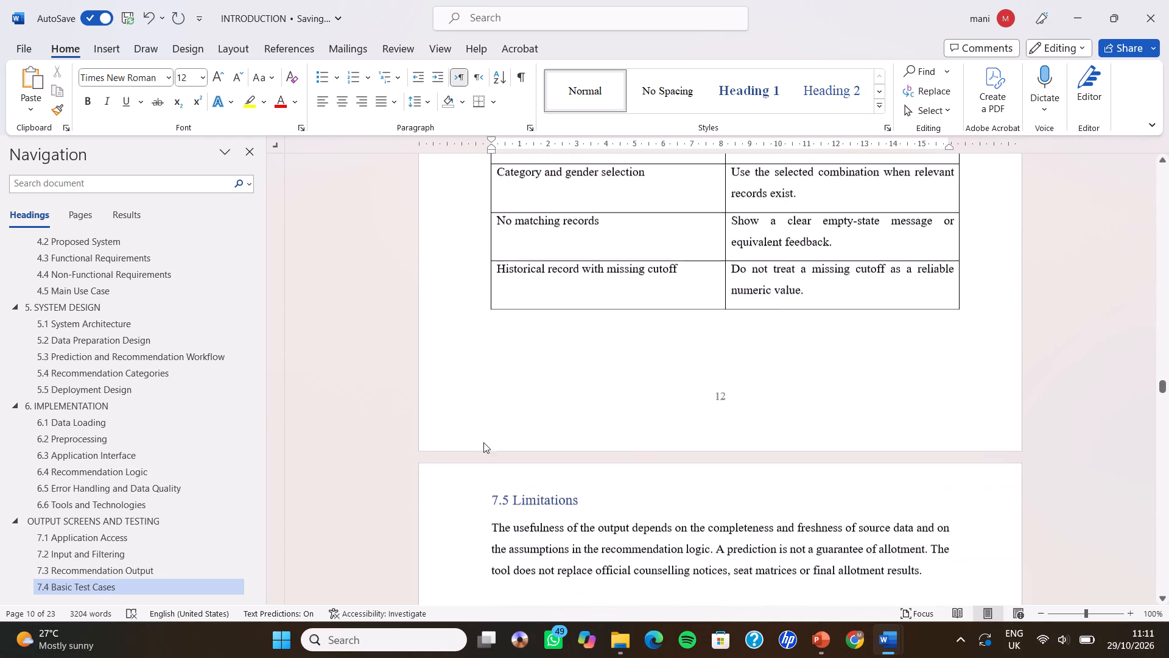
scroll(483, 442, "down", 4)
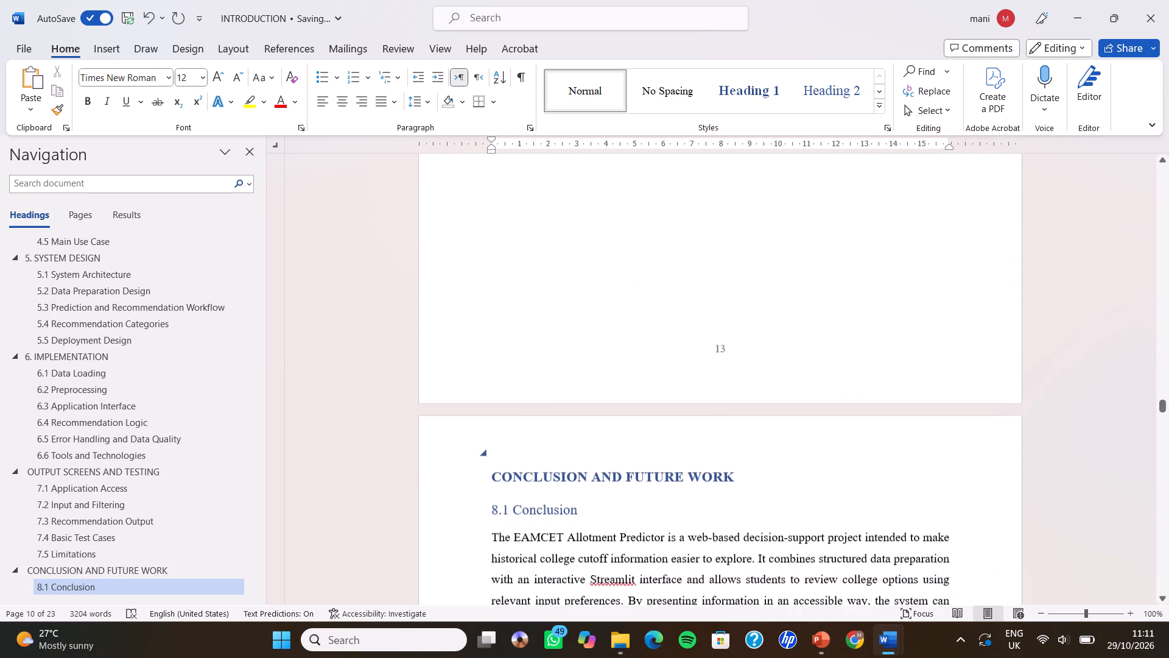
scroll(483, 442, "down", 5)
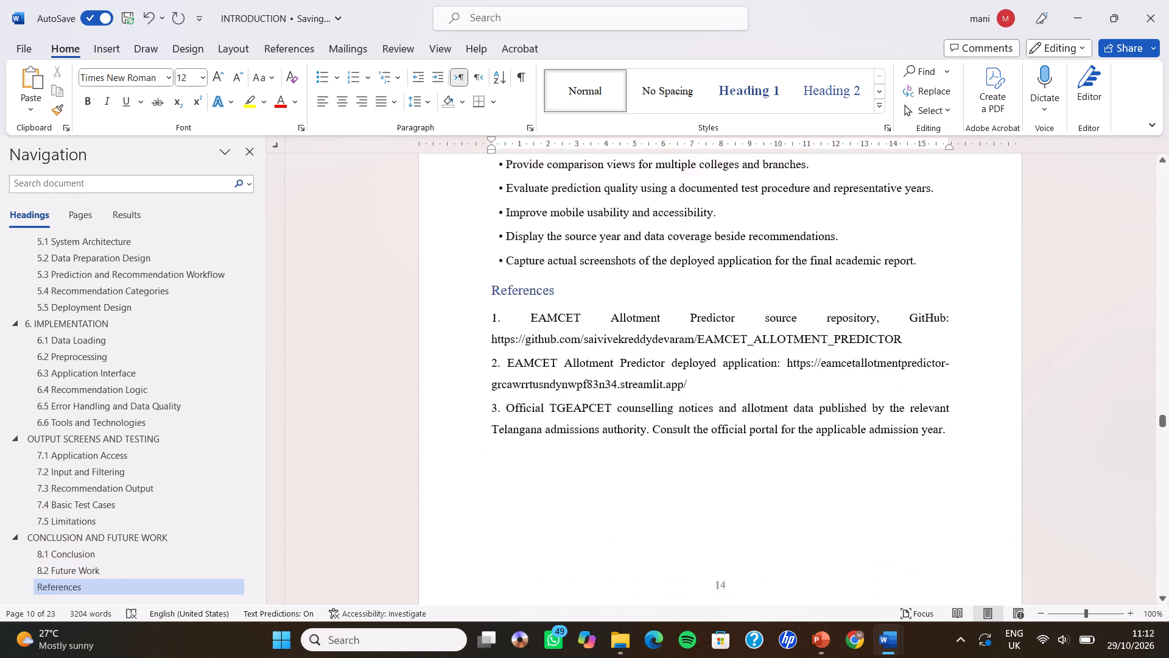
Examine the layout of Appendices A to C, from the application overview through the abstract and its student details.
scroll(483, 442, "down", 1)
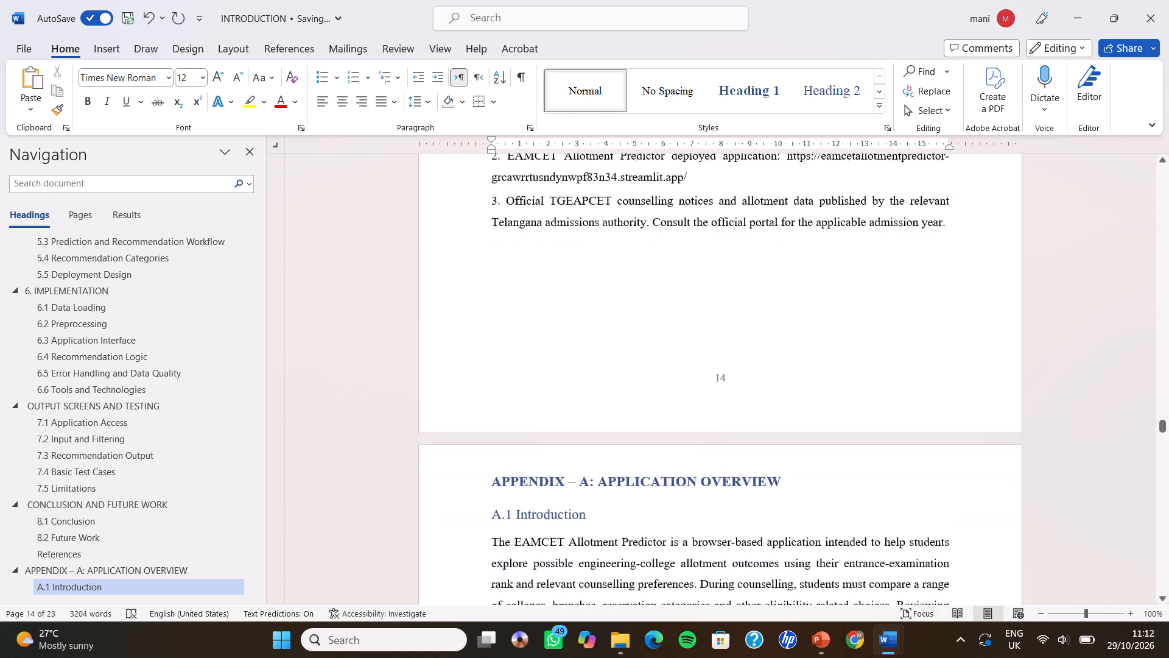
scroll(483, 442, "down", 6)
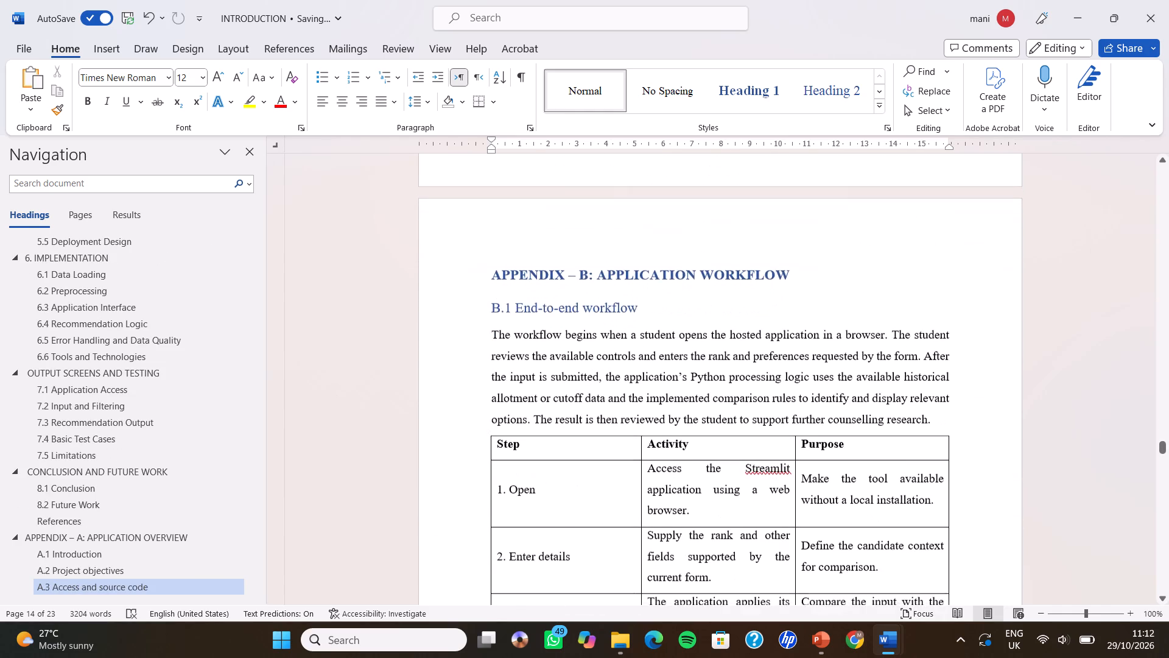
scroll(483, 442, "down", 6)
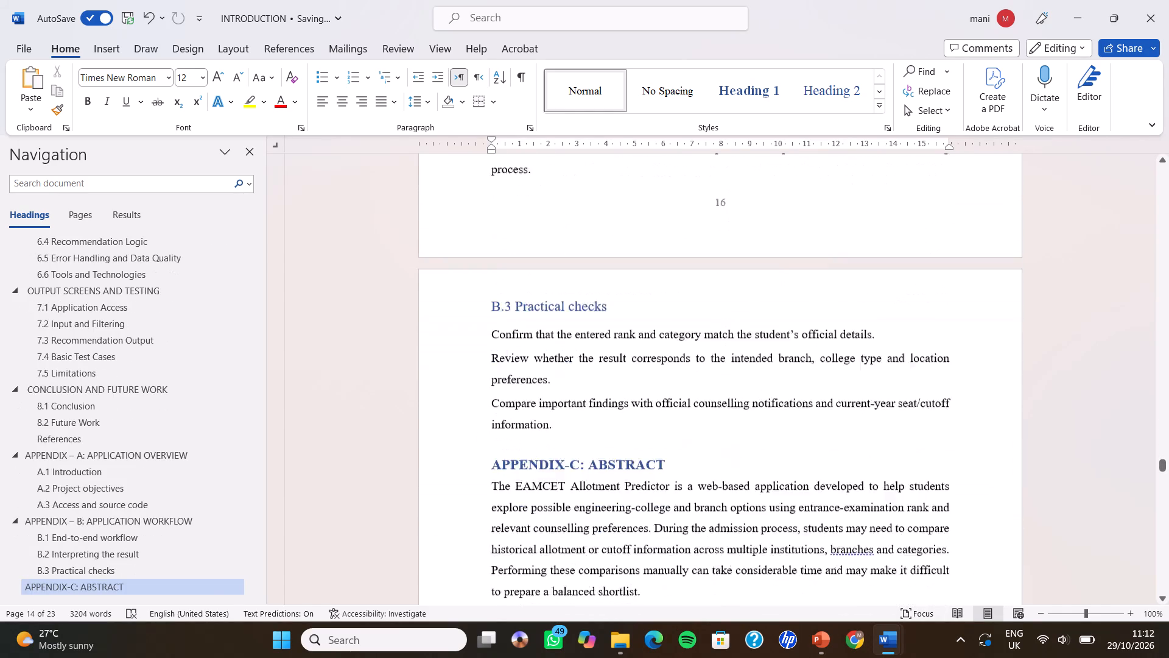
scroll(483, 442, "down", 4)
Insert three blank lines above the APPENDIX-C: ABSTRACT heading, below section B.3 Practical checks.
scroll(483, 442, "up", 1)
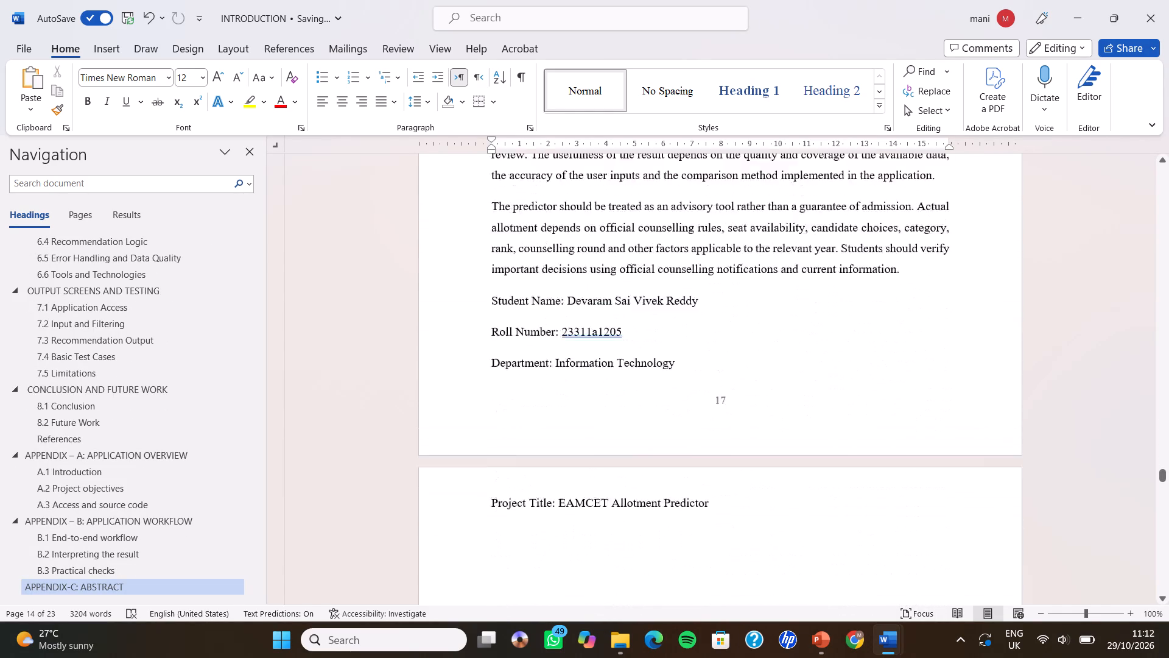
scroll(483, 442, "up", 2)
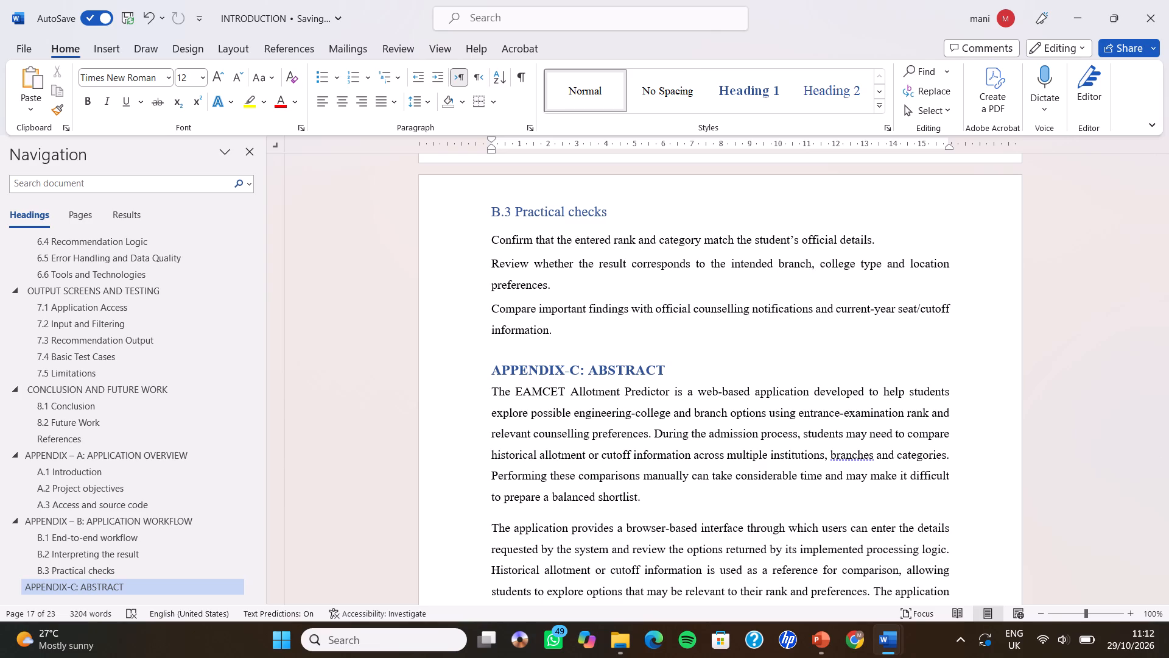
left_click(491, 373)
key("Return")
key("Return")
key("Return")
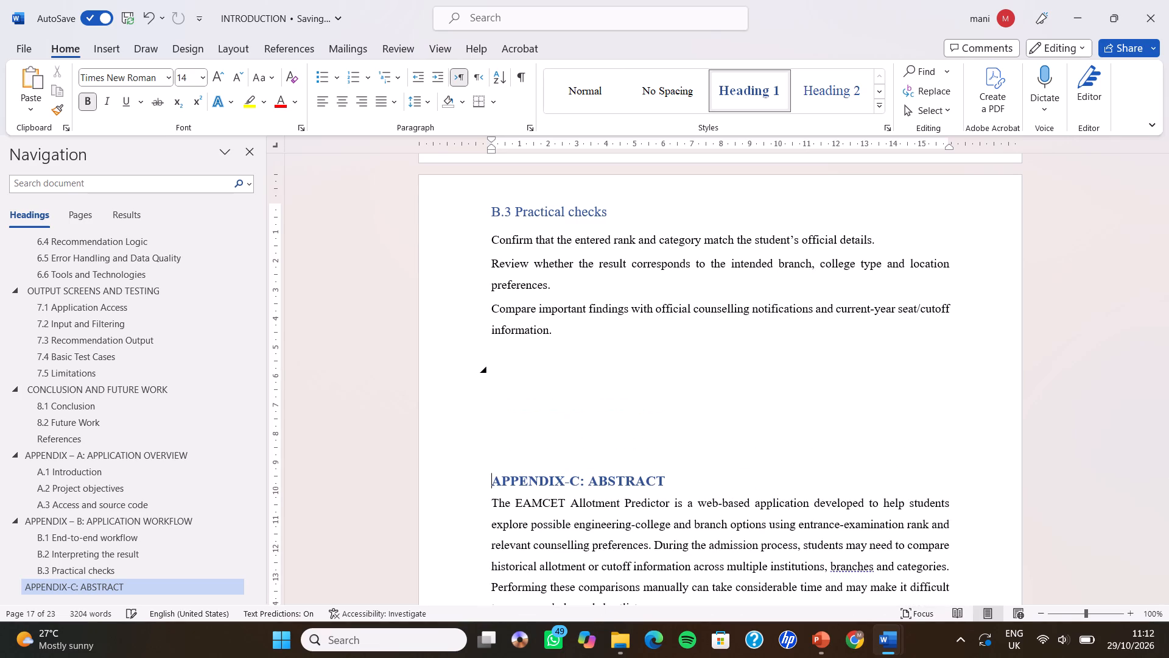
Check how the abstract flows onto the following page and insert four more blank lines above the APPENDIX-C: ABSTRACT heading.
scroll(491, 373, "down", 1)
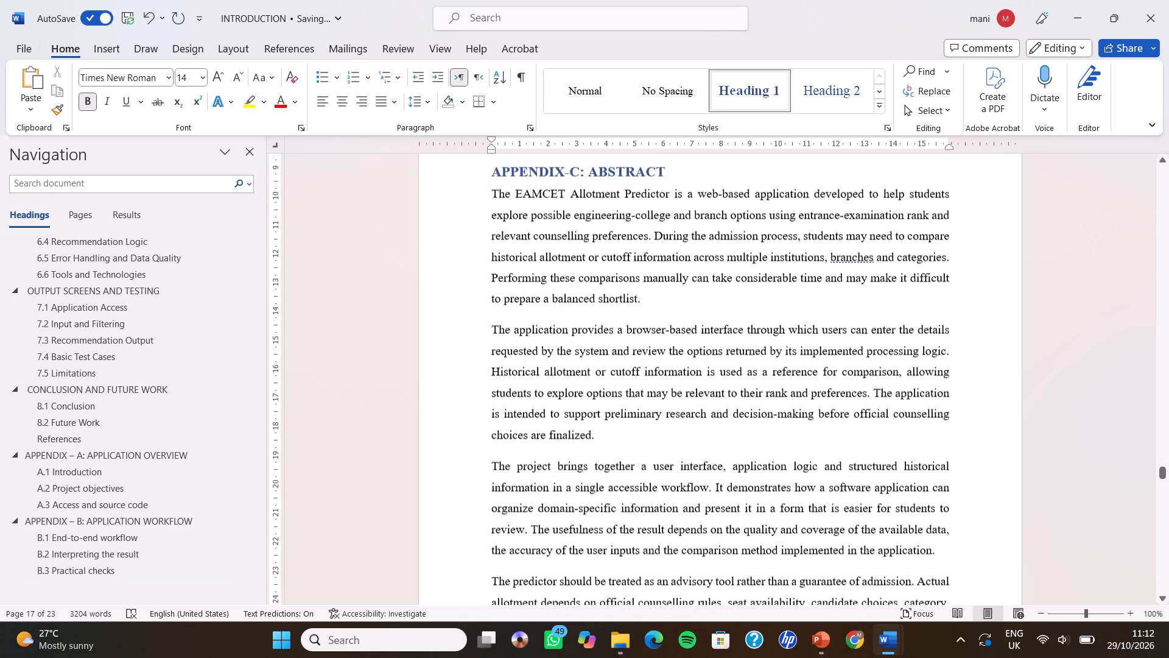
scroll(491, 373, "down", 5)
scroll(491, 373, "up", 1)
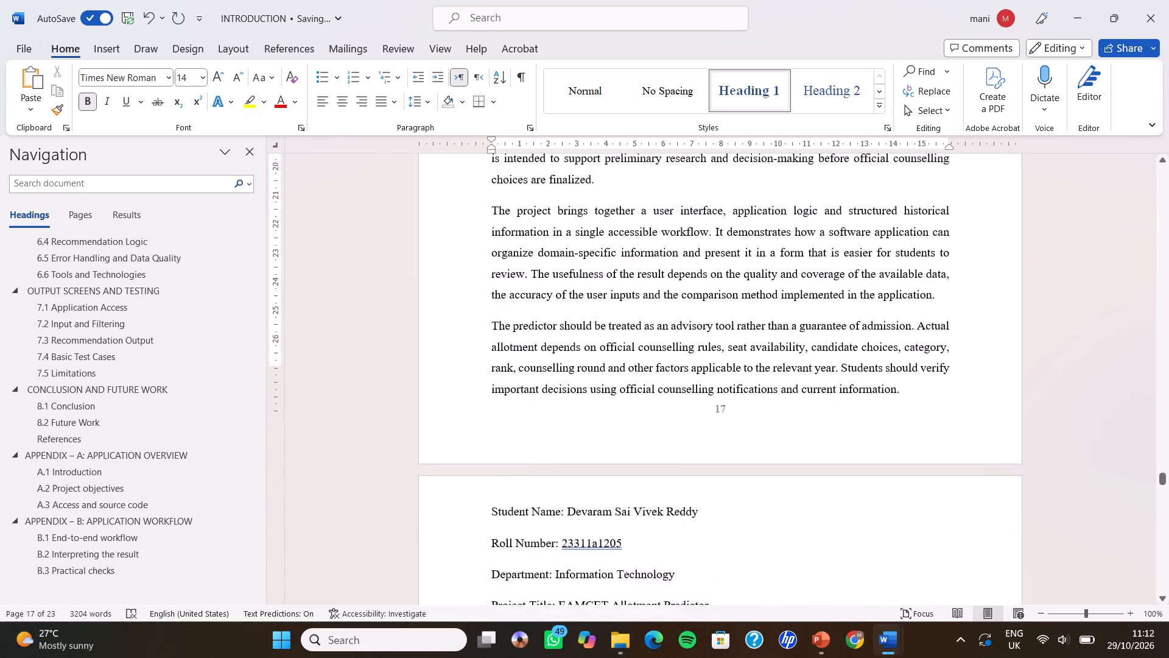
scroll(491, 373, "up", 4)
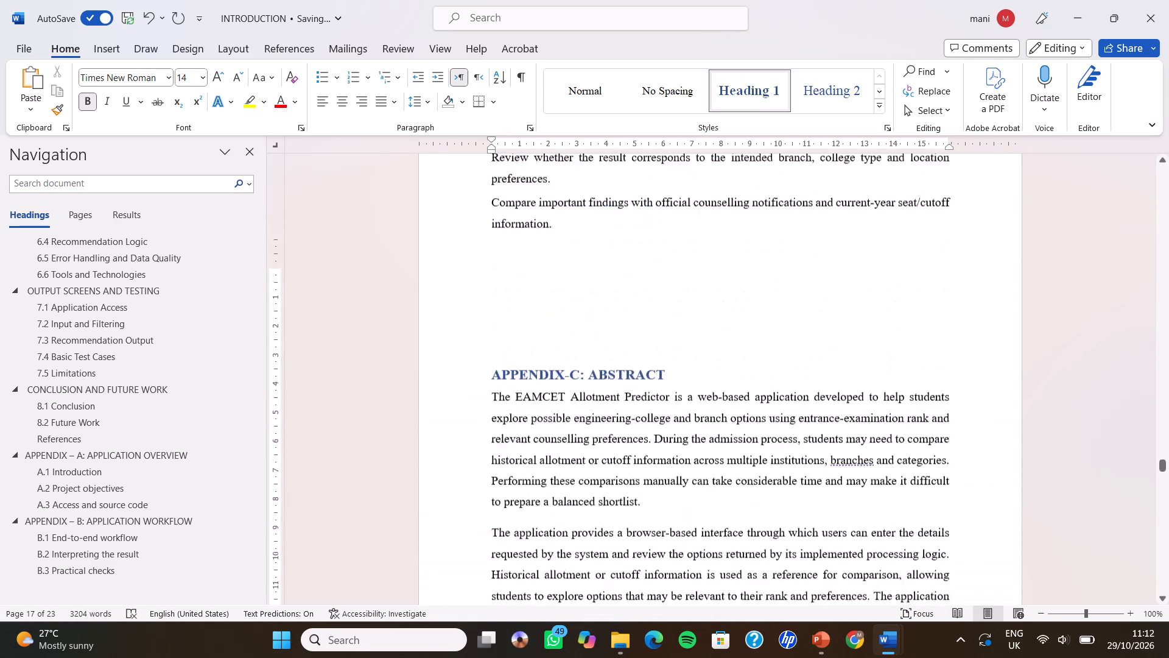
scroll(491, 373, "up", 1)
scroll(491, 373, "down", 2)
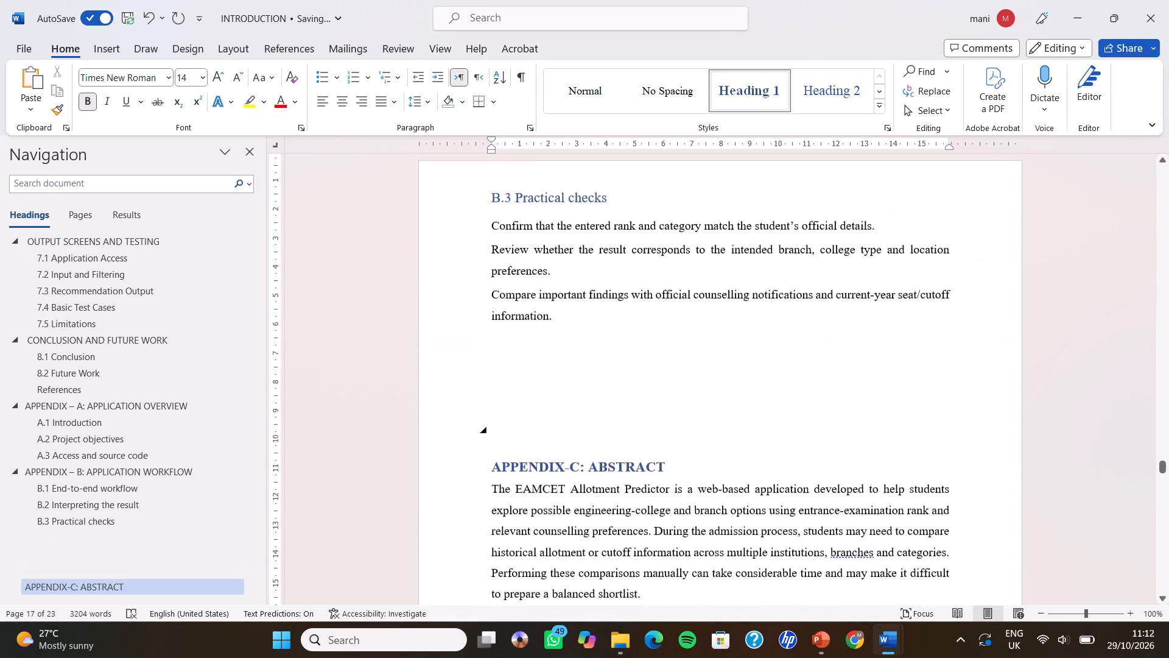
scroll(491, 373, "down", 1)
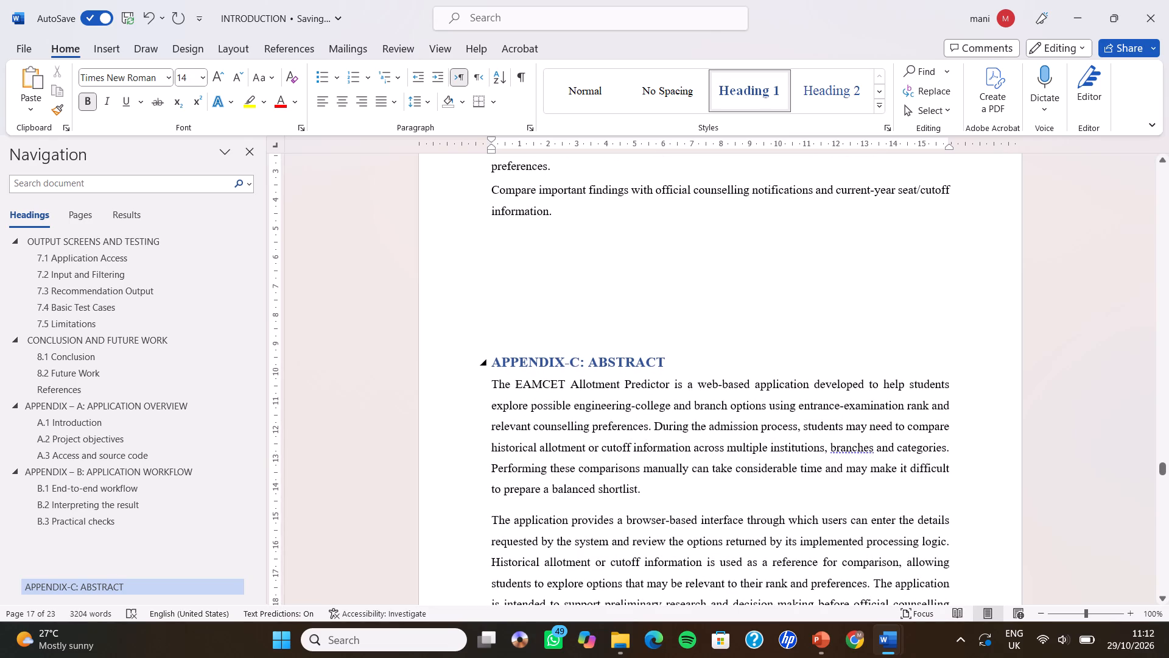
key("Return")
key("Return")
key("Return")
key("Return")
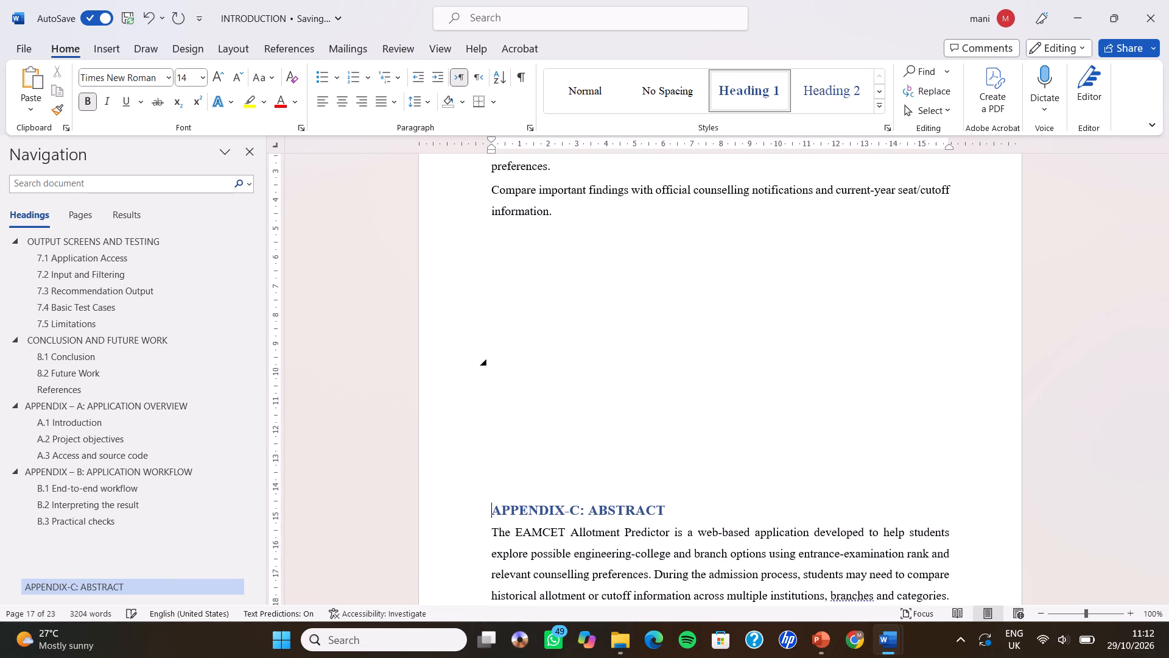
Undo the blank lines above APPENDIX-C and the period added after the INTRODUCTION heading's number.
key("ctrl+z")
key("ctrl+z")
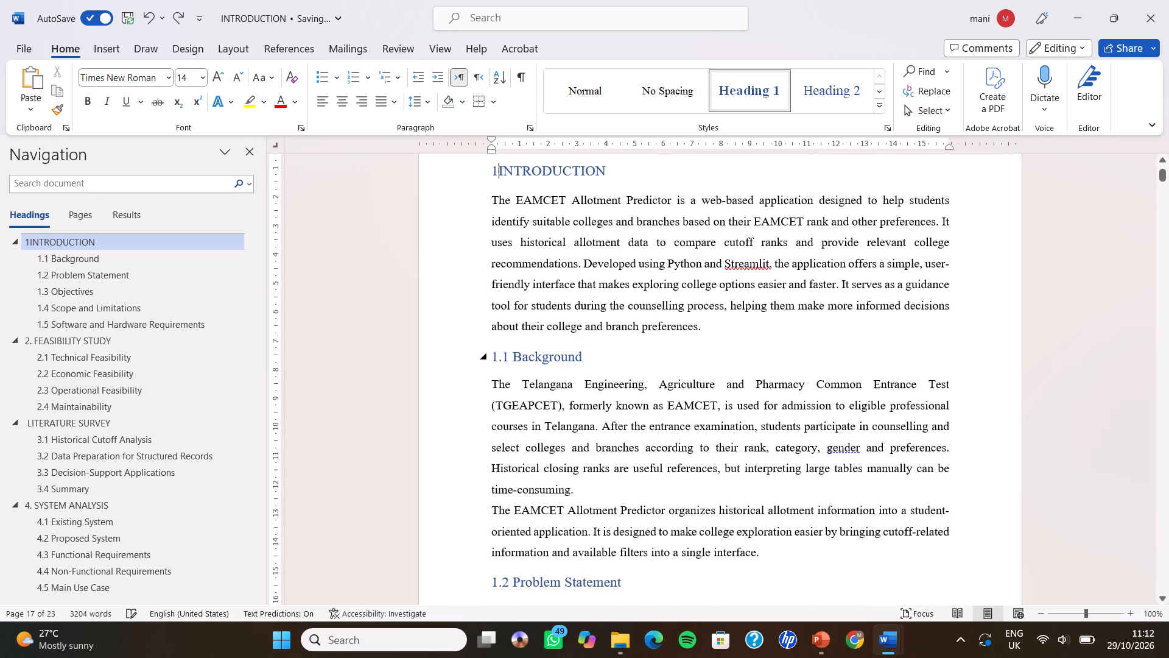
Examine the pages near the document's end, including Appendix D's final table rows and the space before Appendix E.
scroll(543, 341, "down", 12)
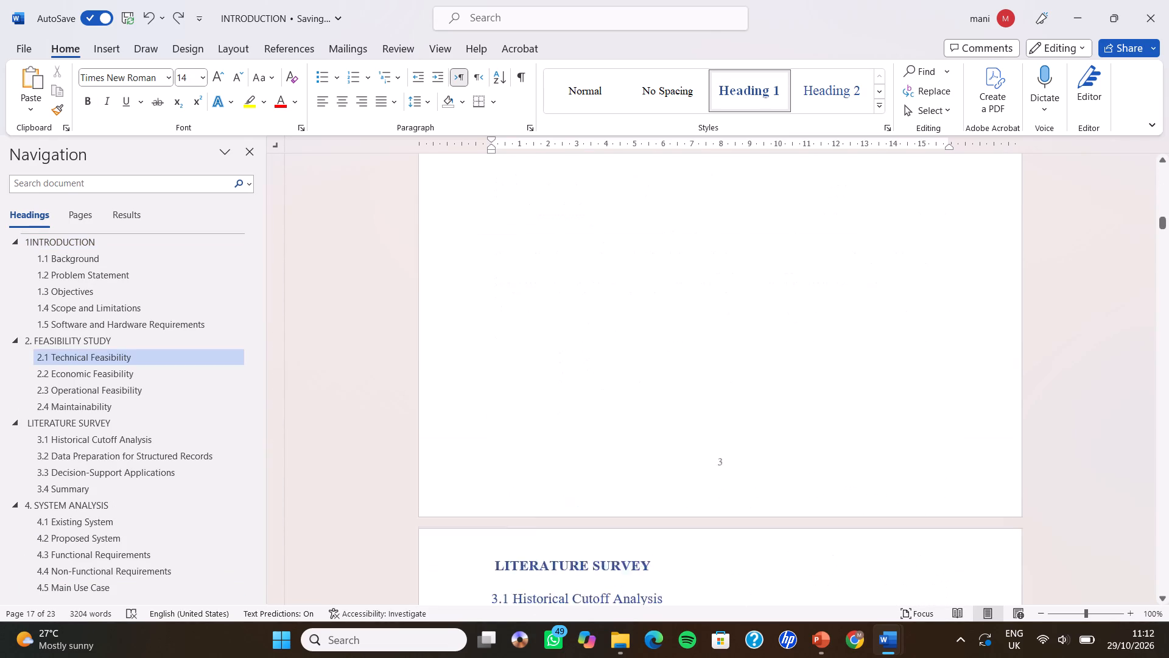
scroll(543, 341, "down", 20)
scroll(543, 341, "down", 5)
scroll(543, 341, "up", 4)
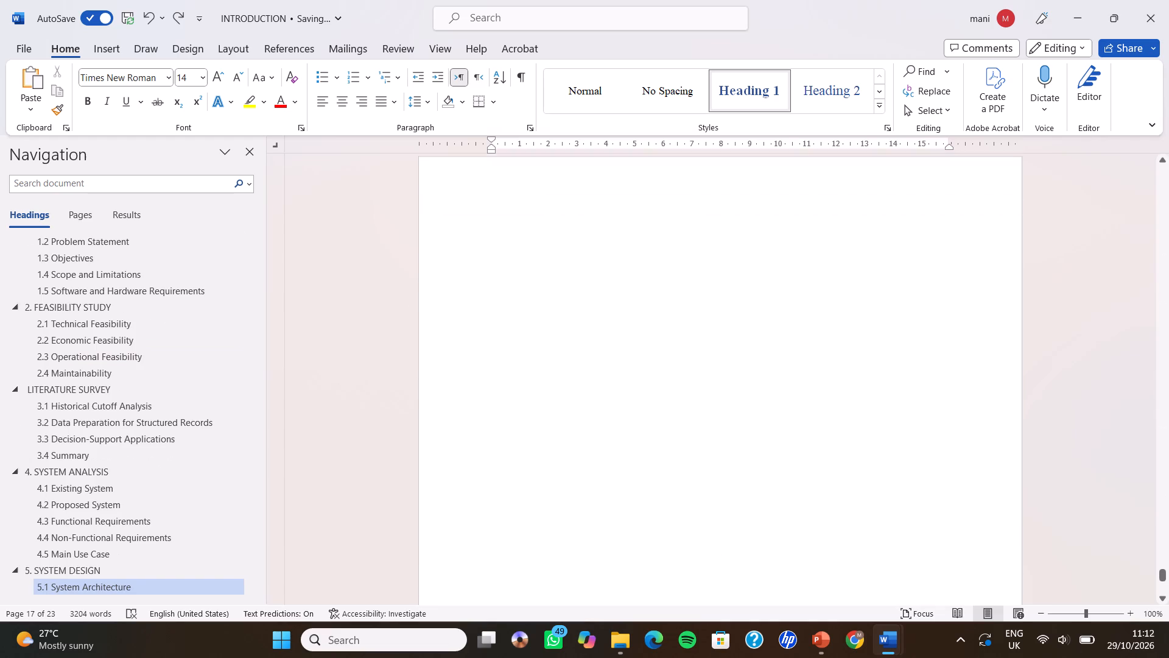
scroll(543, 341, "up", 4)
scroll(543, 341, "down", 1)
scroll(543, 341, "up", 3)
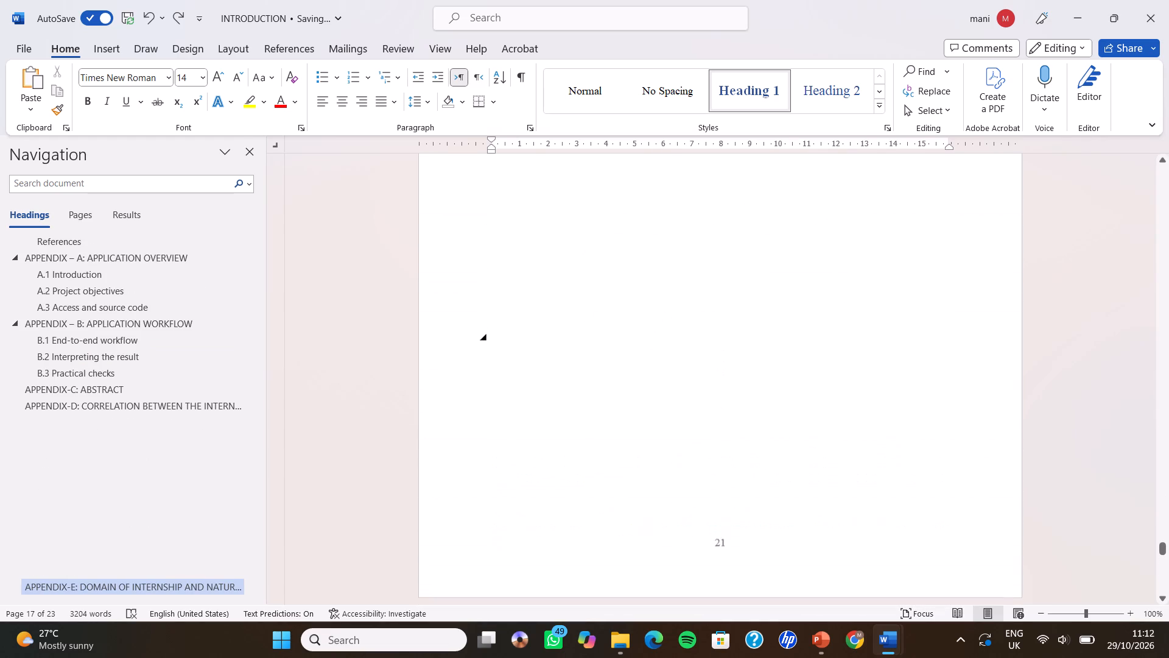
scroll(543, 341, "up", 3)
scroll(543, 341, "down", 2)
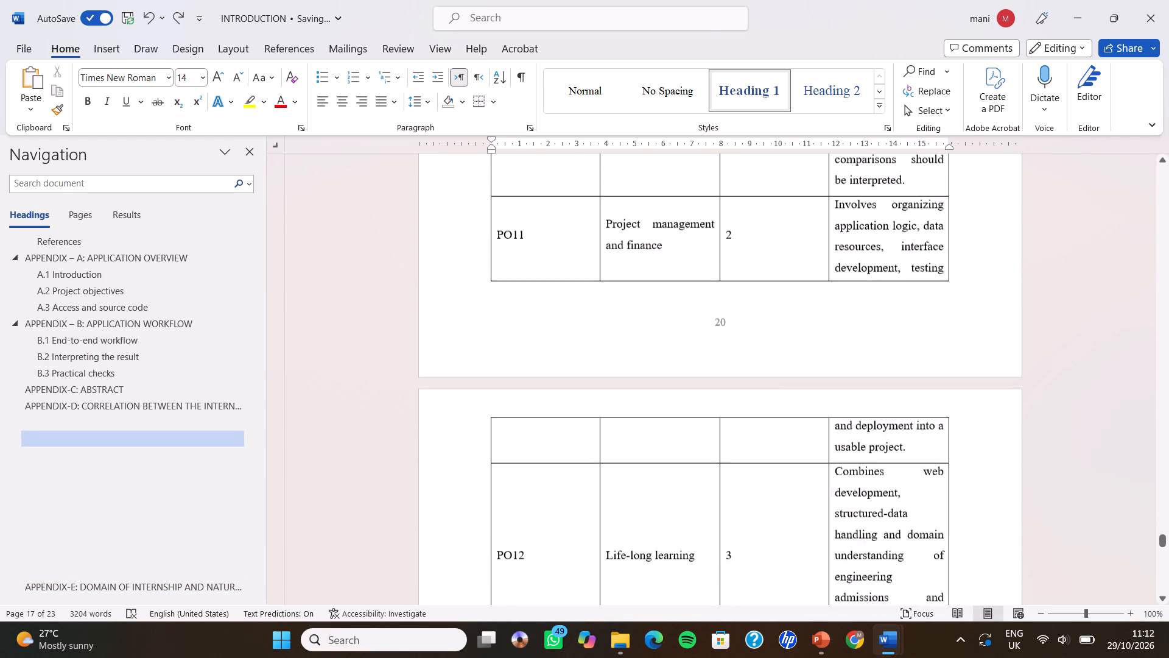
Examine Appendix E's heading, project tables and signature block, along with the empty space on the page before it.
scroll(543, 341, "down", 5)
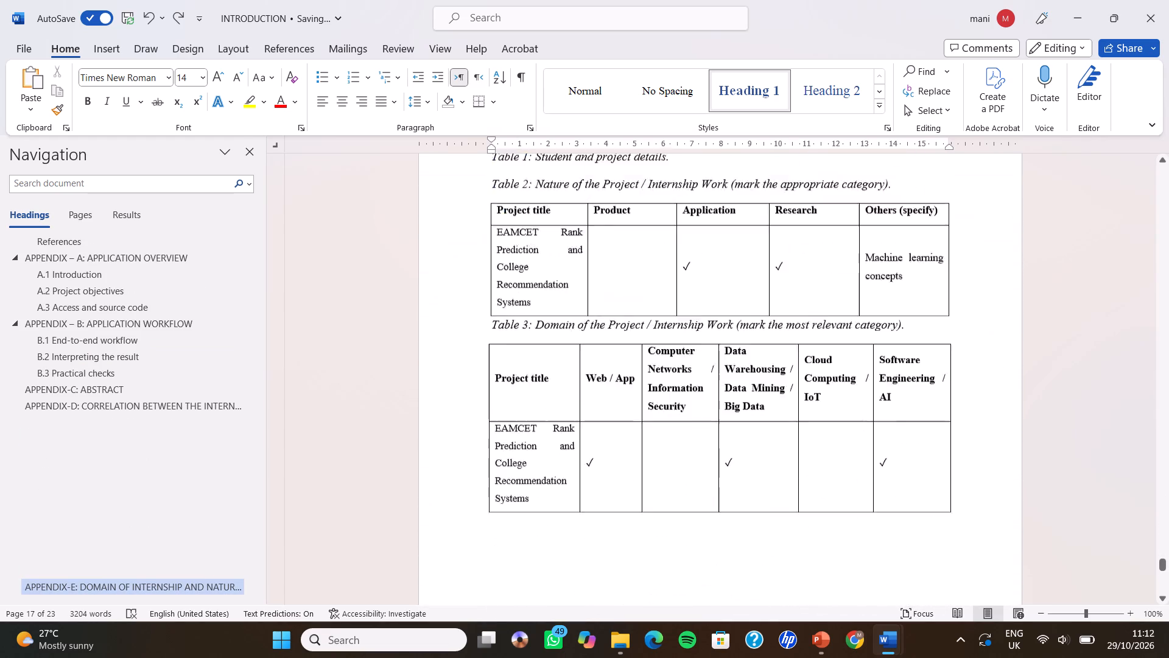
scroll(543, 341, "down", 1)
scroll(543, 341, "up", 1)
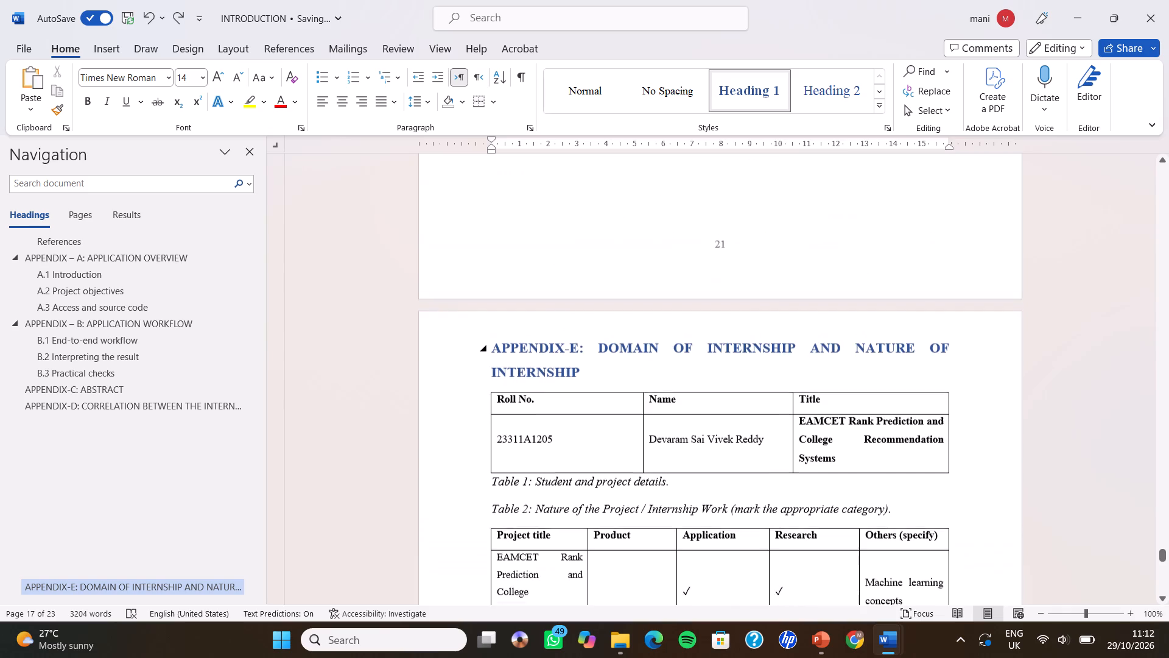
scroll(543, 341, "up", 2)
scroll(543, 341, "down", 1)
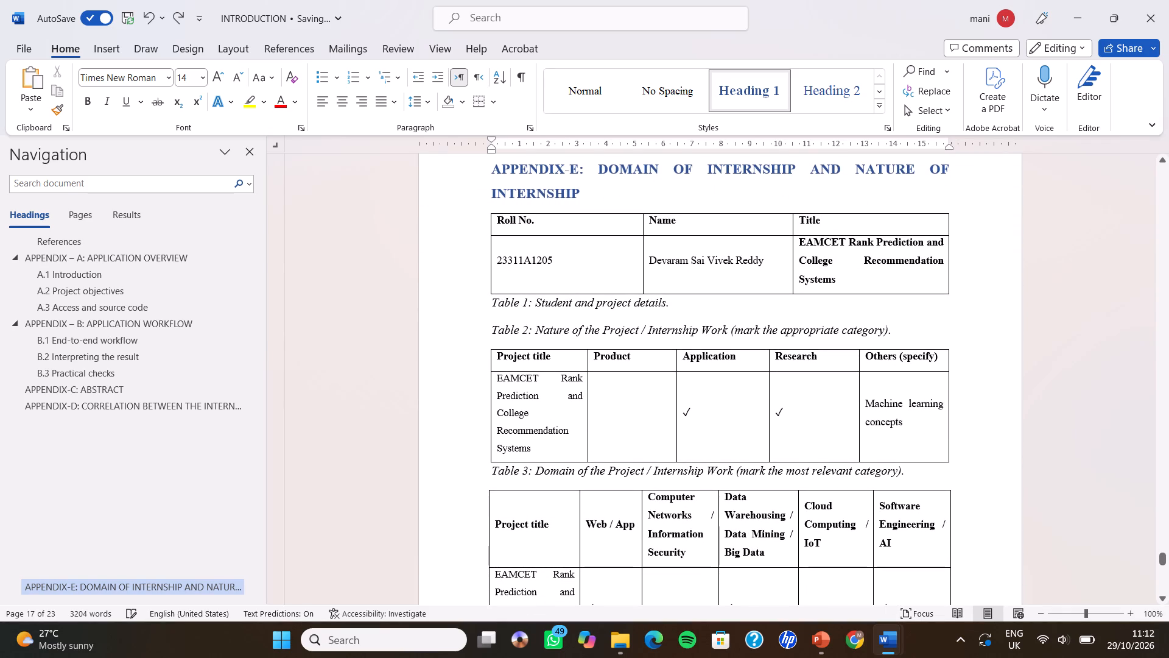
scroll(543, 341, "down", 1)
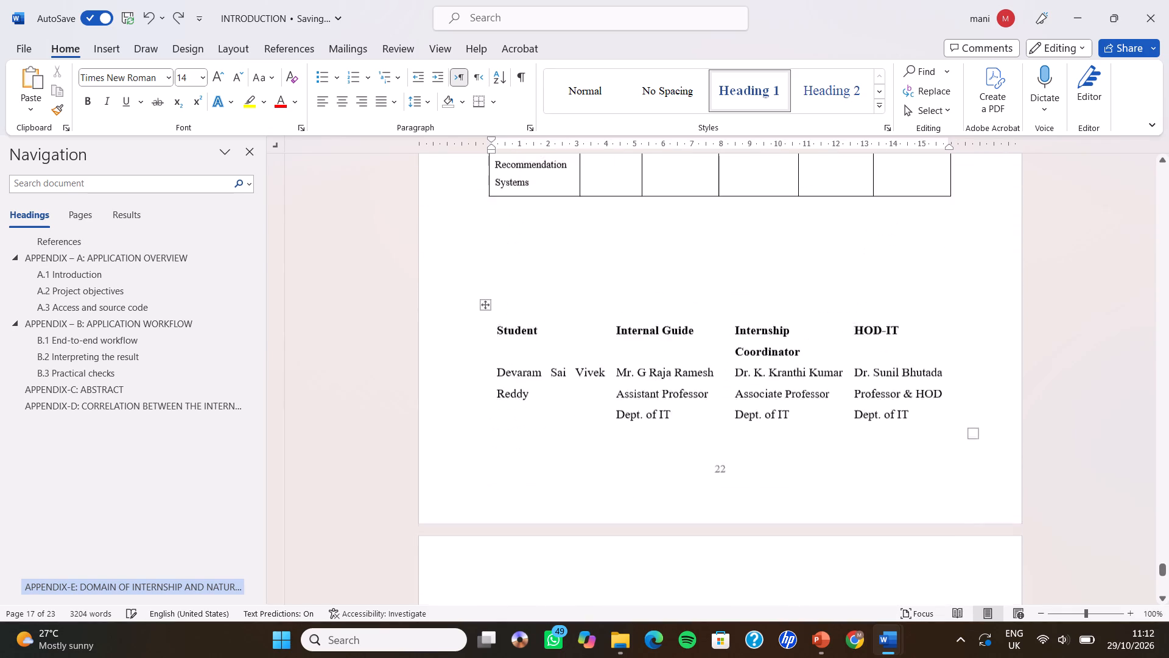
scroll(543, 341, "down", 2)
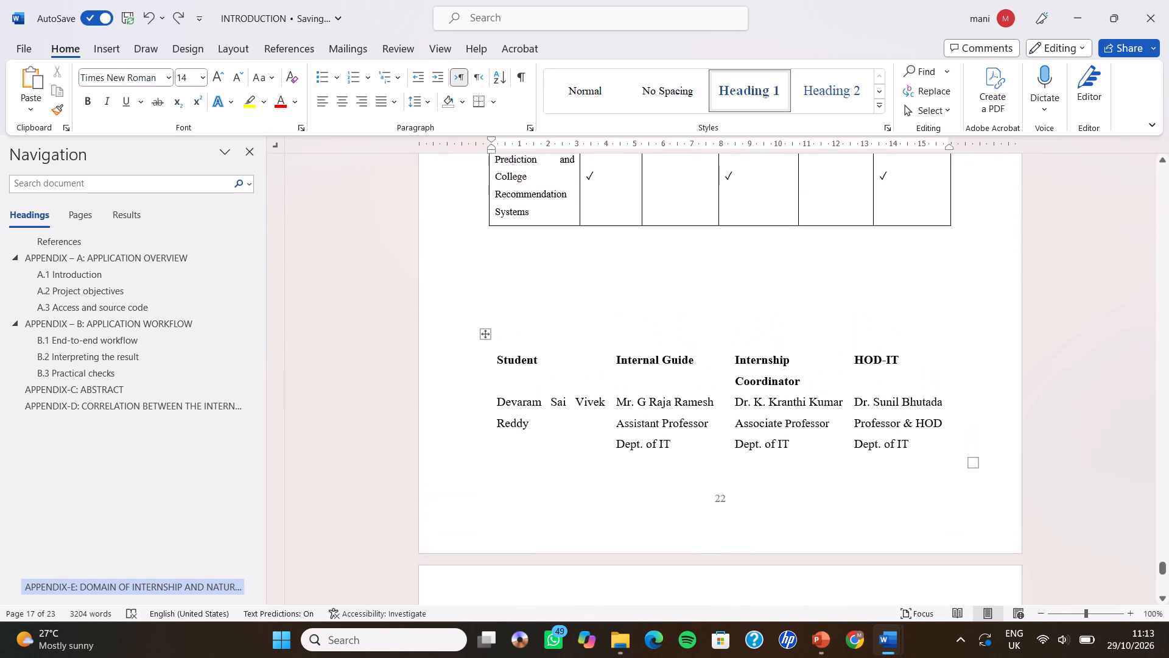
scroll(543, 341, "down", 1)
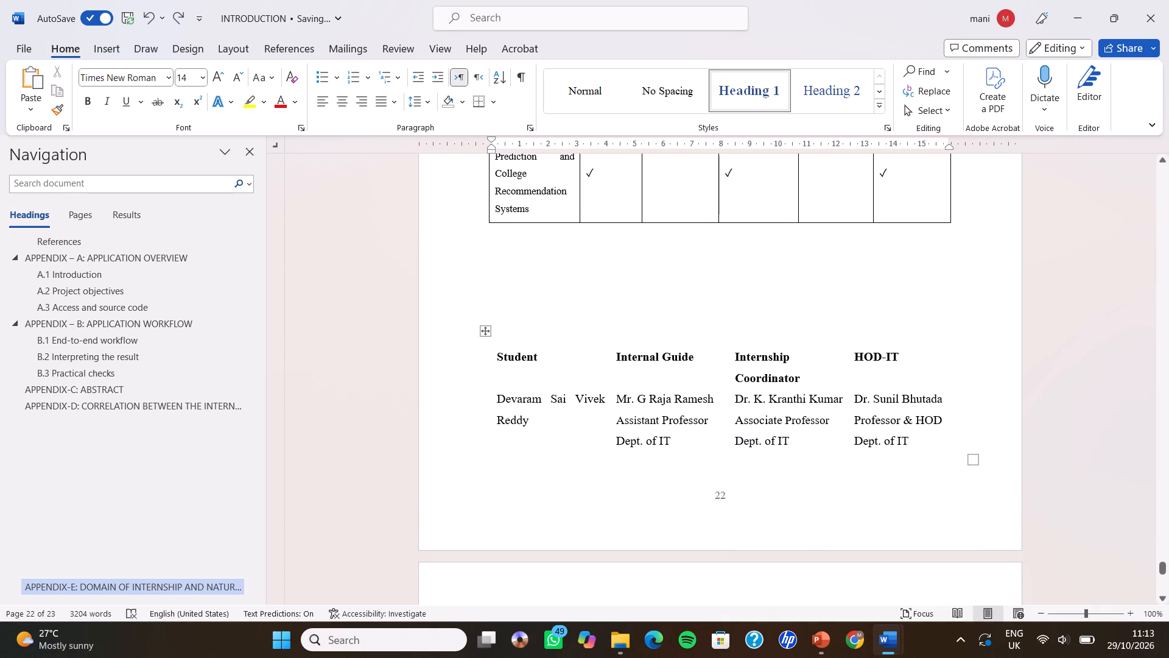
scroll(543, 341, "right", 2)
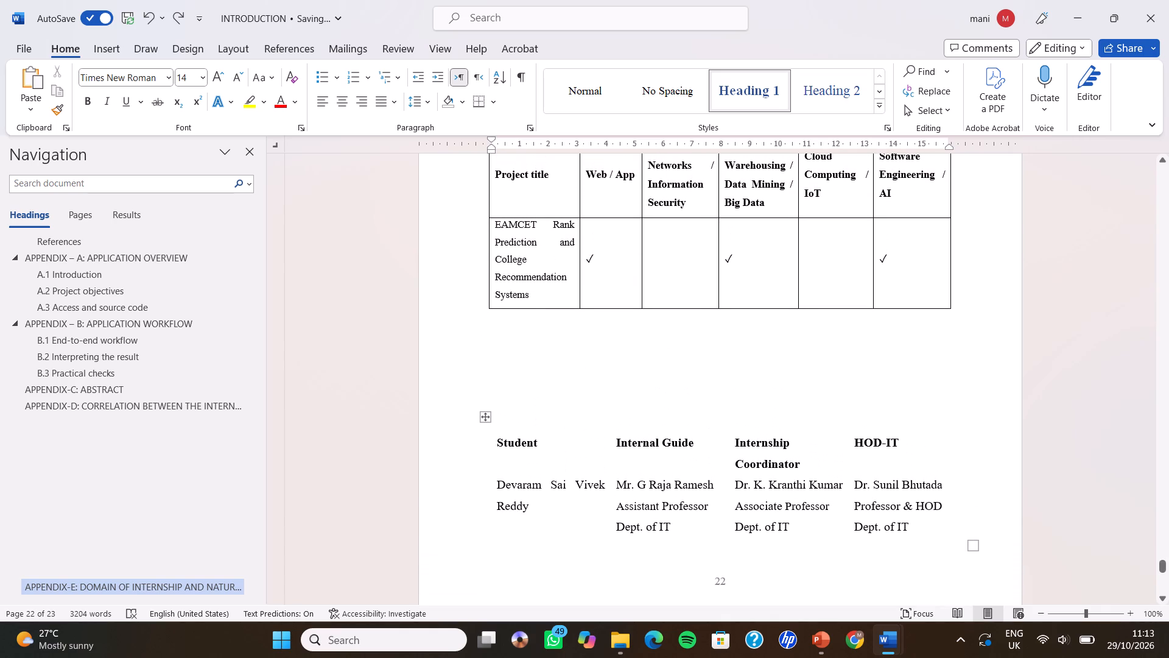
scroll(543, 341, "up", 6)
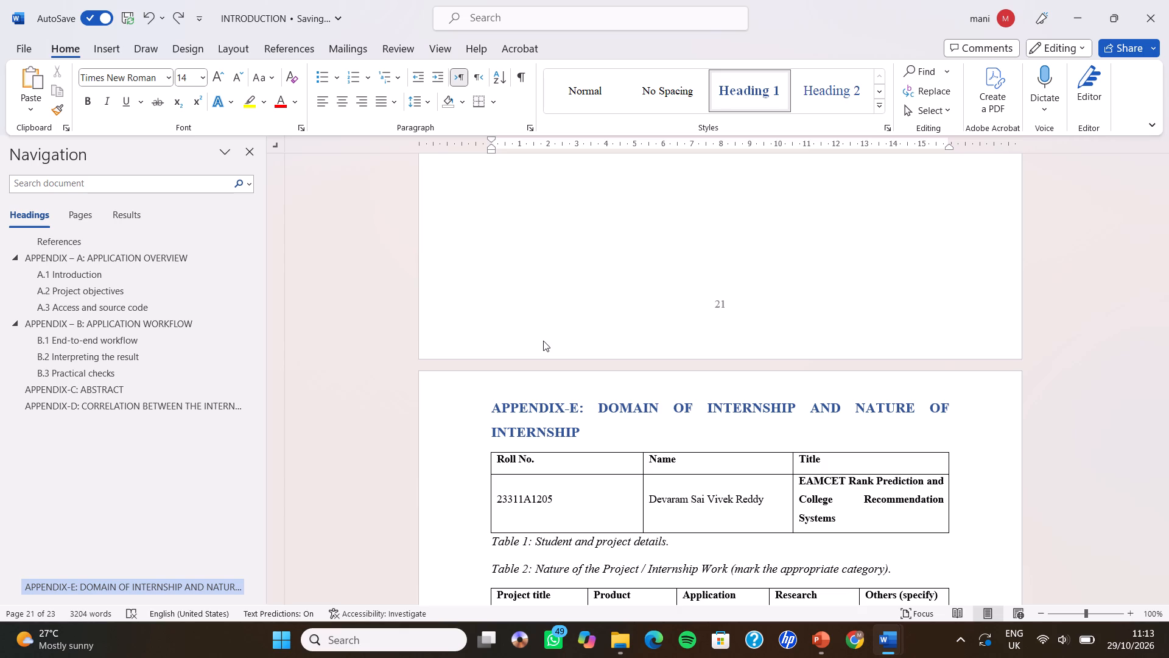
scroll(543, 341, "up", 3)
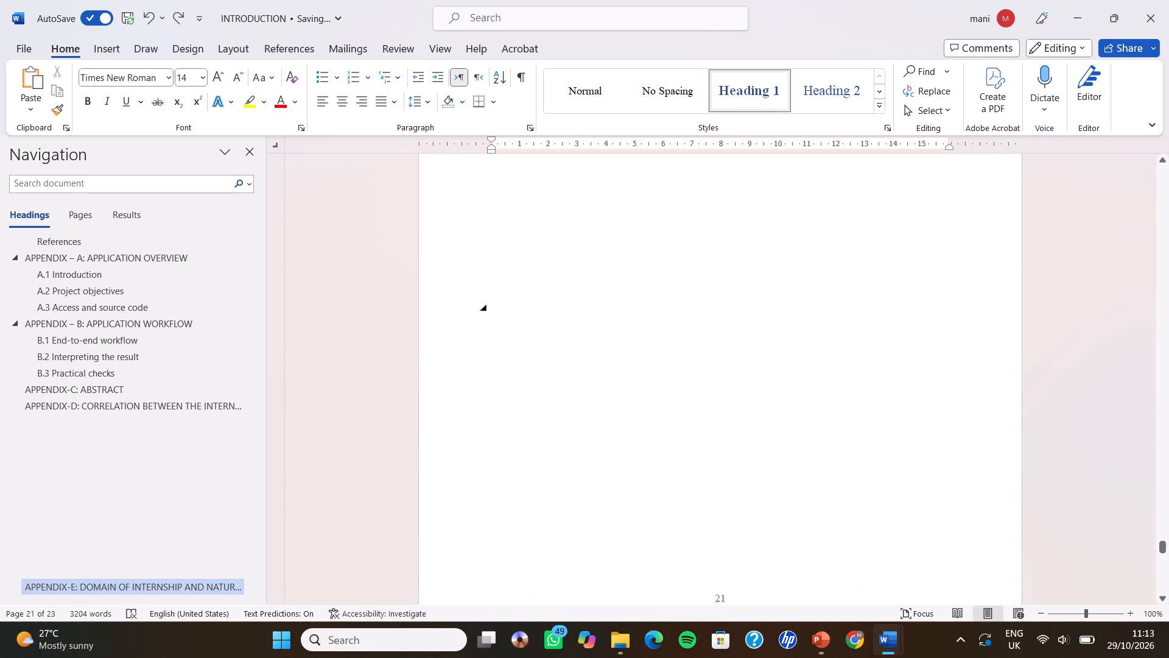
Examine Appendix D's Program Outcomes table across its pages and the blank space before Appendix E.
scroll(543, 341, "up", 1)
scroll(543, 341, "down", 1)
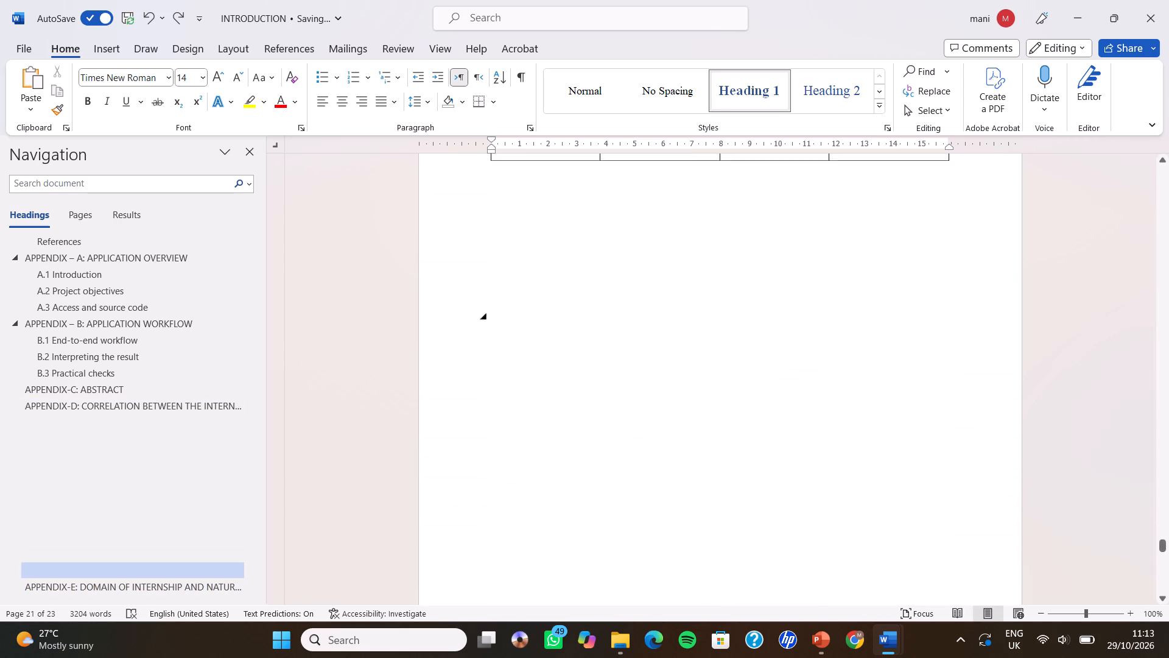
scroll(543, 341, "down", 1)
scroll(543, 341, "up", 8)
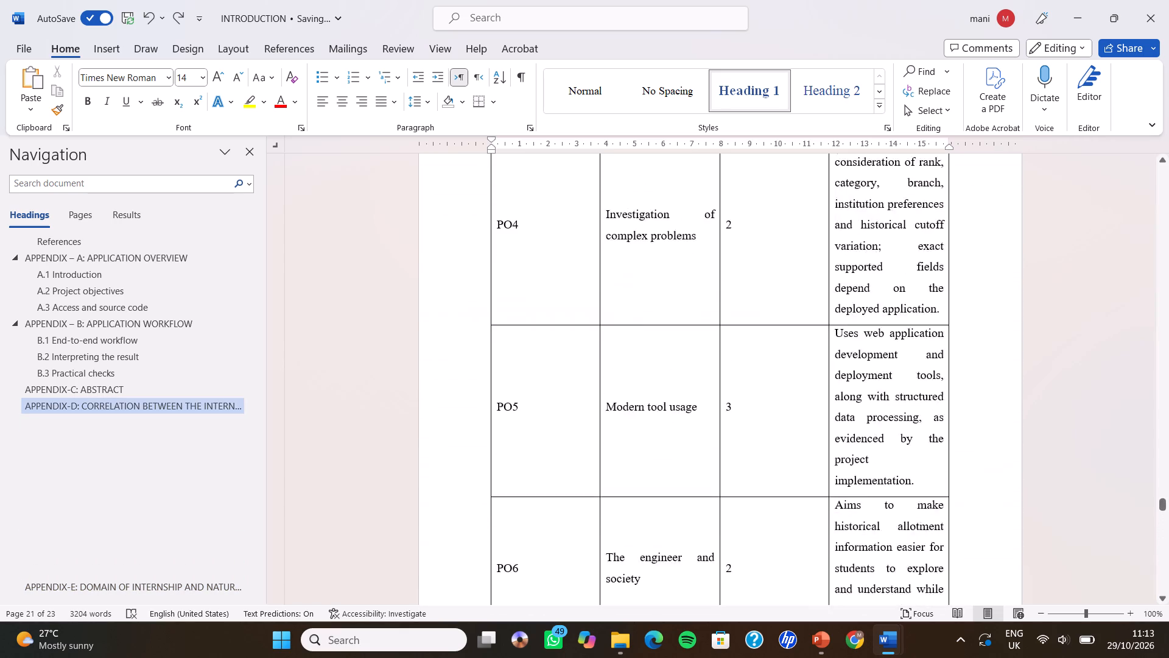
scroll(543, 341, "up", 15)
scroll(543, 341, "down", 4)
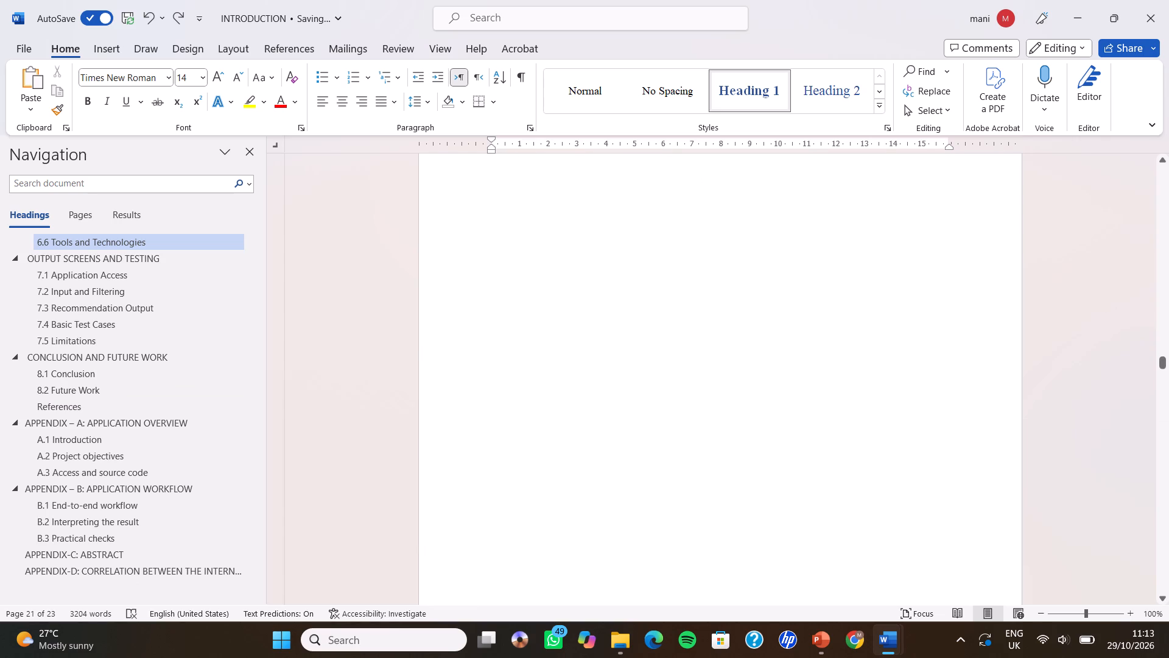
scroll(543, 341, "down", 18)
scroll(543, 341, "down", 3)
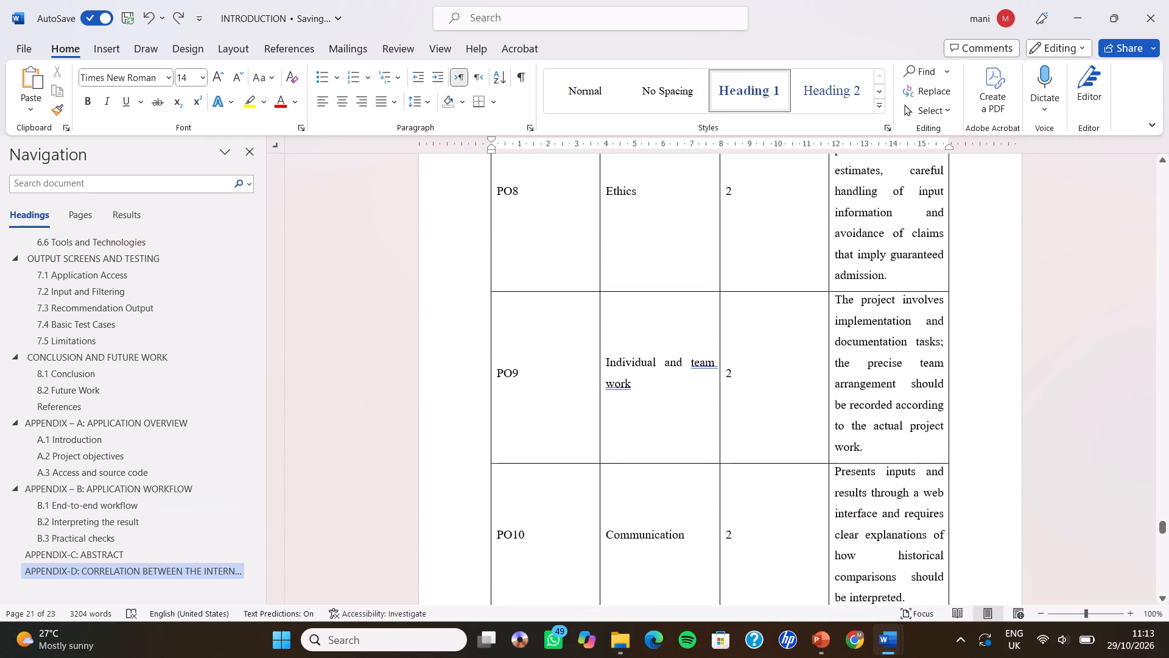
scroll(543, 341, "down", 1)
Go to APPENDIX-C: ABSTRACT and examine how the abstract runs into Appendix D and its table.
left_click(176, 554)
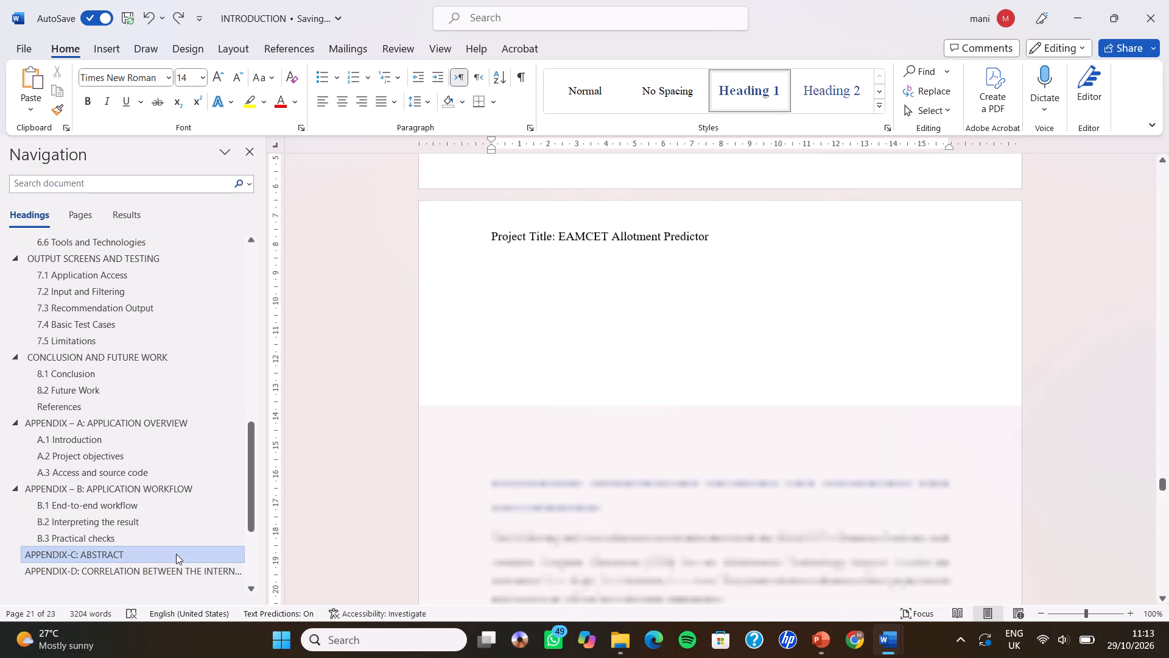
scroll(663, 182, "down", 2)
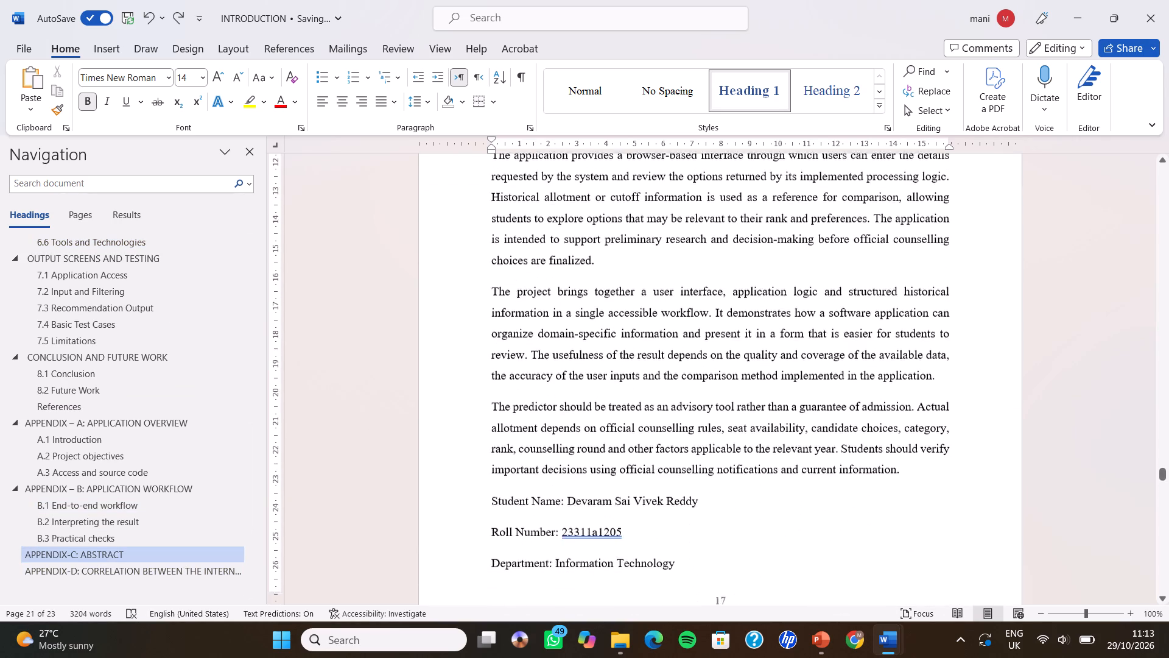
scroll(663, 182, "down", 6)
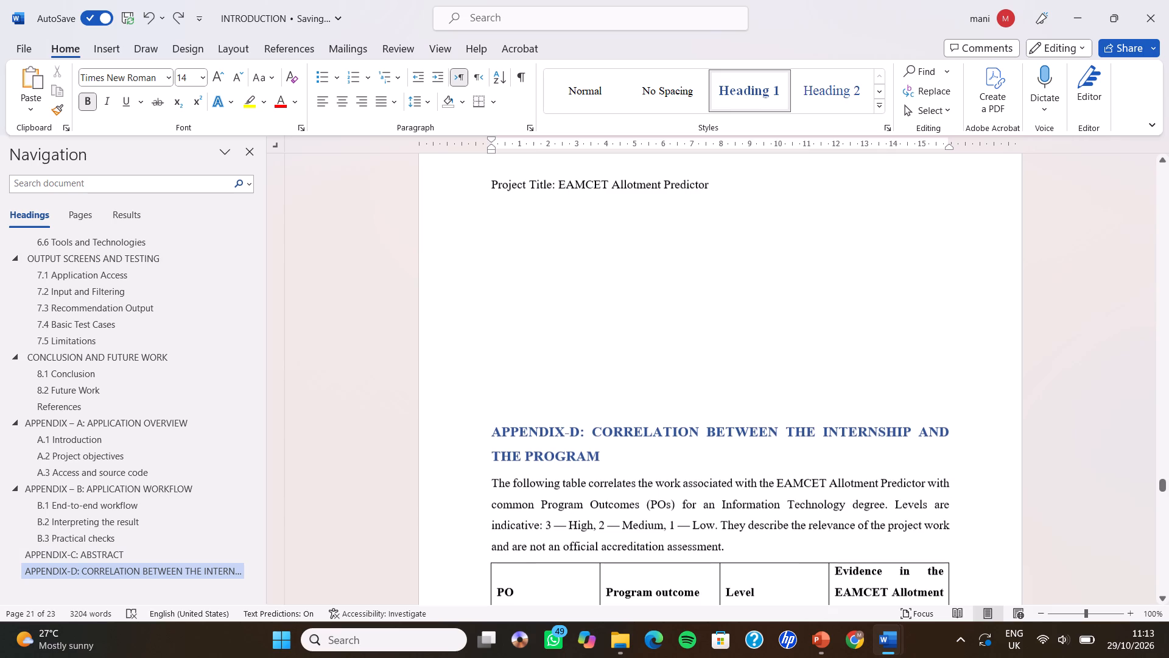
scroll(663, 182, "down", 3)
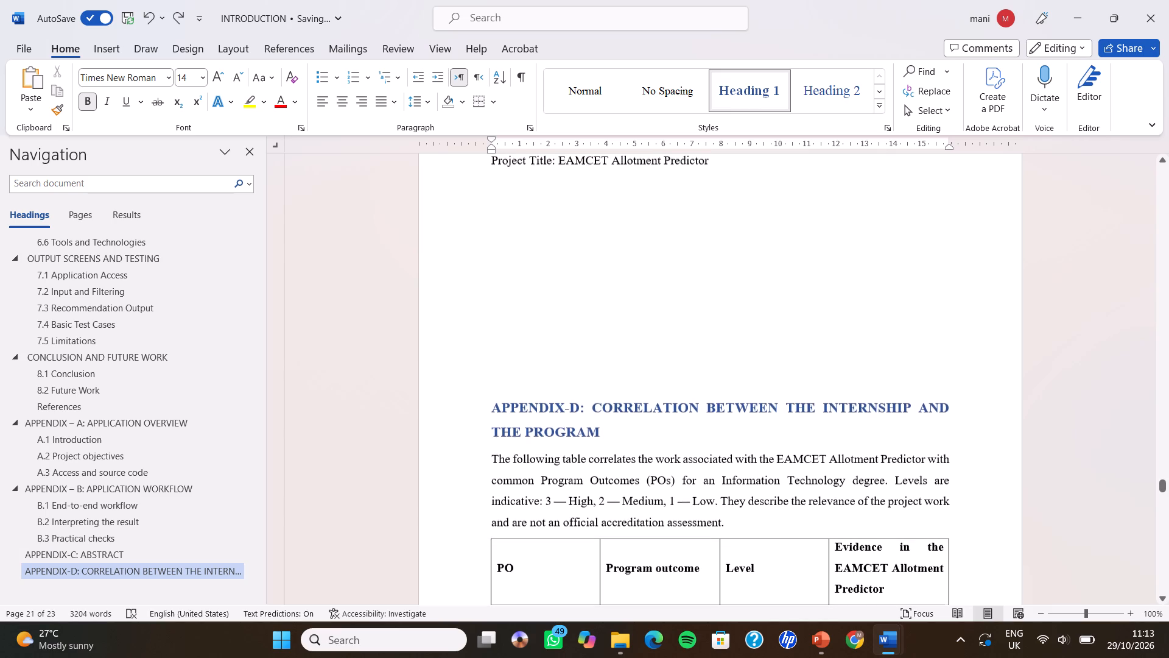
scroll(663, 182, "down", 2)
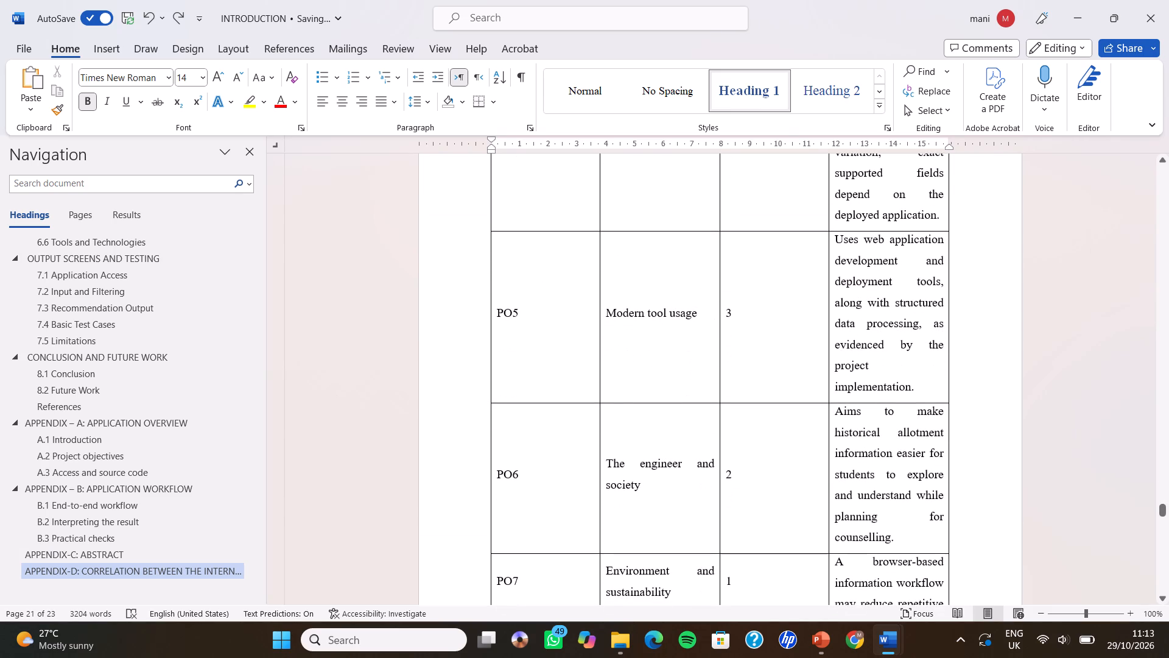
scroll(663, 182, "down", 2)
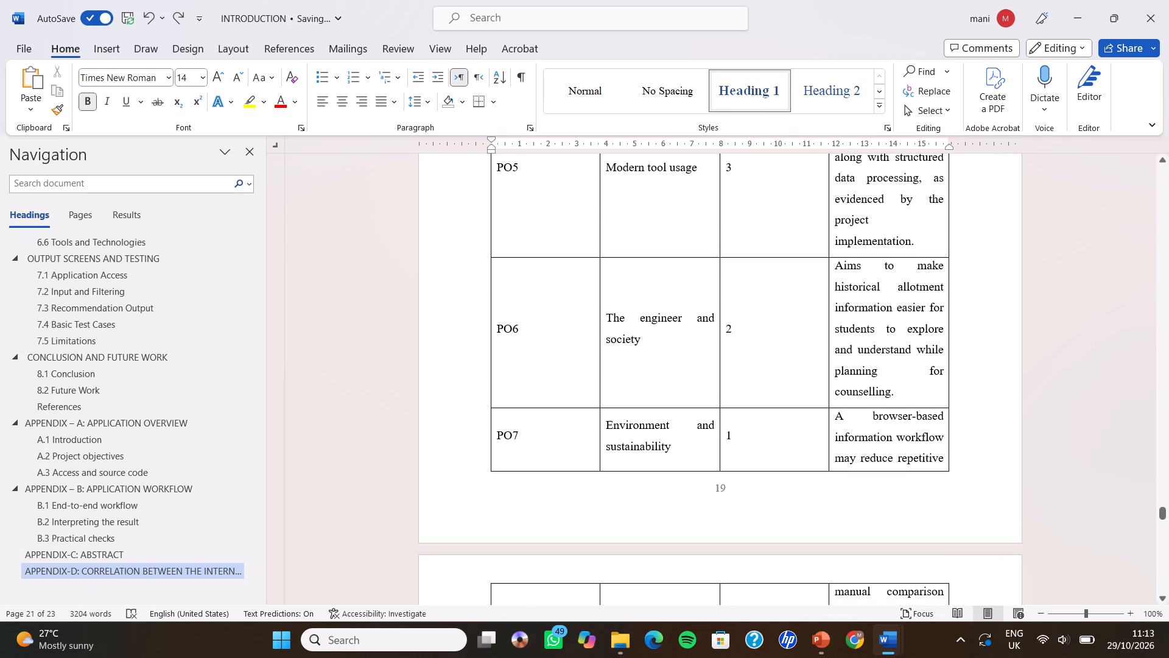
scroll(626, 232, "up", 6)
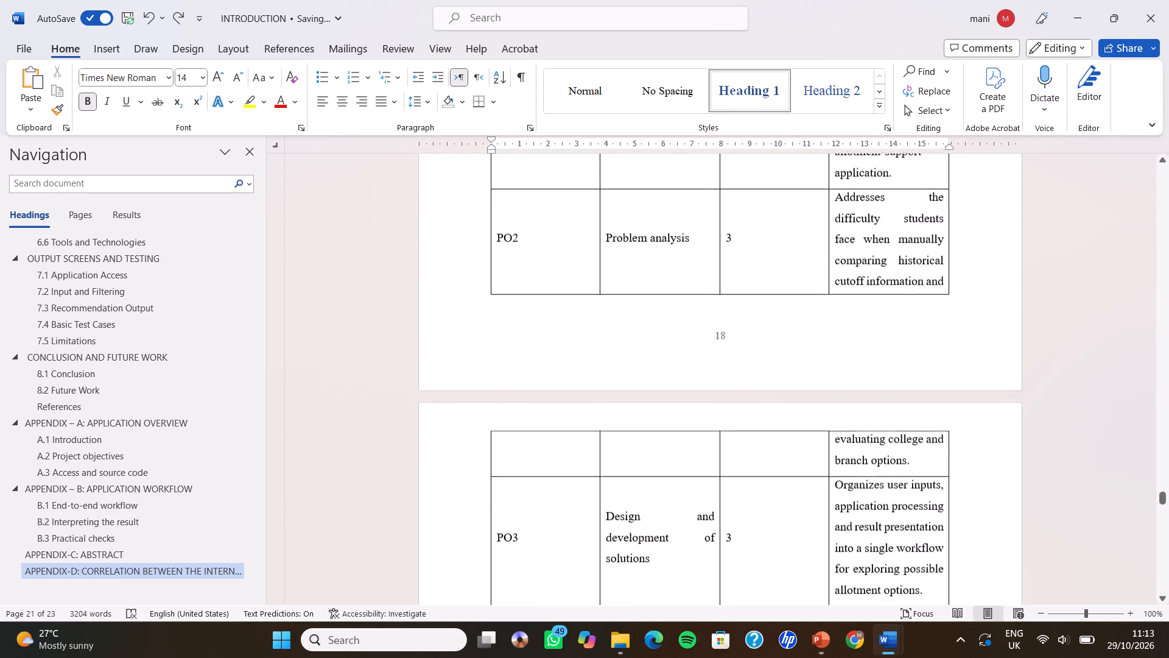
scroll(626, 232, "down", 2)
Delete all the blank lines between the Project Title line and the APPENDIX-D heading.
scroll(626, 232, "up", 5)
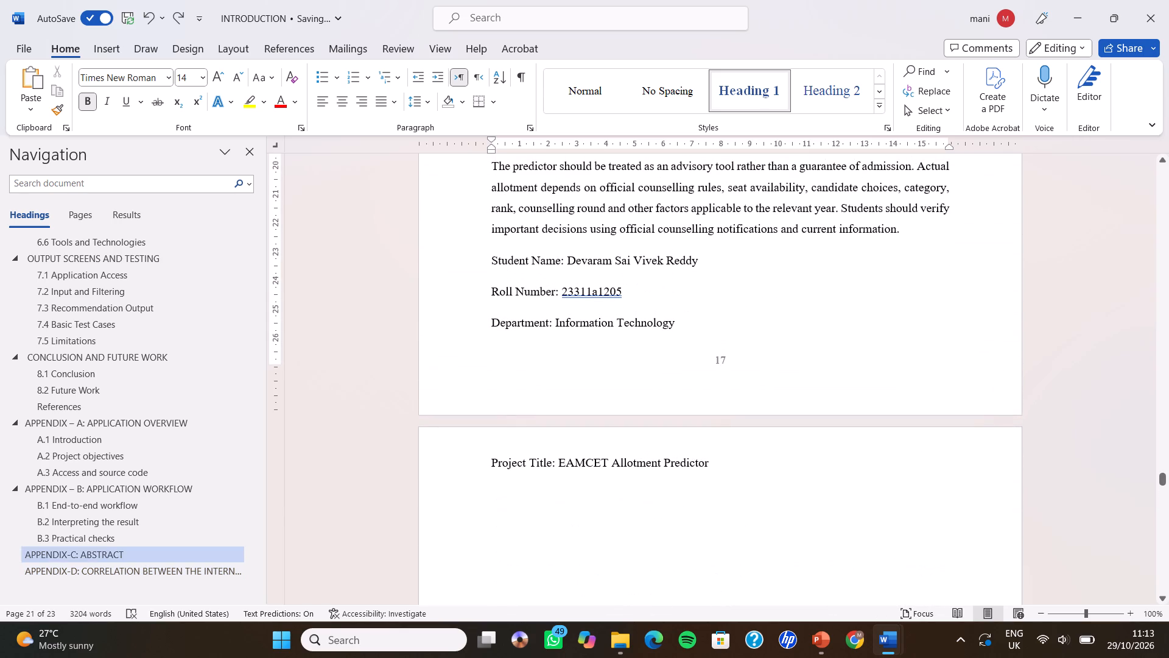
left_click(629, 517)
scroll(629, 517, "down", 1)
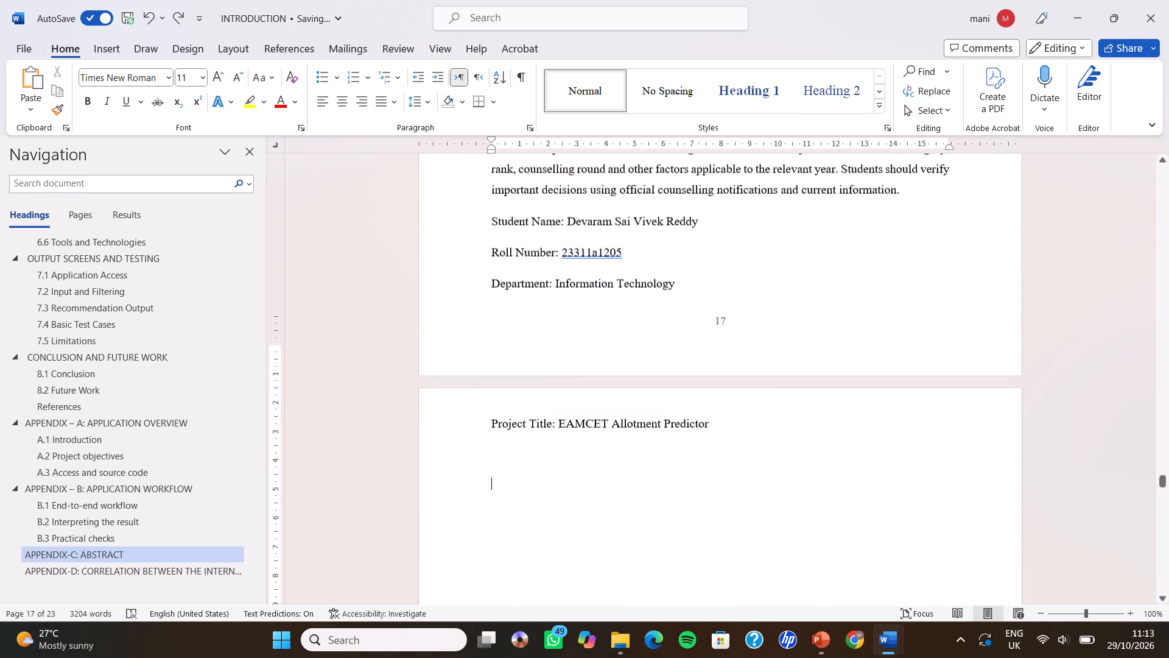
scroll(629, 517, "down", 1)
left_click(542, 467)
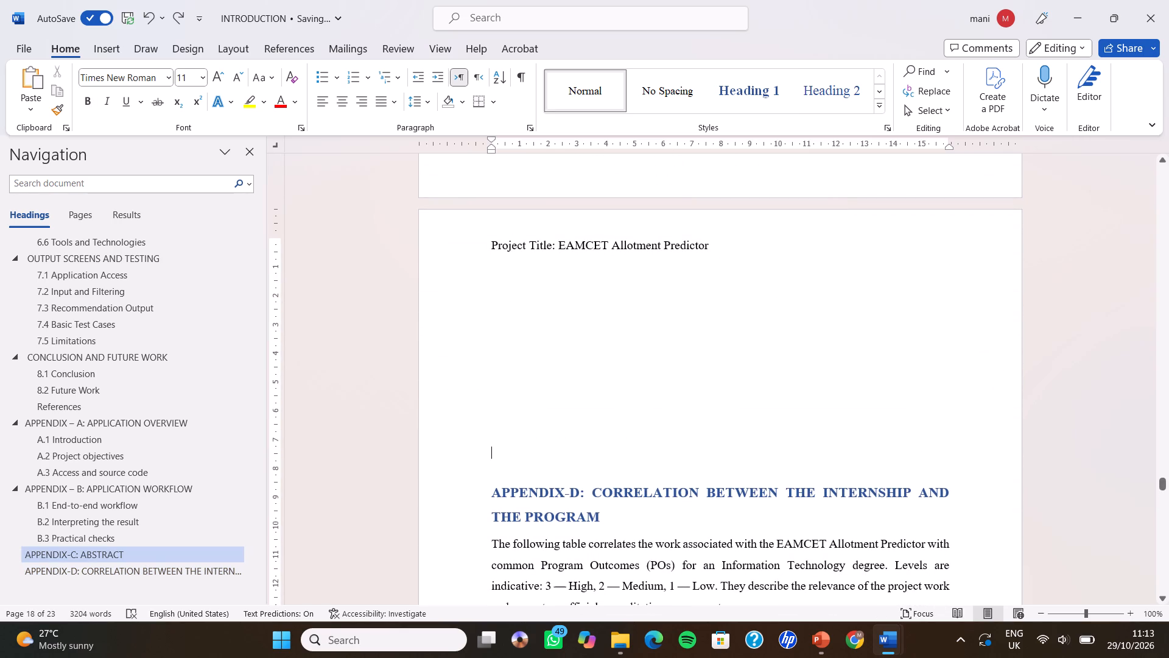
left_click(538, 472)
key("BackSpace")
key("BackSpace")
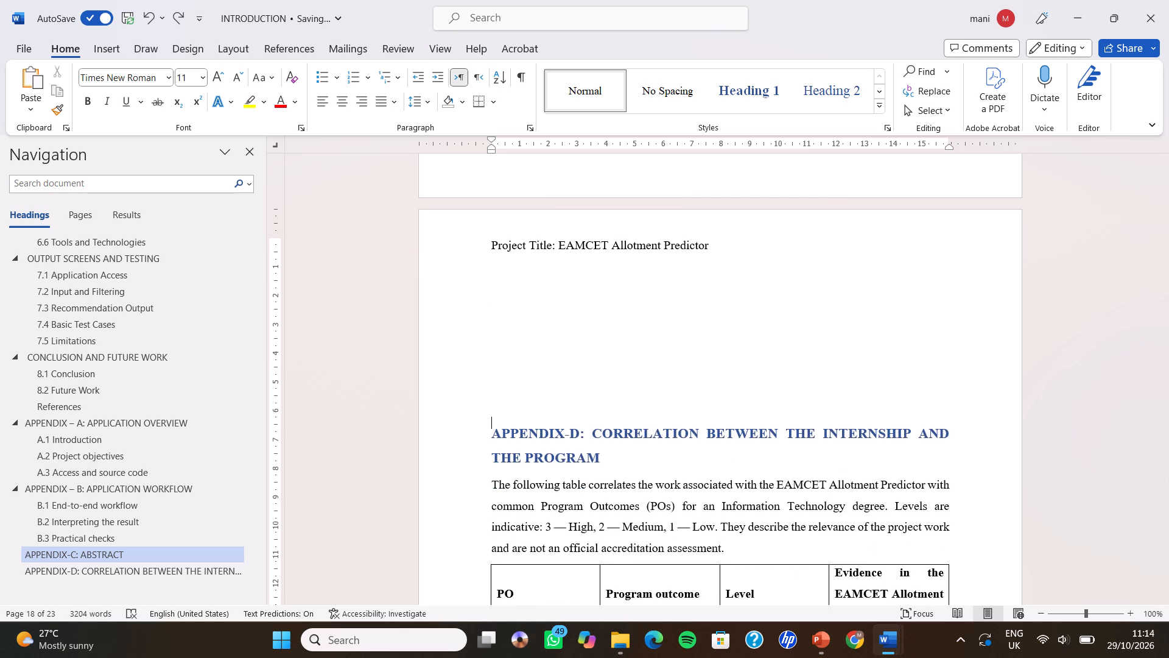
key("BackSpace")
key("BackSpace")
key("BackSpace")
key("BackSpace")
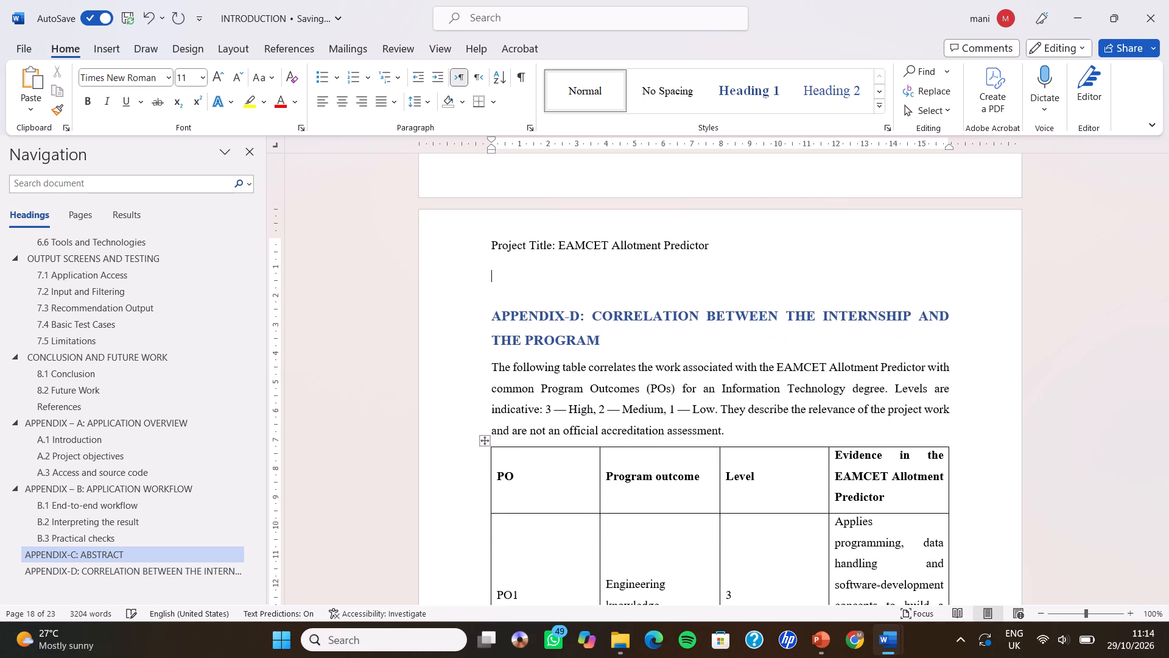
key("BackSpace")
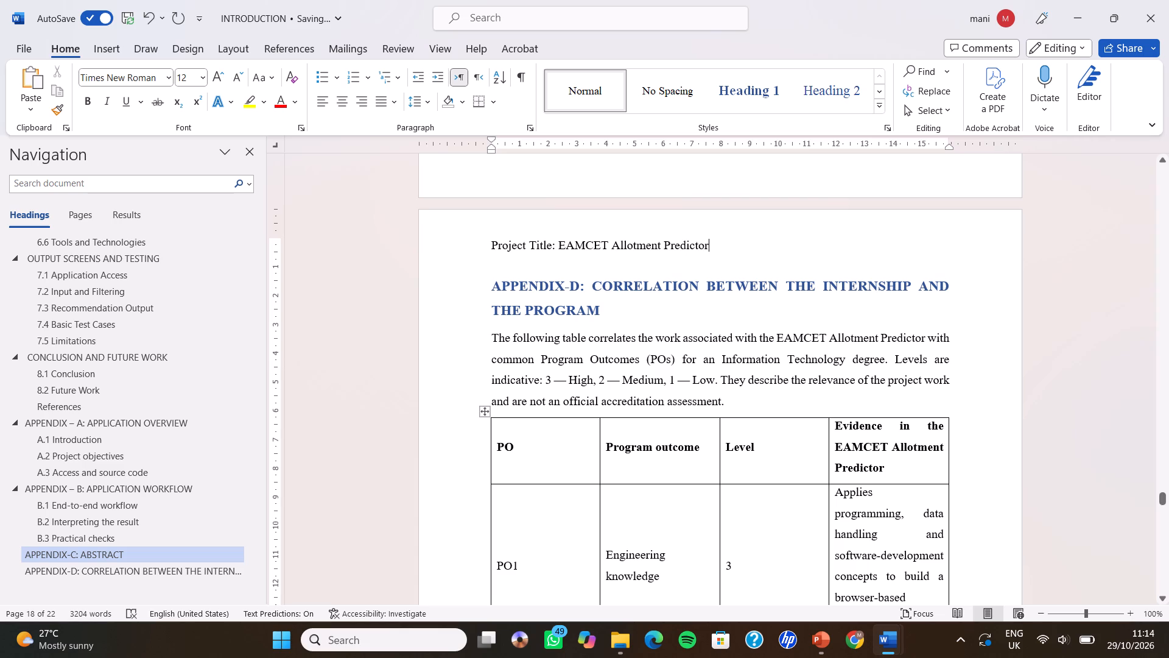
Cut the entire APPENDIX-C: ABSTRACT section, from its heading through the Project Title line.
scroll(730, 258, "up", 4)
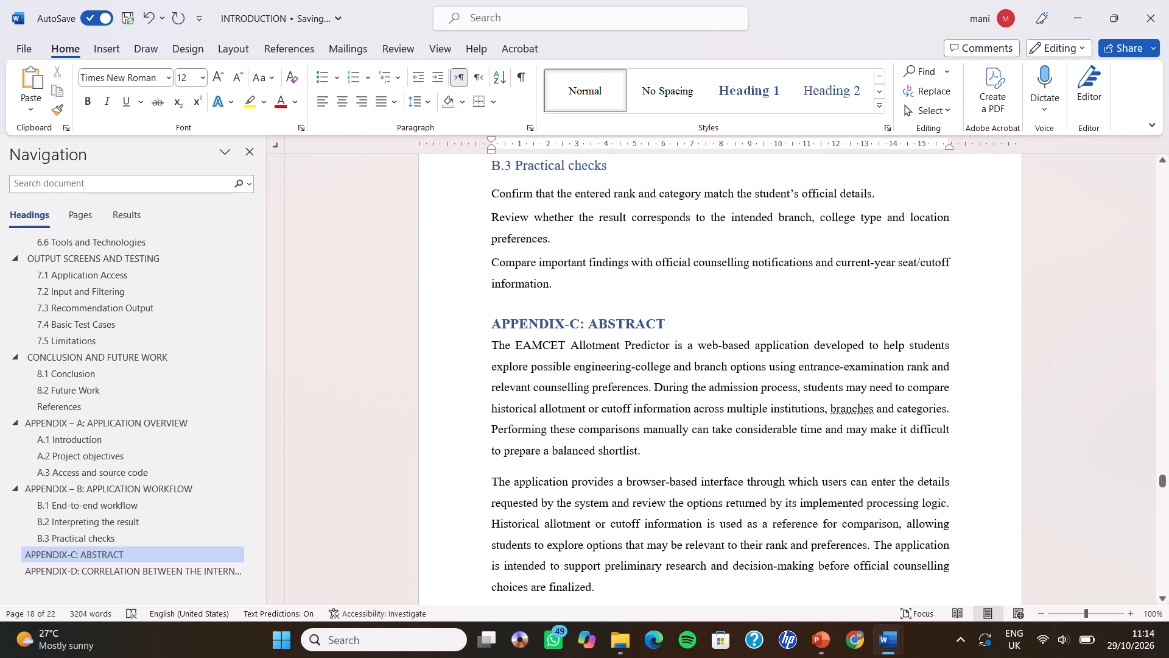
scroll(730, 258, "up", 1)
left_click_drag(491, 353, 548, 422)
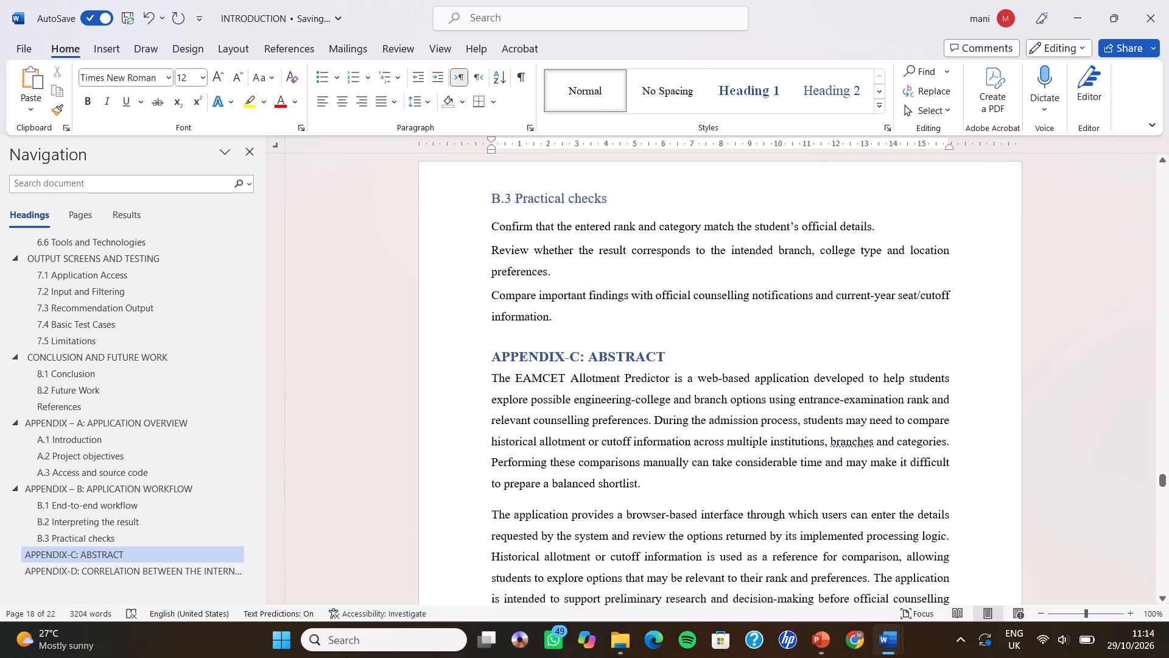
left_click_drag(548, 422, 757, 602)
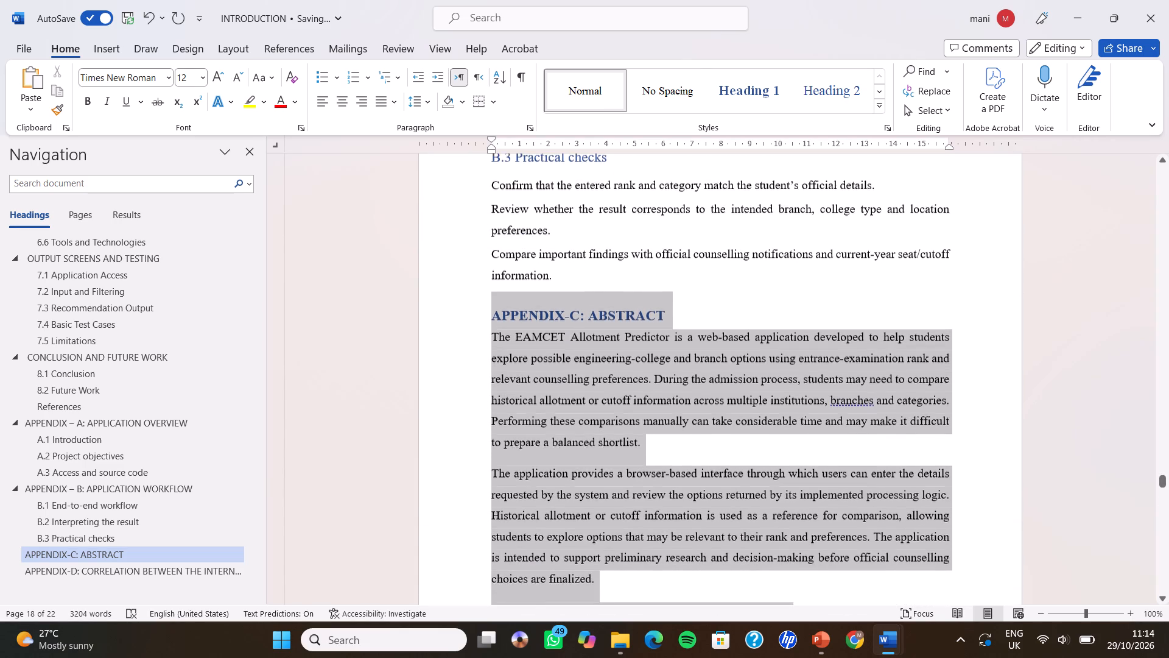
left_click_drag(757, 602, 759, 603)
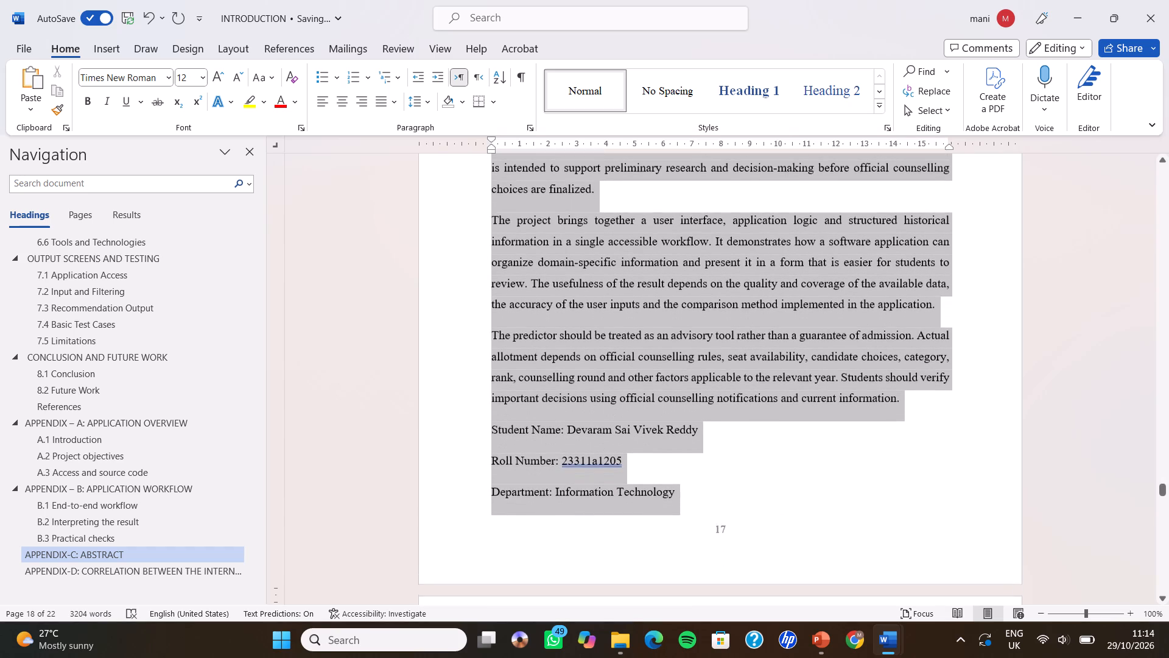
left_click_drag(759, 603, 708, 493)
key("ctrl+x")
Insert two blank lines above the APPENDIX-E heading to push it and its table onto the following page.
scroll(708, 493, "up", 1)
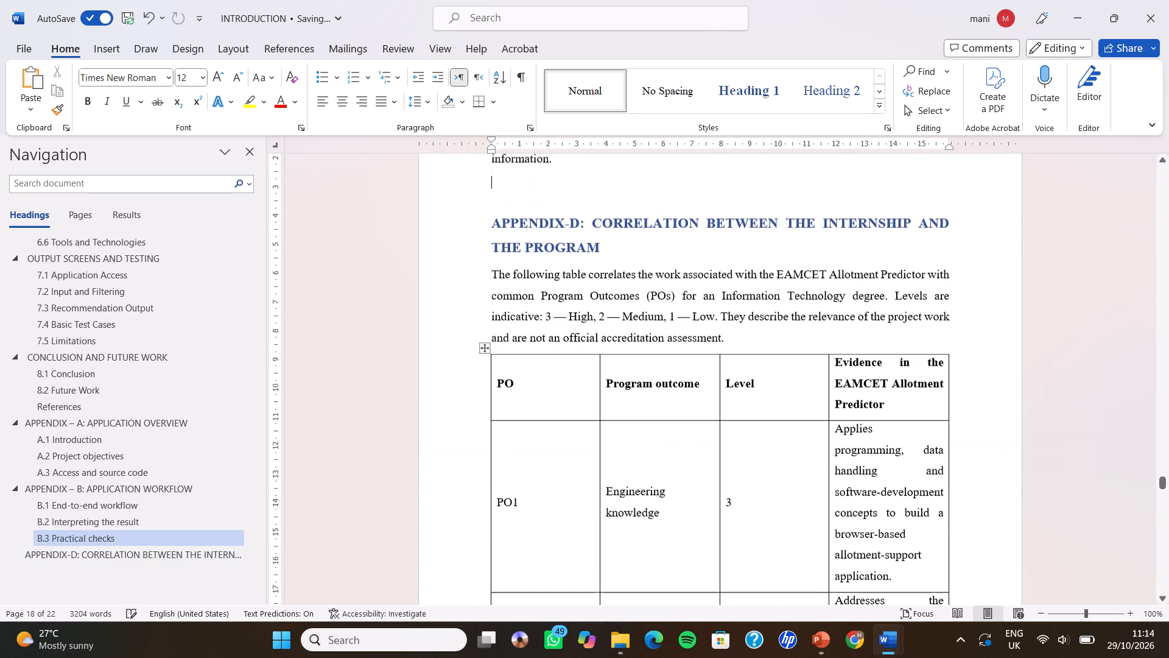
scroll(708, 493, "up", 1)
scroll(708, 493, "right", 2)
scroll(708, 493, "down", 2)
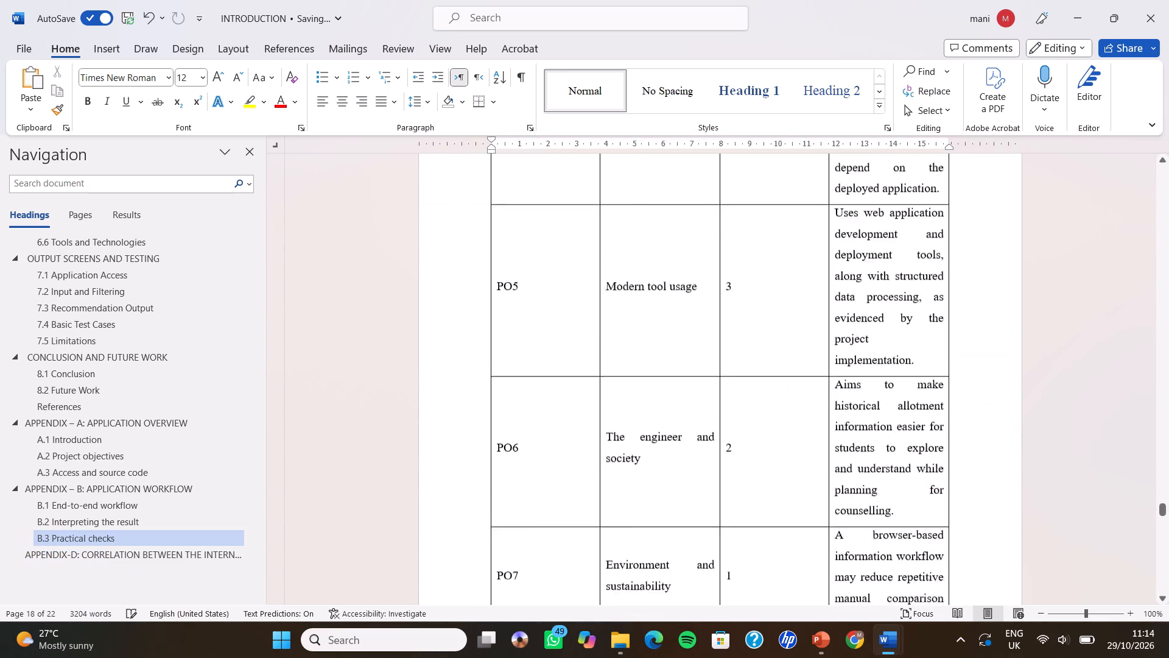
scroll(708, 493, "down", 4)
scroll(708, 493, "up", 1)
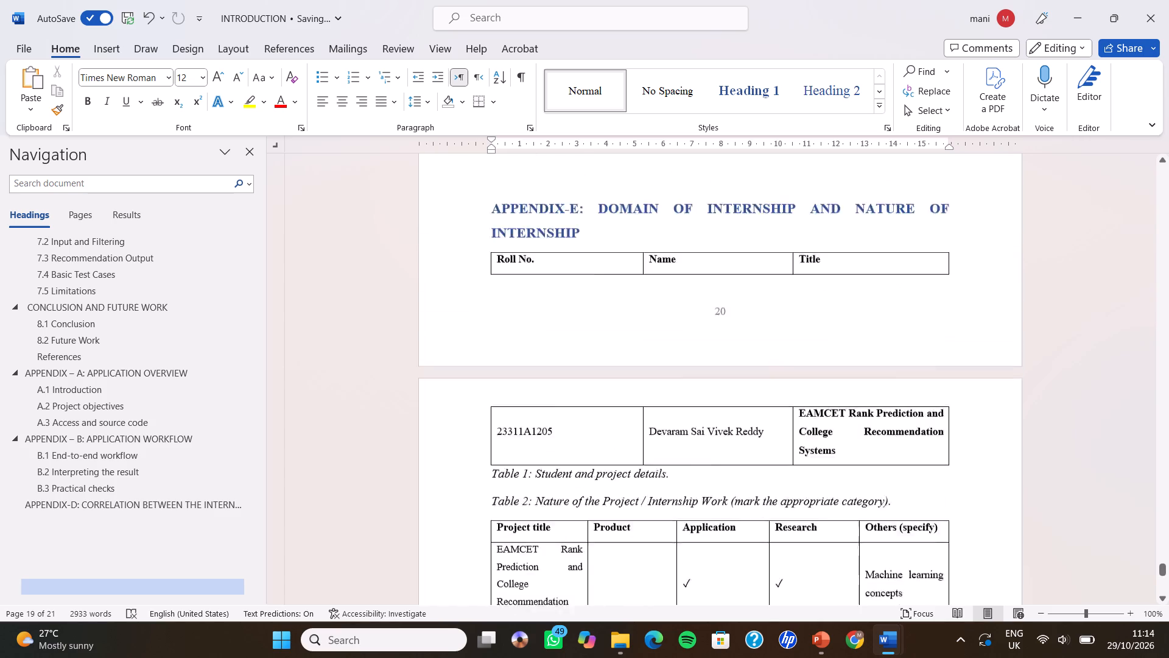
scroll(708, 493, "up", 2)
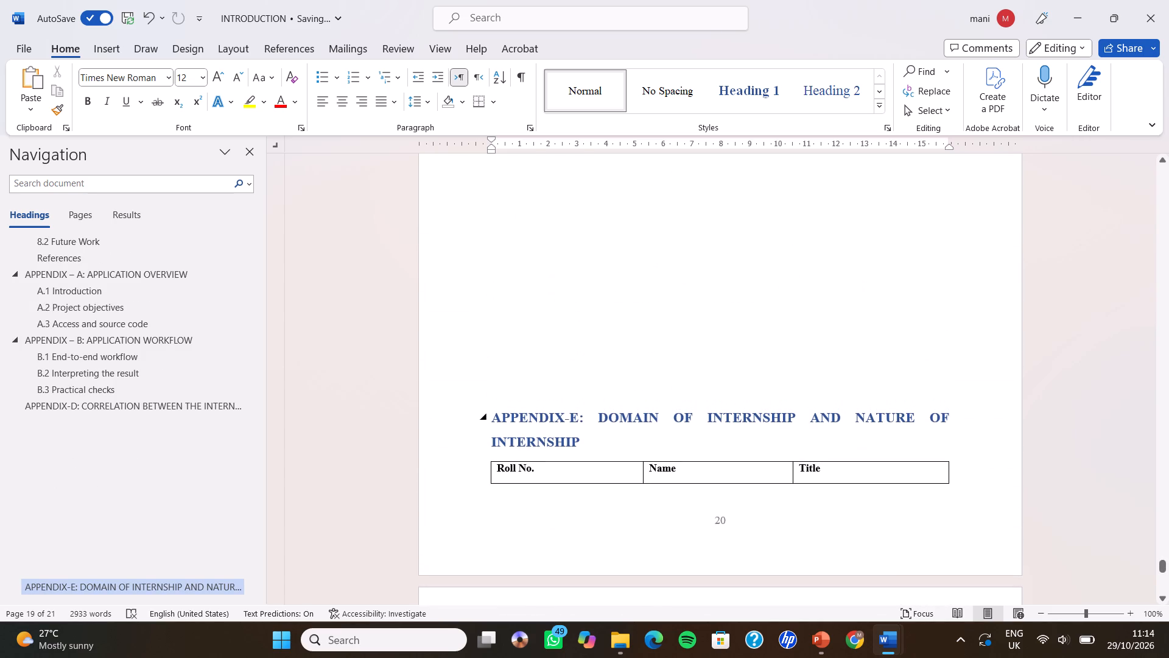
left_click(552, 397)
key("Return")
key("Return")
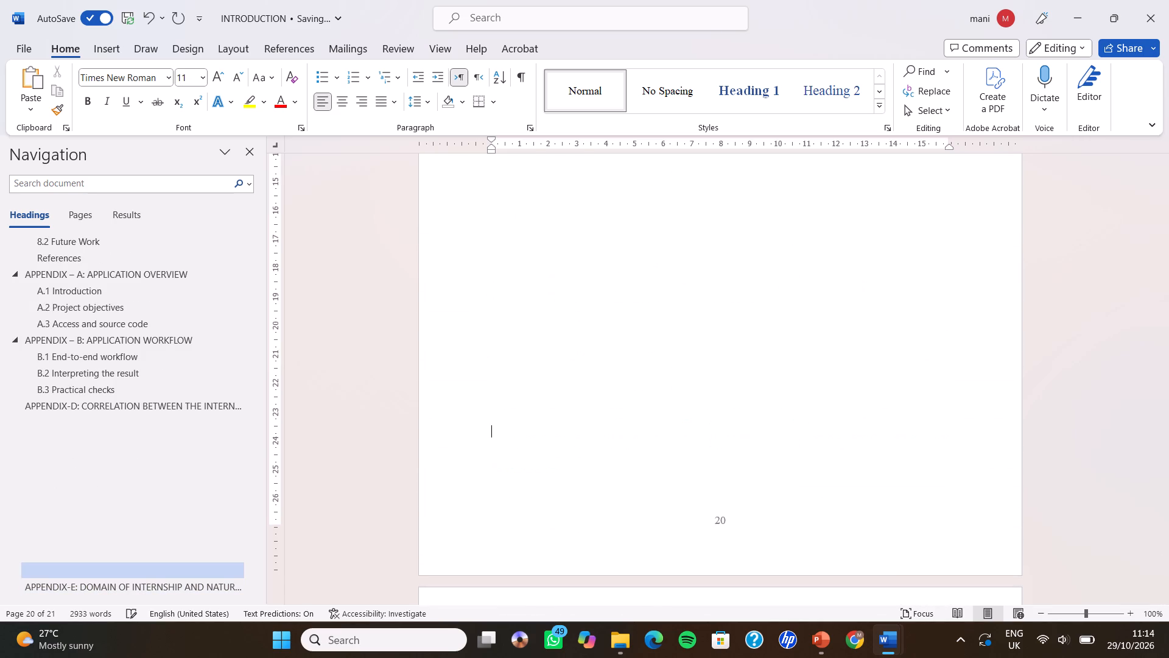
scroll(552, 397, "down", 3)
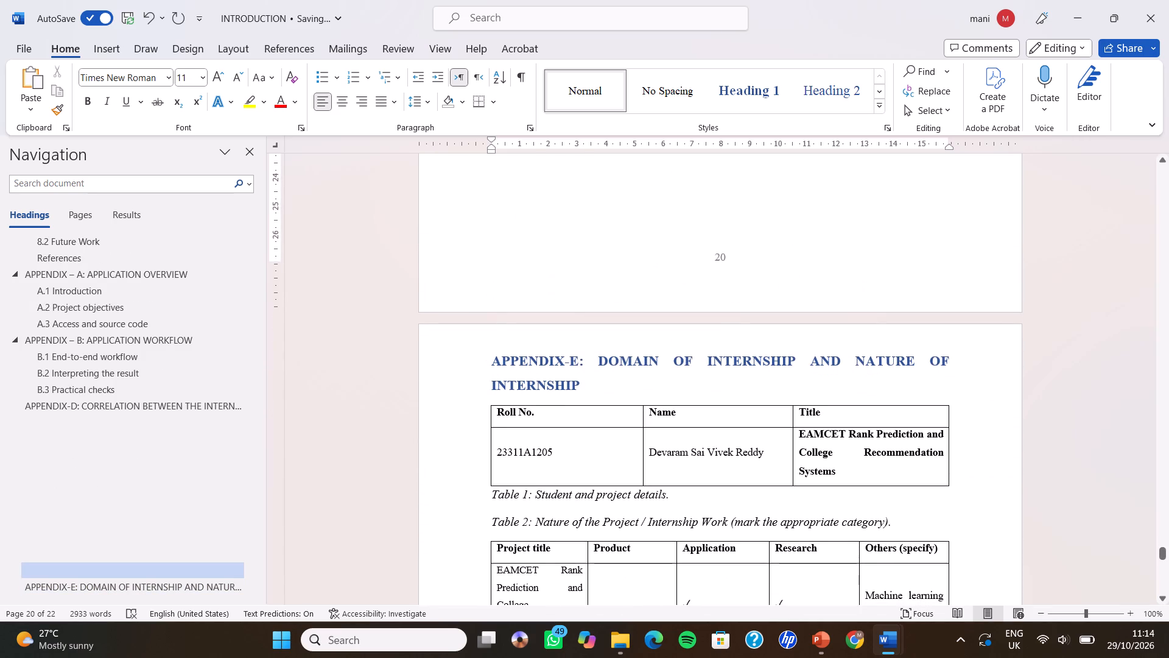
Delete the whole Program Outcomes table from Appendix D.
scroll(603, 305, "up", 6)
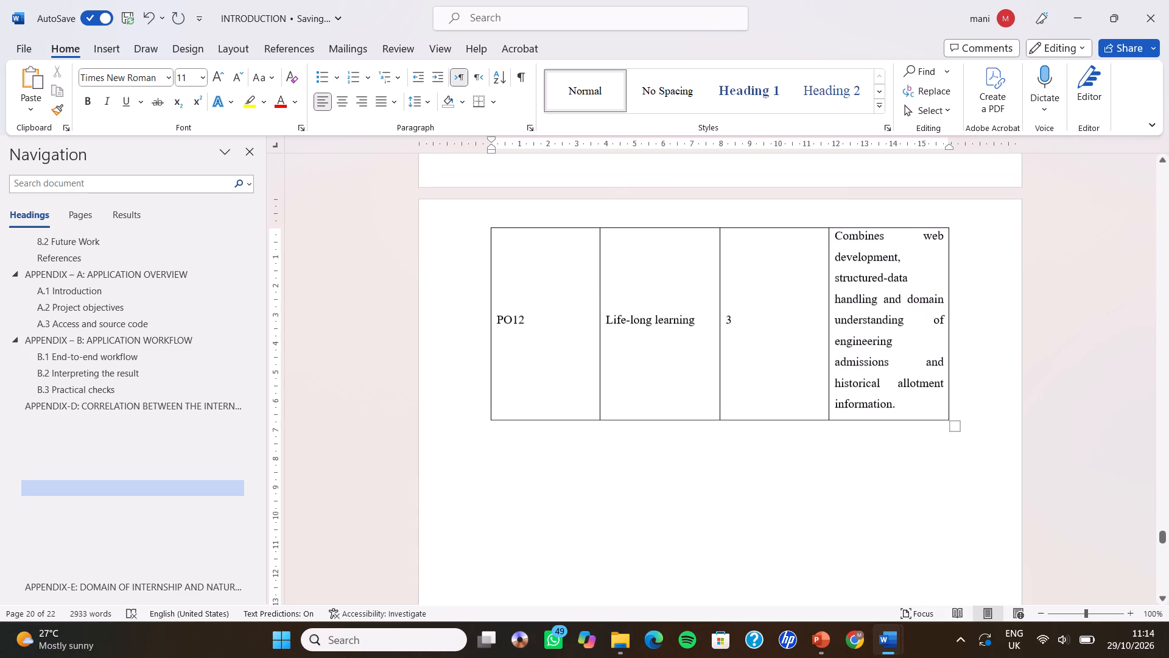
left_click(603, 305)
left_click(516, 266)
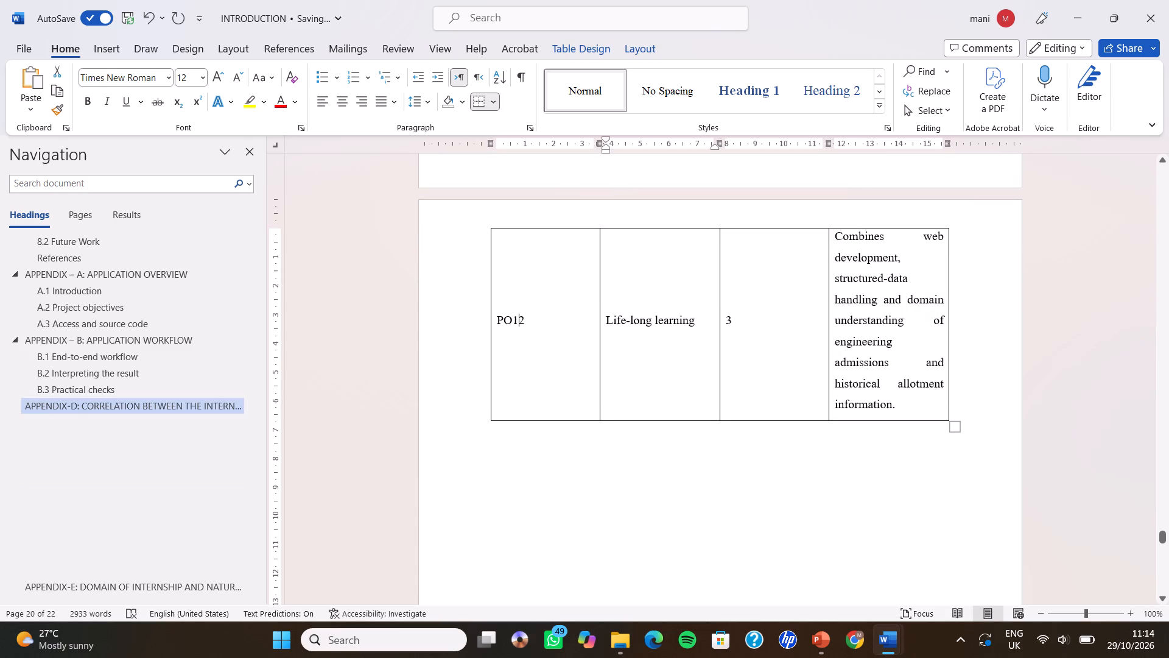
left_click(498, 232)
left_click(952, 428)
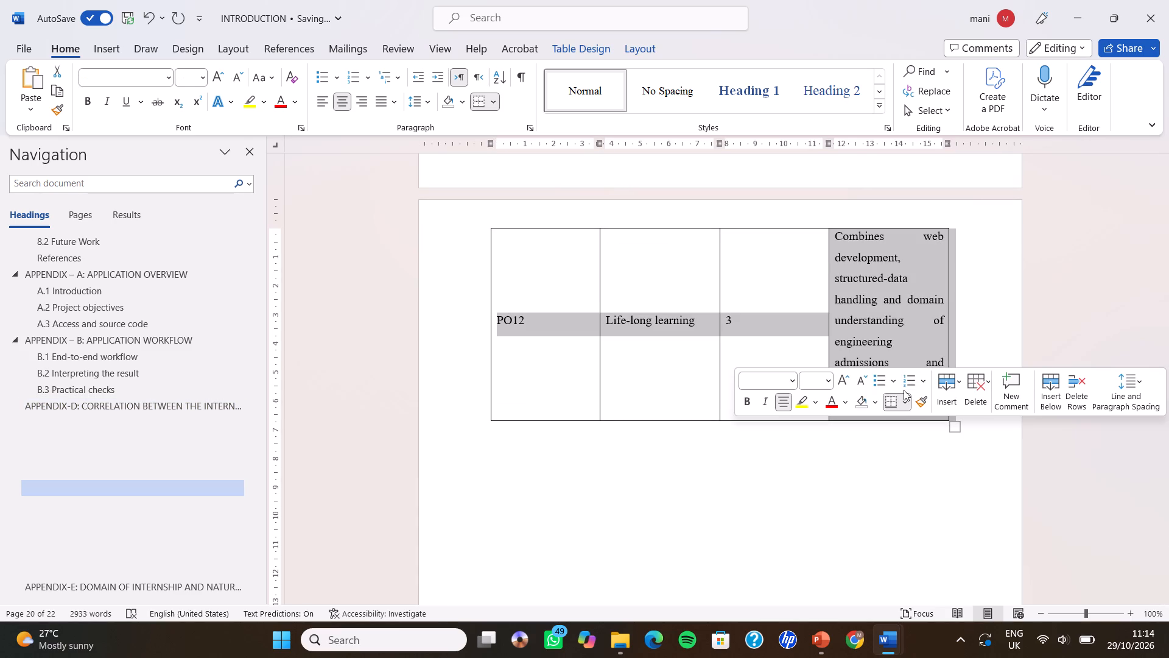
key("BackSpace")
Check the pages from Appendix E back to Appendix B and around Appendix D's introductory paragraph.
scroll(807, 387, "up", 3)
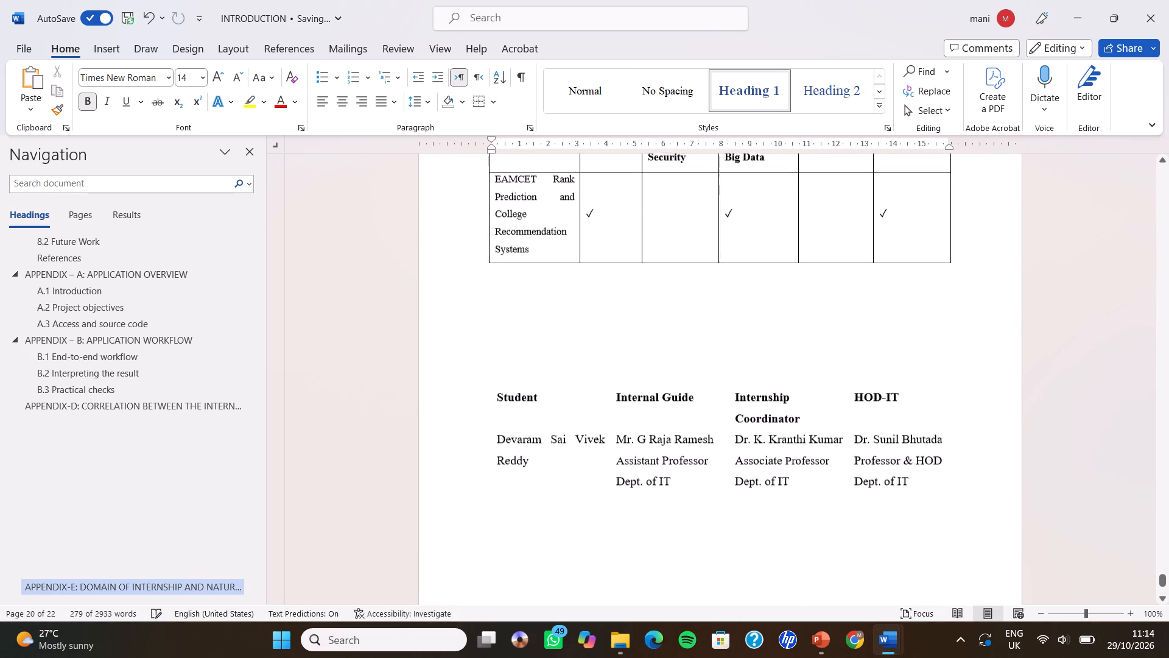
scroll(807, 387, "up", 5)
scroll(807, 387, "right", 1)
scroll(807, 387, "up", 1)
scroll(807, 387, "right", 1)
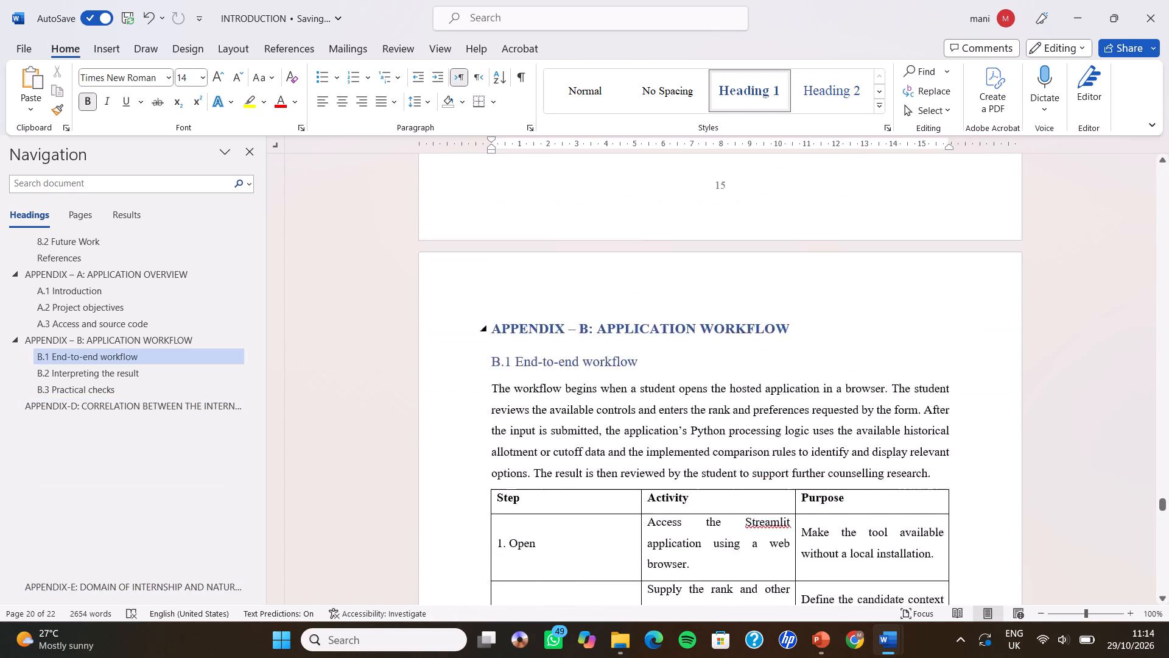
scroll(807, 387, "right", 1)
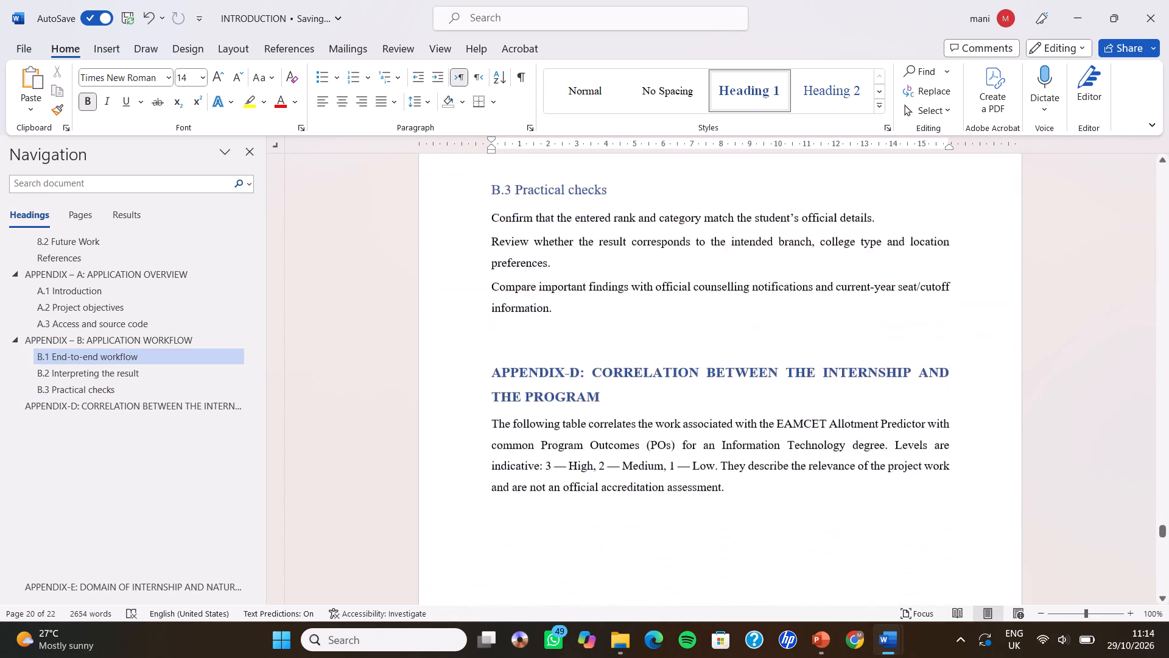
Undo the deletion of the Program Outcomes table in Appendix D.
scroll(807, 387, "right", 2)
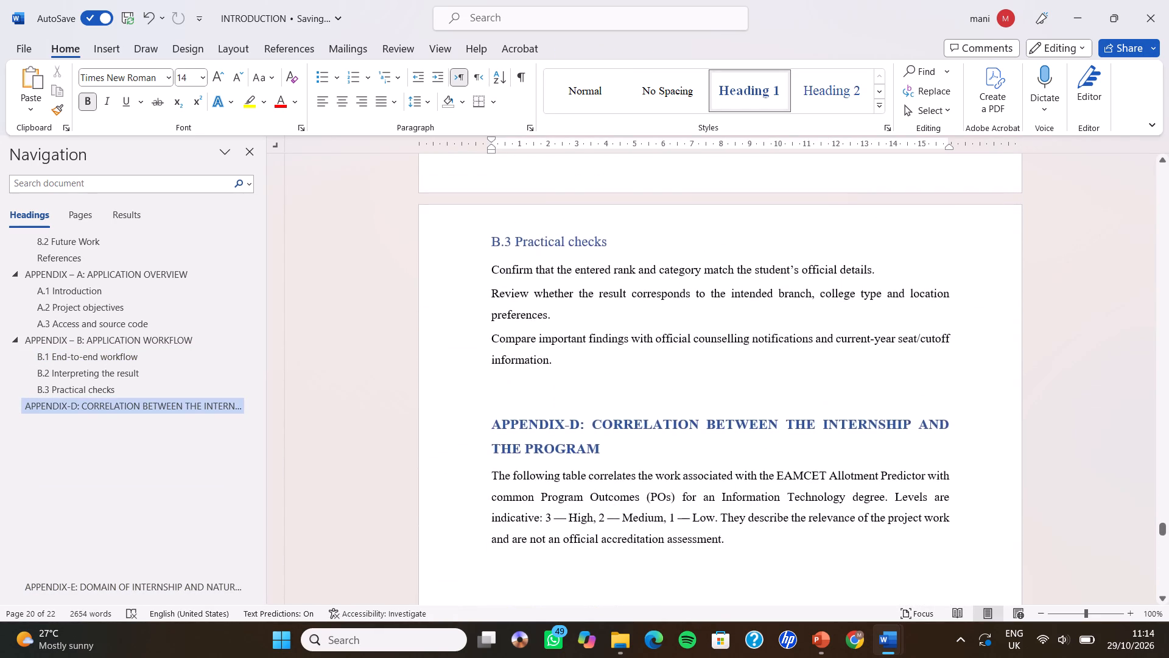
scroll(807, 387, "right", 1)
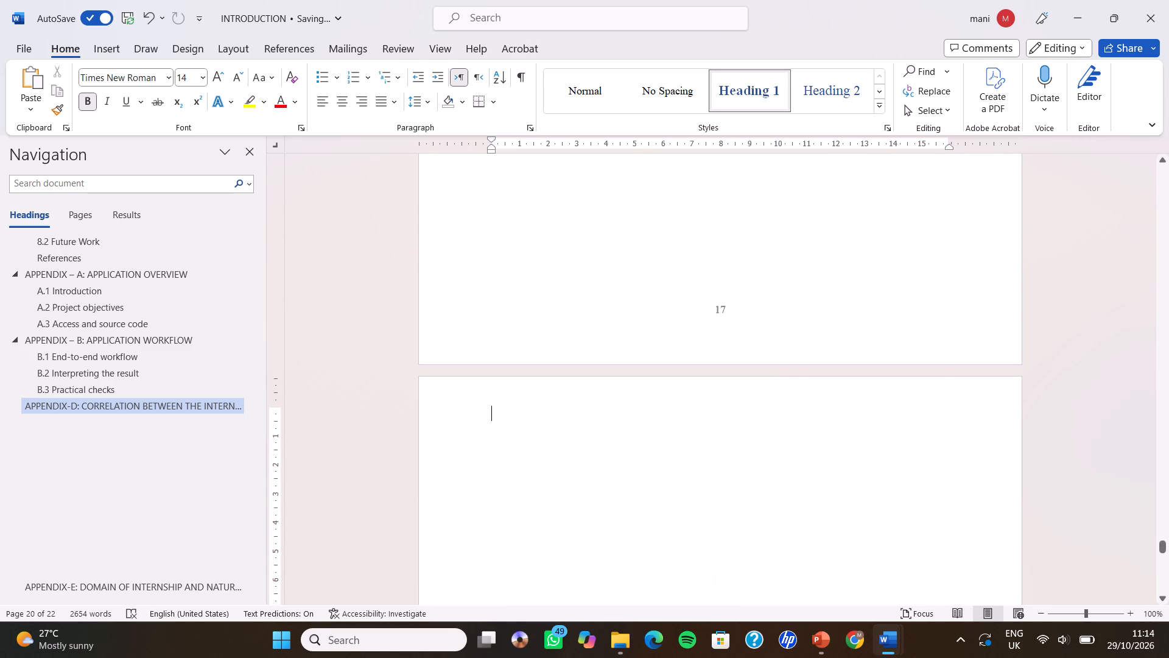
scroll(807, 387, "right", 1)
key("ctrl+z")
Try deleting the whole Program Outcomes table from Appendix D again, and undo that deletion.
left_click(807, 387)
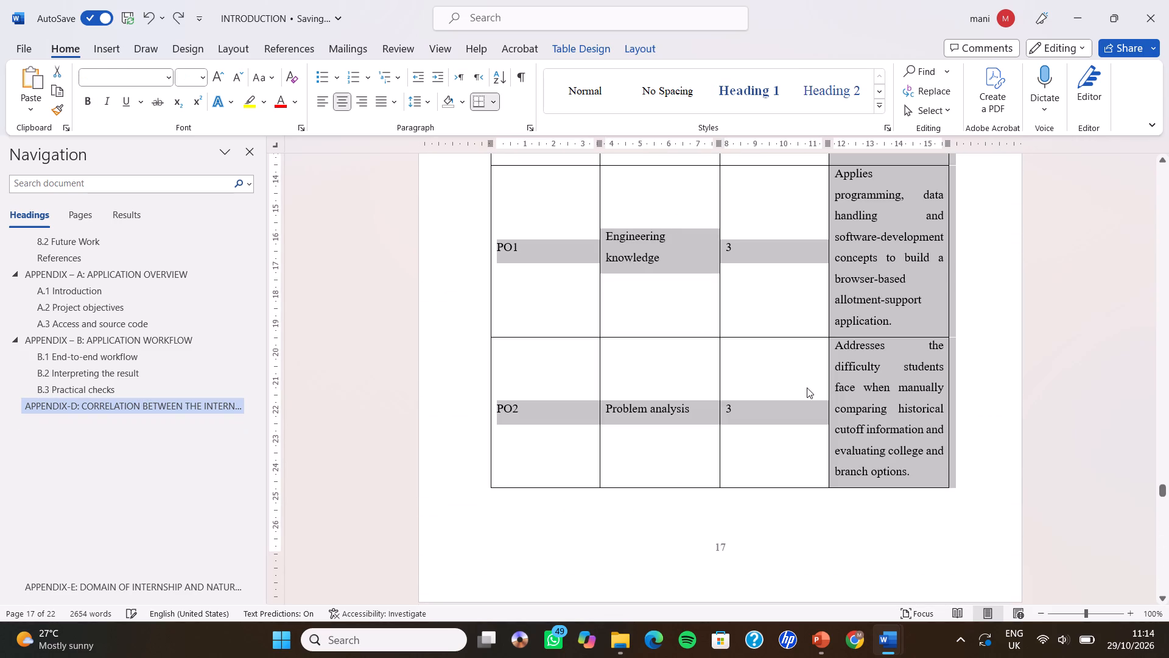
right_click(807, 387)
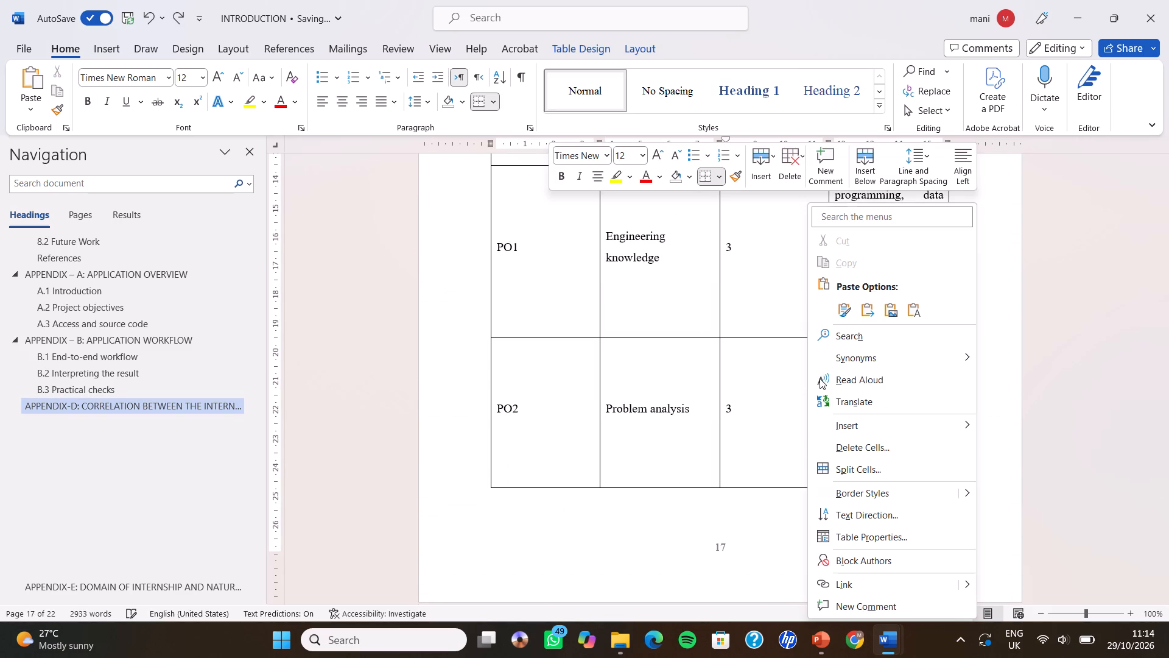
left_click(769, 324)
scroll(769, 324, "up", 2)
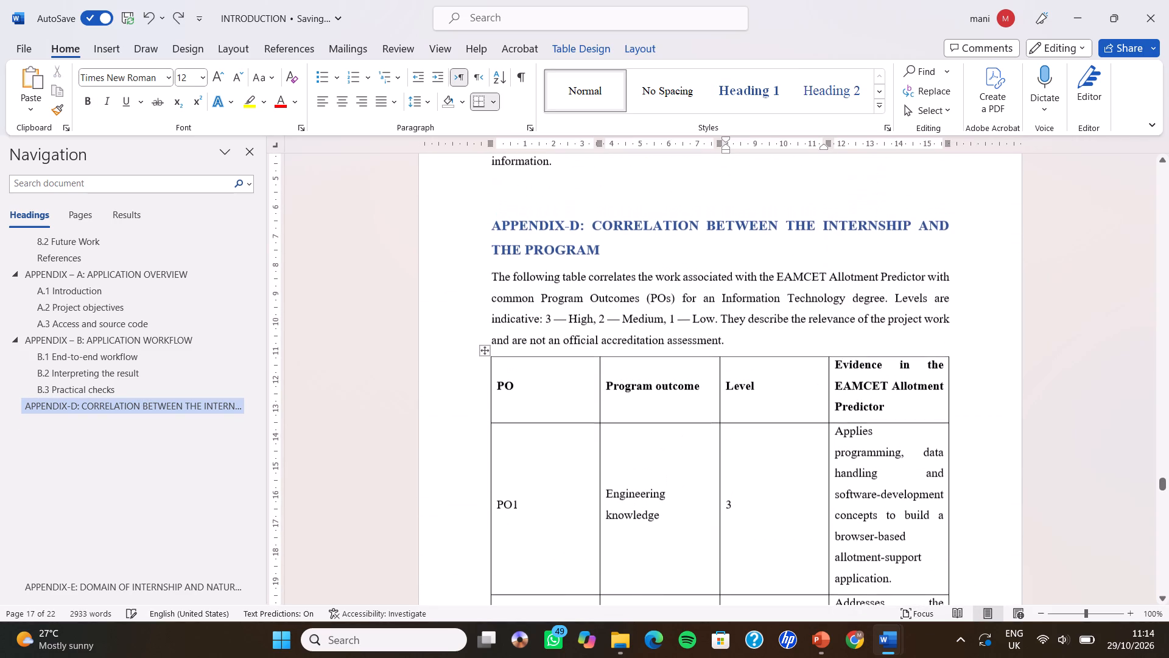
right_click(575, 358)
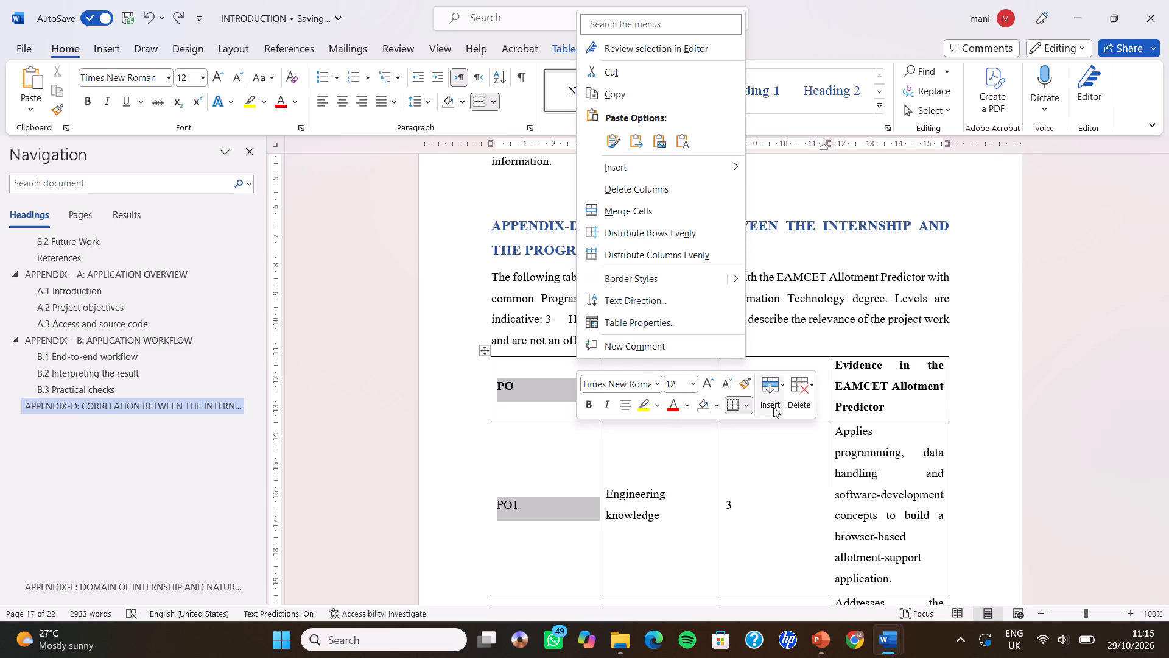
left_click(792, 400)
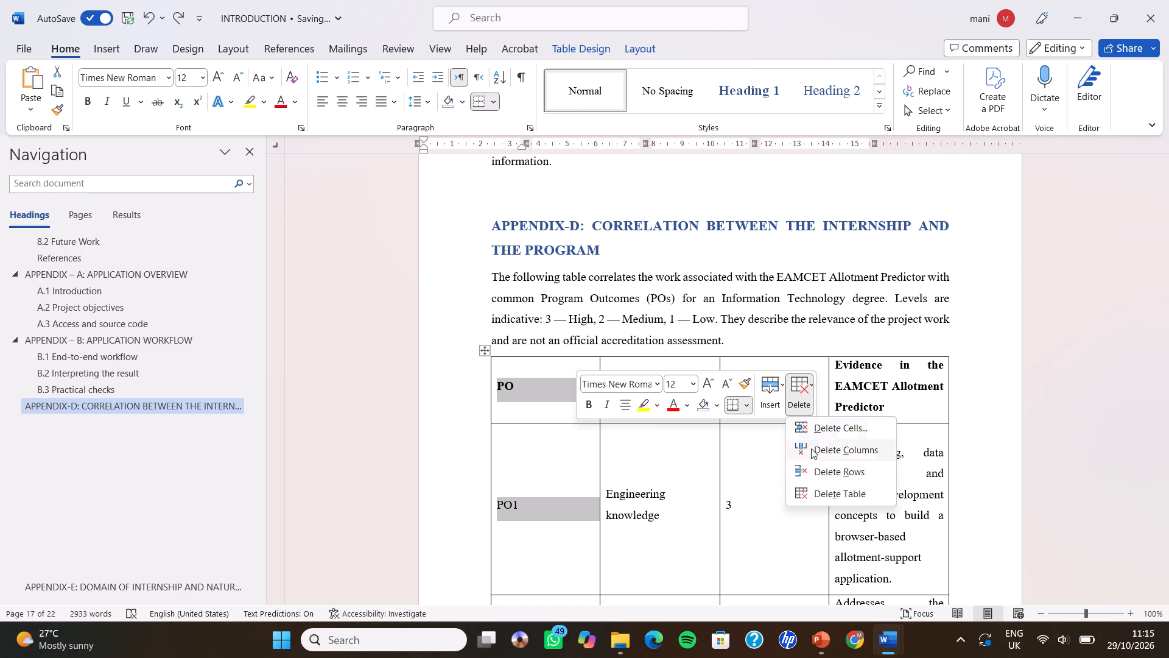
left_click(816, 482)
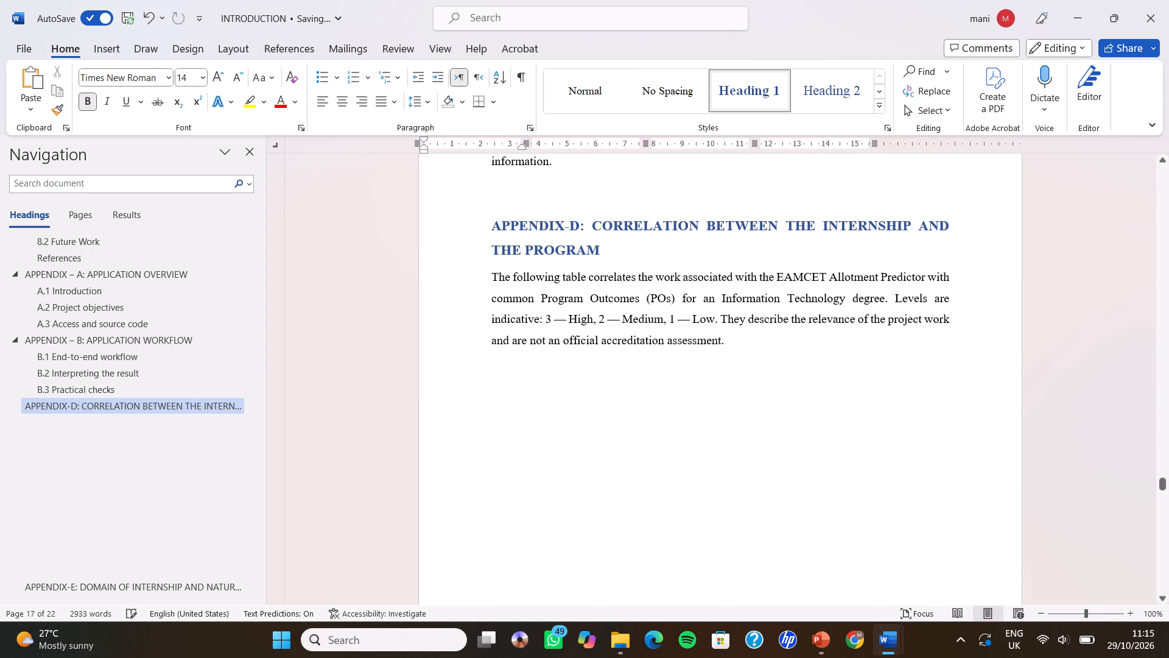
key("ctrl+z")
Delete the entire PO1 Engineering knowledge row from the Appendix D table.
right_click(816, 482)
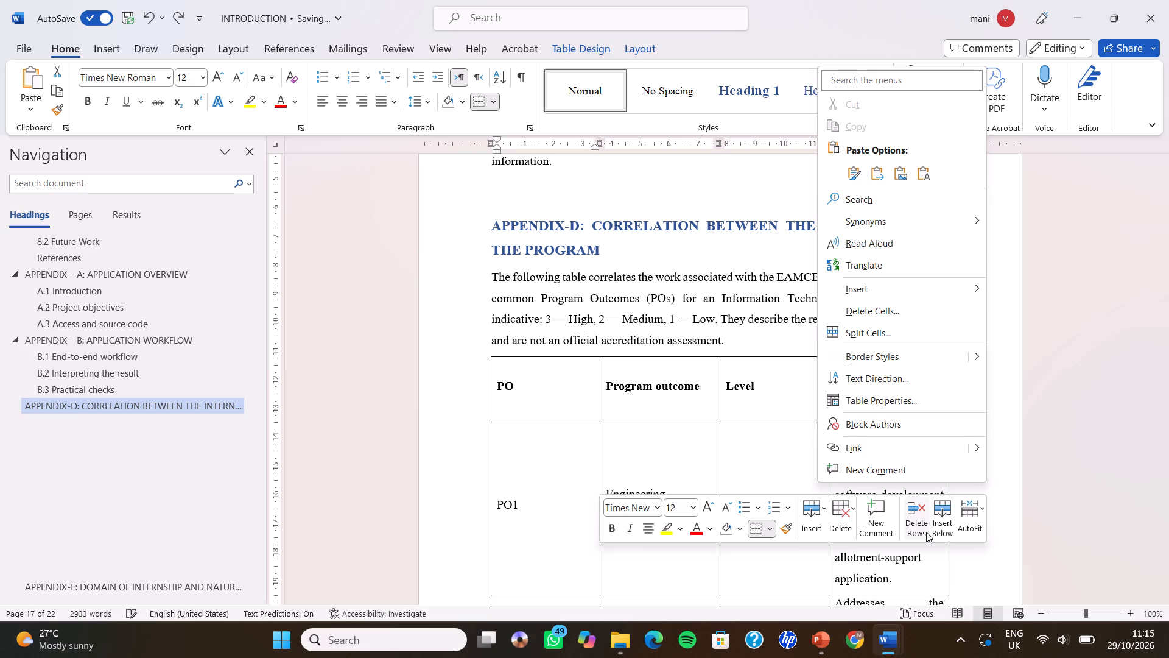
left_click(852, 507)
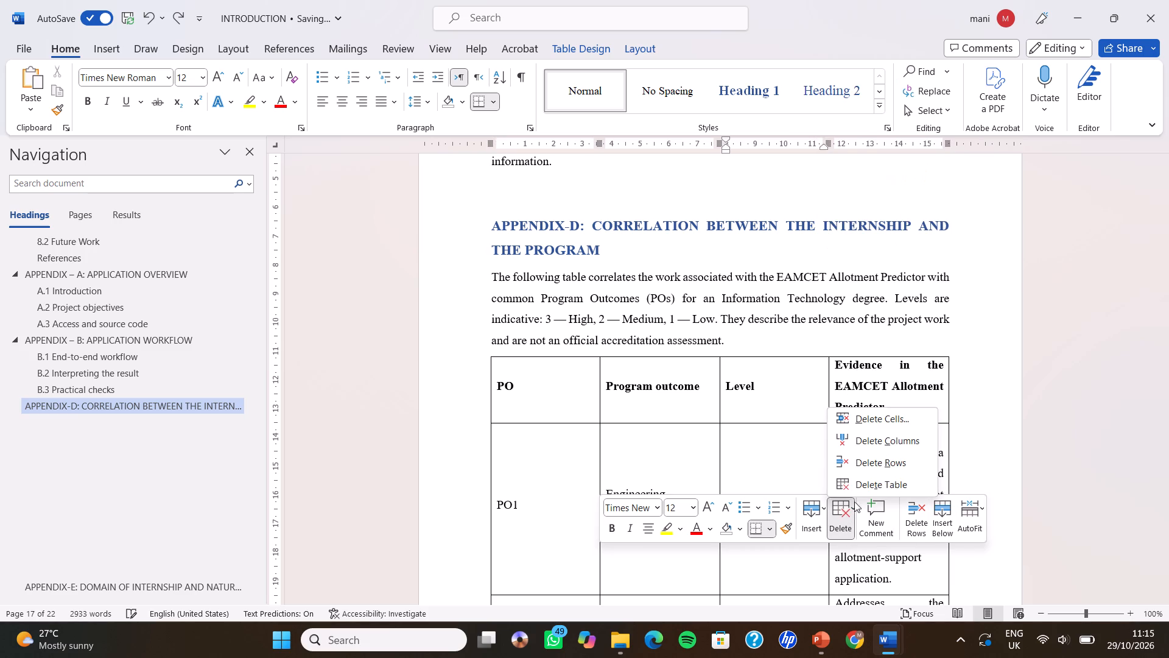
left_click(856, 409)
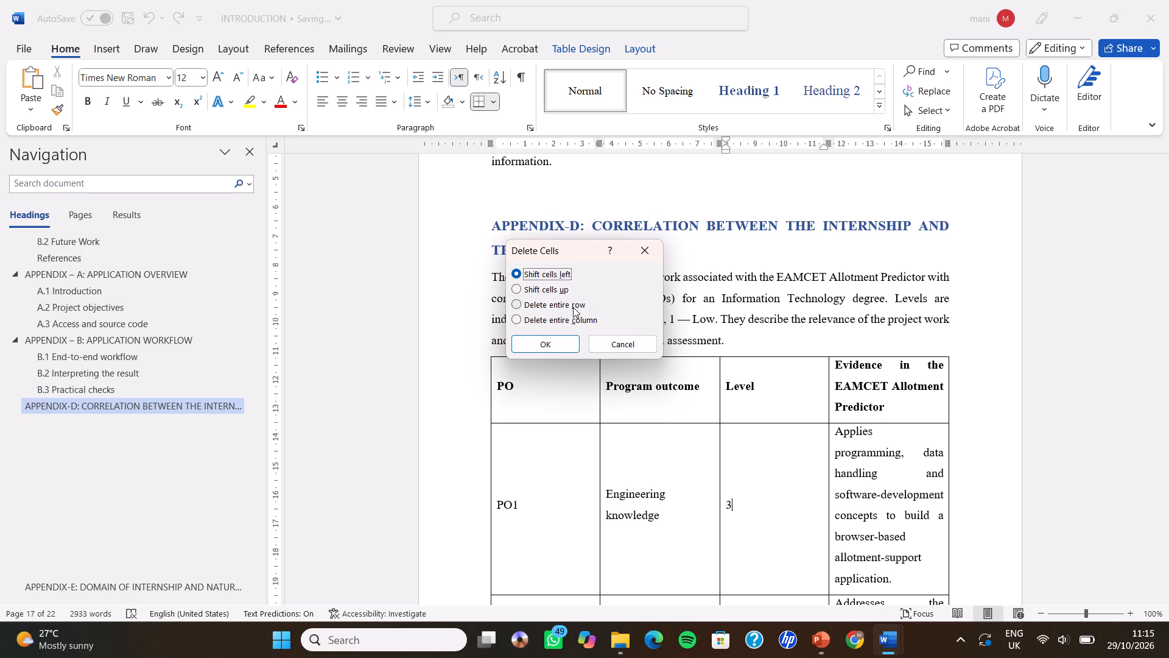
left_click(574, 308)
scroll(643, 461, "down", 3)
left_click(552, 342)
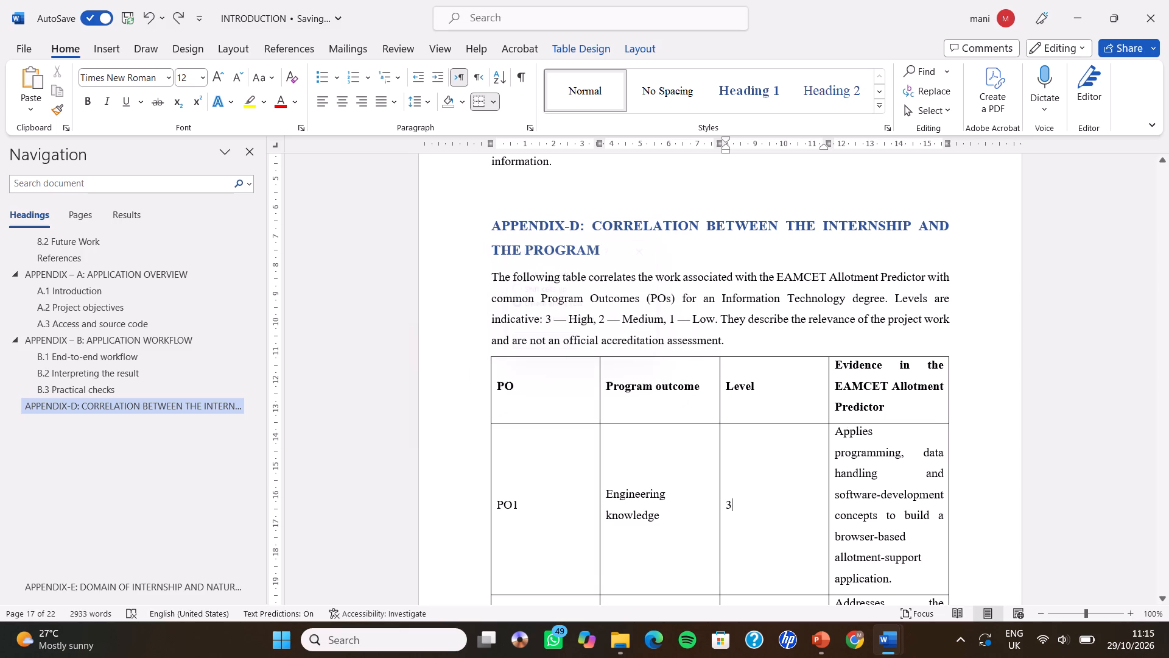
Paste the cut APPENDIX-C: ABSTRACT section at the start of the blank page after the Program Outcomes table.
scroll(552, 342, "down", 5)
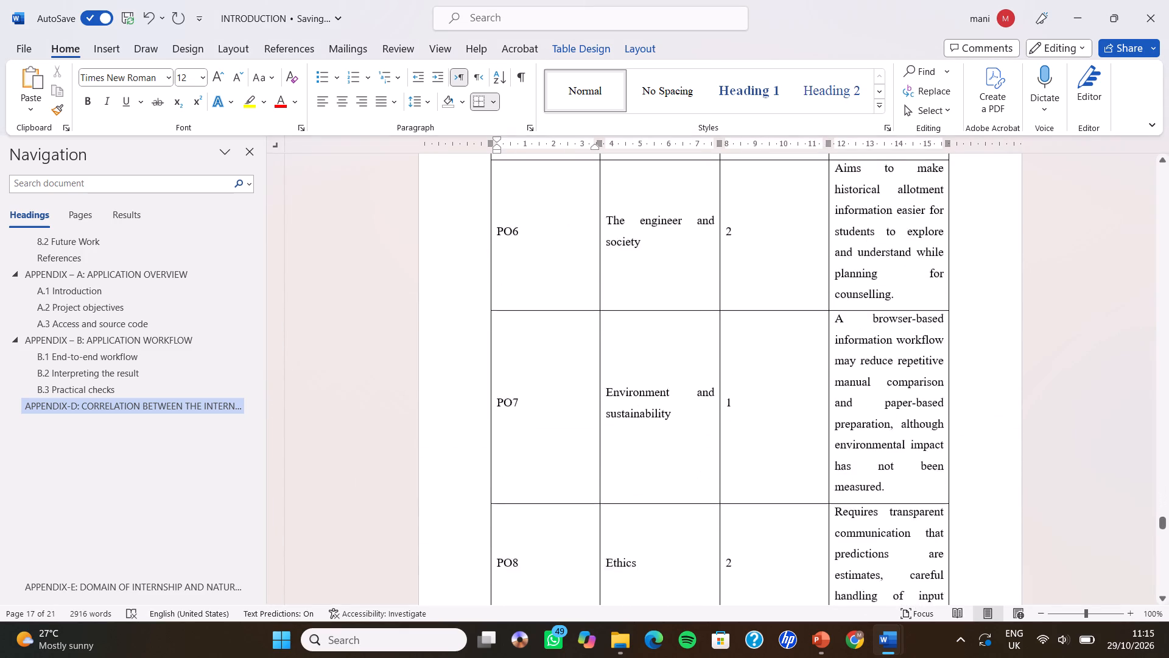
scroll(552, 342, "down", 4)
scroll(552, 342, "up", 2)
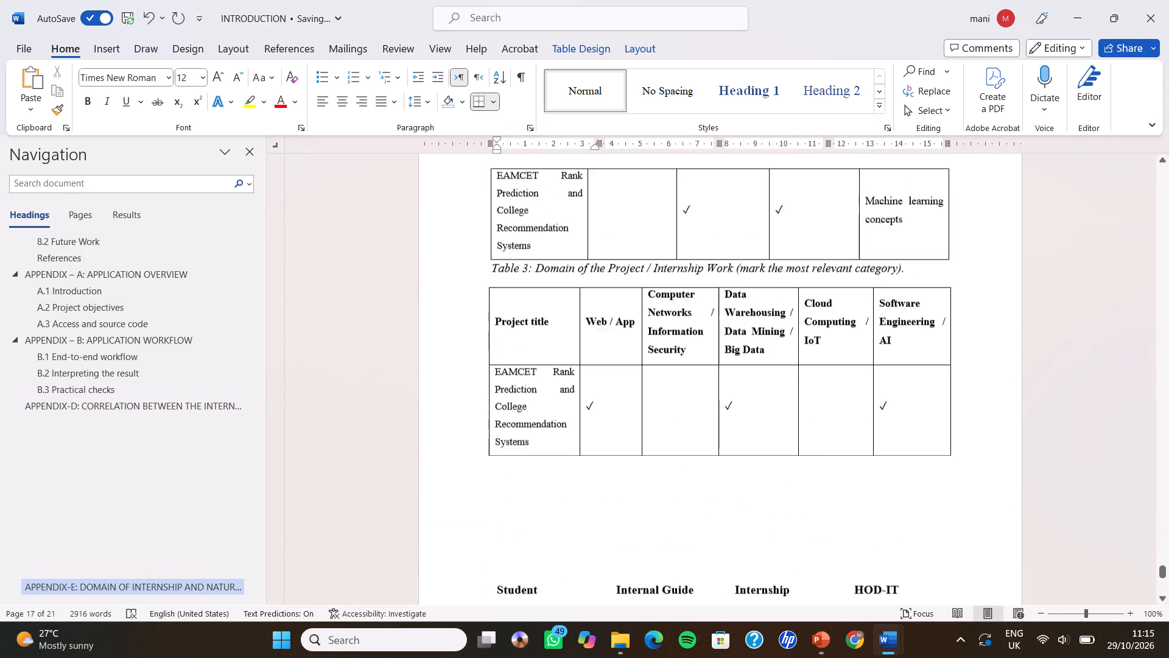
scroll(552, 342, "up", 5)
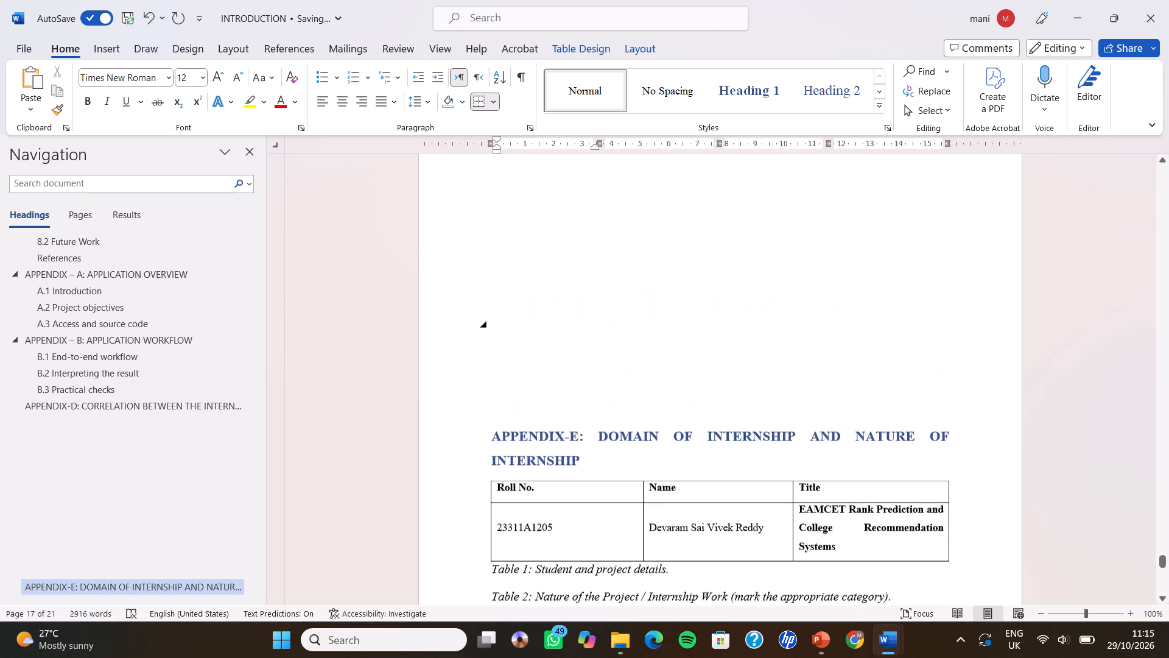
scroll(552, 342, "up", 2)
left_click(551, 518)
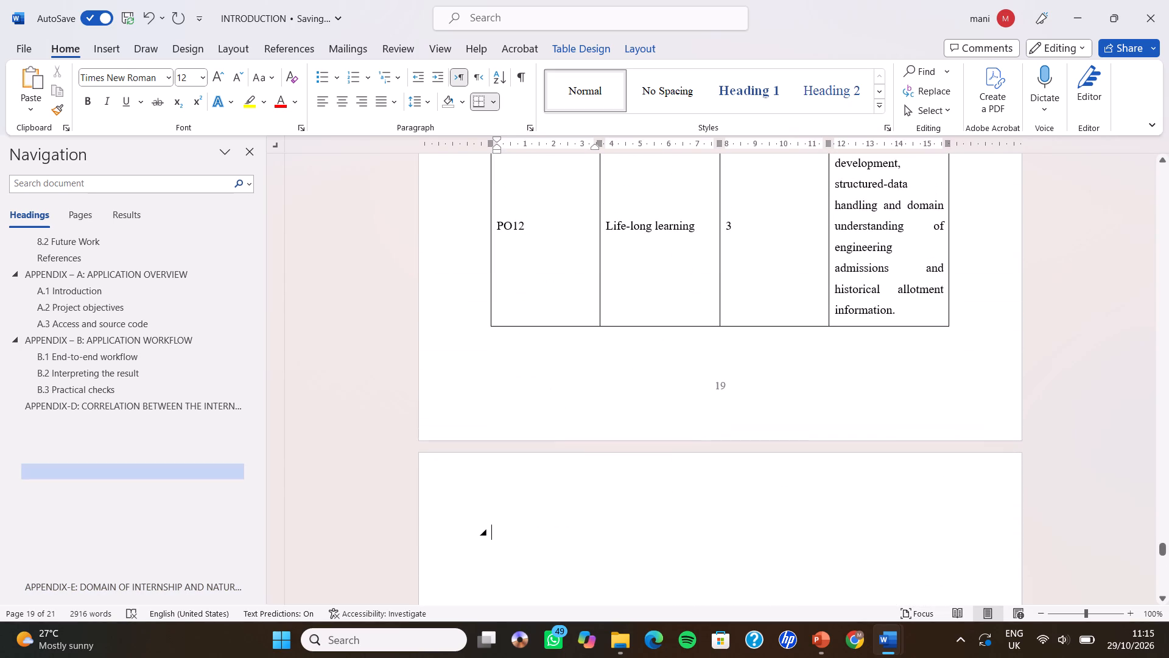
key("ctrl+v")
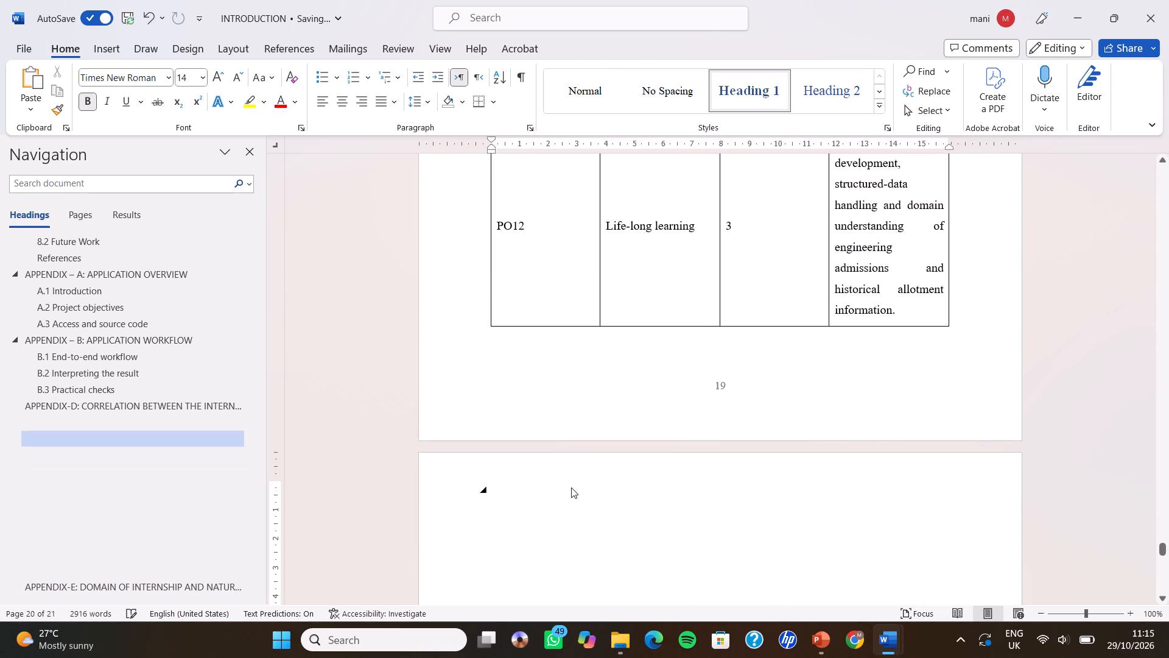
Delete the heading "Project Title: EAMCET Allotment Predictor" that follows the pasted abstract.
scroll(571, 487, "down", 3)
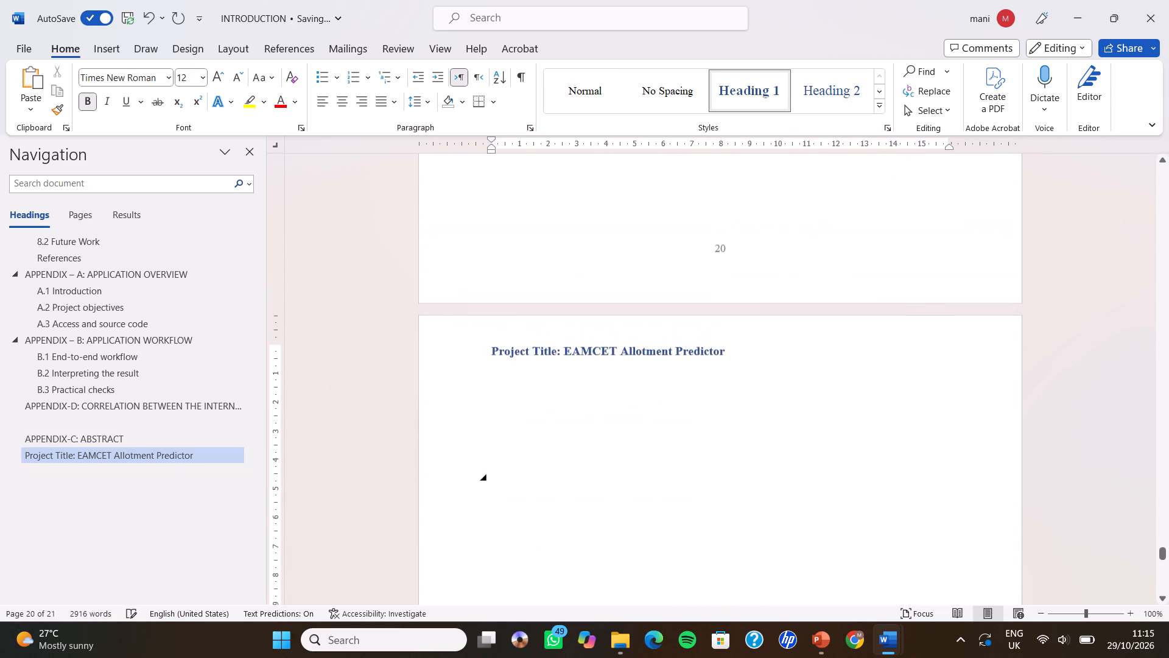
scroll(571, 487, "down", 1)
scroll(571, 487, "up", 1)
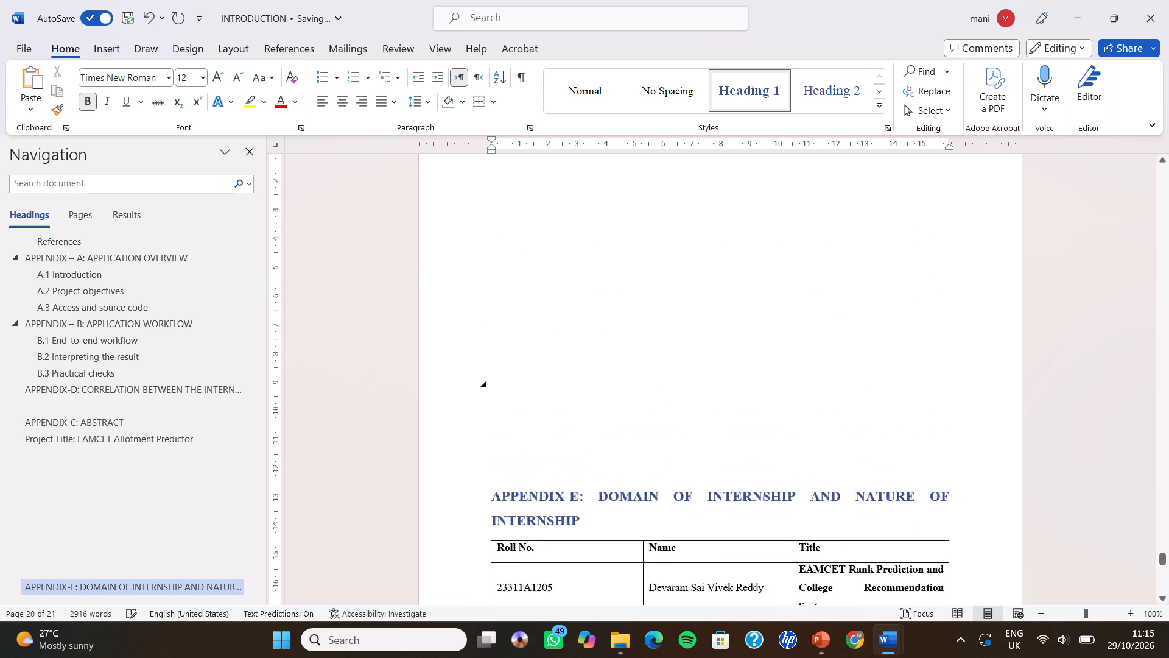
scroll(571, 487, "up", 2)
scroll(571, 487, "right", 1)
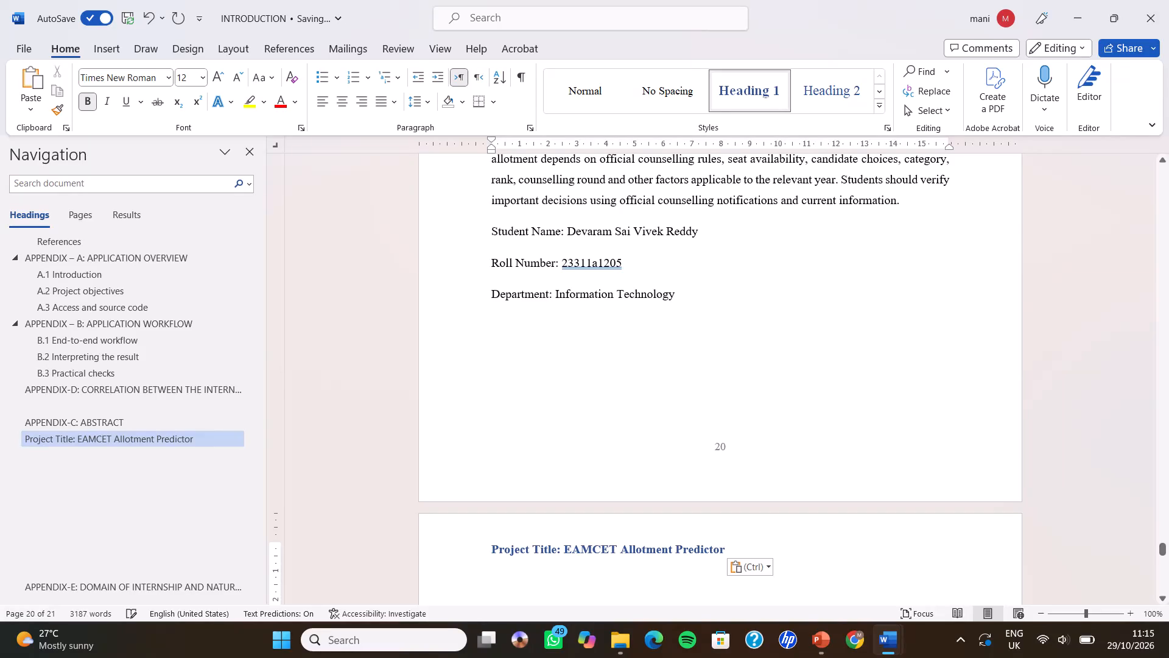
left_click(491, 549)
right_click(152, 431)
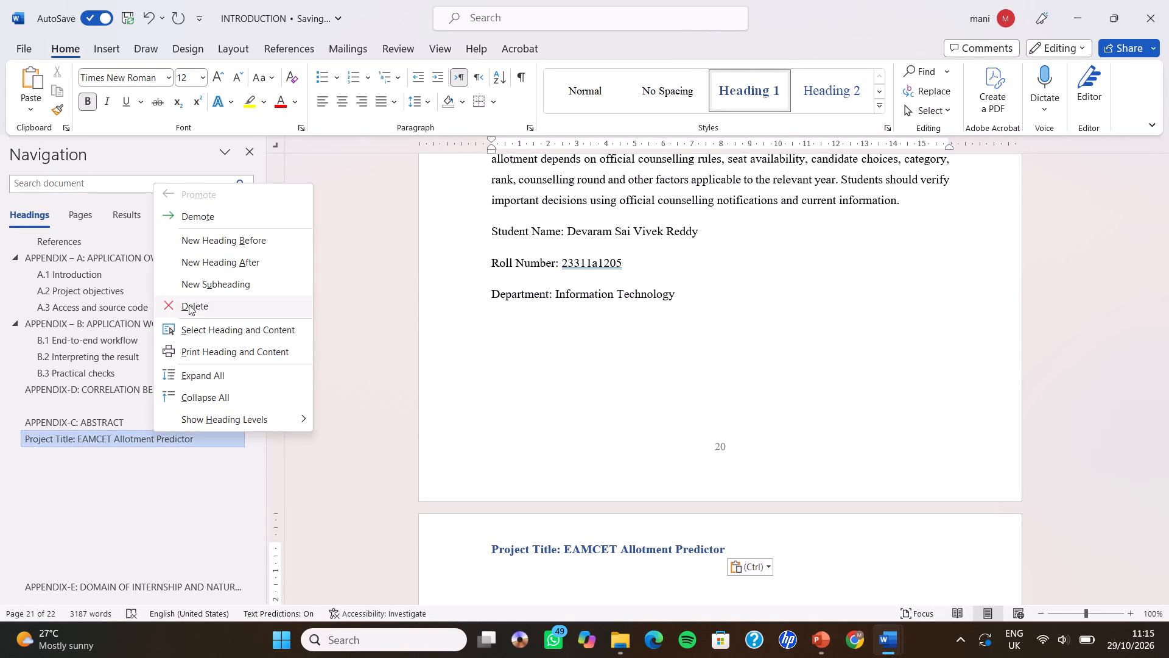
left_click(189, 305)
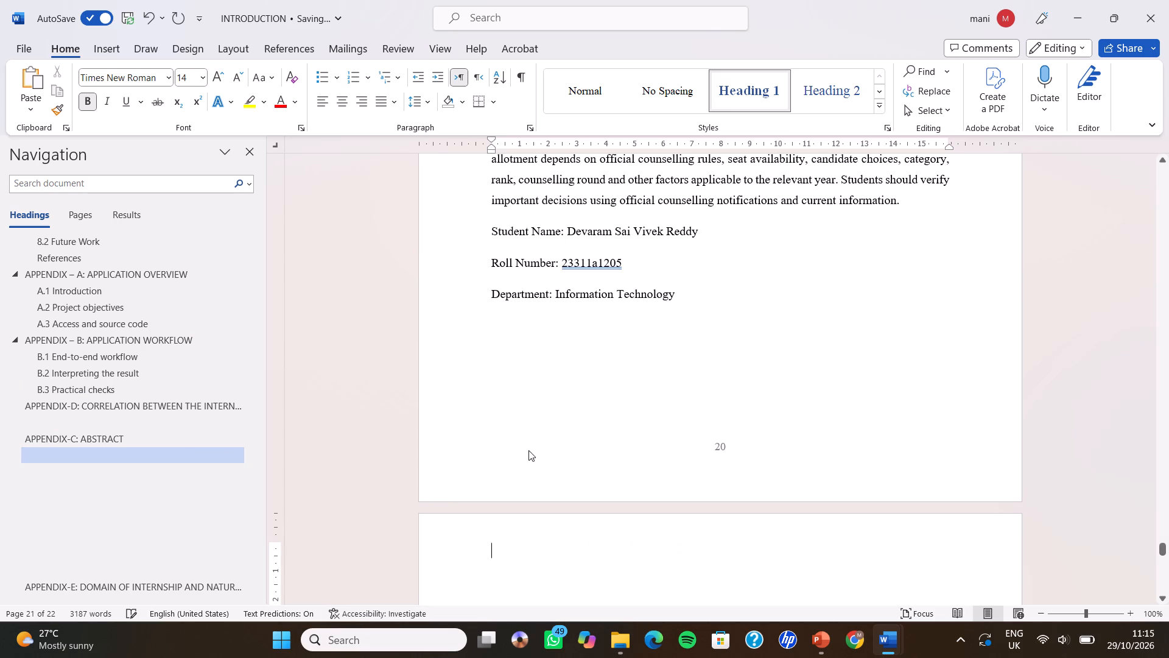
Remove the run of blank lines above the APPENDIX-E heading to close the gap after the abstract.
scroll(528, 450, "up", 3)
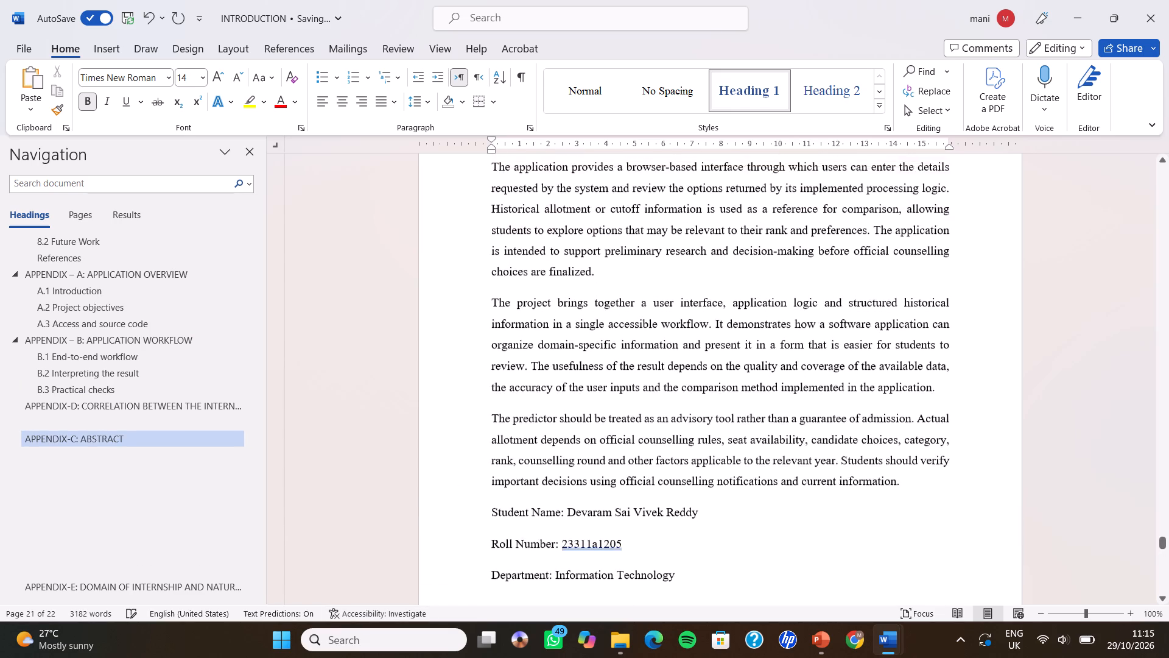
scroll(528, 450, "up", 2)
scroll(528, 450, "down", 3)
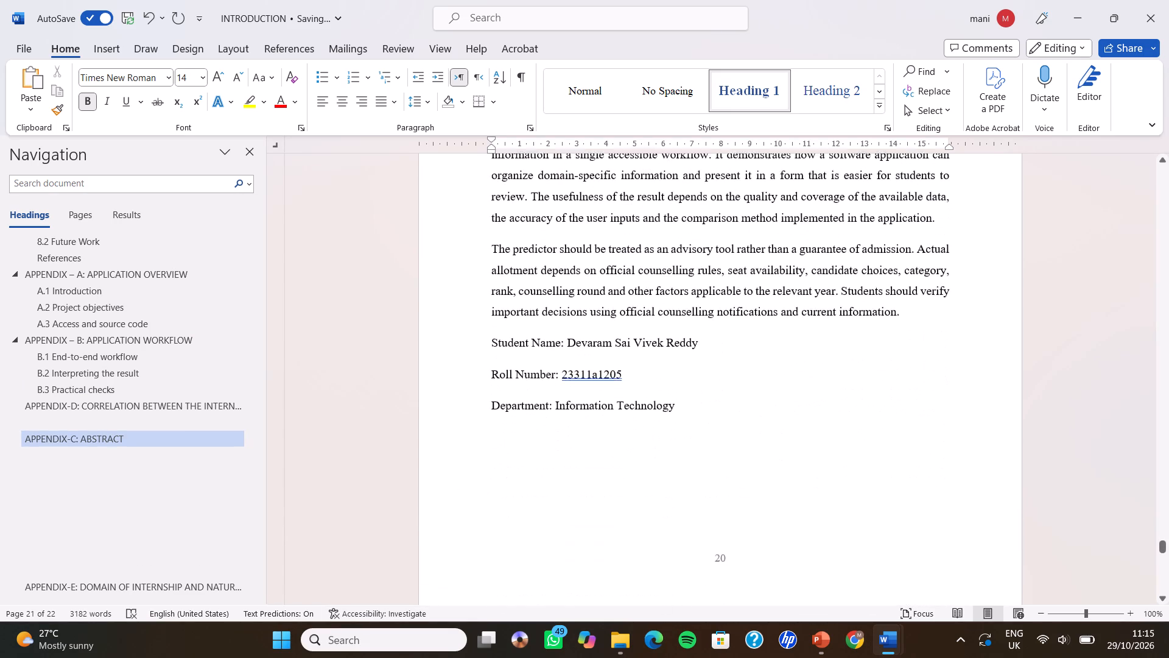
scroll(528, 450, "down", 3)
scroll(528, 450, "up", 1)
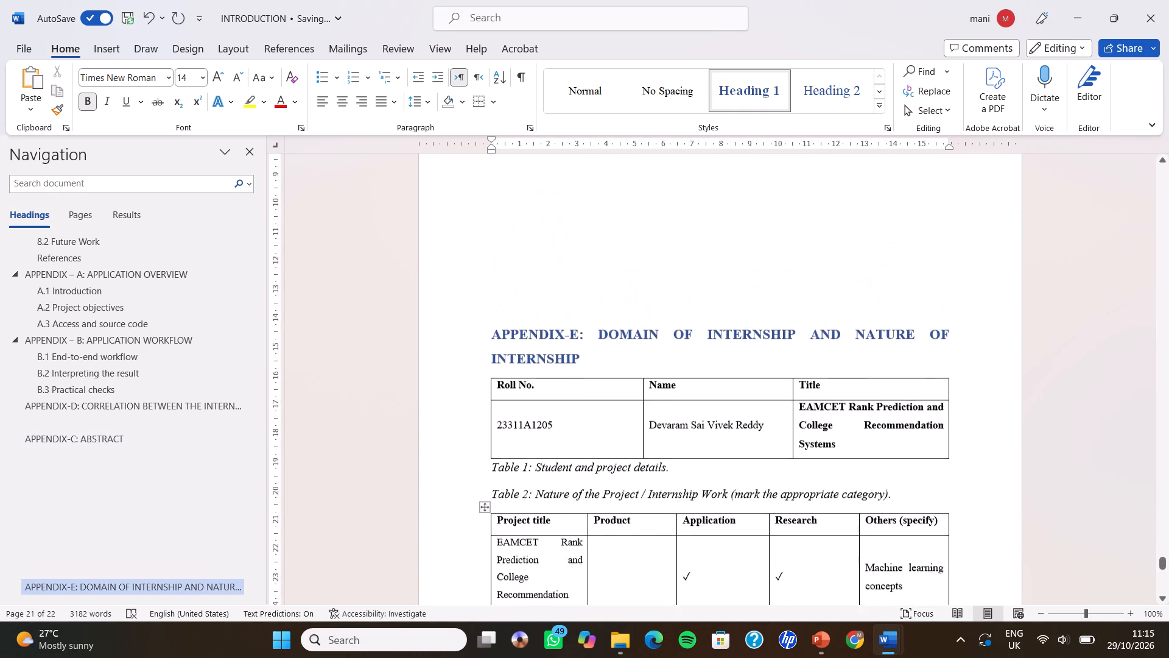
scroll(528, 450, "up", 1)
left_click(523, 445)
key("BackSpace")
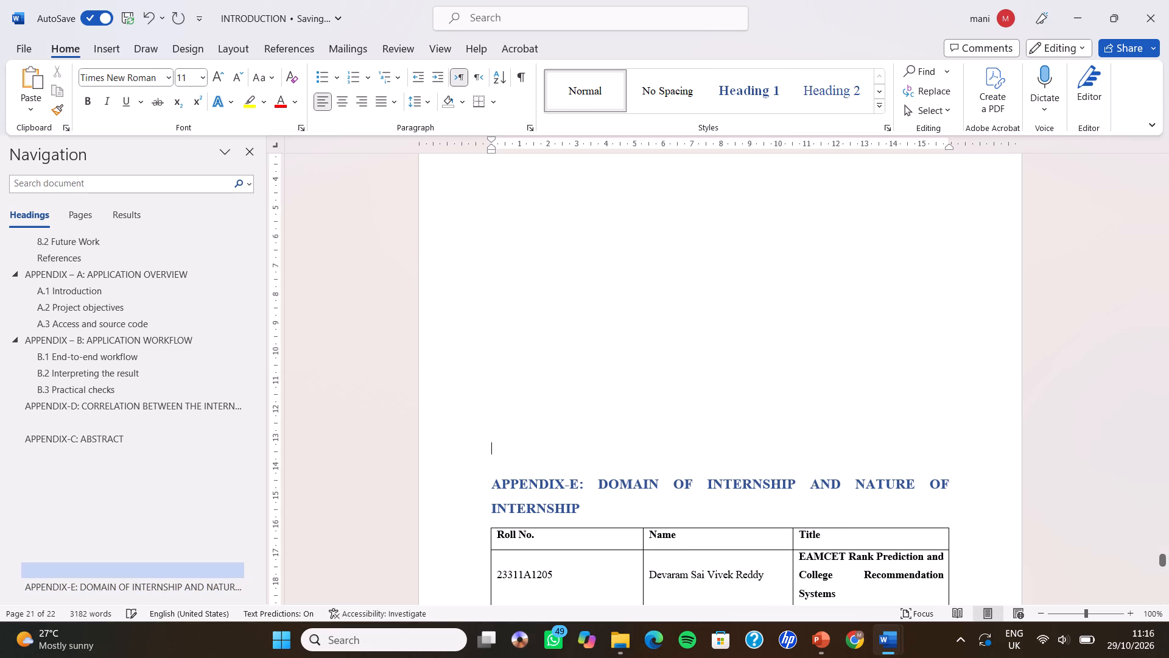
key("BackSpace")
key("BackSpace")
key("BackSpace")
key("BackSpace")
key("BackSpace")
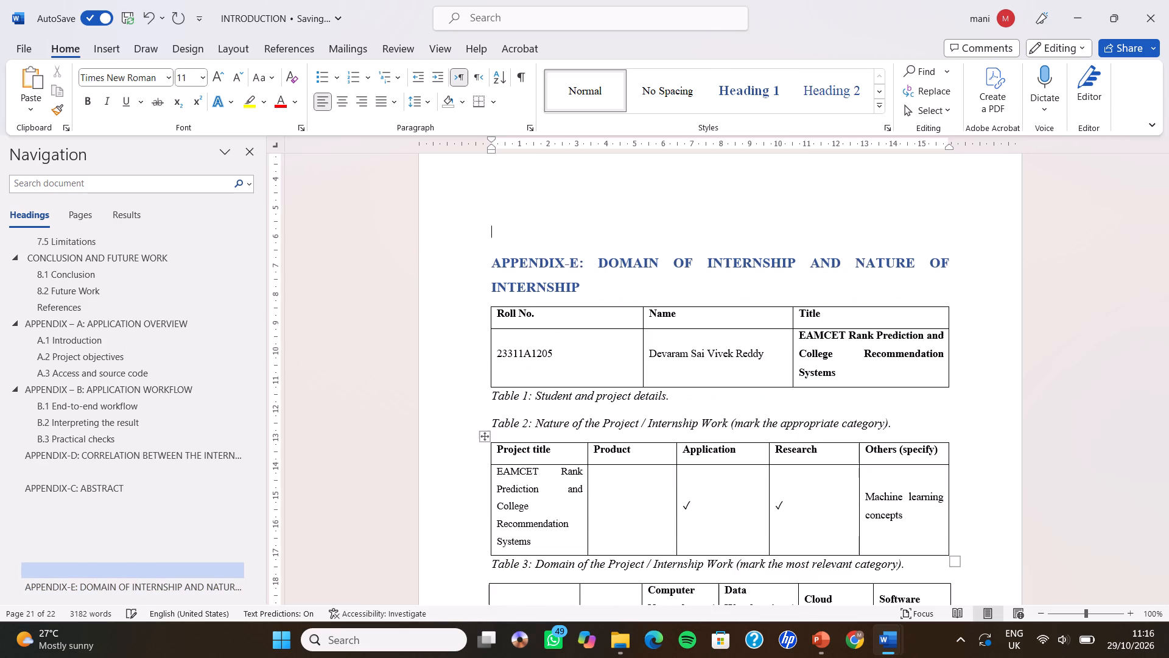
key("BackSpace")
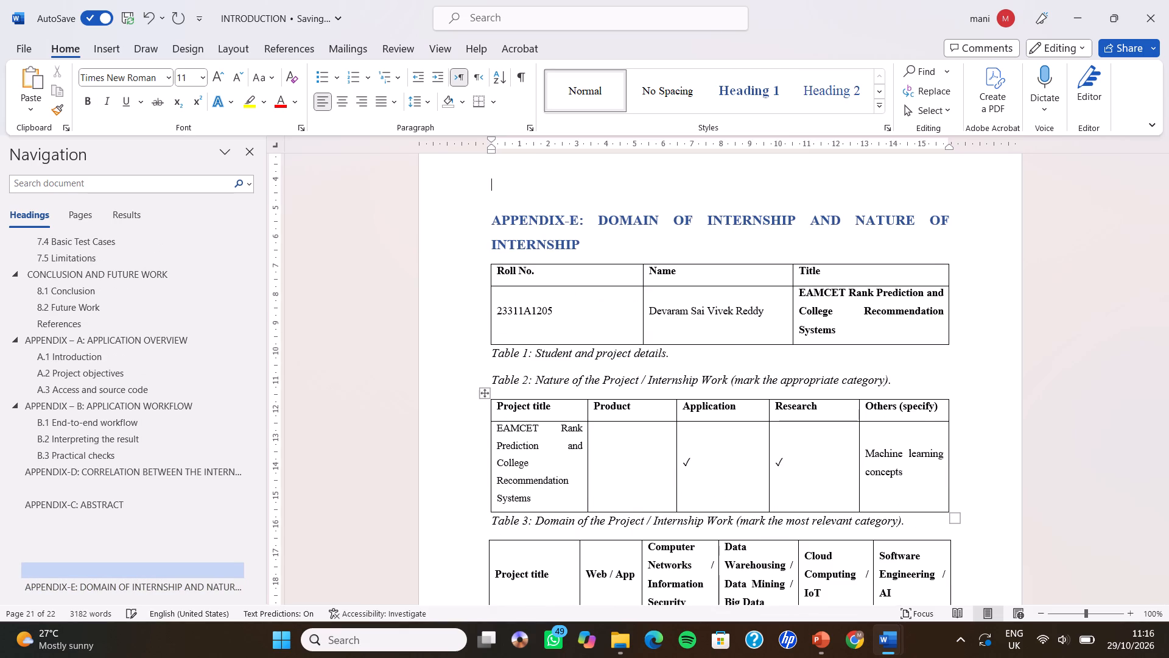
scroll(523, 445, "up", 3)
key("BackSpace")
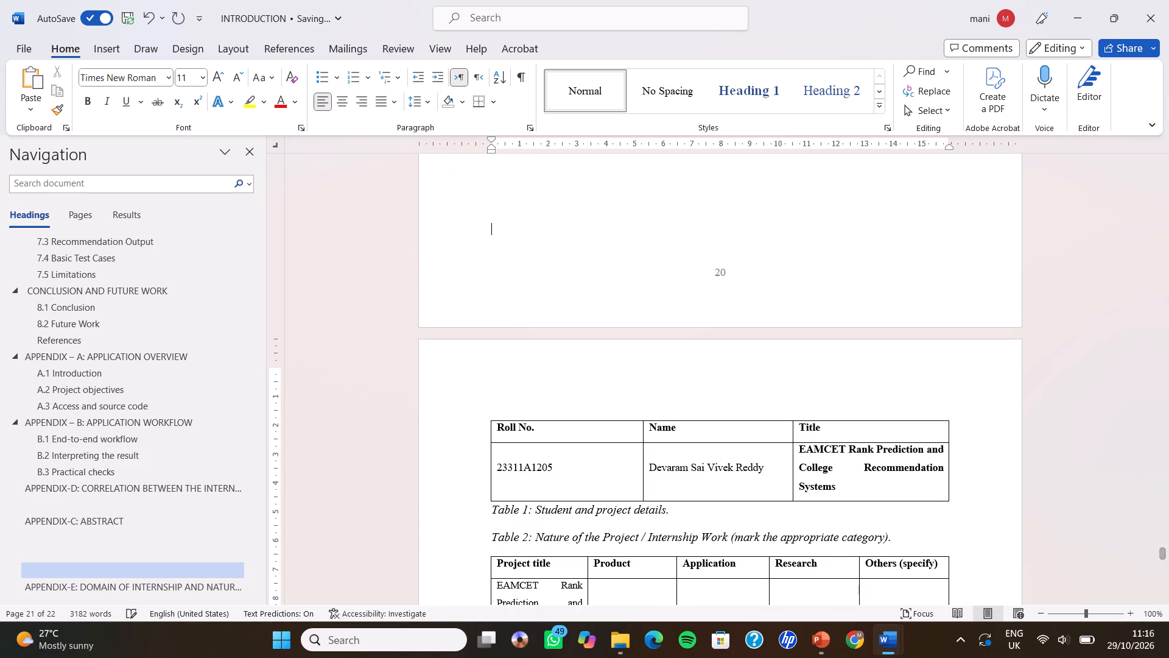
Check the pages from the abstract back through the Appendix D table to section B.2.
scroll(523, 445, "up", 4)
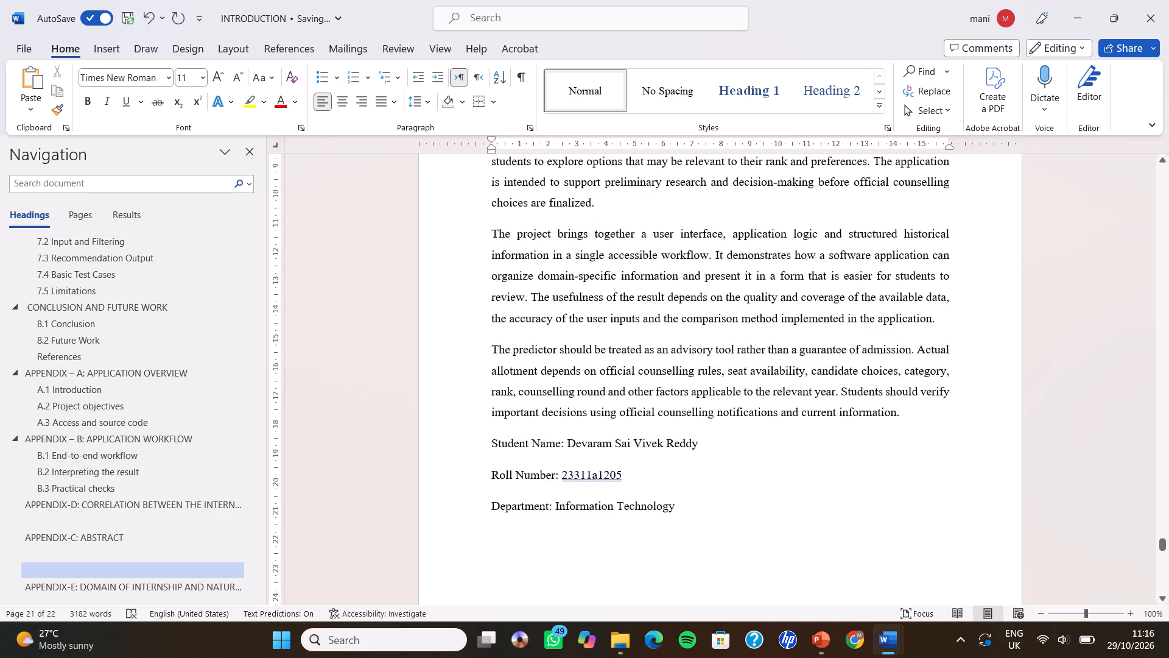
scroll(523, 445, "up", 5)
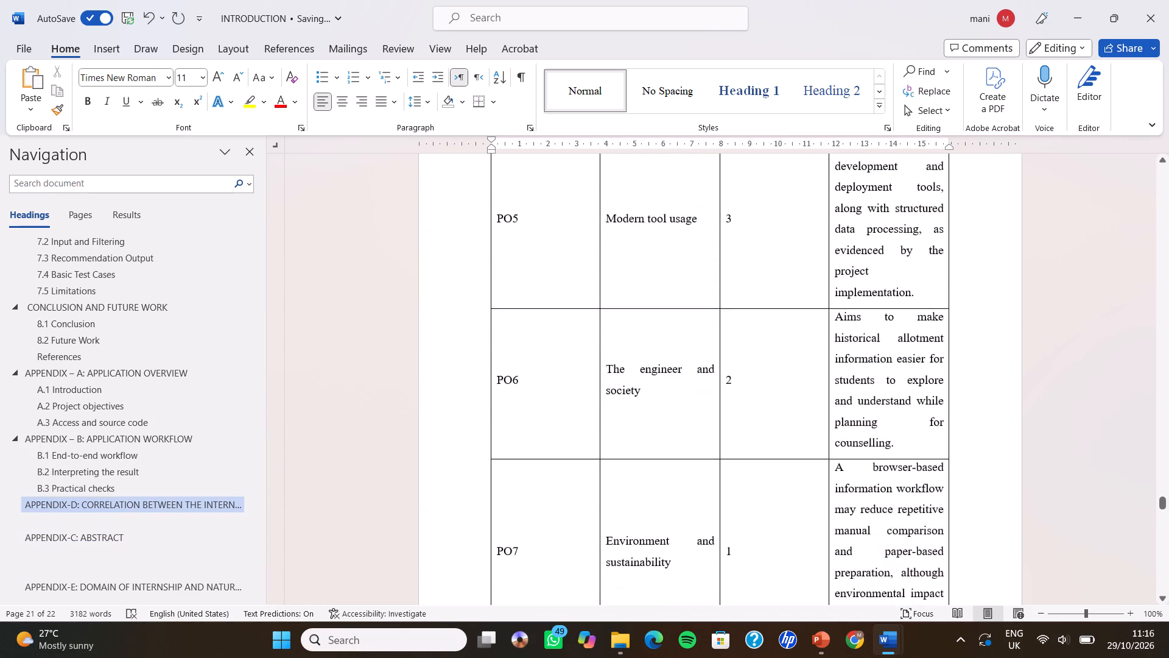
scroll(523, 445, "up", 2)
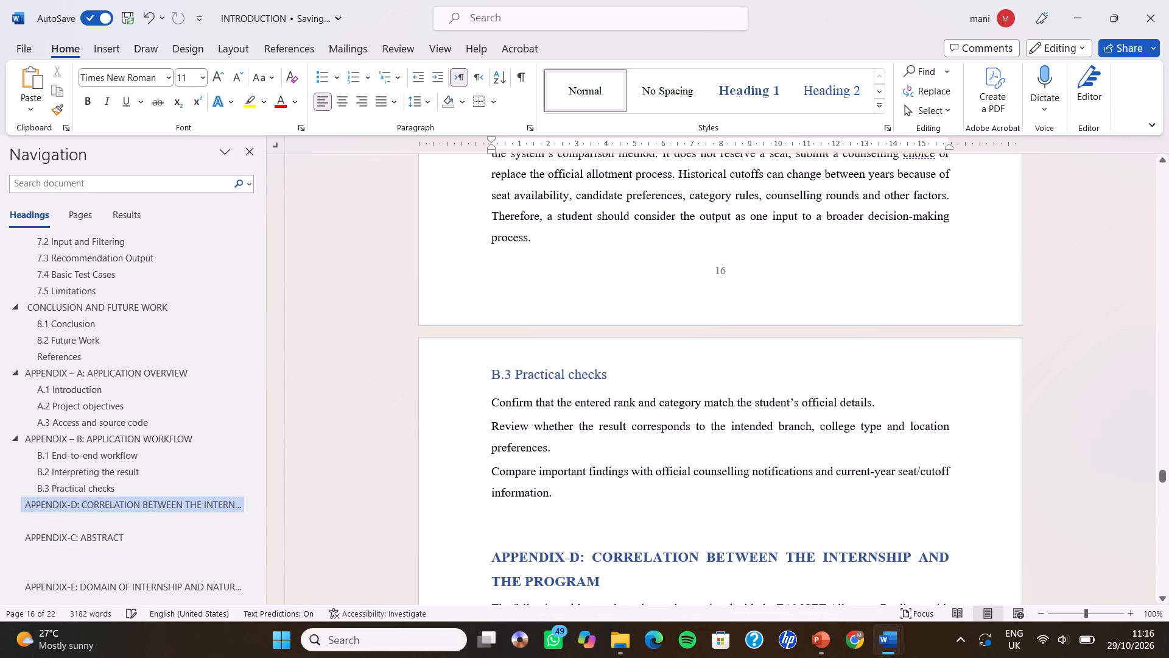
scroll(523, 445, "up", 2)
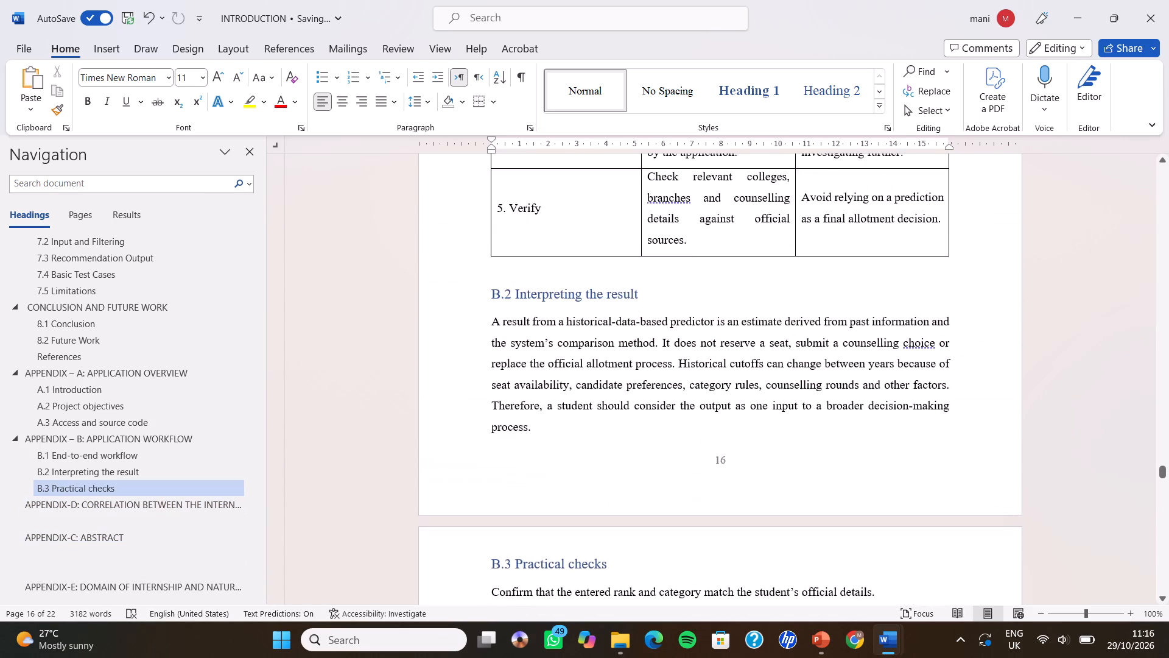
Correct the first chapter heading on page 1 so it reads "1.INTRODUCTION".
scroll(523, 445, "up", 5)
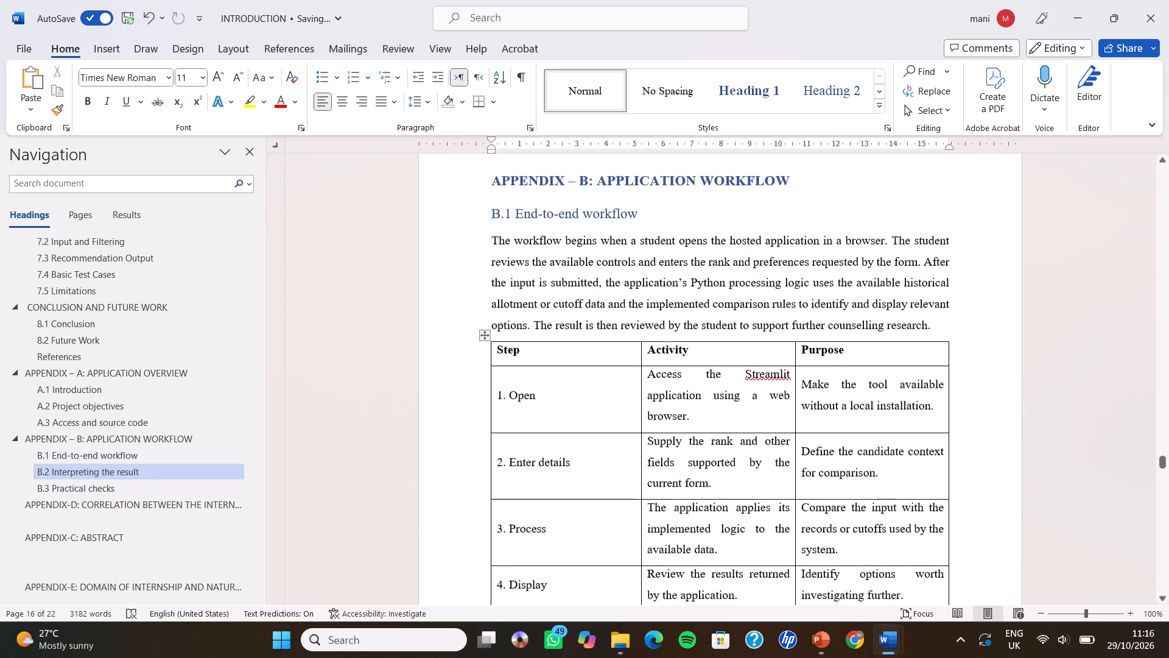
scroll(523, 445, "up", 5)
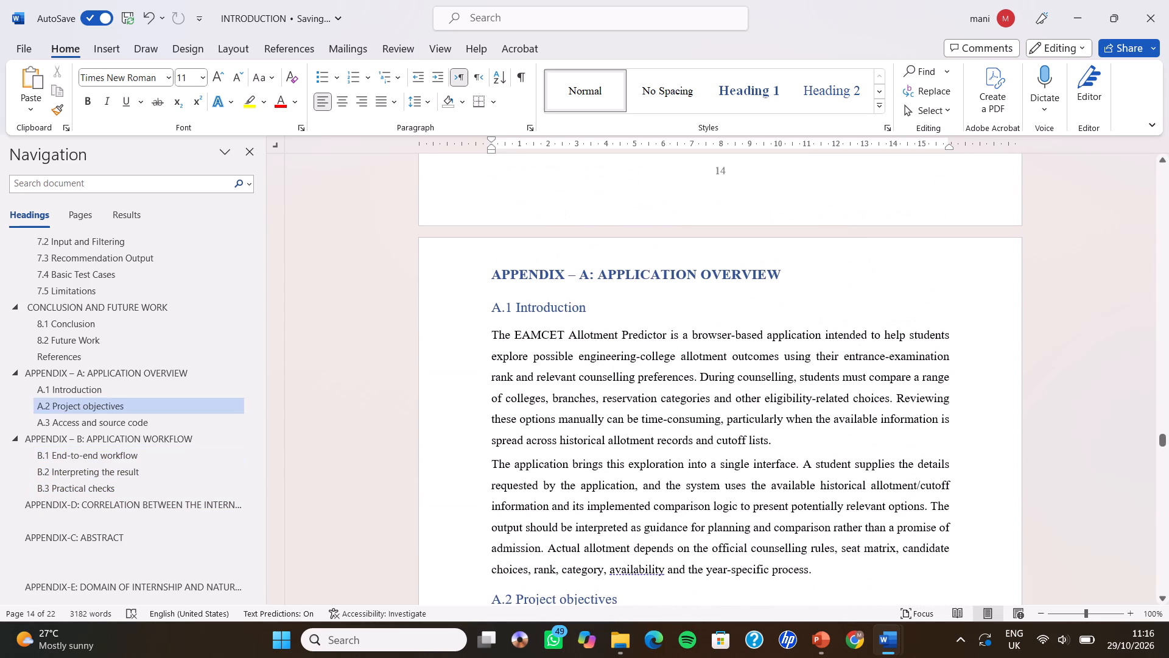
scroll(523, 445, "up", 7)
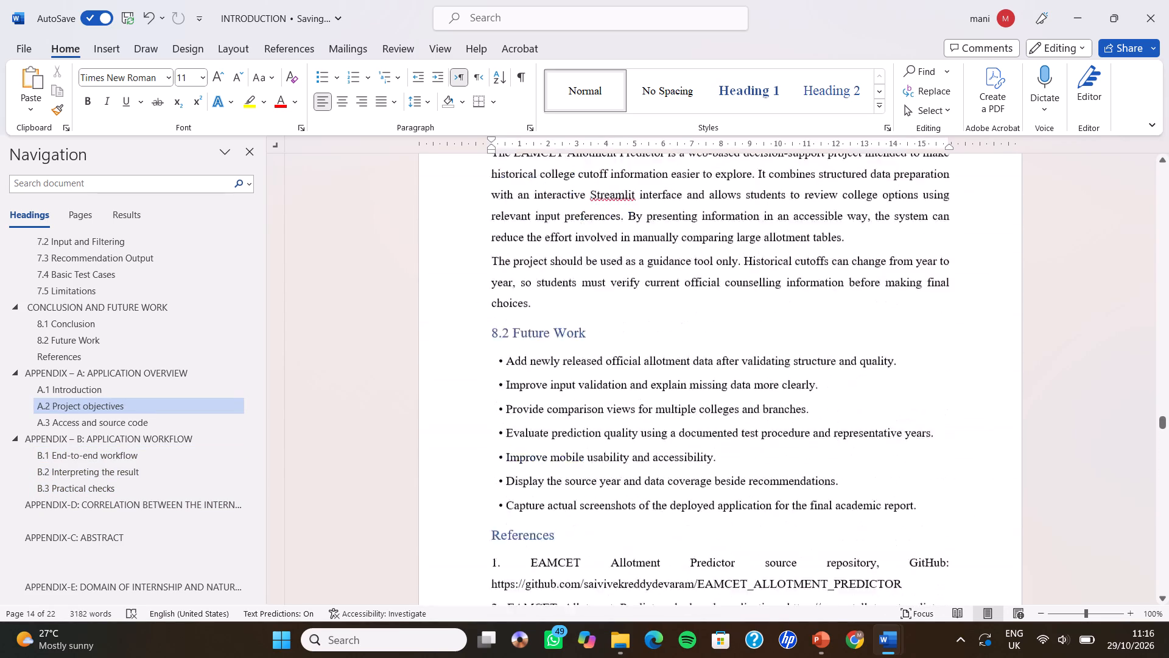
scroll(523, 445, "up", 1)
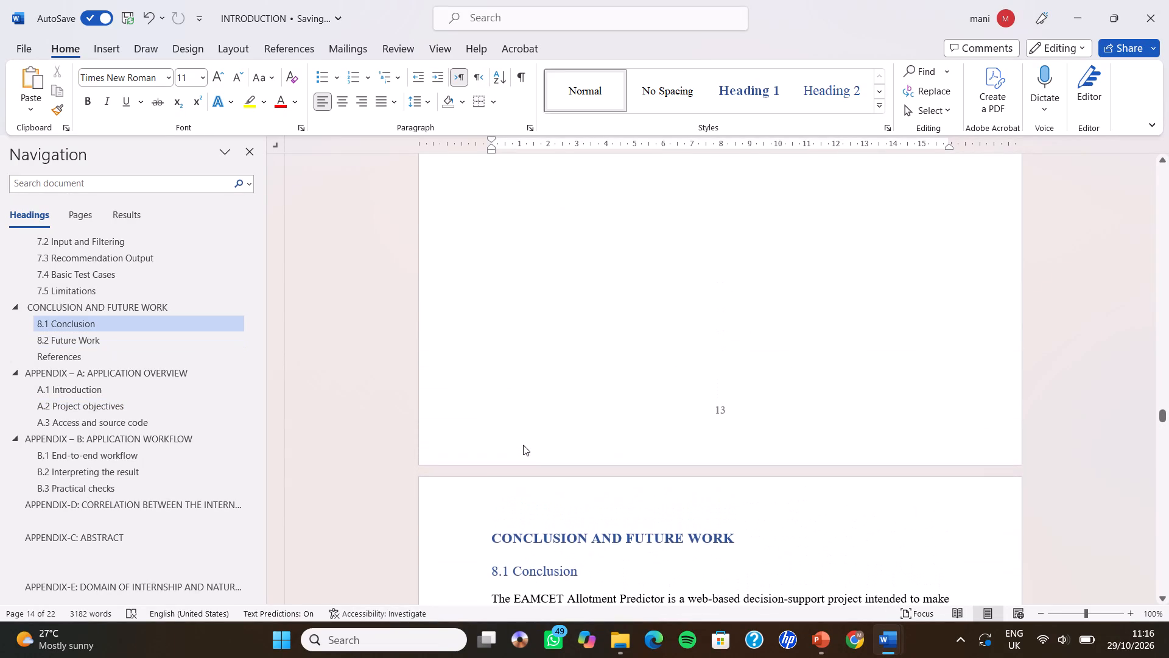
scroll(523, 445, "up", 20)
scroll(523, 445, "up", 4)
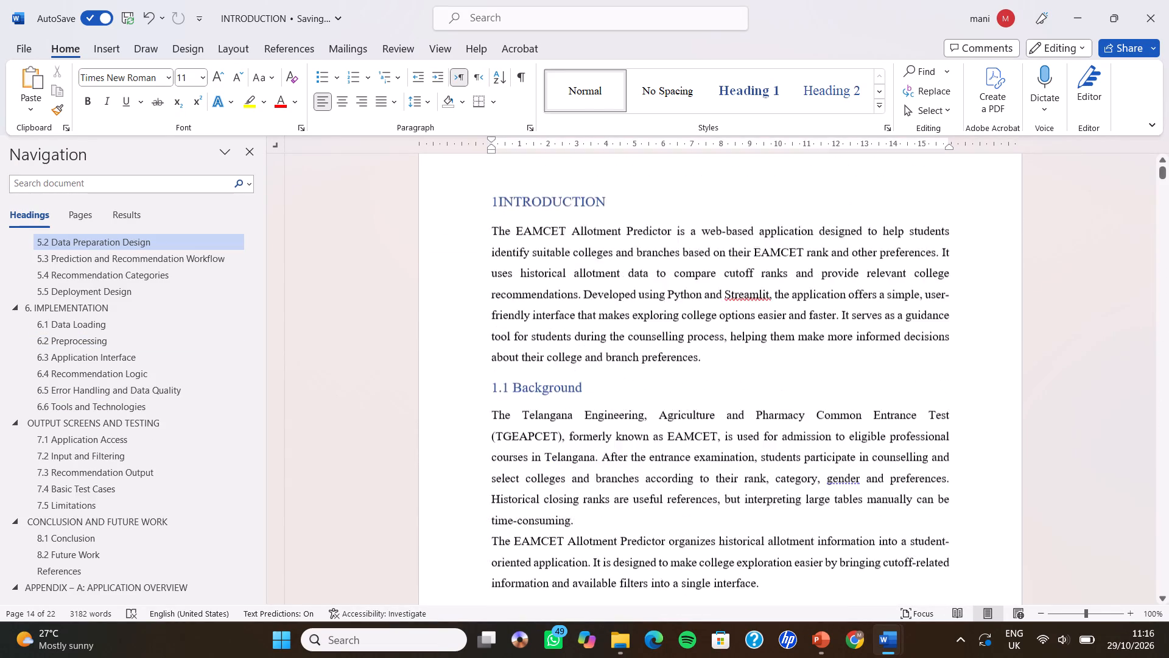
left_click(526, 216)
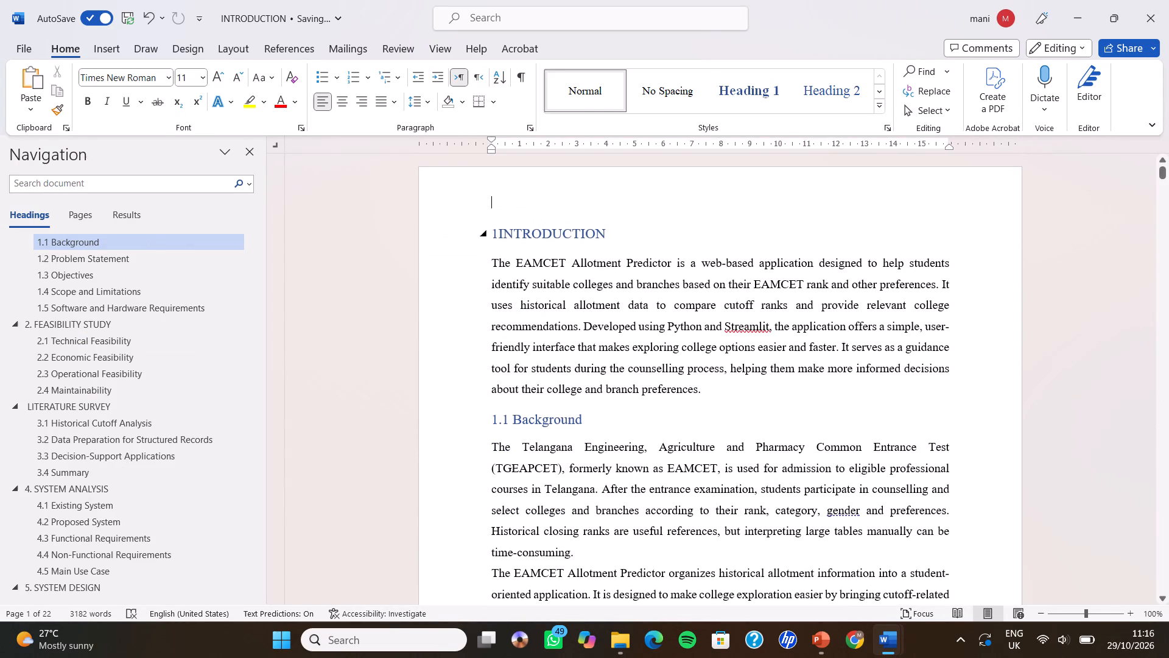
left_click(496, 231)
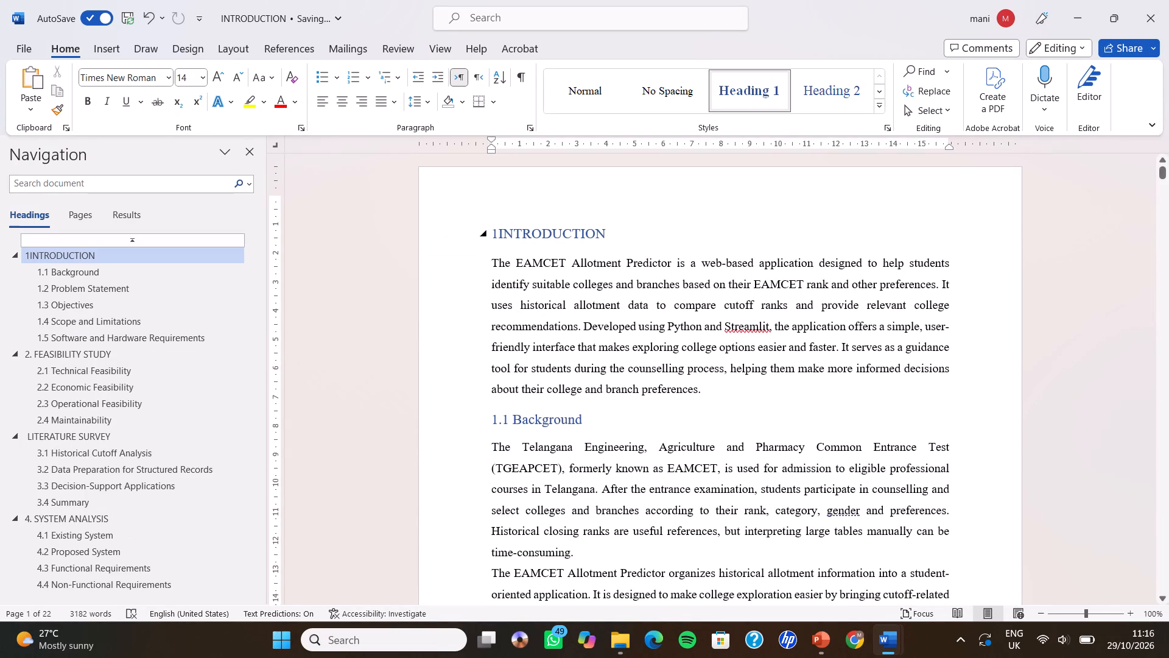
key("BackSpace")
type("1,")
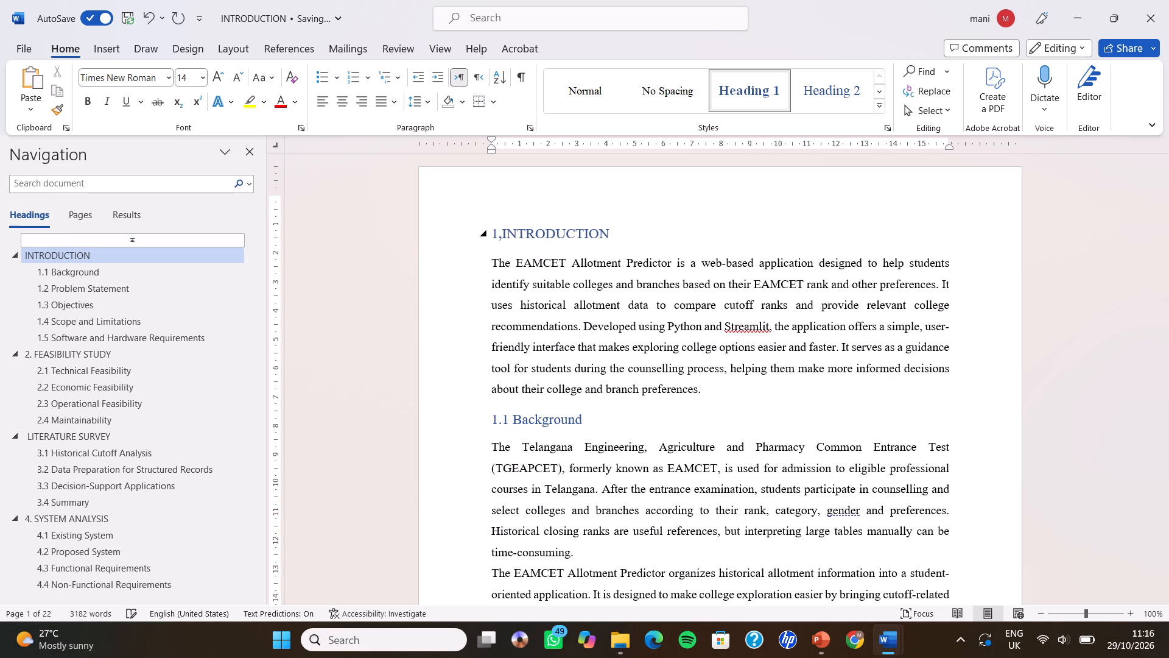
key("BackSpace")
key("period")
Insert an Automatic Table 1 table of contents on the blank line above the 1.INTRODUCTION heading.
left_click(562, 184)
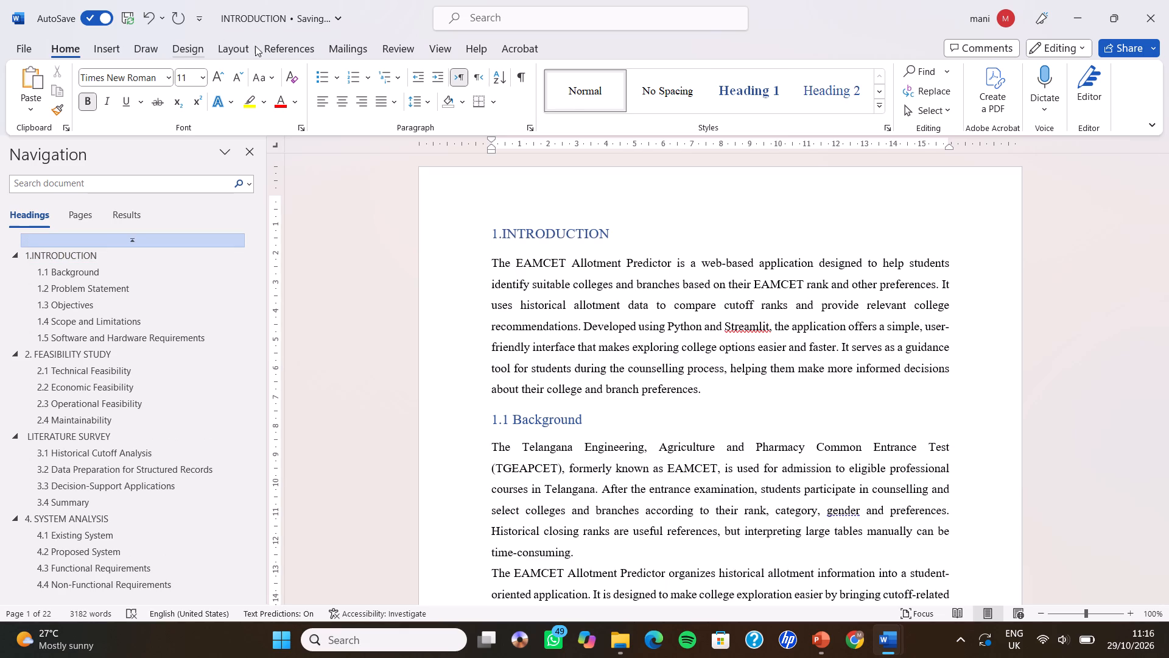
left_click(294, 42)
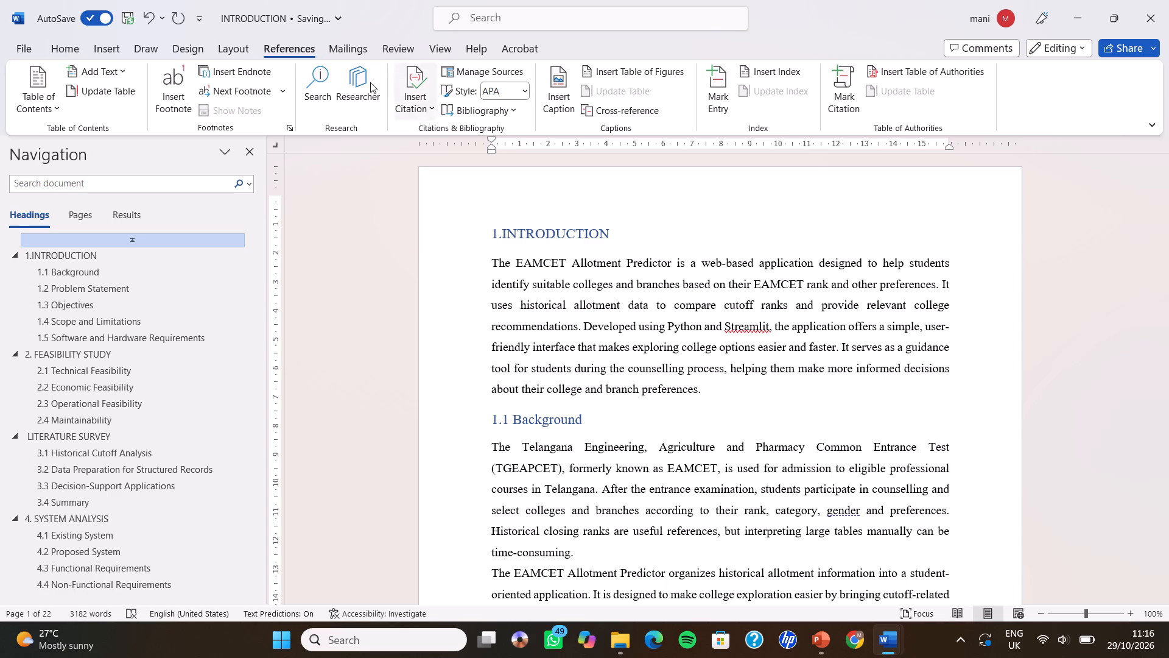
left_click(55, 101)
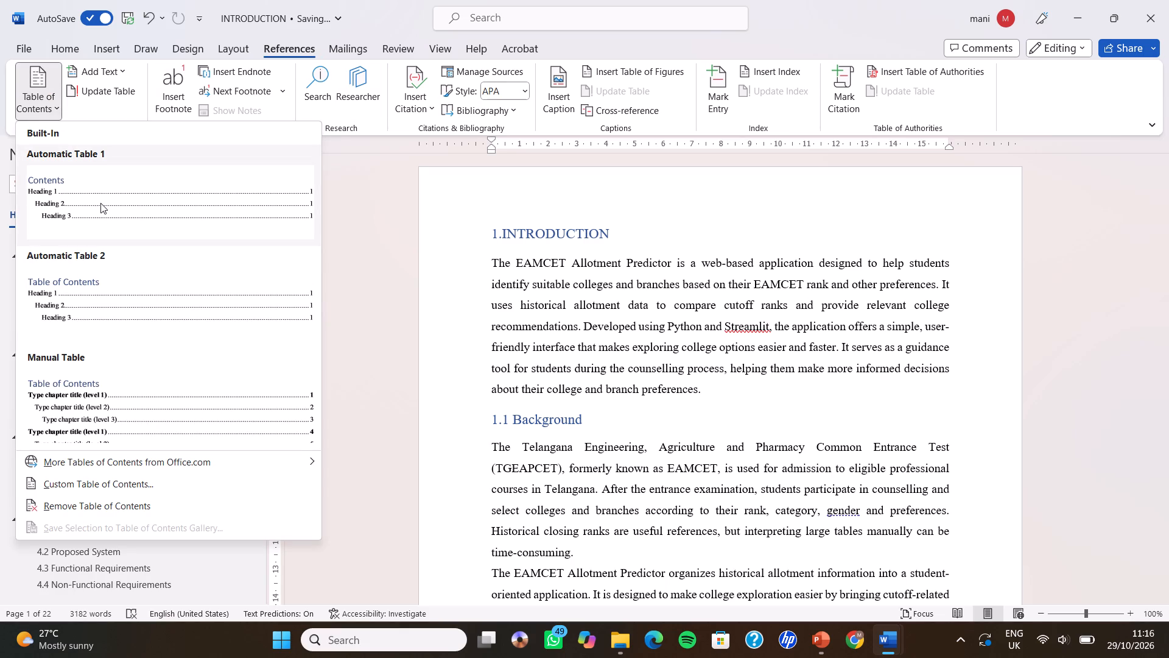
left_click(100, 203)
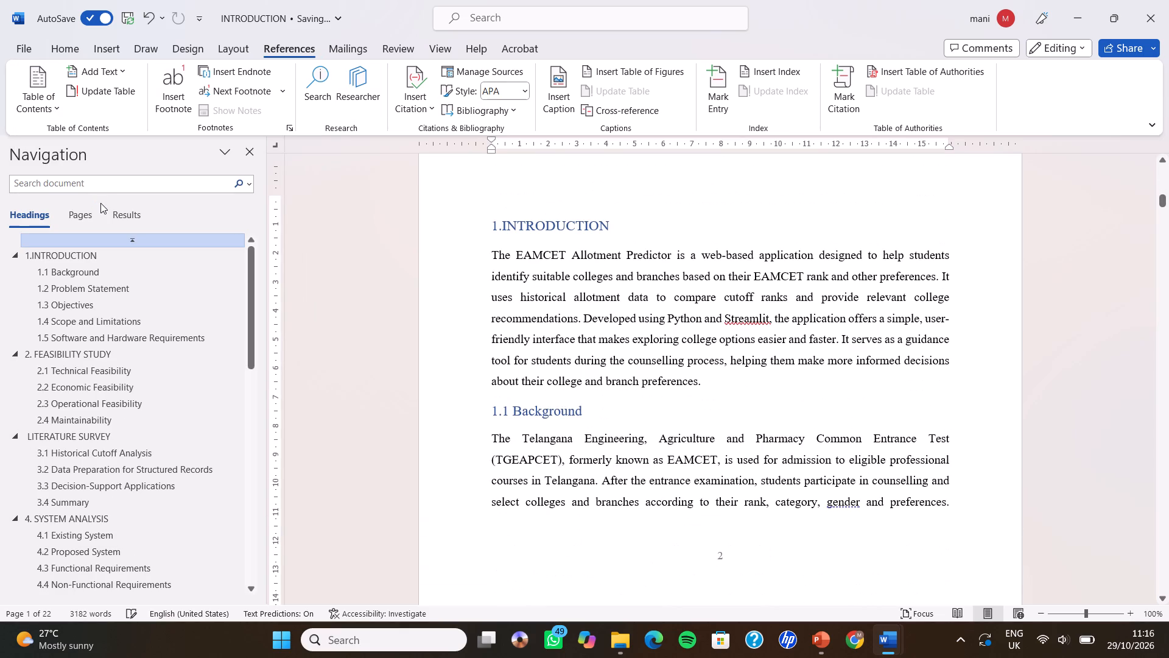
Cut the whole table of contents, from the Contents title through the APPENDIX-E entry, to the clipboard.
scroll(648, 239, "up", 1)
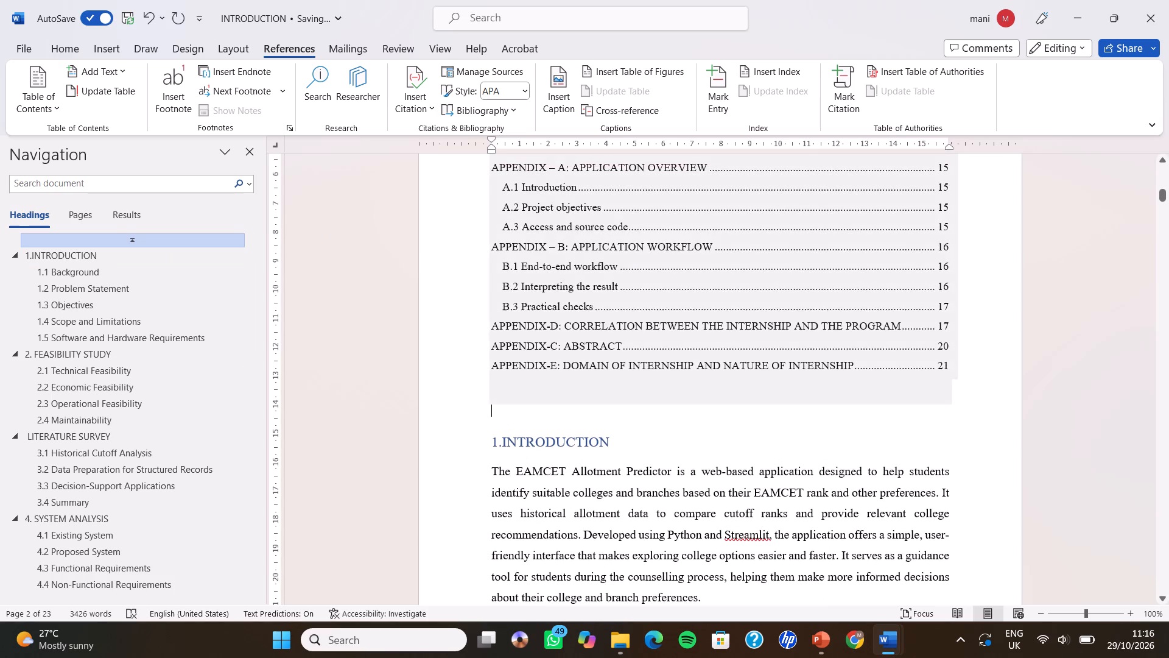
left_click(605, 366)
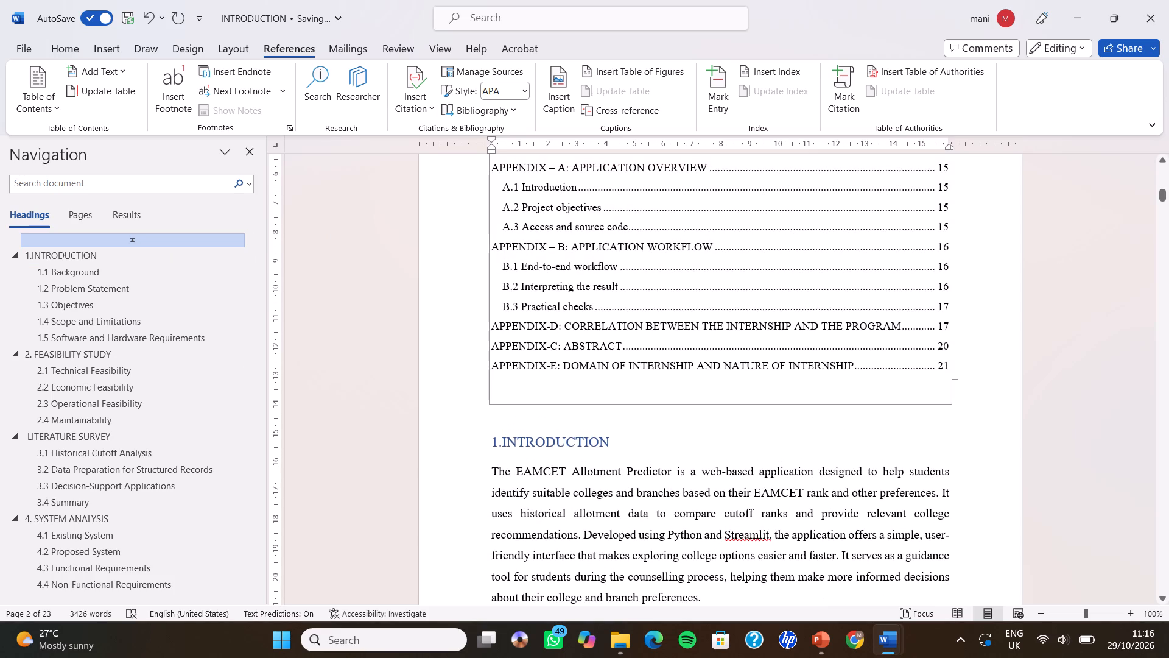
key("ctrl+a")
left_click(619, 394)
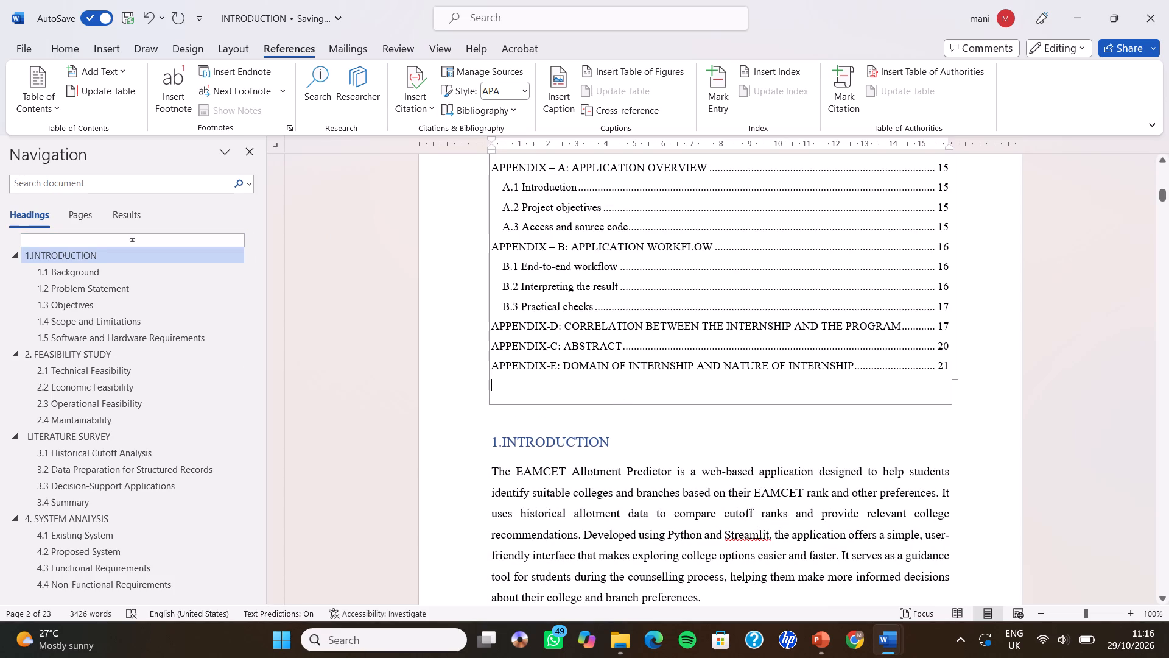
scroll(619, 394, "up", 7)
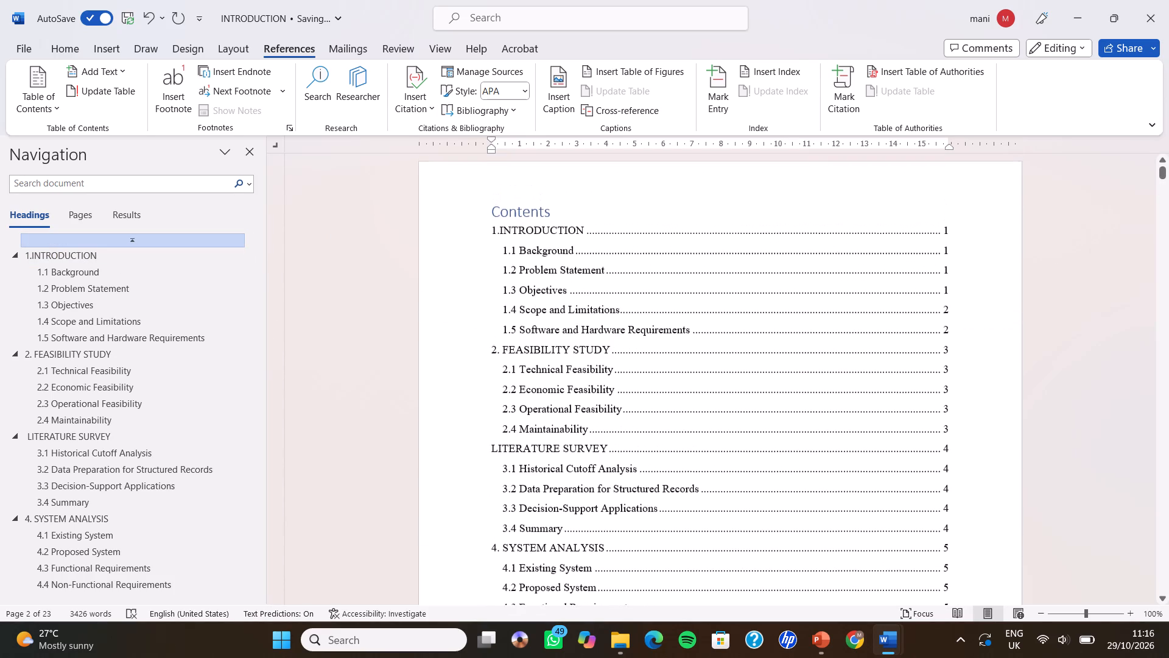
left_click_drag(488, 220, 661, 645)
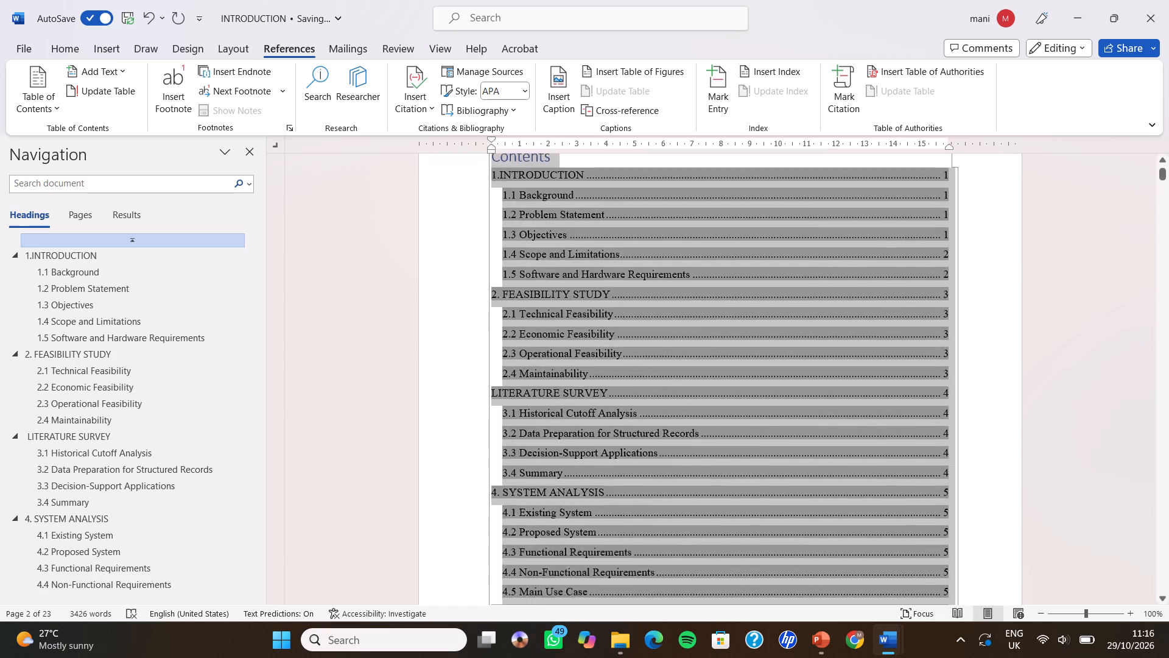
left_click_drag(661, 645, 695, 563)
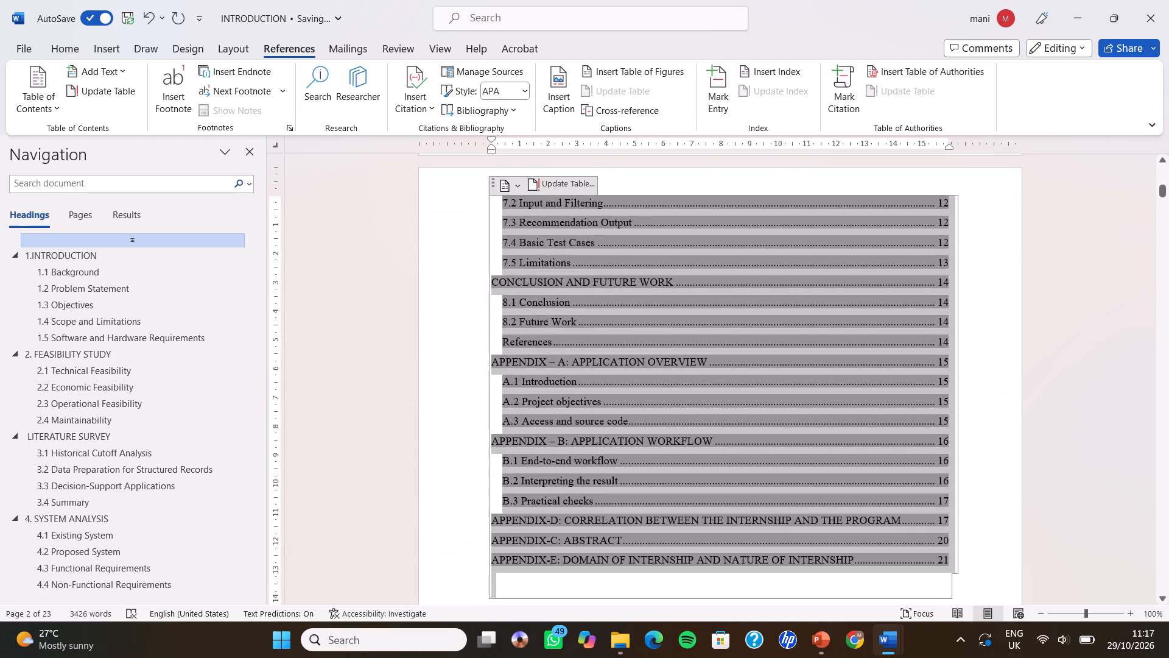
left_click_drag(695, 563, 622, 218)
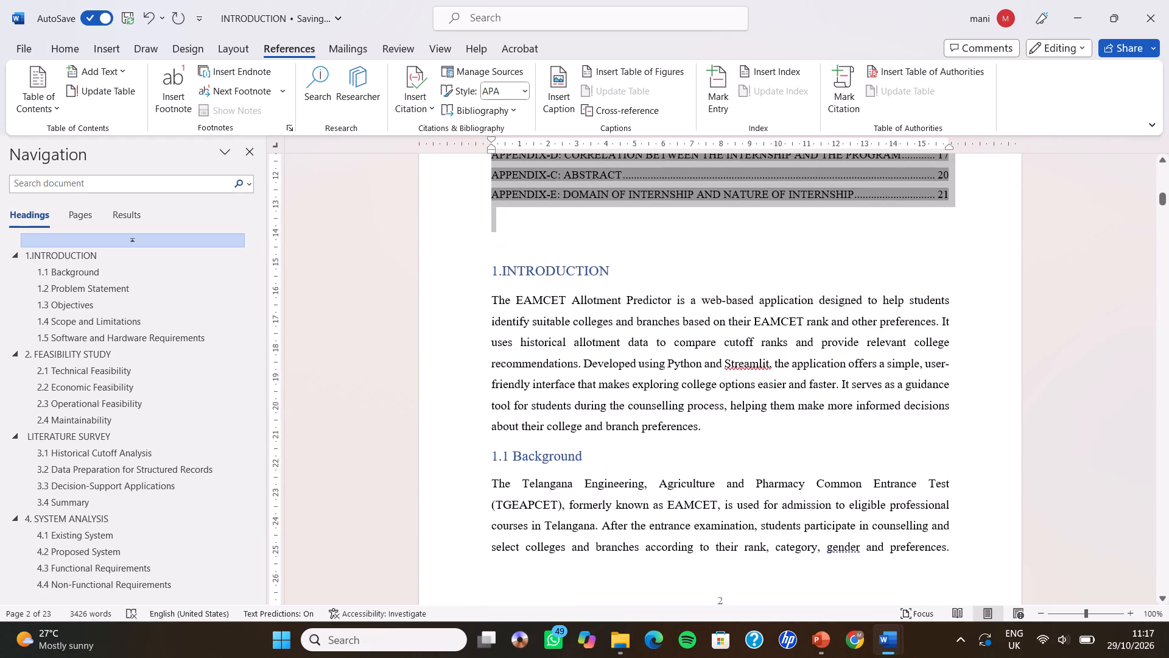
left_click_drag(622, 218, 596, 172)
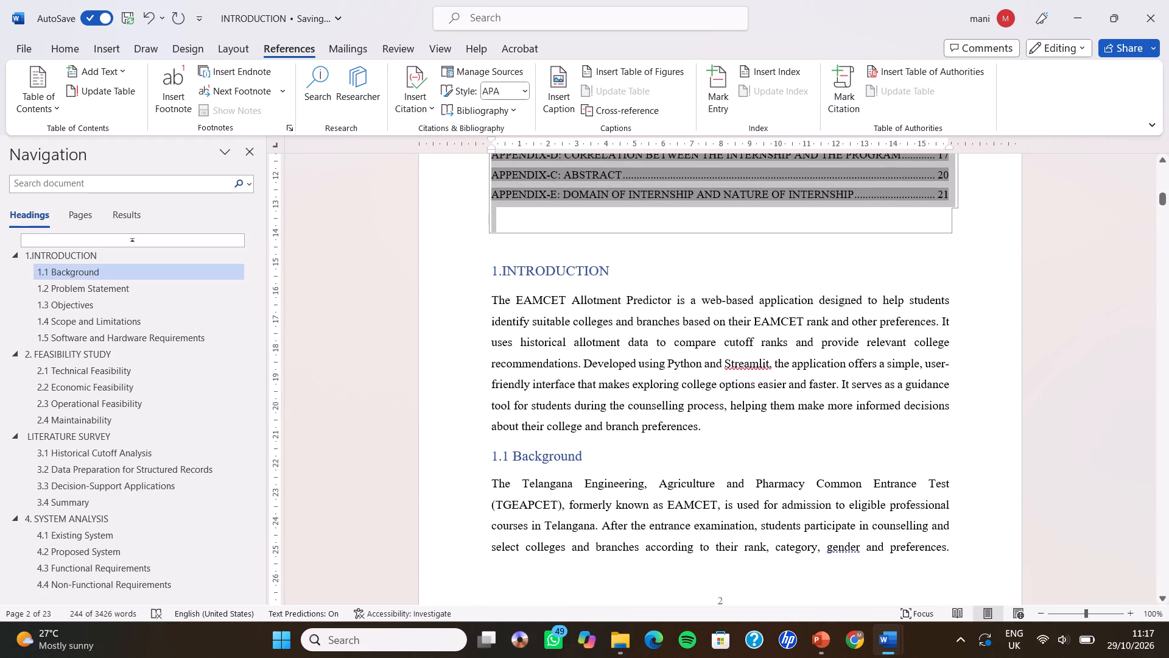
key("ctrl+c")
key("ctrl+x")
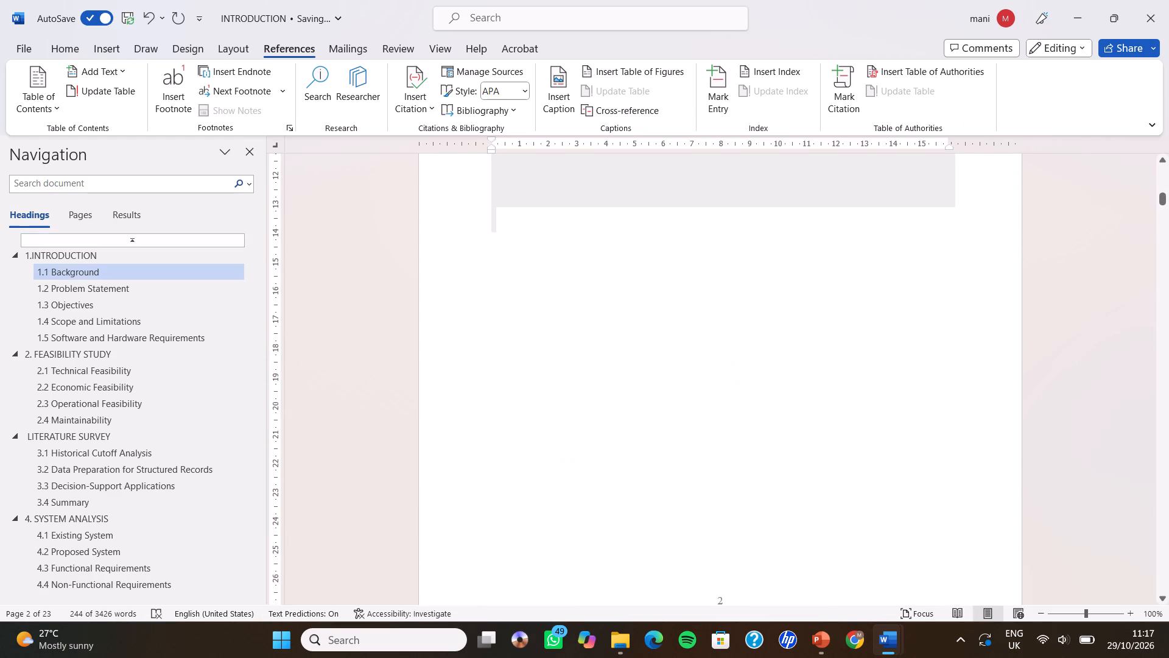
Remove the blank line left above the 1.INTRODUCTION heading at the start of the document.
scroll(596, 172, "up", 4)
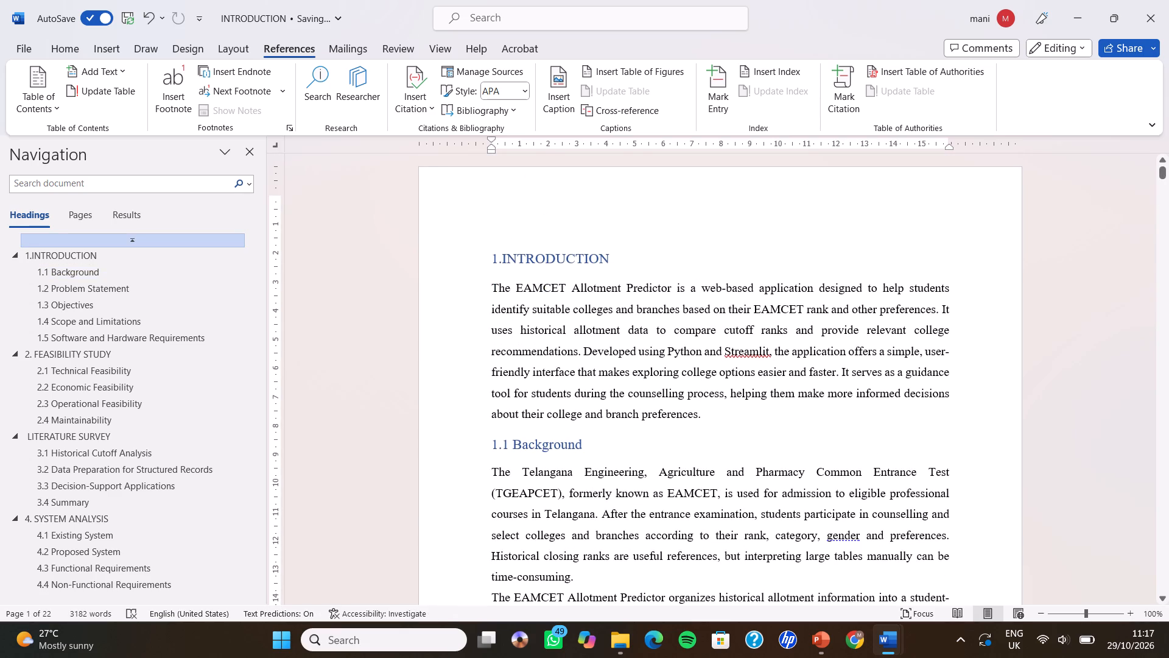
left_click(492, 252)
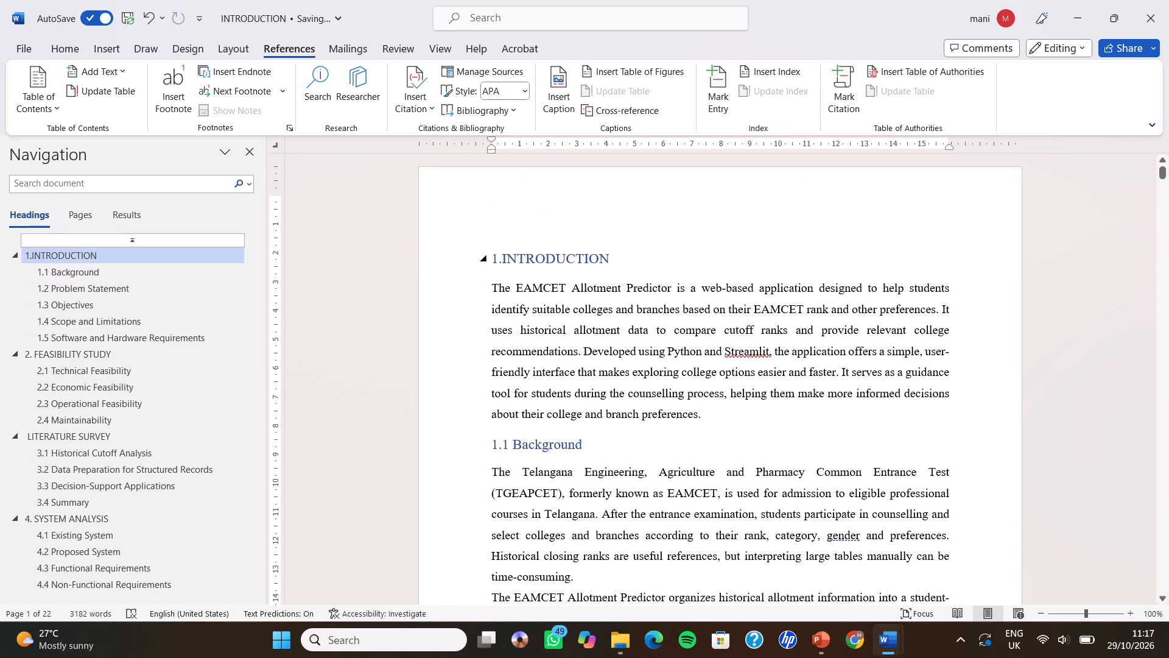
key("BackSpace")
Look through the whole document from the introduction to the final page and return to the start.
scroll(492, 252, "down", 5)
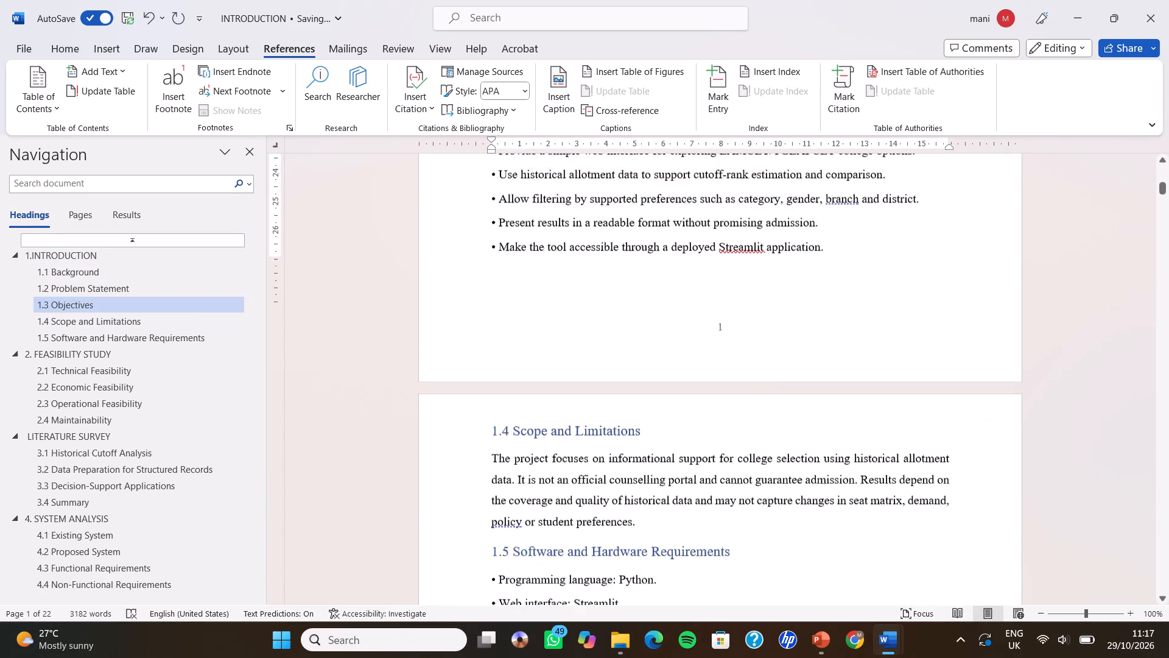
scroll(492, 252, "down", 9)
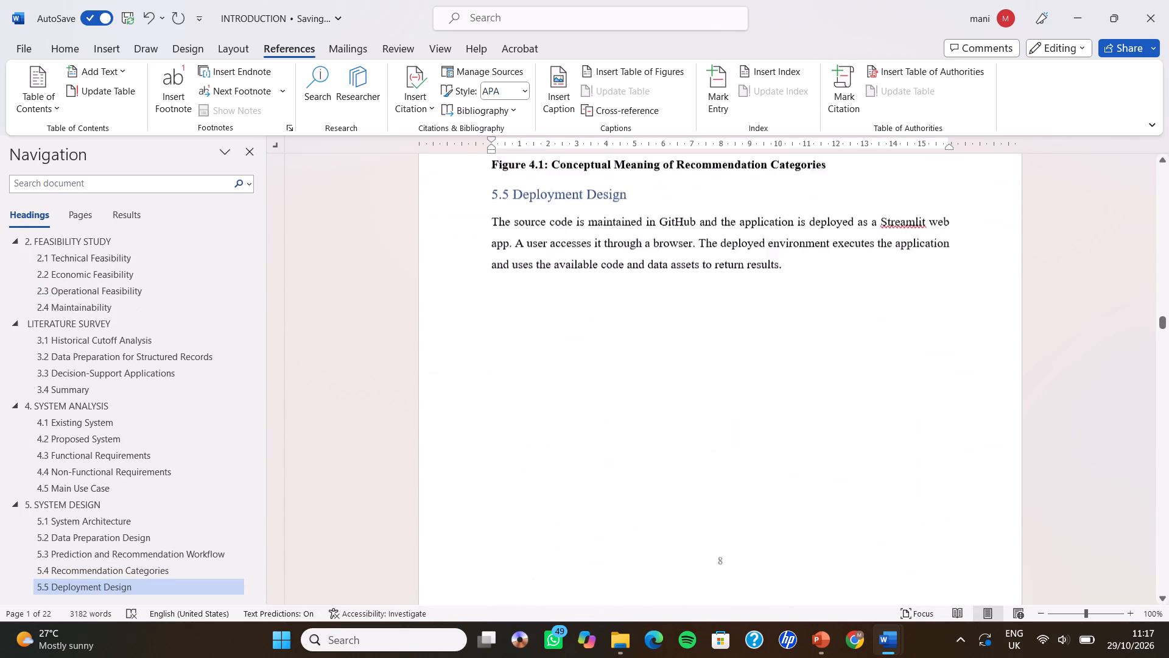
scroll(492, 252, "down", 9)
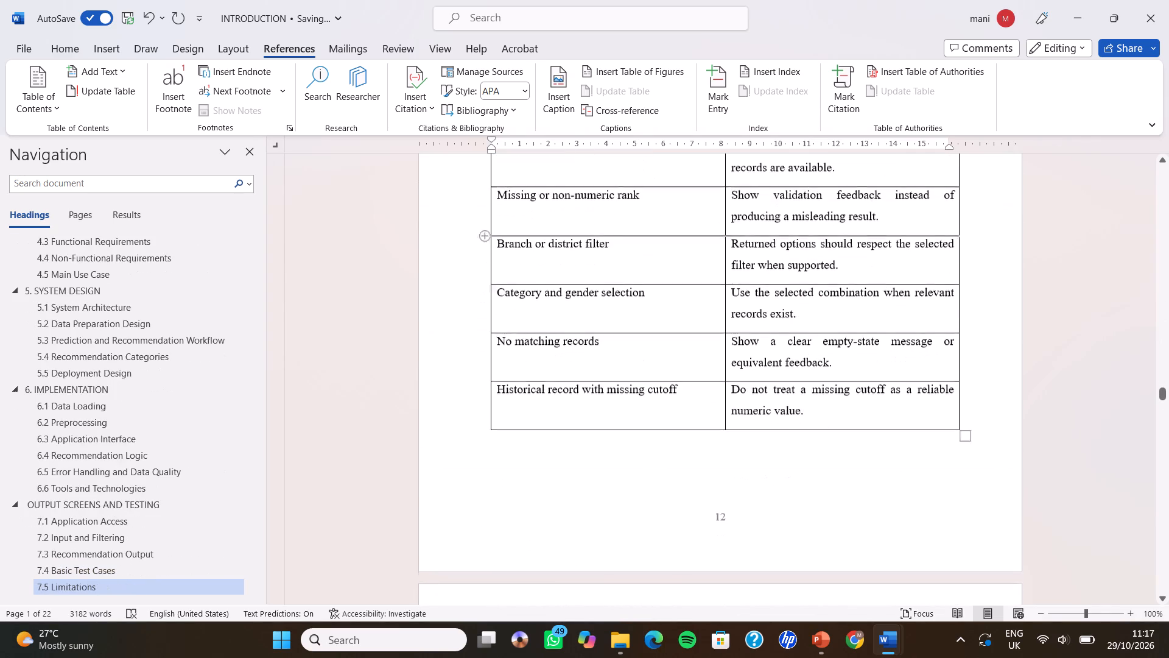
scroll(492, 252, "down", 9)
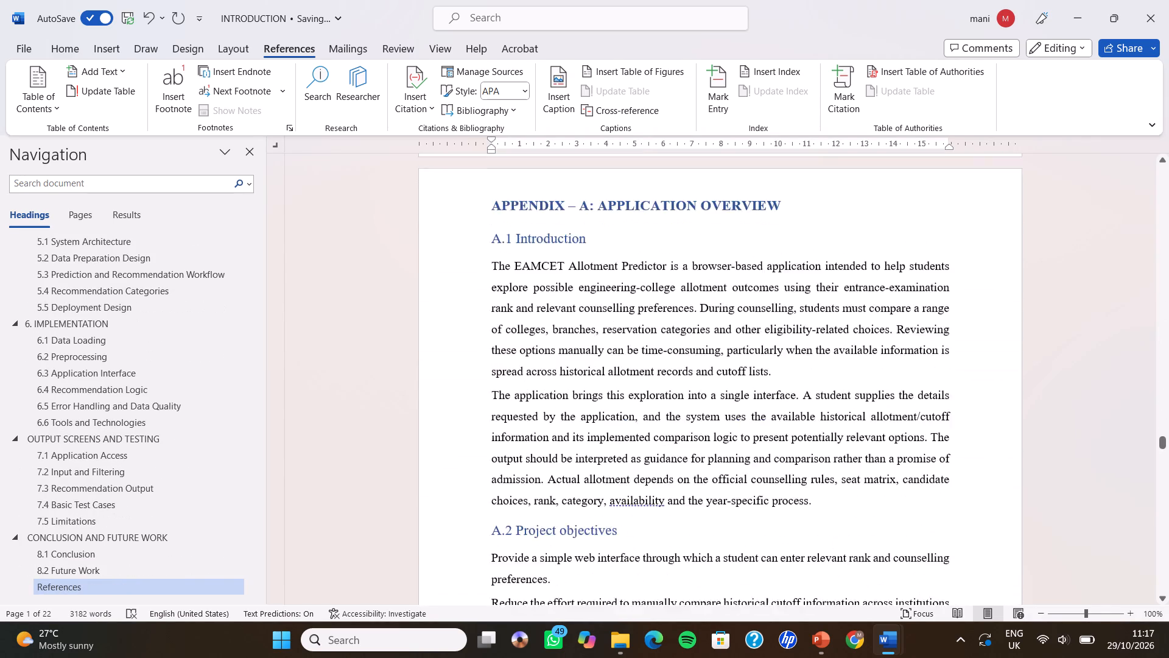
scroll(492, 252, "down", 9)
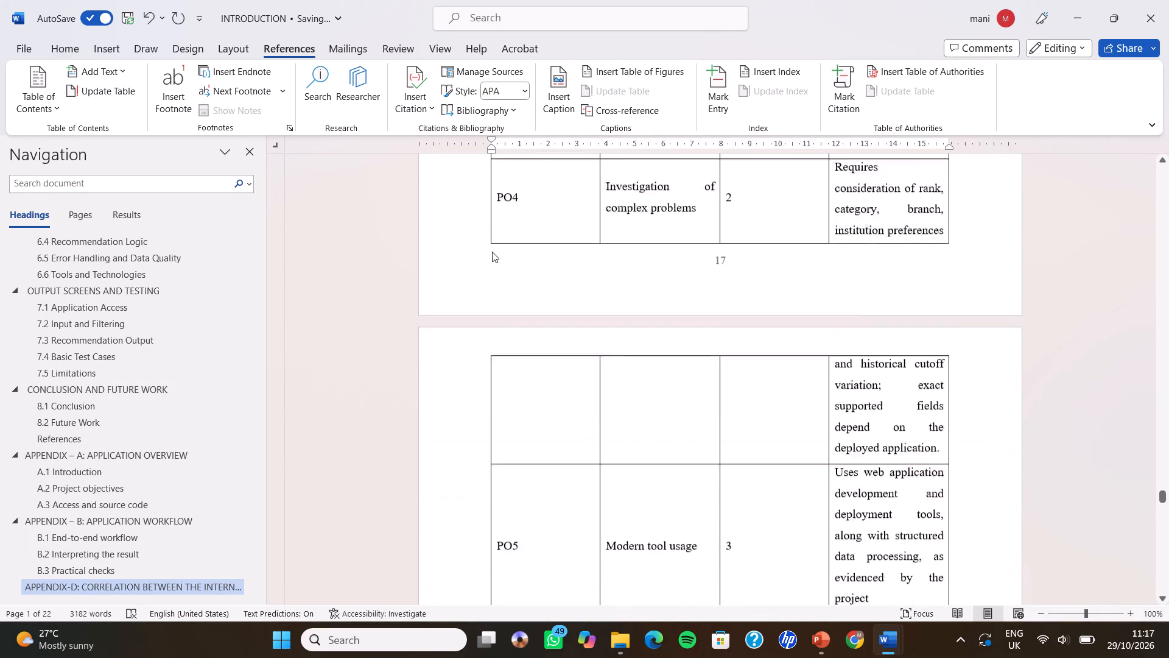
scroll(492, 252, "down", 4)
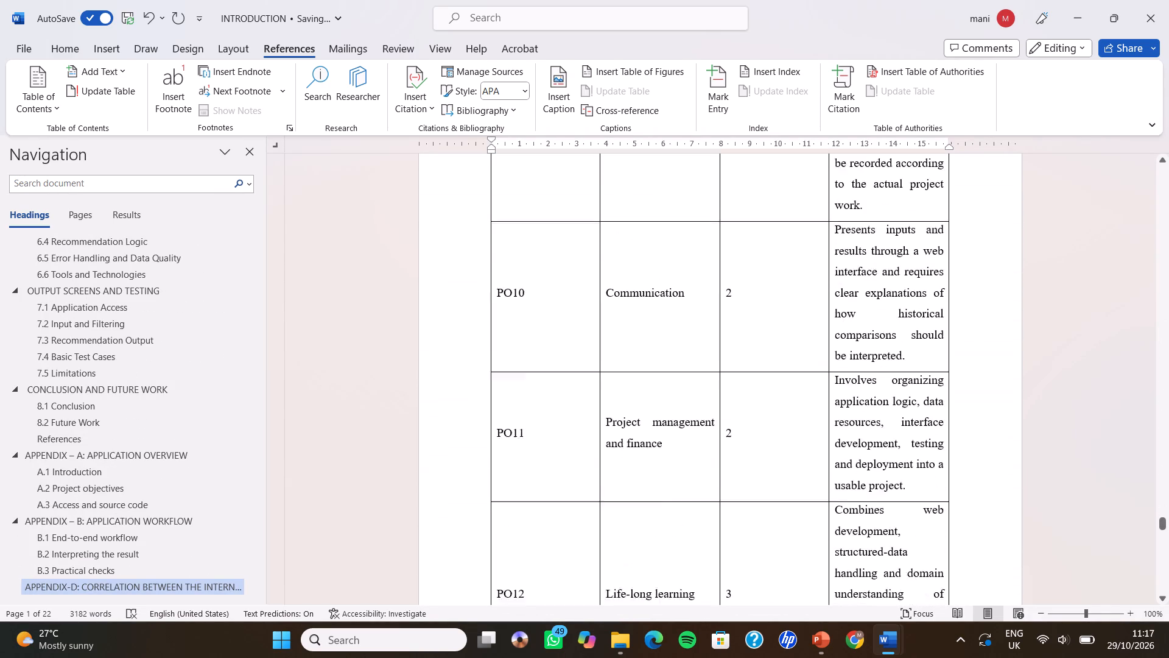
scroll(492, 252, "down", 4)
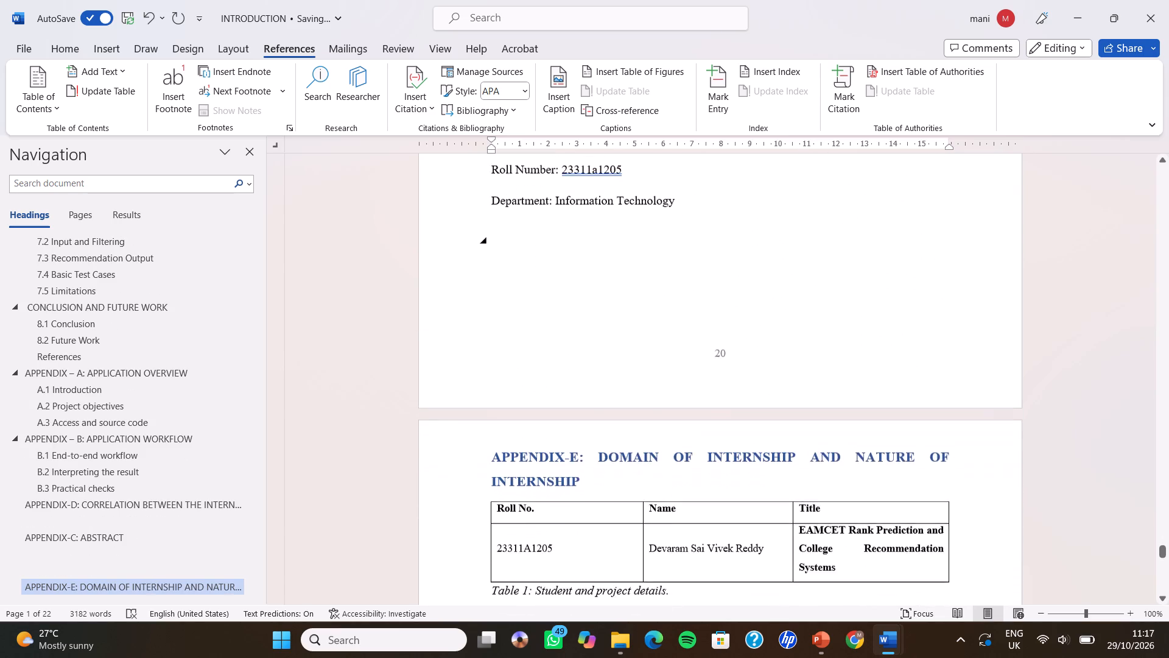
scroll(492, 252, "down", 2)
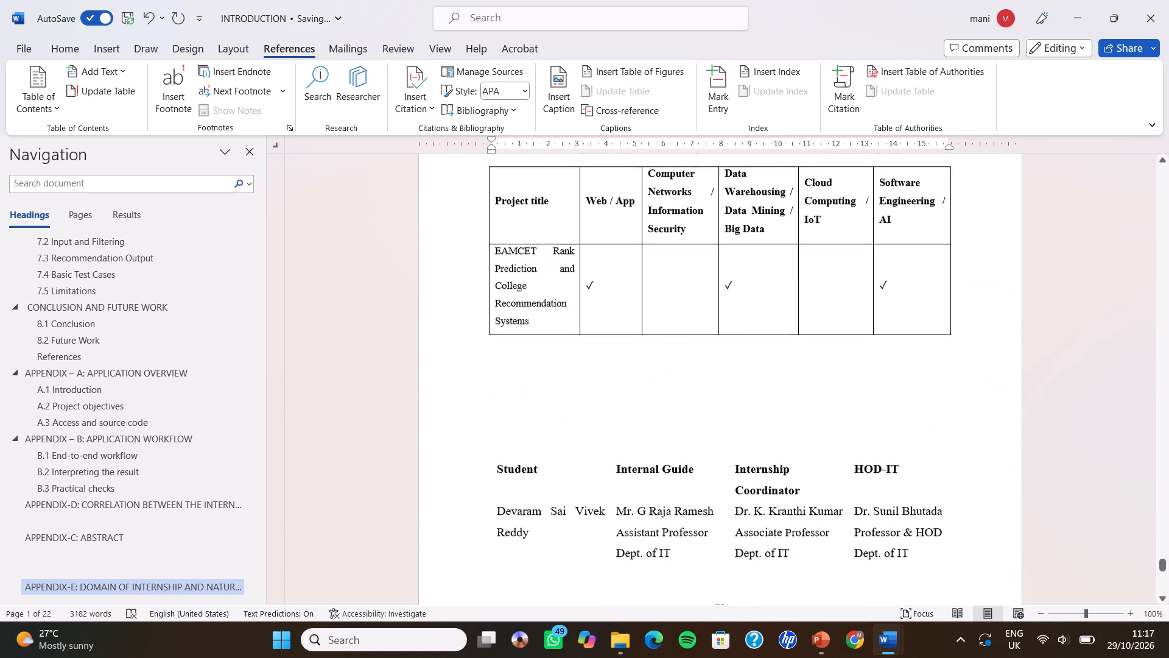
scroll(492, 252, "down", 4)
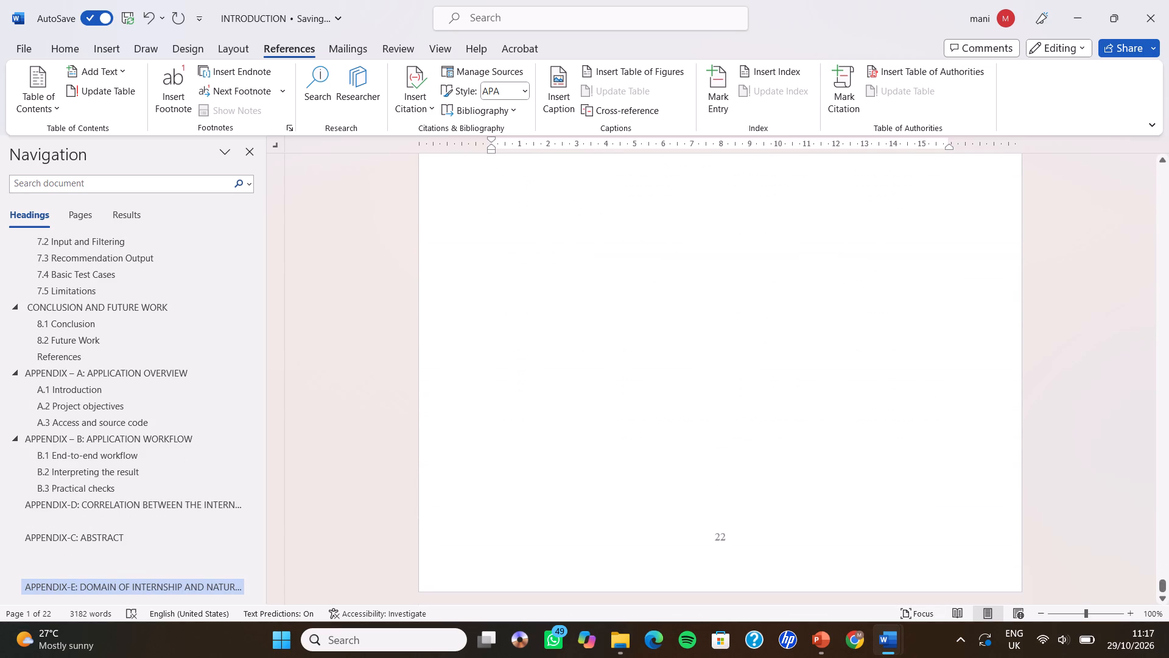
scroll(492, 252, "up", 16)
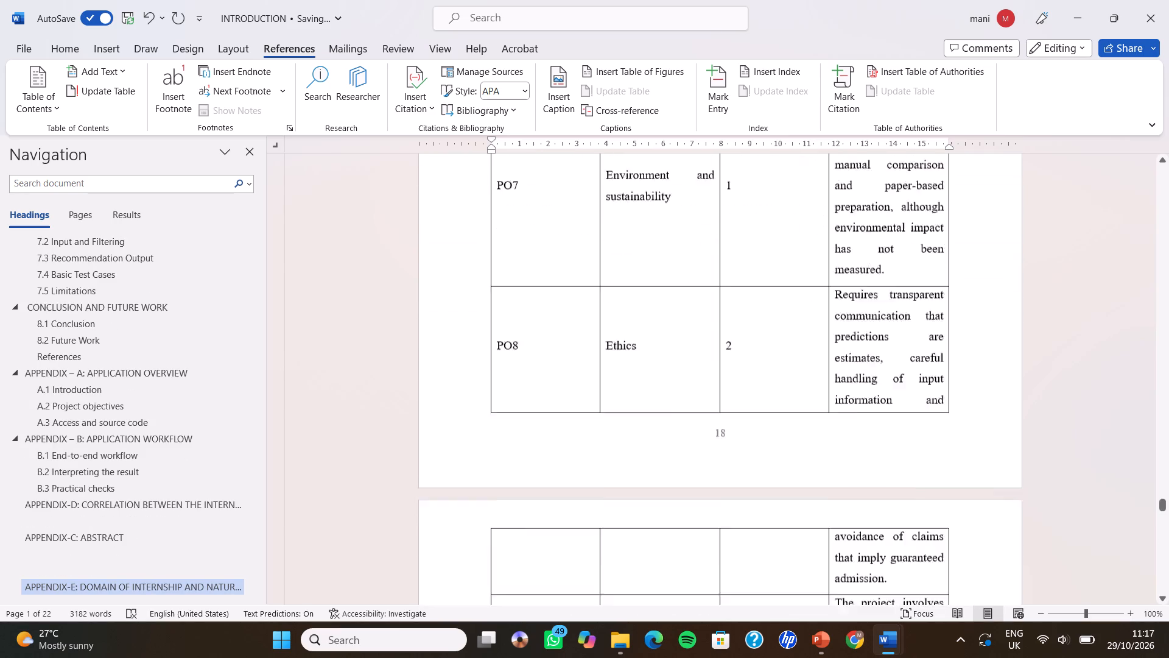
scroll(492, 252, "up", 11)
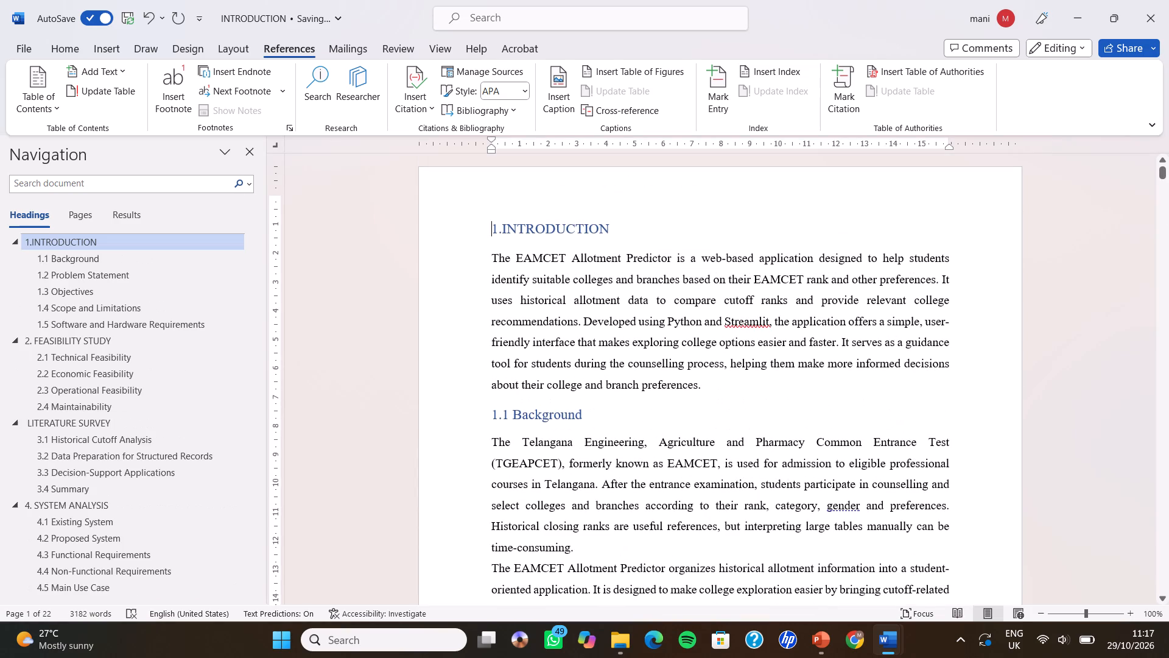
Switch to the final_report document and delete its whole existing table of contents before the 1. INTRODUCTION heading, including the Contents title.
scroll(492, 252, "up", 1)
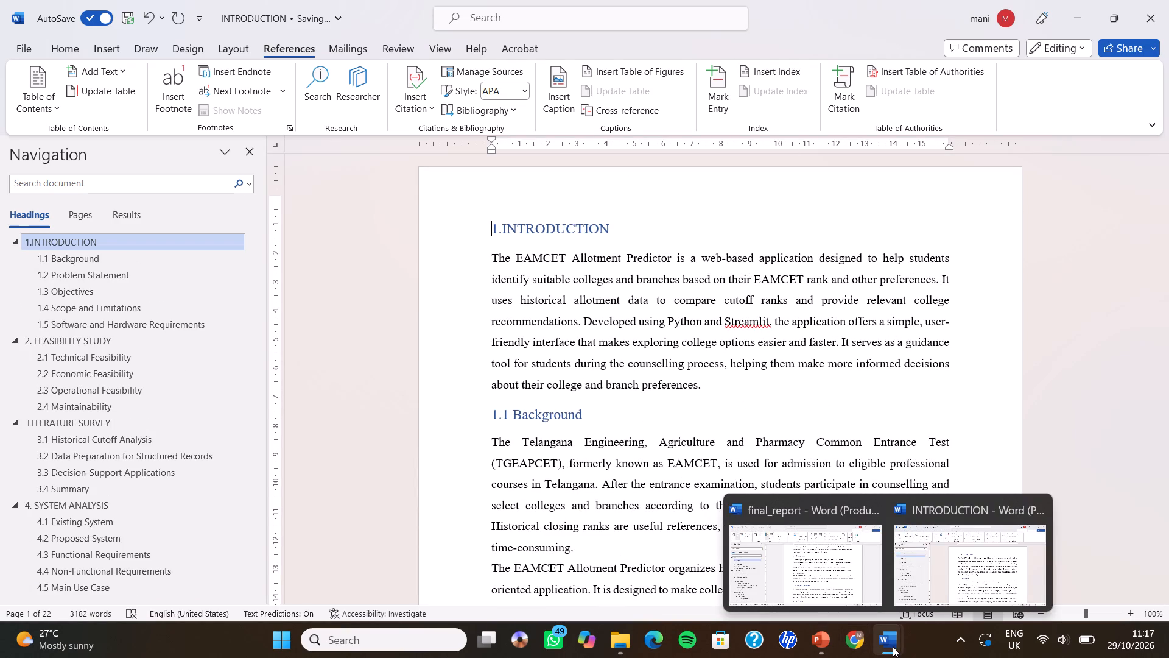
left_click(844, 590)
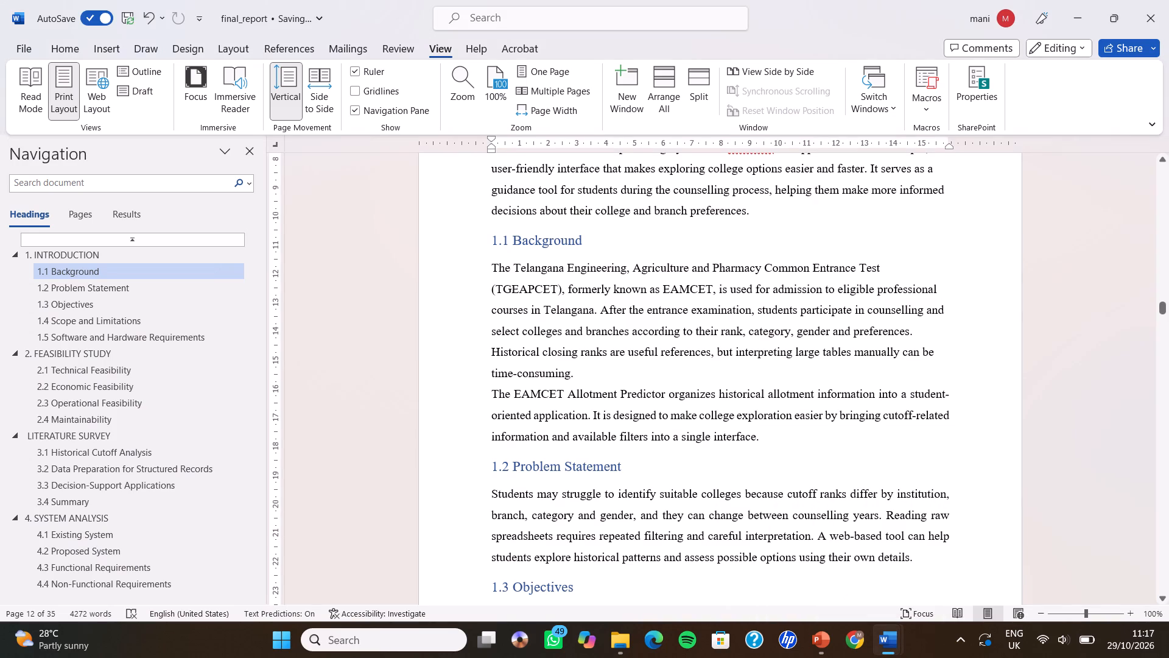
scroll(809, 489, "up", 8)
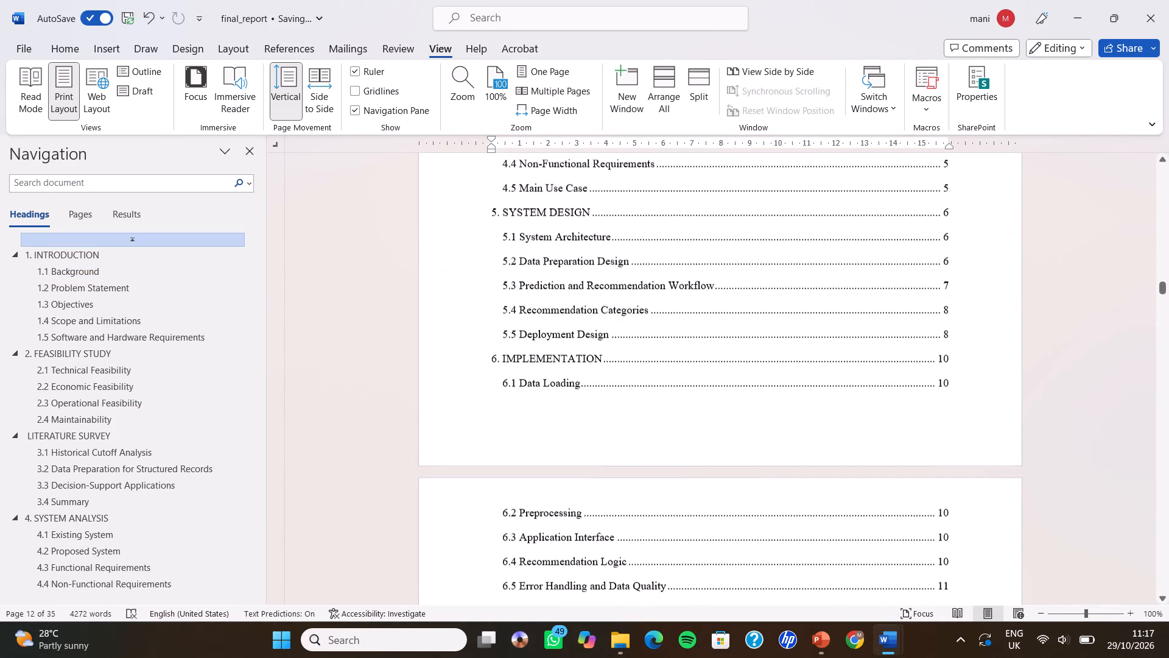
scroll(809, 489, "up", 6)
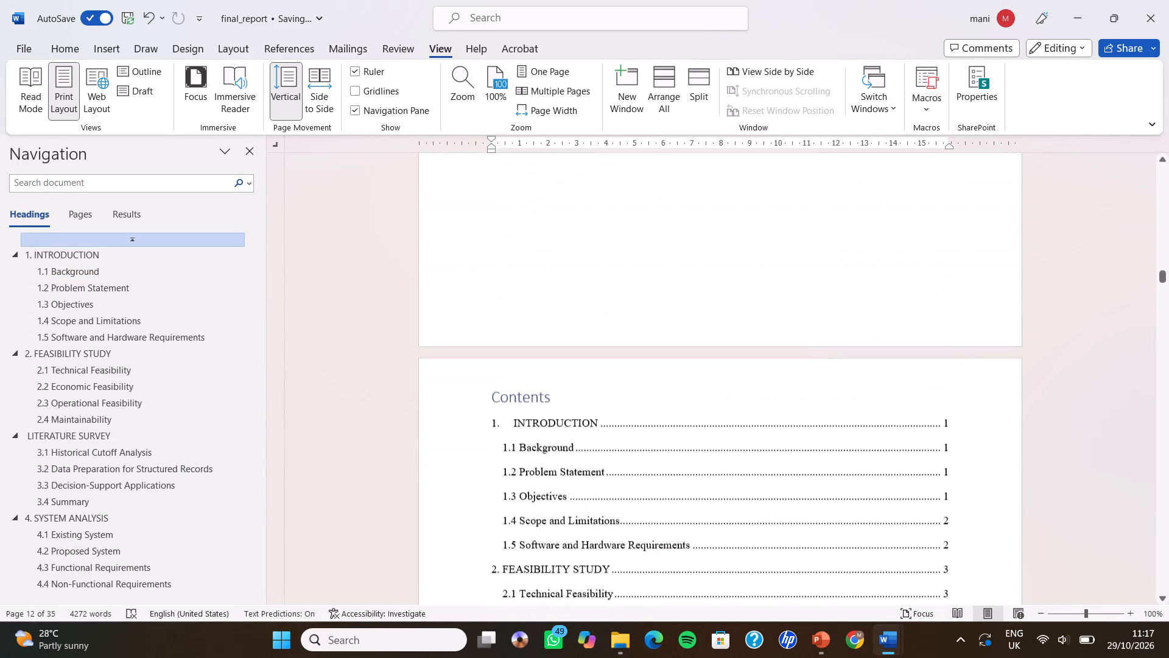
scroll(809, 489, "up", 1)
left_click(513, 490)
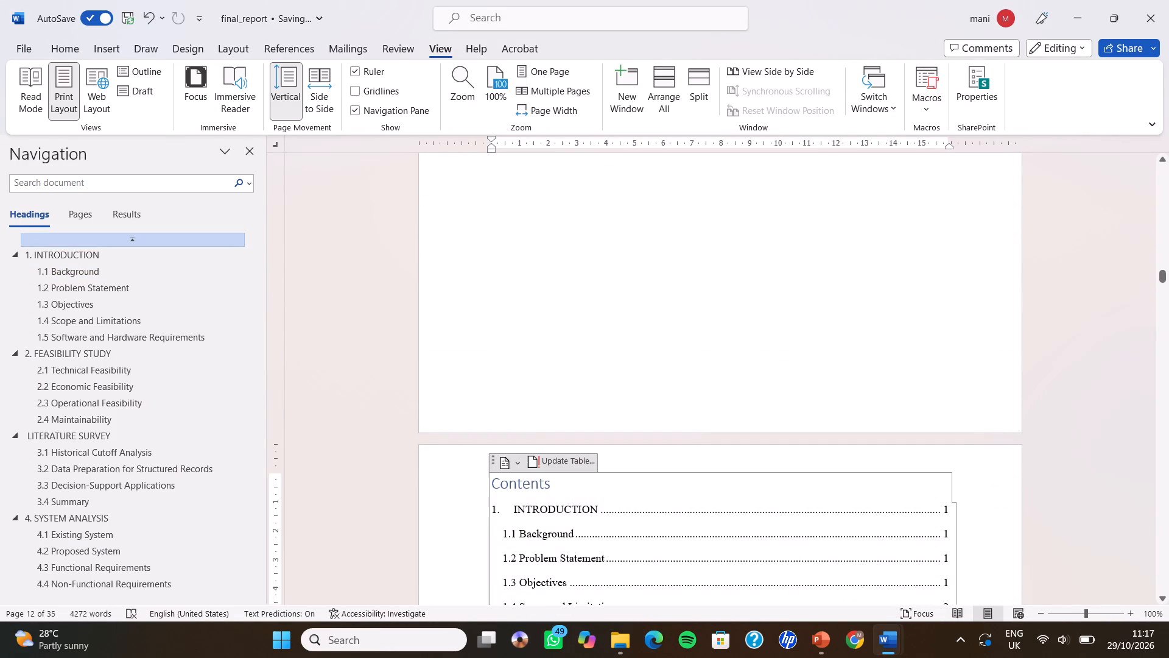
left_click_drag(493, 483, 617, 619)
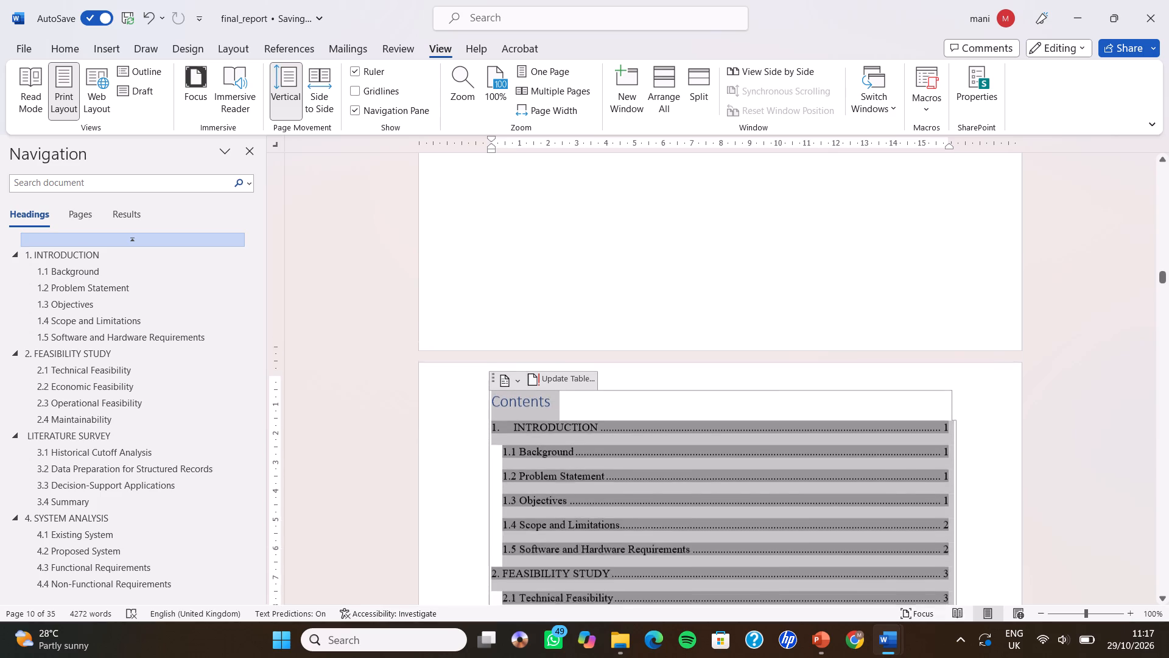
left_click_drag(617, 619, 634, 578)
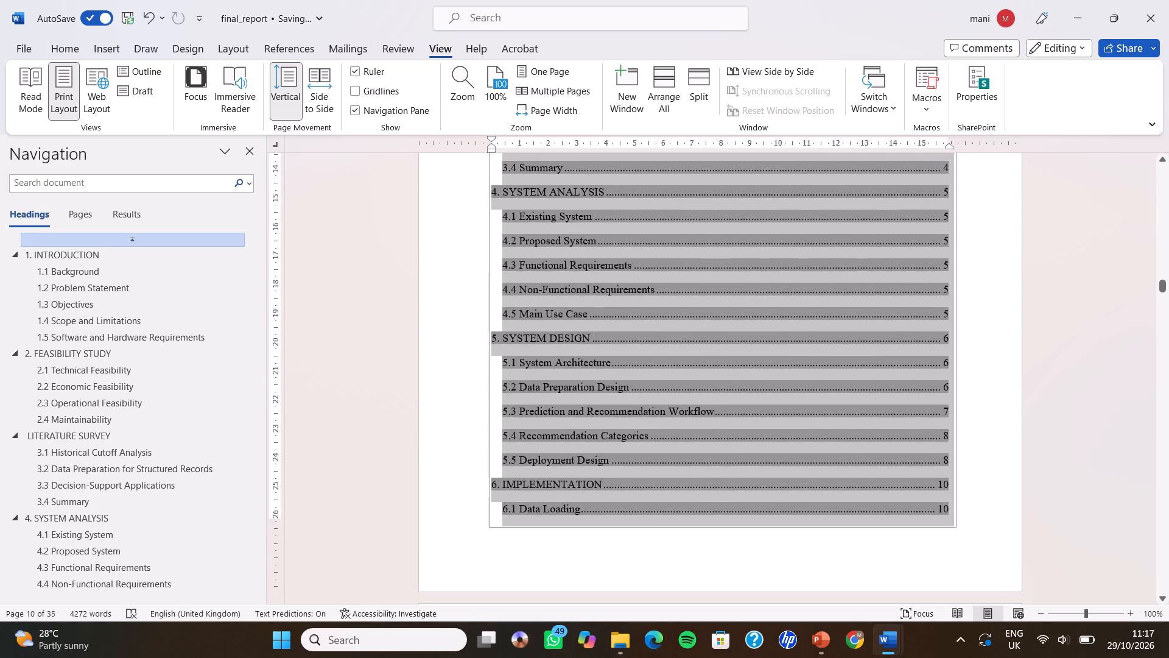
left_click_drag(634, 578, 653, 316)
key("BackSpace")
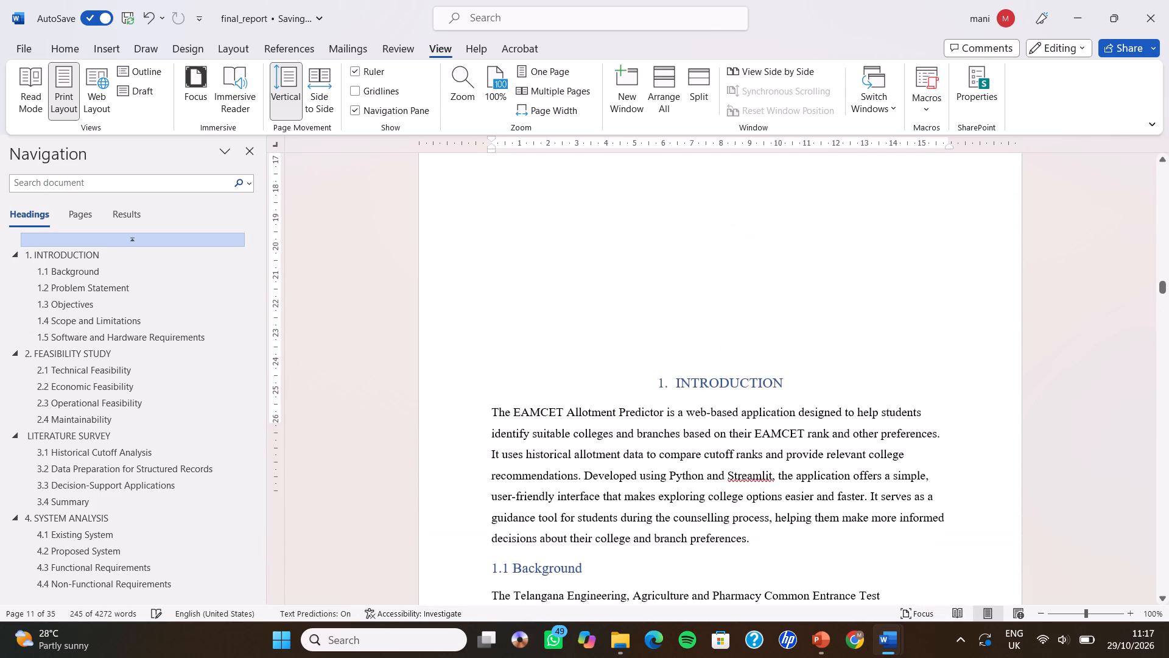
Paste the table of contents cut from the INTRODUCTION document above the 1. INTRODUCTION heading.
scroll(653, 316, "up", 4)
scroll(653, 316, "right", 1)
scroll(653, 316, "up", 1)
scroll(653, 316, "down", 1)
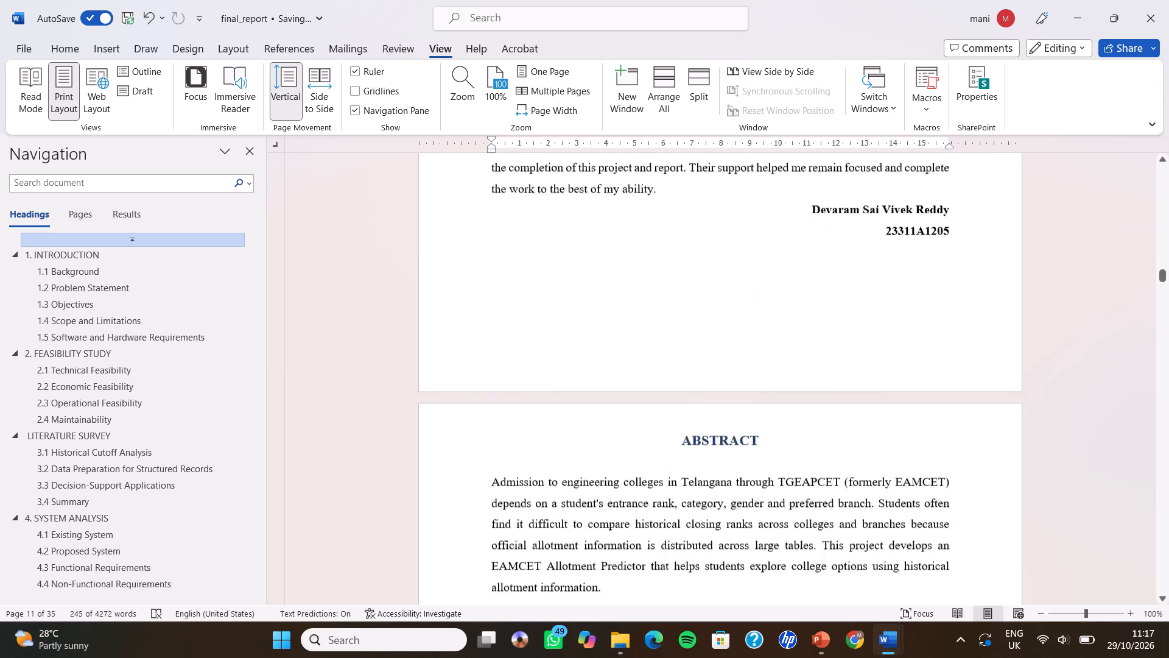
scroll(653, 316, "down", 1)
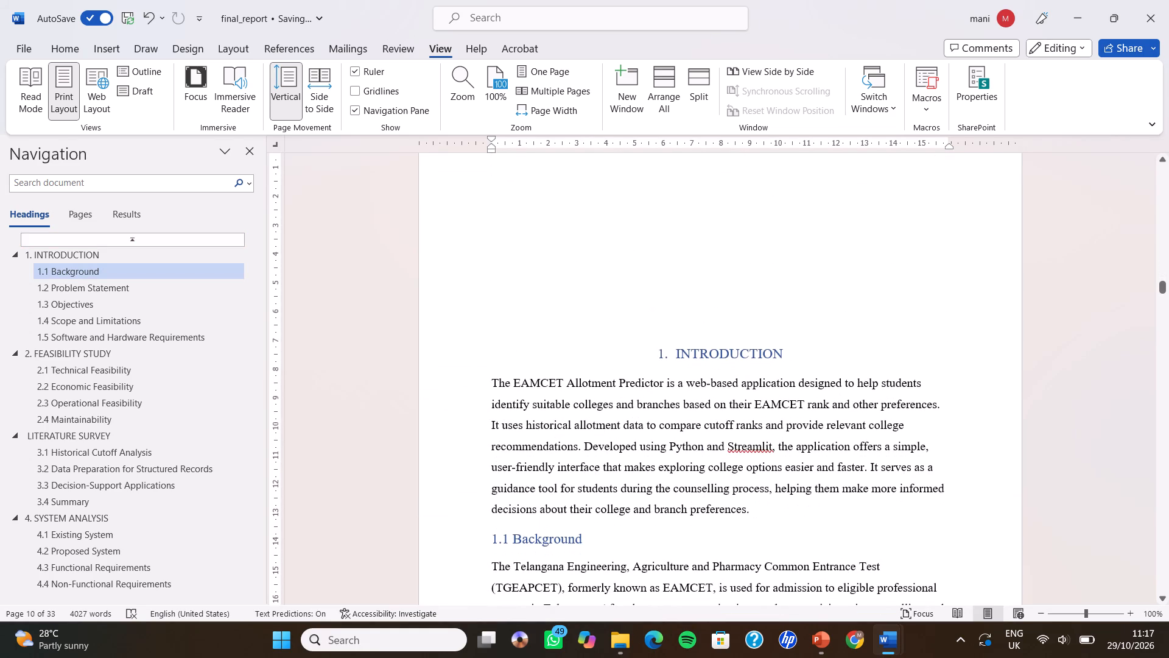
key("ctrl+v")
scroll(653, 316, "down", 2)
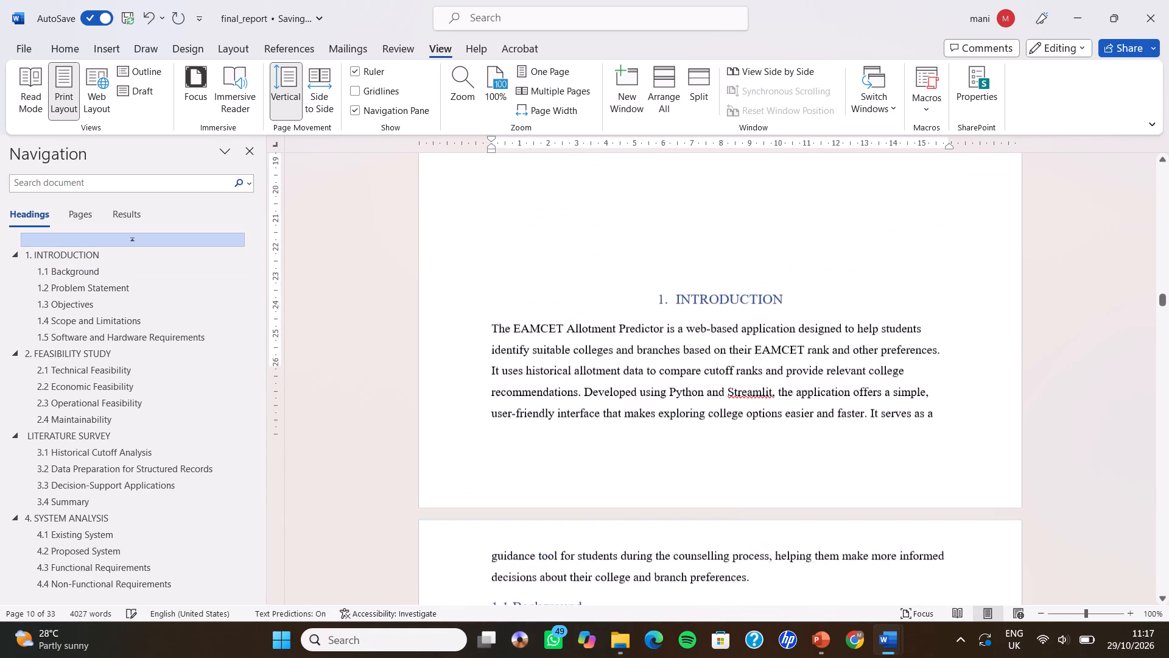
Delete all body content after the pasted table of contents, from the INTRODUCTION heading to the end of the report.
scroll(653, 316, "down", 2)
left_click_drag(636, 238, 760, 560)
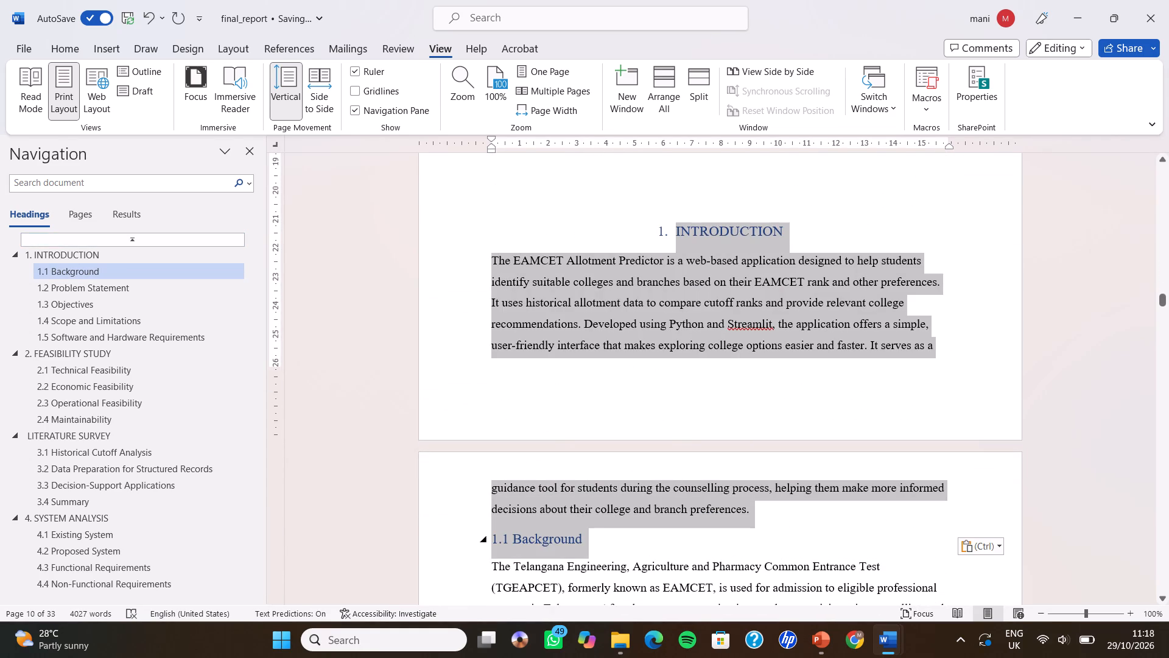
left_click_drag(760, 560, 834, 657)
key("BackSpace")
scroll(834, 657, "up", 3)
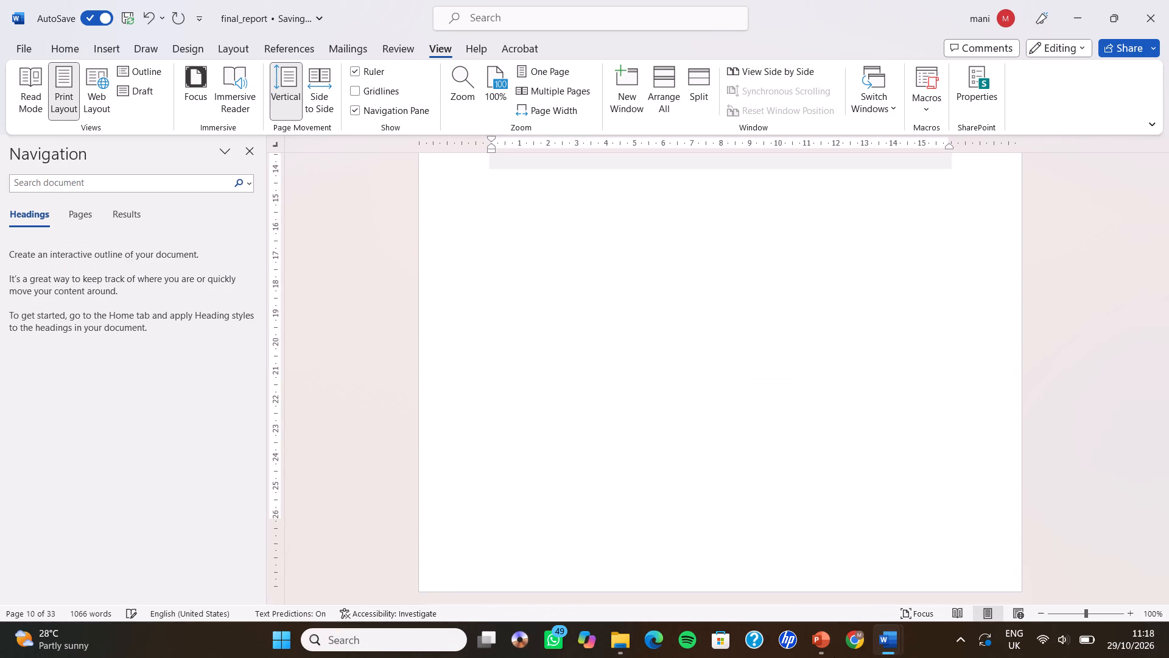
scroll(834, 657, "up", 4)
scroll(1016, 514, "up", 6)
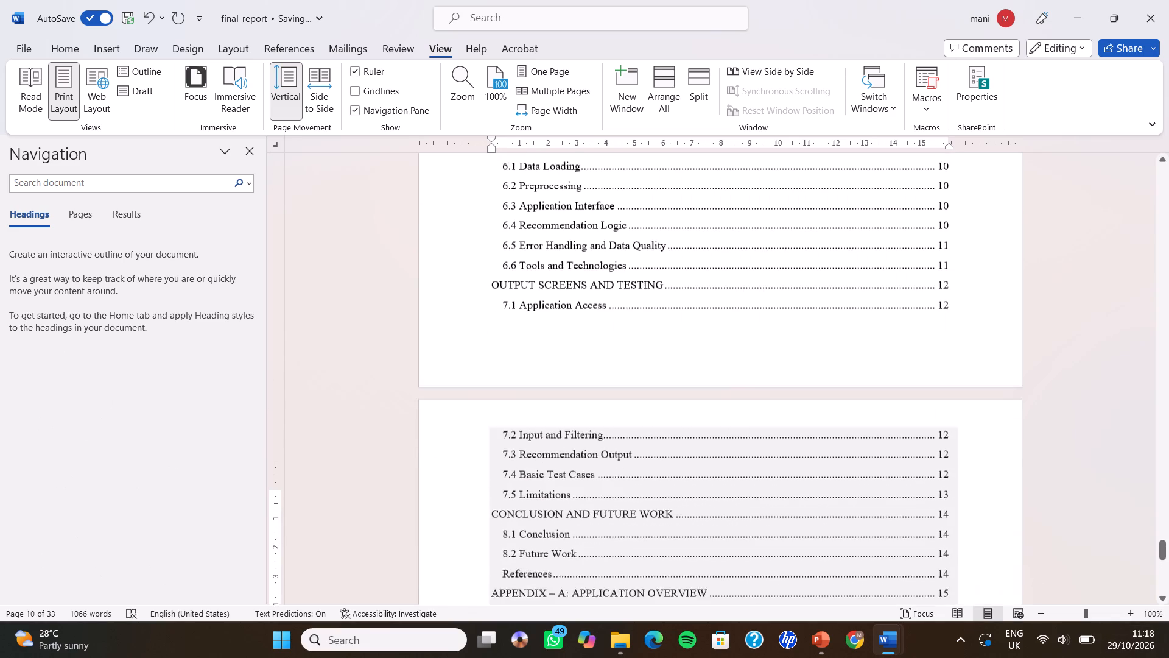
Close the Navigation pane.
left_click(248, 147)
Review the remaining report from the end of the table of contents back through the front pages to the INTERNSHIP CERTIFICATE heading.
scroll(421, 380, "down", 5)
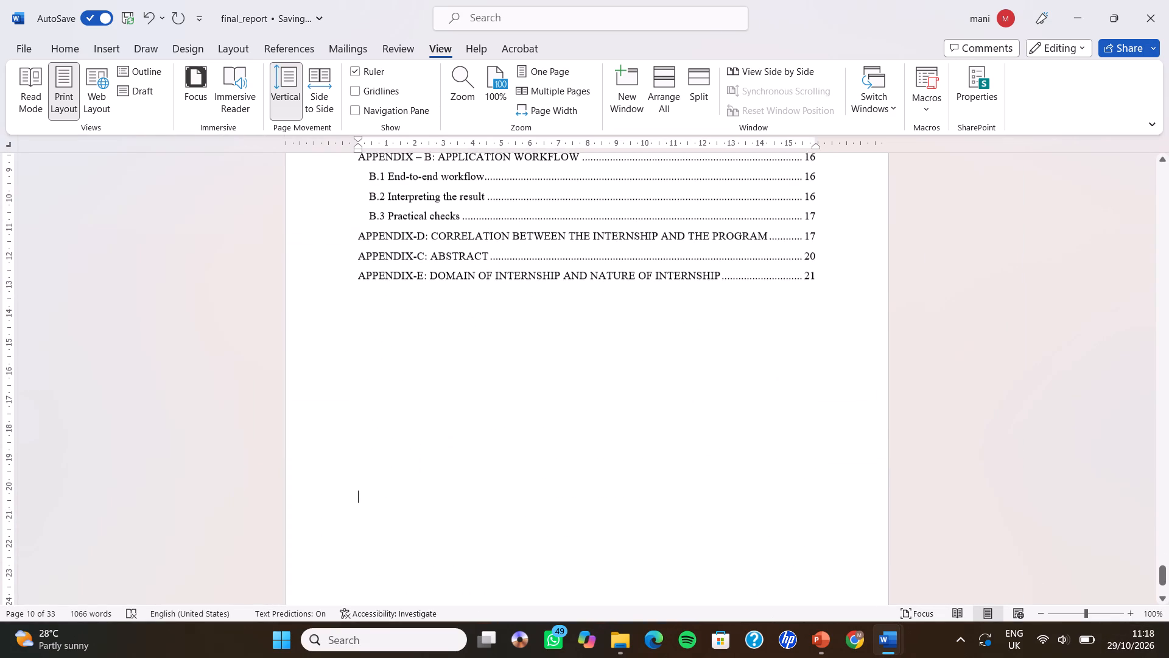
scroll(421, 380, "up", 5)
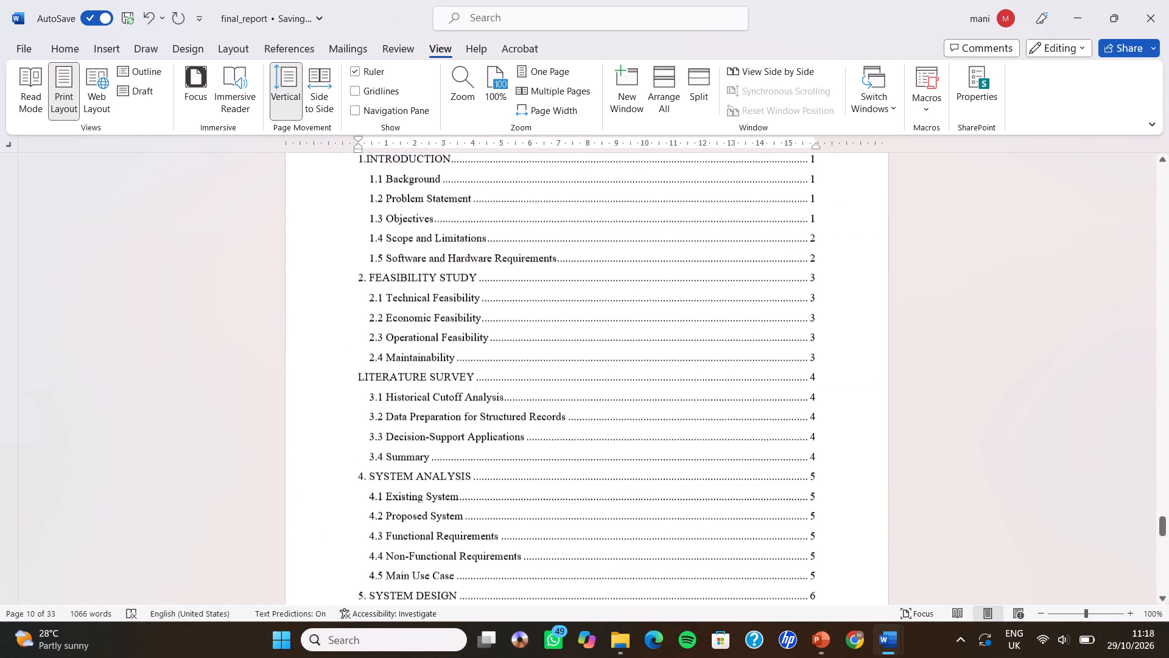
scroll(421, 380, "up", 6)
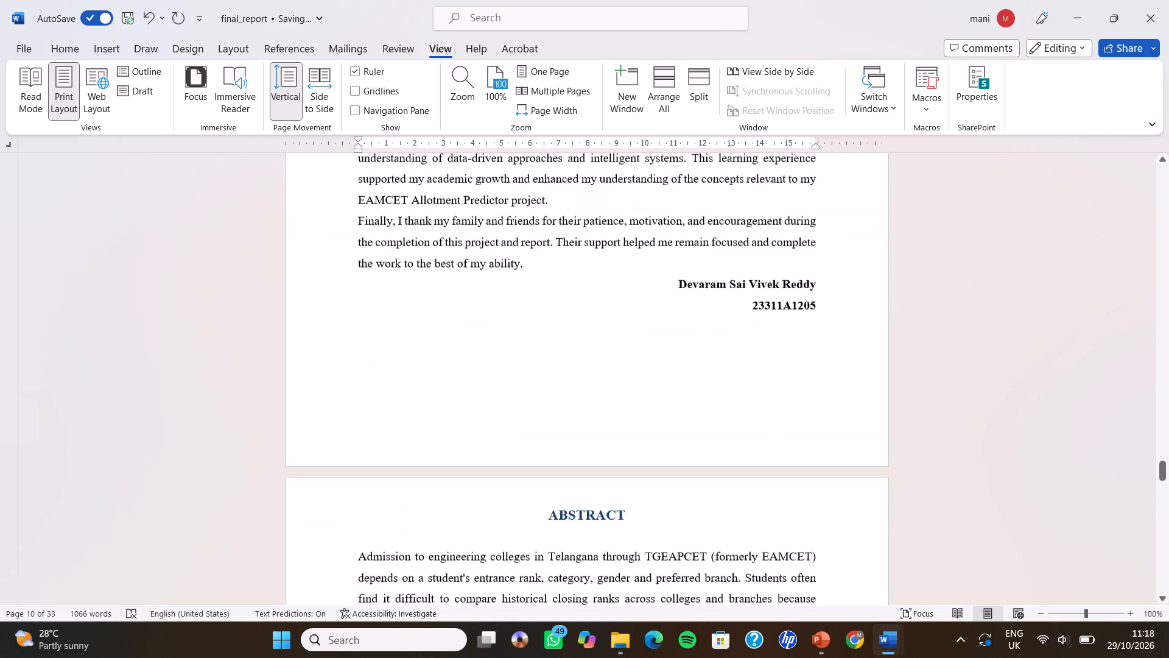
scroll(421, 380, "up", 4)
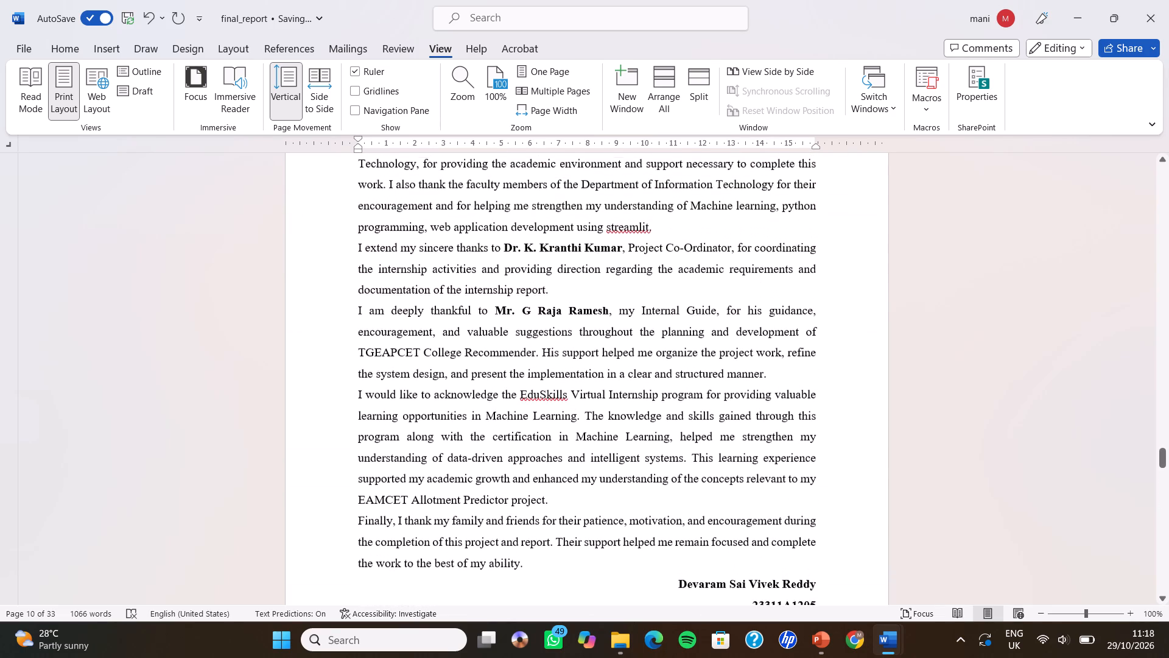
scroll(421, 380, "up", 2)
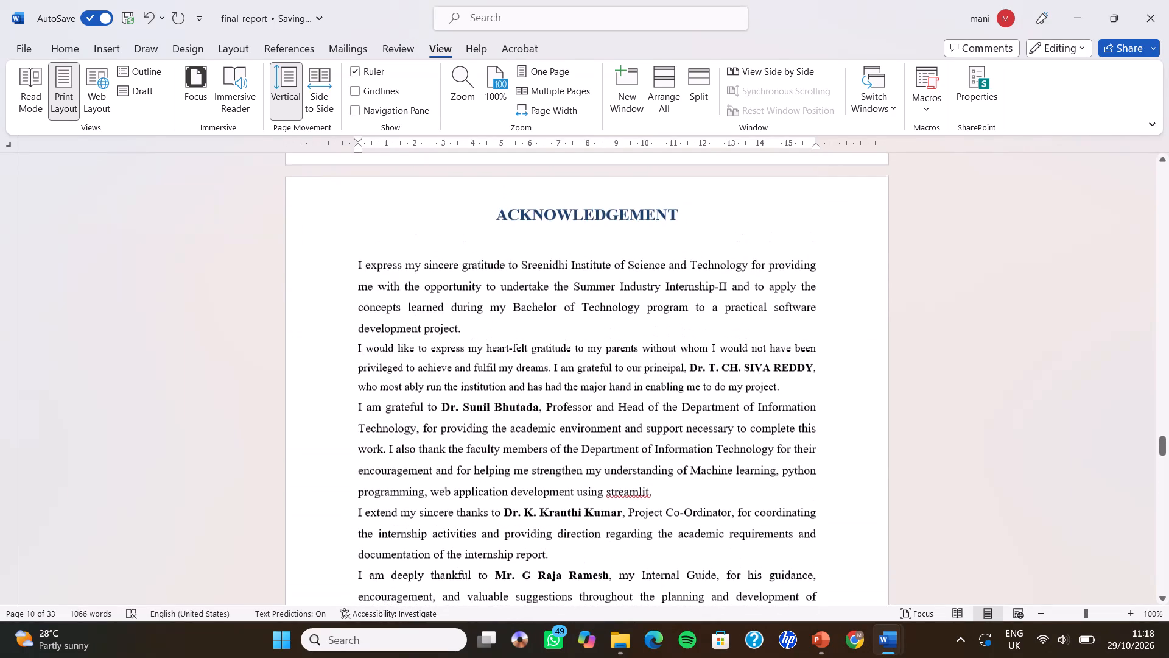
scroll(421, 380, "up", 8)
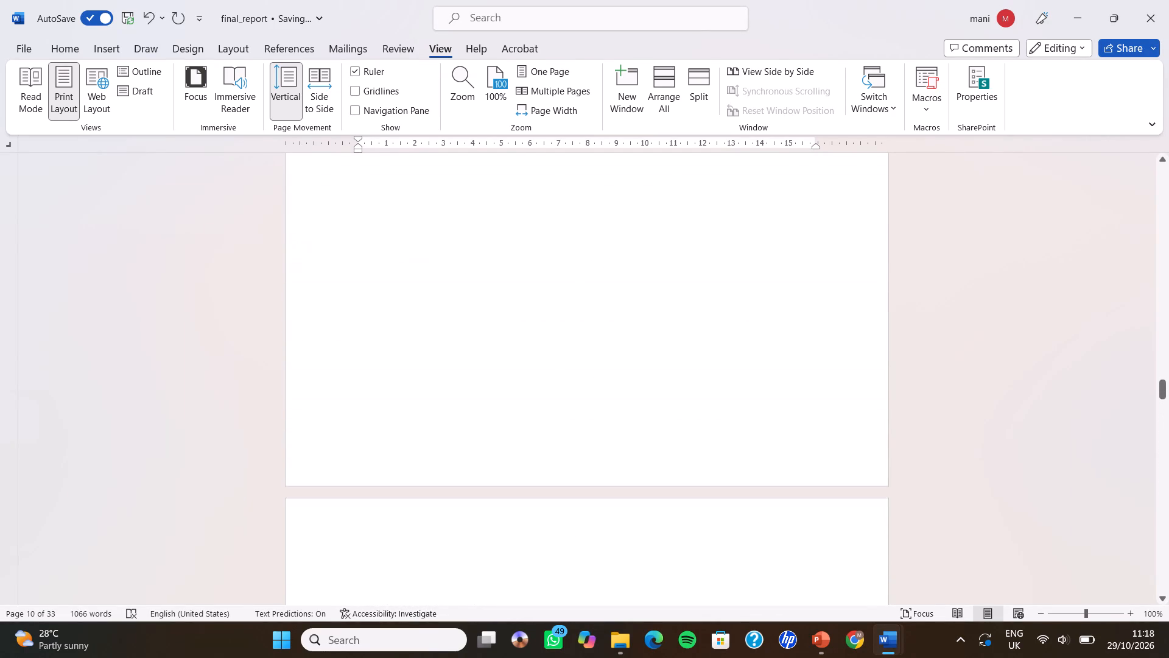
scroll(421, 380, "up", 8)
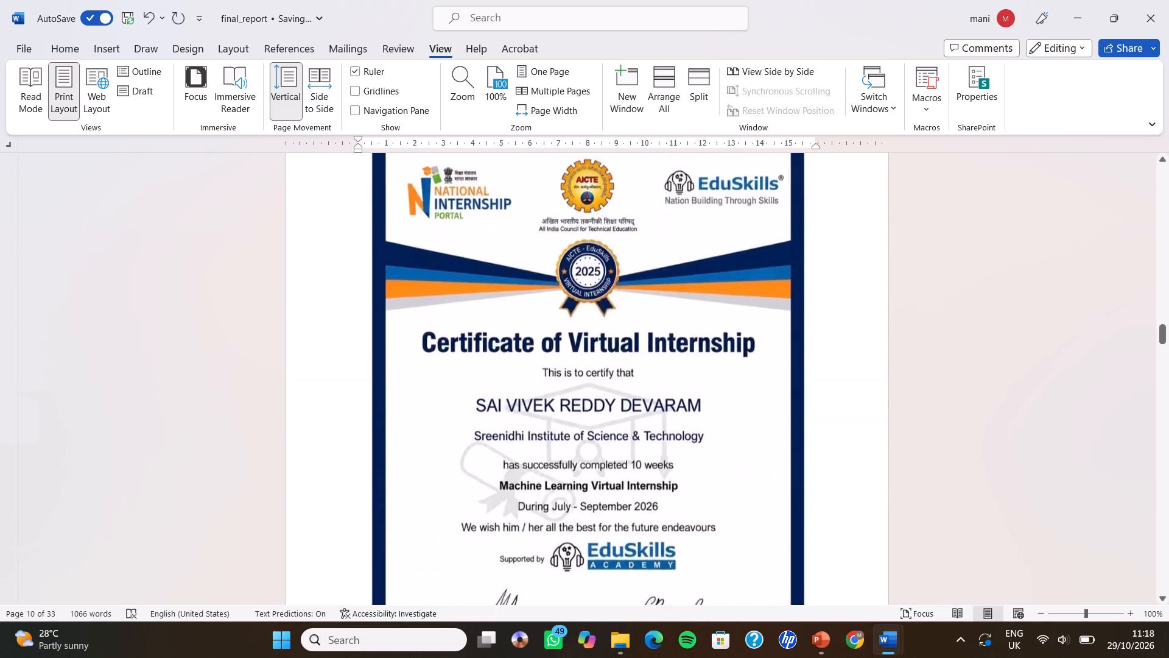
scroll(421, 380, "up", 4)
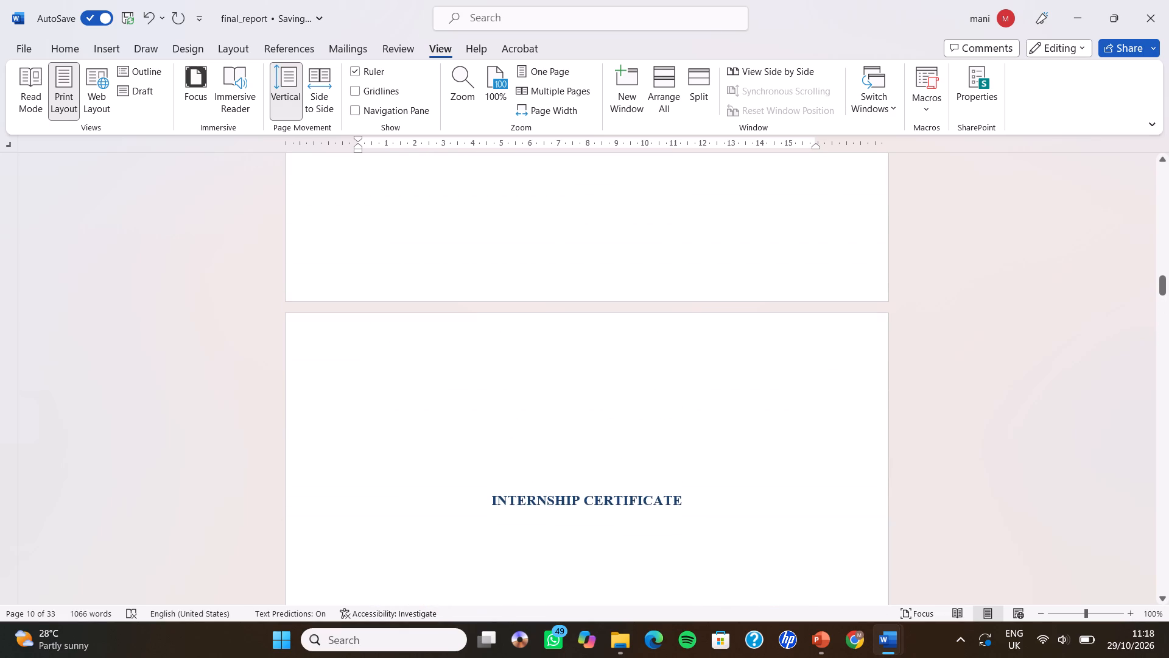
Delete the INTERNSHIP CERTIFICATE heading text.
left_click_drag(490, 504, 691, 506)
key("BackSpace")
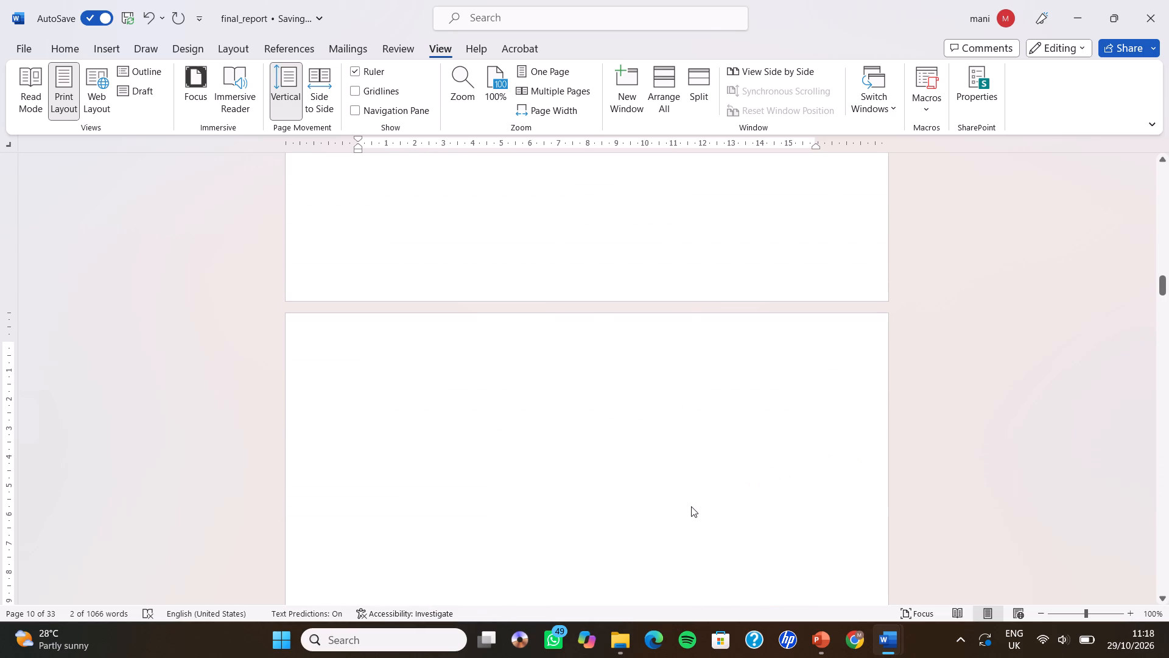
Delete the blank lines on the empty page between the title page and the CERTIFICATE page.
scroll(691, 506, "up", 7)
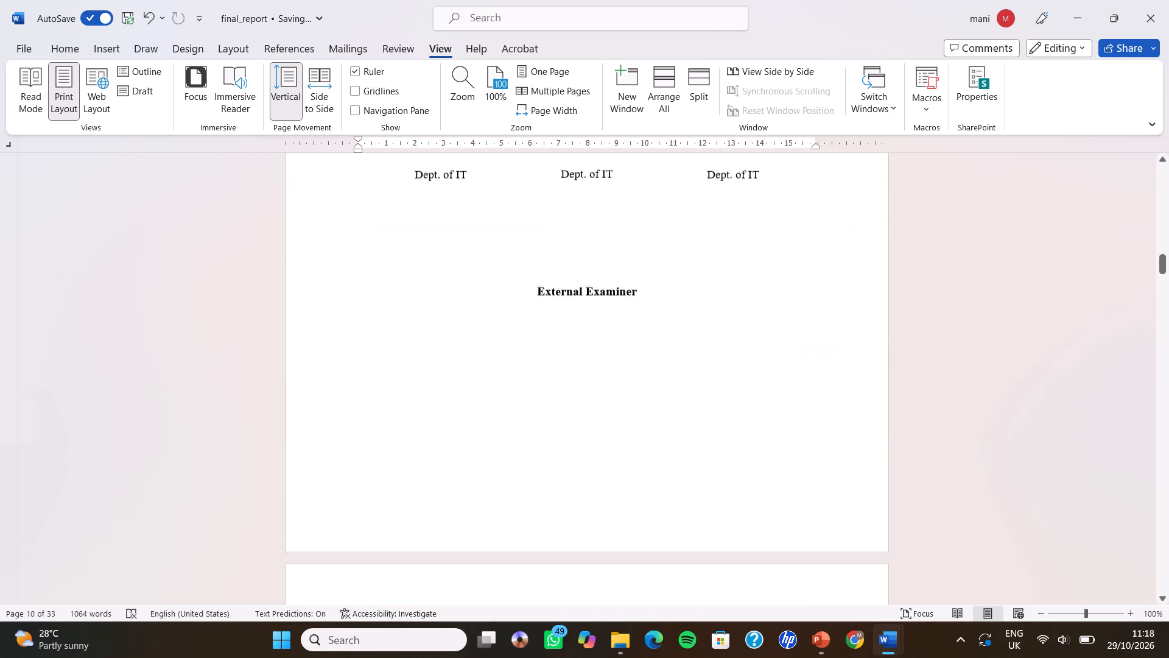
scroll(691, 506, "up", 9)
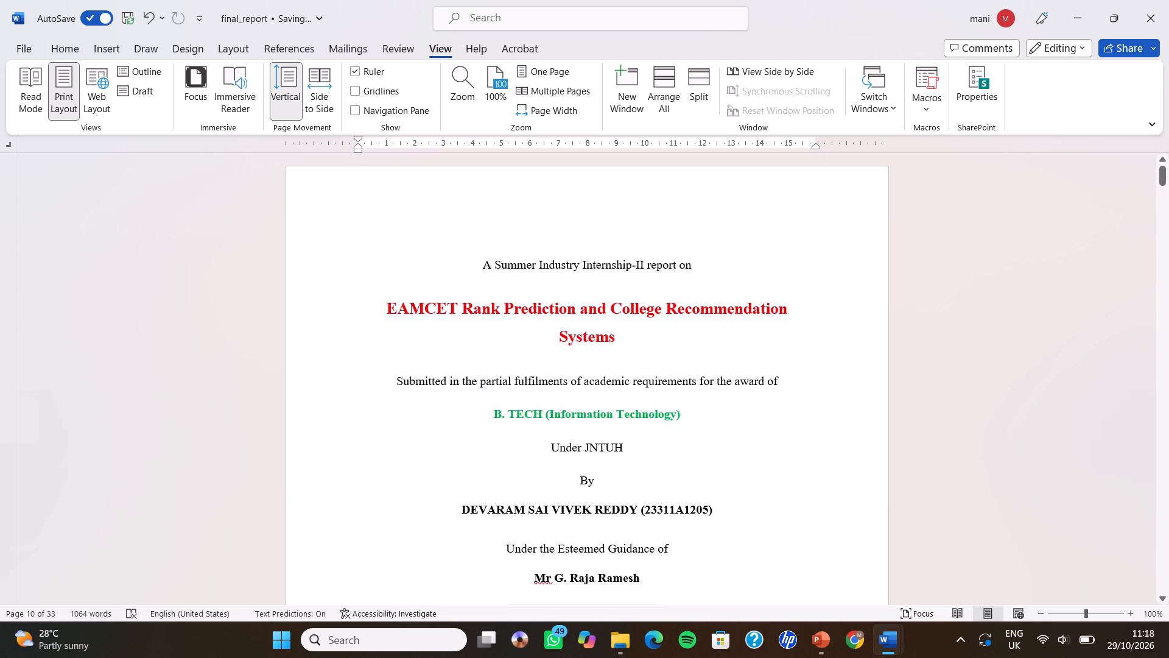
scroll(691, 506, "down", 6)
left_click(691, 506)
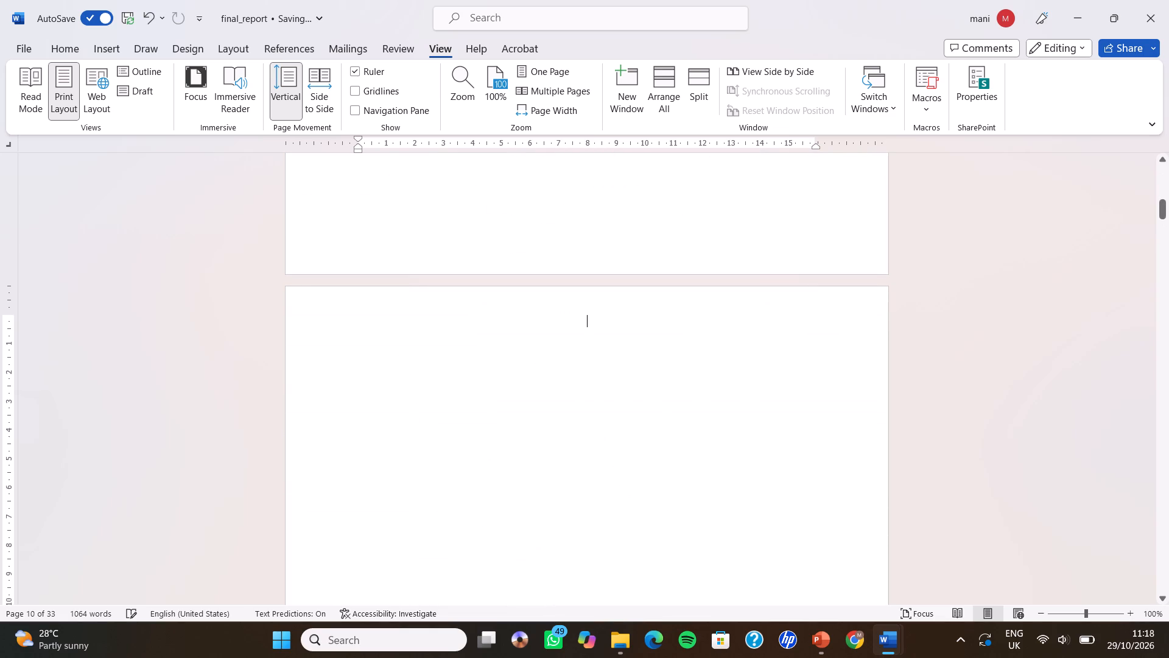
scroll(691, 506, "down", 1)
key("BackSpace")
key("BackSpace")
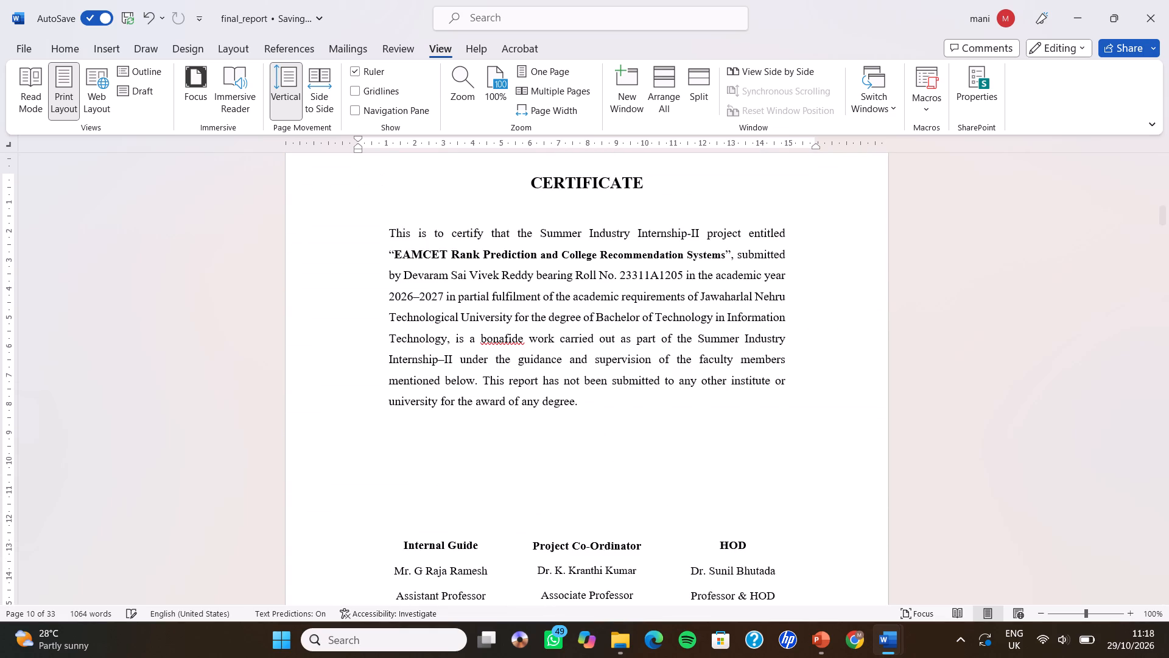
Delete blank lines on the empty pages between the CERTIFICATE page and the internship certificate image.
scroll(691, 506, "down", 5)
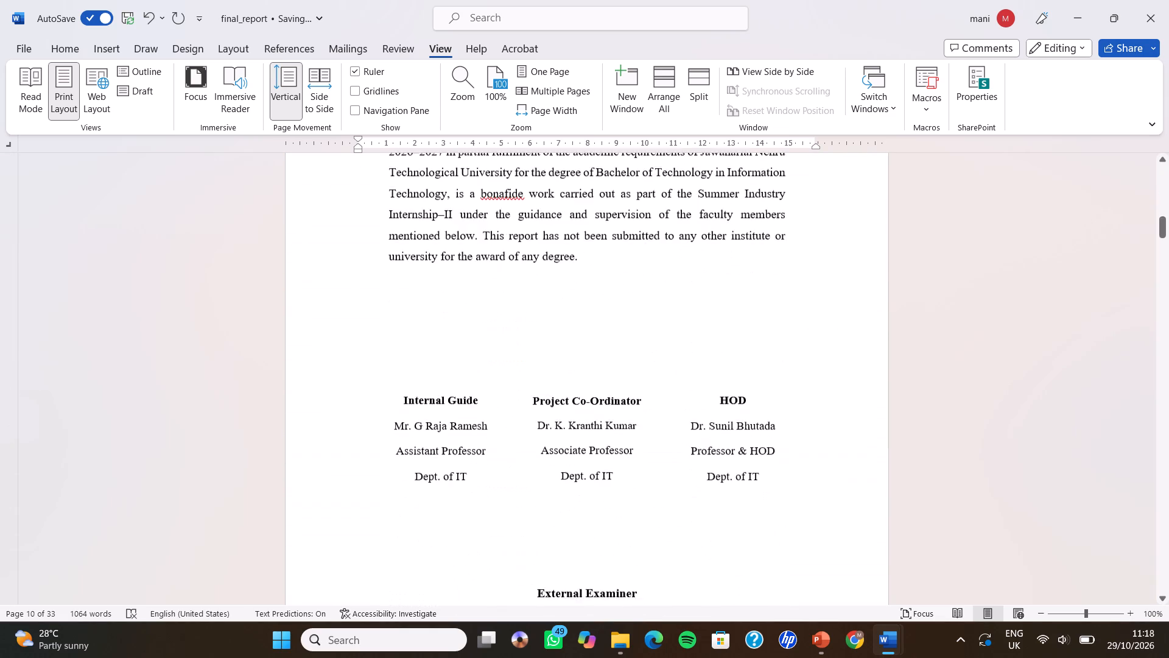
scroll(691, 506, "down", 2)
left_click(691, 506)
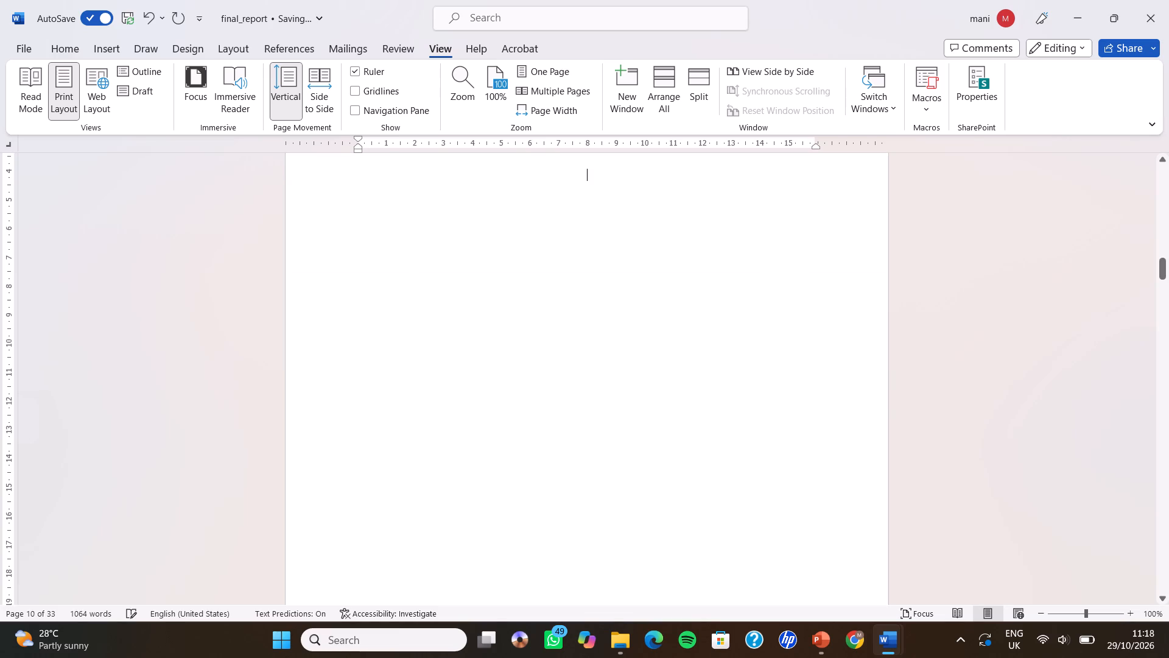
key("BackSpace")
key("BackSpace")
scroll(709, 596, "up", 2)
right_click(709, 596)
key("BackSpace")
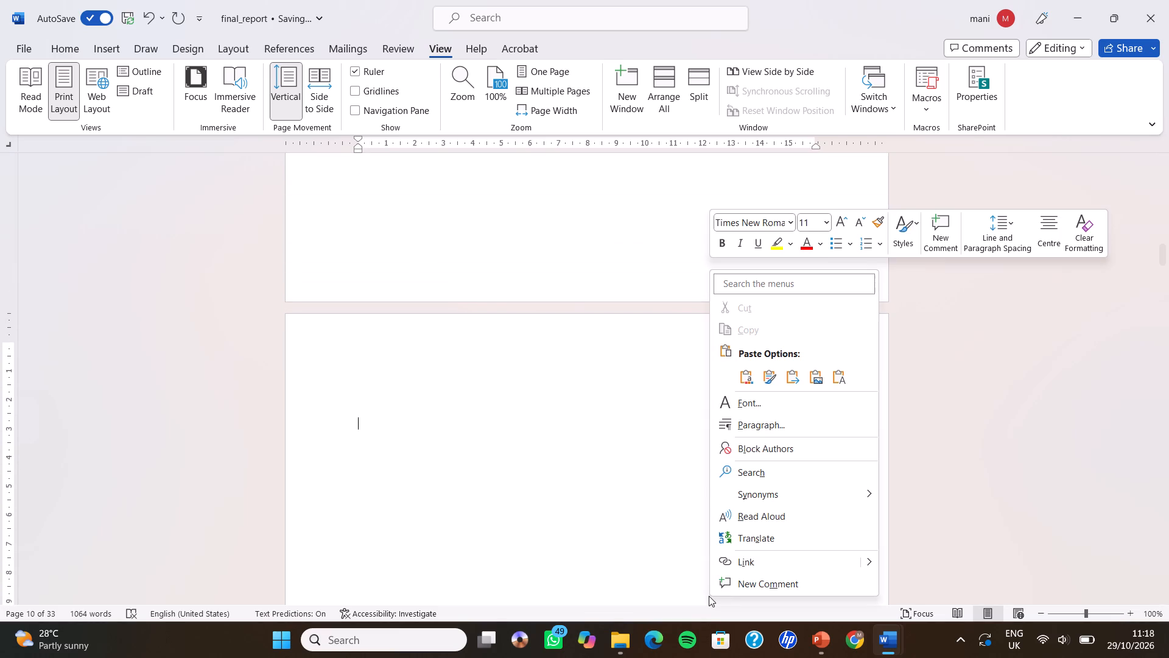
left_click(569, 456)
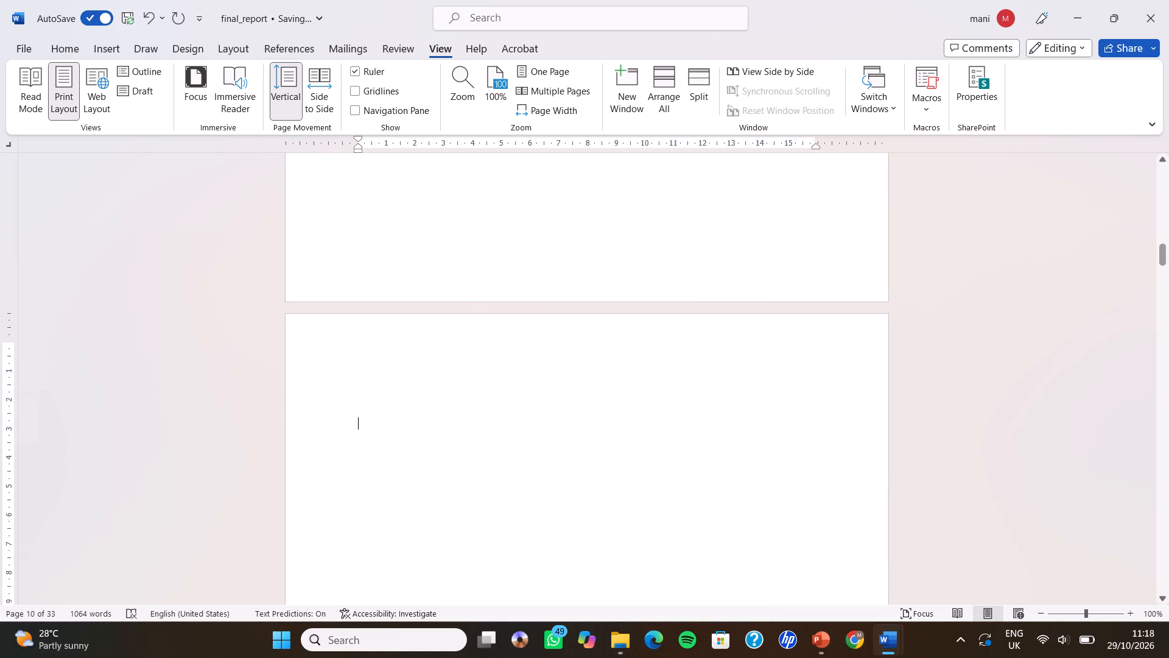
key("BackSpace")
Set the paragraph alignment of the internship certificate image to Justify.
scroll(569, 456, "down", 5)
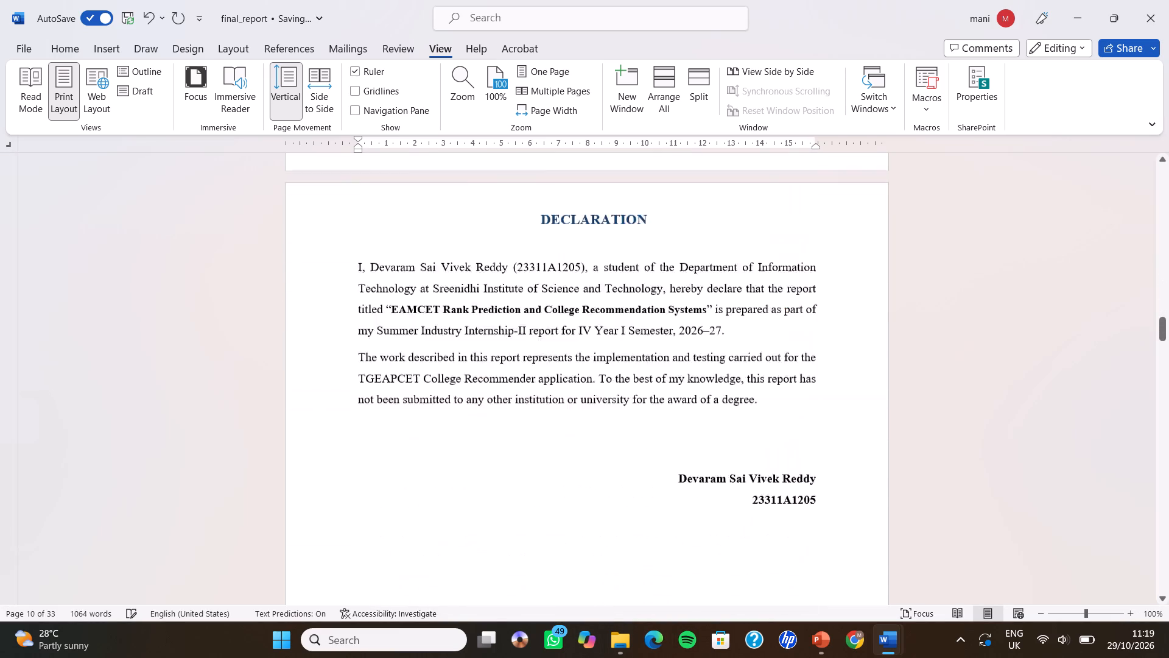
scroll(569, 456, "down", 1)
scroll(569, 456, "up", 4)
left_click(569, 456)
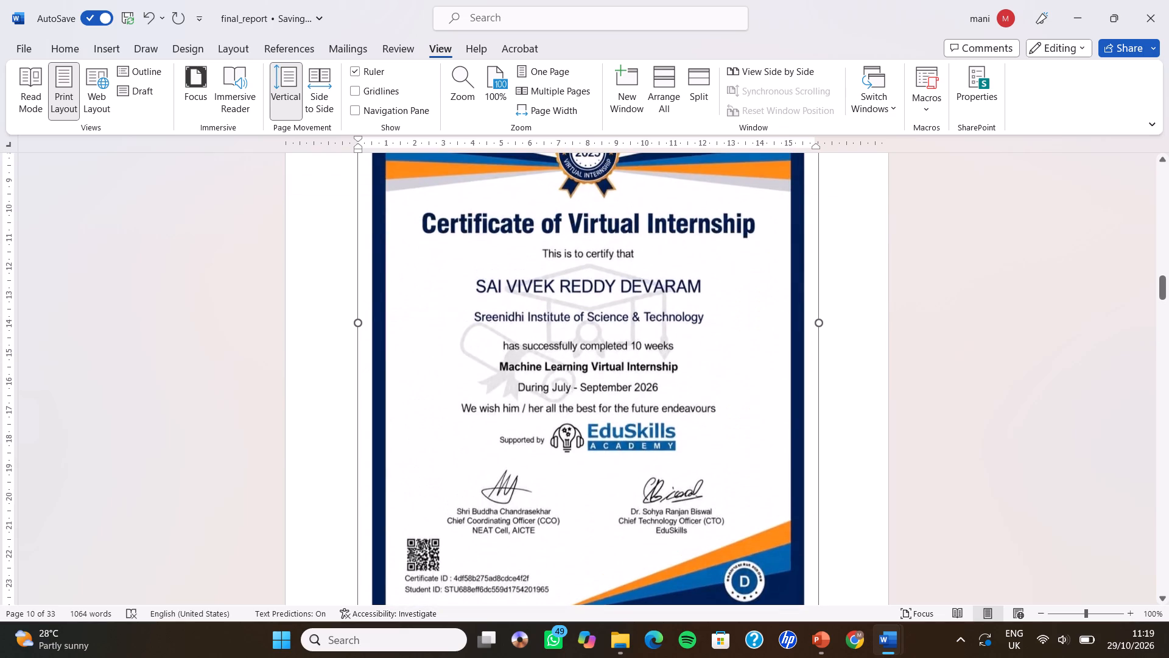
left_click(55, 40)
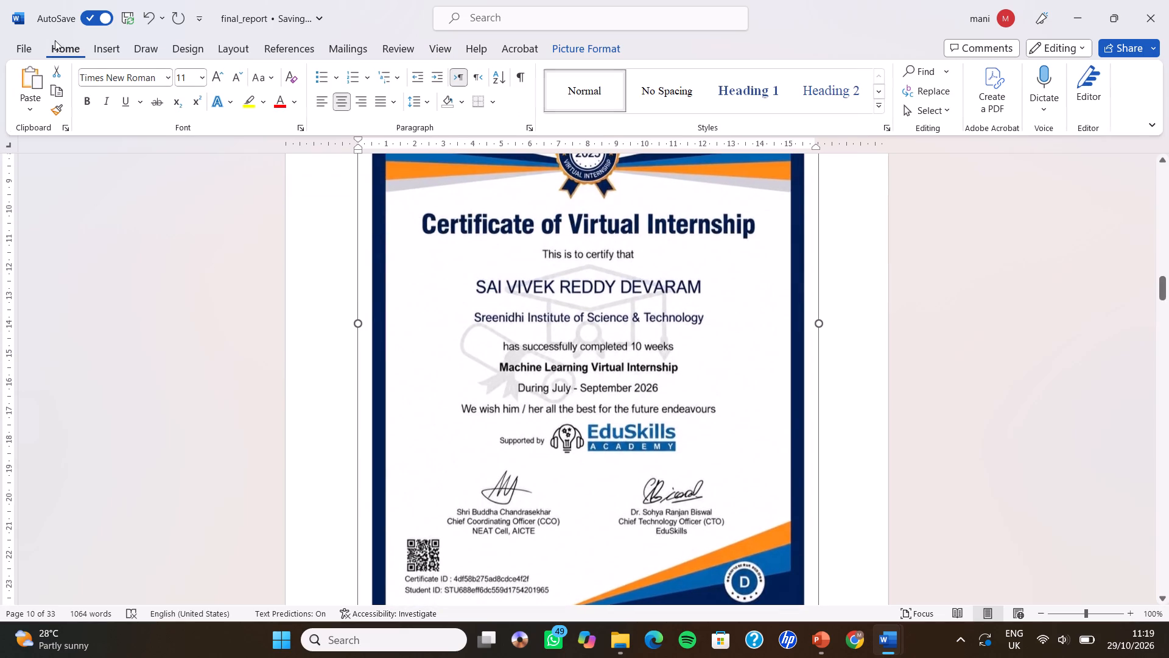
left_click(387, 100)
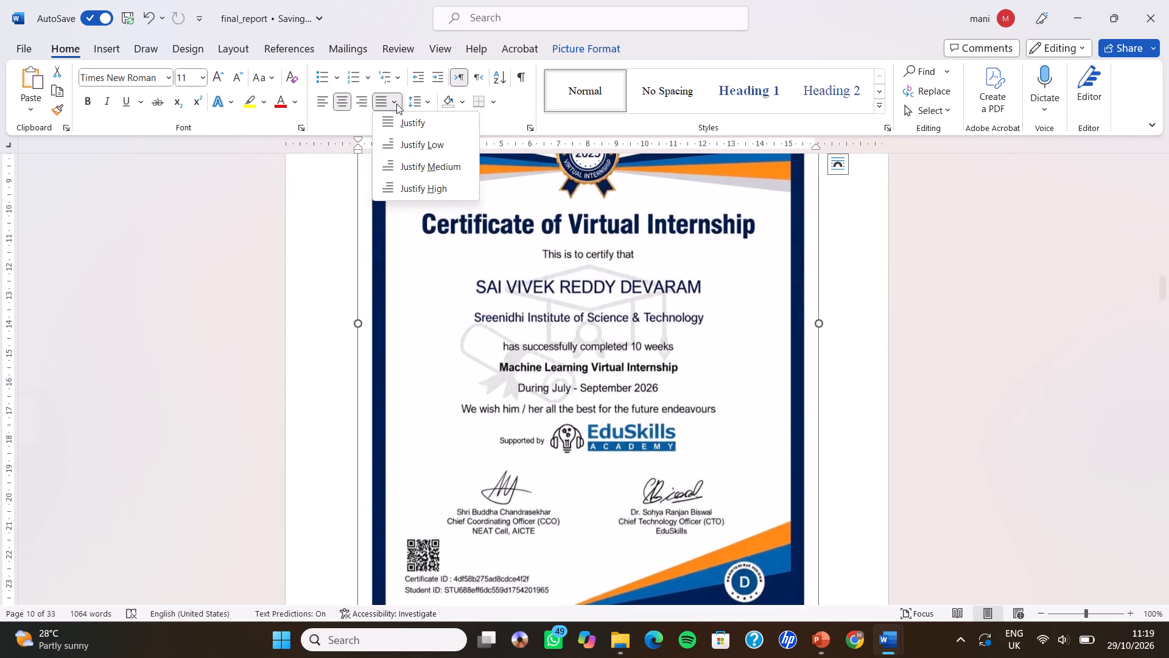
left_click(395, 119)
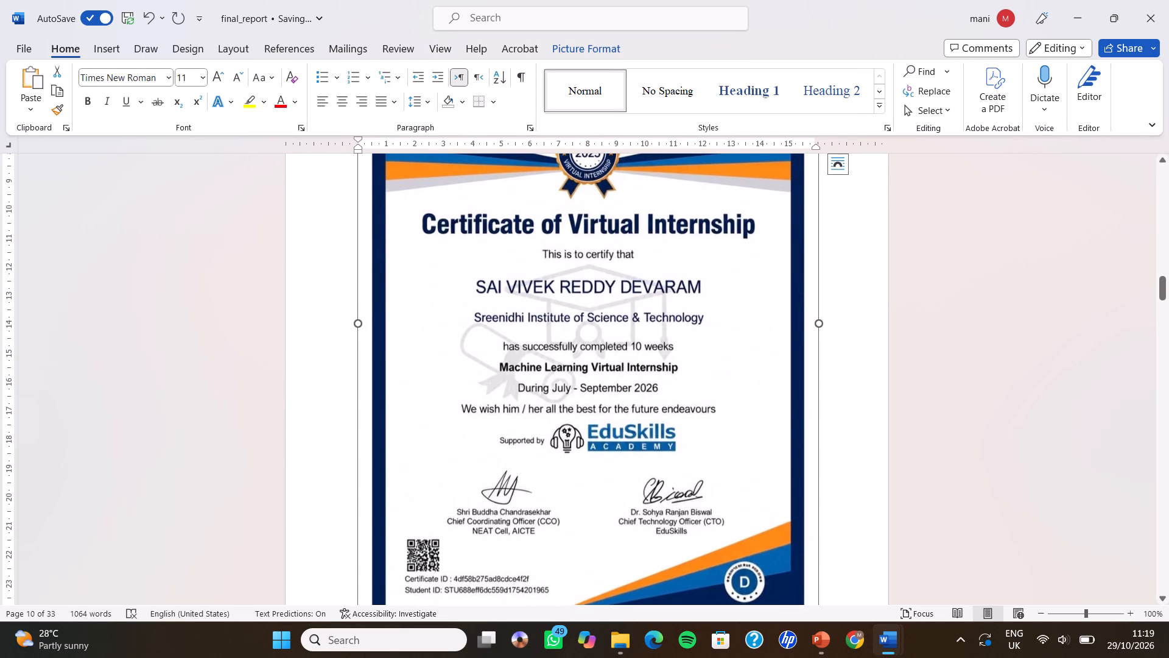
left_click(309, 444)
Delete the blank lines on the empty page between the DECLARATION and ACKNOWLEDGEMENT pages.
scroll(309, 444, "down", 3)
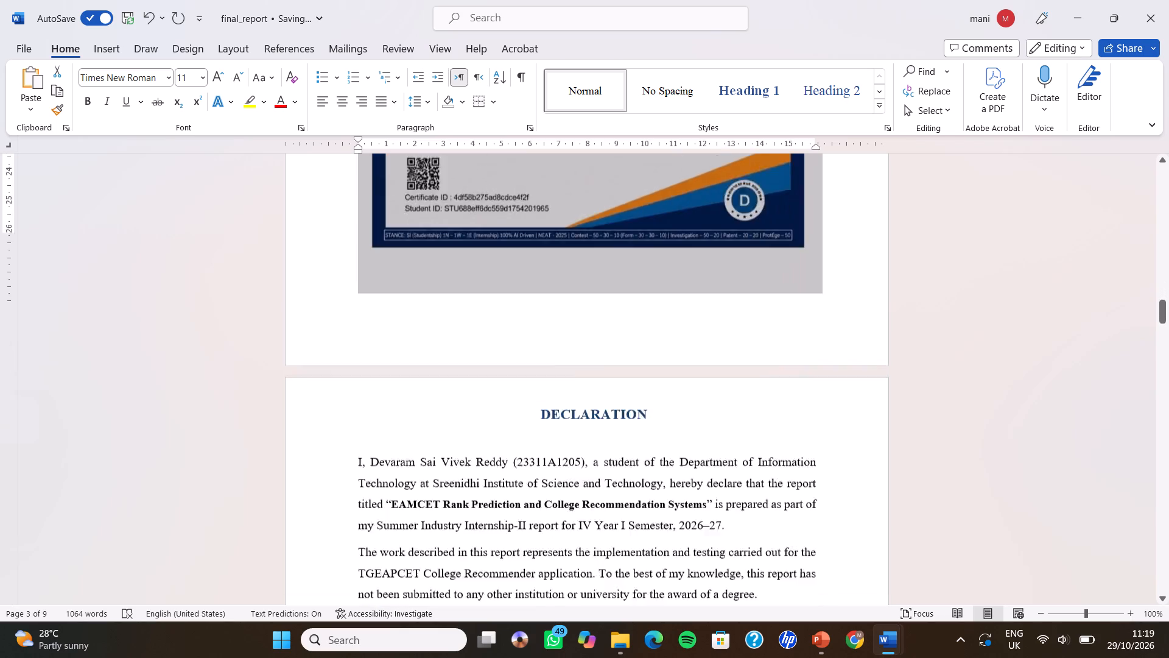
scroll(309, 444, "down", 8)
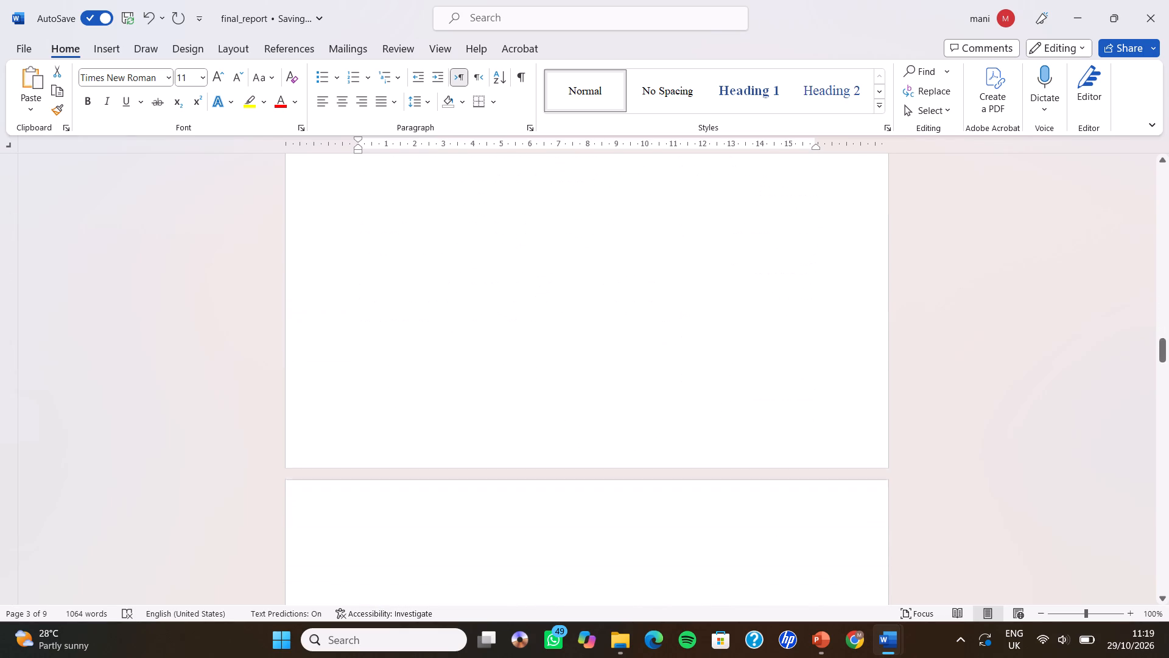
scroll(309, 444, "down", 5)
scroll(309, 444, "up", 2)
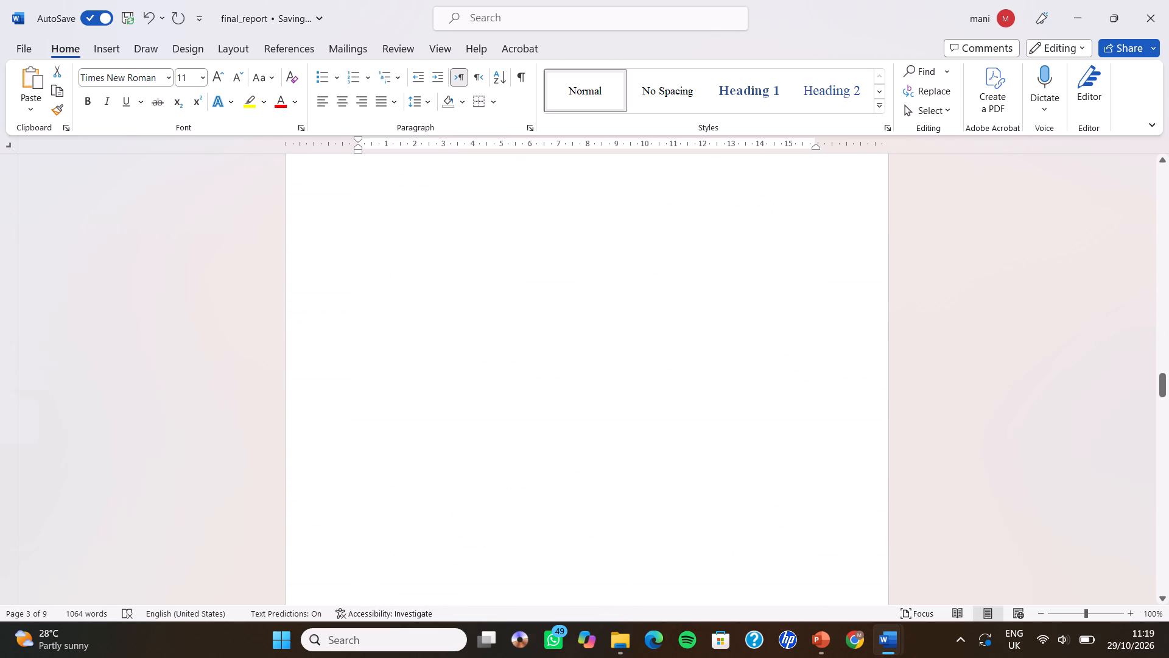
scroll(309, 444, "down", 2)
left_click(514, 388)
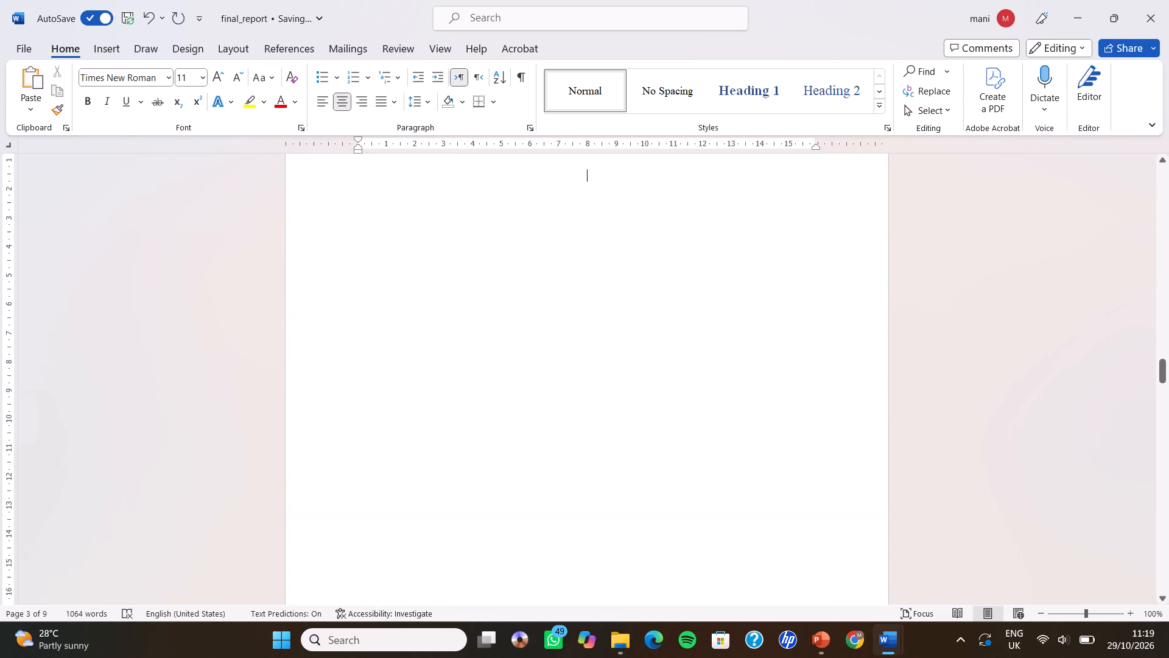
key("BackSpace")
key("BackSpace")
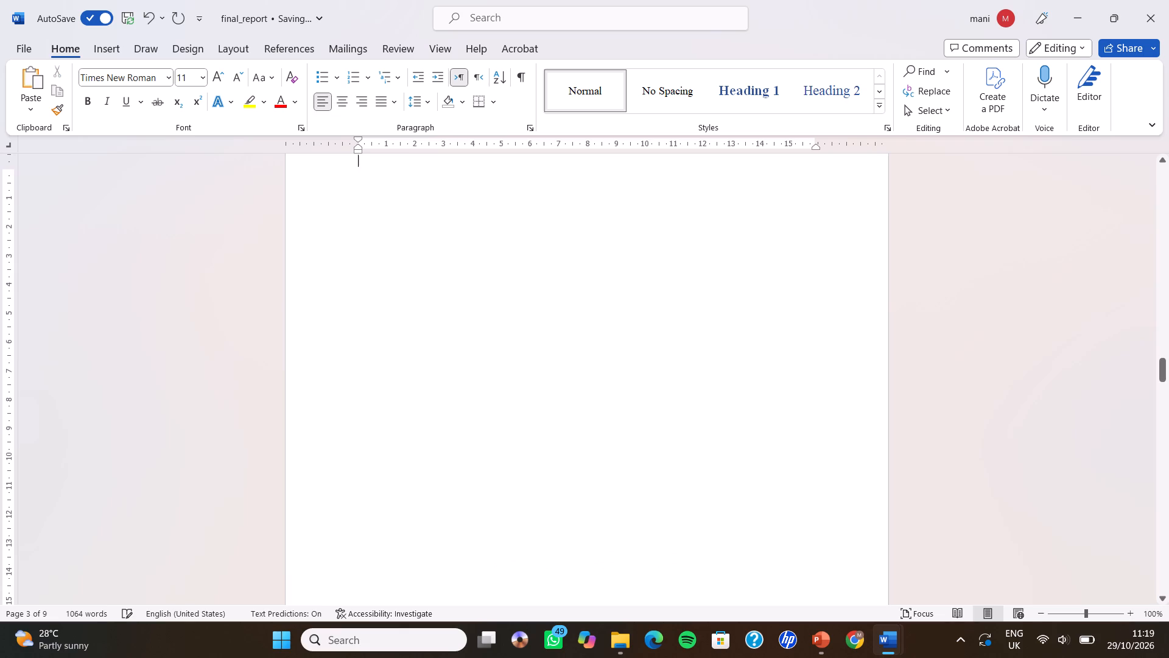
scroll(488, 518, "up", 1)
key("BackSpace")
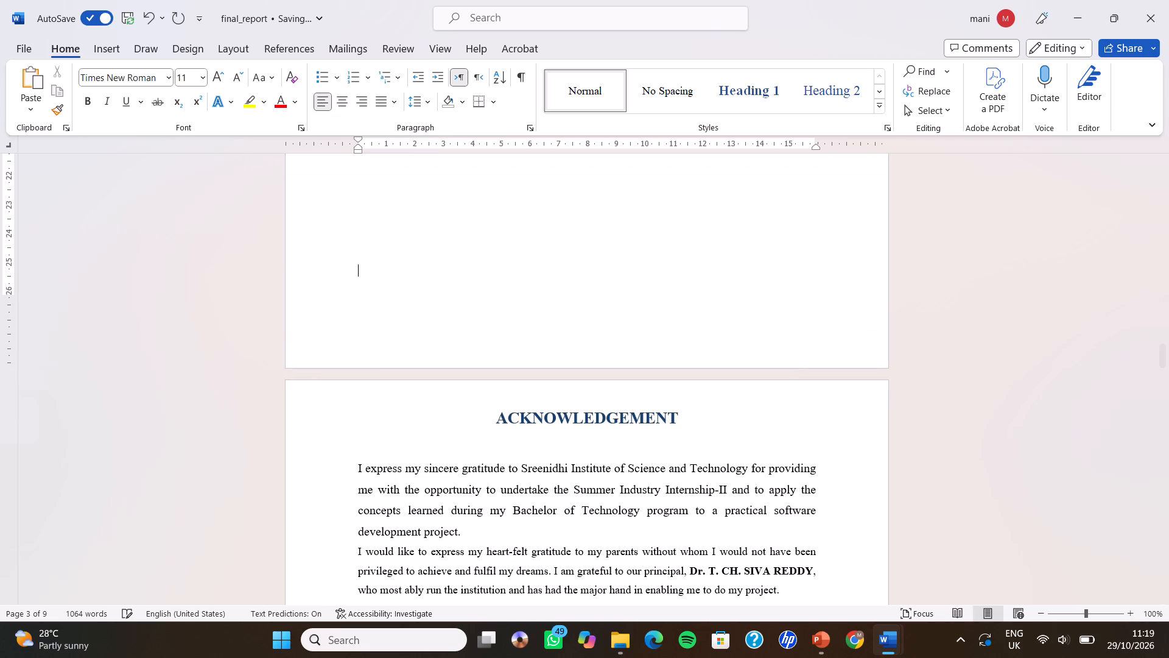
key("BackSpace")
key("BackSpace")
scroll(488, 518, "up", 3)
Check the pages from ACKNOWLEDGEMENT through ABSTRACT to the end of the table of contents for leftover blank pages.
scroll(488, 518, "down", 3)
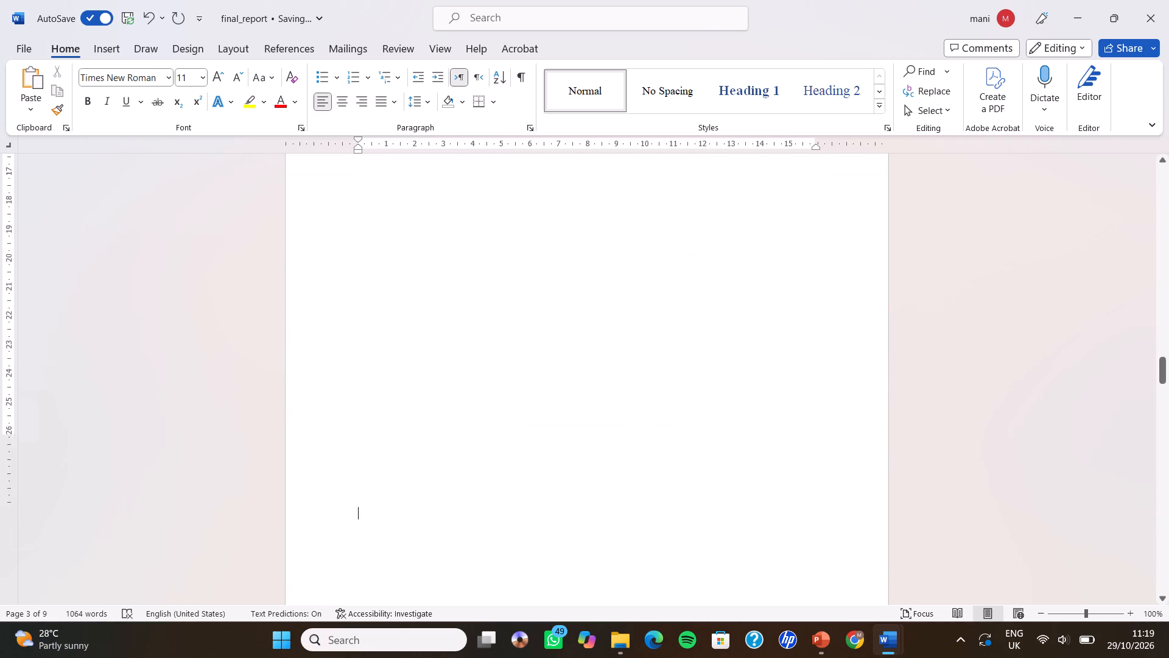
scroll(488, 518, "down", 5)
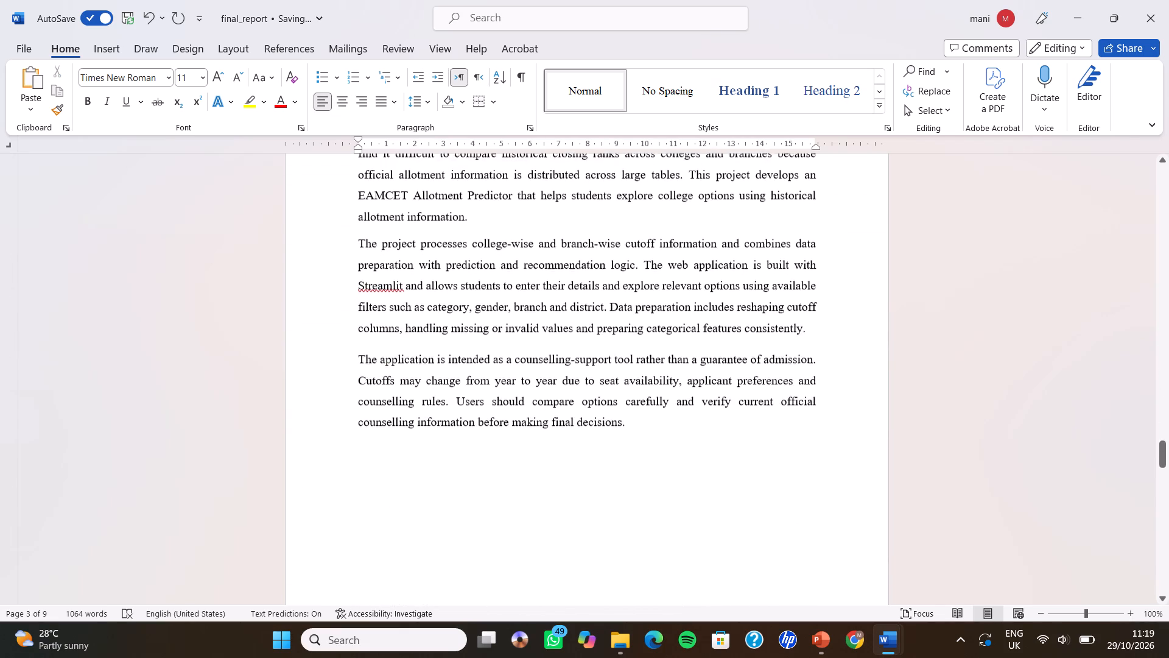
scroll(488, 518, "down", 2)
scroll(488, 518, "up", 1)
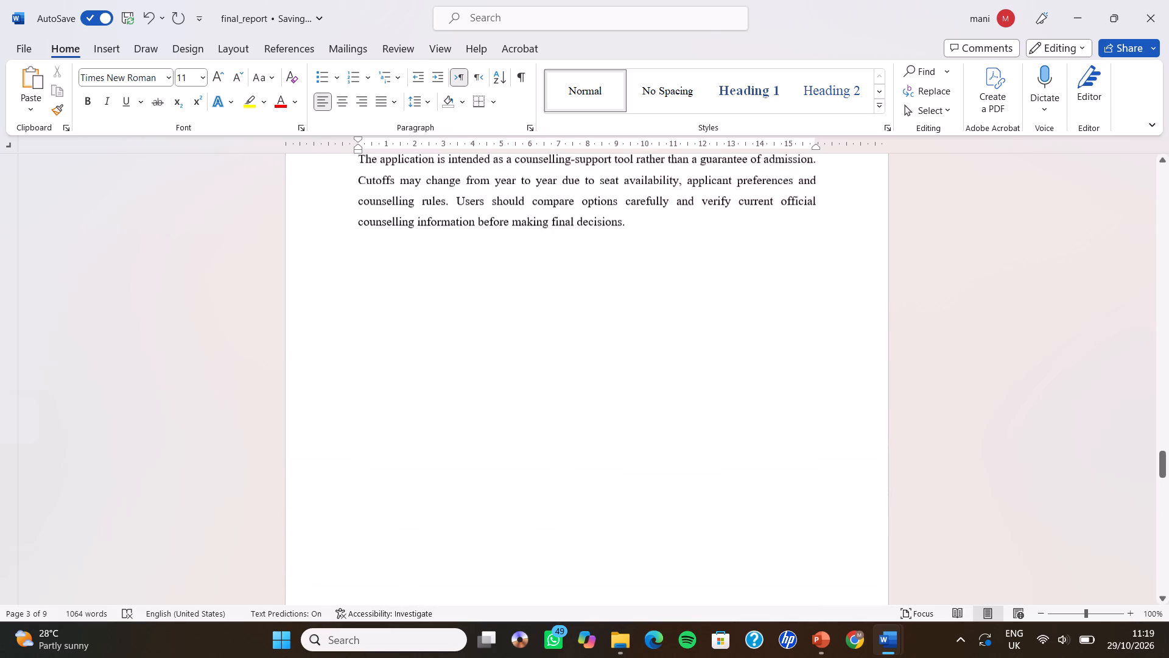
scroll(488, 518, "up", 1)
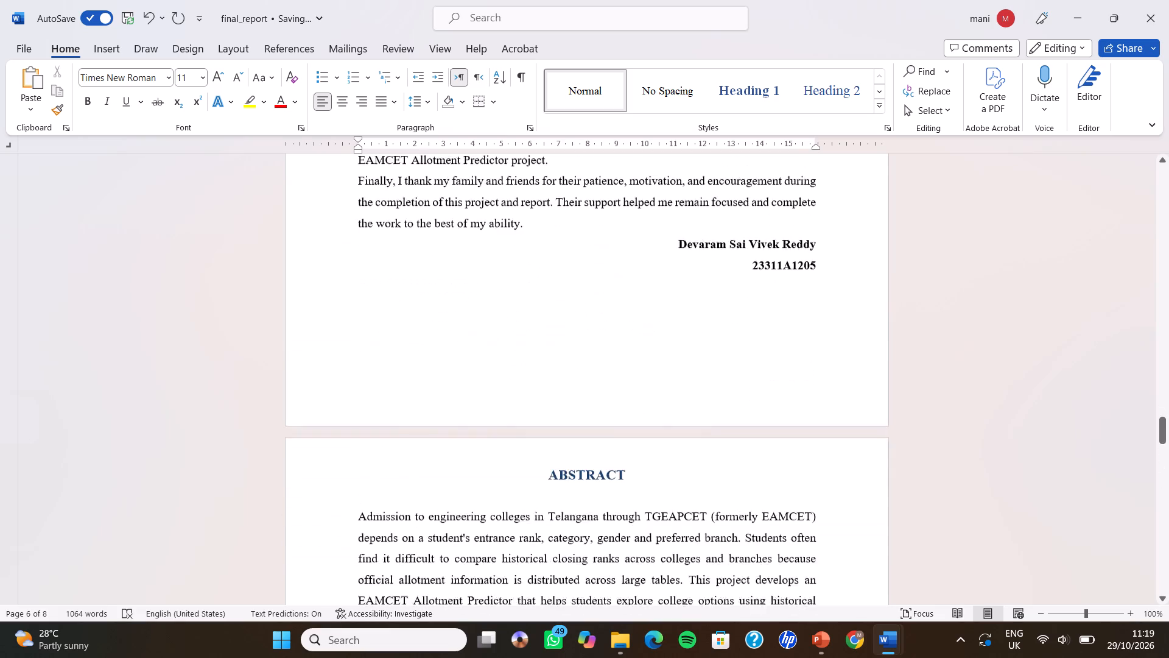
scroll(488, 518, "down", 4)
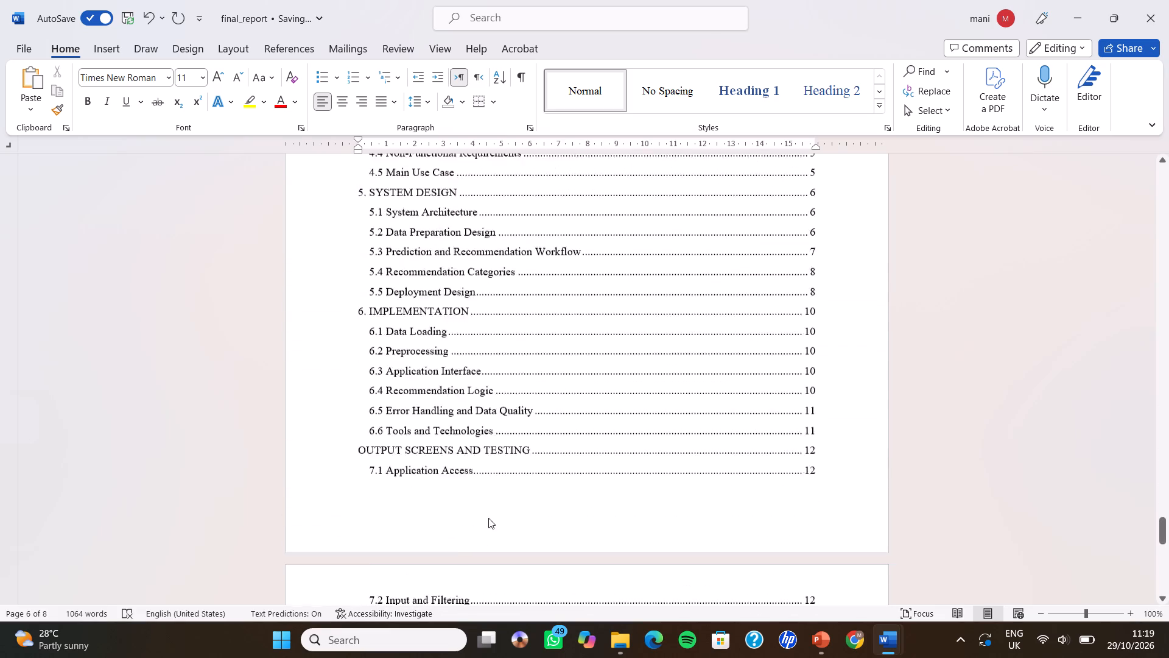
scroll(488, 518, "down", 3)
scroll(488, 518, "up", 3)
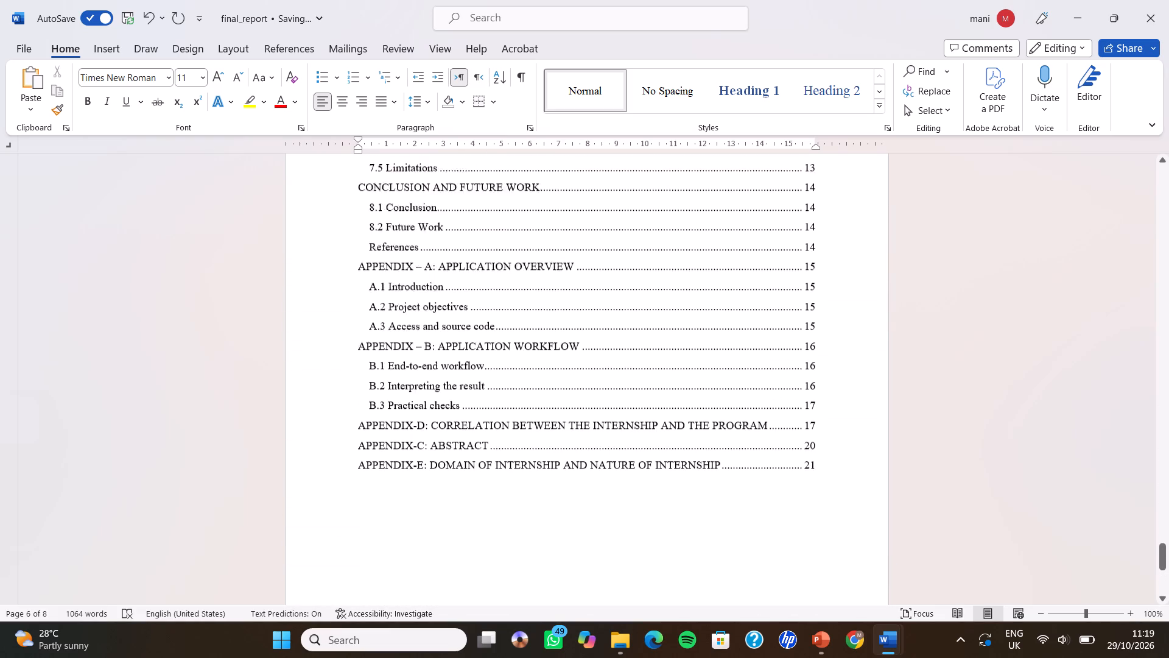
Review the front pages from the title page through the certificates and DECLARATION to the ACKNOWLEDGEMENT text.
scroll(488, 518, "up", 20)
scroll(488, 518, "up", 7)
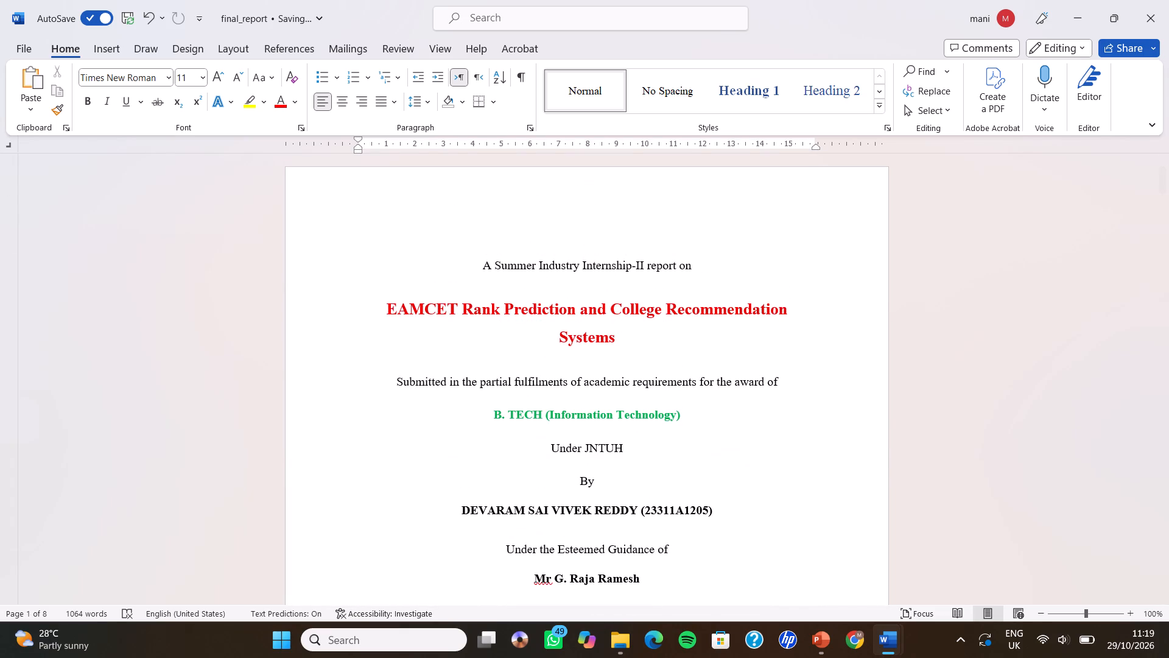
scroll(444, 403, "down", 4)
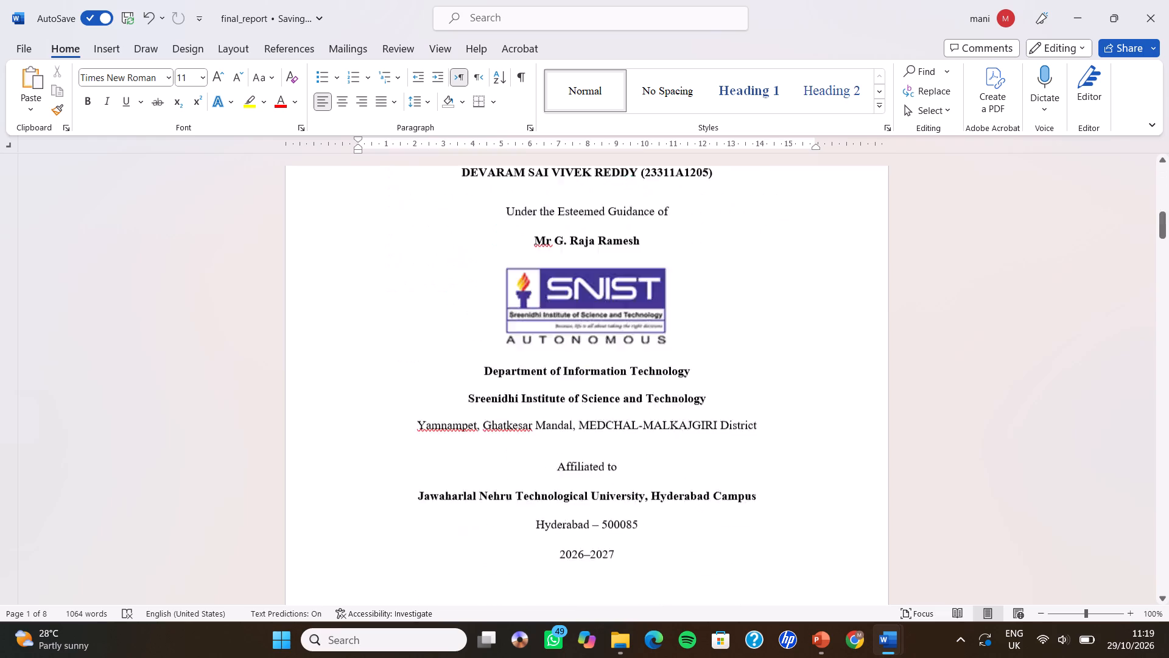
scroll(444, 403, "down", 1)
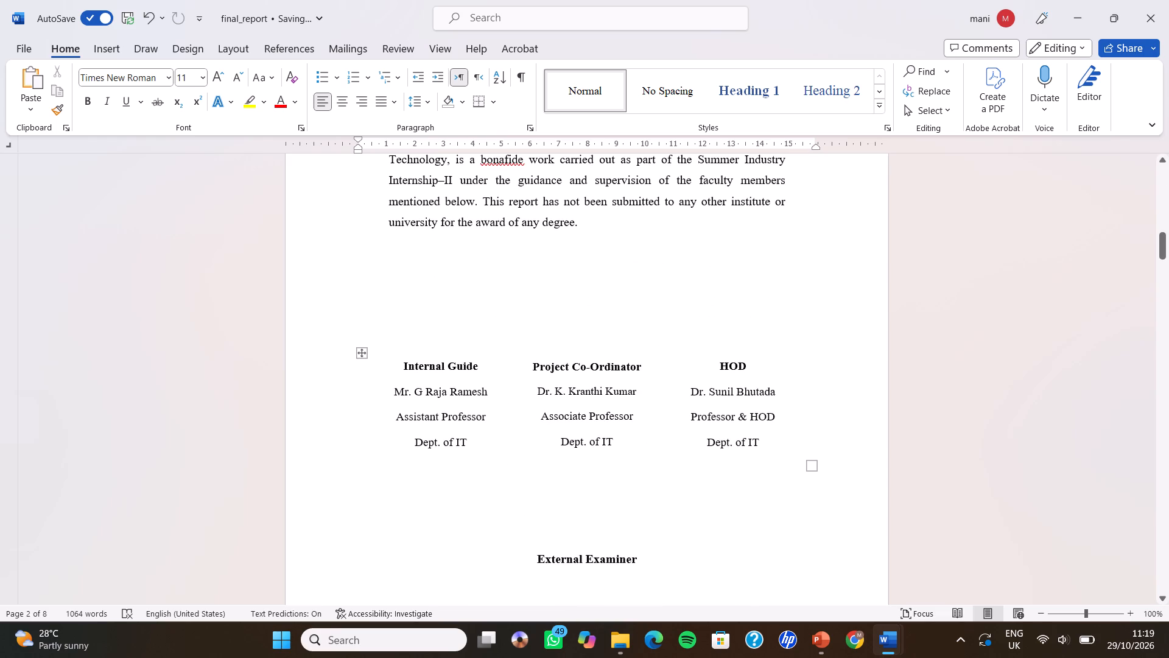
scroll(444, 403, "down", 4)
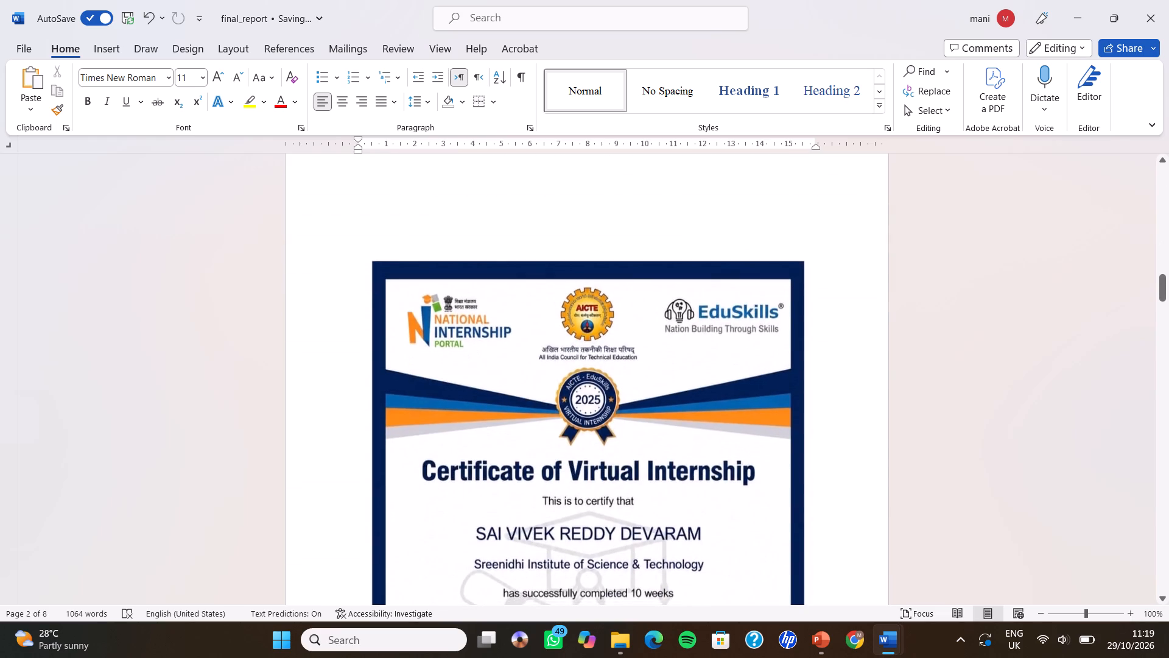
scroll(444, 403, "down", 4)
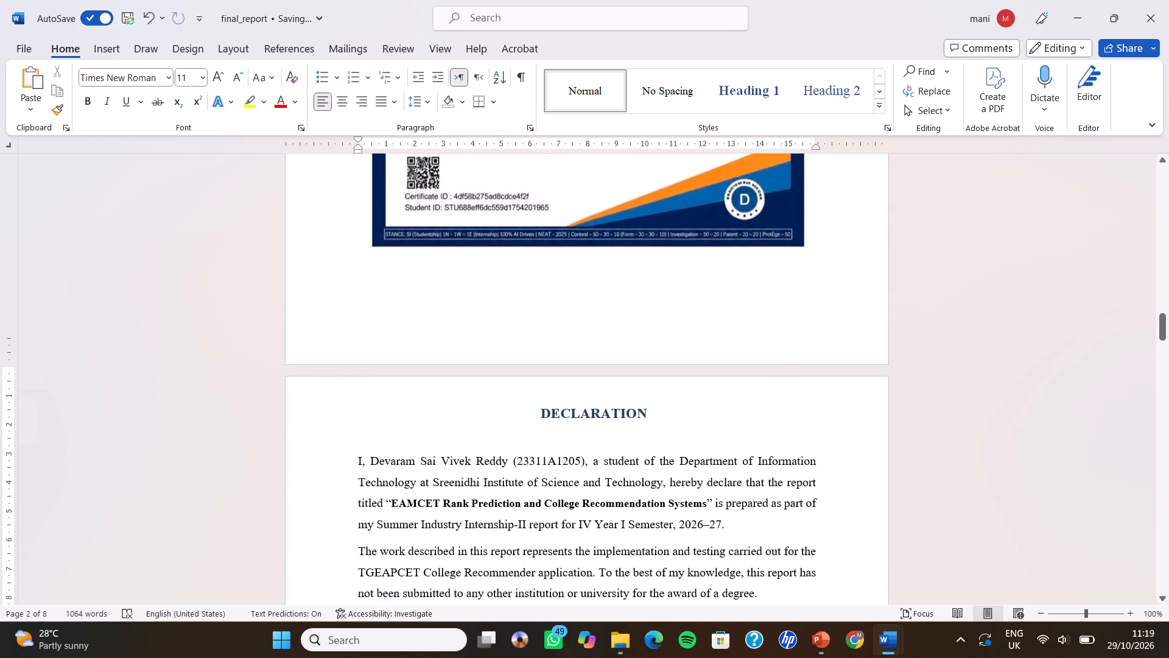
scroll(444, 403, "down", 1)
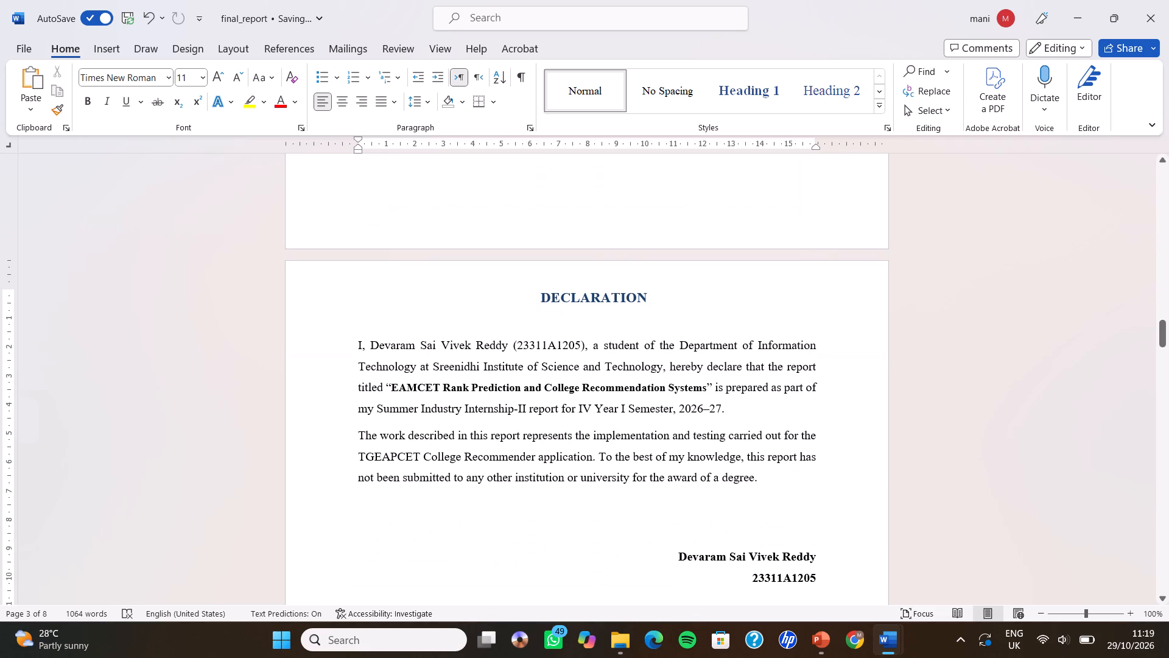
scroll(444, 403, "down", 6)
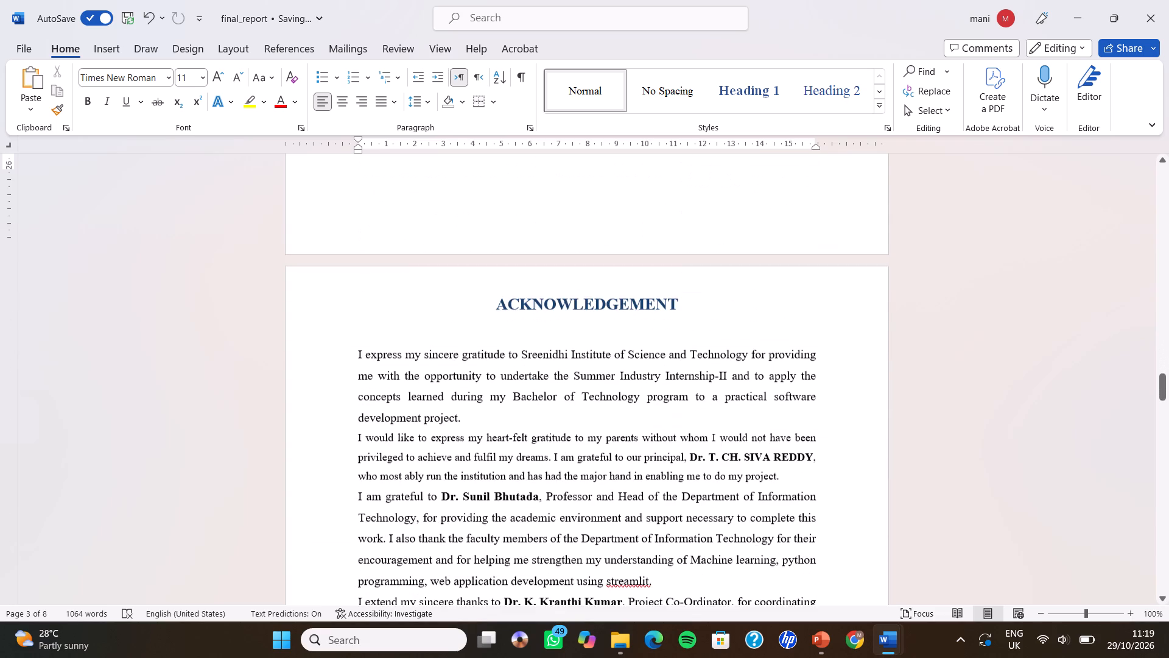
scroll(444, 403, "down", 2)
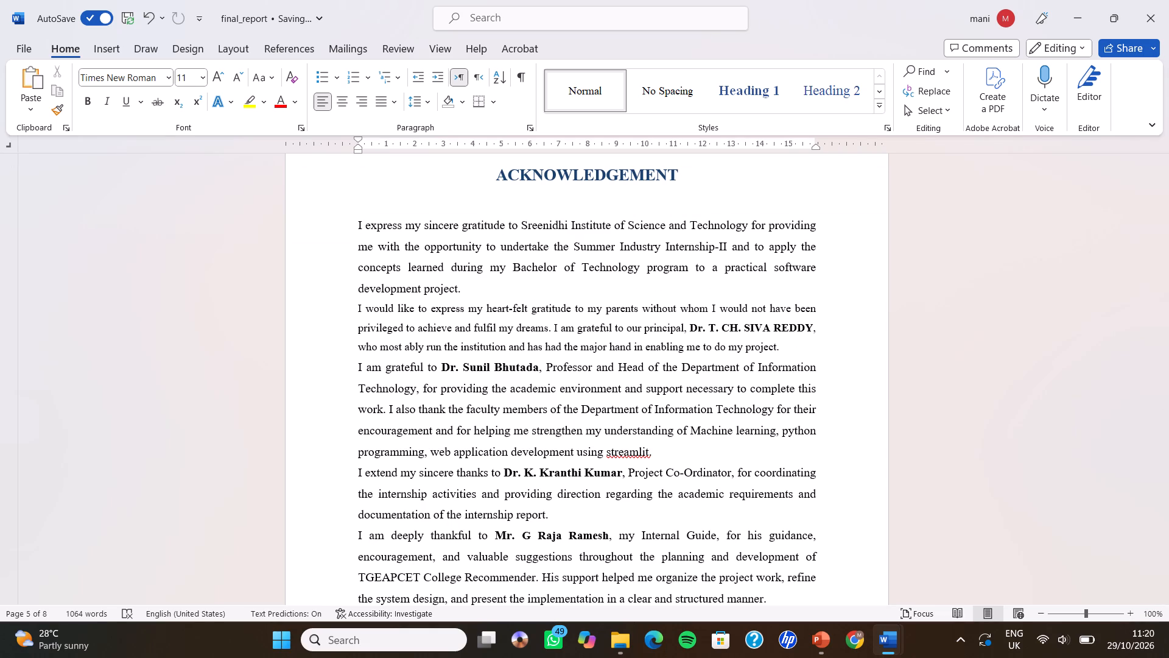
Insert a full stop after the initial G in the internal guide's name in the ACKNOWLEDGEMENT.
scroll(444, 403, "down", 1)
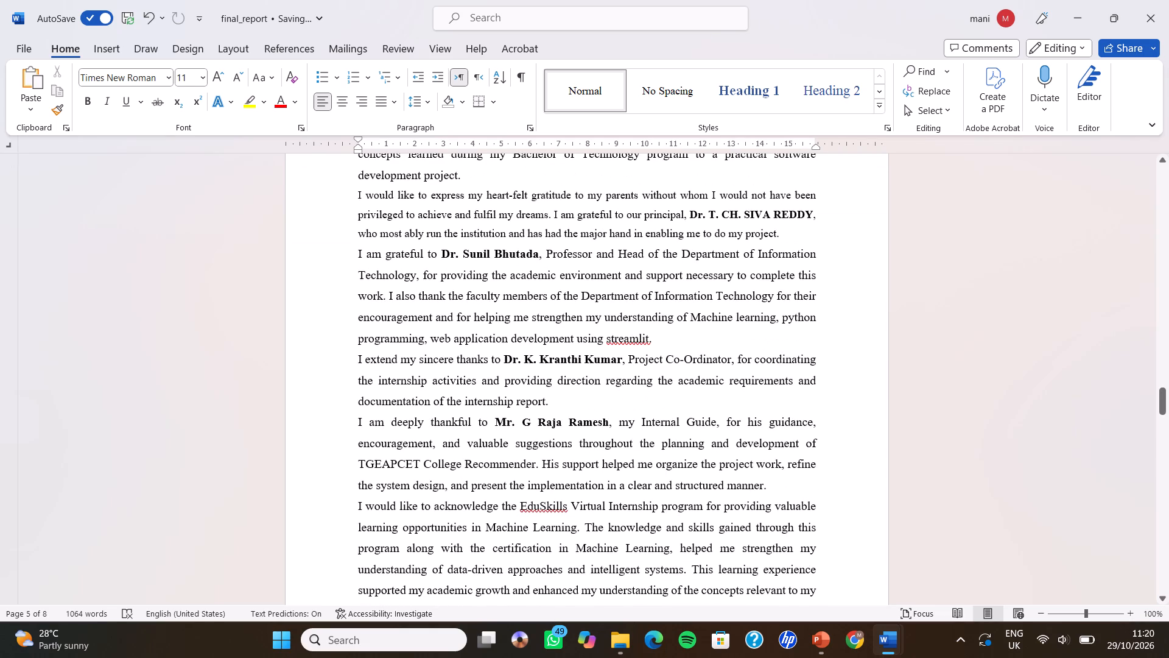
left_click(535, 417)
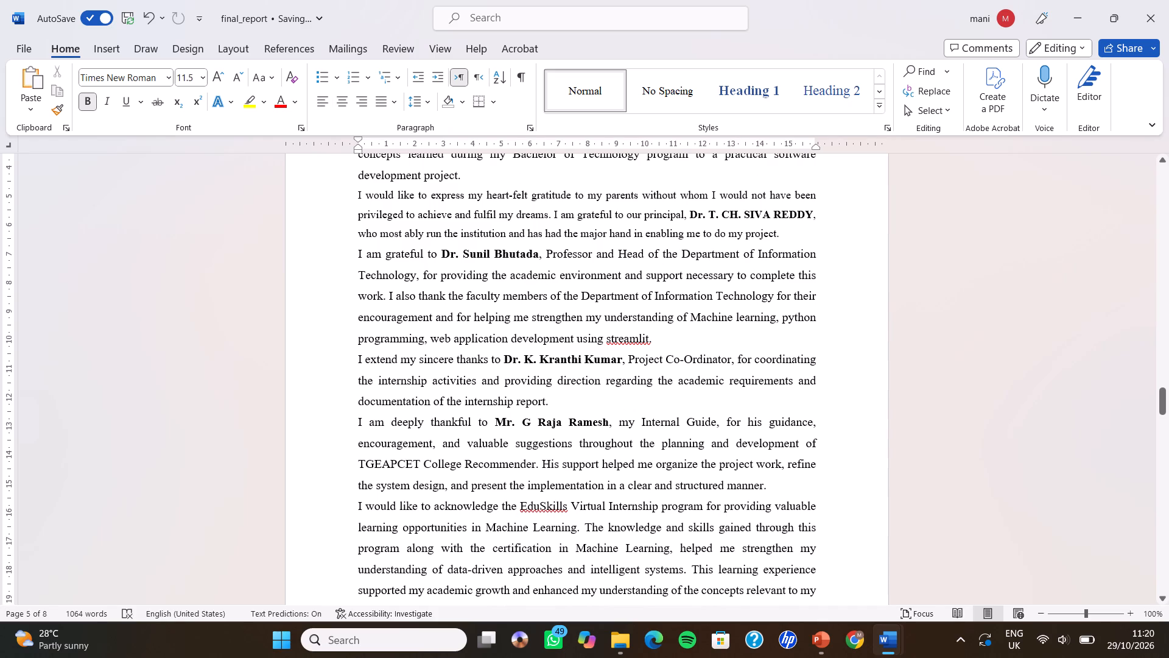
key("BackSpace")
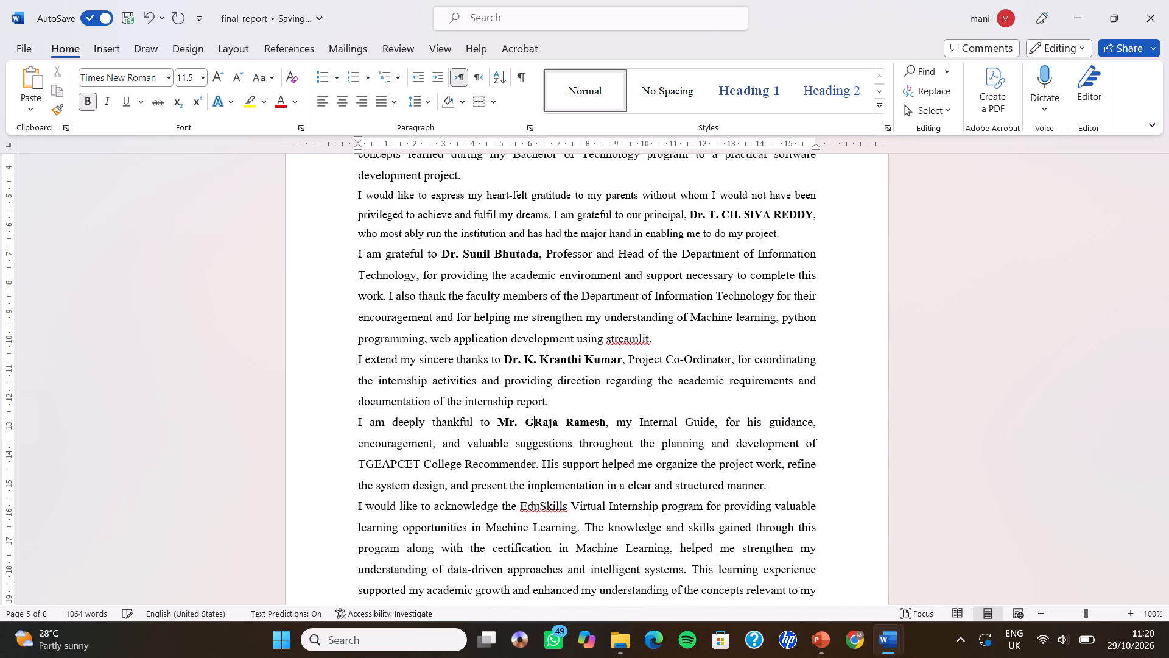
key("period")
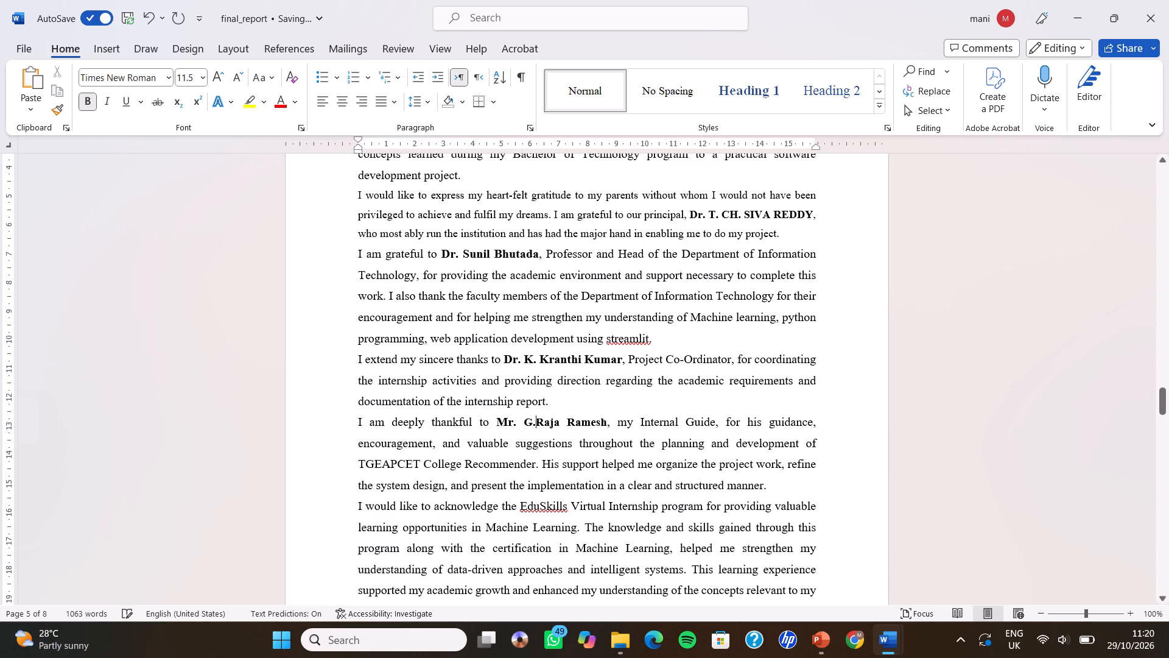
key("space")
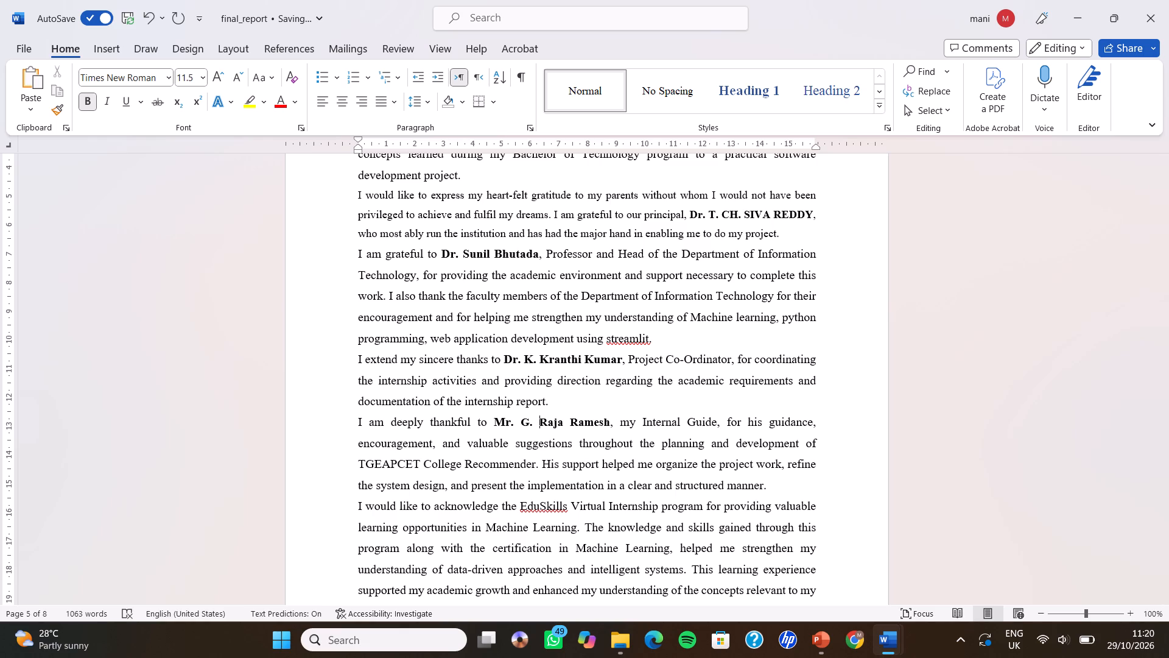
Review the rest of the ACKNOWLEDGEMENT, the ABSTRACT page and the start of the table of contents.
scroll(616, 398, "down", 1)
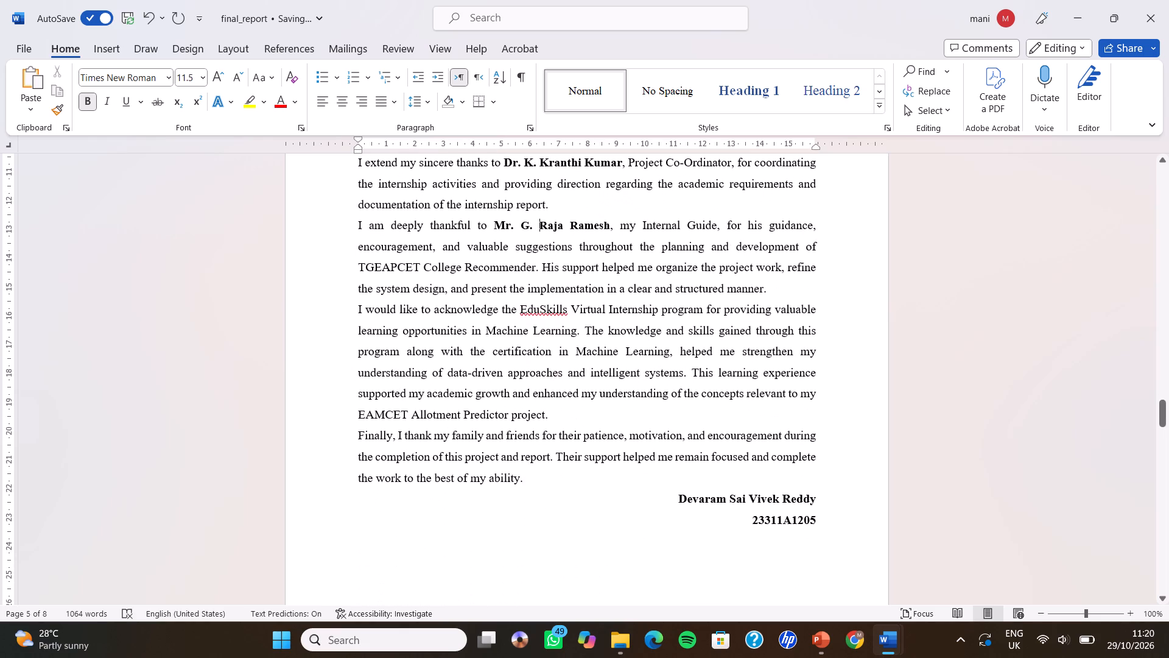
scroll(616, 398, "down", 5)
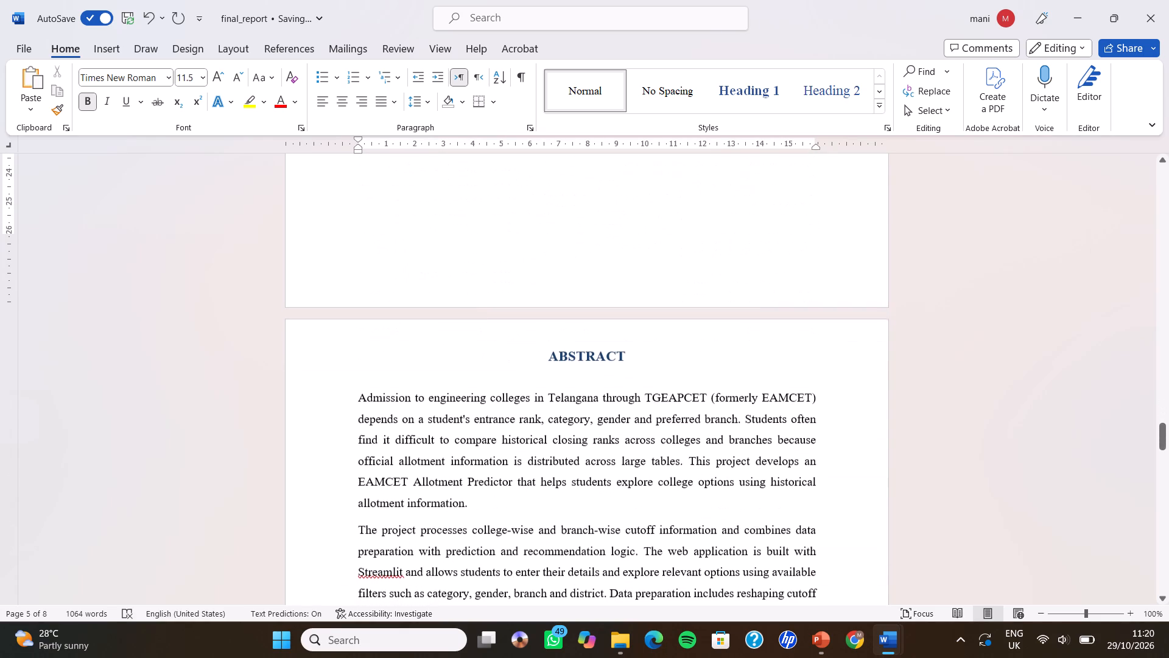
scroll(616, 398, "down", 1)
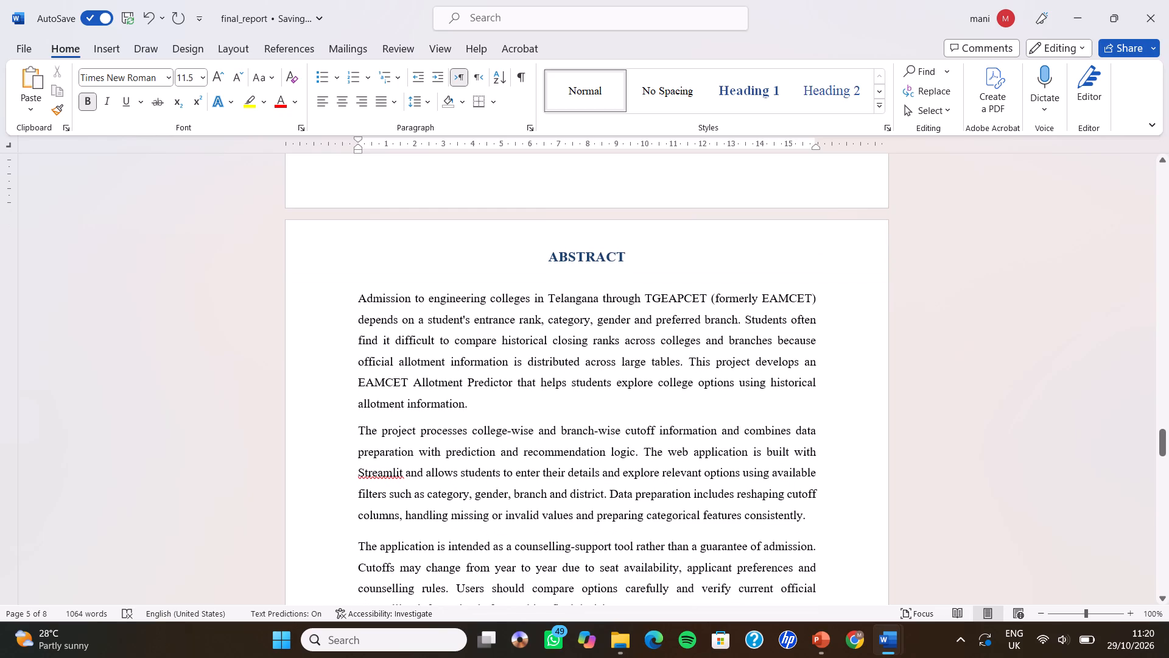
scroll(616, 398, "down", 1)
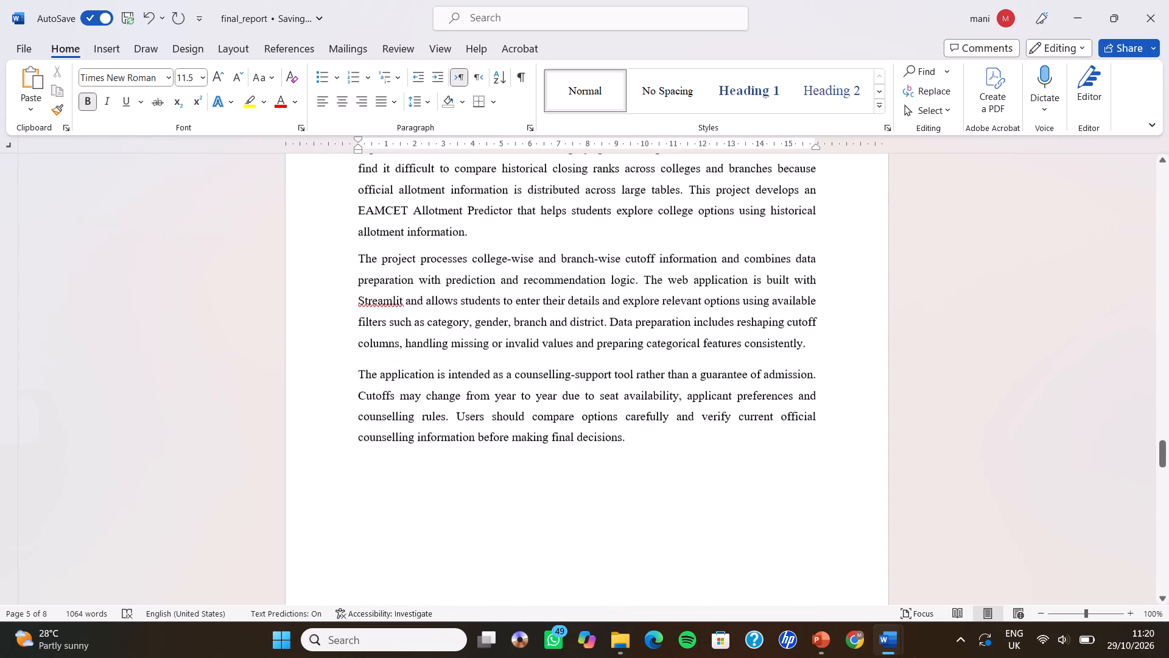
scroll(616, 398, "down", 4)
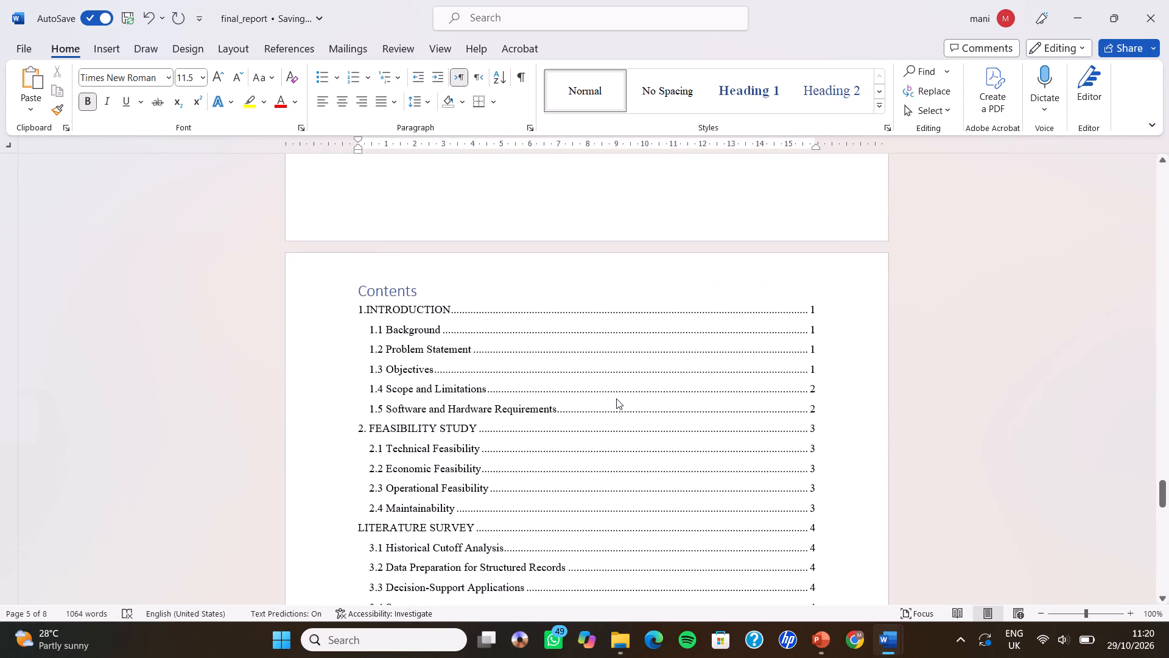
Check the remaining table of contents pages through the appendix entries to the end of final_report.
scroll(616, 398, "down", 7)
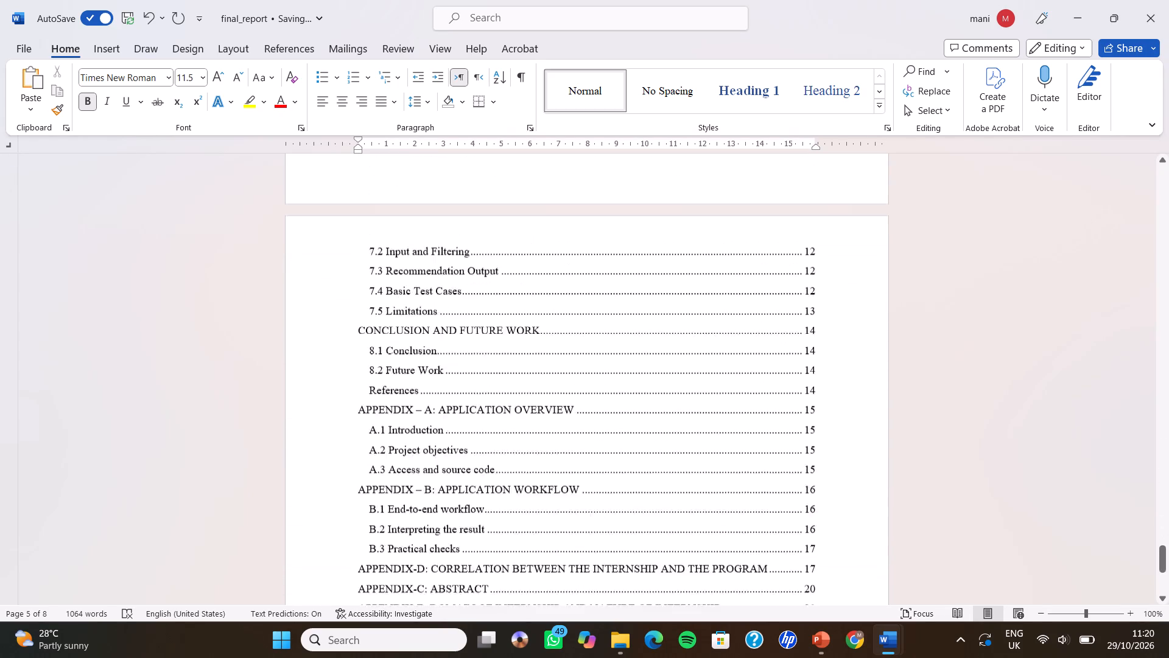
scroll(616, 398, "down", 3)
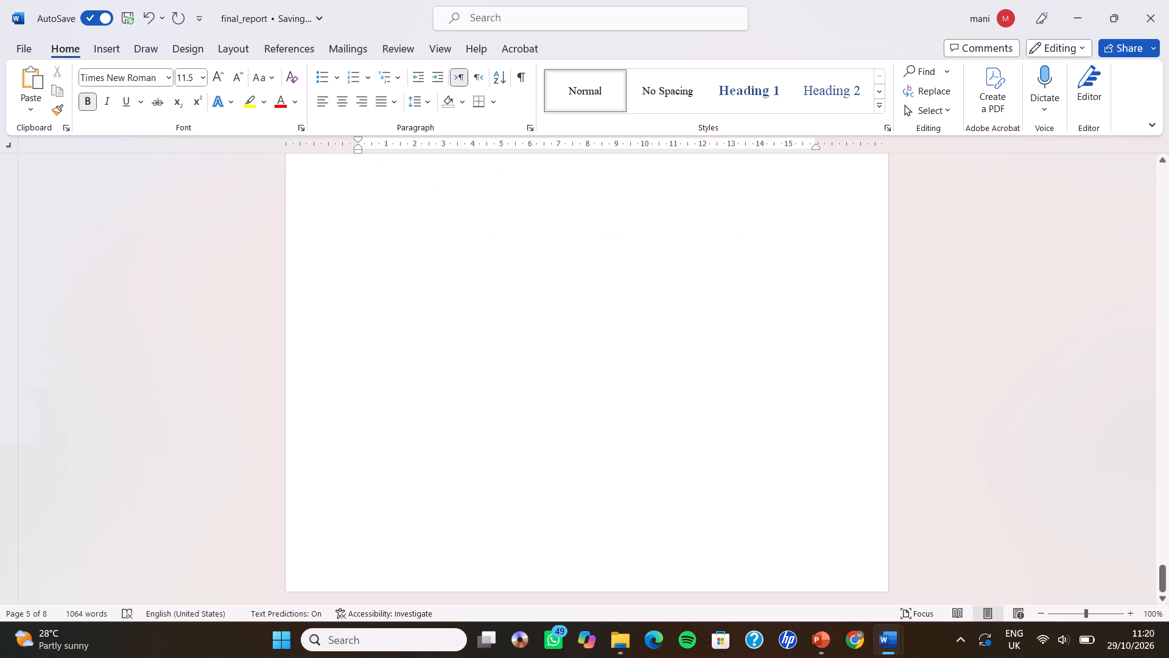
scroll(616, 398, "down", 8)
scroll(616, 398, "up", 3)
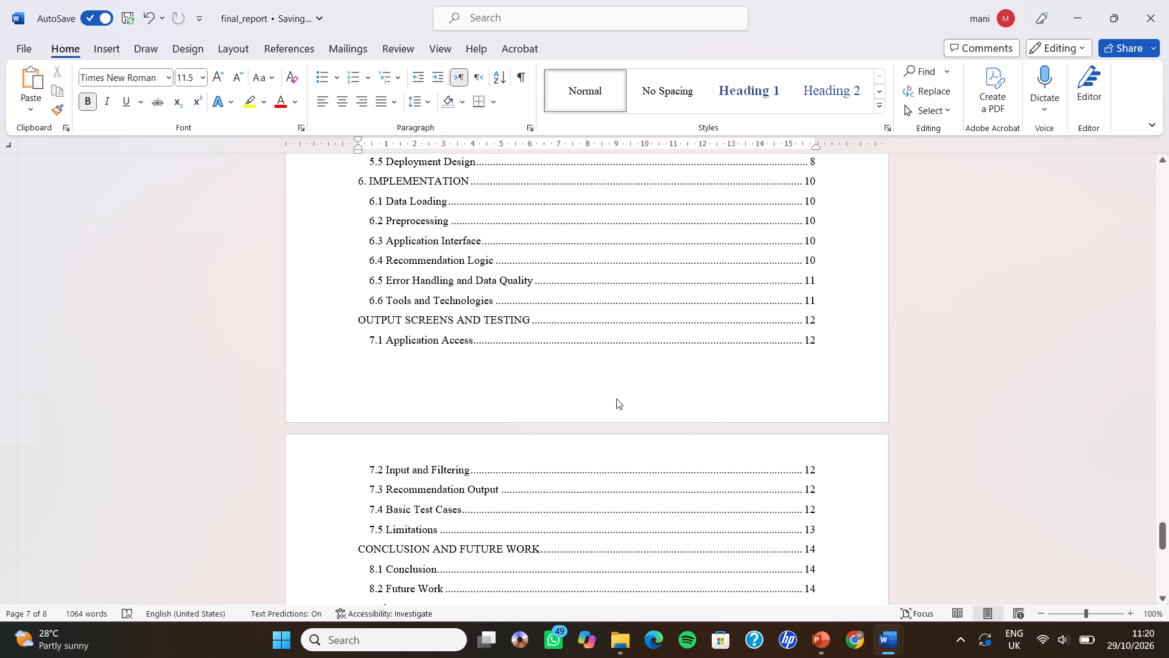
Save the final_report document.
key("ctrl+s")
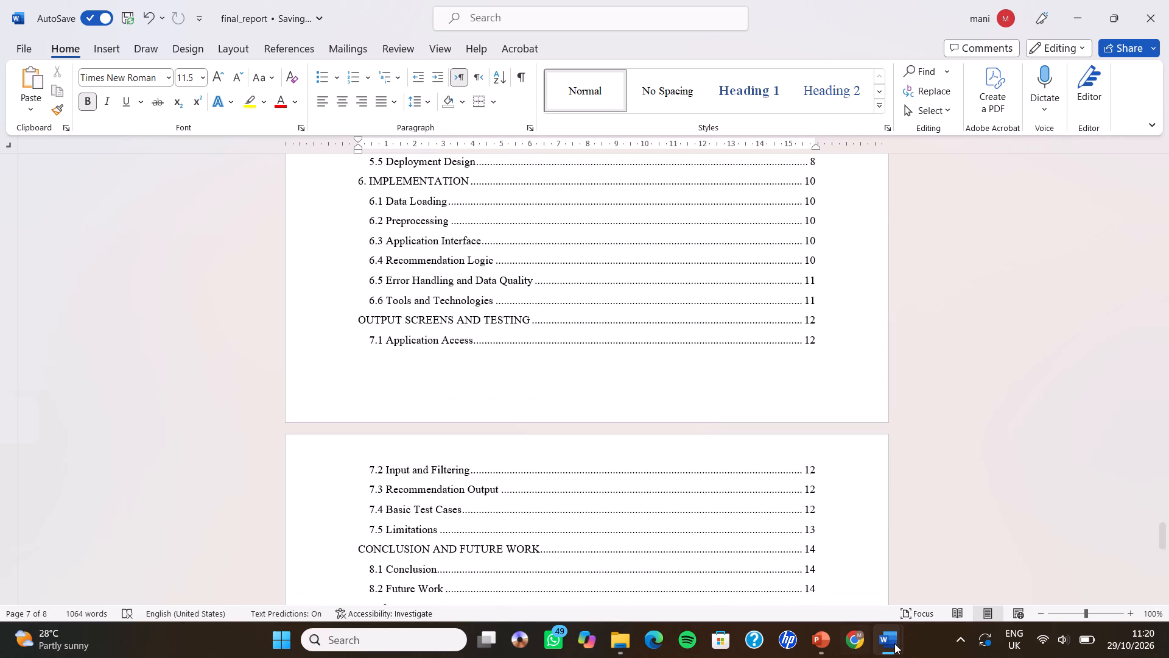
Switch to the open INTRODUCTION document and save it.
left_click(895, 646)
left_click(931, 573)
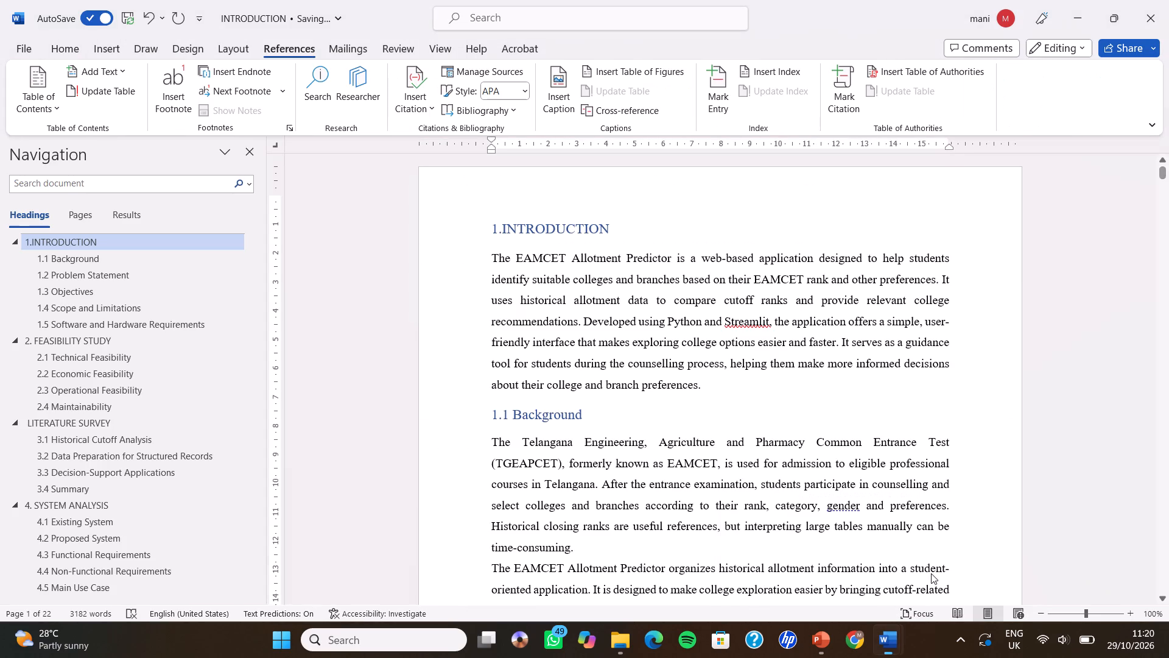
left_click(778, 392)
key("ctrl+s")
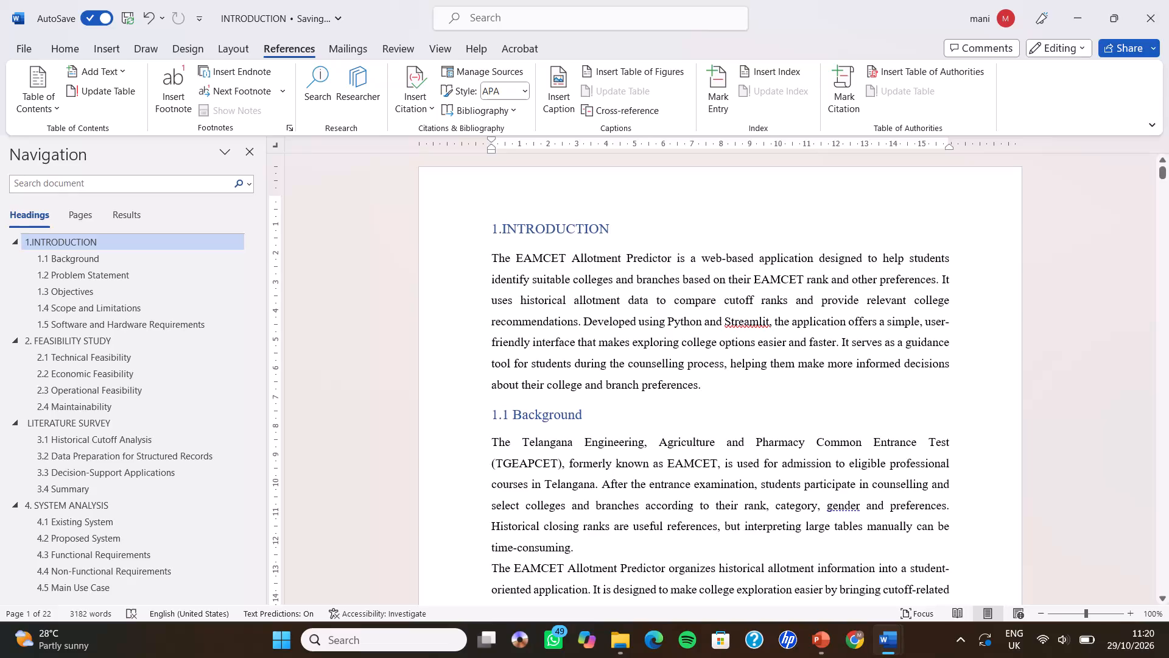
Justify all text in the INTRODUCTION document and set its line spacing to 1.5.
key("ctrl+a")
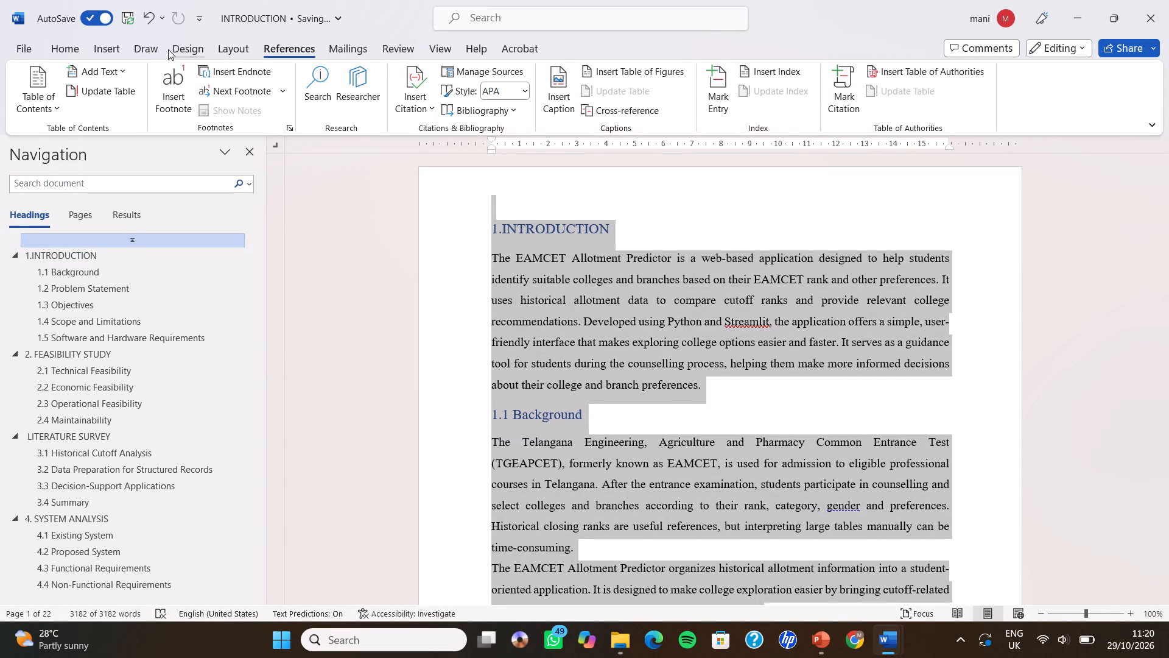
left_click(66, 54)
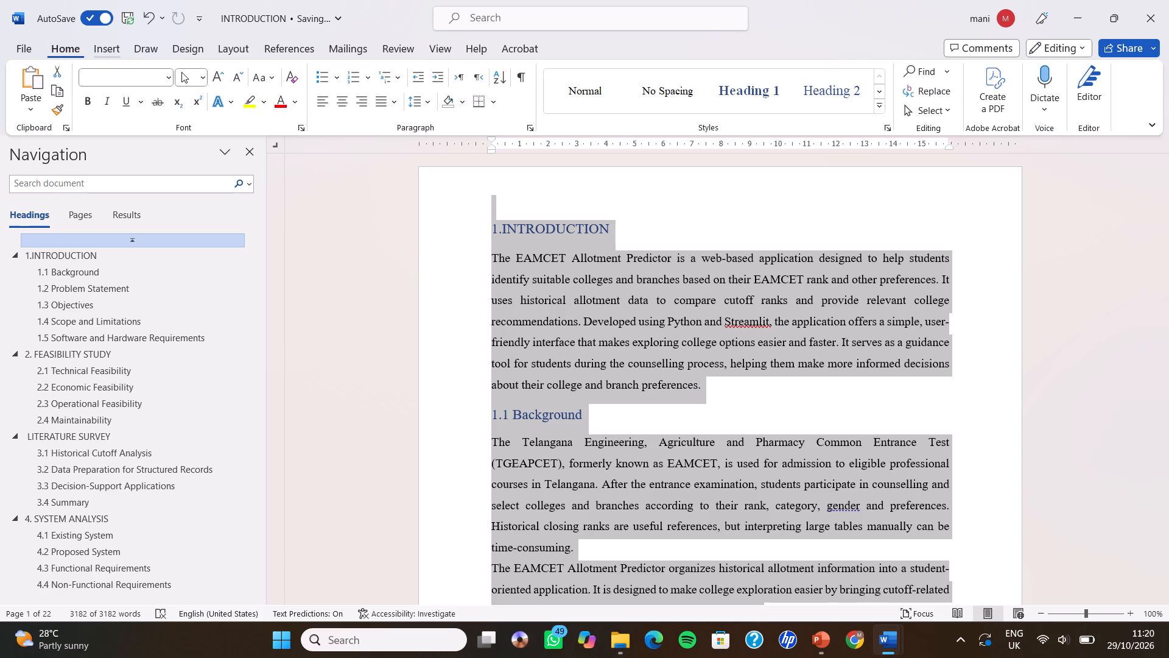
left_click(389, 104)
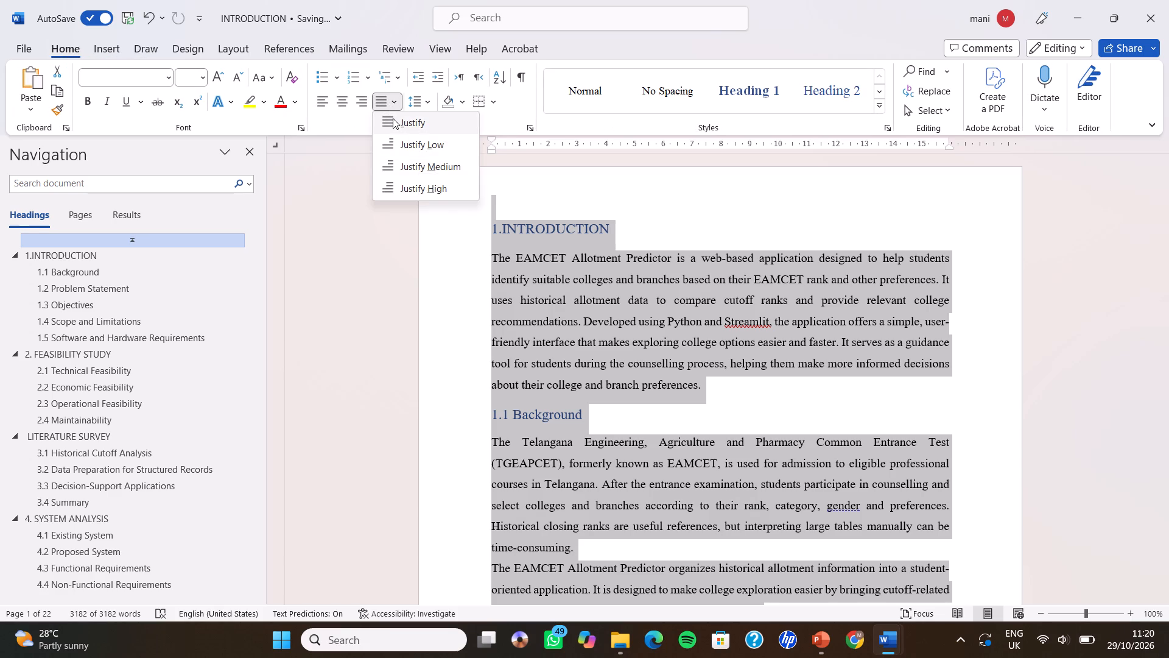
left_click(393, 118)
left_click(429, 98)
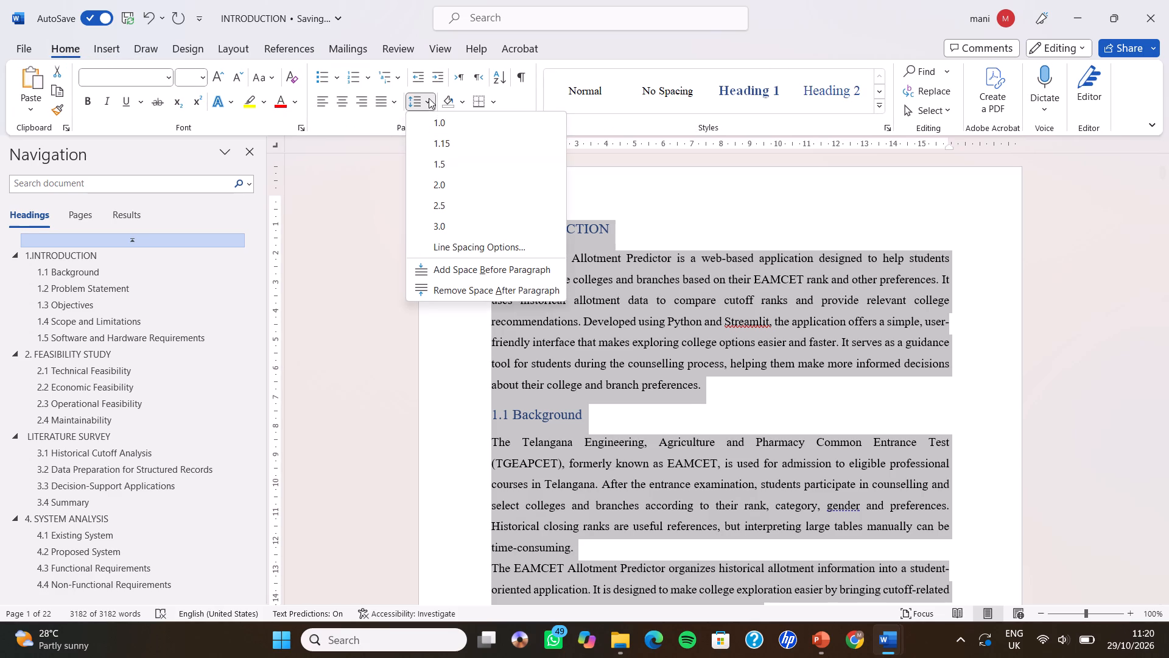
left_click(430, 160)
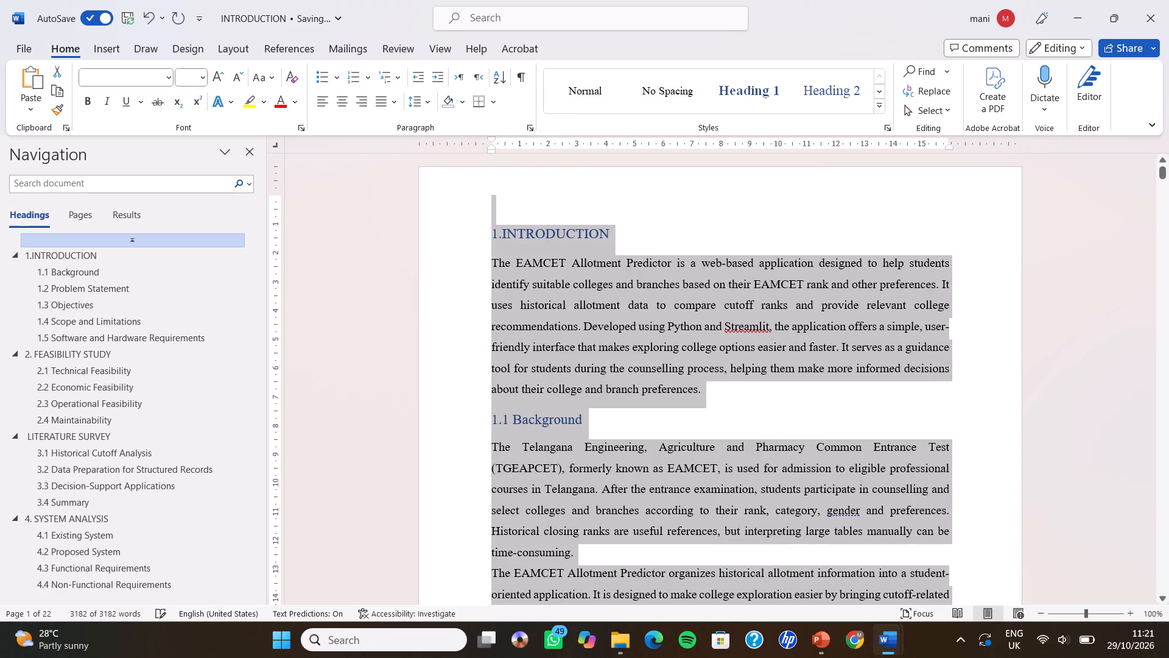
left_click(335, 298)
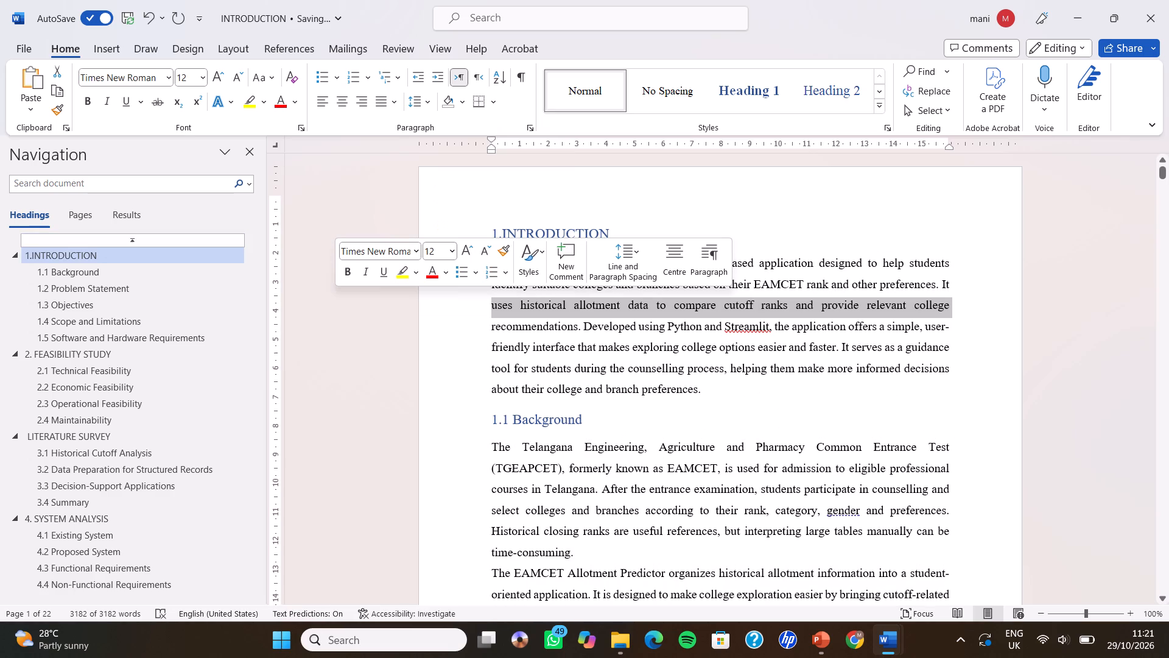
double_click(335, 298)
left_click(381, 342)
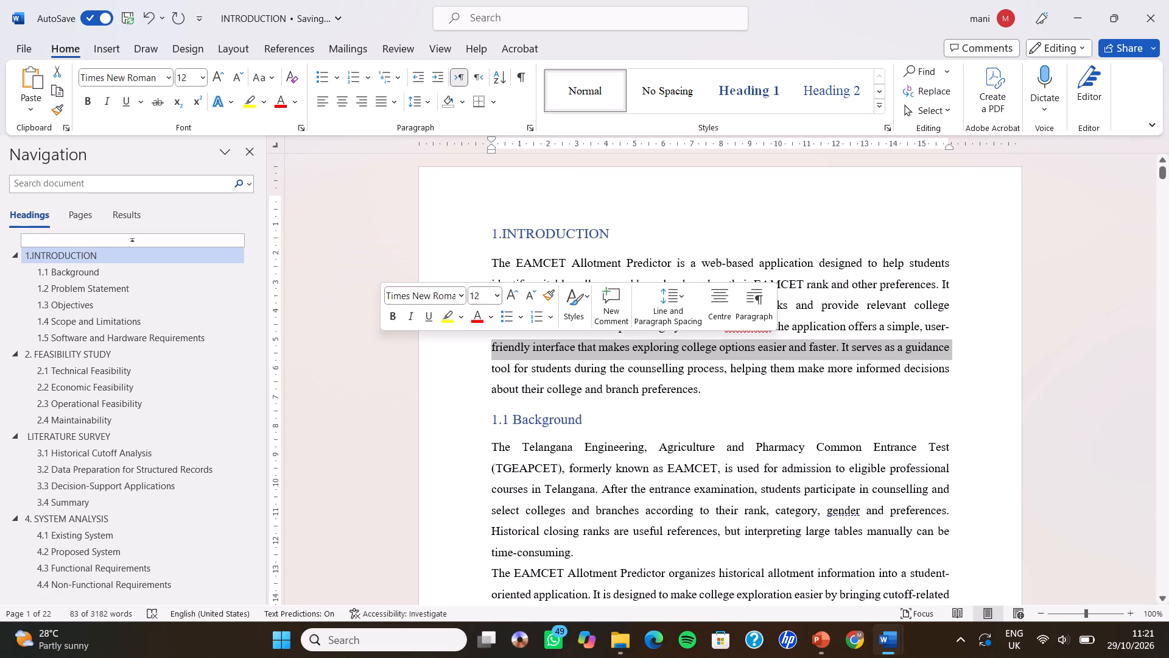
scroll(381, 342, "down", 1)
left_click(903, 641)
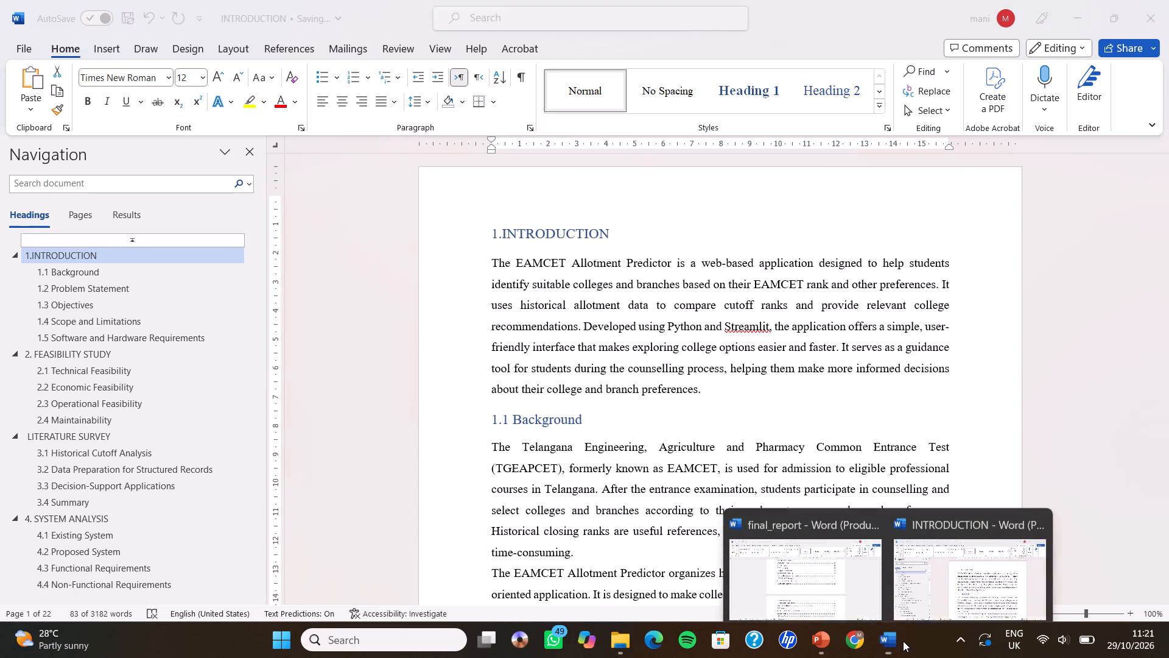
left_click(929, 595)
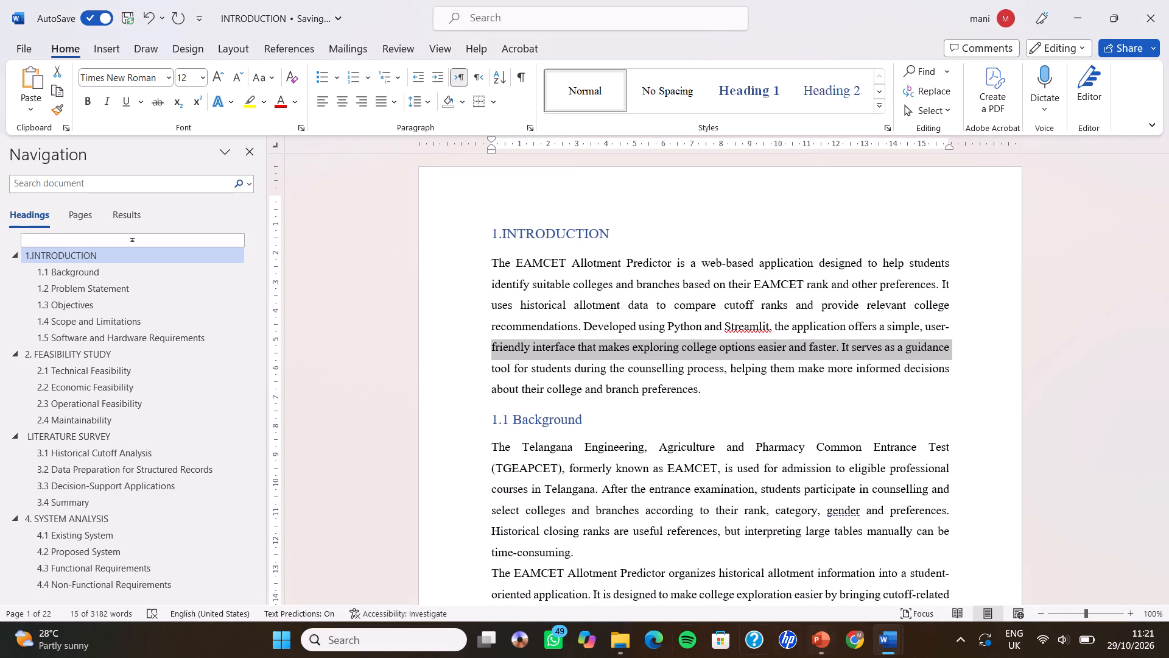
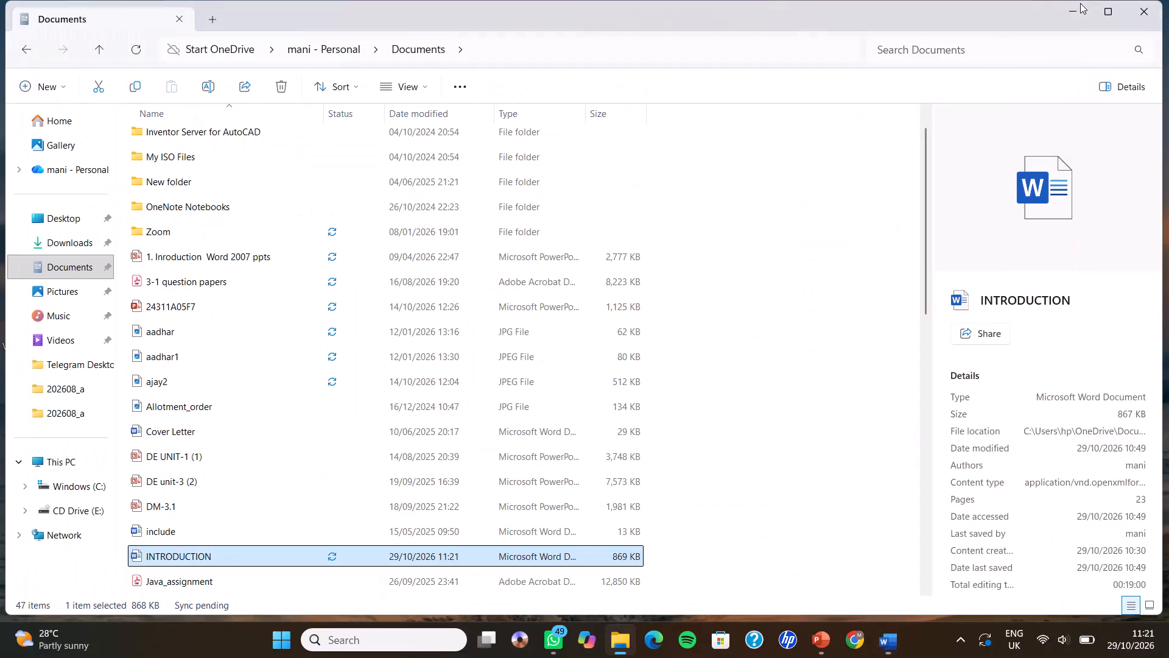
Return from File Explorer to the INTRODUCTION document in Word, save it and close it.
left_click(1080, 3)
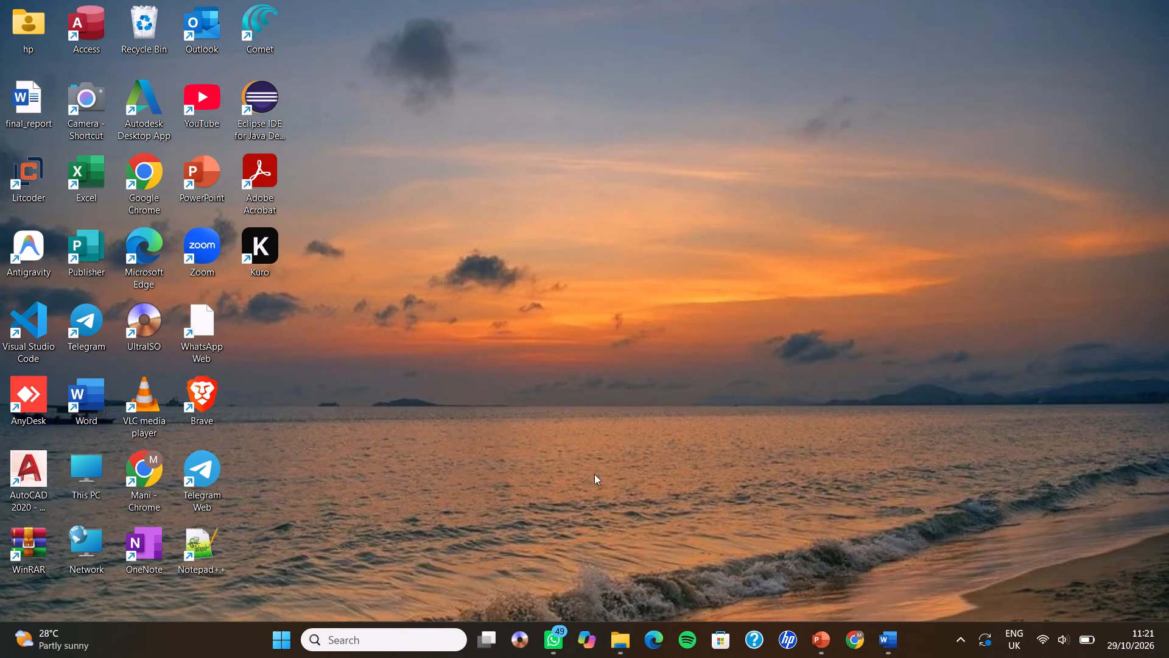
left_click(880, 635)
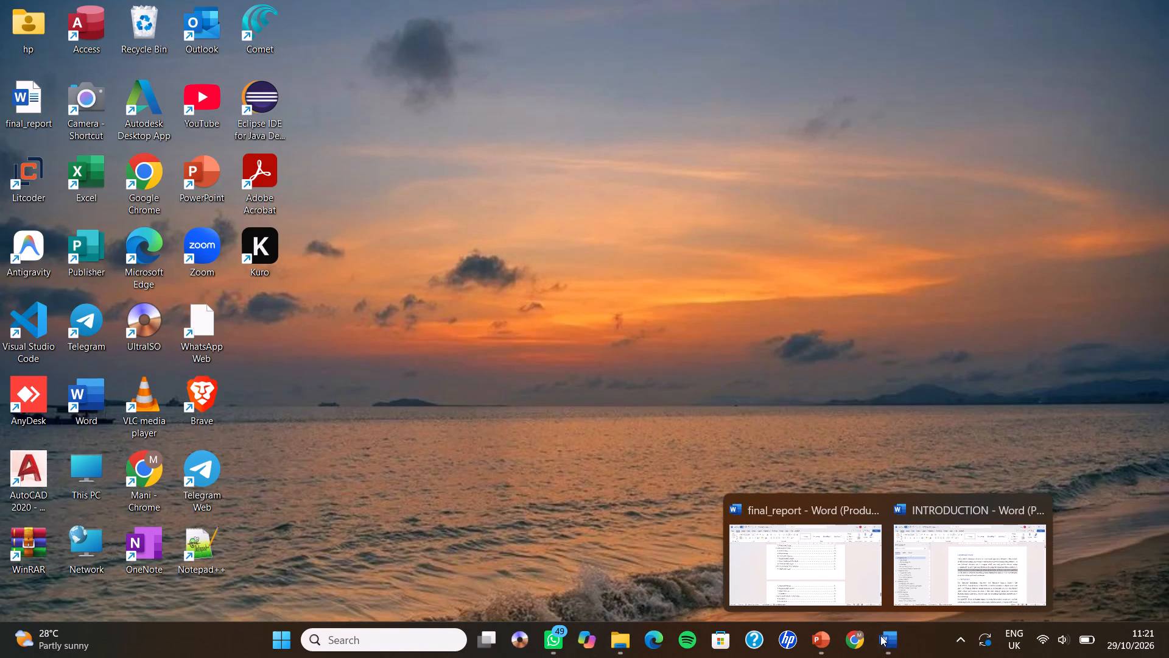
left_click(950, 559)
left_click(812, 335)
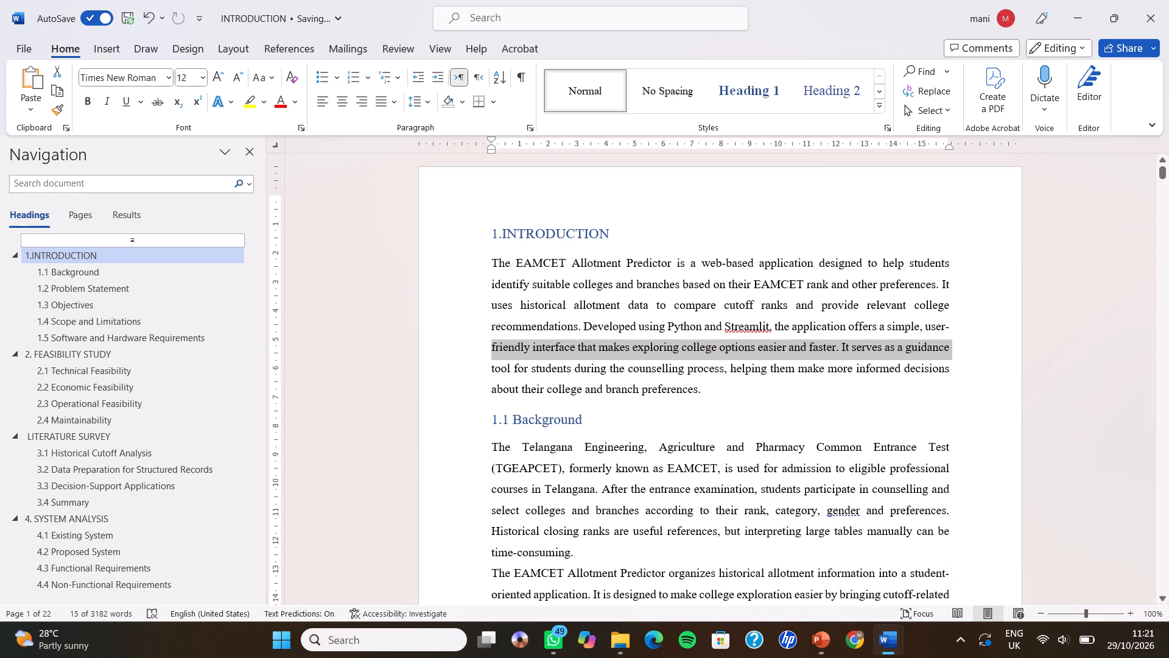
key("ctrl+s")
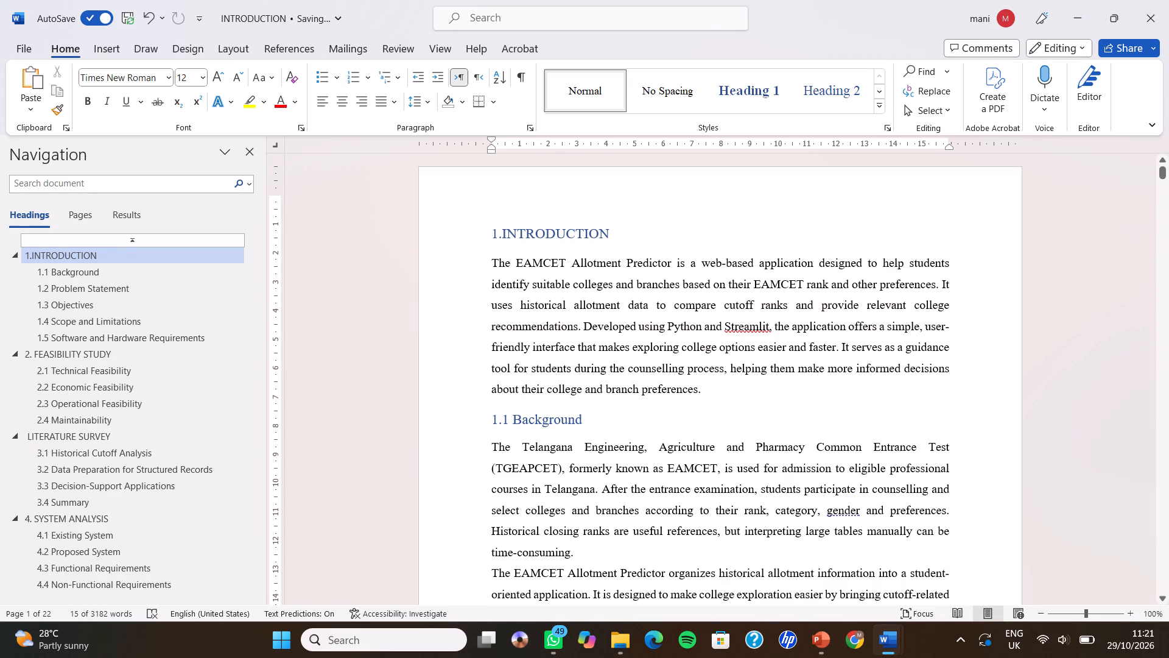
left_click(1168, 0)
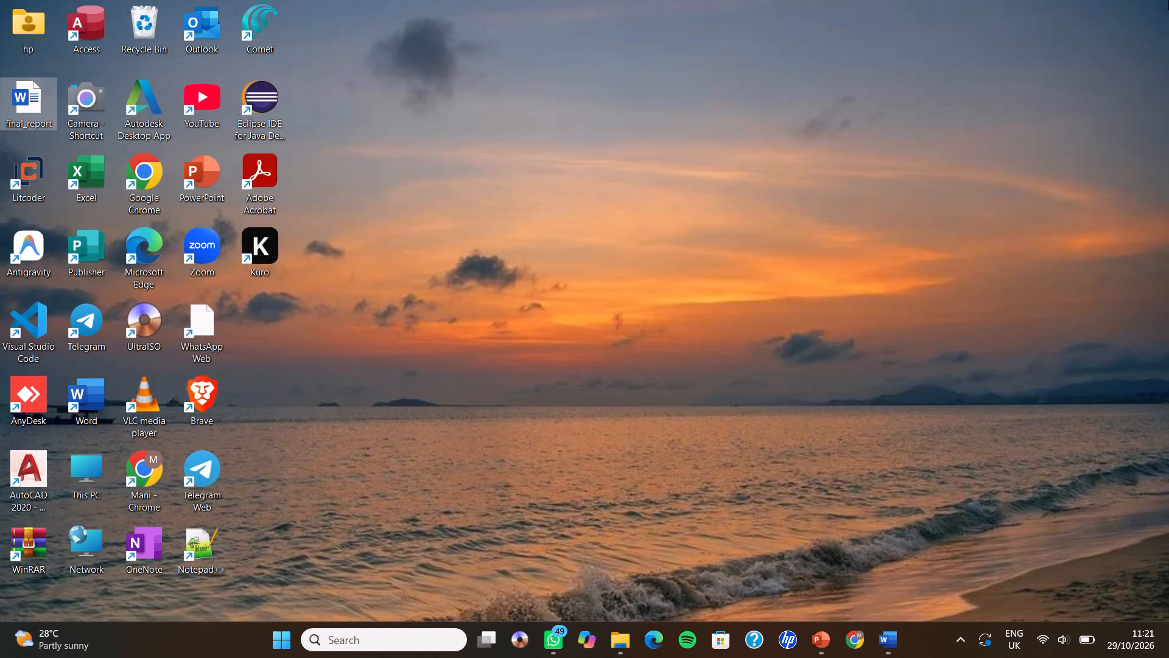
Bring up the open final_report document in Word and close it.
left_click(894, 643)
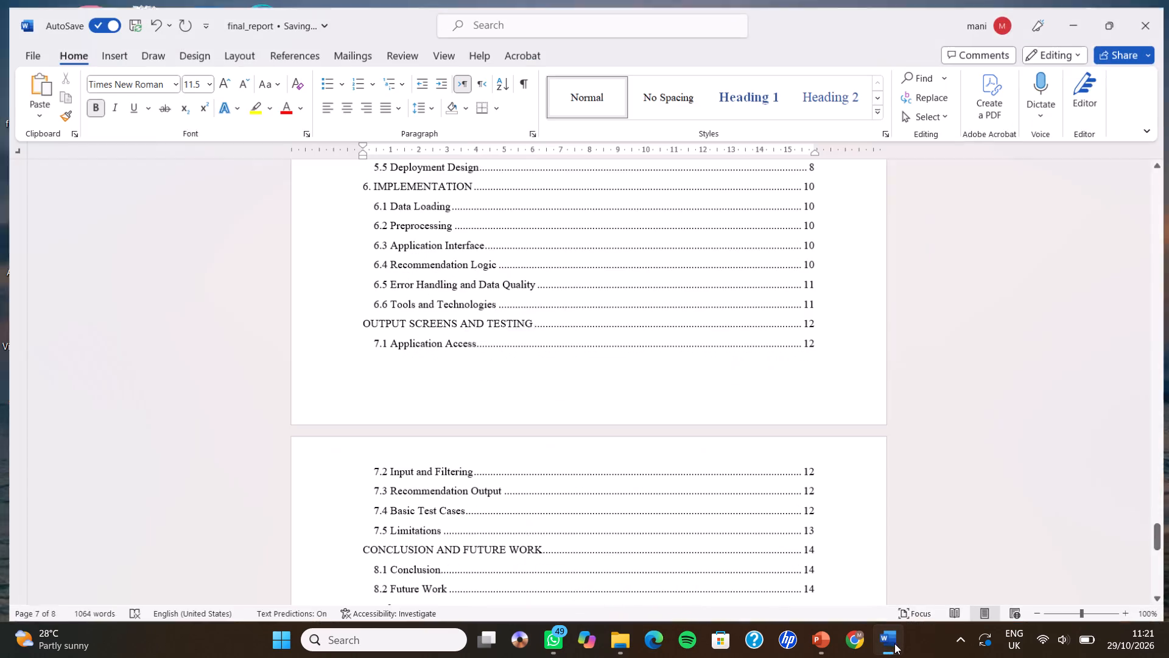
left_click(1168, 0)
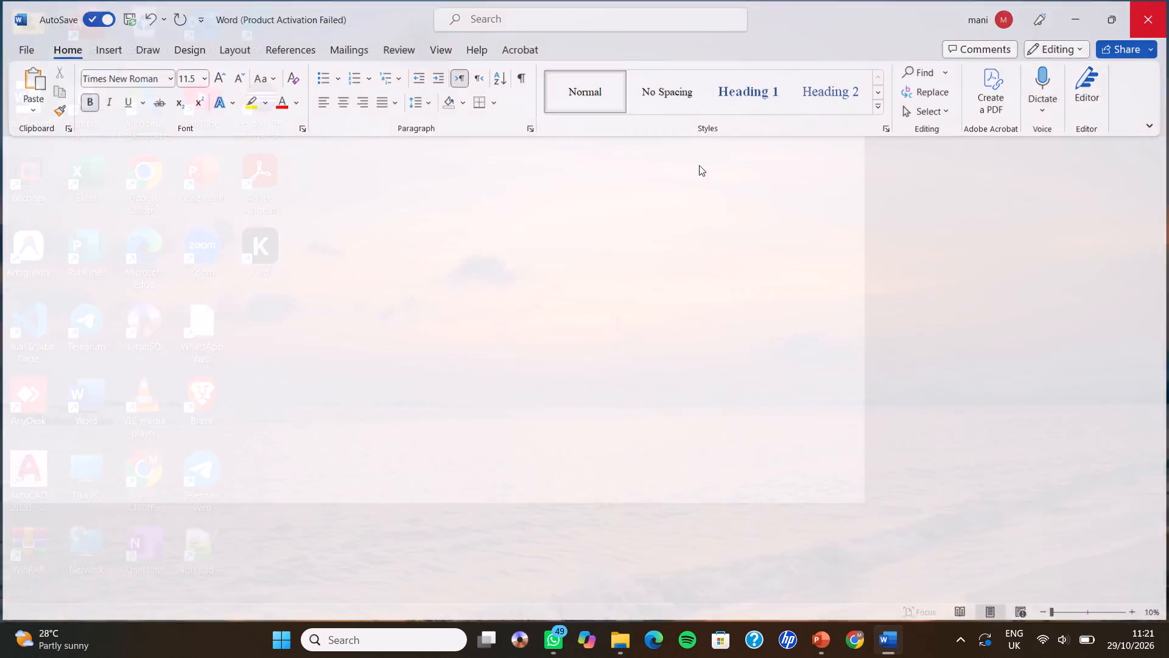
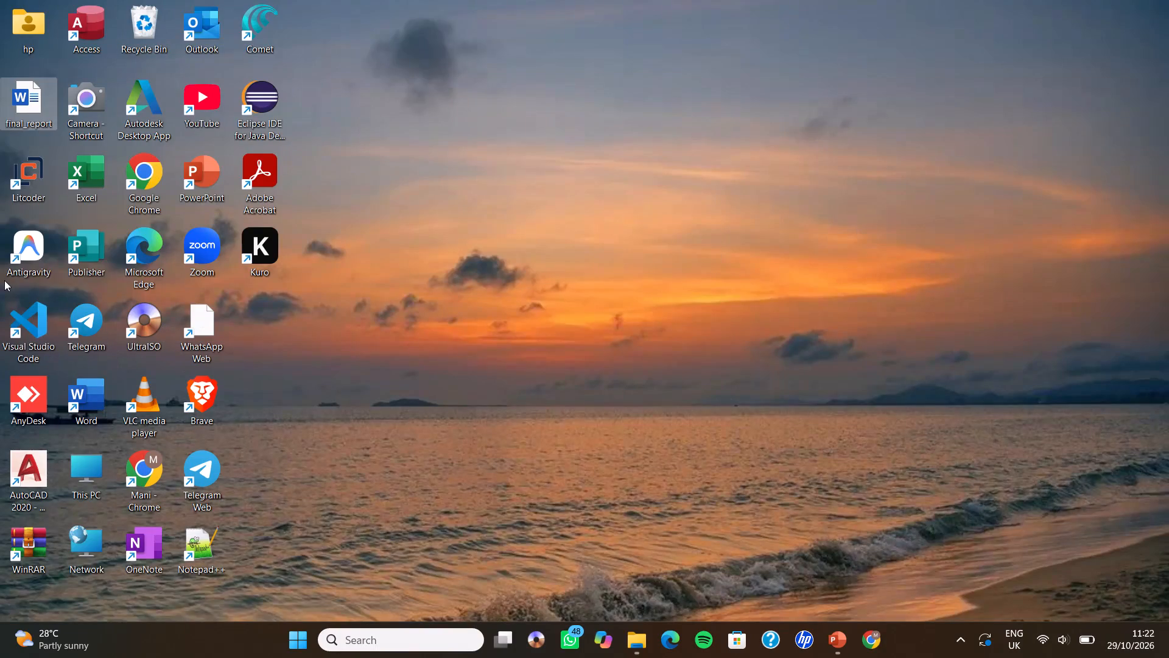
Open final_report from the desktop, close the activation notice and navigation pane, and review the document through to its last page.
triple_click(20, 121)
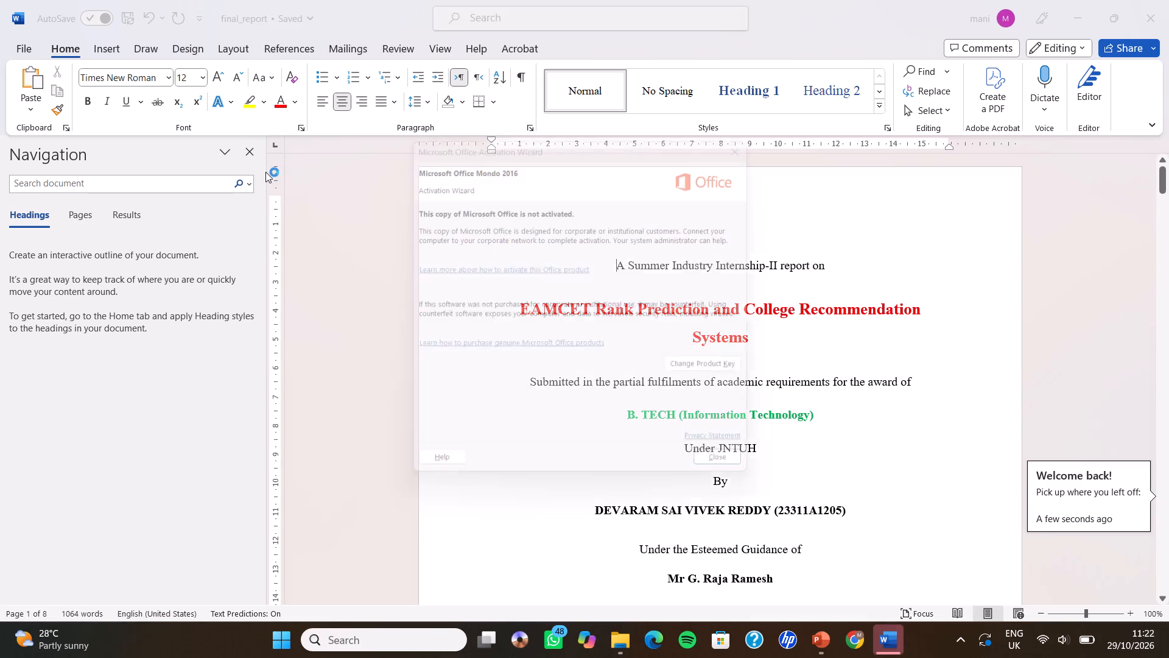
left_click(745, 473)
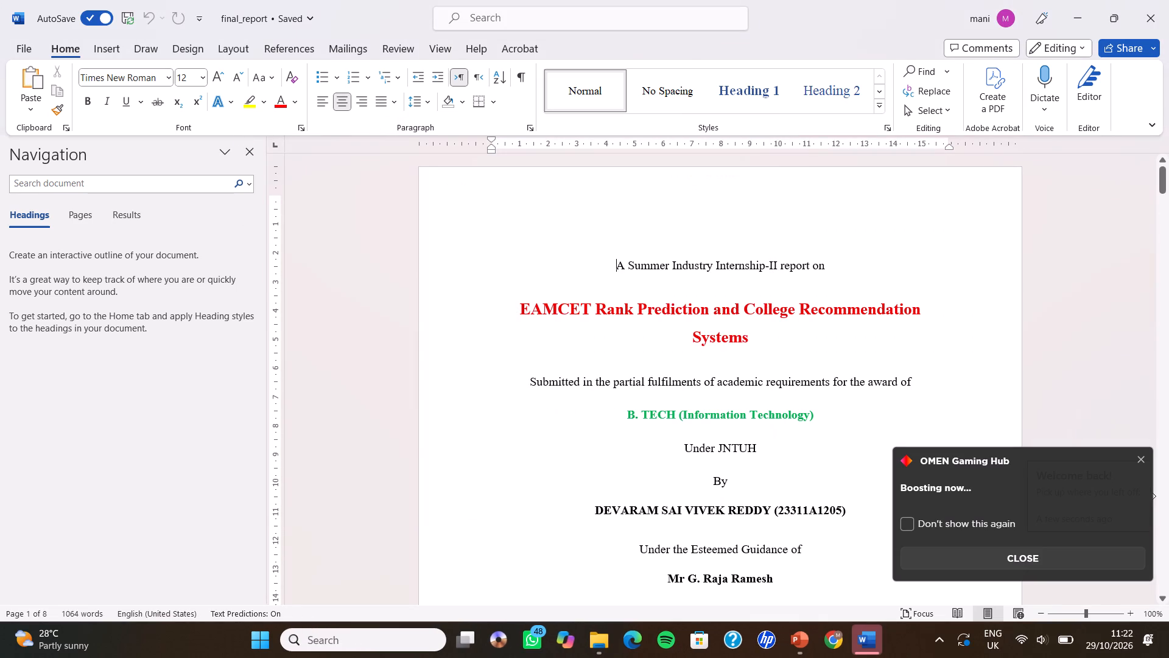
left_click(240, 144)
scroll(580, 325, "down", 4)
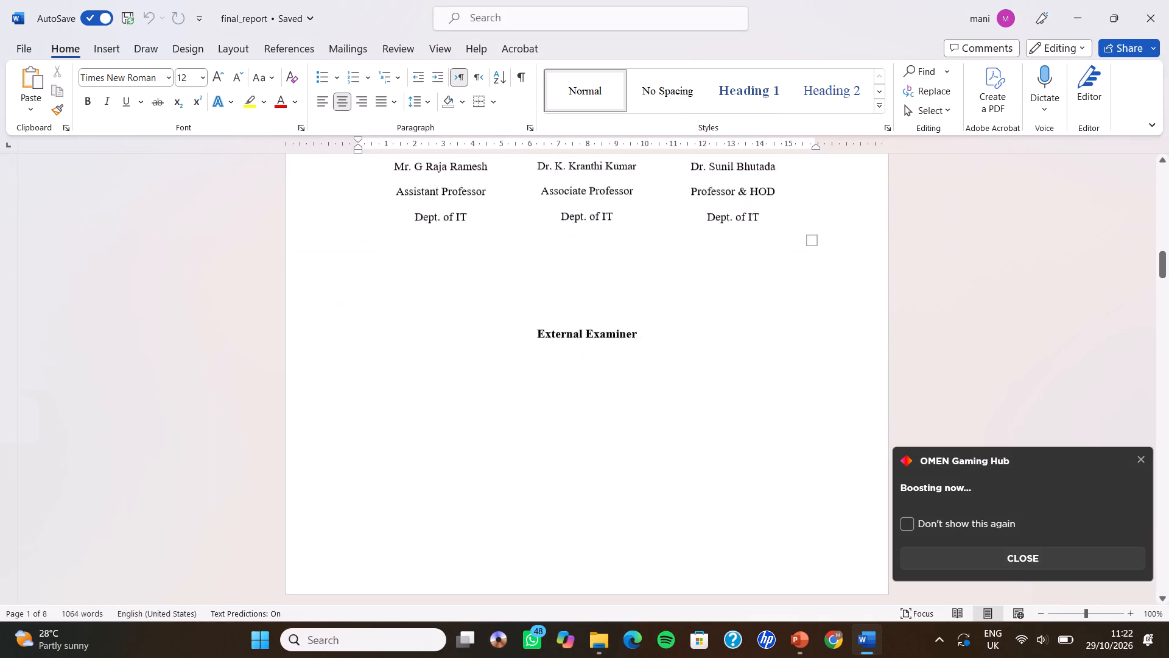
scroll(580, 325, "down", 5)
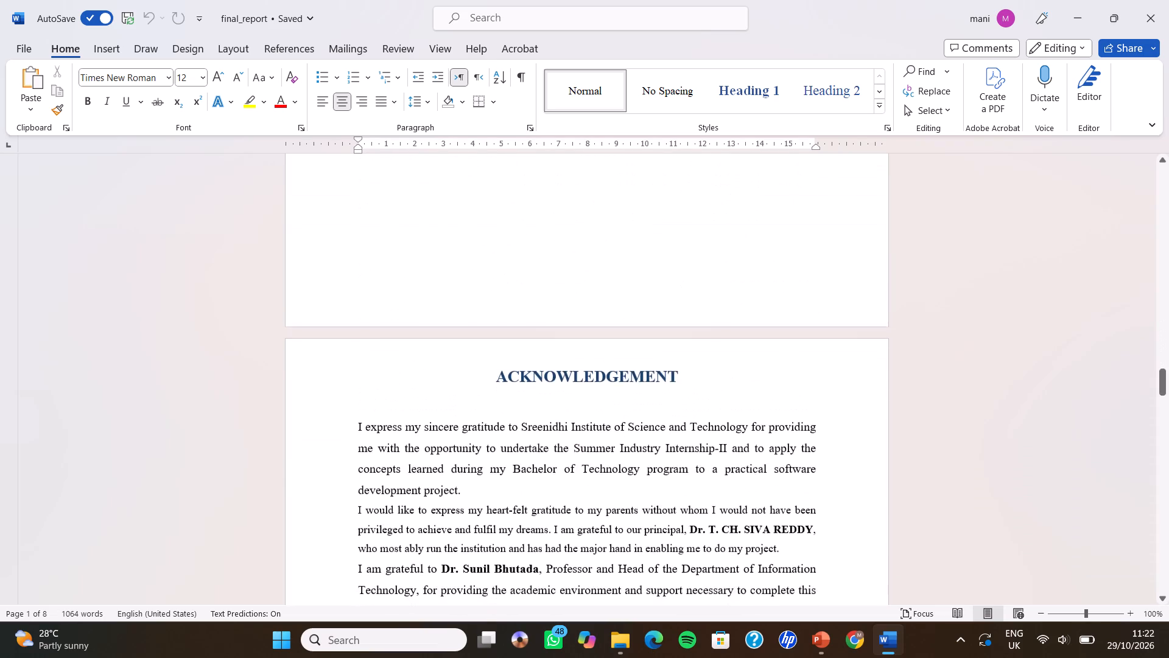
scroll(580, 325, "down", 5)
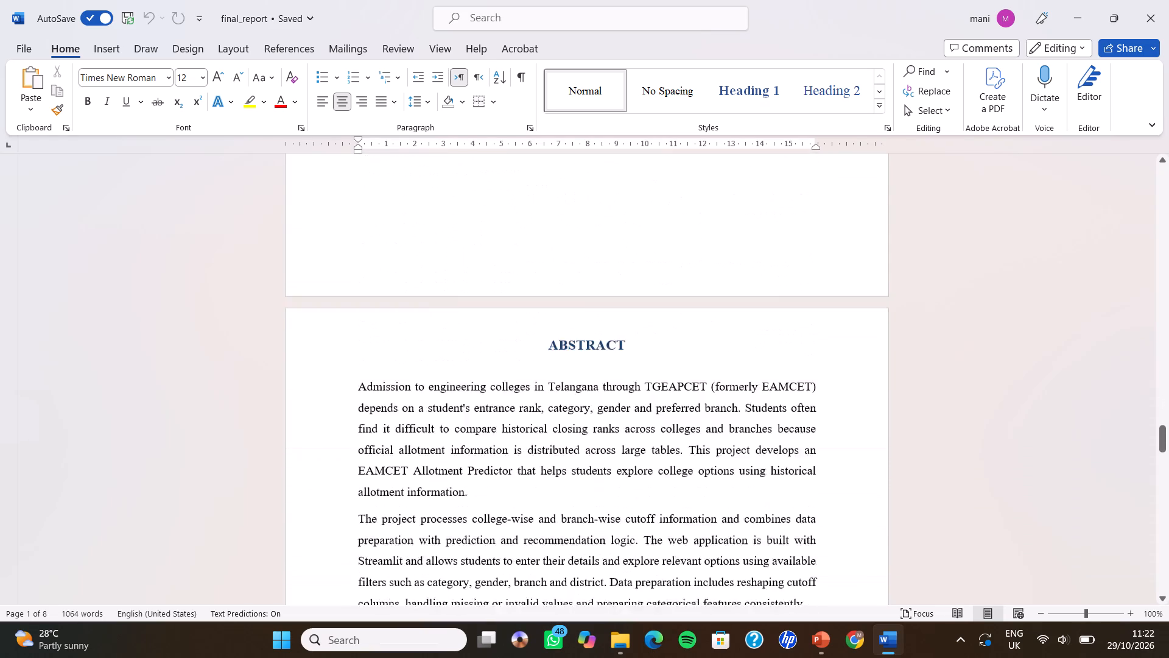
scroll(580, 325, "down", 2)
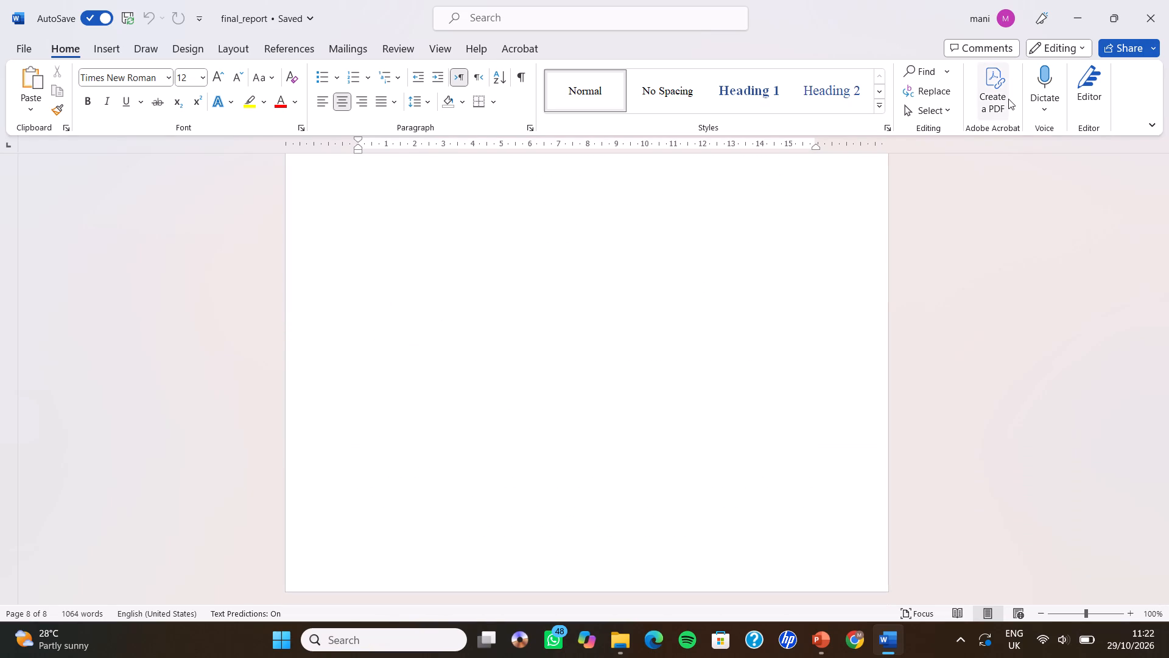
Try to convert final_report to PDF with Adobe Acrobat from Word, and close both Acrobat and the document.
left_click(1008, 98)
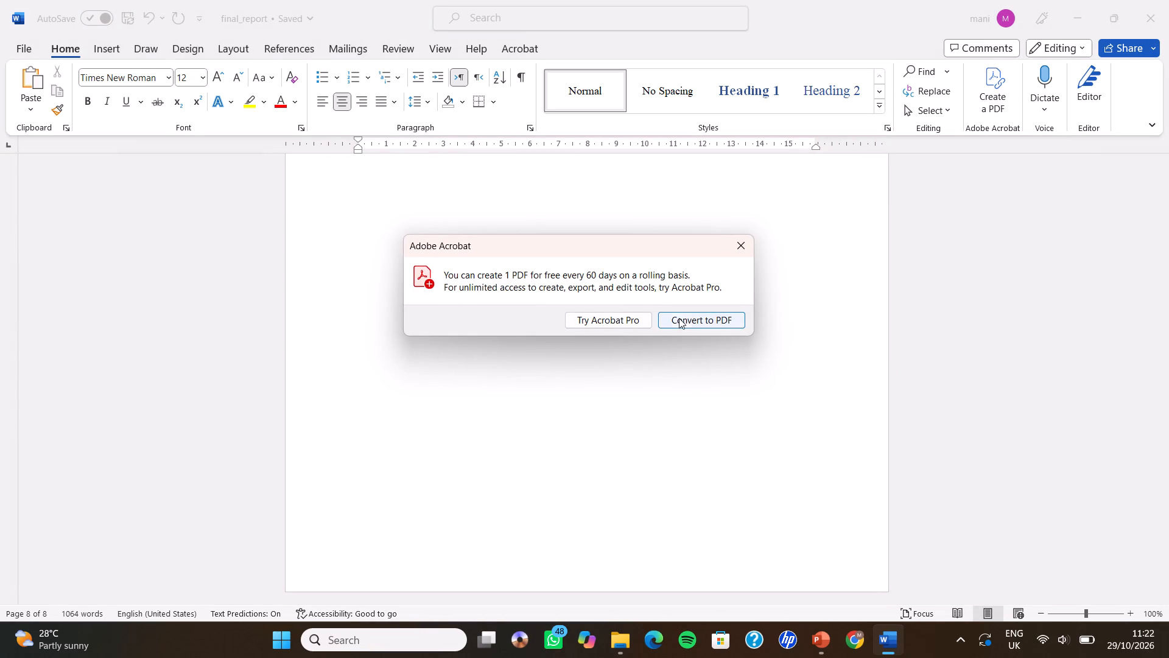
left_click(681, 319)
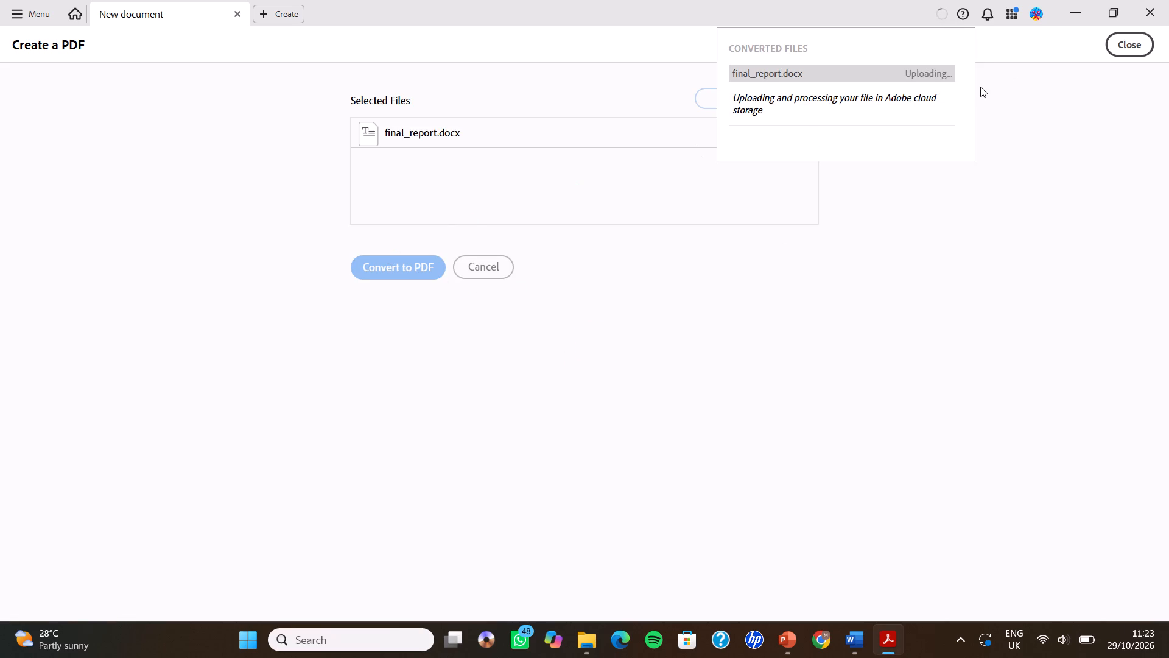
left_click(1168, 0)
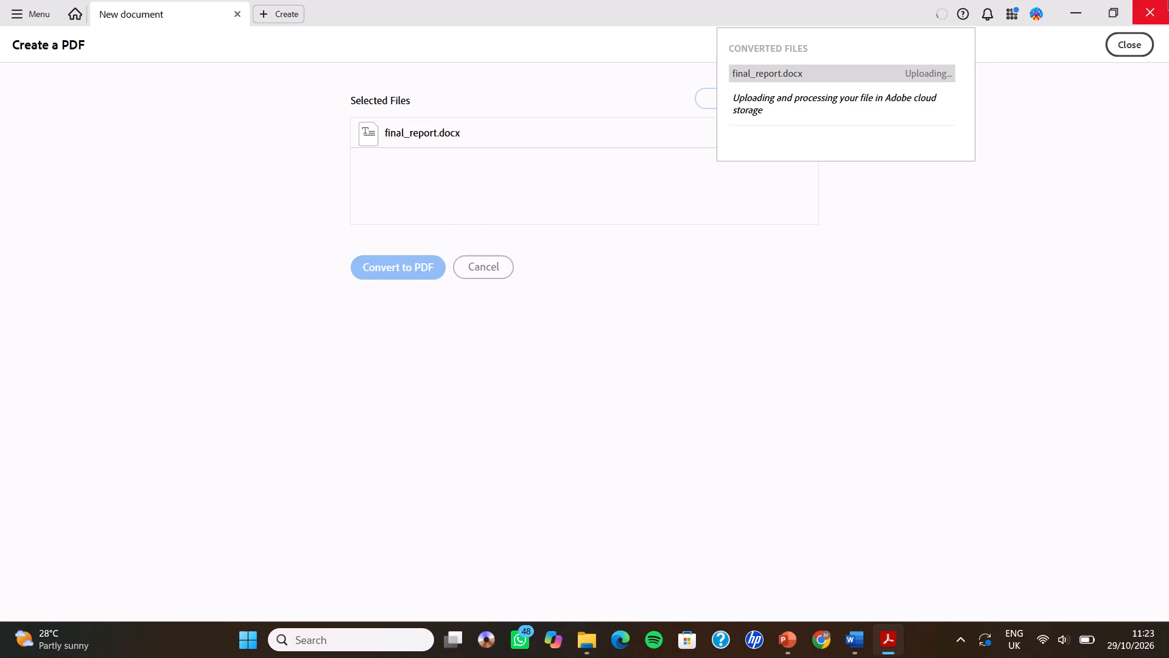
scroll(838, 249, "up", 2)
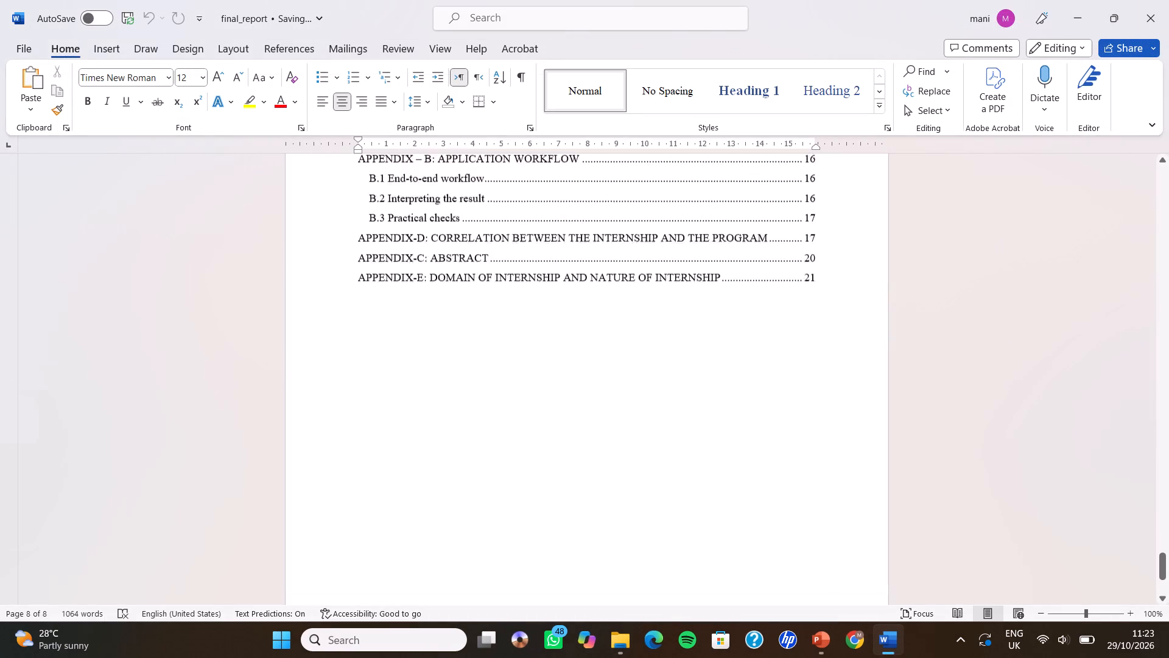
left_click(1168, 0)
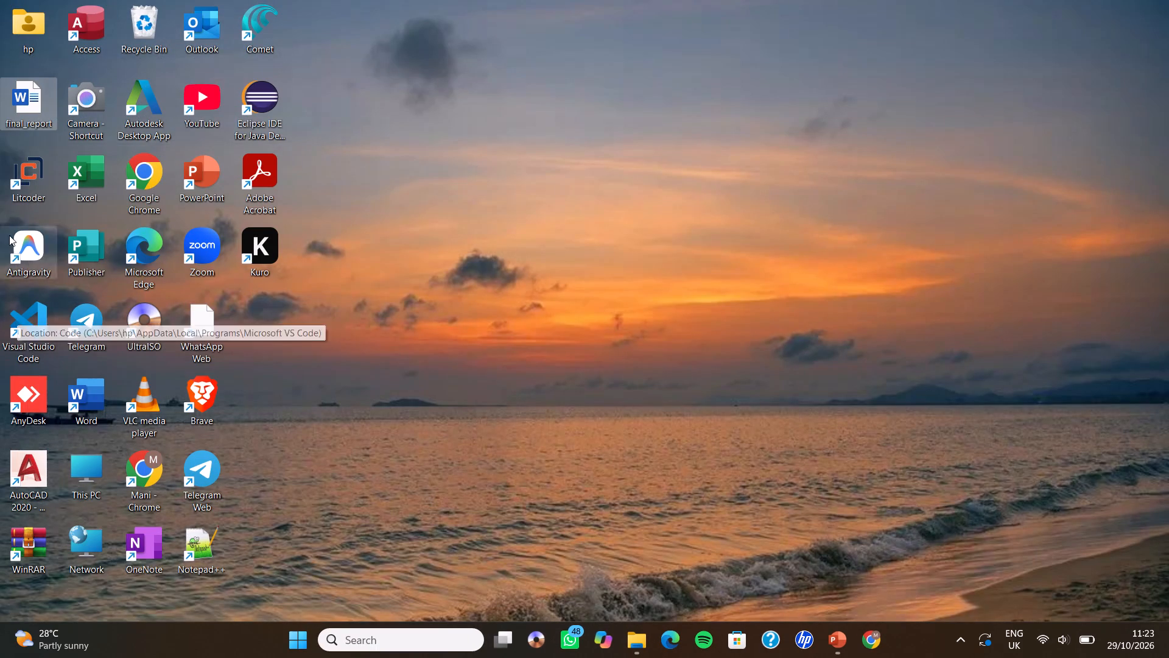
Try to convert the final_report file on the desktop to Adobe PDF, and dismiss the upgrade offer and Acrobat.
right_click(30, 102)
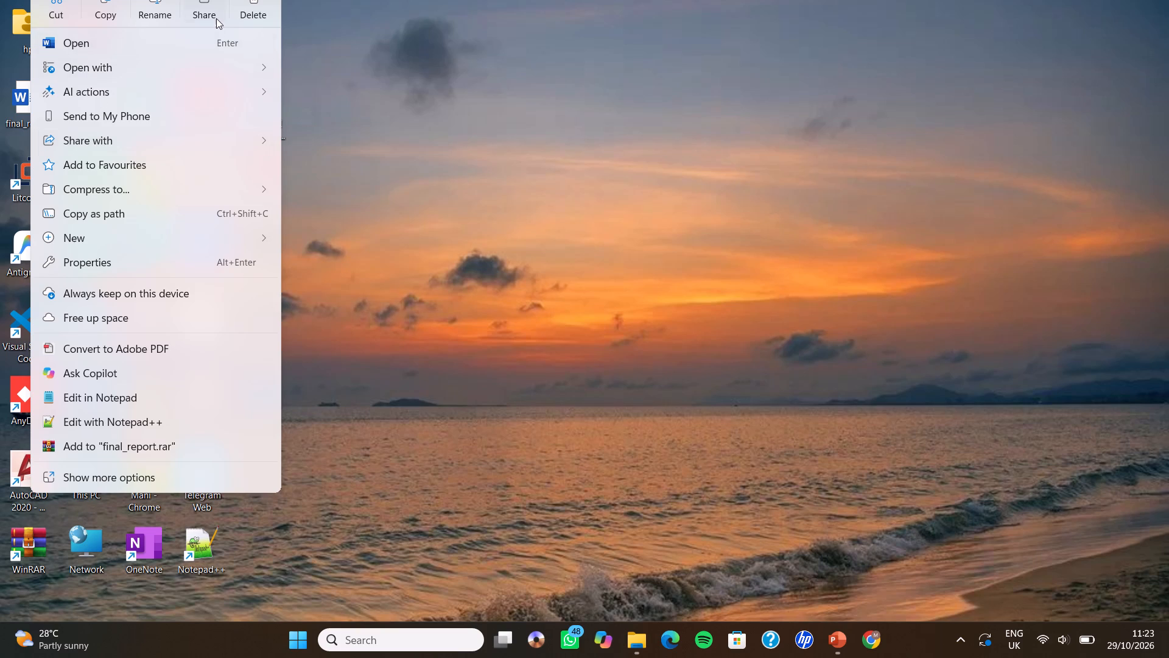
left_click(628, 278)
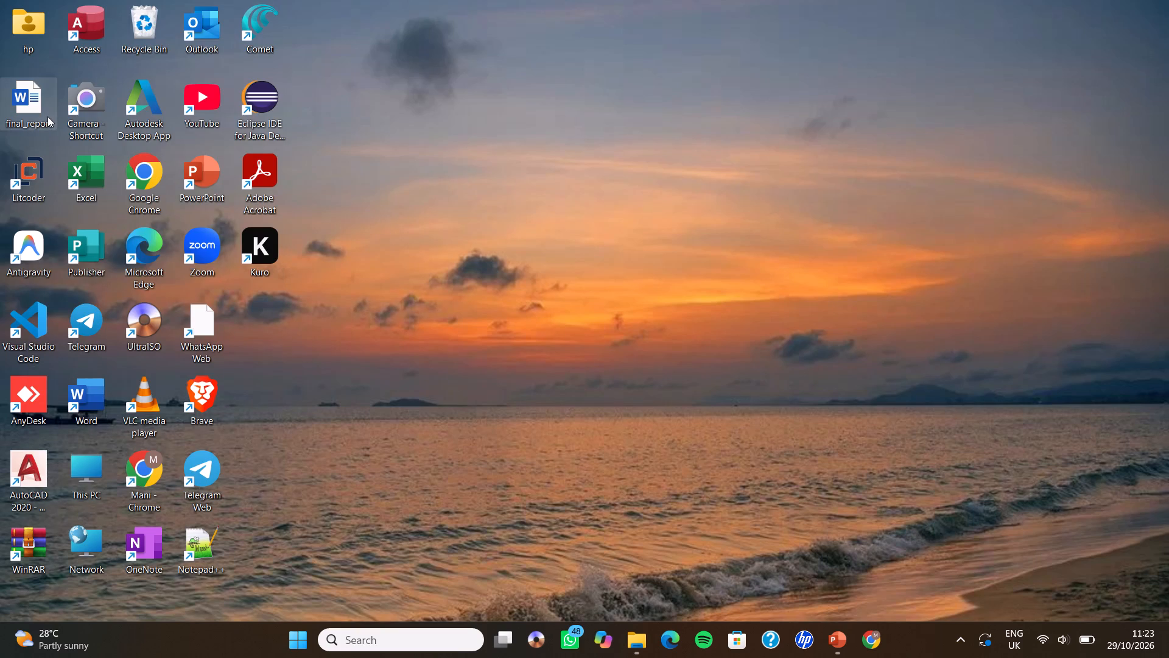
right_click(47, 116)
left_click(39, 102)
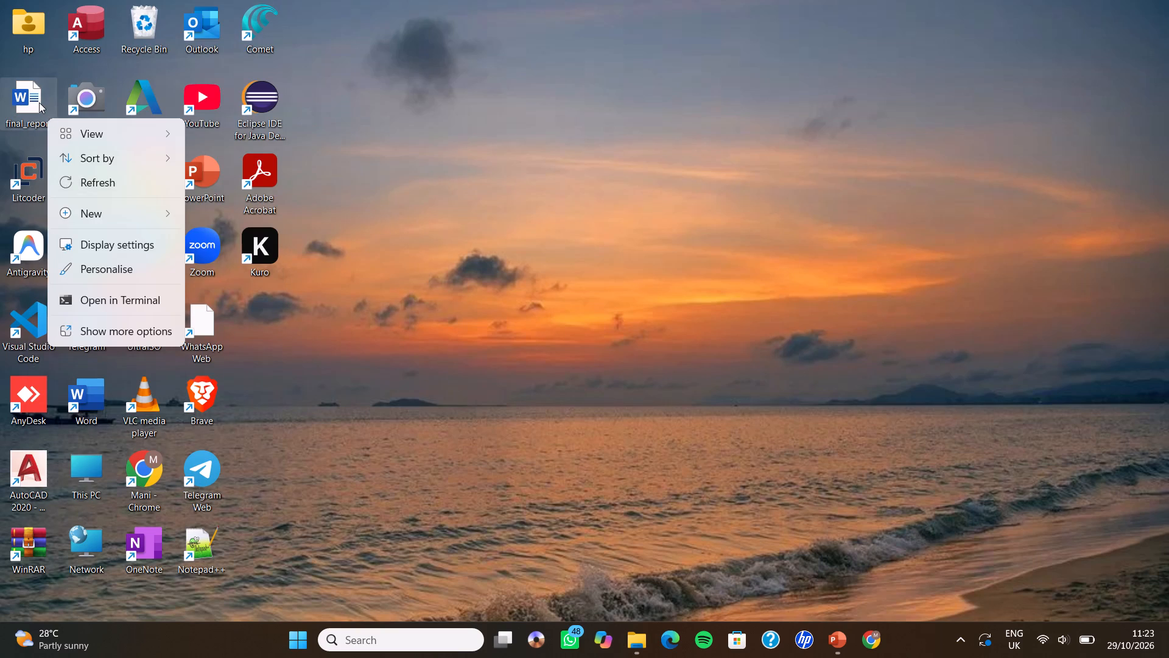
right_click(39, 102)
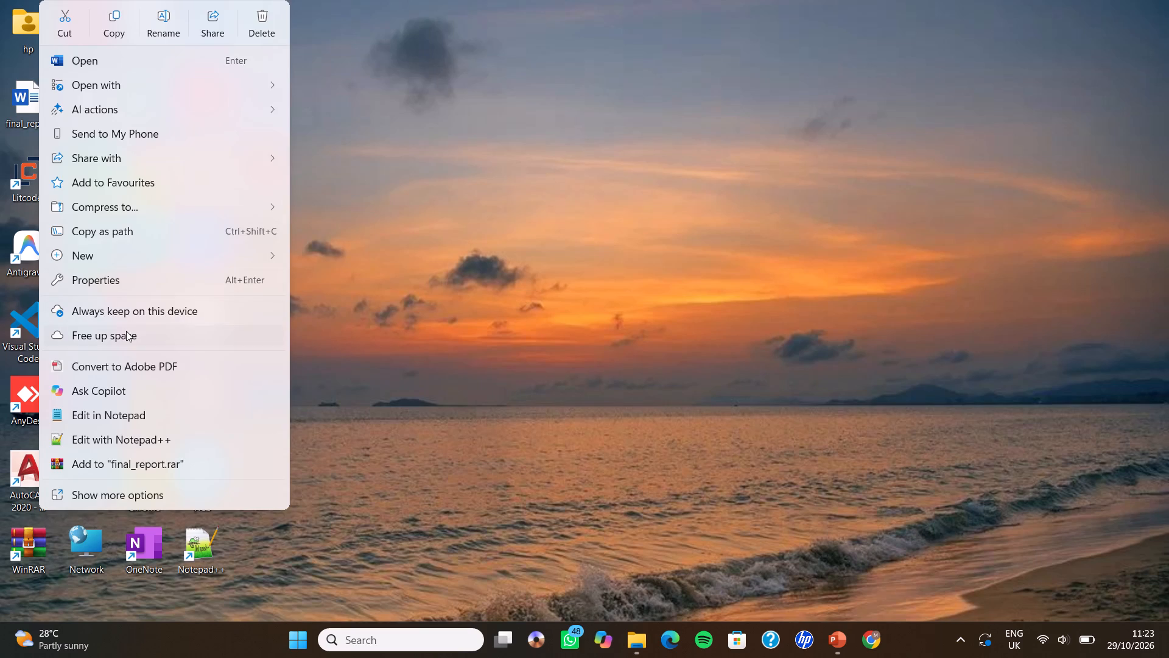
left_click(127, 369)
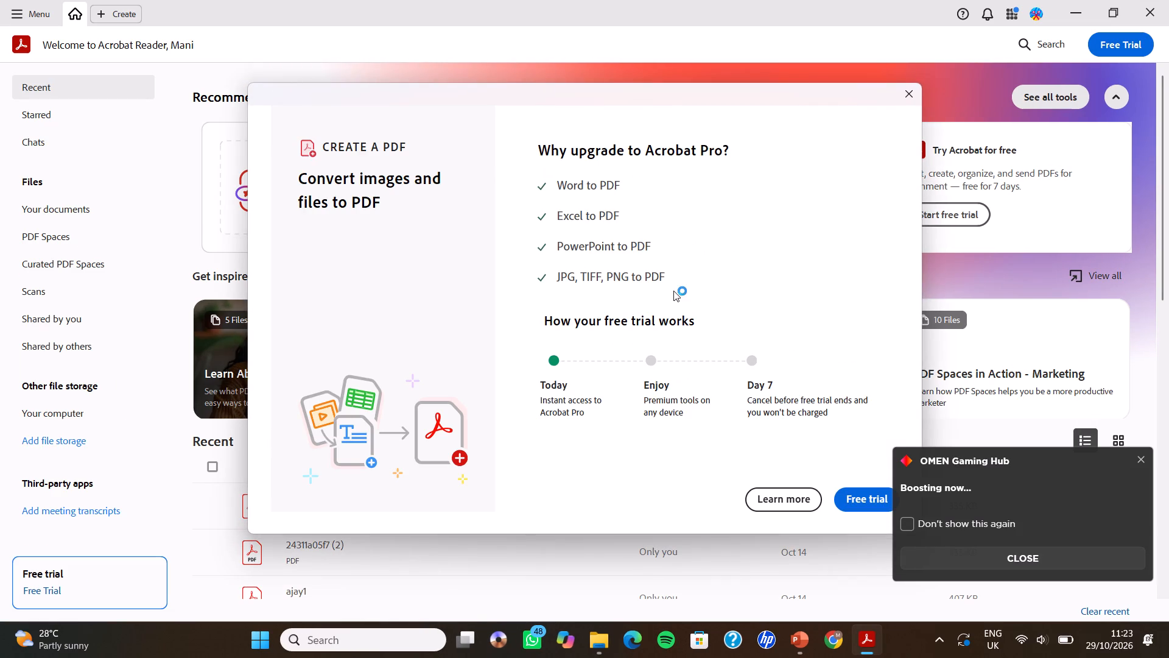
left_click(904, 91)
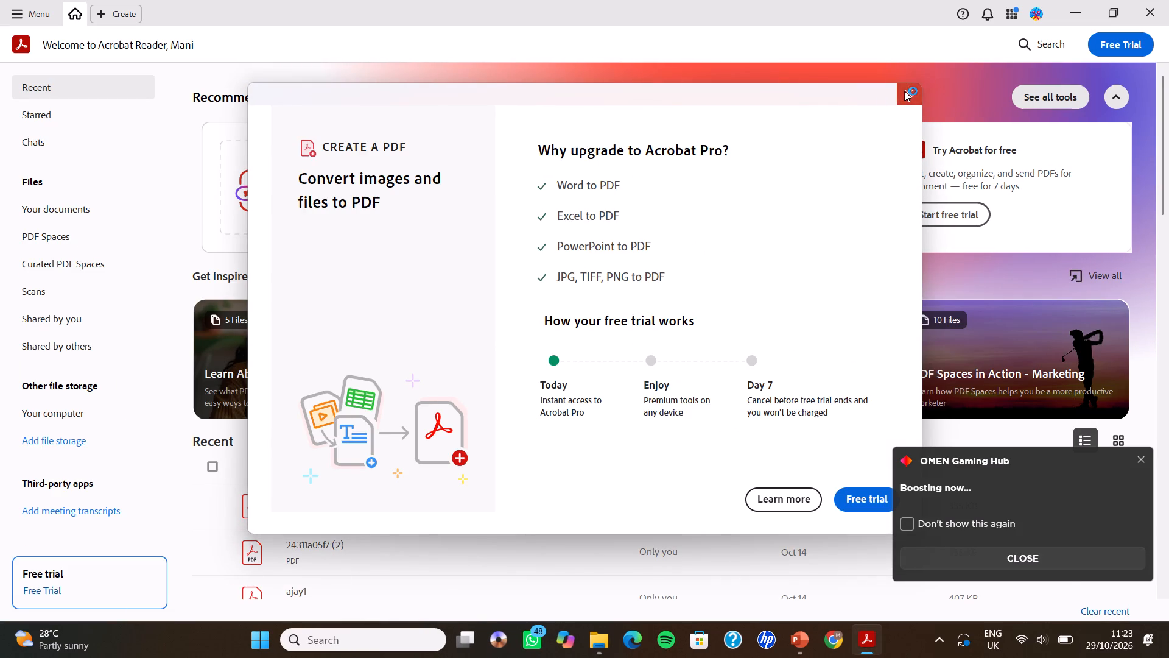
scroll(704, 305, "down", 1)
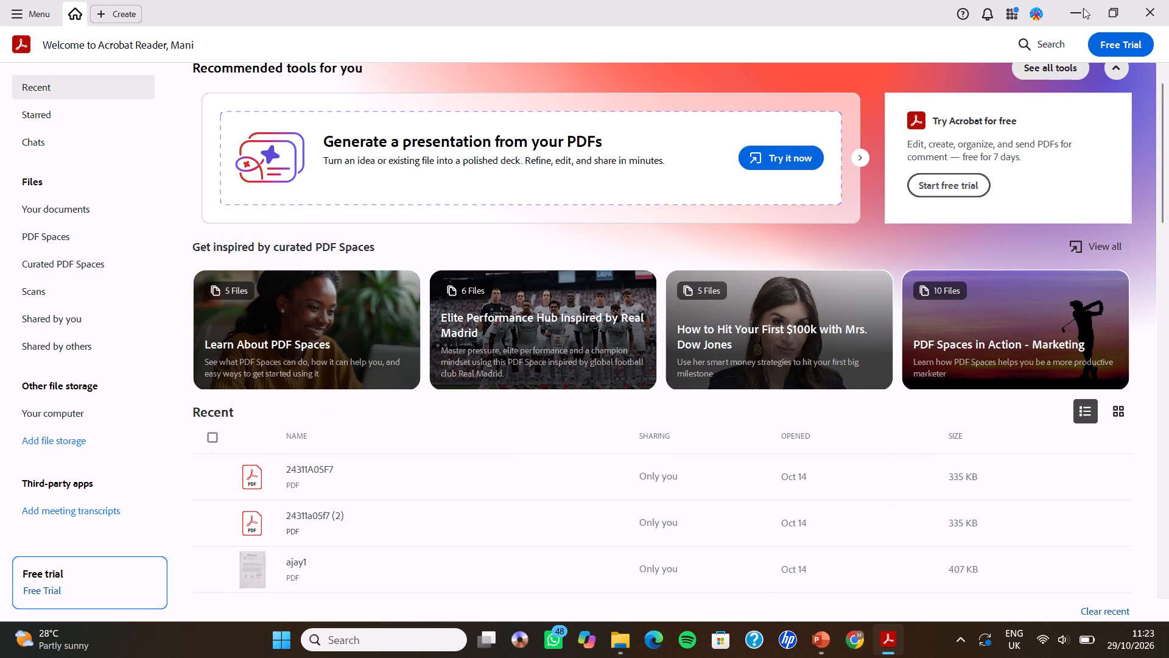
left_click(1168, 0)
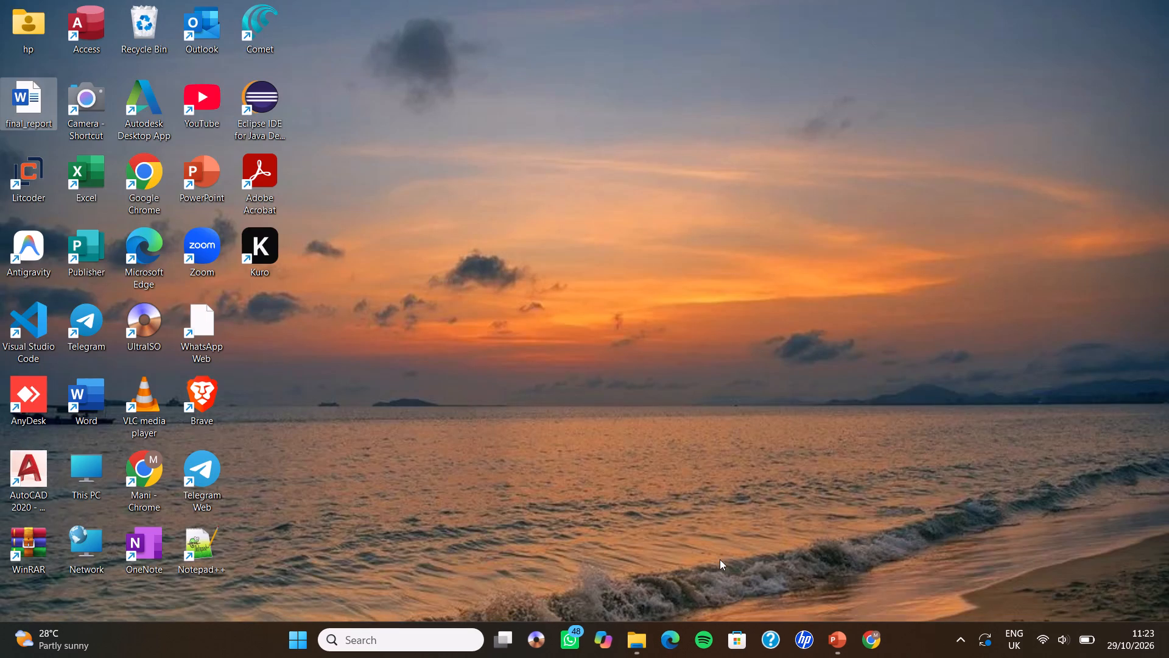
Search Google in Chrome for word to pdf.
left_click(866, 639)
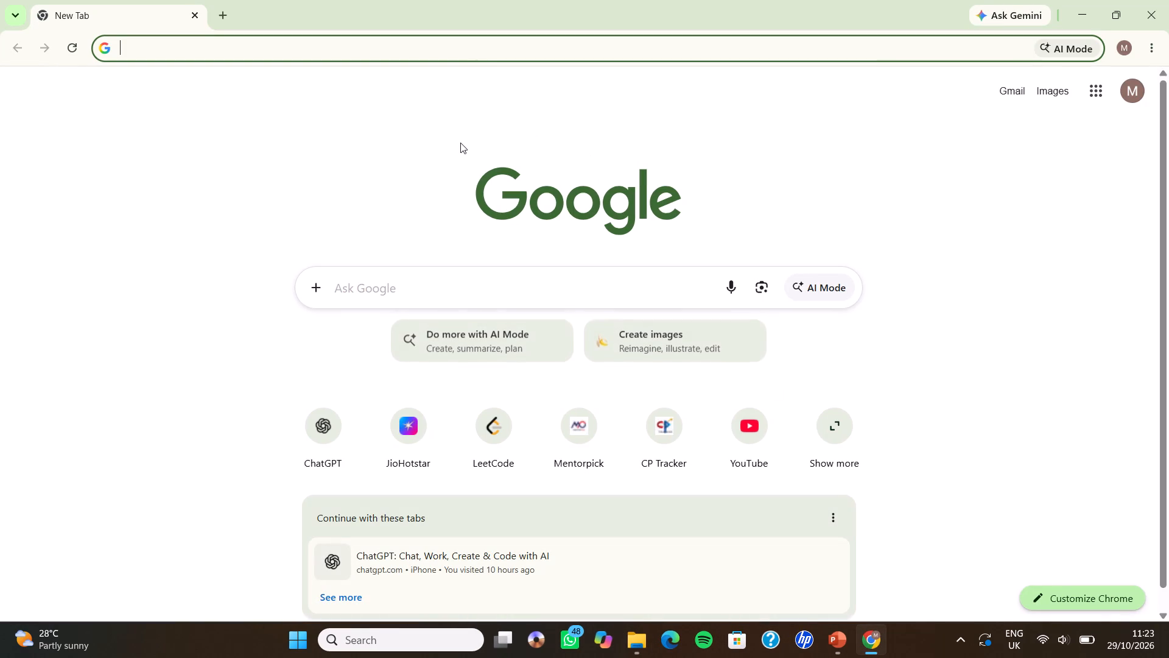
type("worf yo")
key("space")
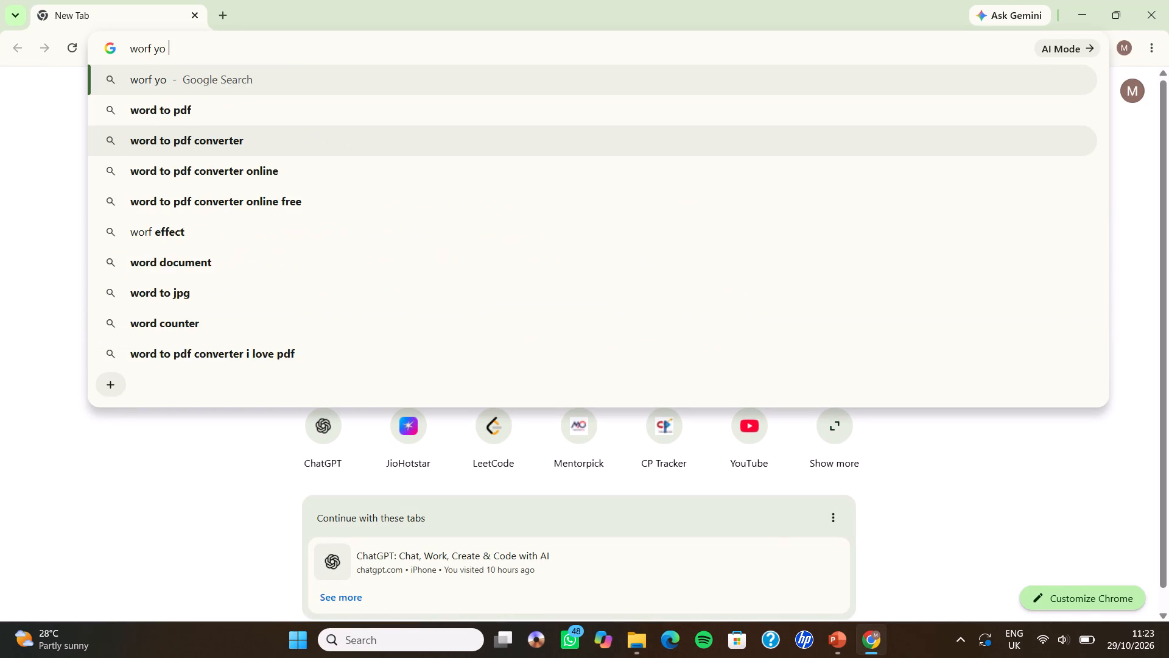
double_click(490, 121)
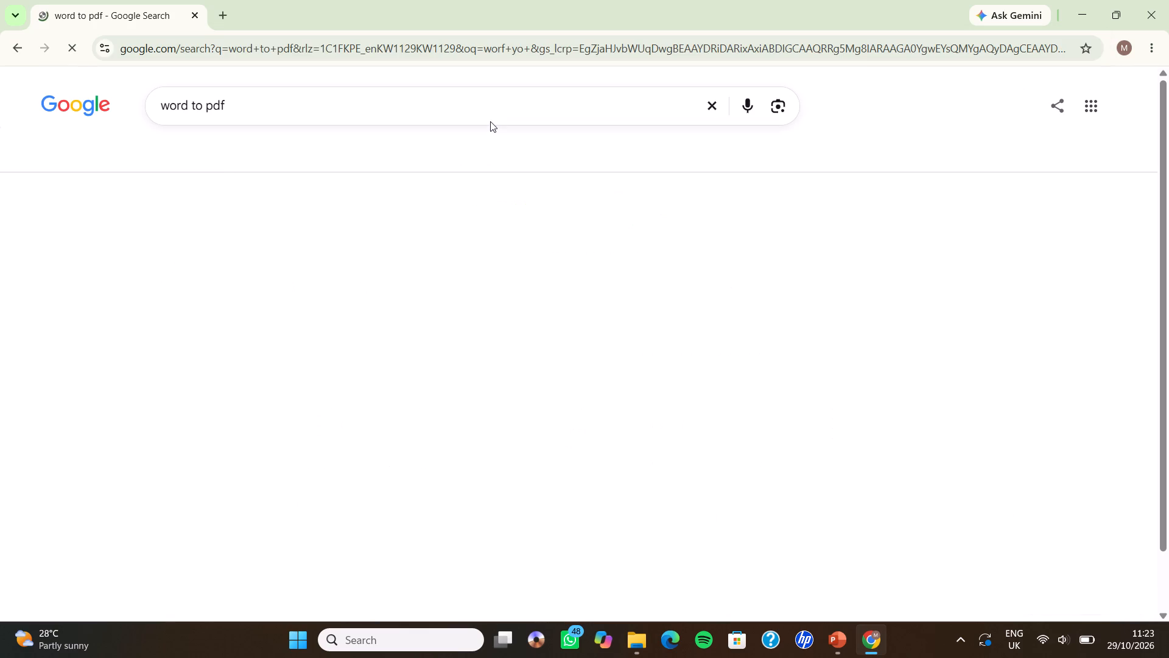
Examine the iLovePDF and Adobe online converter pages and the remaining search results, and close the browser.
left_click(401, 237)
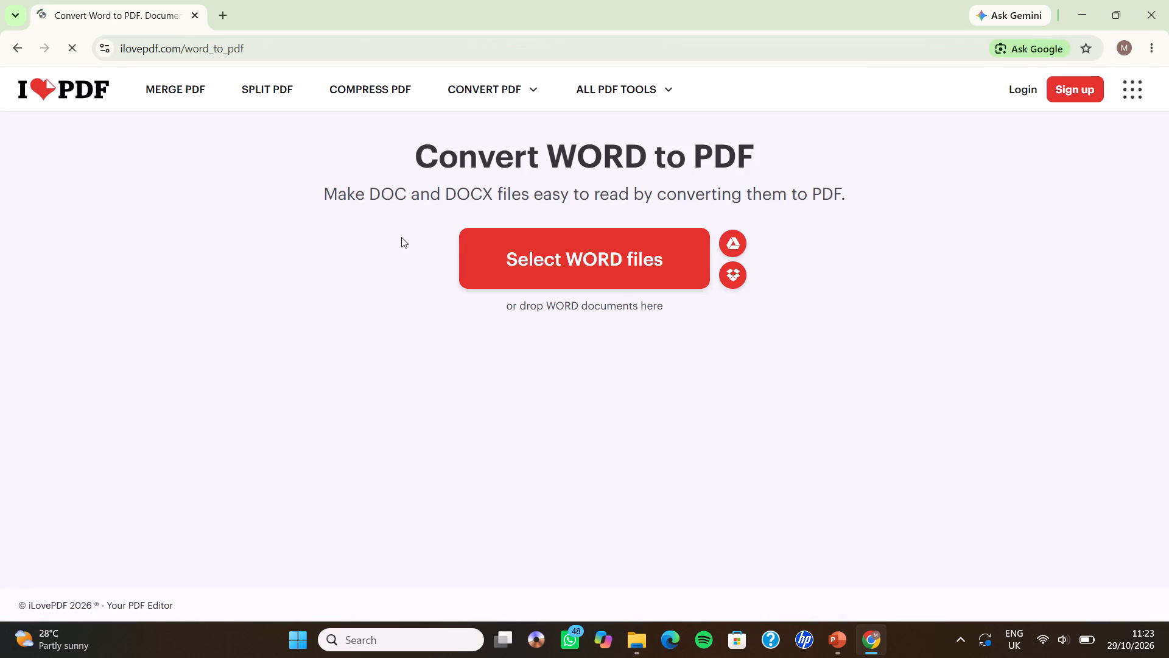
left_click(20, 58)
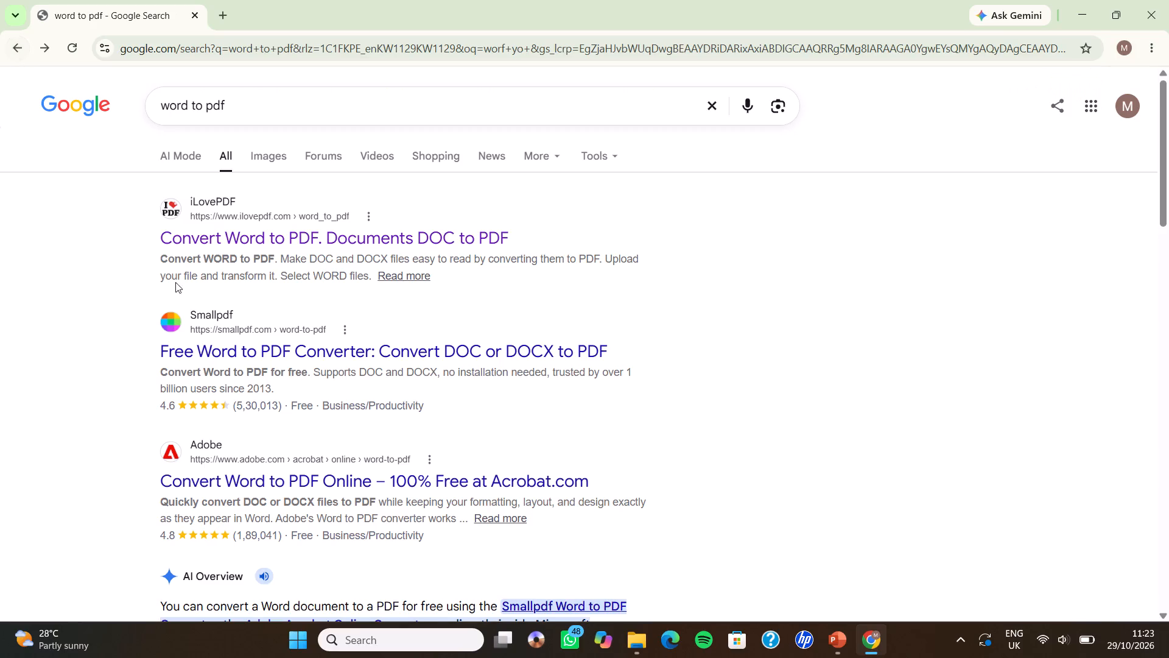
left_click(257, 478)
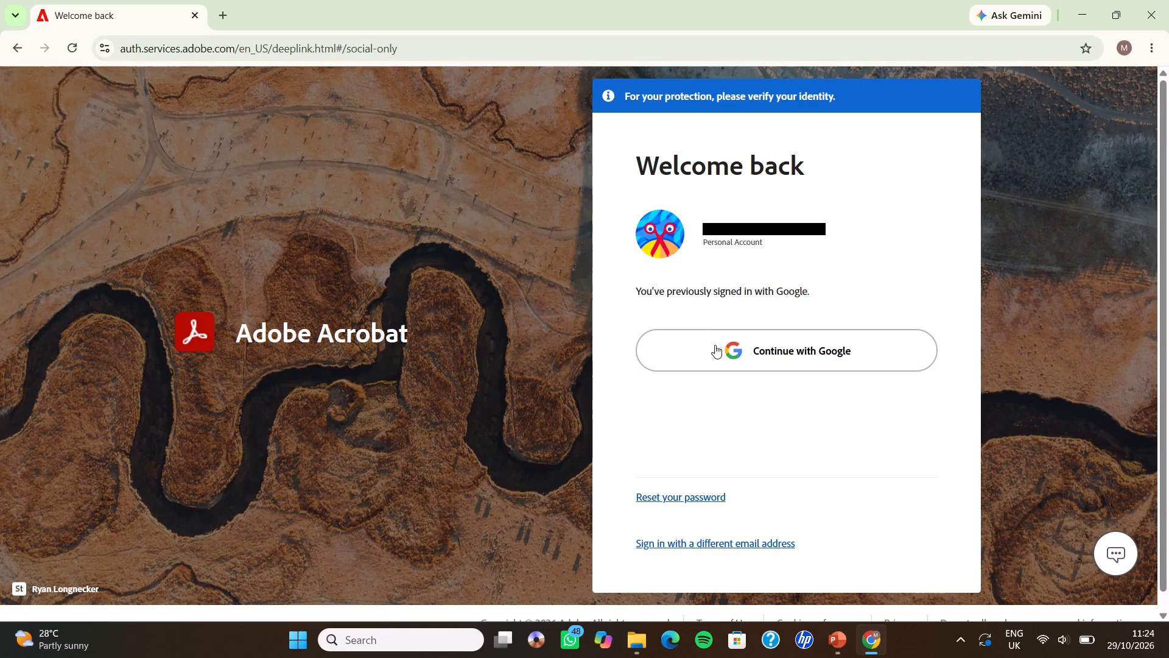
left_click(17, 44)
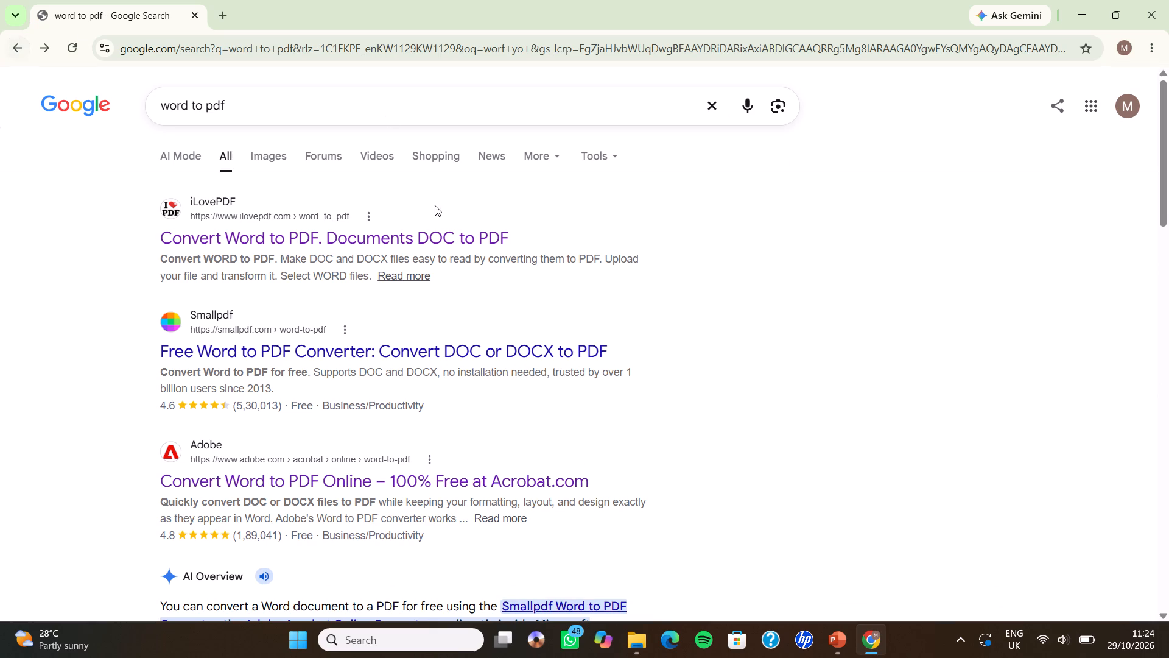
scroll(432, 448, "down", 2)
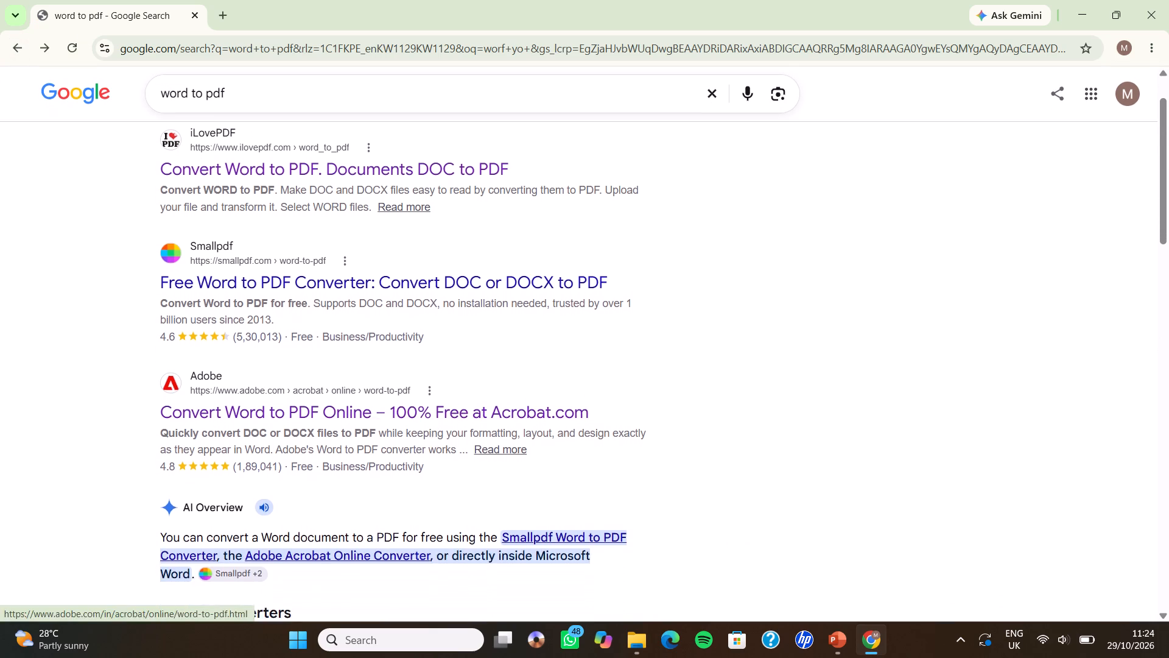
scroll(432, 448, "down", 3)
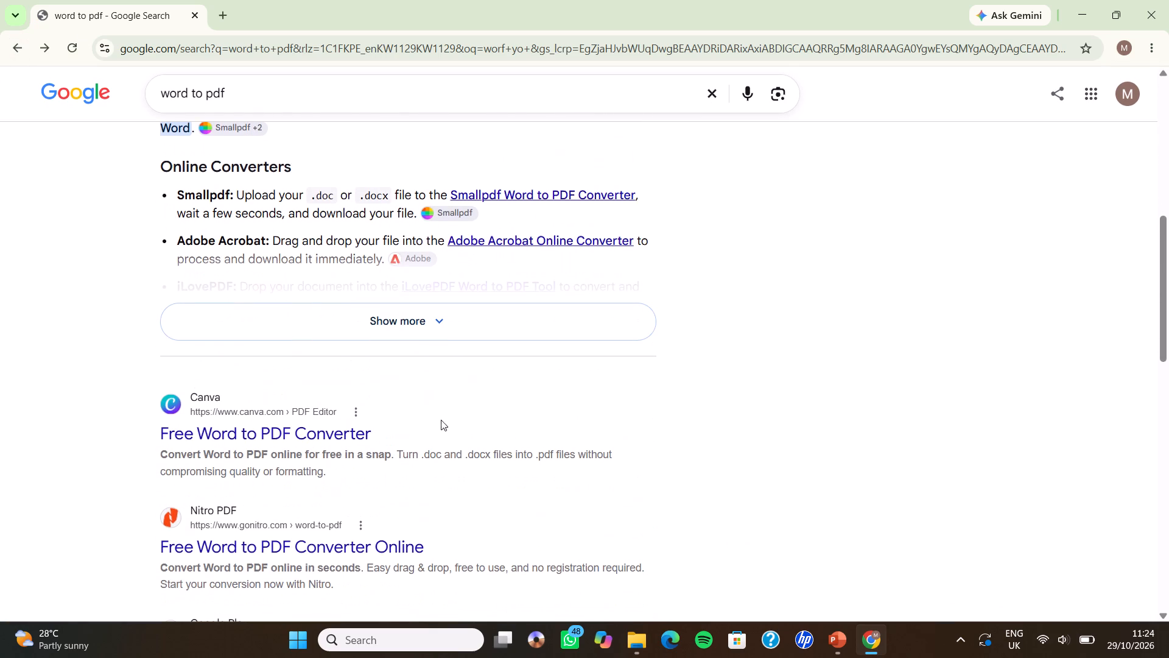
left_click(1168, 0)
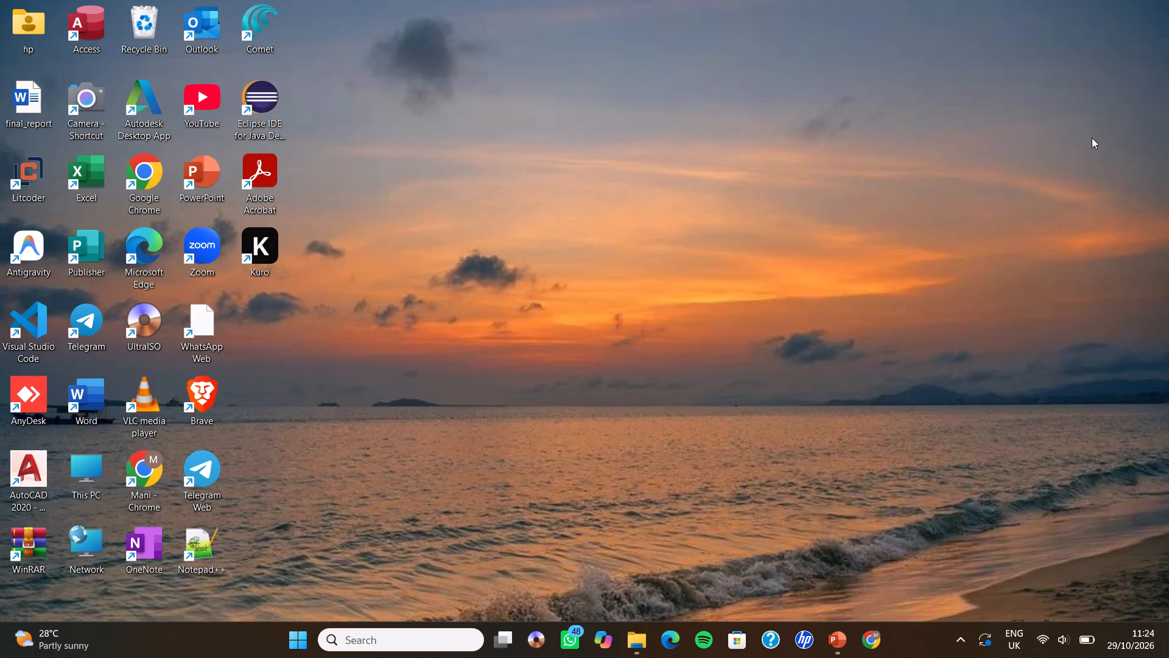
Shut down Windows from the desktop.
key("alt+F4")
key("Return")
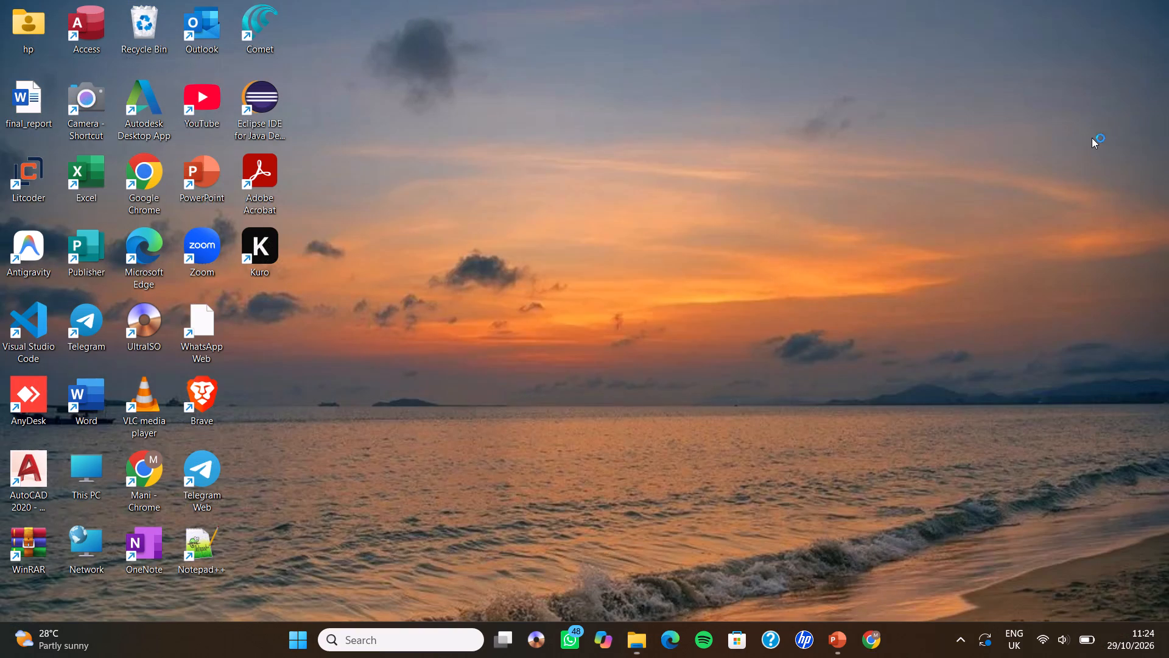